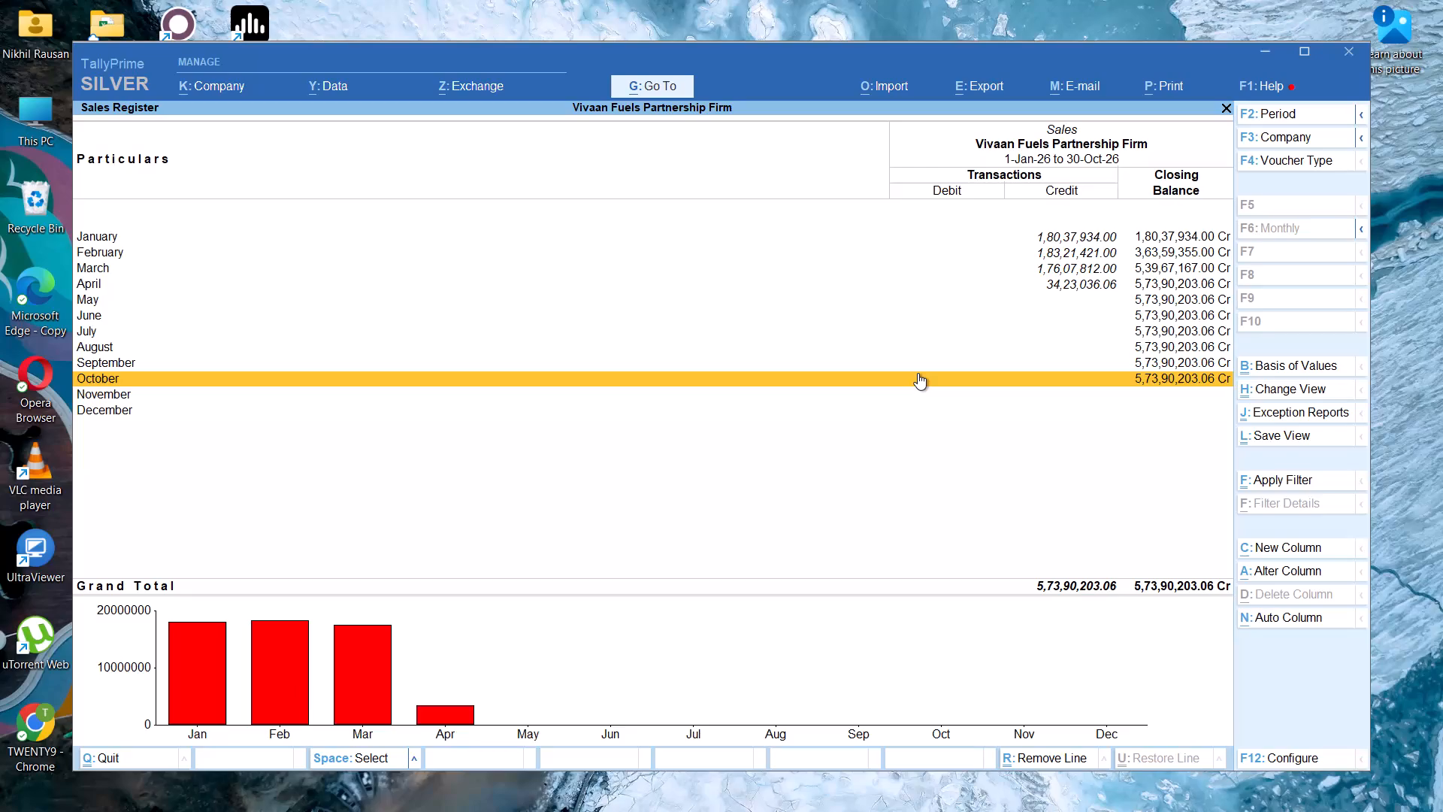
Leave the Sales Register for the Account Books menu and maximise the window.
{"action": "key", "text": "Up"}
{"action": "key", "text": "Up"}
{"action": "key", "text": "Up"}
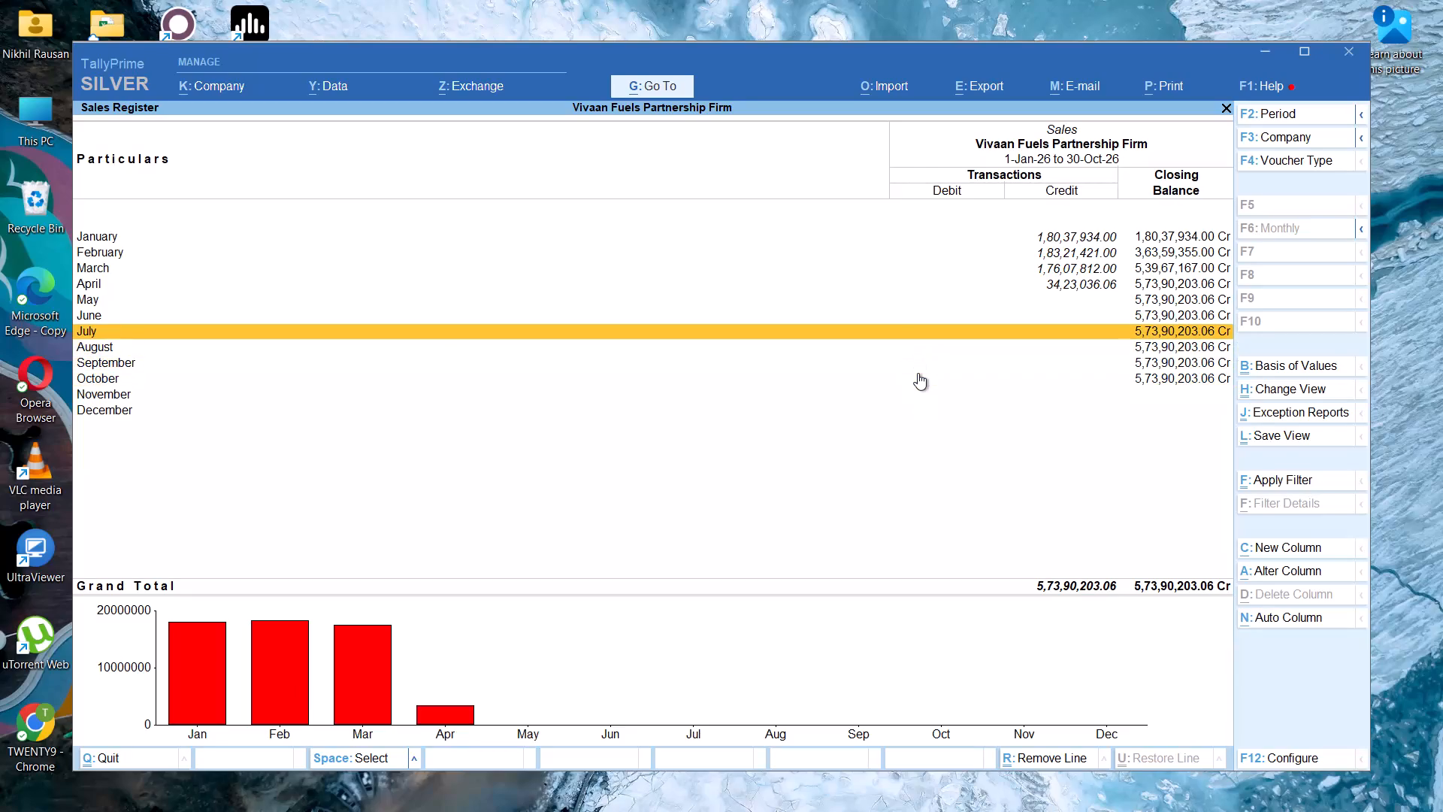
{"action": "key", "text": "Escape"}
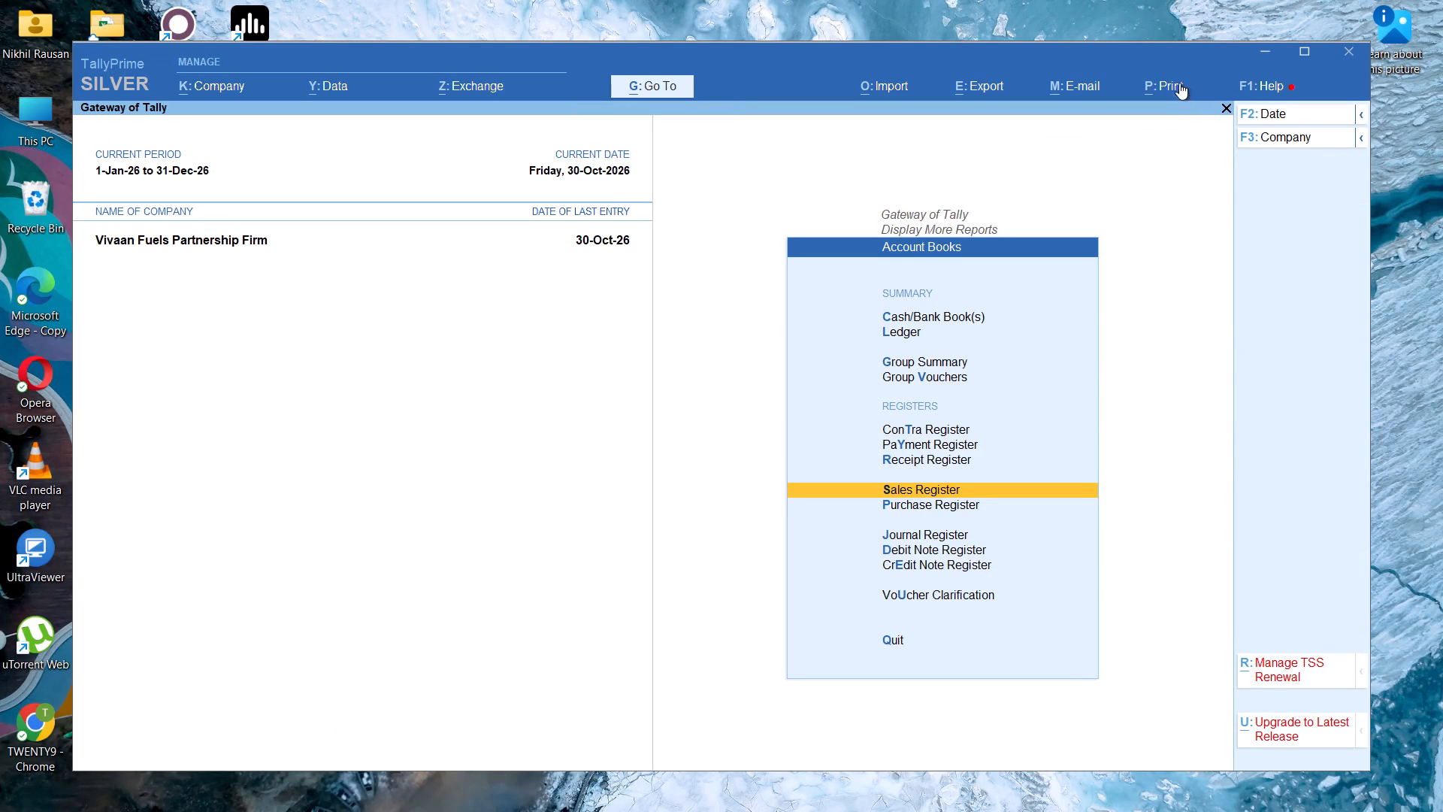
{"action": "left_click", "coordinate": [1296, 54]}
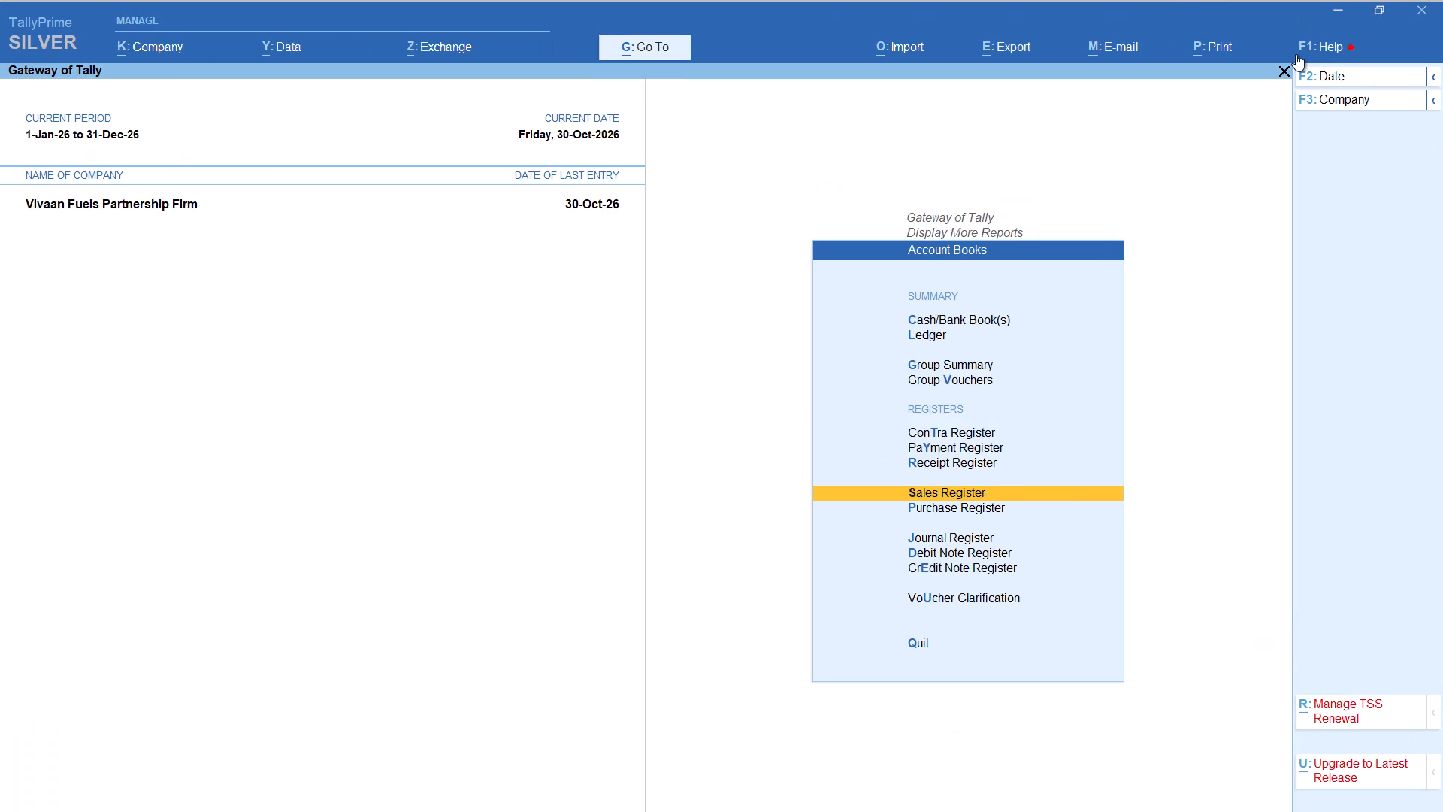
Change the company's current period to run from 1-4-2026 to 31-3-2027.
{"action": "key", "text": "alt+F2"}
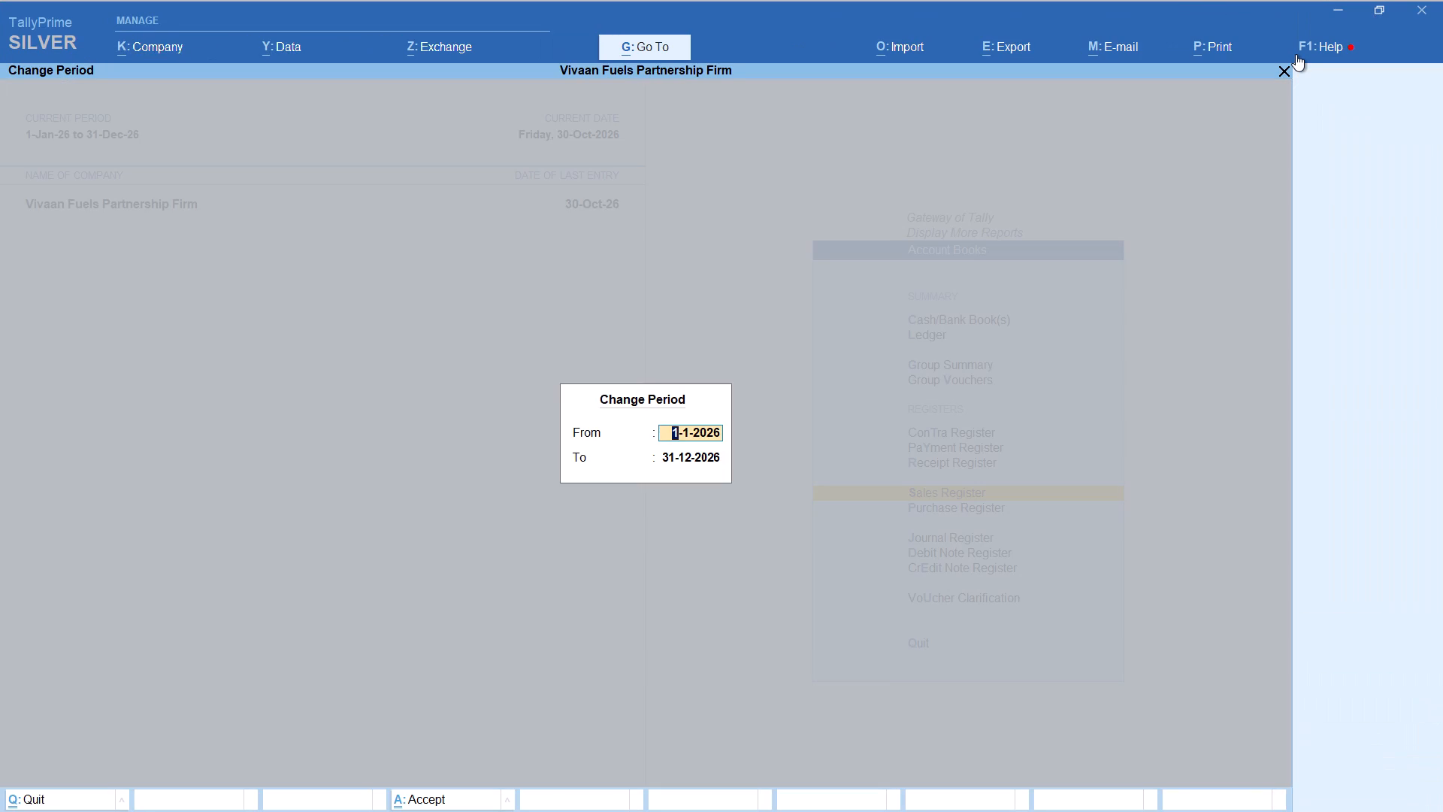
{"action": "type", "text": "1/"}
{"action": "type", "text": "4/26"}
{"action": "key", "text": "Return"}
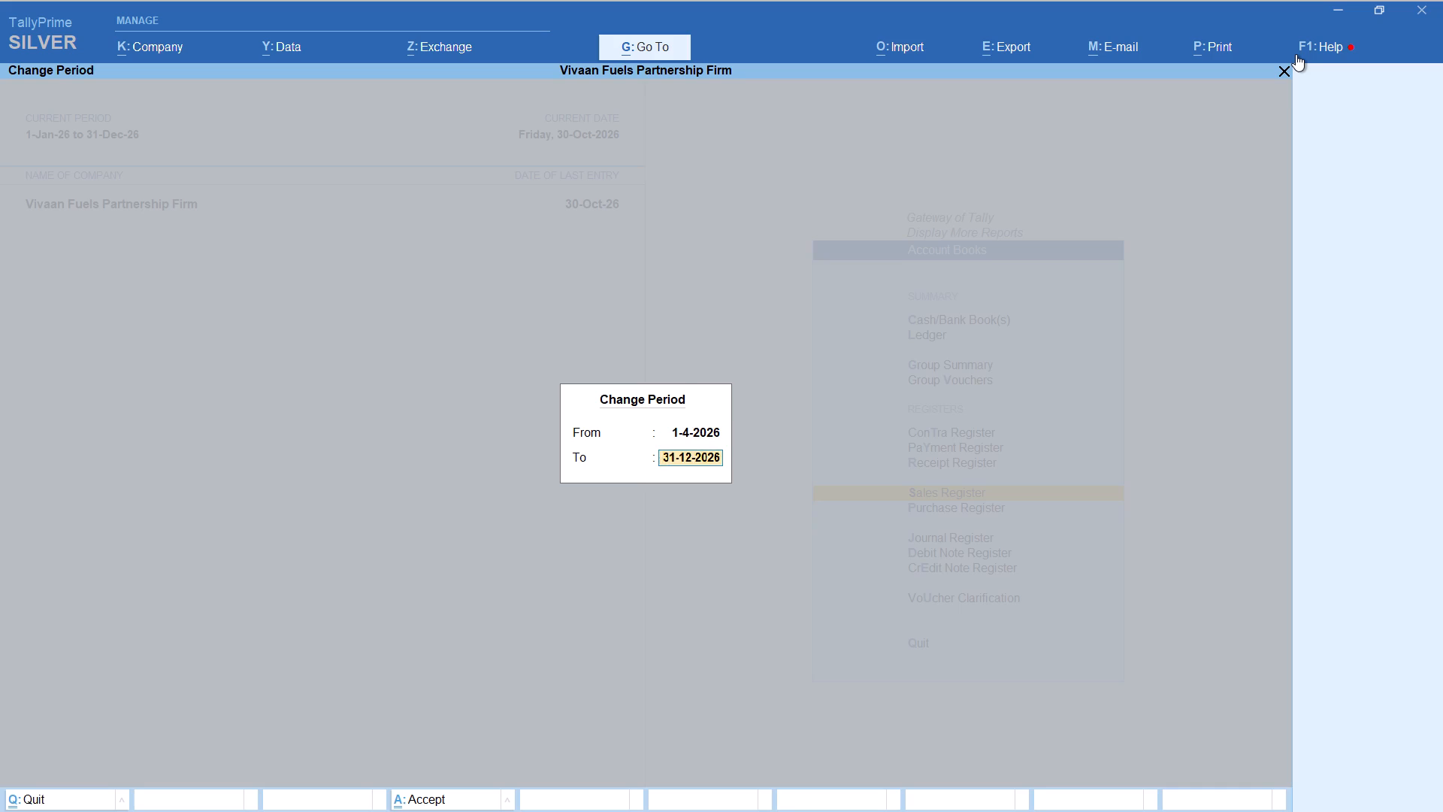
{"action": "type", "text": "31/4"}
{"action": "type", "text": "//"}
{"action": "key", "text": "BackSpace"}
{"action": "key", "text": "BackSpace"}
{"action": "key", "text": "BackSpace"}
{"action": "type", "text": "3/27"}
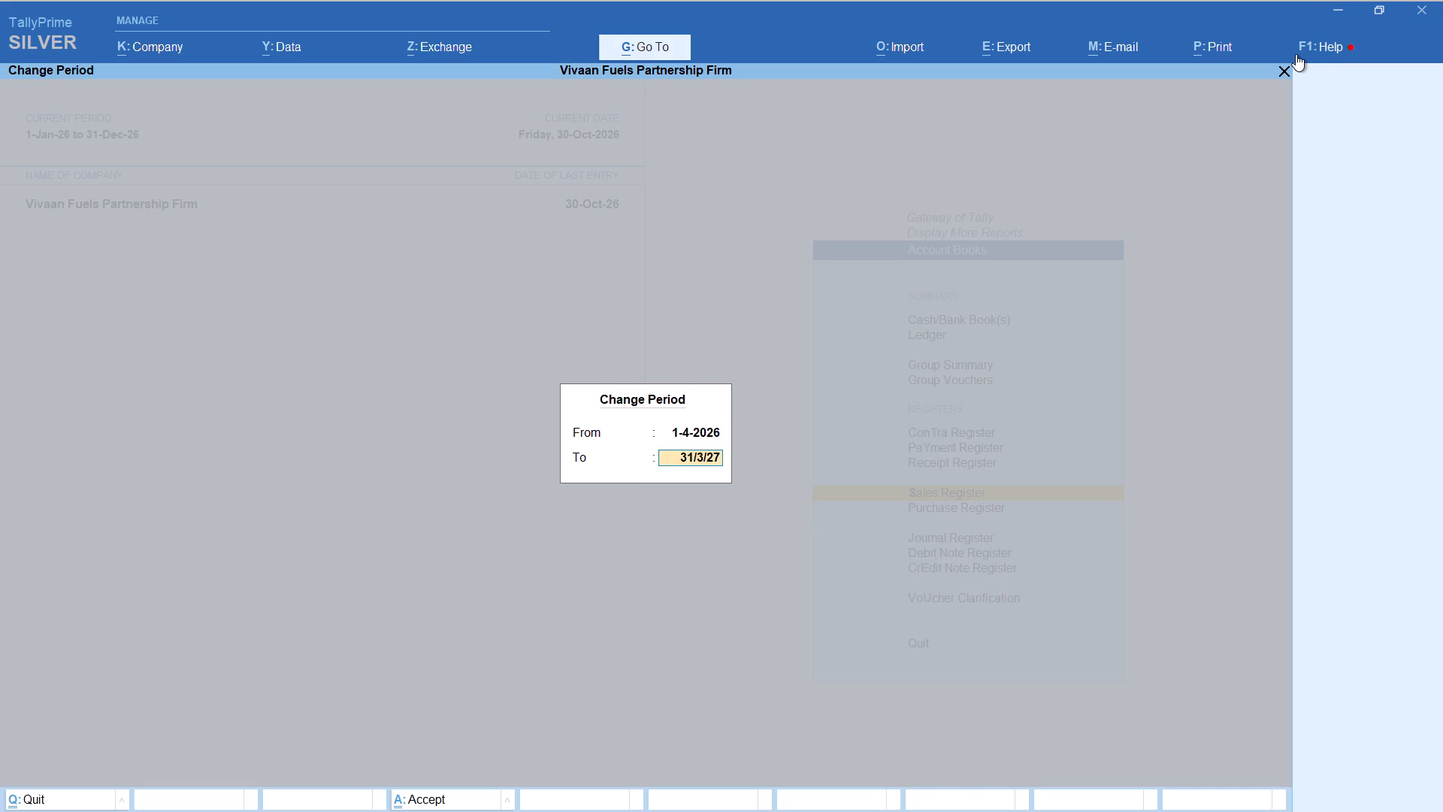
{"action": "key", "text": "Return"}
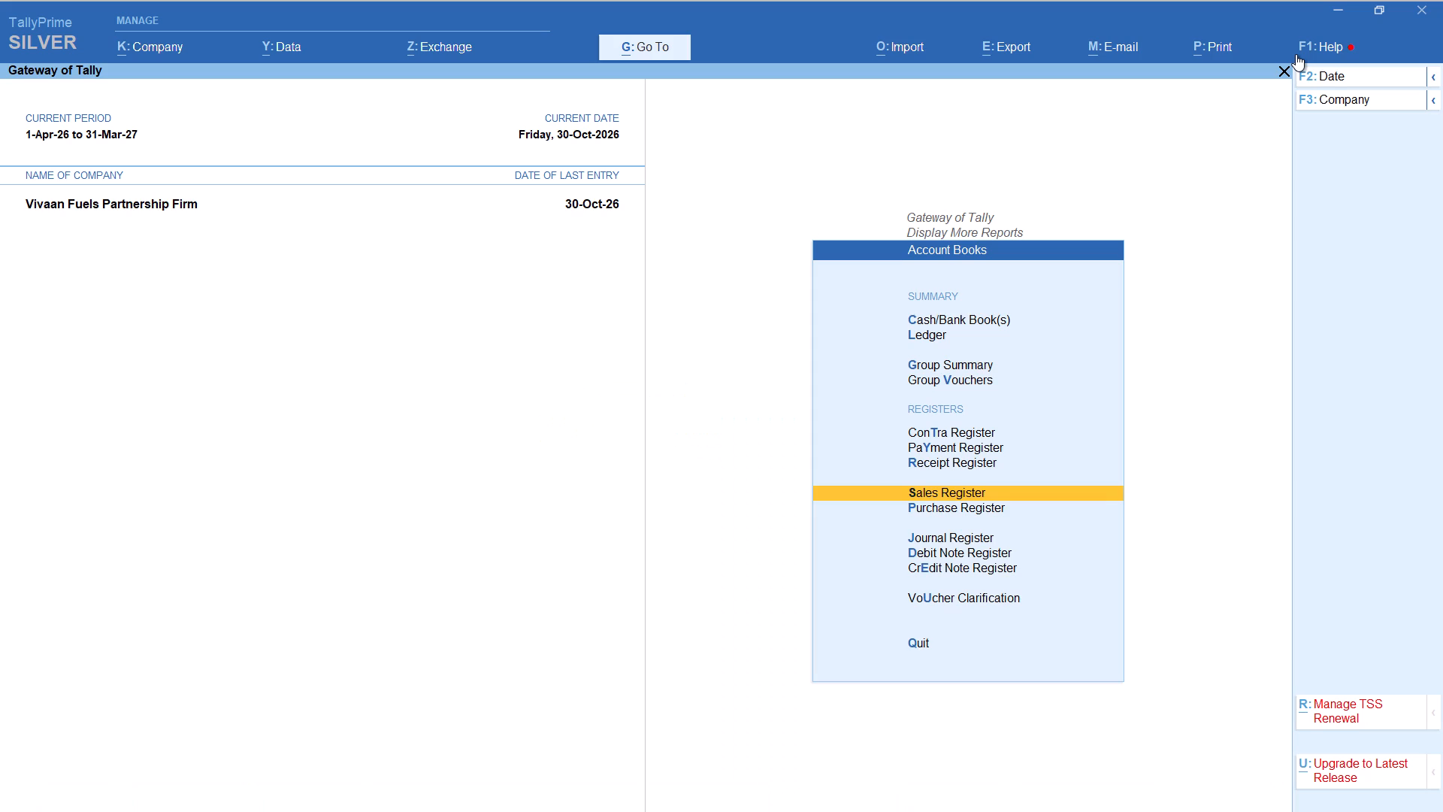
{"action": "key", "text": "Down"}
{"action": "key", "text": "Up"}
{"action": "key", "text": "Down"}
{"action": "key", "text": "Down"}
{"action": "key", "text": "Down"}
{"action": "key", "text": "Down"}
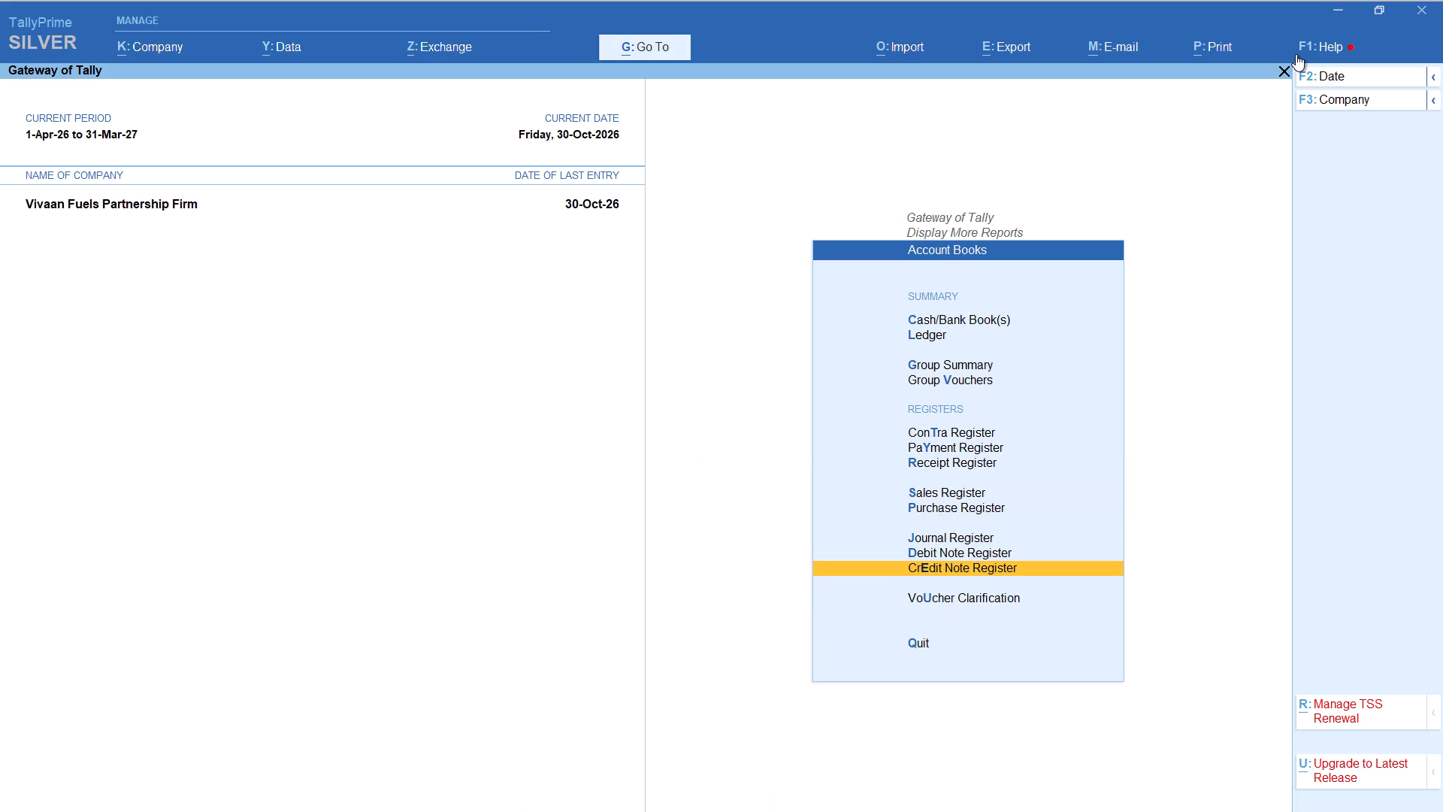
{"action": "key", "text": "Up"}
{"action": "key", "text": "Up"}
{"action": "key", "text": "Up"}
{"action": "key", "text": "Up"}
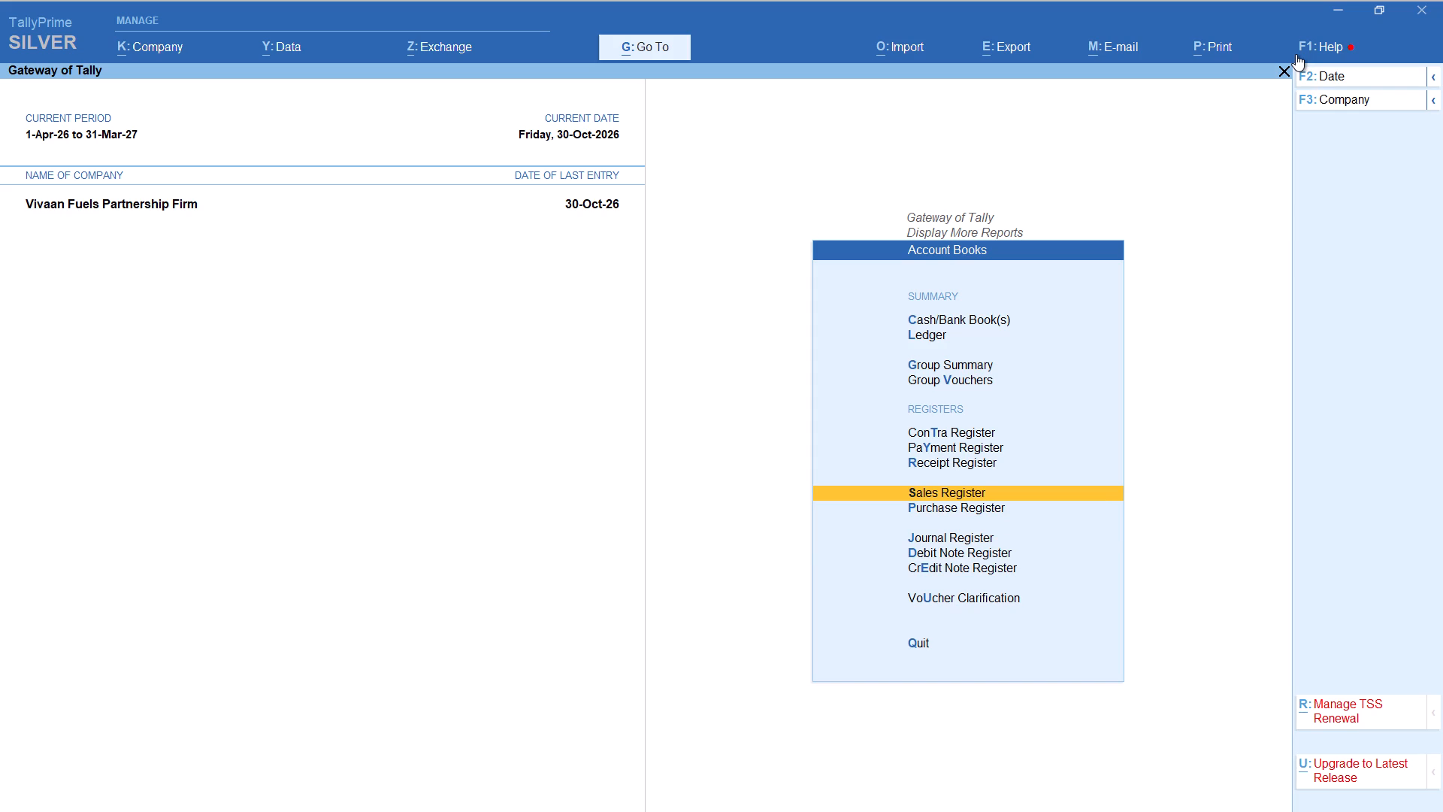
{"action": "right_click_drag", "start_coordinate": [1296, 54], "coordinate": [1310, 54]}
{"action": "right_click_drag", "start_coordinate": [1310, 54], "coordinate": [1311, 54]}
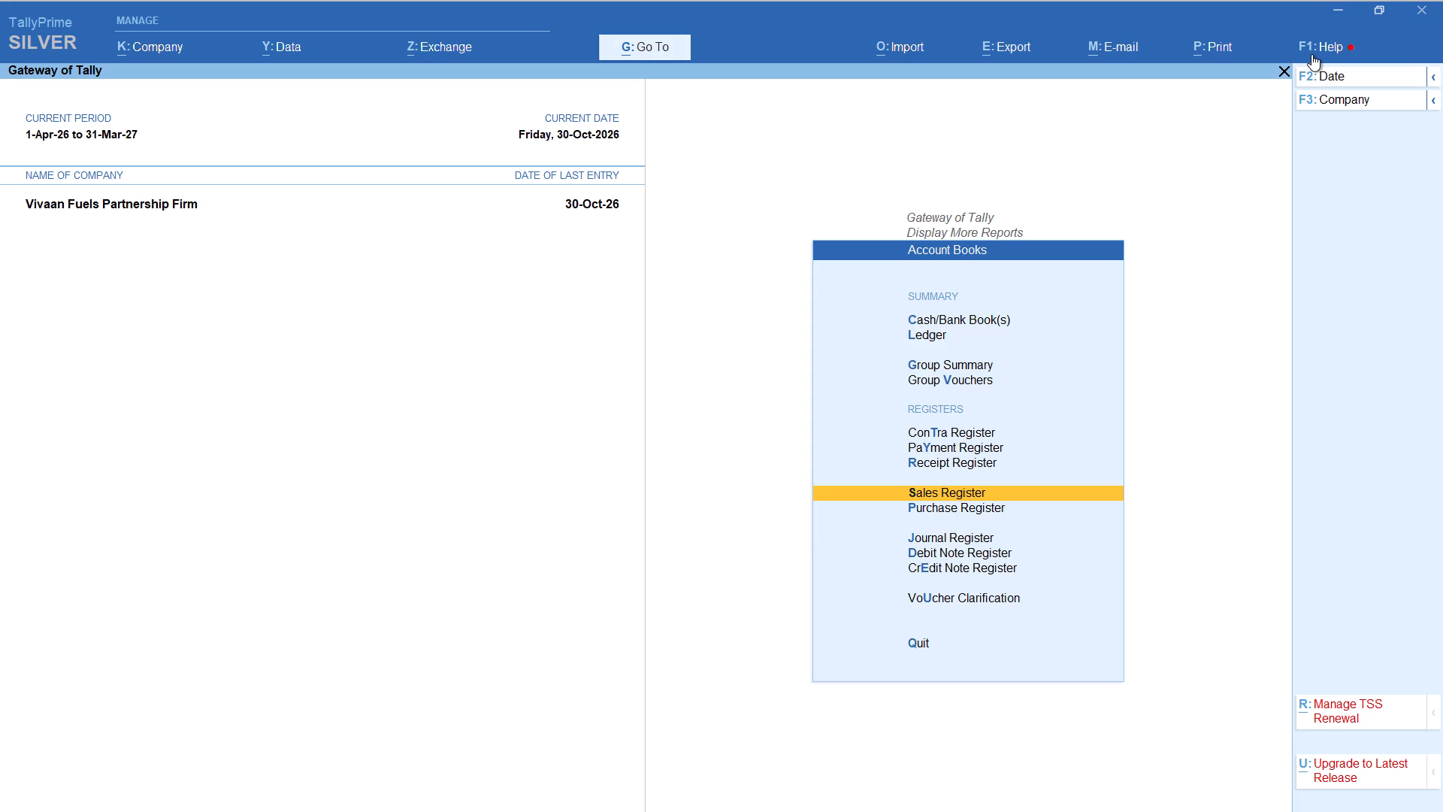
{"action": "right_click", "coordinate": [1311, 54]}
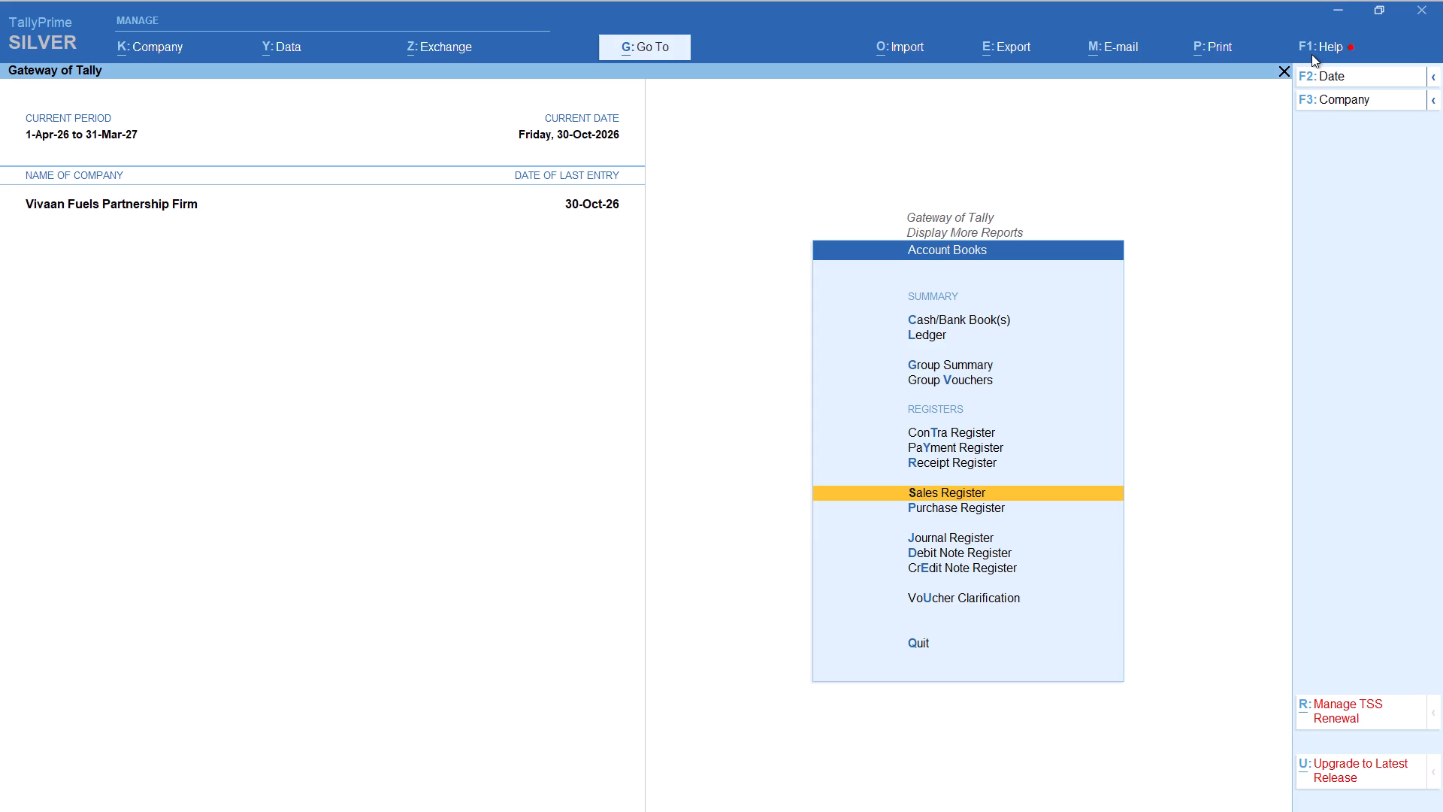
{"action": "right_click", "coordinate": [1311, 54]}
Open the Sales Register and drill down into the April sales vouchers.
{"action": "key", "text": "Return"}
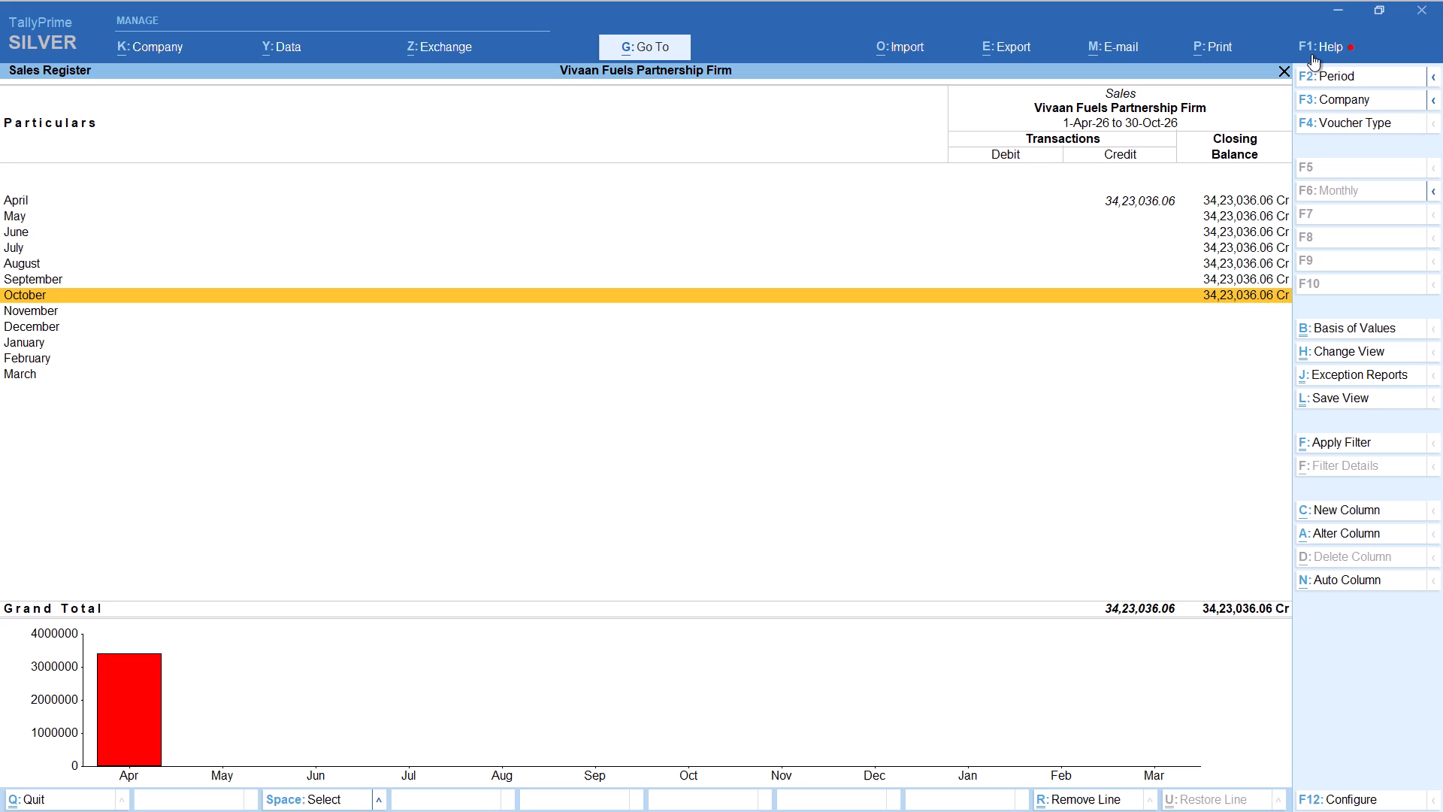
{"action": "key", "text": "Up"}
{"action": "key", "text": "Up"}
{"action": "key", "text": "Up"}
{"action": "key", "text": "Up"}
{"action": "key", "text": "Up"}
{"action": "key", "text": "Up"}
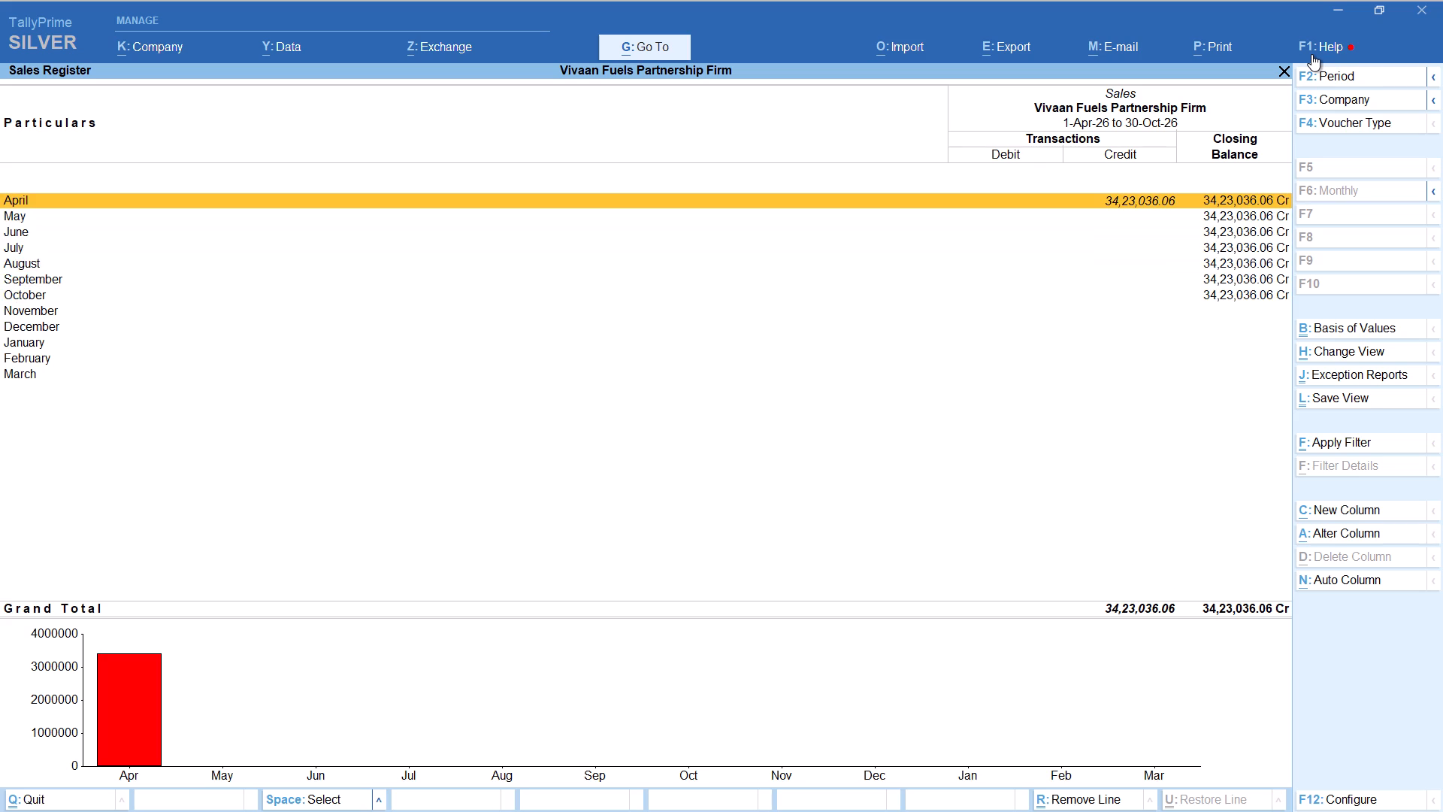
{"action": "key", "text": "Return"}
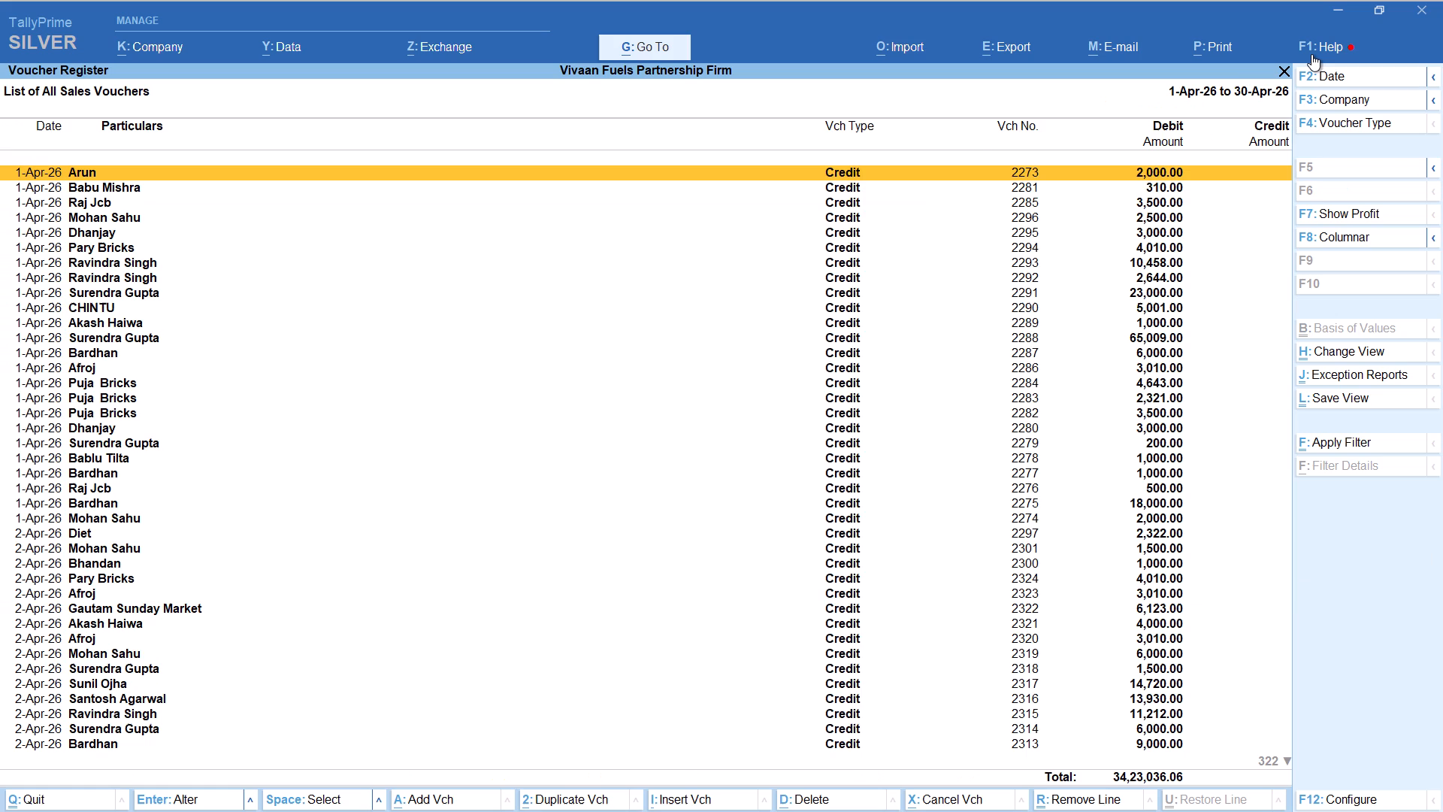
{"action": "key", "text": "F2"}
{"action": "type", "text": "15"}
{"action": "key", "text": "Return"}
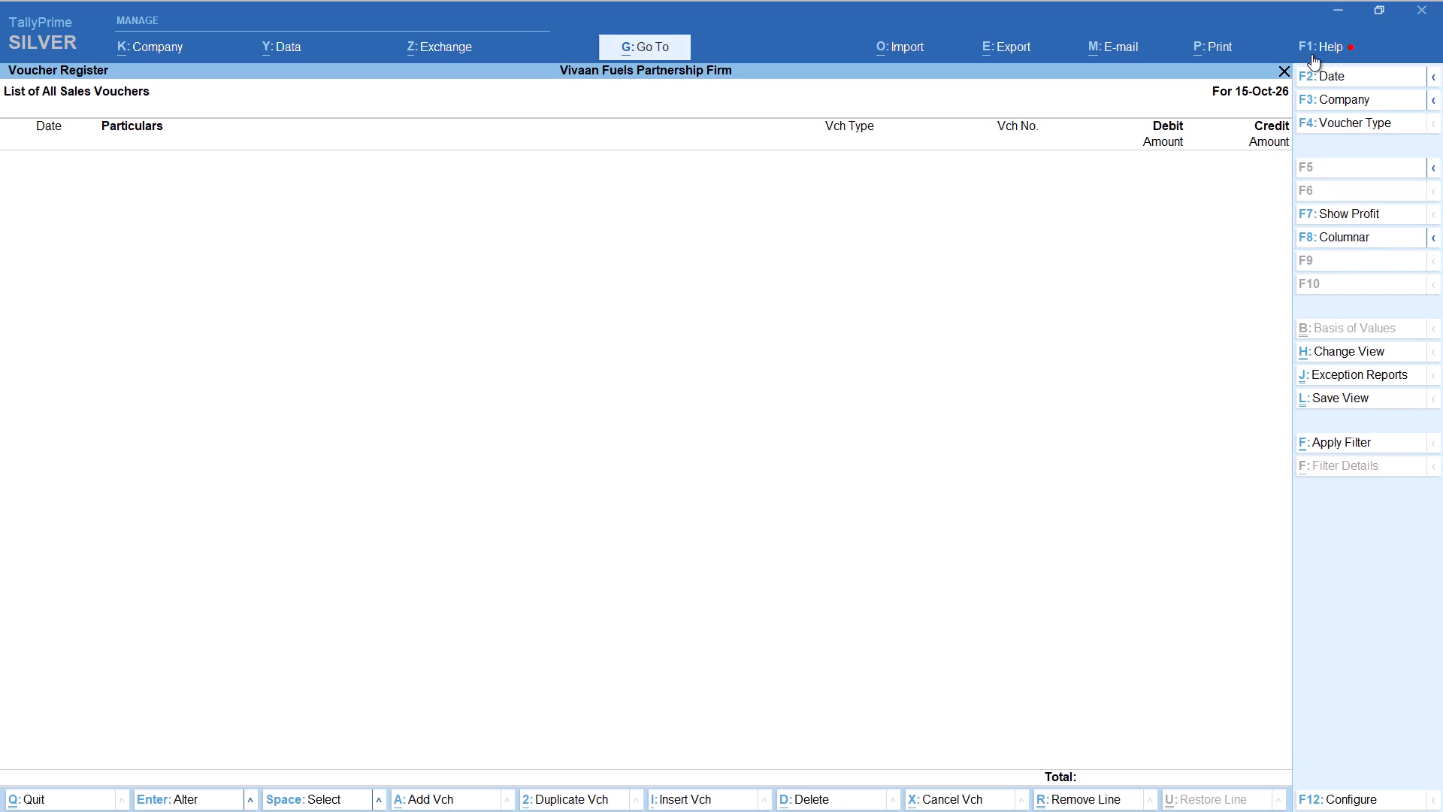
List the sales vouchers dated 15-Apr-26 in the Voucher Register.
{"action": "key", "text": "F2"}
{"action": "type", "text": "15/4"}
{"action": "key", "text": "Return"}
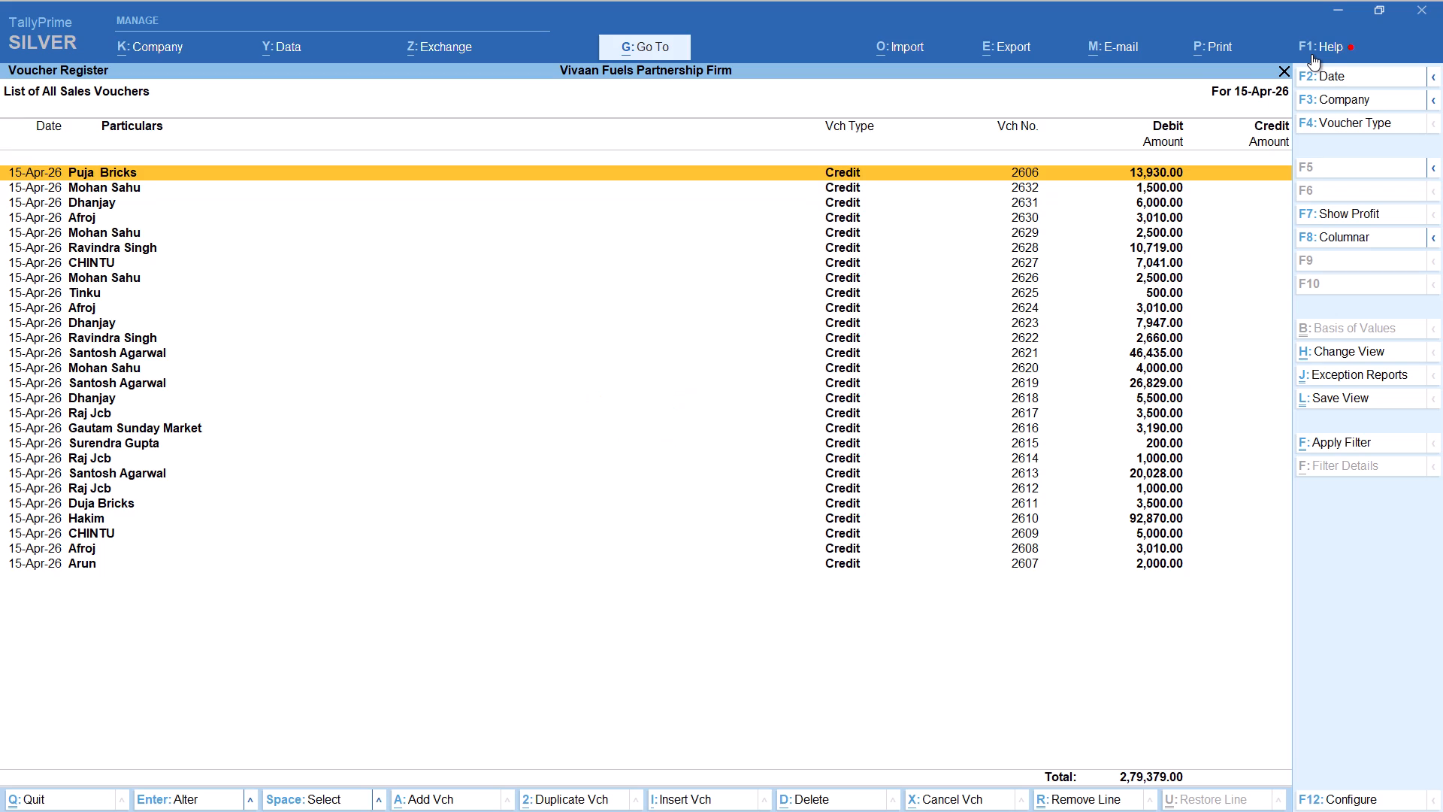
Set the Voucher Register date to 16-Apr-26.
{"action": "key", "text": "F2"}
{"action": "type", "text": "16"}
{"action": "key", "text": "Return"}
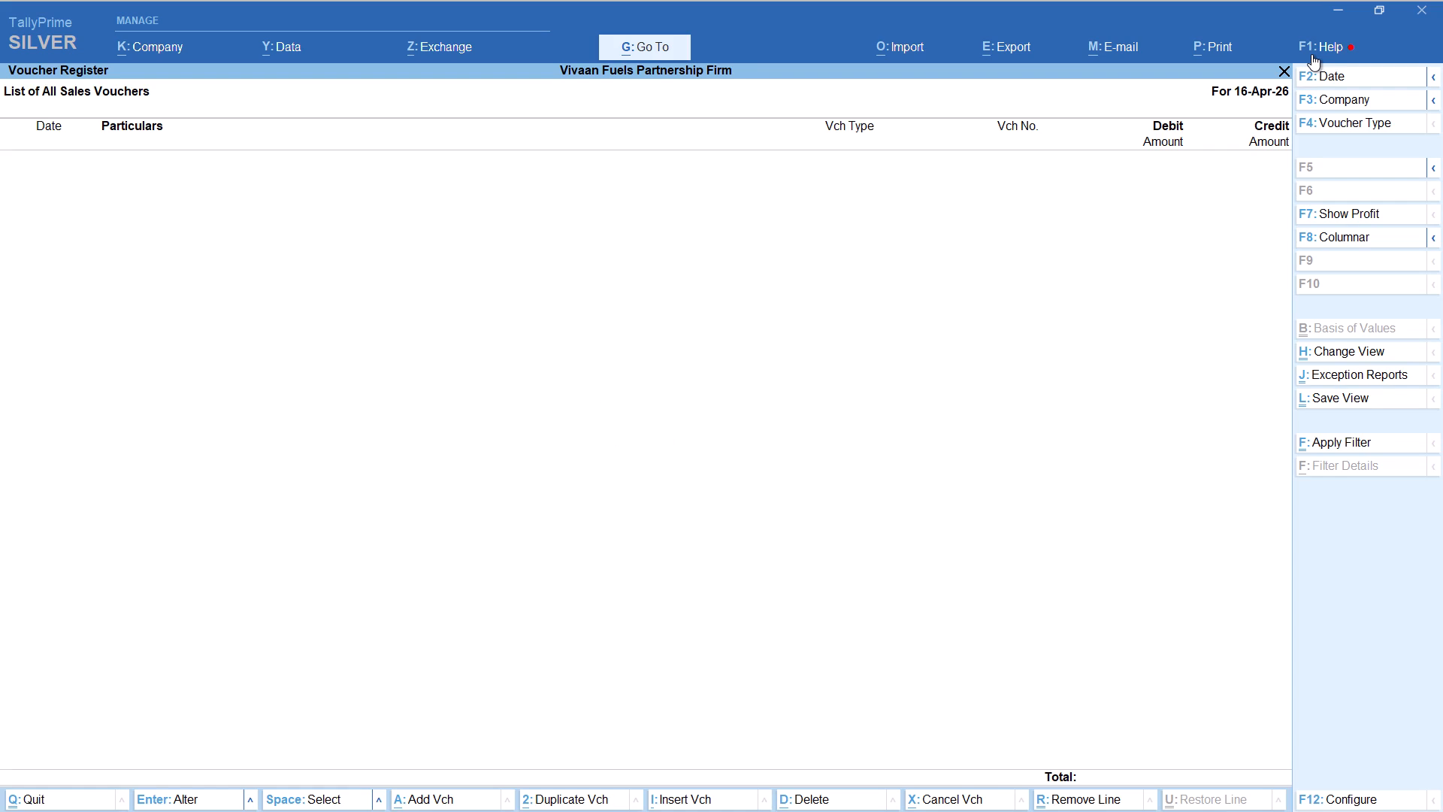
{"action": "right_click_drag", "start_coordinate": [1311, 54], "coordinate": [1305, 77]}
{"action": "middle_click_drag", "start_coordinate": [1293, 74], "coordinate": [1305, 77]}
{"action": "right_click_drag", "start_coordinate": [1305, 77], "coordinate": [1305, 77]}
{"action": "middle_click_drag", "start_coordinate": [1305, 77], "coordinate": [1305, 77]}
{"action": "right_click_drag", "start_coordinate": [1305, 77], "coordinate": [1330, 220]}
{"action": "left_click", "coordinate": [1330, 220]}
Add a voucher from the register and make it a sales voucher of type Credit.
{"action": "key", "text": "alt+a"}
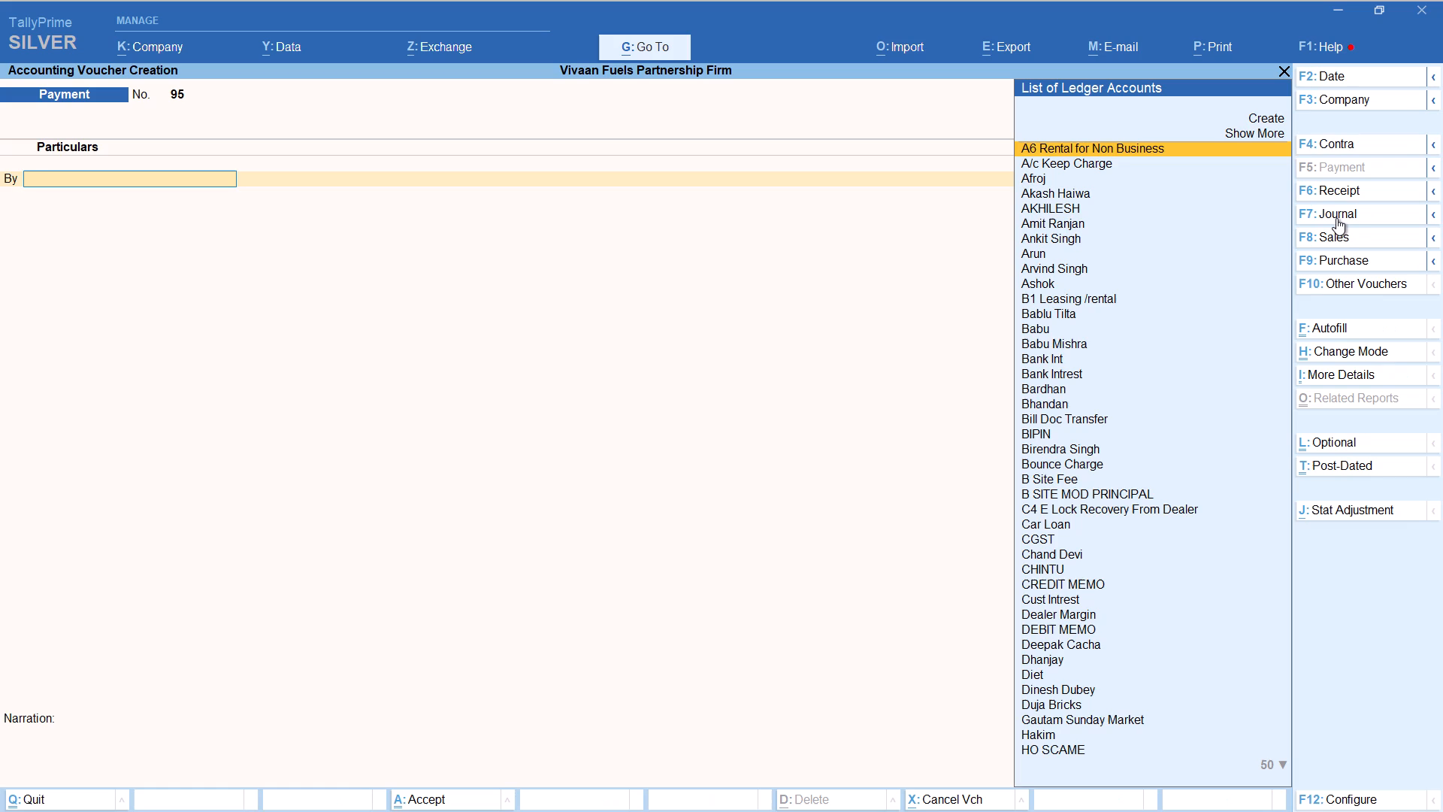
{"action": "key", "text": "F8"}
{"action": "key", "text": "Up"}
{"action": "key", "text": "Up"}
{"action": "key", "text": "Up"}
{"action": "key", "text": "Up"}
{"action": "key", "text": "Up"}
{"action": "key", "text": "Return"}
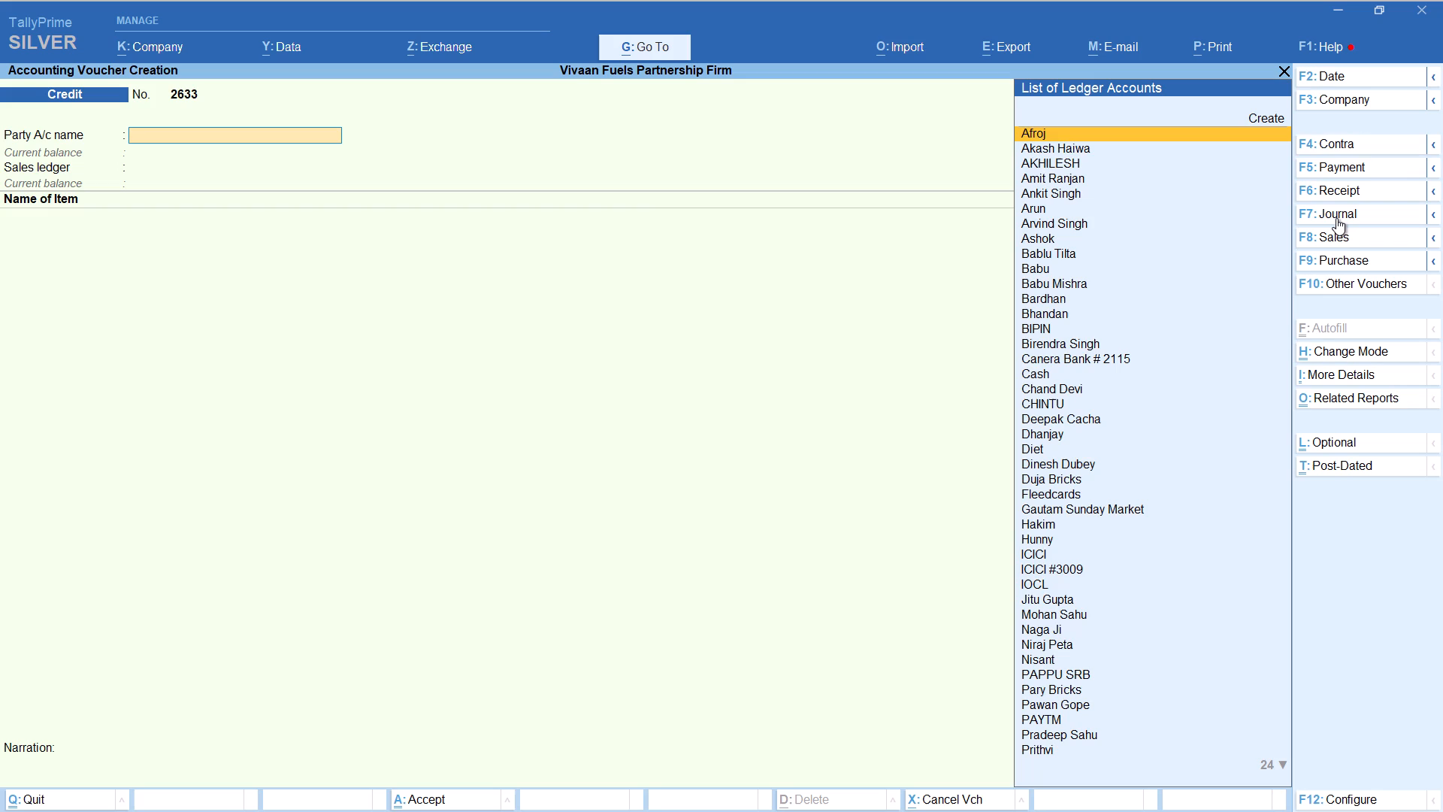
Set the party account to Gautam Sunday Market with SALE as the sales ledger, accepting the party details.
{"action": "type", "text": "gaut"}
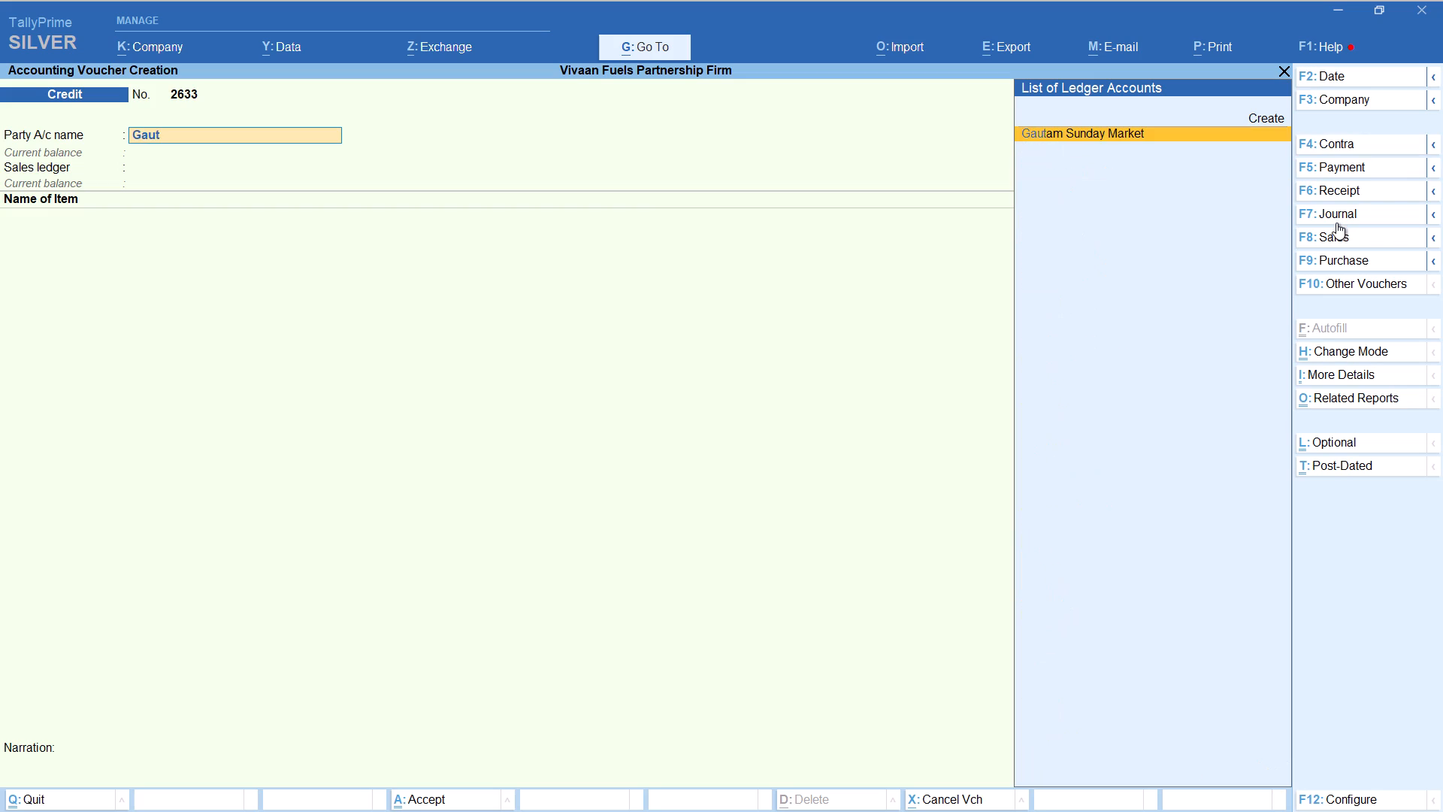
{"action": "key", "text": "Return"}
{"action": "key", "text": "Return"}
{"action": "key", "text": "Return"}
{"action": "key", "text": "Return"}
{"action": "key", "text": "Return"}
{"action": "key", "text": "Return"}
{"action": "key", "text": "Return"}
{"action": "key", "text": "Return"}
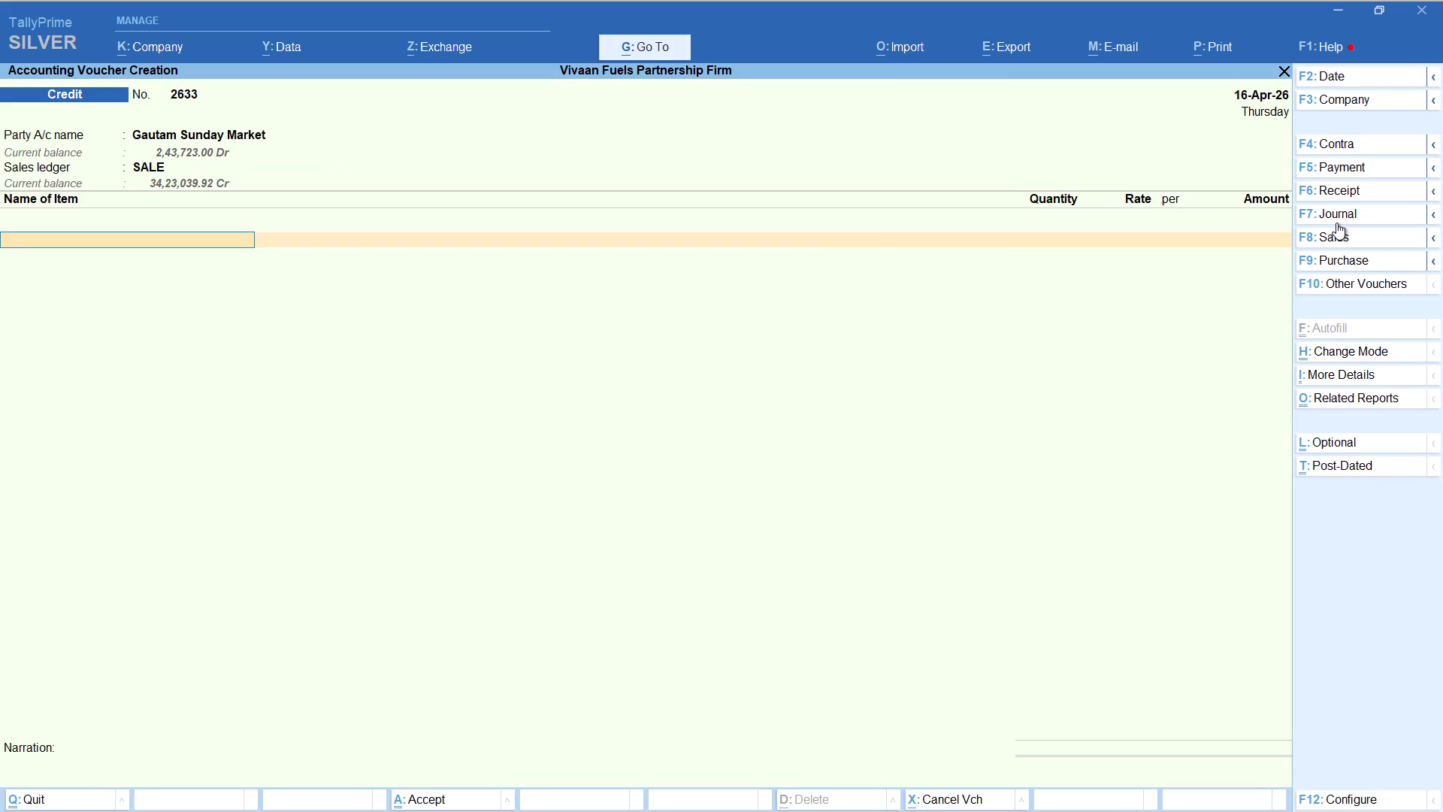
Add item HSD with tracking number Not Applicable, calculating 4083/92.87 for a quantity of 43.96 LITER at rate 92.87.
{"action": "type", "text": "hs"}
{"action": "key", "text": "Return"}
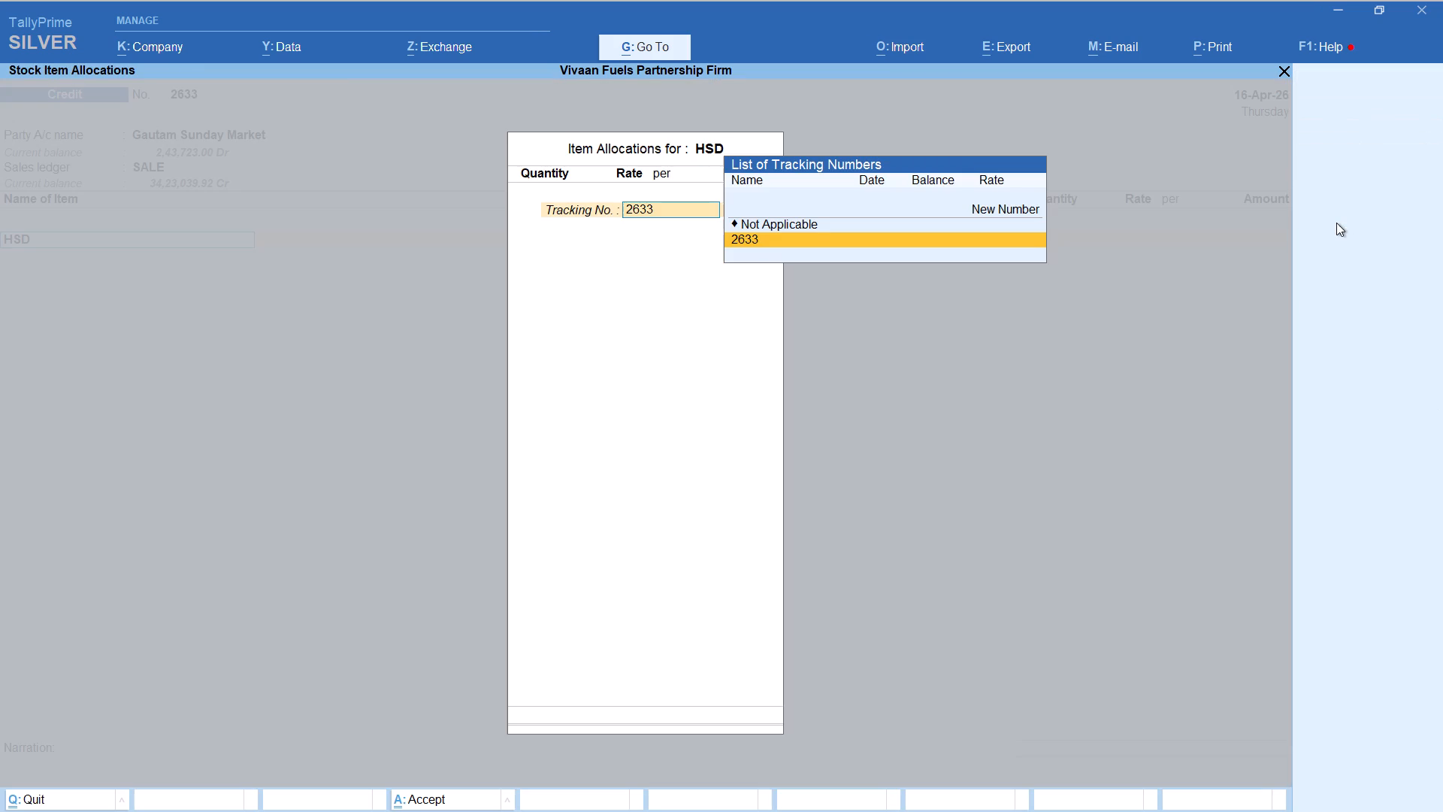
{"action": "key", "text": "Up"}
{"action": "key", "text": "Return"}
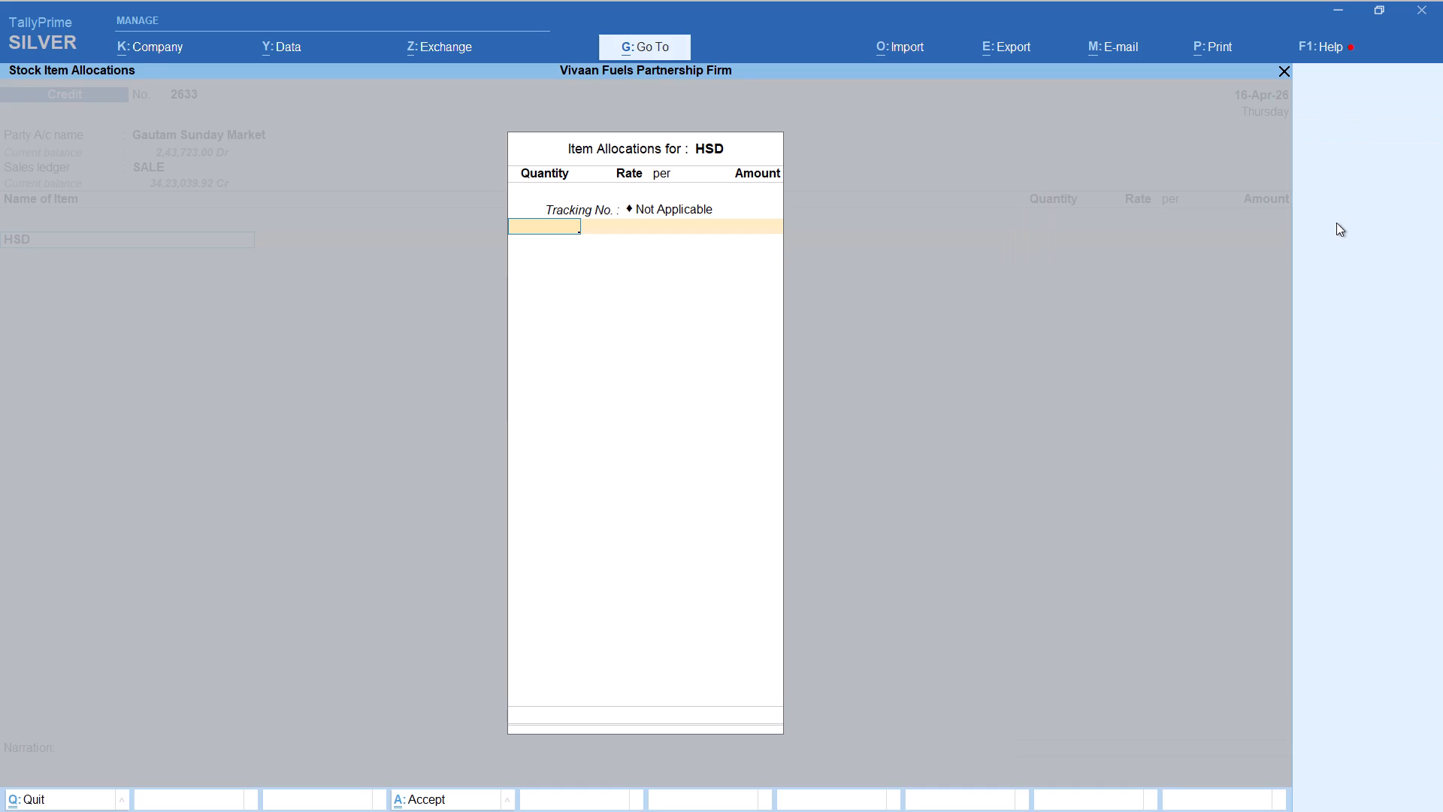
{"action": "type", "text": "4083"}
{"action": "key", "text": "alt+c"}
{"action": "type", "text": "4083/92.87"}
{"action": "key", "text": "Return"}
{"action": "key", "text": "Return"}
{"action": "key", "text": "Return"}
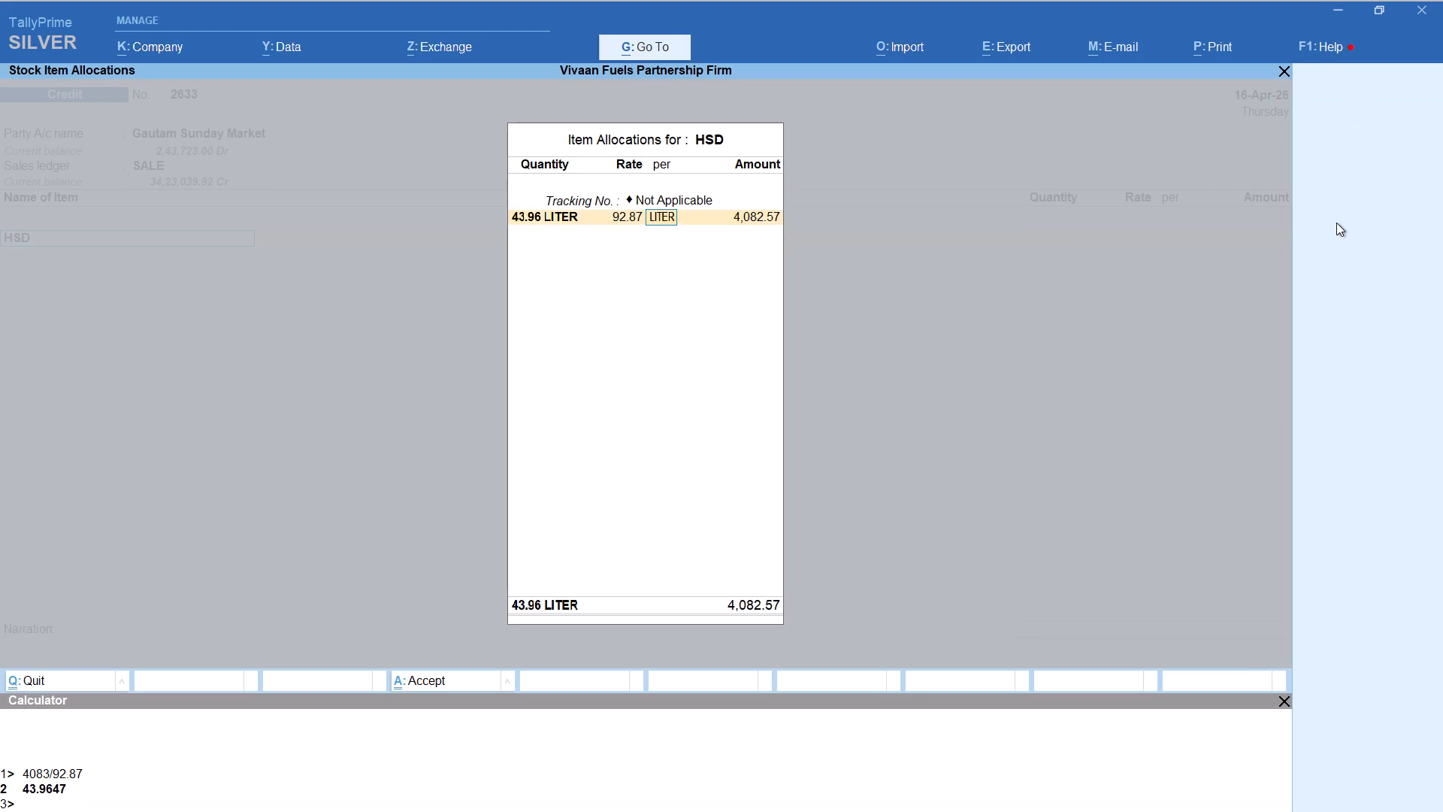
{"action": "key", "text": "Return"}
{"action": "key", "text": "Return"}
{"action": "key", "text": "Return"}
{"action": "key", "text": "Return"}
Add the Round Off ledger below the HSD item in the Gautam Sunday Market voucher and save the voucher.
{"action": "type", "text": "hs"}
{"action": "key", "text": "Return"}
{"action": "key", "text": "Up"}
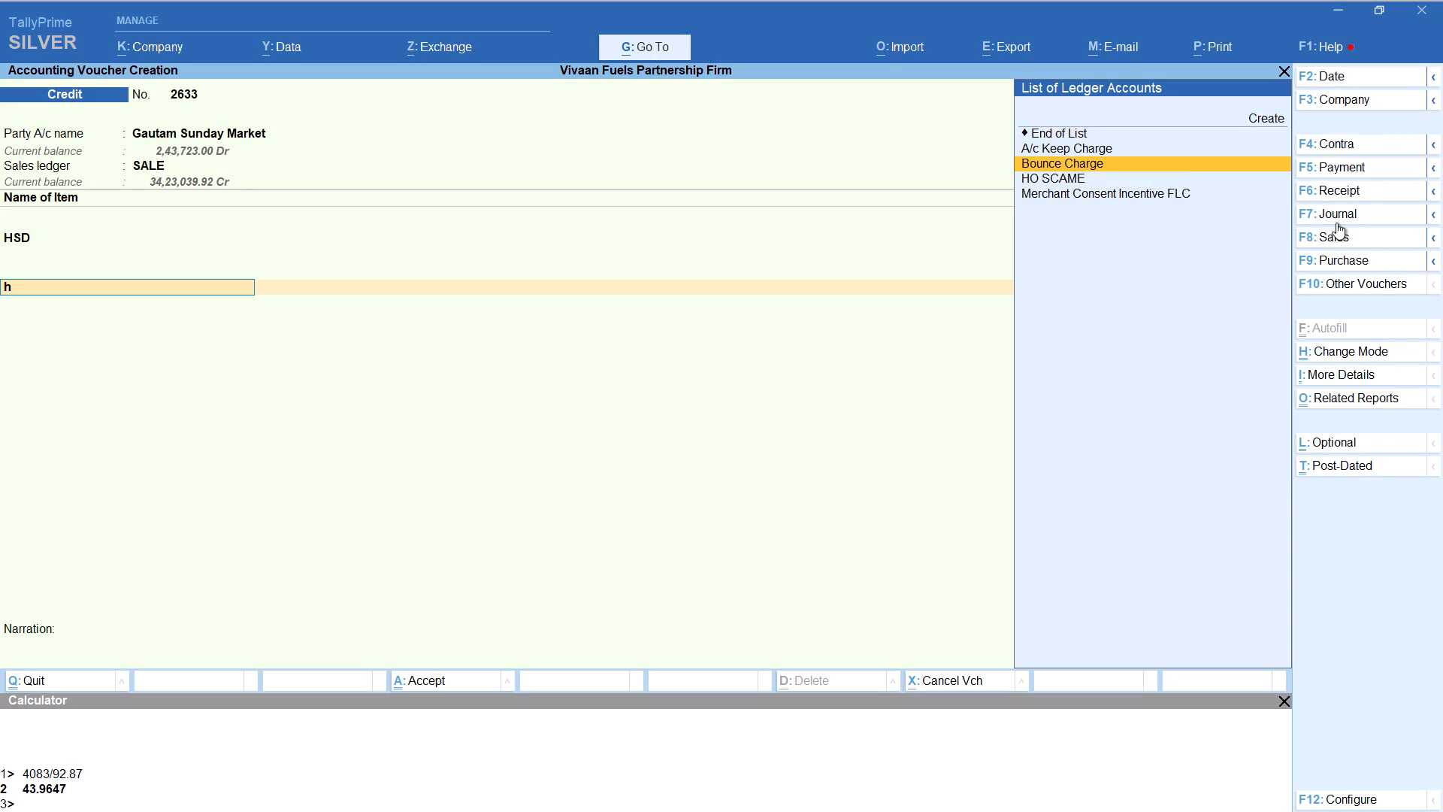
{"action": "key", "text": "BackSpace"}
{"action": "key", "text": "BackSpace"}
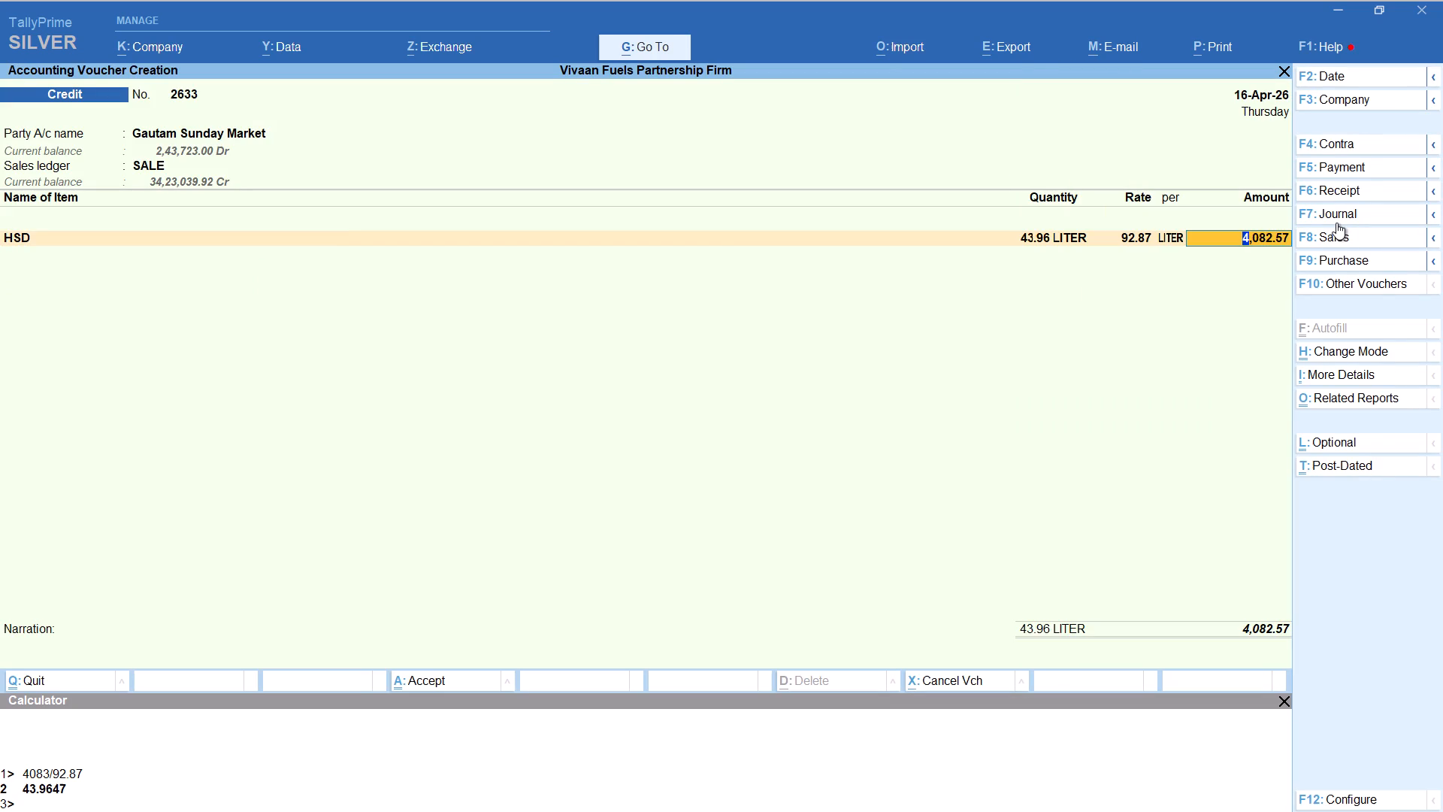
{"action": "key", "text": "Return"}
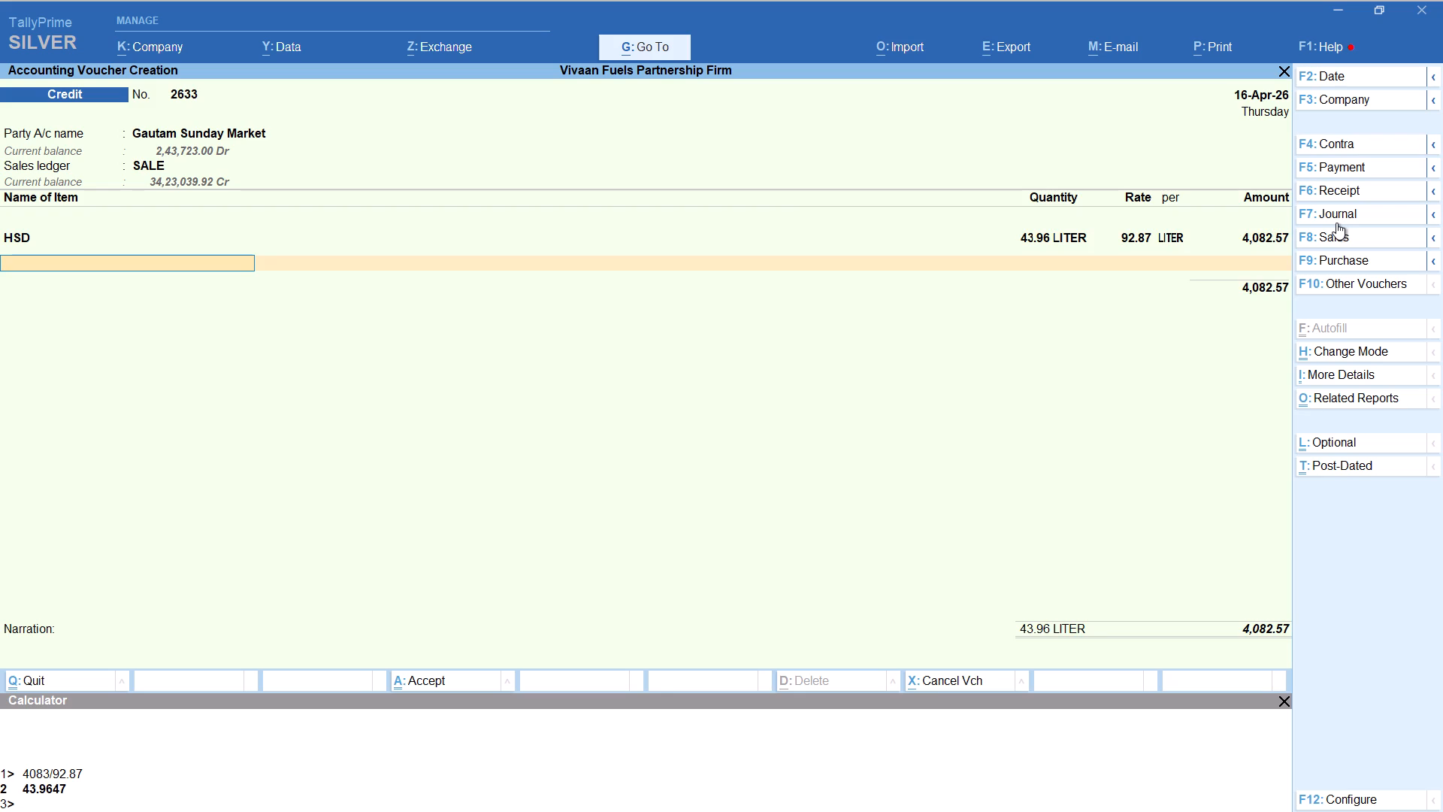
{"action": "key", "text": "Return"}
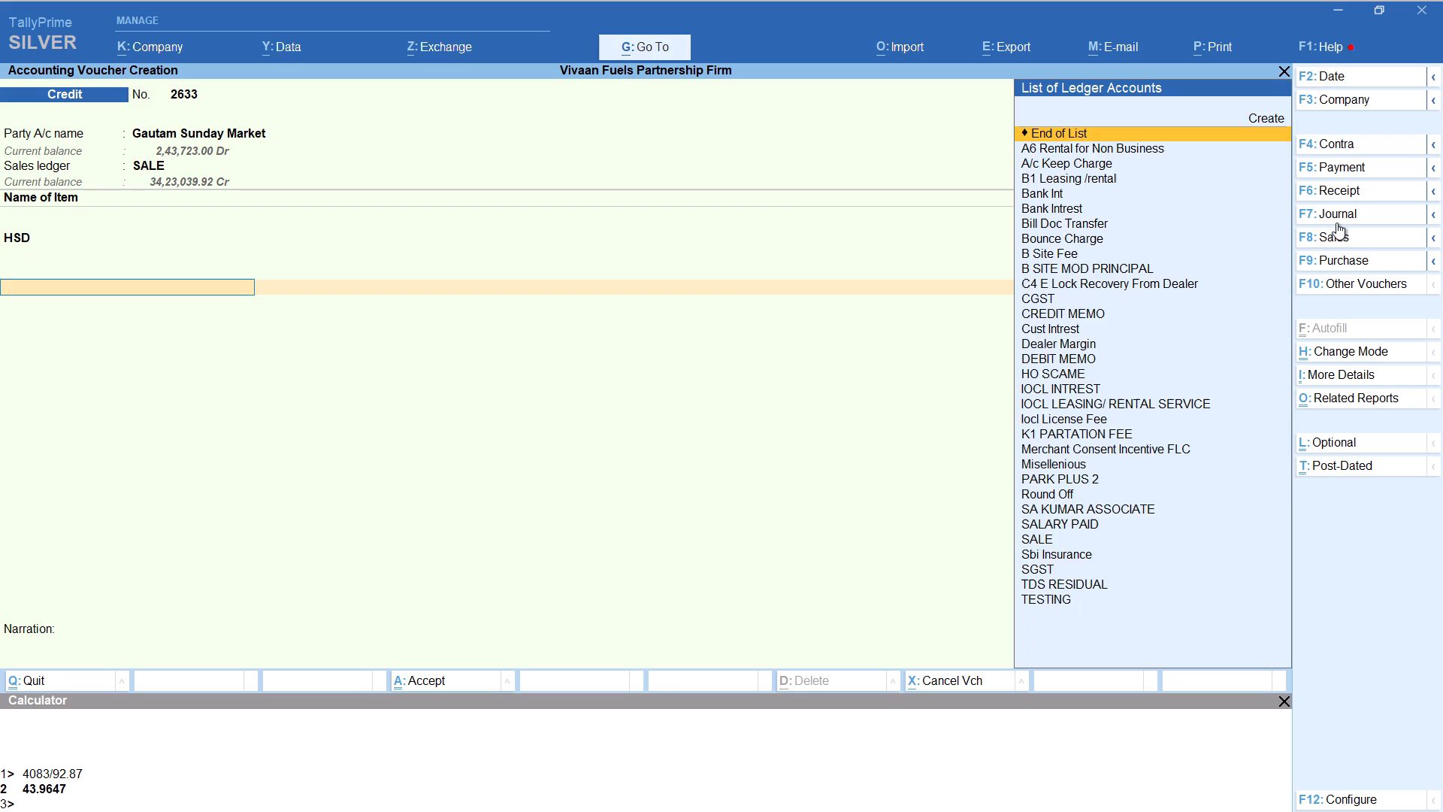
{"action": "key", "text": "r"}
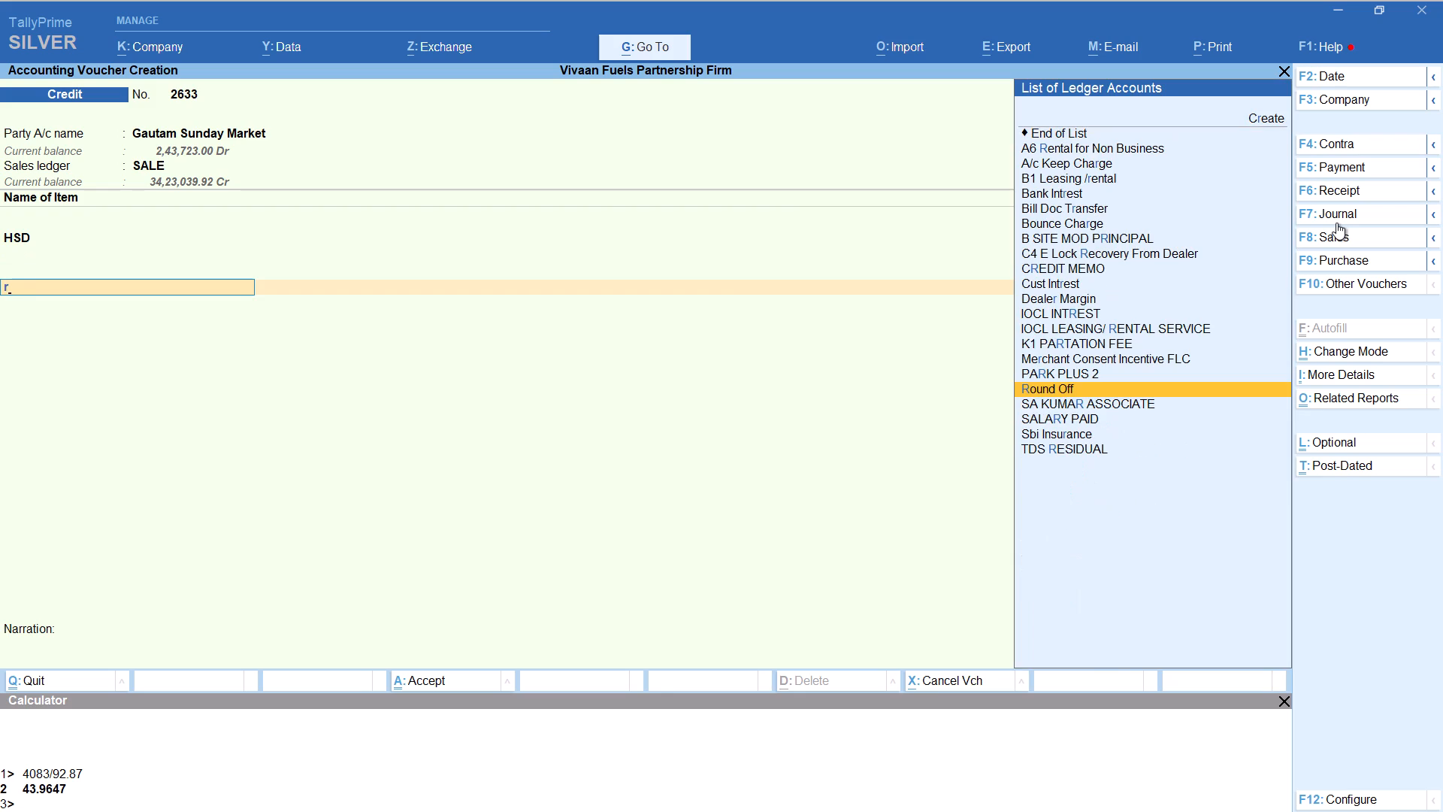
{"action": "type", "text": "ou"}
{"action": "key", "text": "Return"}
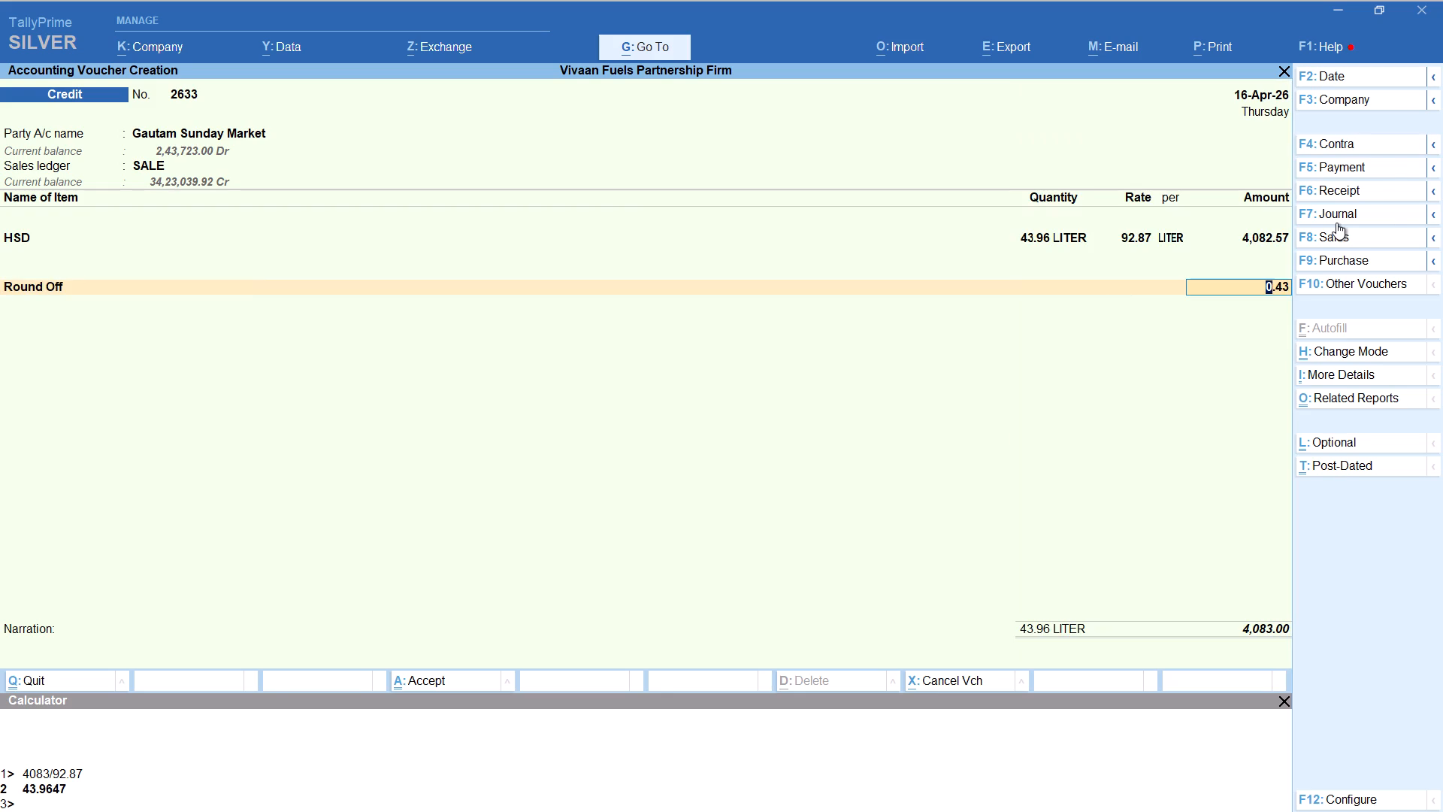
{"action": "key", "text": "ctrl+a"}
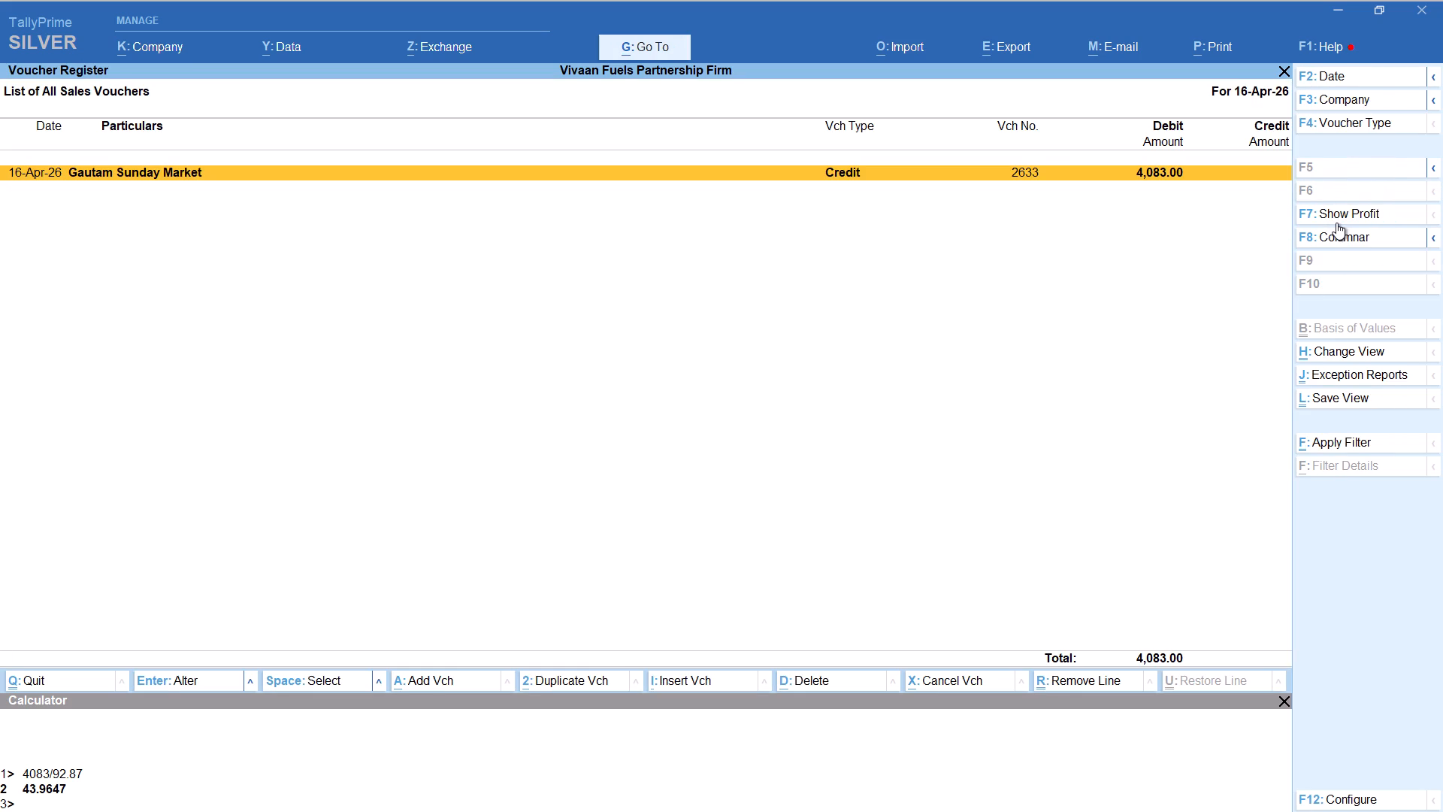
{"action": "key", "text": "alt+a"}
{"action": "type", "text": "raj"}
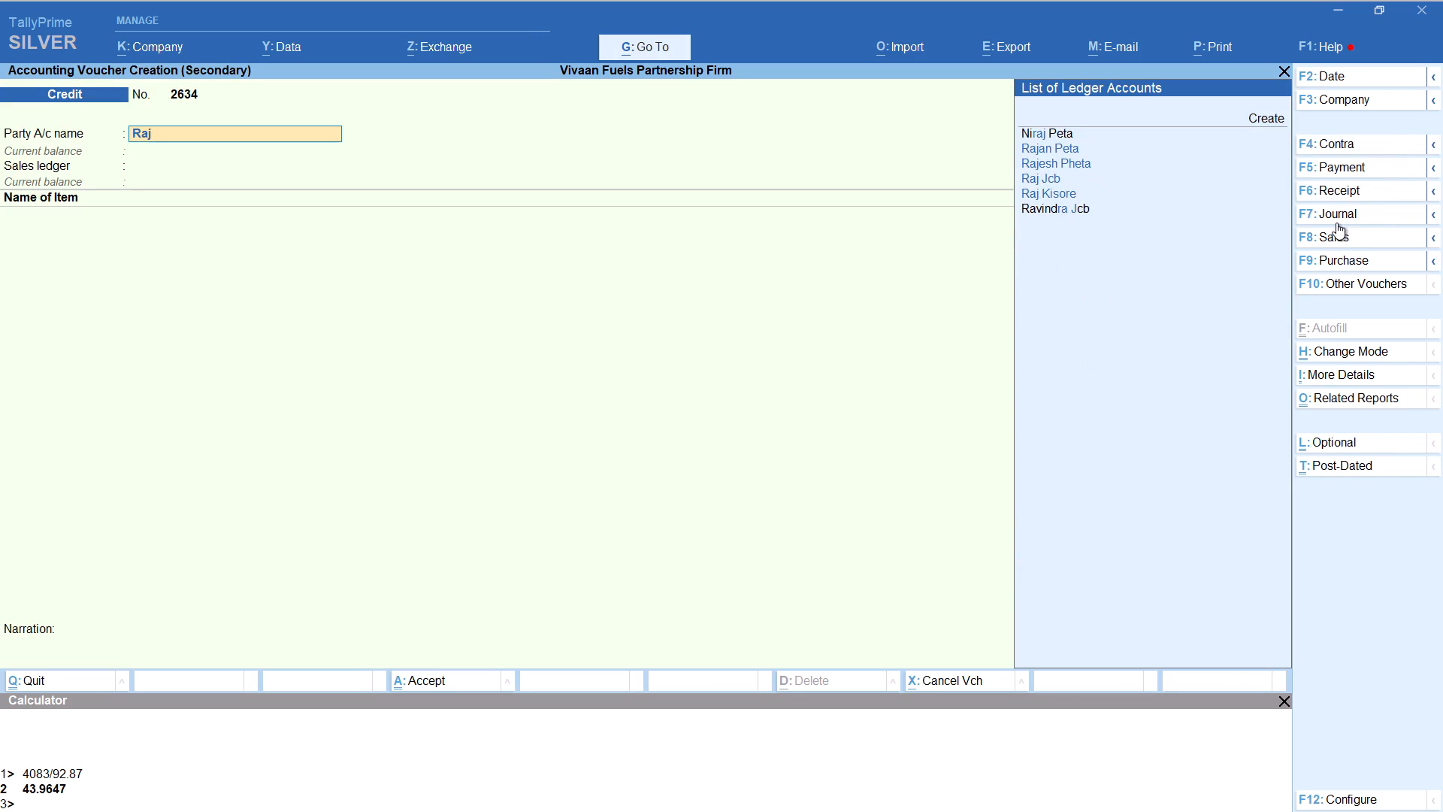
{"action": "key", "text": "Down"}
{"action": "key", "text": "Down"}
{"action": "key", "text": "Down"}
{"action": "key", "text": "Return"}
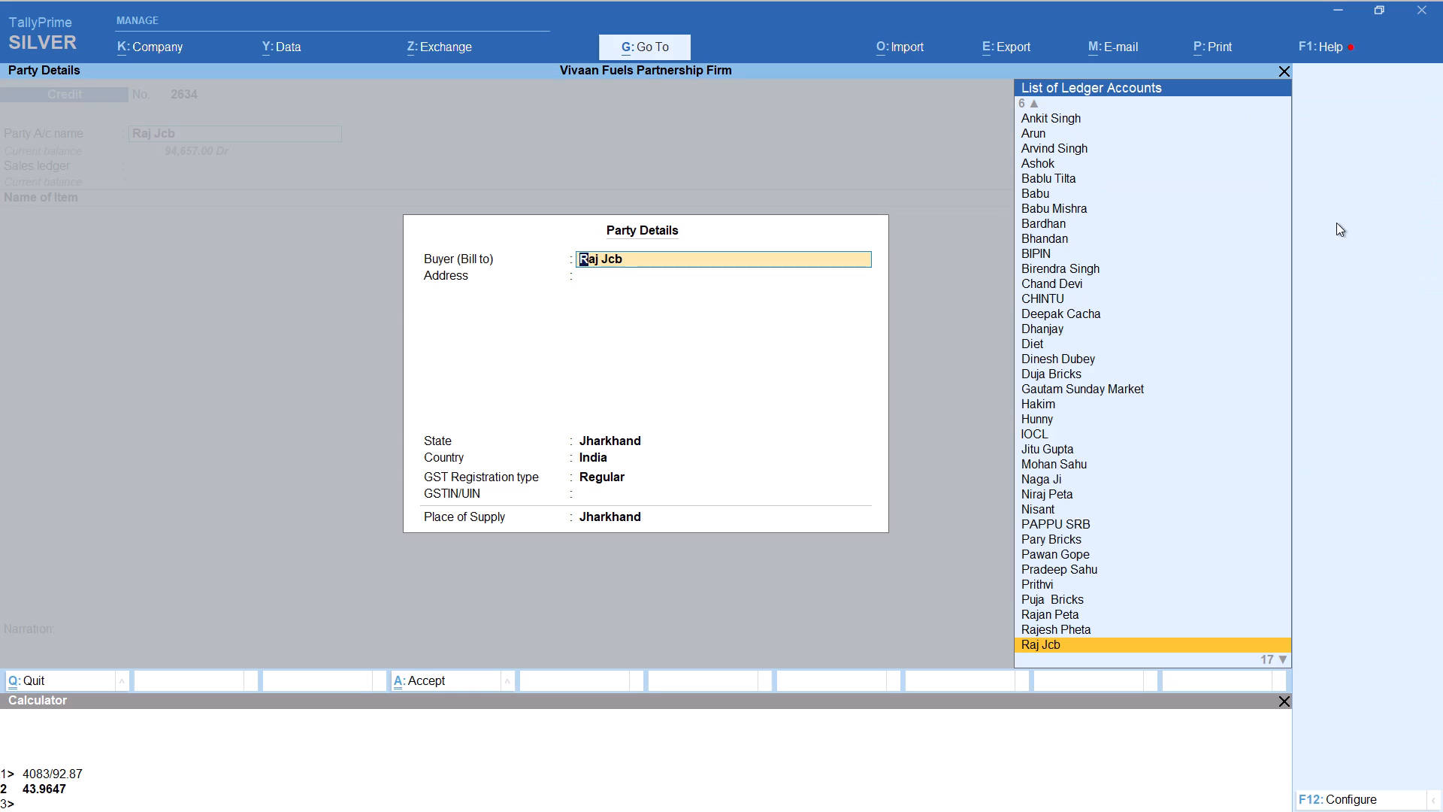
{"action": "key", "text": "Return"}
{"action": "key", "text": "Return"}
{"action": "key", "text": "Return"}
{"action": "key", "text": "Return"}
{"action": "key", "text": "Return"}
{"action": "key", "text": "Return"}
{"action": "key", "text": "Return"}
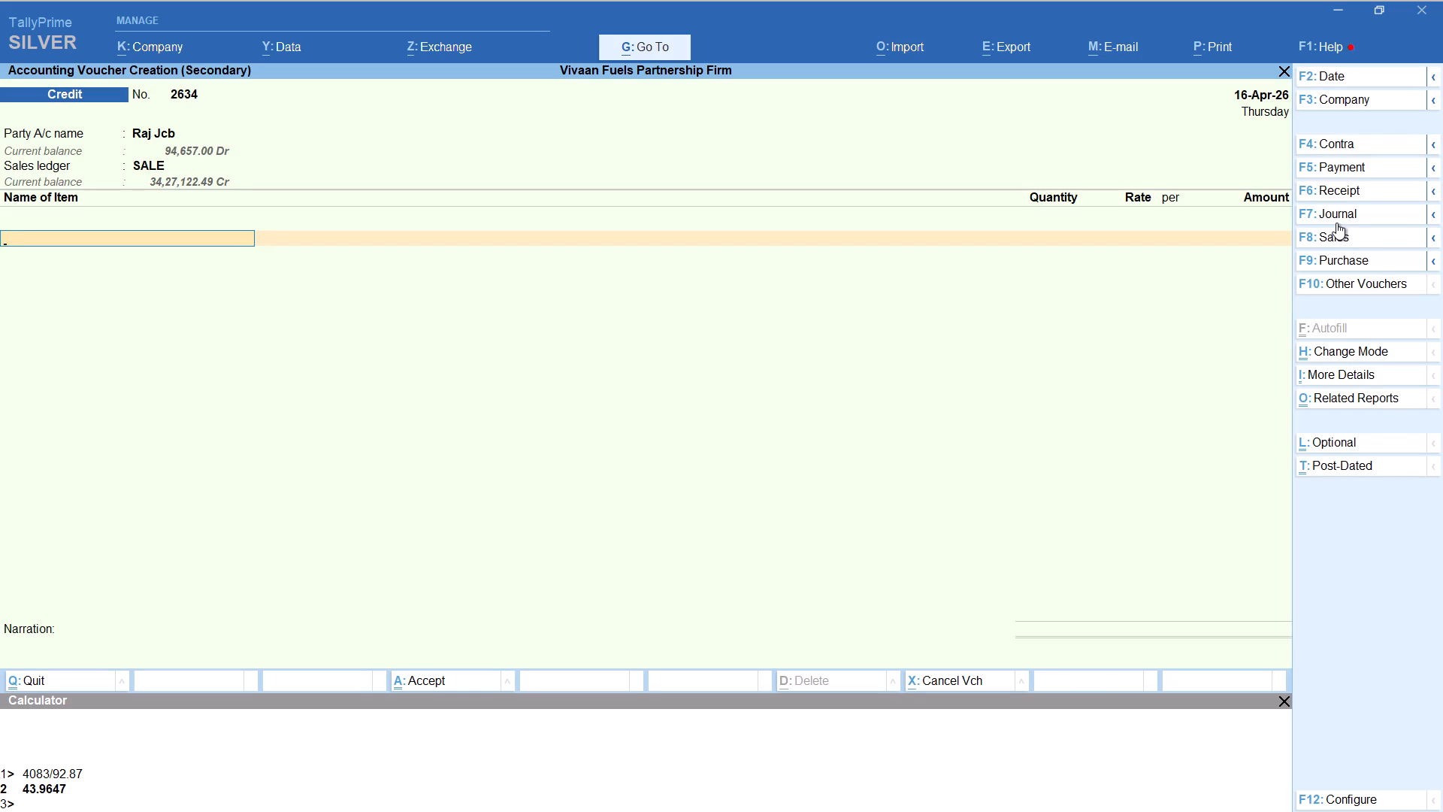
Add item HSD with tracking number Not Applicable, calculating 2000/92.87 for a quantity of 21.54 LITER at rate 92.87.
{"action": "type", "text": "hs"}
{"action": "key", "text": "Return"}
{"action": "key", "text": "Up"}
{"action": "key", "text": "Return"}
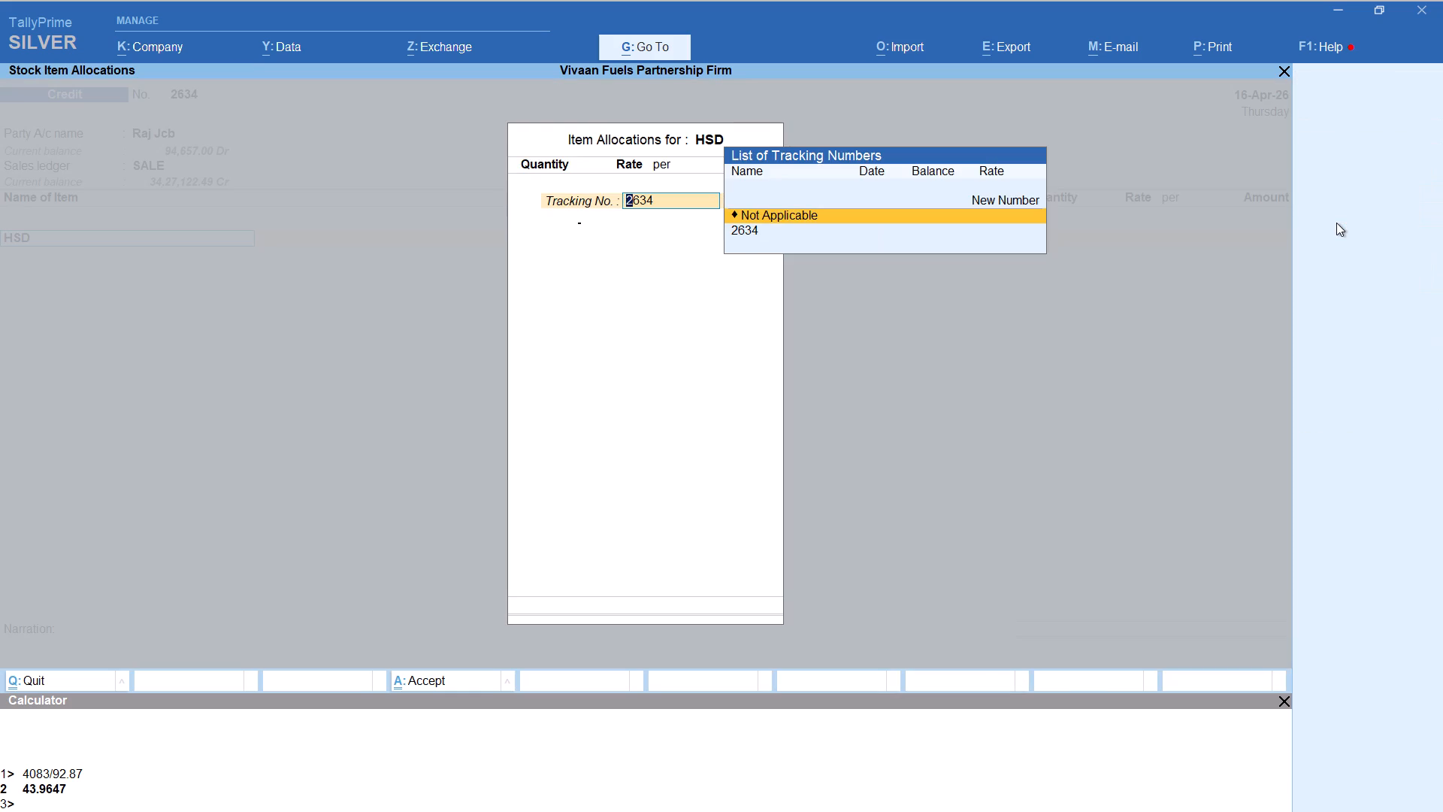
{"action": "type", "text": "200"}
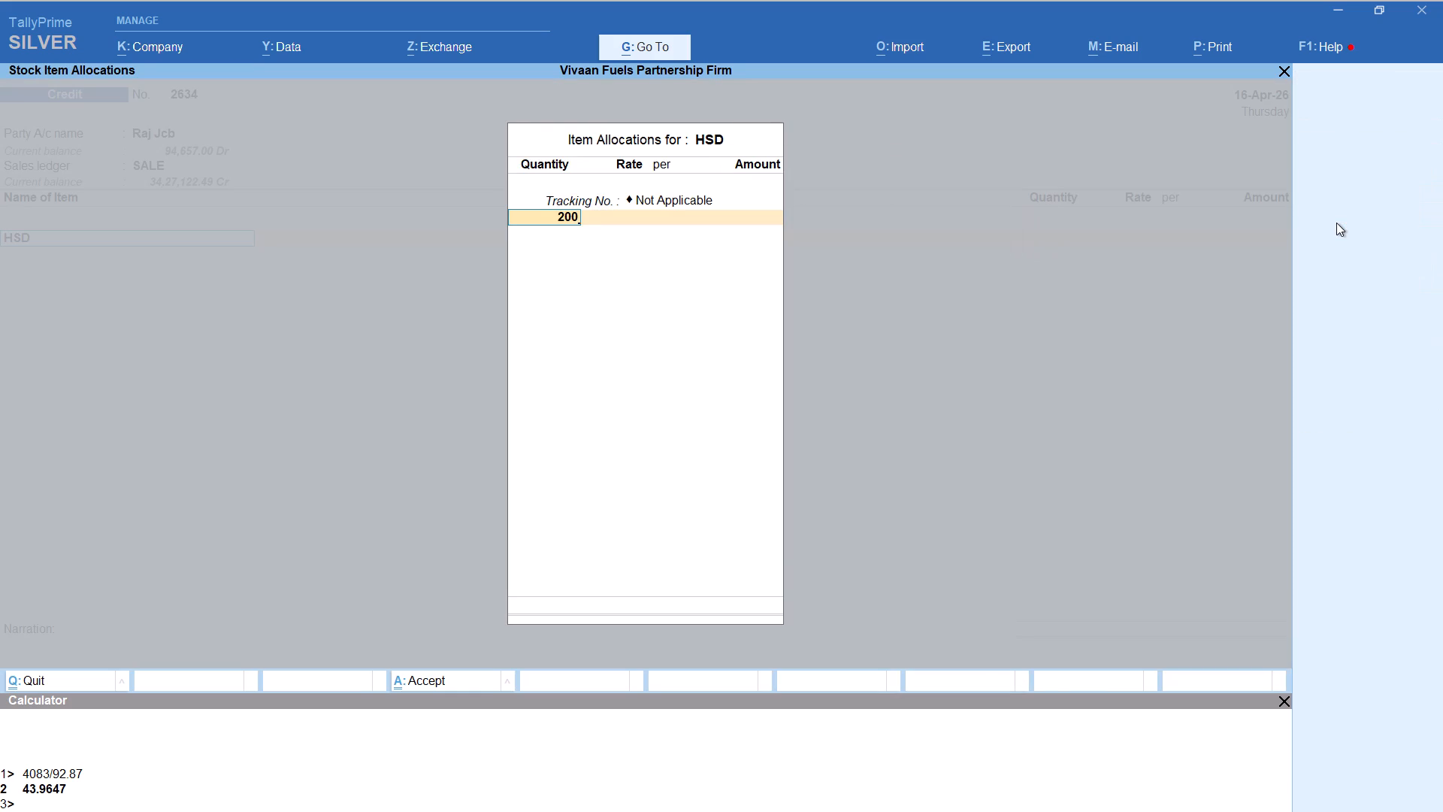
{"action": "key", "text": "alt+c"}
{"action": "type", "text": "2000/92.7"}
{"action": "key", "text": "BackSpace"}
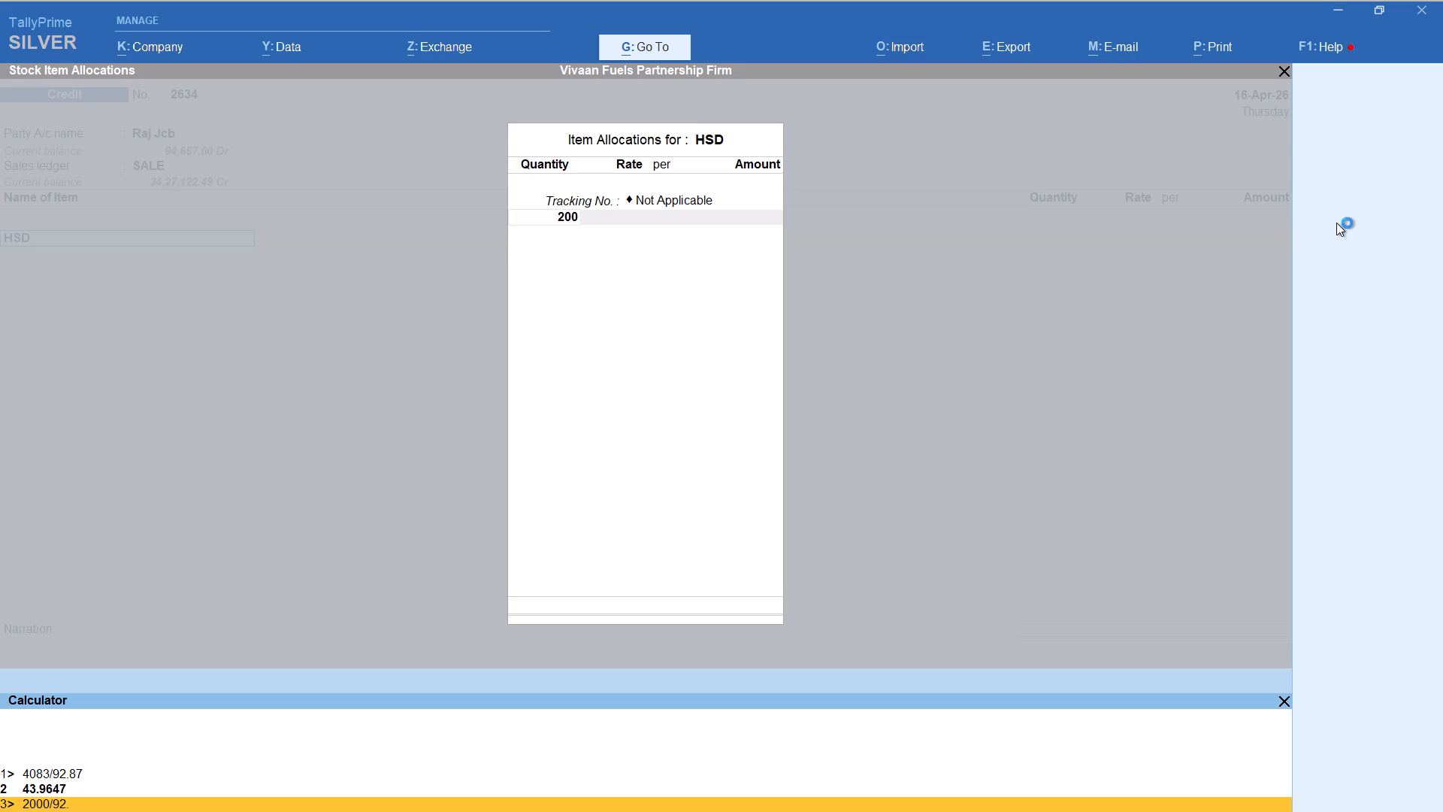
{"action": "key", "text": "BackSpace"}
{"action": "type", "text": ".87"}
{"action": "key", "text": "Return"}
{"action": "key", "text": "Return"}
{"action": "key", "text": "Return"}
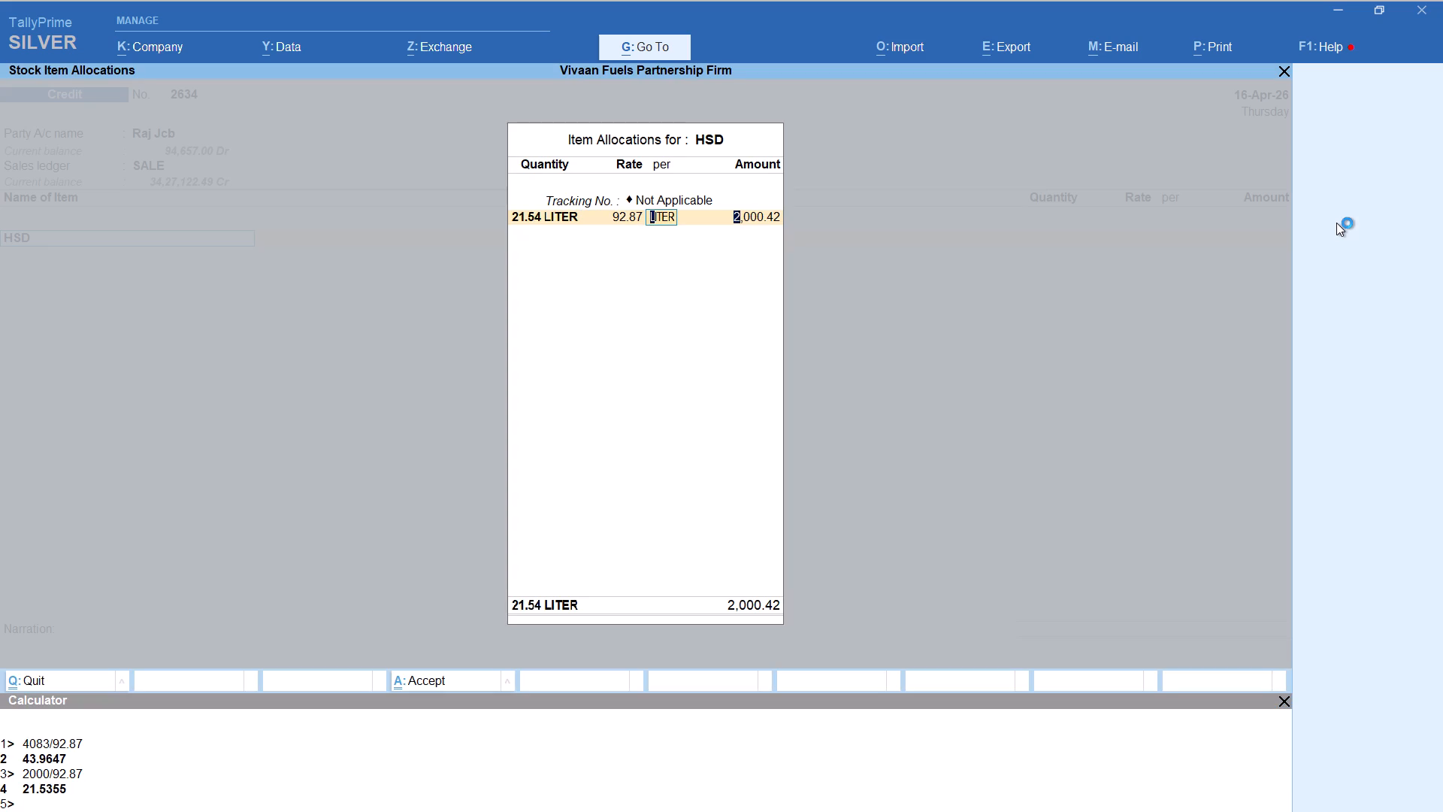
{"action": "key", "text": "Return"}
{"action": "key", "text": "Return"}
{"action": "key", "text": "Return"}
{"action": "key", "text": "Return"}
Add the Round Off ledger to the Raj Jcb voucher and save the voucher.
{"action": "type", "text": "rou"}
{"action": "key", "text": "Return"}
{"action": "key", "text": "ctrl+a"}
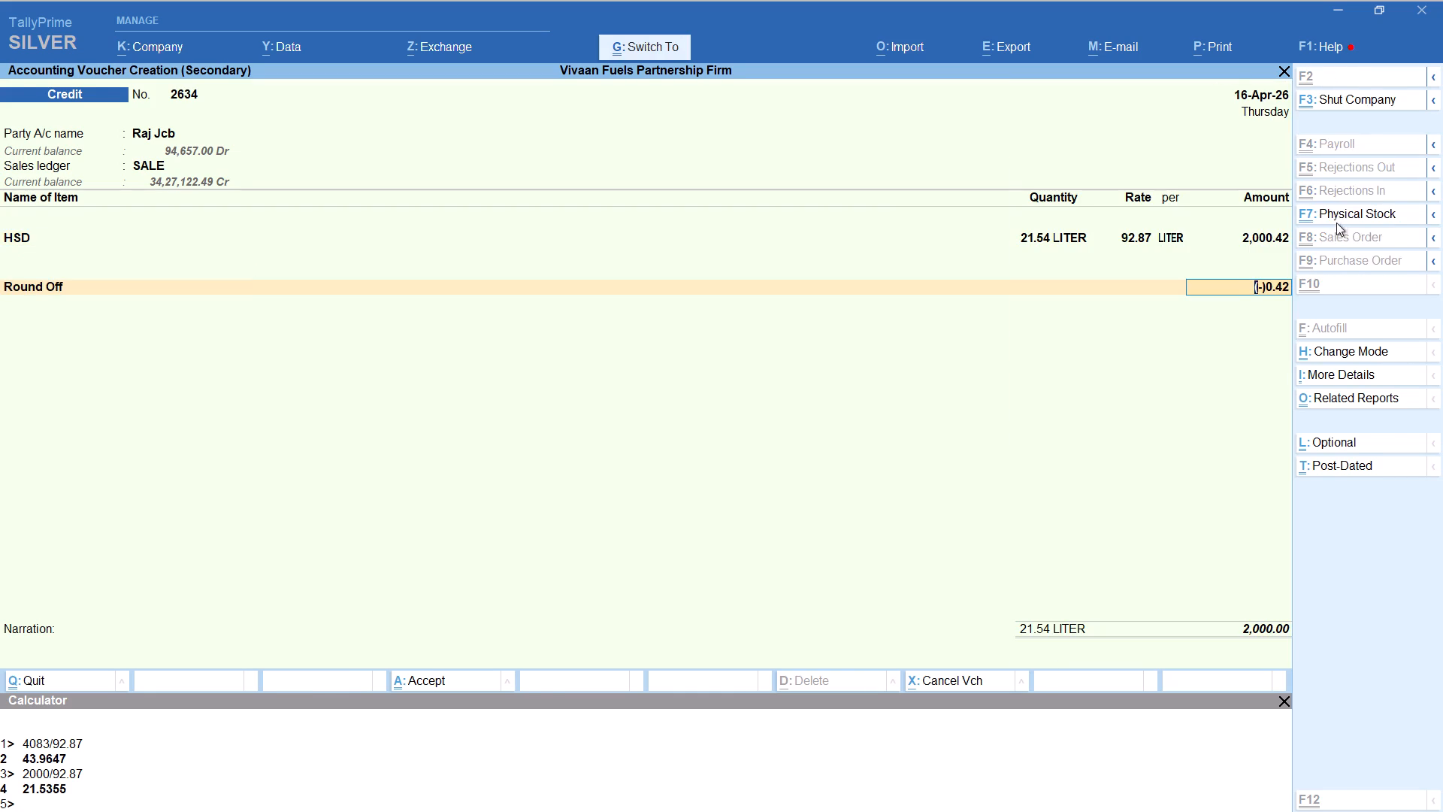
Add a new Credit voucher for the party account starting with "Moh", with SALE as the sales ledger, accepting the party details.
{"action": "key", "text": "alt+a"}
{"action": "type", "text": "moh"}
{"action": "key", "text": "Return"}
{"action": "key", "text": "Return"}
{"action": "key", "text": "Return"}
{"action": "key", "text": "Return"}
{"action": "key", "text": "Return"}
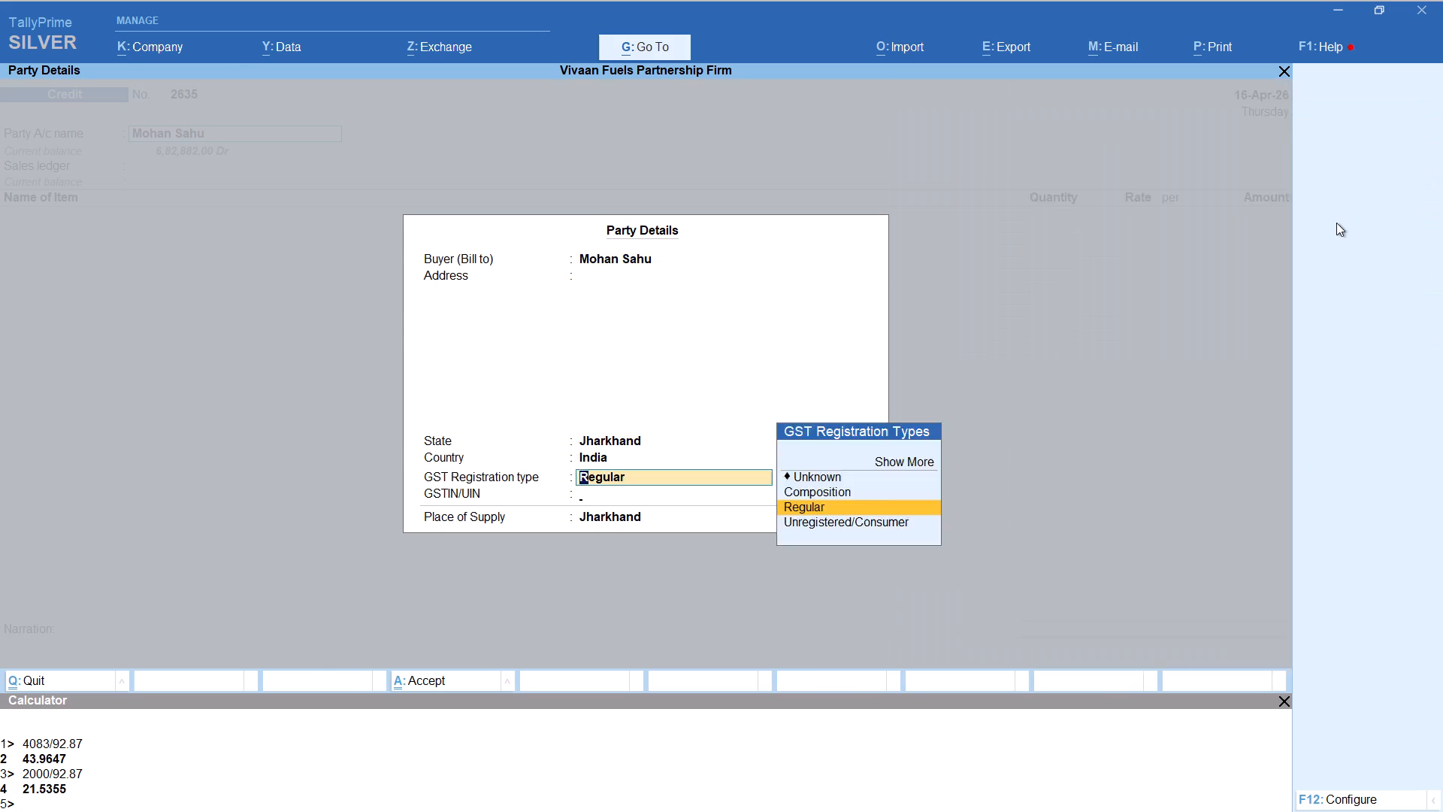
{"action": "key", "text": "Return"}
{"action": "key", "text": "Return"}
{"action": "key", "text": "Return"}
Add item HSD with tracking number Not Applicable, calculating 7000/92.87 for a quantity of 75.37 LITER at rate 92.87.
{"action": "type", "text": "gs"}
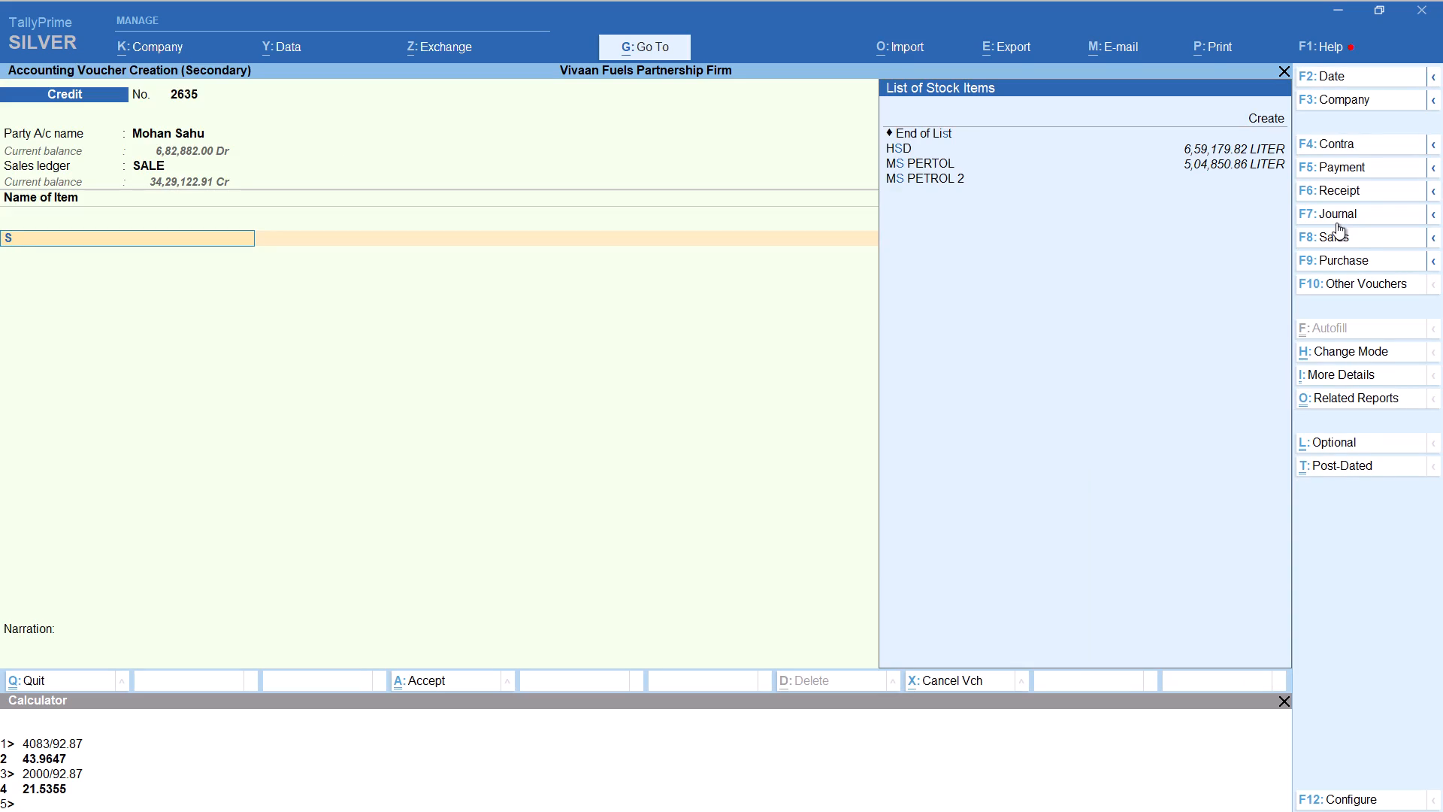
{"action": "key", "text": "Down"}
{"action": "key", "text": "Down"}
{"action": "key", "text": "Return"}
{"action": "key", "text": "Up"}
{"action": "key", "text": "Return"}
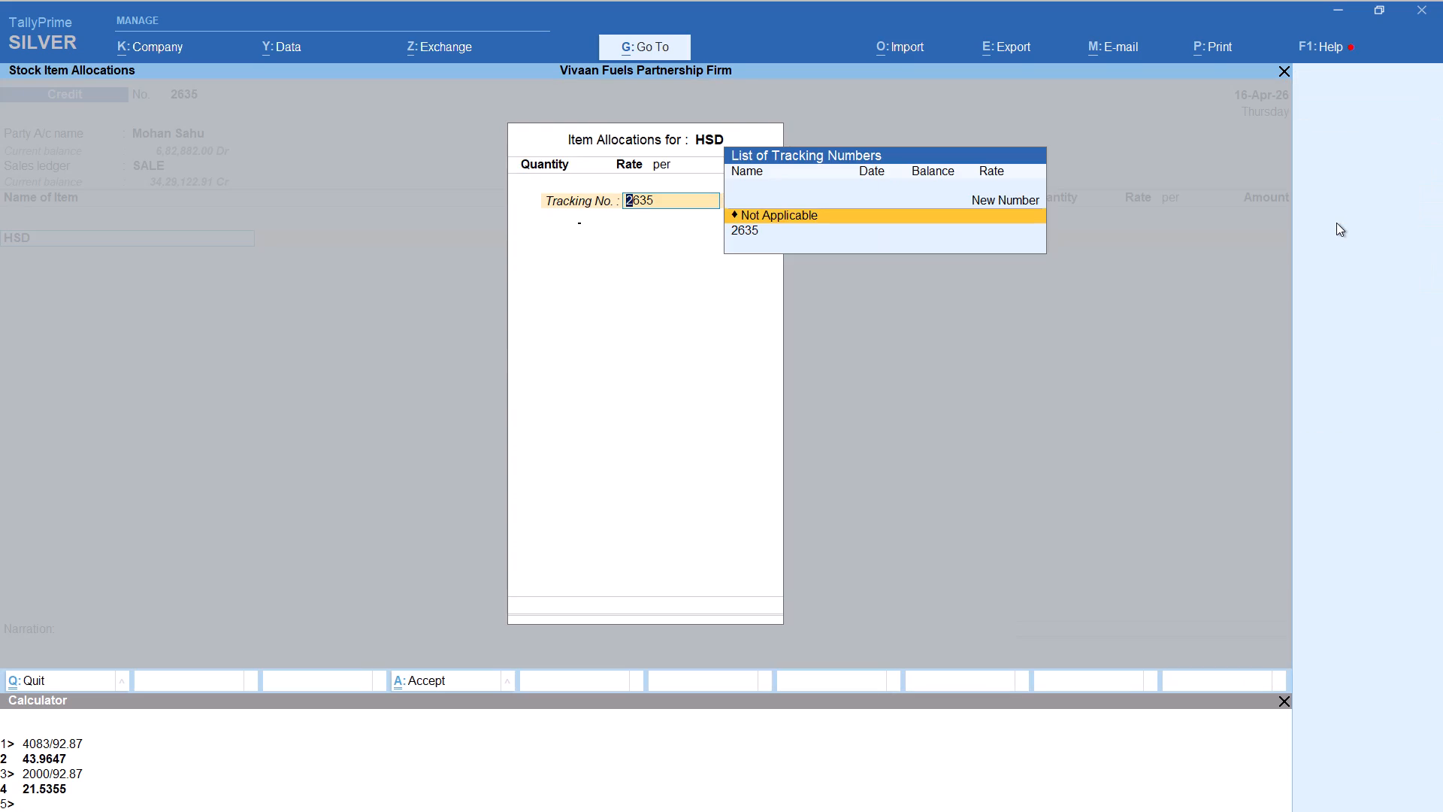
{"action": "key", "text": "7"}
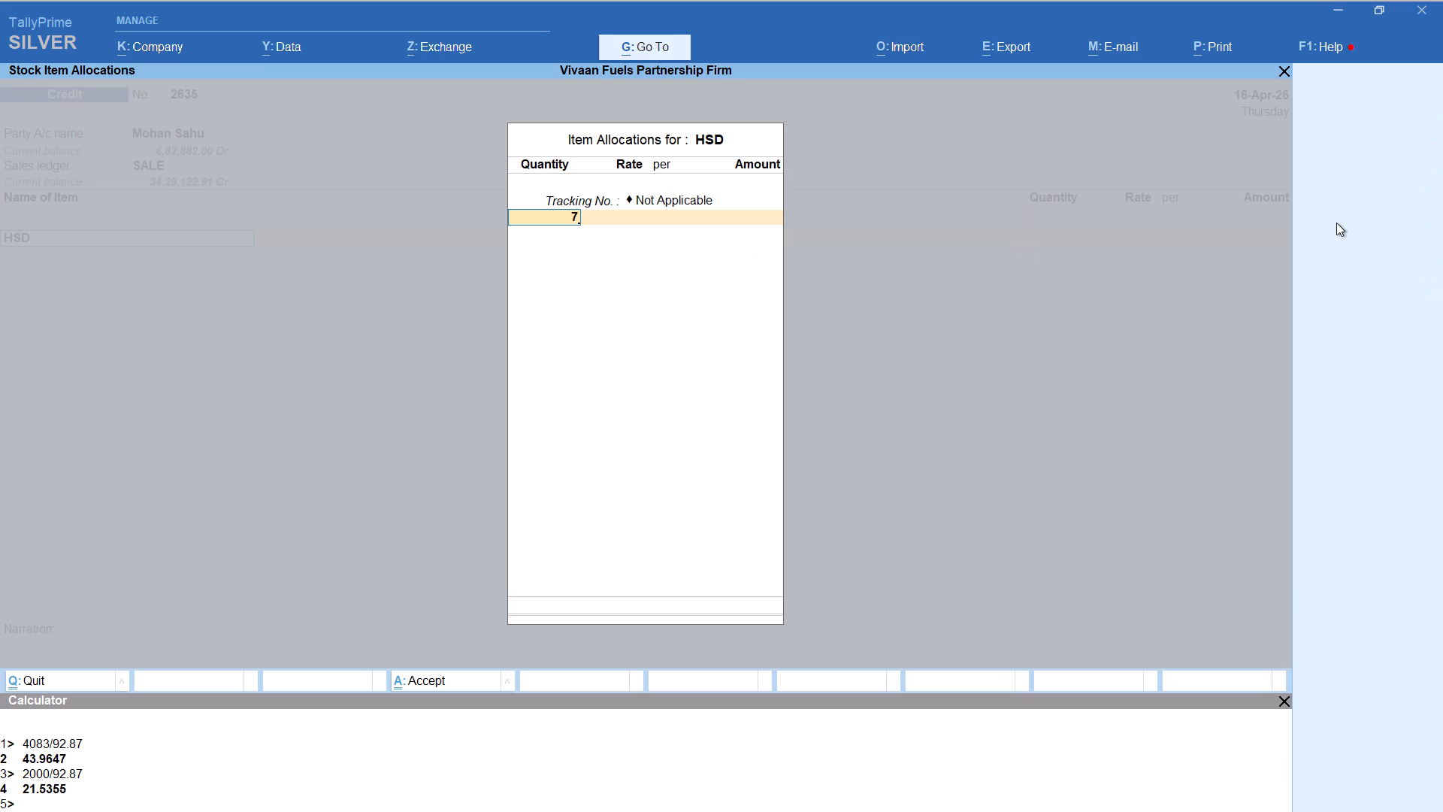
{"action": "key", "text": "BackSpace"}
{"action": "key", "text": "alt+c"}
{"action": "type", "text": "7000/92.87"}
{"action": "key", "text": "Return"}
{"action": "key", "text": "Return"}
{"action": "key", "text": "Return"}
{"action": "key", "text": "Return"}
{"action": "key", "text": "Return"}
{"action": "key", "text": "Return"}
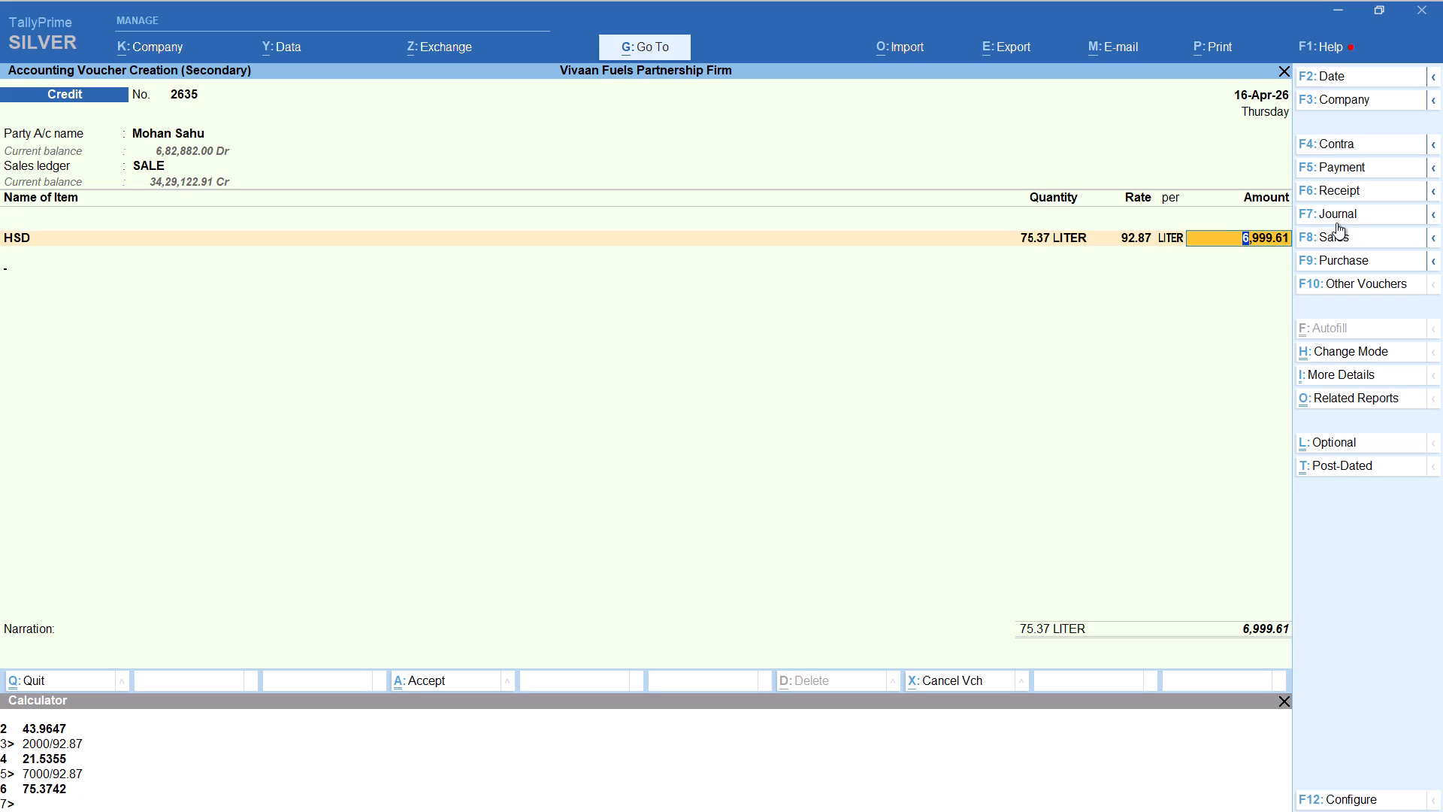
{"action": "key", "text": "Return"}
Add the Round Off ledger below the 75.37 LITER HSD item and save the voucher.
{"action": "type", "text": "rou"}
{"action": "key", "text": "Return"}
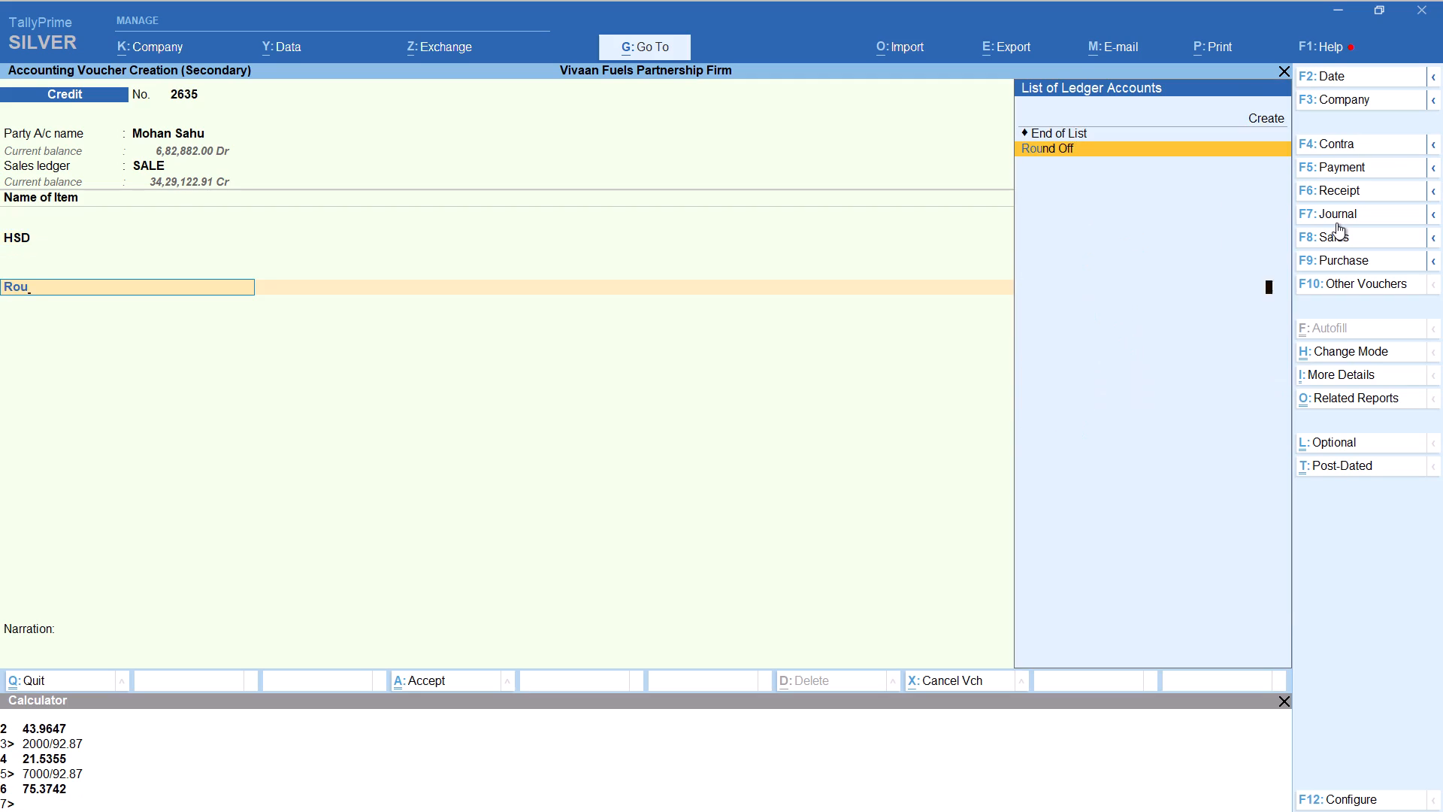
{"action": "key", "text": "ctrl+a"}
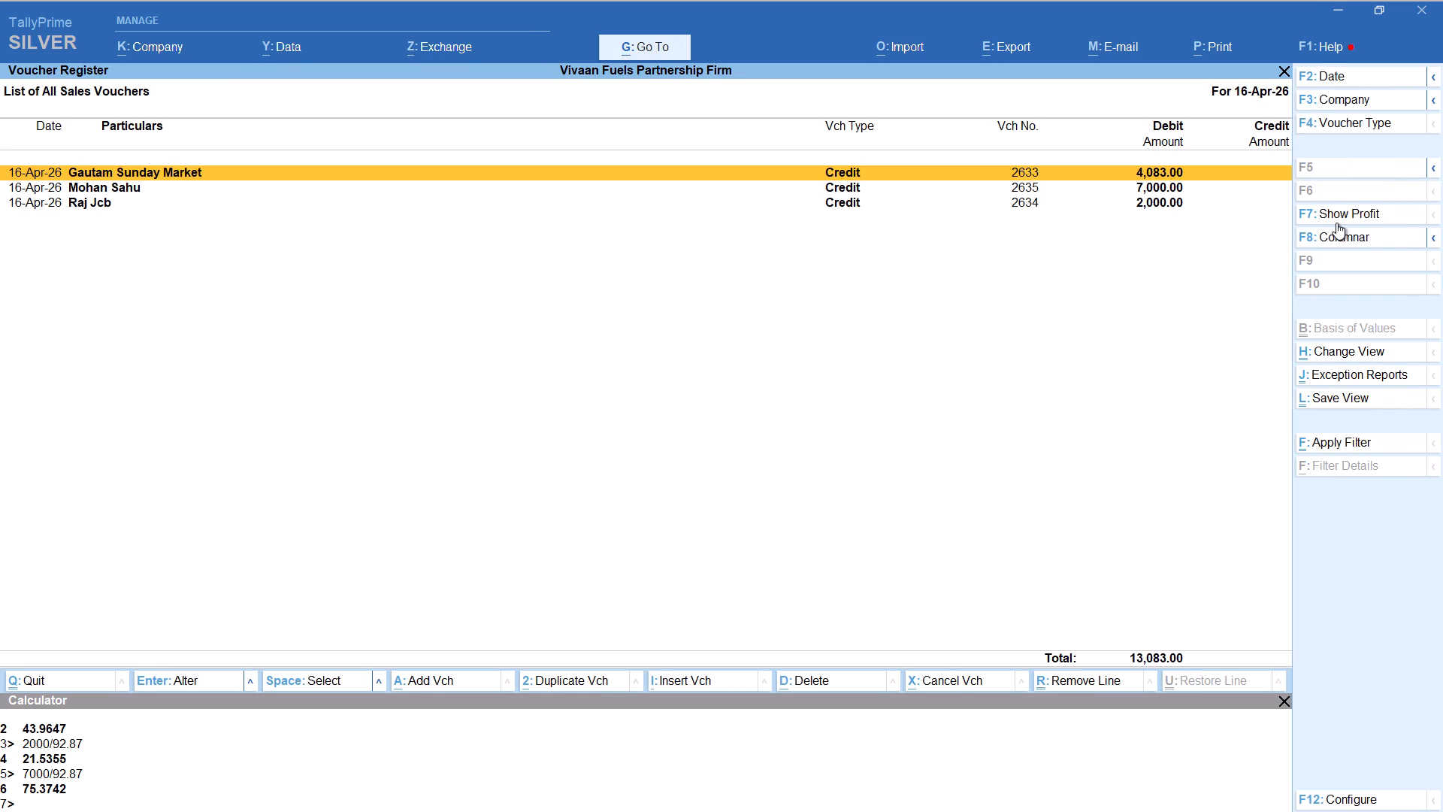
Add a new Credit voucher for the party account matching "Santos", with SALE as the sales ledger, accepting the party details.
{"action": "key", "text": "alt+a"}
{"action": "type", "text": "santos"}
{"action": "key", "text": "Return"}
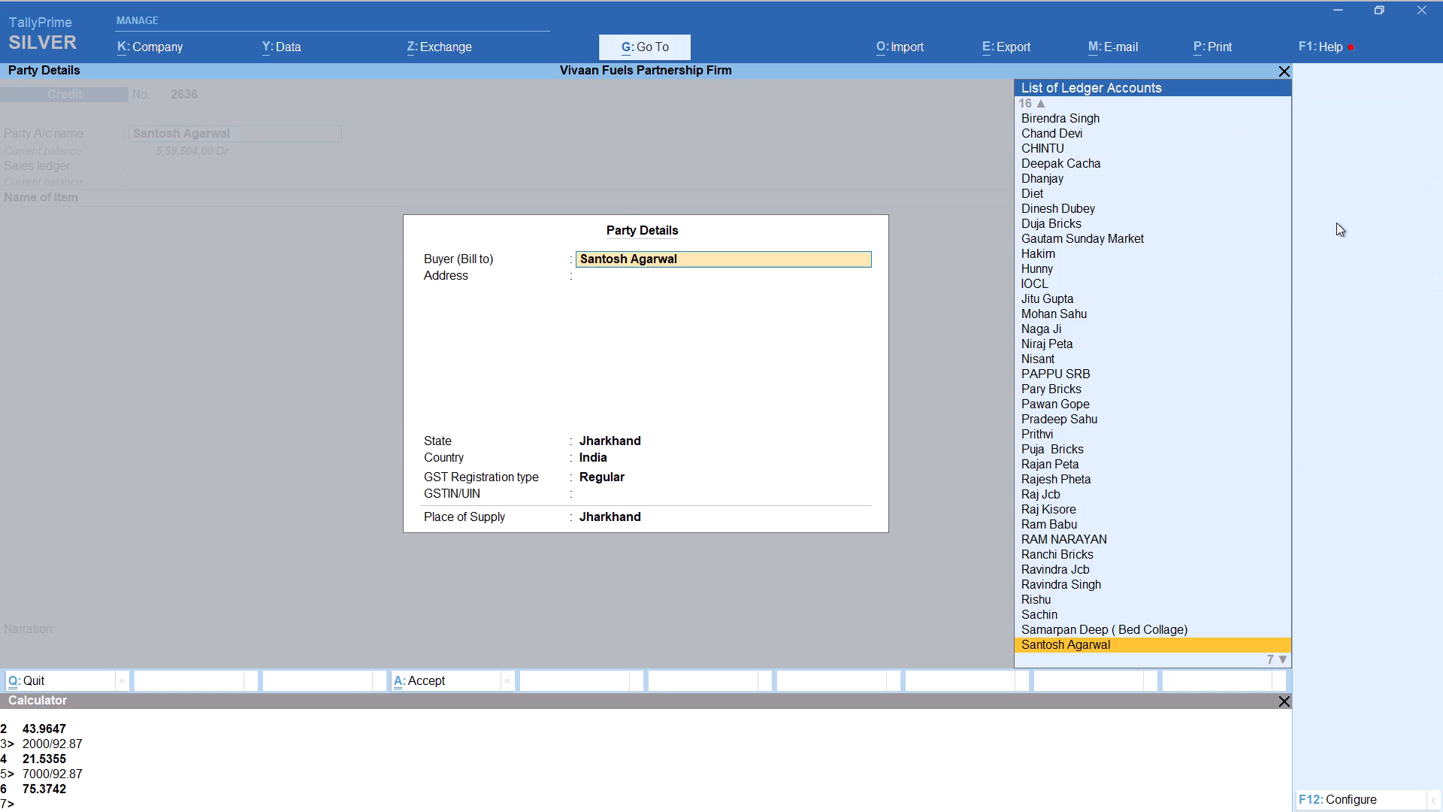
{"action": "key", "text": "Return"}
{"action": "key", "text": "Return"}
{"action": "key", "text": "Return"}
{"action": "key", "text": "Return"}
{"action": "key", "text": "Return"}
{"action": "key", "text": "Return"}
{"action": "key", "text": "Return"}
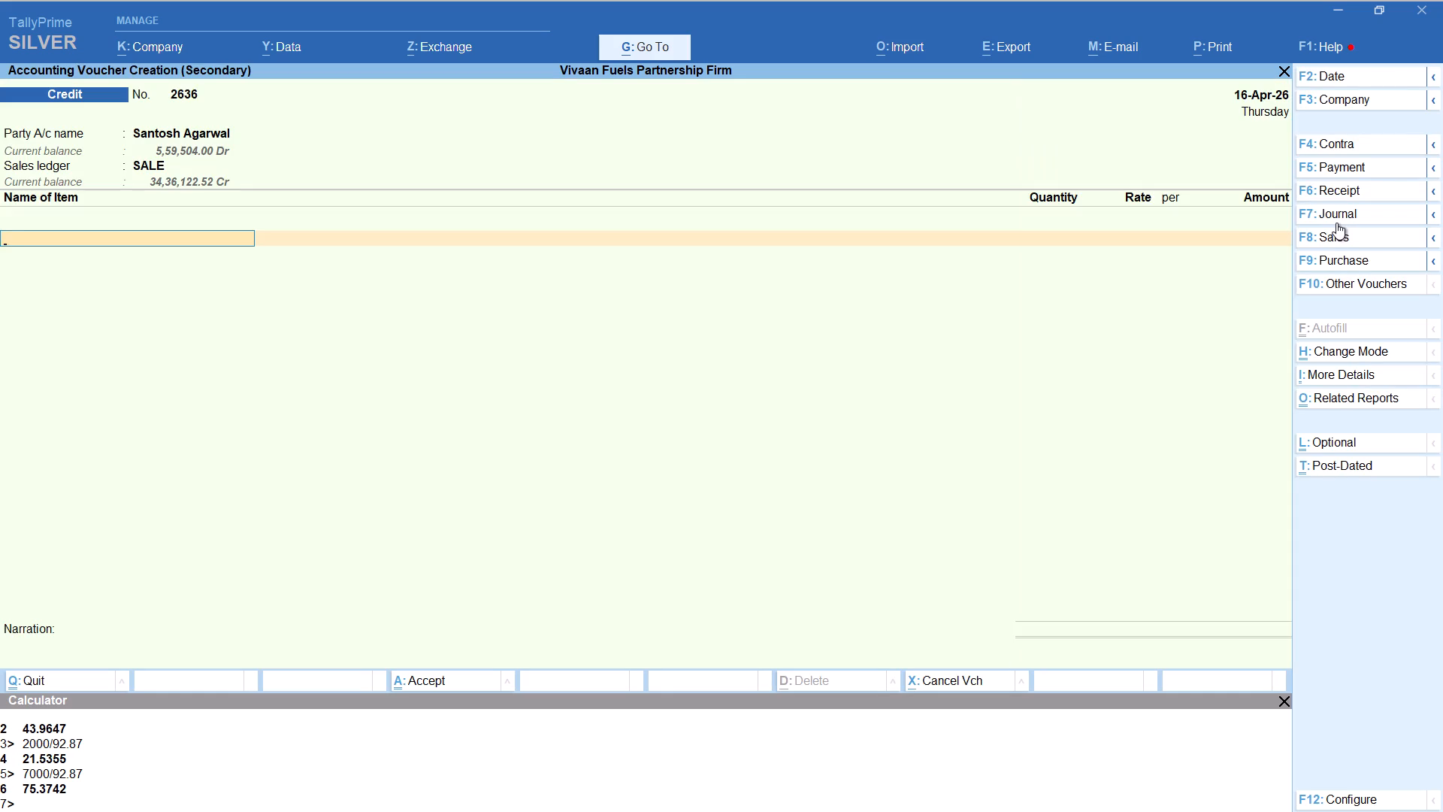
Add item HSD to the voucher with tracking number Not Applicable.
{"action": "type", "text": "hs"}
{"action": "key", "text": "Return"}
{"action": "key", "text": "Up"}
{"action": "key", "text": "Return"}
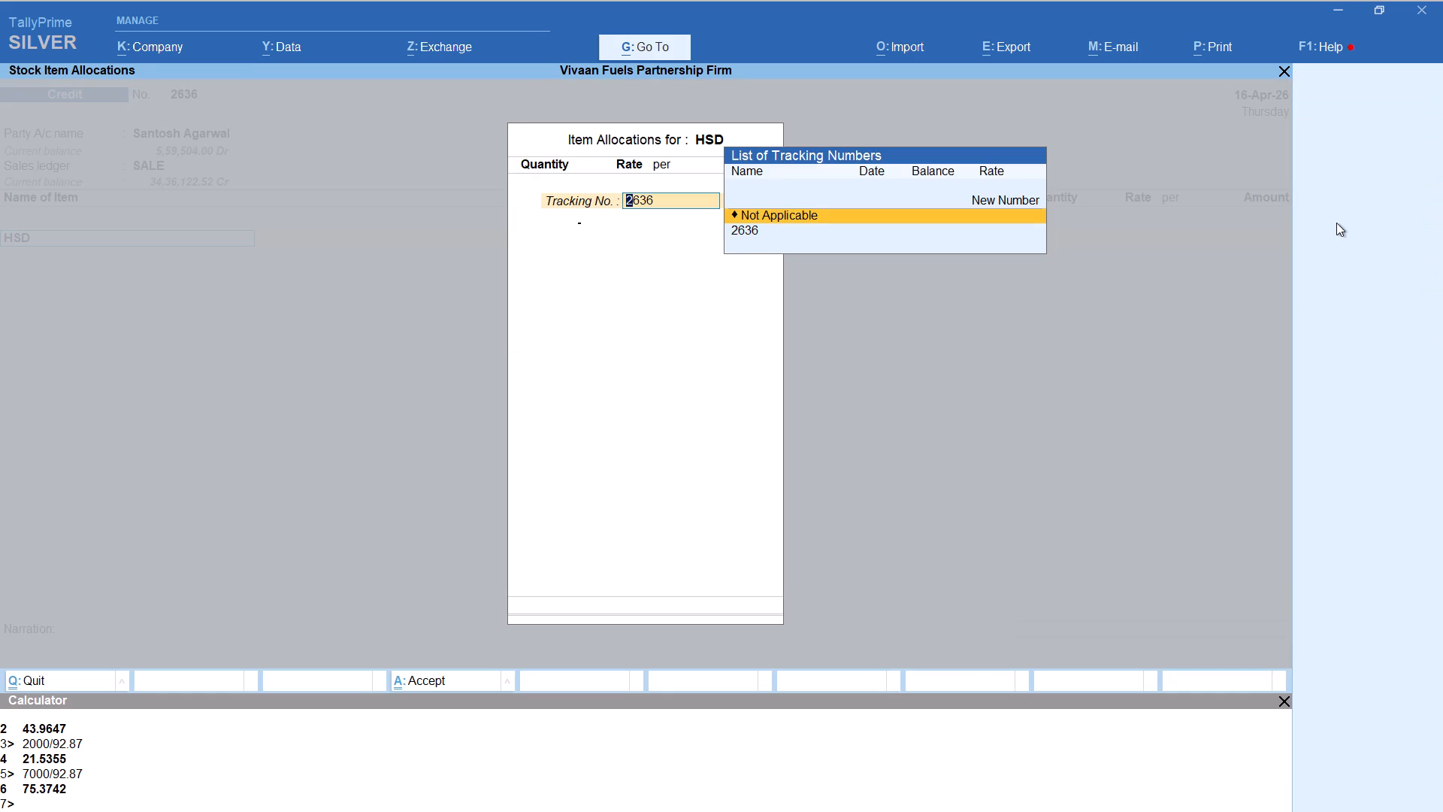
Calculate 50457/92.87 to enter the HSD quantity of 543.31 LITER at rate 92.87 and accept the item allocation.
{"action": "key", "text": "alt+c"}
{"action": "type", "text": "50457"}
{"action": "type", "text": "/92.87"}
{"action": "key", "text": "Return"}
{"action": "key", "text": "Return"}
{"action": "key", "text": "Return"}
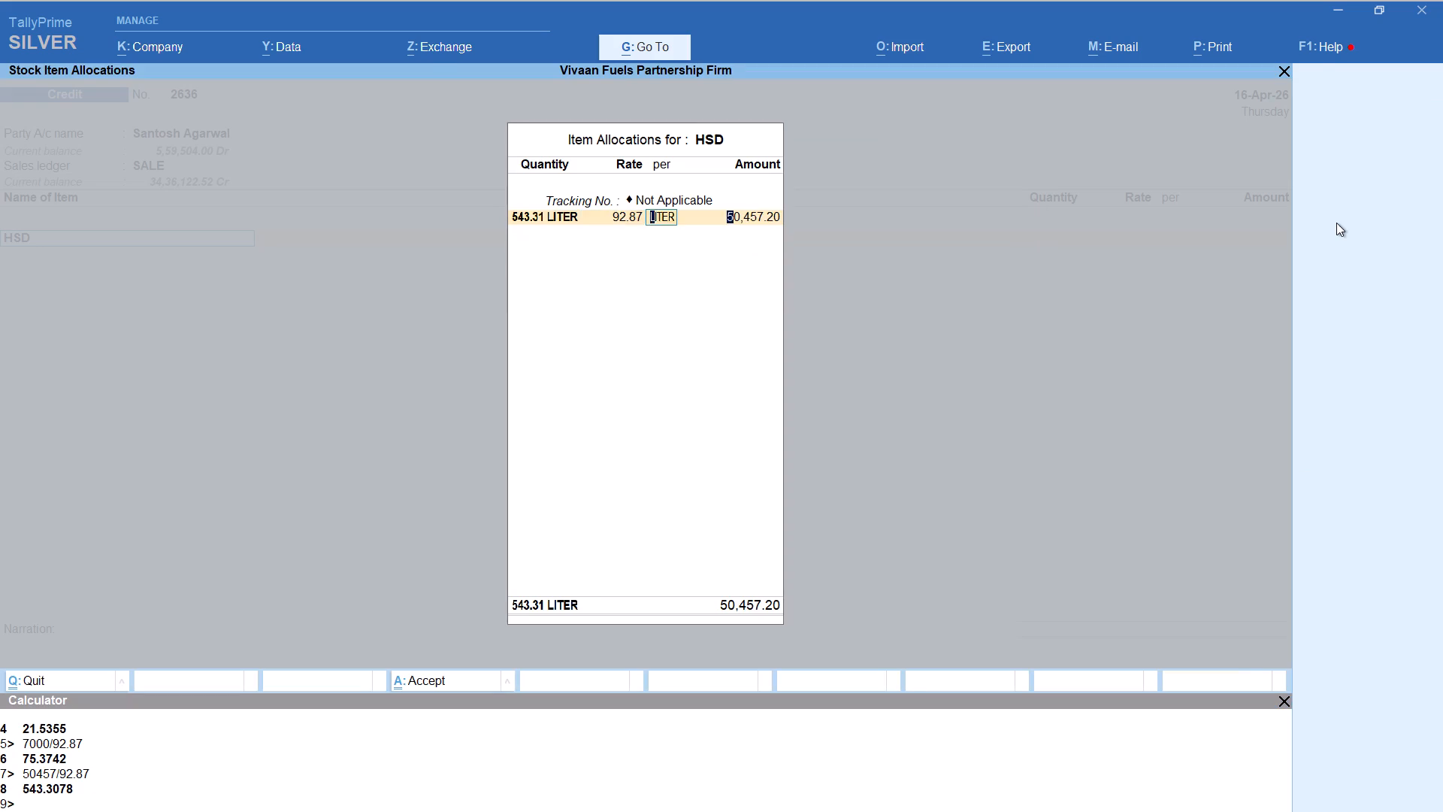
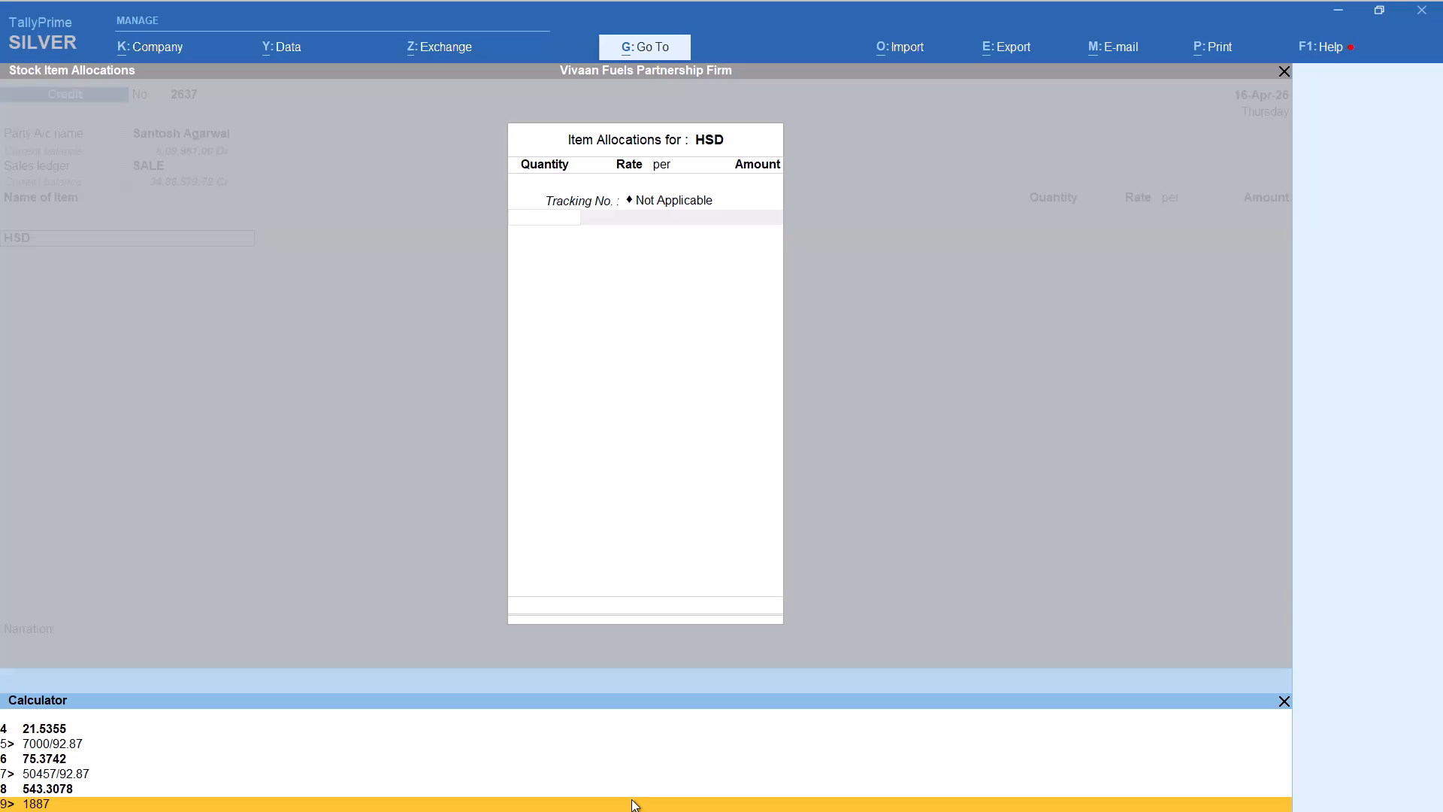
Calculate 1857/92.87 for the HSD quantity, allocating 20.00 LITER at rate 92.87 per LITER.
{"action": "key", "text": "BackSpace"}
{"action": "key", "text": "BackSpace"}
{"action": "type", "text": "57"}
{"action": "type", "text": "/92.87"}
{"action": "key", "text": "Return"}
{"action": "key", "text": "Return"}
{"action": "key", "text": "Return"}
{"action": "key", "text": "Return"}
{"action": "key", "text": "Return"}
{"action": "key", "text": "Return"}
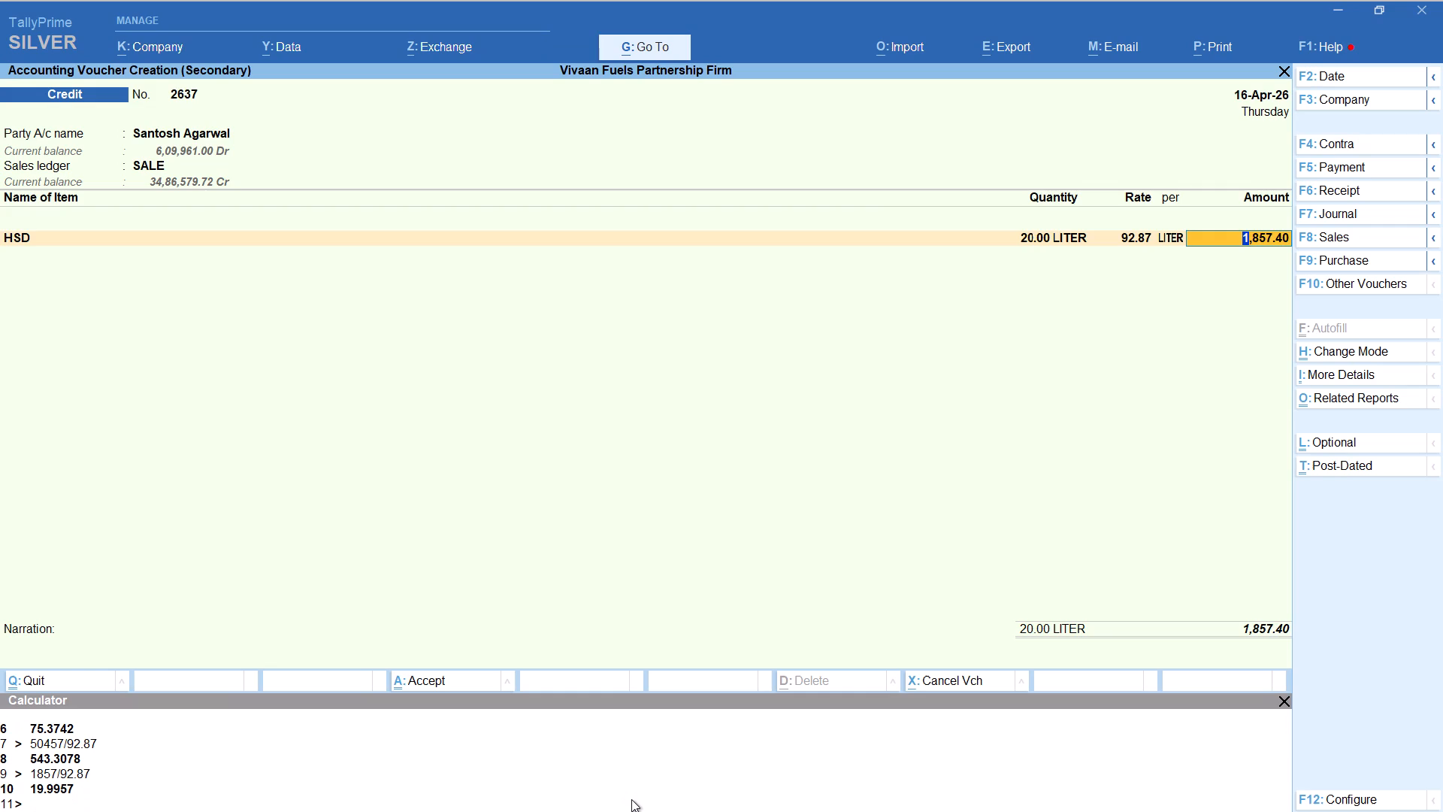
Add the Round Off ledger below the 20.00 LITER HSD item and save the voucher.
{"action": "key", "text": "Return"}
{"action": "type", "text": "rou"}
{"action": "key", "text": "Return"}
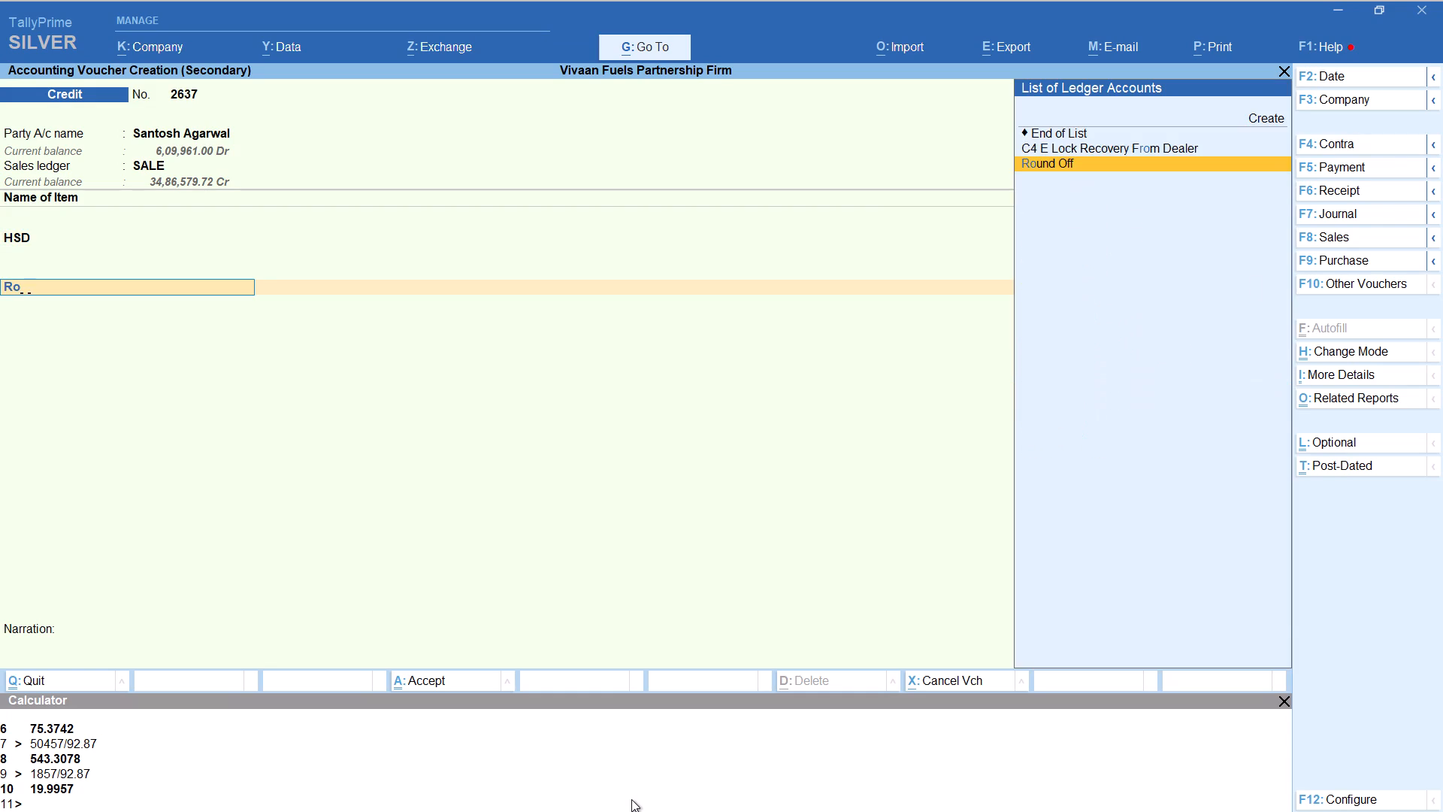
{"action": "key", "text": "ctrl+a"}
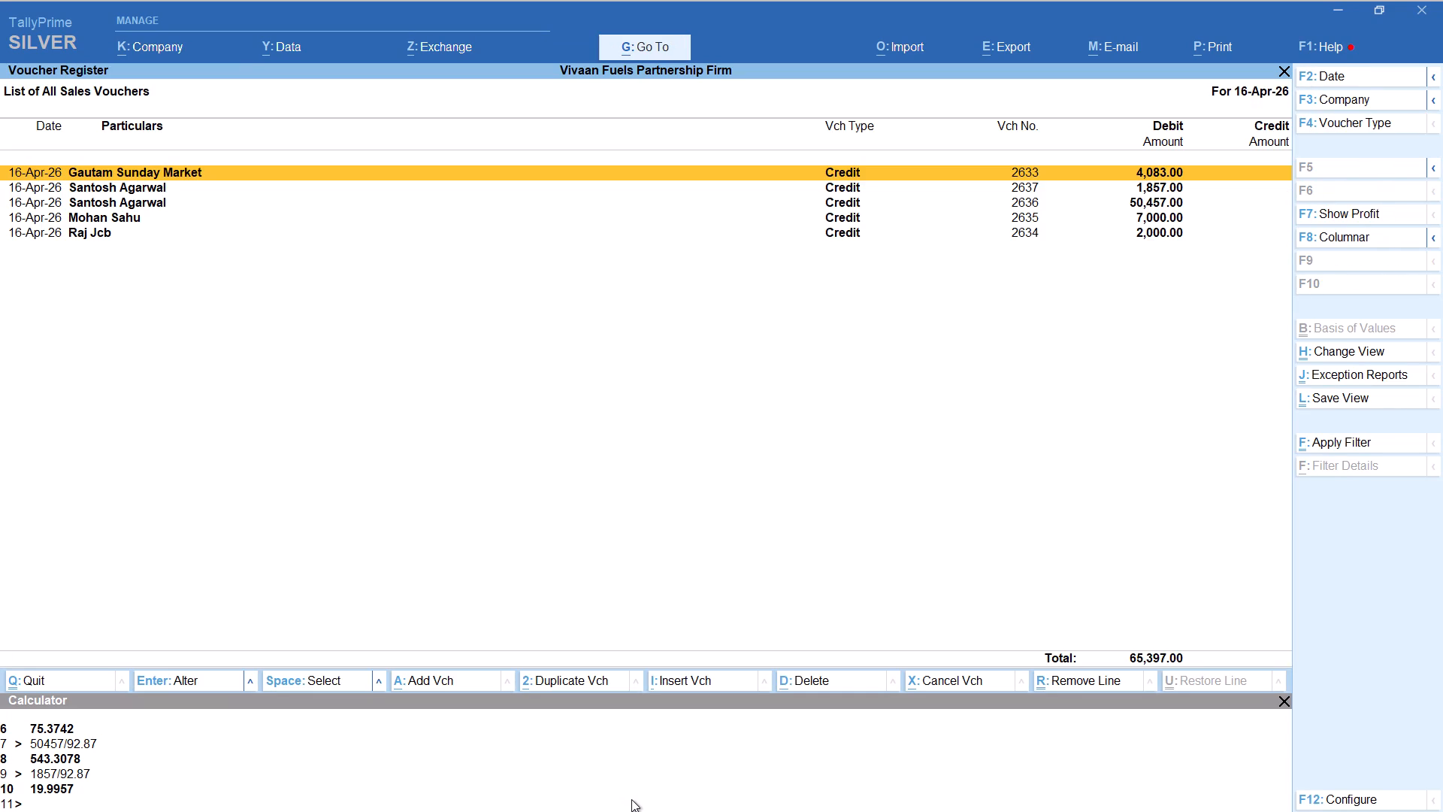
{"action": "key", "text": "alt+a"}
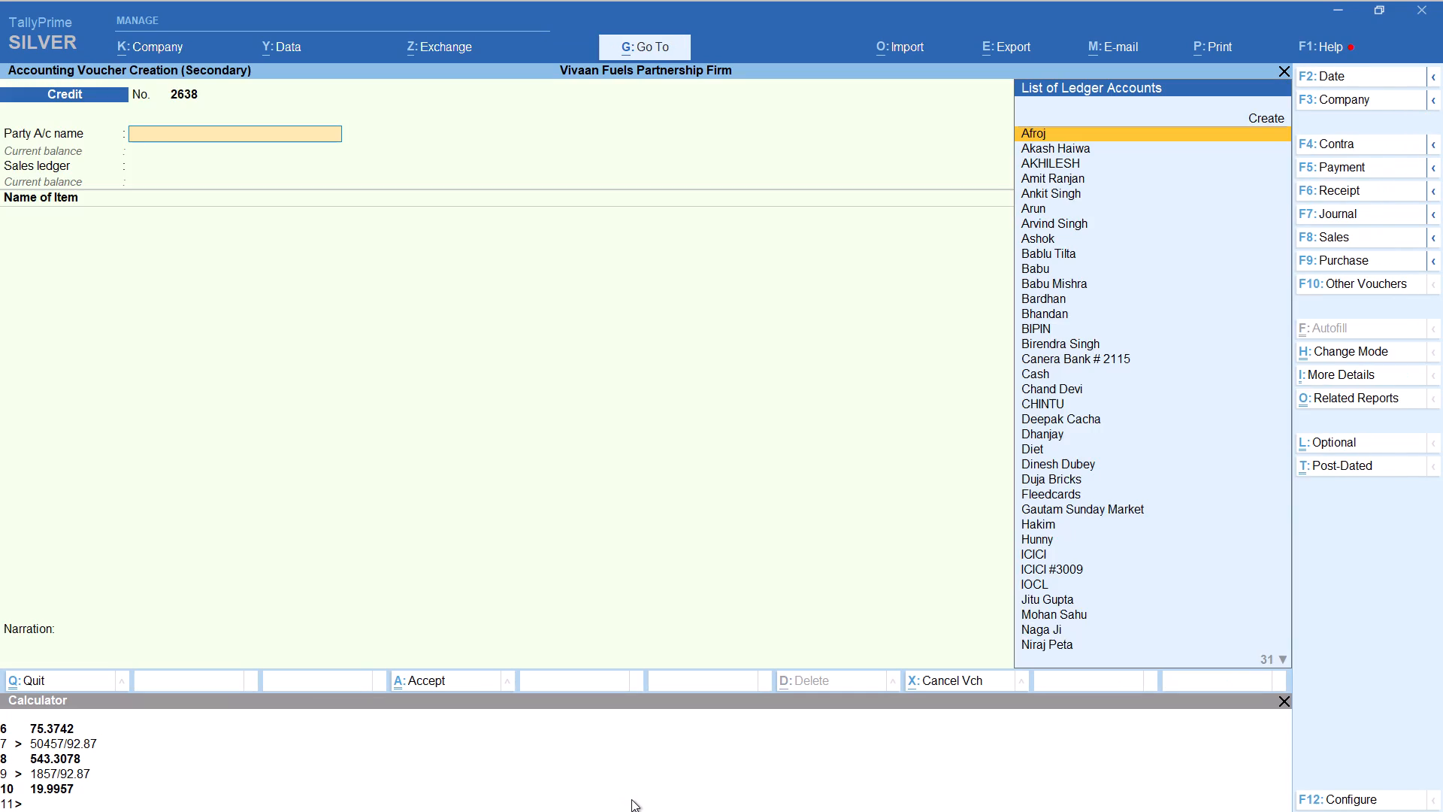
{"action": "type", "text": "raj"}
{"action": "key", "text": "Down"}
{"action": "key", "text": "Down"}
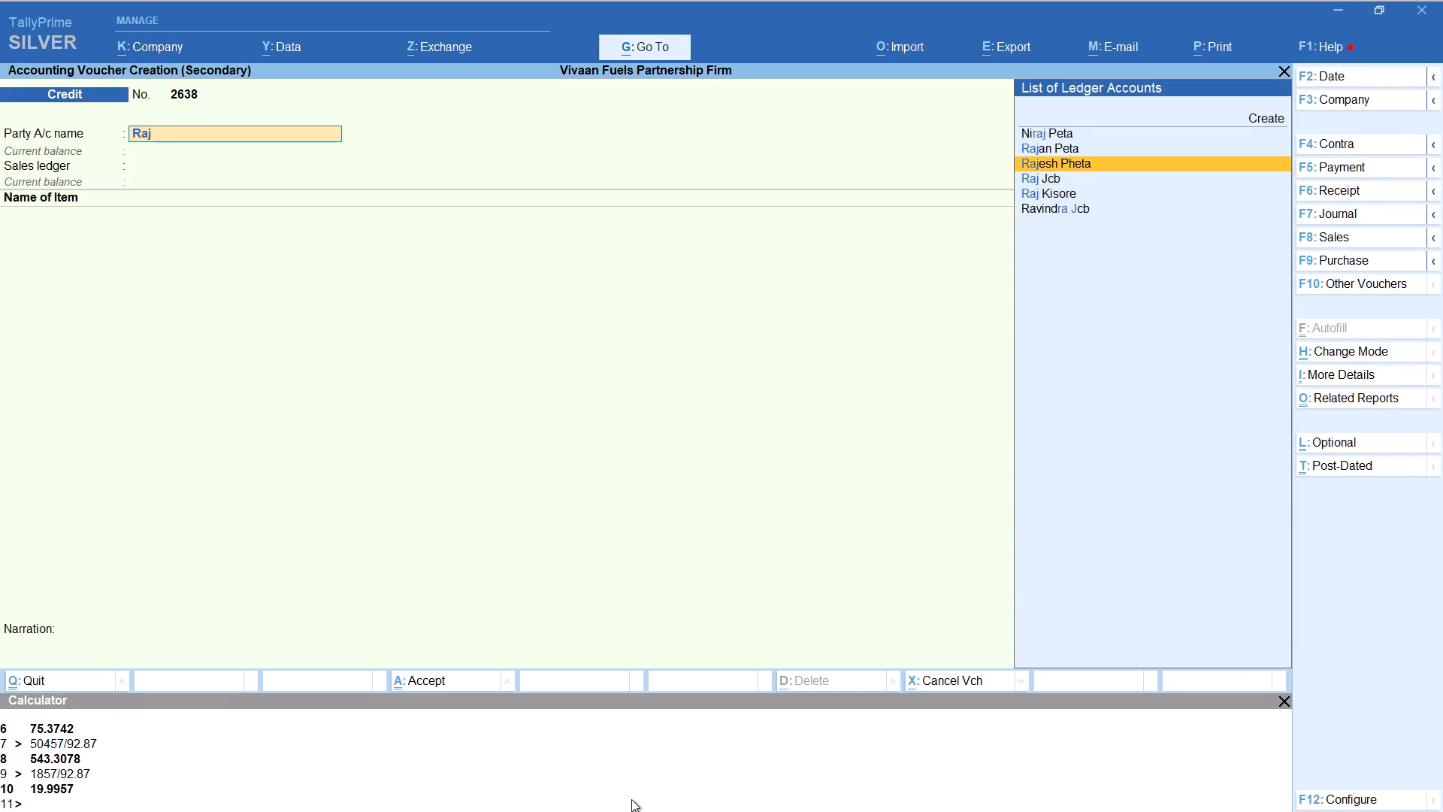
{"action": "key", "text": "Down"}
{"action": "key", "text": "Return"}
{"action": "key", "text": "Return"}
{"action": "key", "text": "Return"}
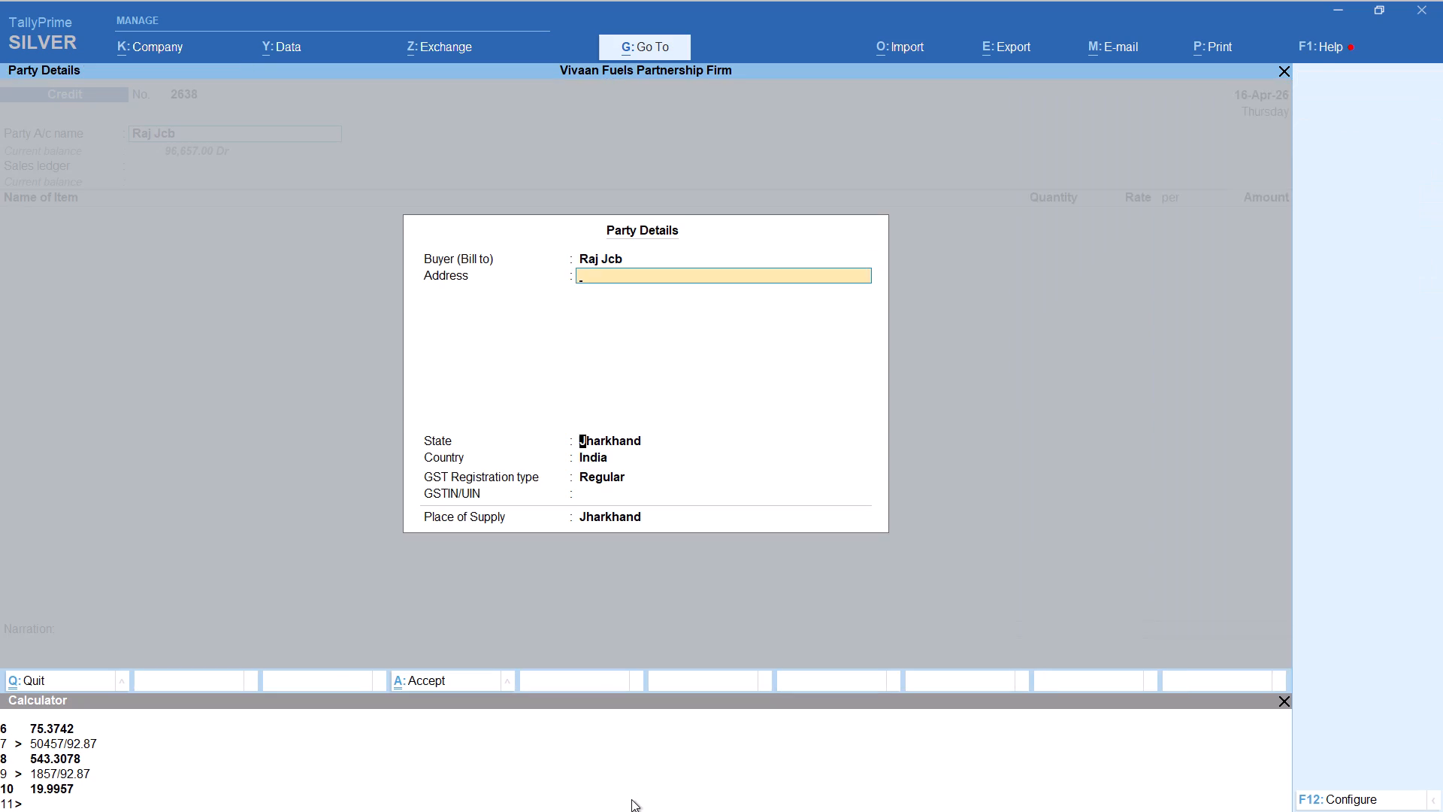
{"action": "key", "text": "Return"}
{"action": "key", "text": "Return"}
{"action": "key", "text": "Return"}
{"action": "key", "text": "Return"}
{"action": "key", "text": "Return"}
Add item HSD with tracking number Not Applicable, calculating 3500/92.87 for a quantity of 37.69 LITER at rate 92.87.
{"action": "type", "text": "hs"}
{"action": "key", "text": "Return"}
{"action": "key", "text": "Up"}
{"action": "key", "text": "Return"}
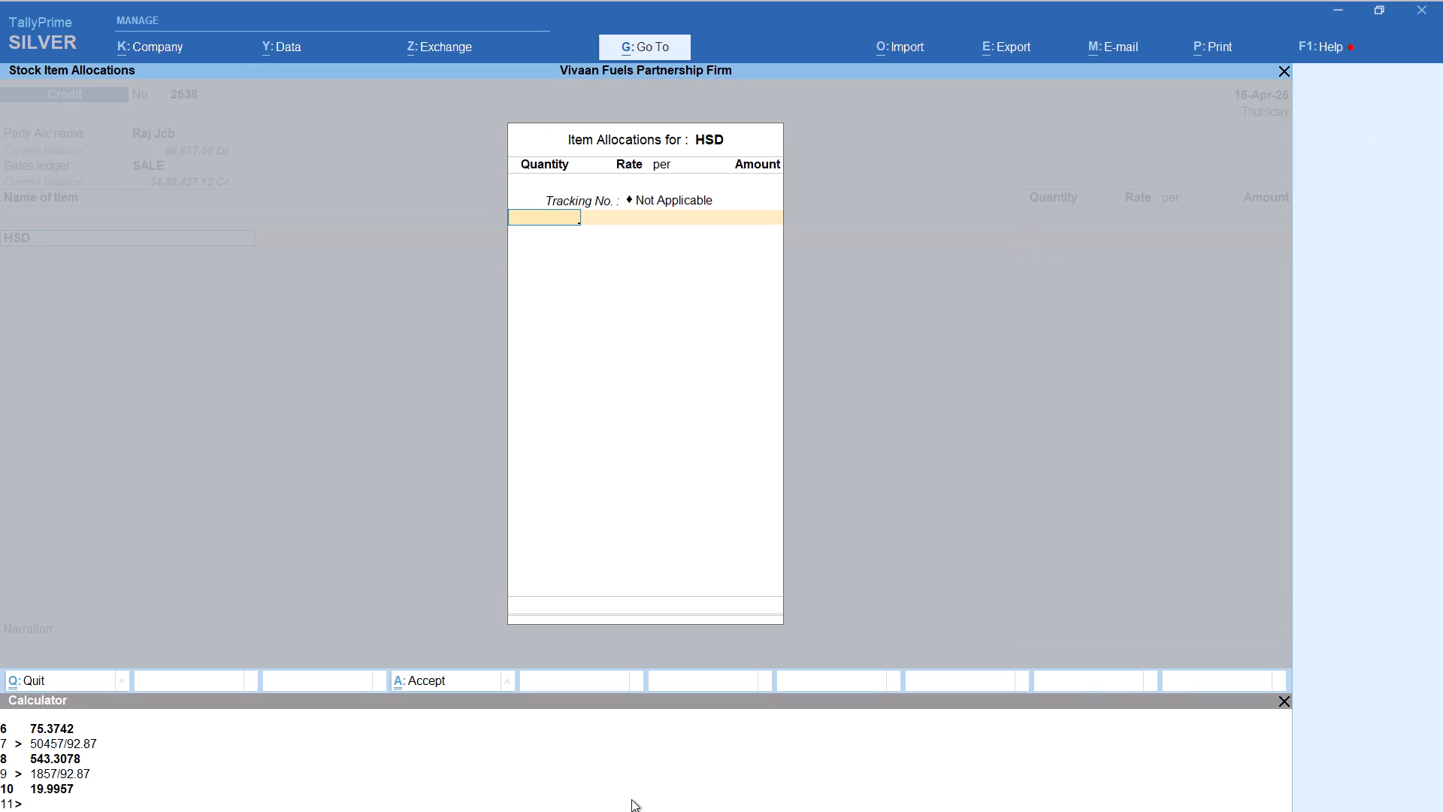
{"action": "key", "text": "alt+c"}
{"action": "type", "text": "3500/92.87"}
{"action": "key", "text": "Return"}
{"action": "key", "text": "Return"}
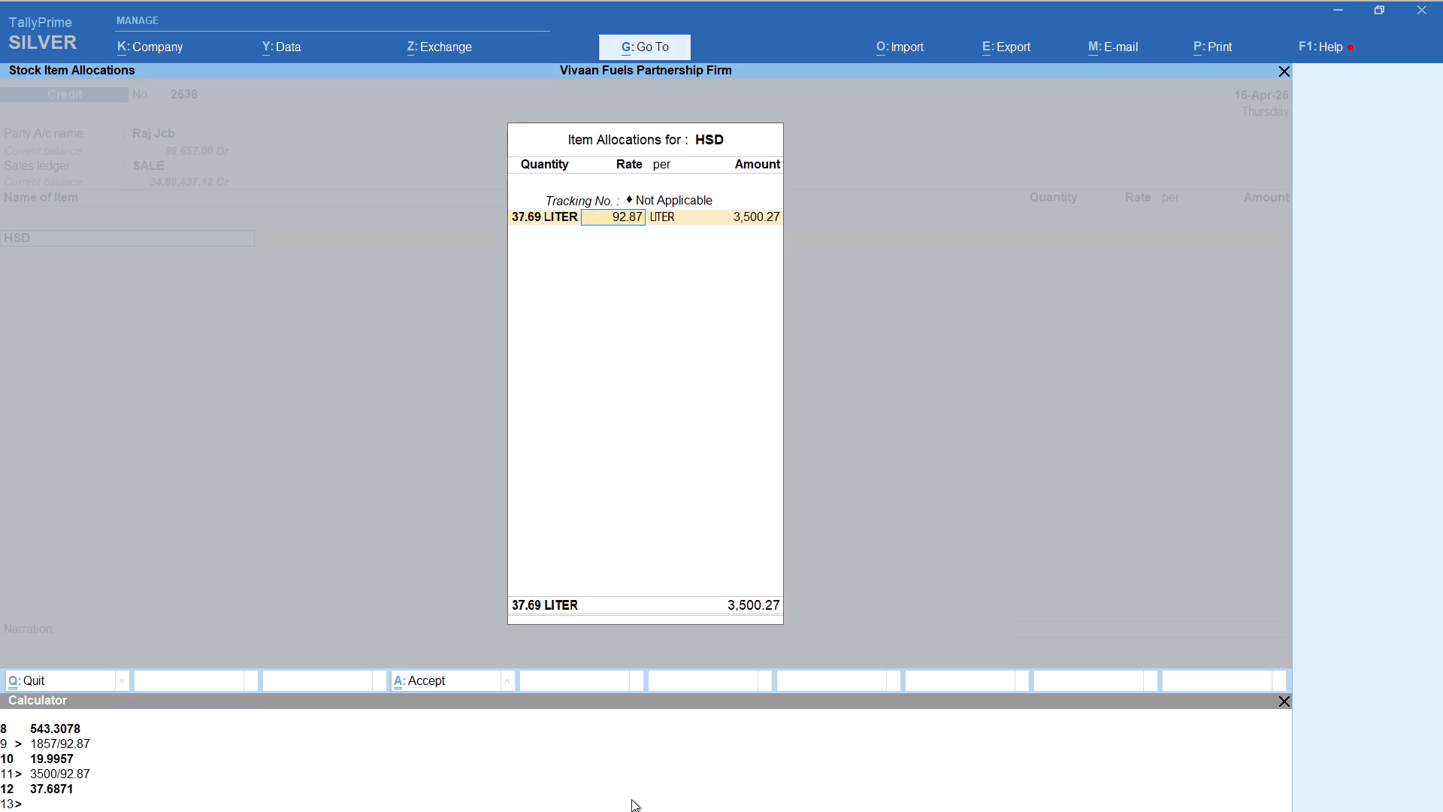
{"action": "key", "text": "Return"}
{"action": "key", "text": "Return"}
{"action": "key", "text": "Return"}
{"action": "key", "text": "Return"}
{"action": "key", "text": "Return"}
Add the Round Off ledger below the 37.69 LITER HSD item and save the voucher.
{"action": "key", "text": "Return"}
{"action": "type", "text": "rou"}
{"action": "key", "text": "Return"}
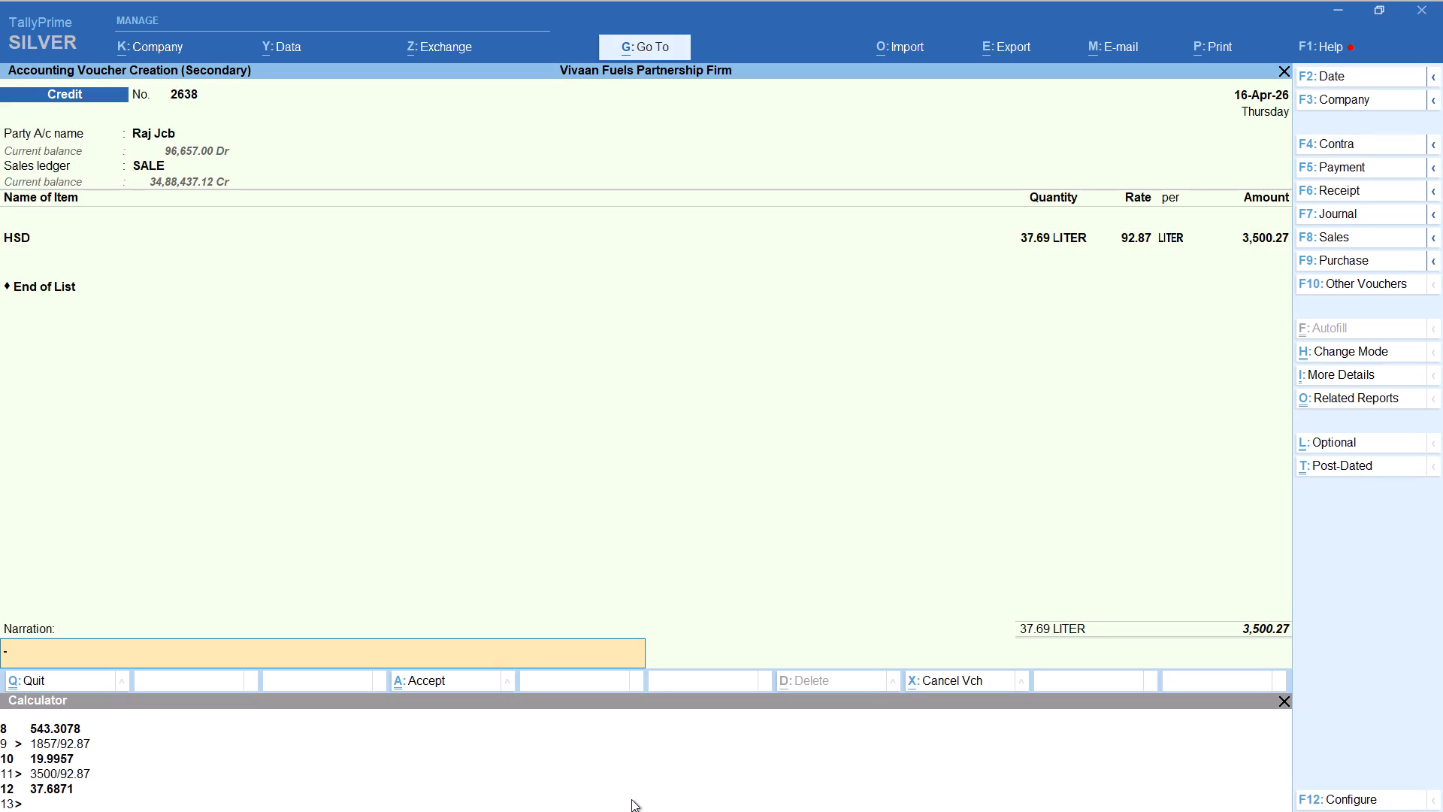
{"action": "key", "text": "BackSpace"}
{"action": "key", "text": "BackSpace"}
{"action": "type", "text": "rou"}
{"action": "key", "text": "Return"}
{"action": "key", "text": "ctrl+a"}
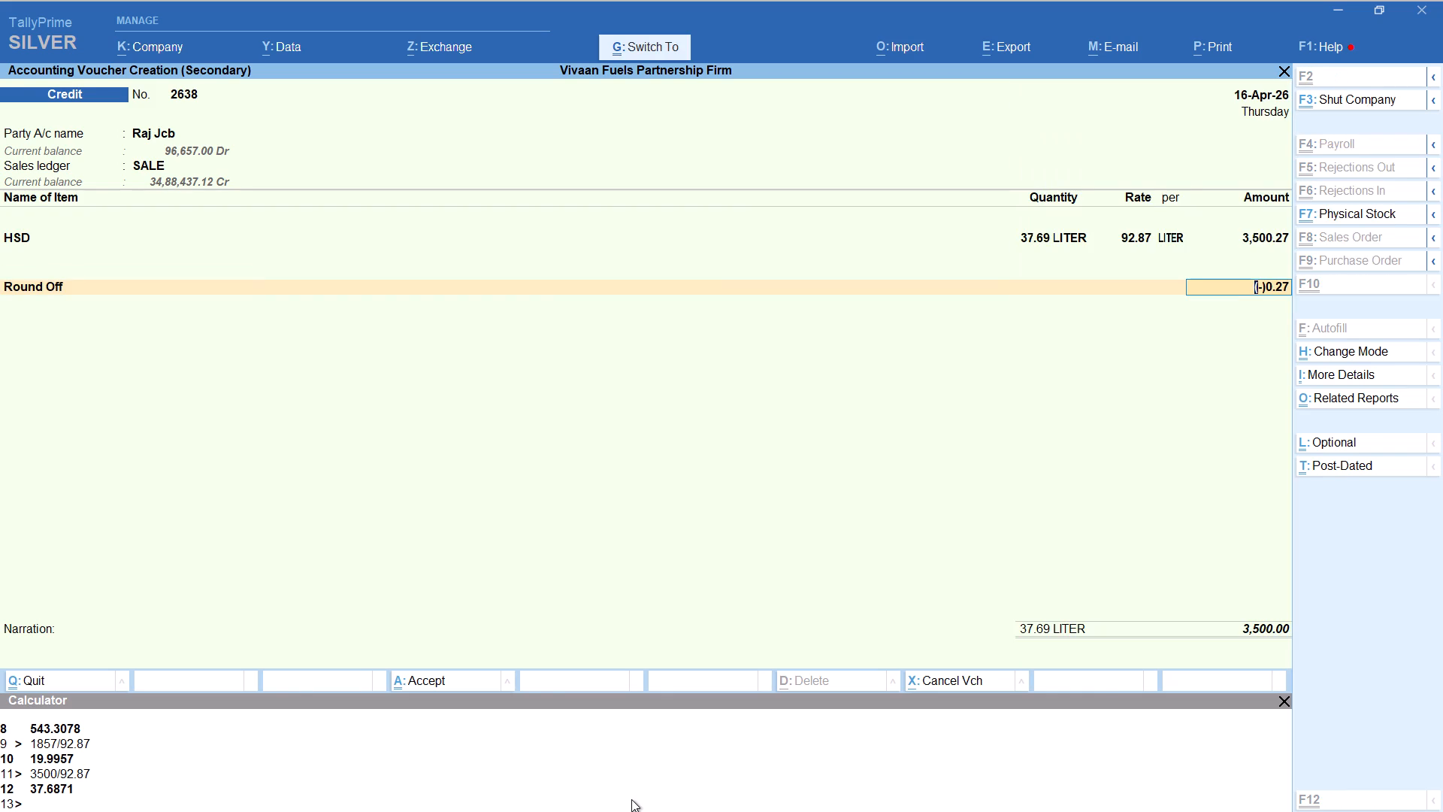
Add a new Credit voucher for party account Ranchi Bricks, accepting the party details, with SALE as the sales ledger.
{"action": "key", "text": "alt+a"}
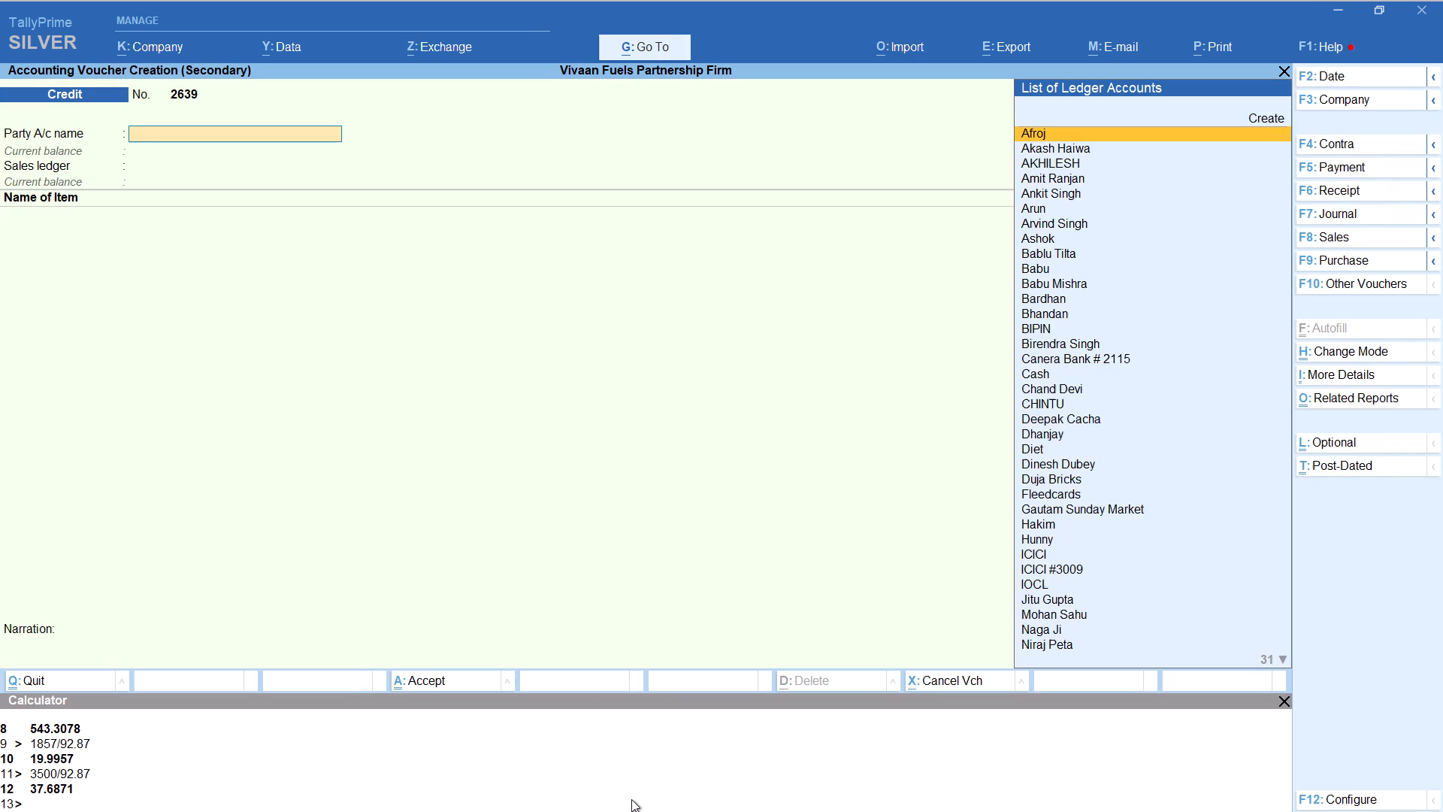
{"action": "type", "text": "ranch"}
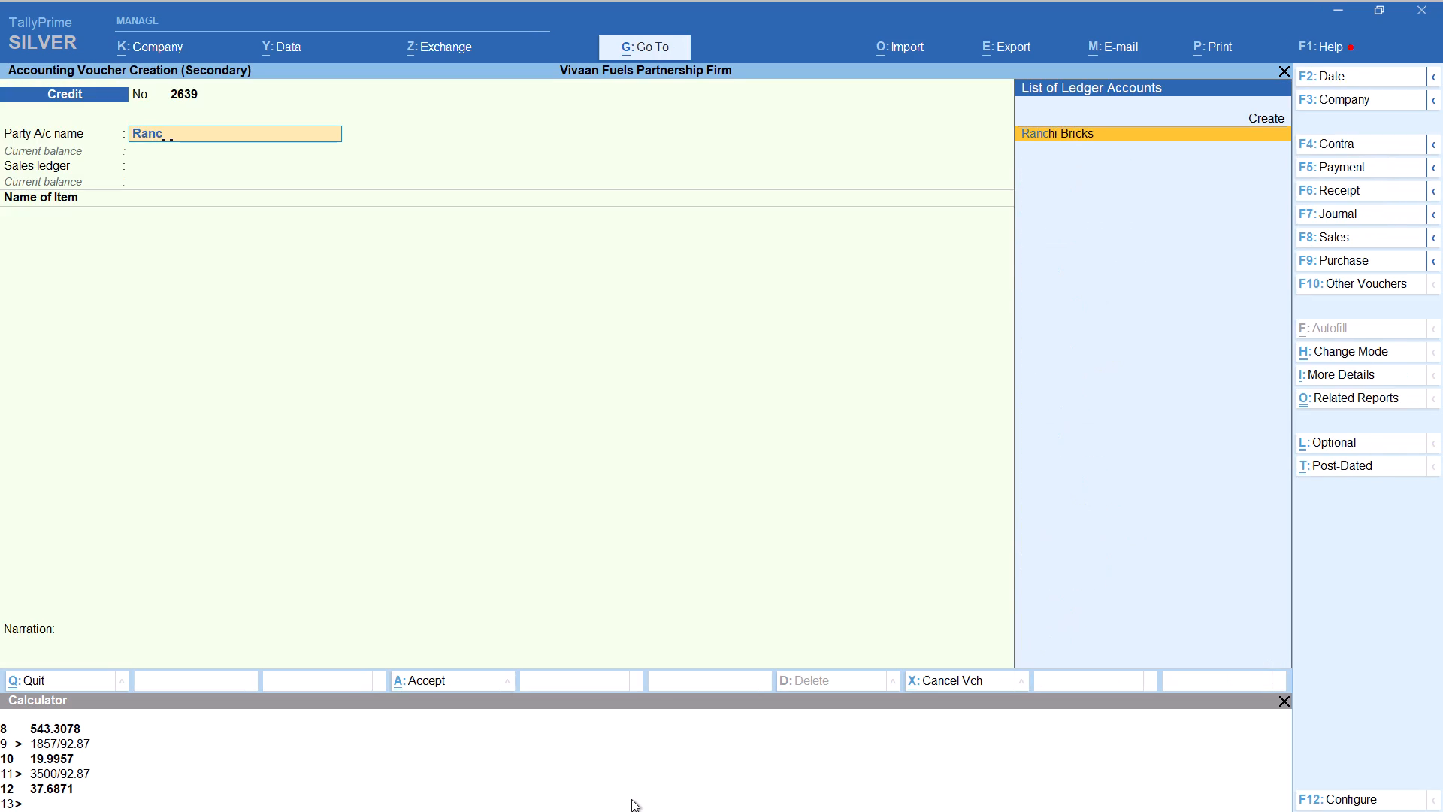
{"action": "key", "text": "Return"}
{"action": "key", "text": "Return"}
{"action": "key", "text": "Return"}
{"action": "key", "text": "Return"}
{"action": "key", "text": "Return"}
{"action": "key", "text": "Return"}
{"action": "key", "text": "Return"}
{"action": "key", "text": "Return"}
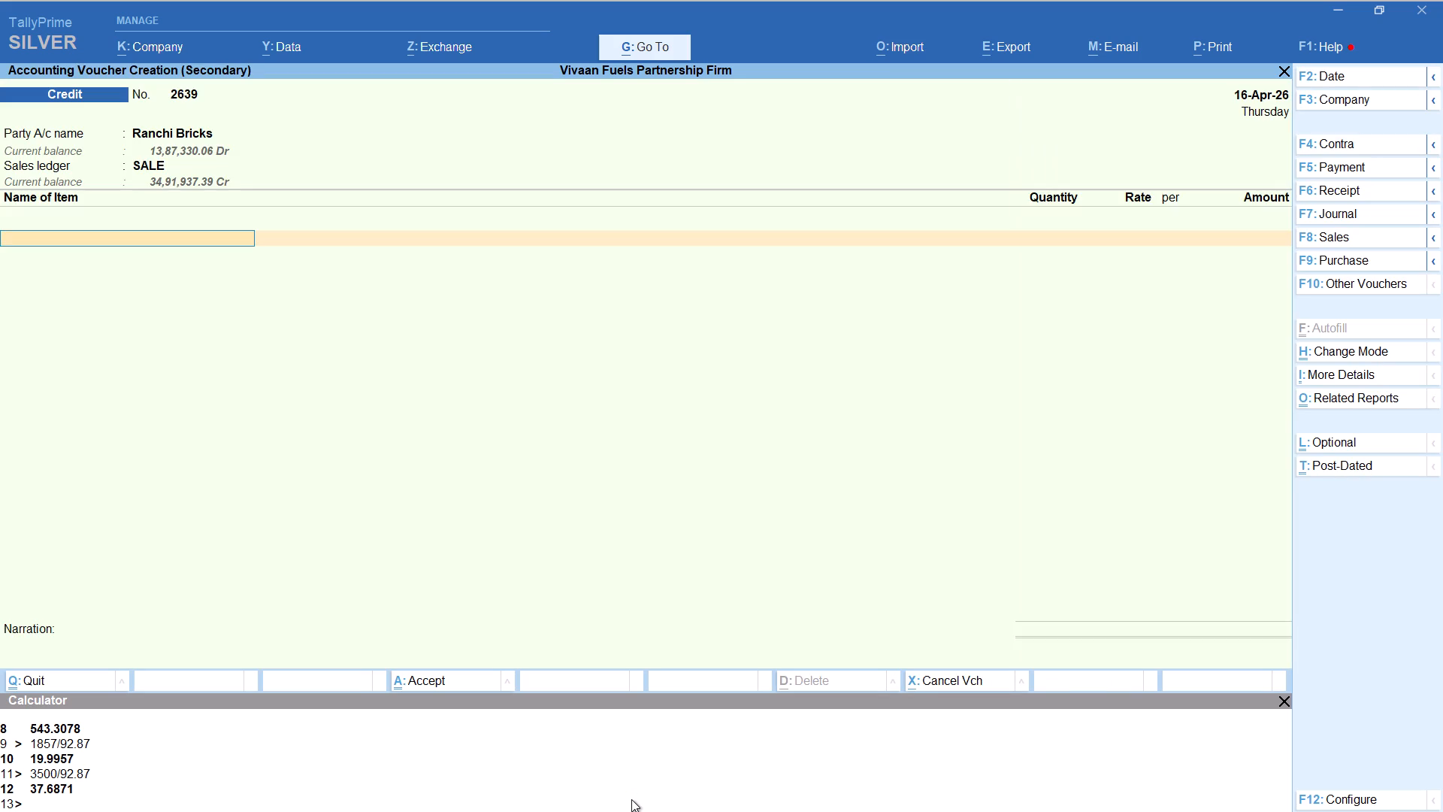
Add item HSD with tracking number Not Applicable, calculating 1100/92.87 for a quantity of 11.84 LITER at rate 92.87.
{"action": "type", "text": "hs"}
{"action": "key", "text": "Return"}
{"action": "key", "text": "Up"}
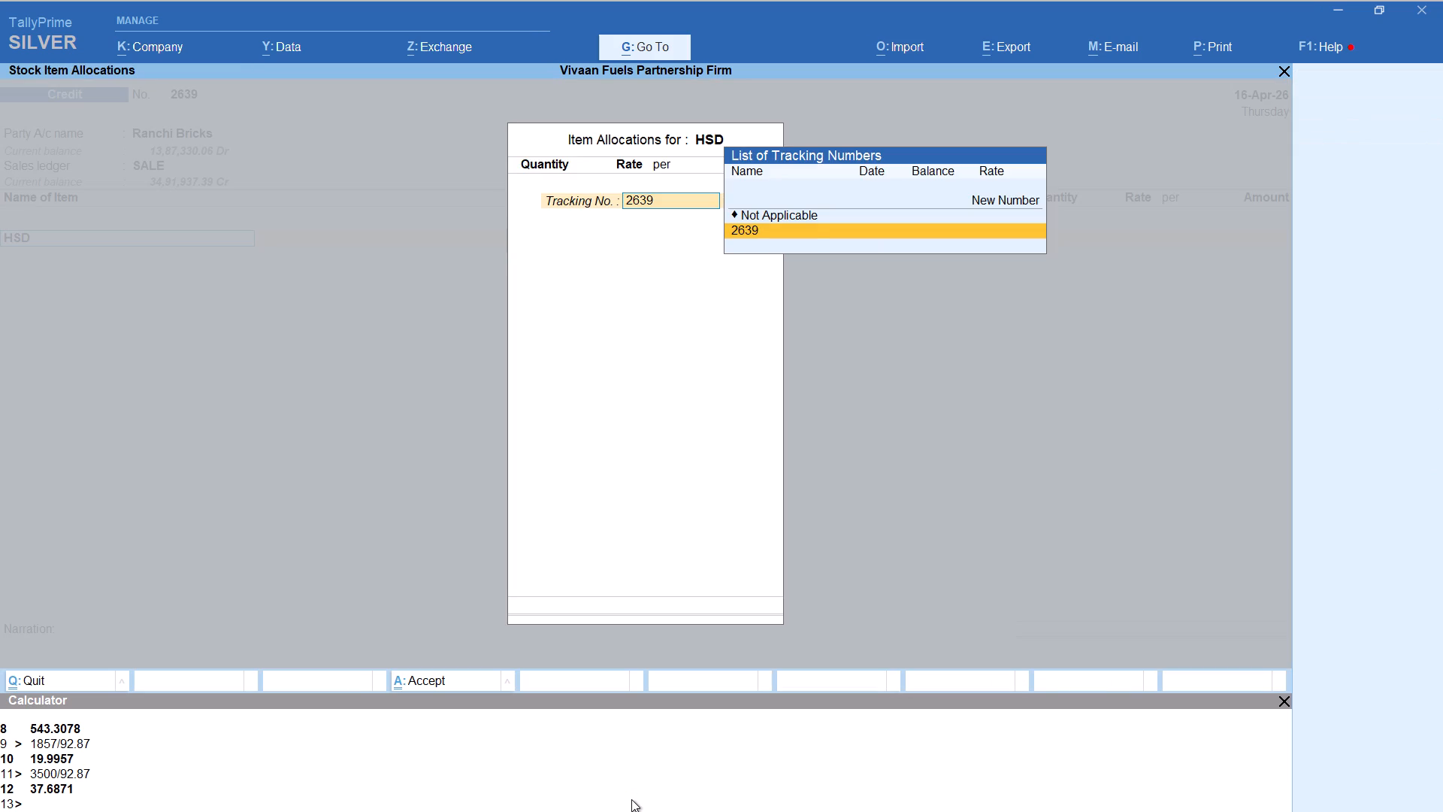
{"action": "key", "text": "Return"}
{"action": "key", "text": "alt+c"}
{"action": "type", "text": "1100/92.87"}
{"action": "key", "text": "Return"}
{"action": "key", "text": "Return"}
{"action": "key", "text": "Return"}
{"action": "key", "text": "Return"}
{"action": "key", "text": "Return"}
{"action": "key", "text": "Return"}
{"action": "key", "text": "Return"}
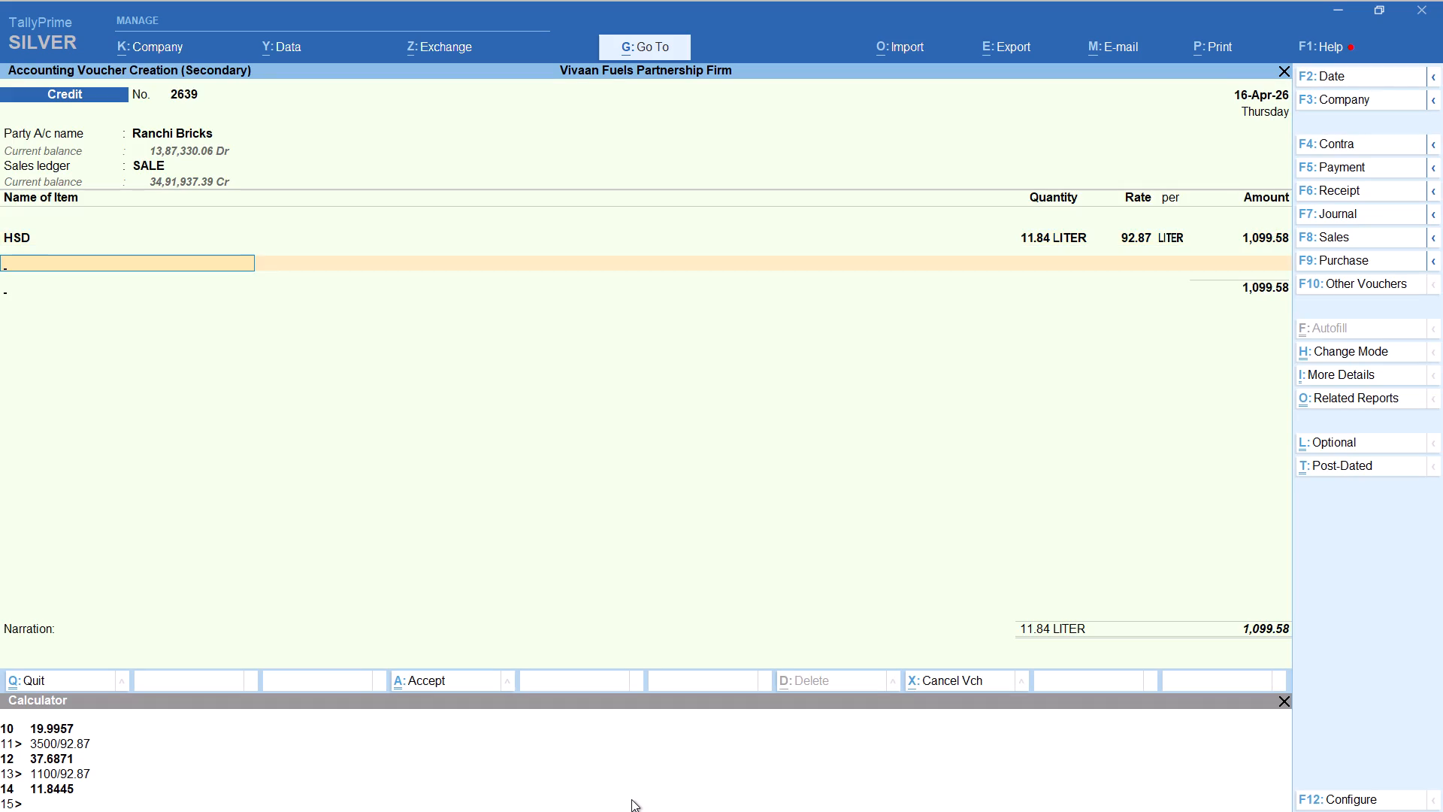
Add the Round Off ledger below the 11.84 LITER HSD item and save the voucher.
{"action": "type", "text": "rou"}
{"action": "key", "text": "Return"}
{"action": "key", "text": "ctrl+a"}
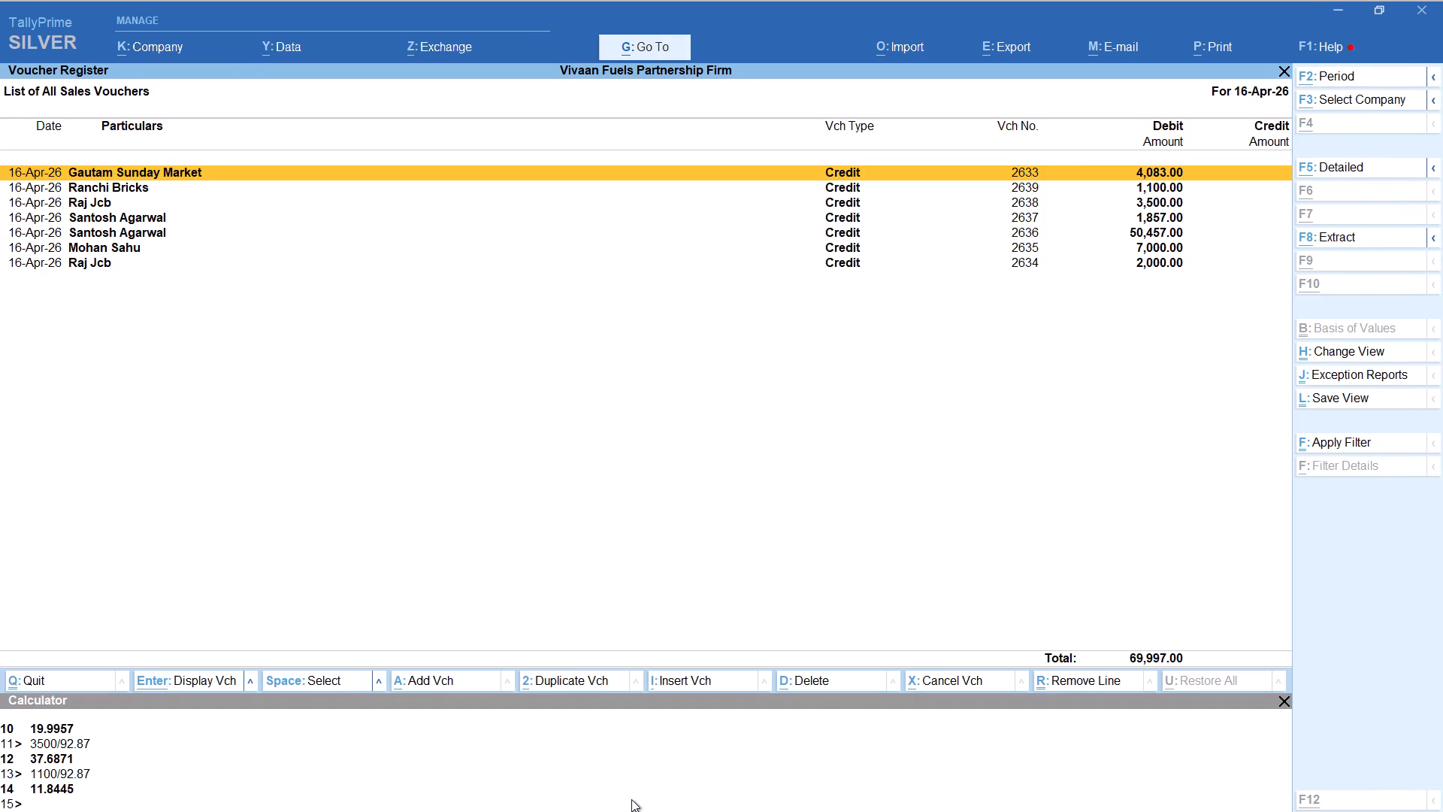
Add a new Credit voucher for the party account matching "sur", accepting the party details, with SALE as the sales ledger.
{"action": "key", "text": "alt+a"}
{"action": "key", "text": "s"}
{"action": "type", "text": "utr"}
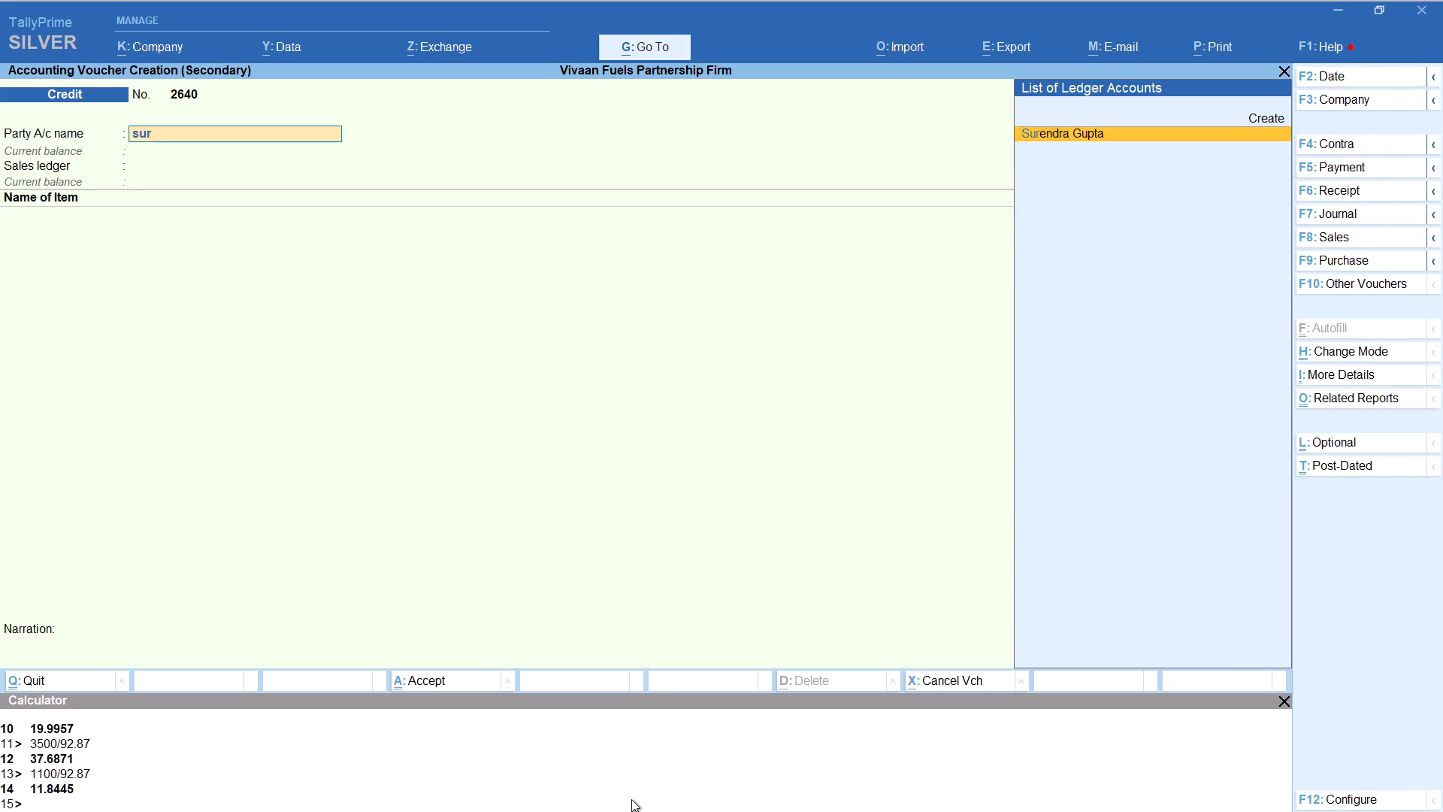
{"action": "key", "text": "Return"}
{"action": "key", "text": "Return"}
{"action": "key", "text": "Return"}
{"action": "key", "text": "Return"}
{"action": "key", "text": "Return"}
{"action": "key", "text": "Return"}
{"action": "key", "text": "Return"}
{"action": "key", "text": "Return"}
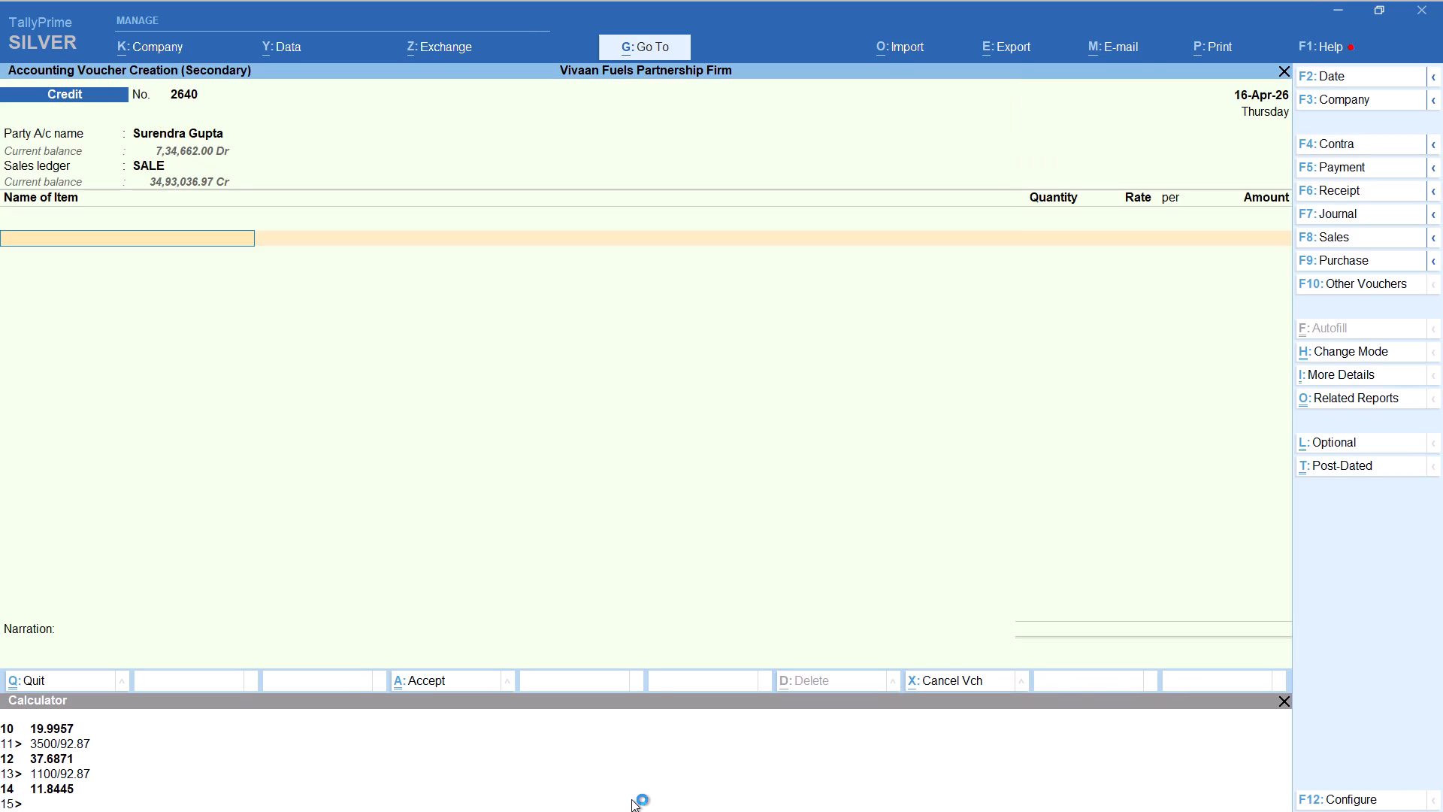
Add item HSD with tracking number Not Applicable, calculating 200/92.87 for a quantity of 2.15 LITER at rate 92.87.
{"action": "type", "text": "hsd"}
{"action": "key", "text": "Return"}
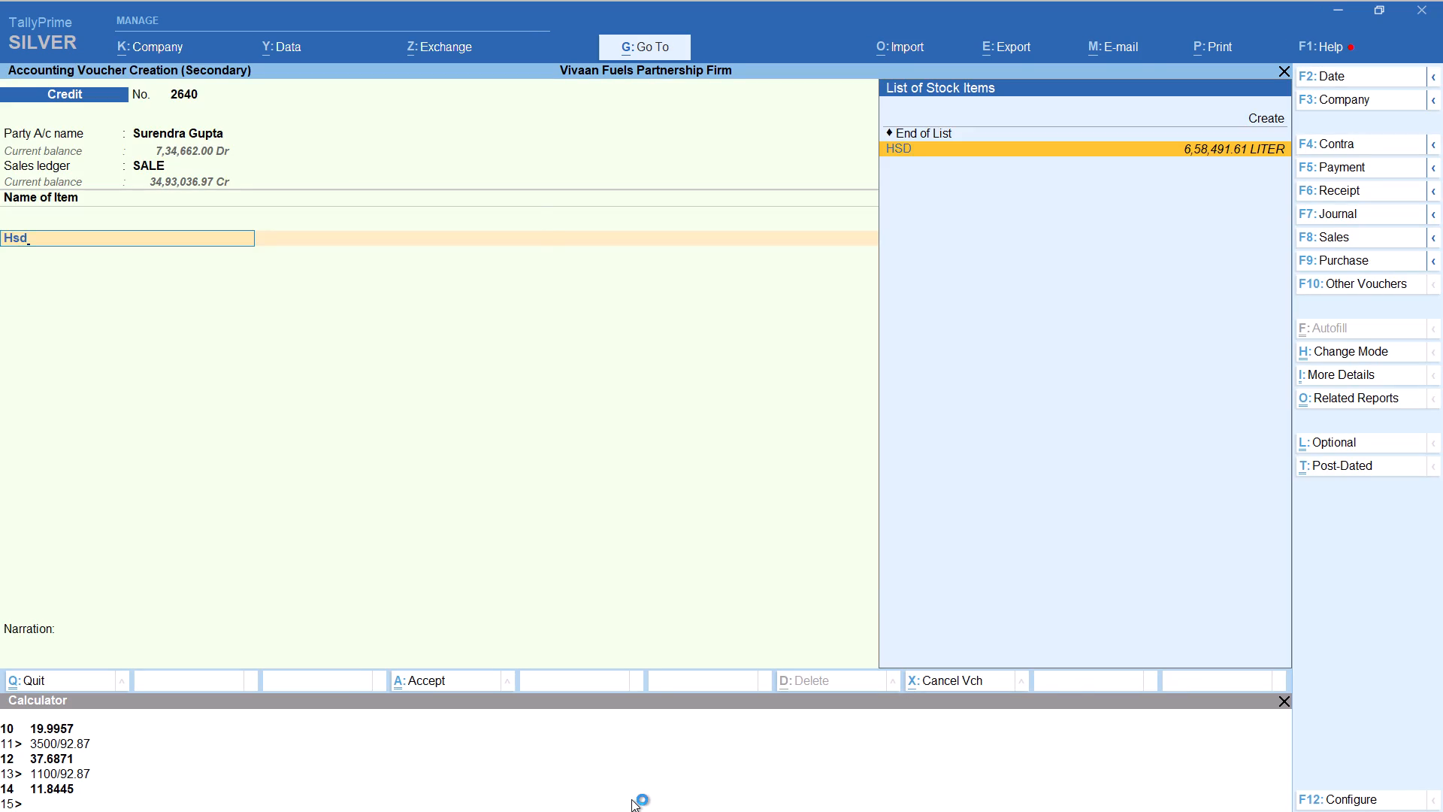
{"action": "key", "text": "Up"}
{"action": "key", "text": "Return"}
{"action": "key", "text": "alt+c"}
{"action": "type", "text": "200/92.87"}
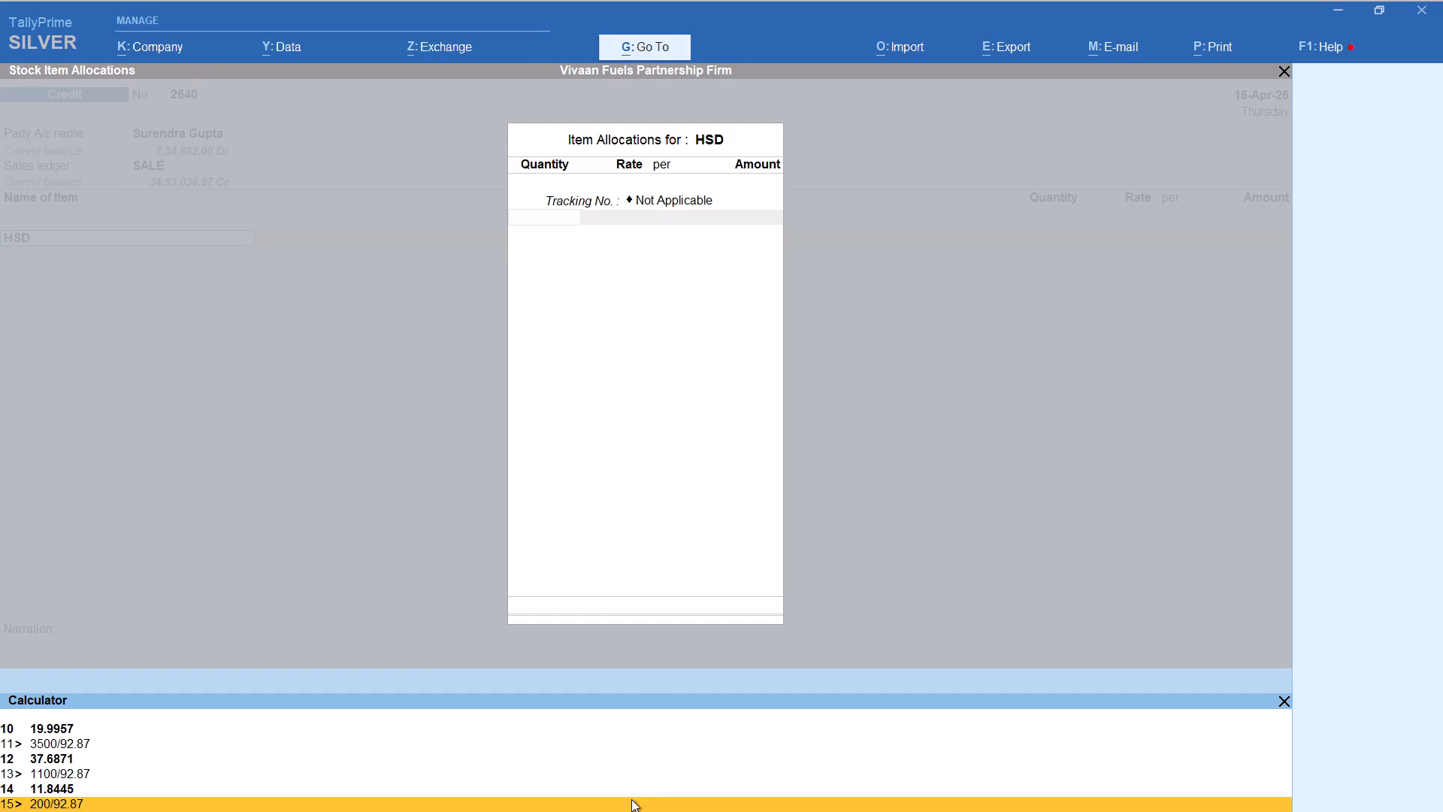
{"action": "key", "text": "Return"}
{"action": "key", "text": "Return"}
{"action": "key", "text": "Return"}
{"action": "key", "text": "Return"}
{"action": "key", "text": "Return"}
{"action": "key", "text": "Return"}
{"action": "key", "text": "Return"}
Add the Round Off ledger below the 2.15 LITER HSD item and save the voucher.
{"action": "type", "text": "rou"}
{"action": "key", "text": "Return"}
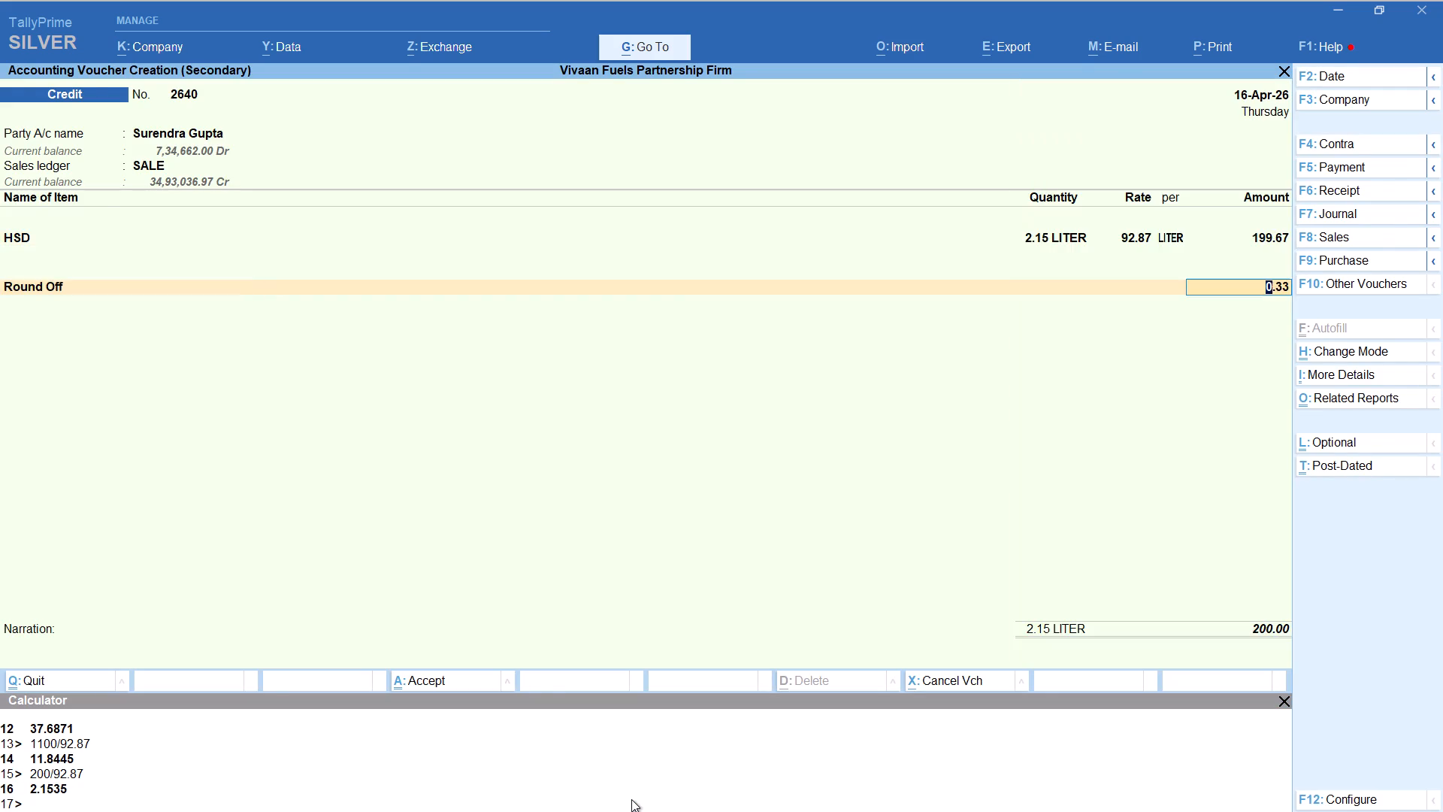
{"action": "key", "text": "ctrl+a"}
Add a new Credit voucher for party account Gautam Sunday Market, accepting the party details, with SALE as the sales ledger.
{"action": "key", "text": "alt+a"}
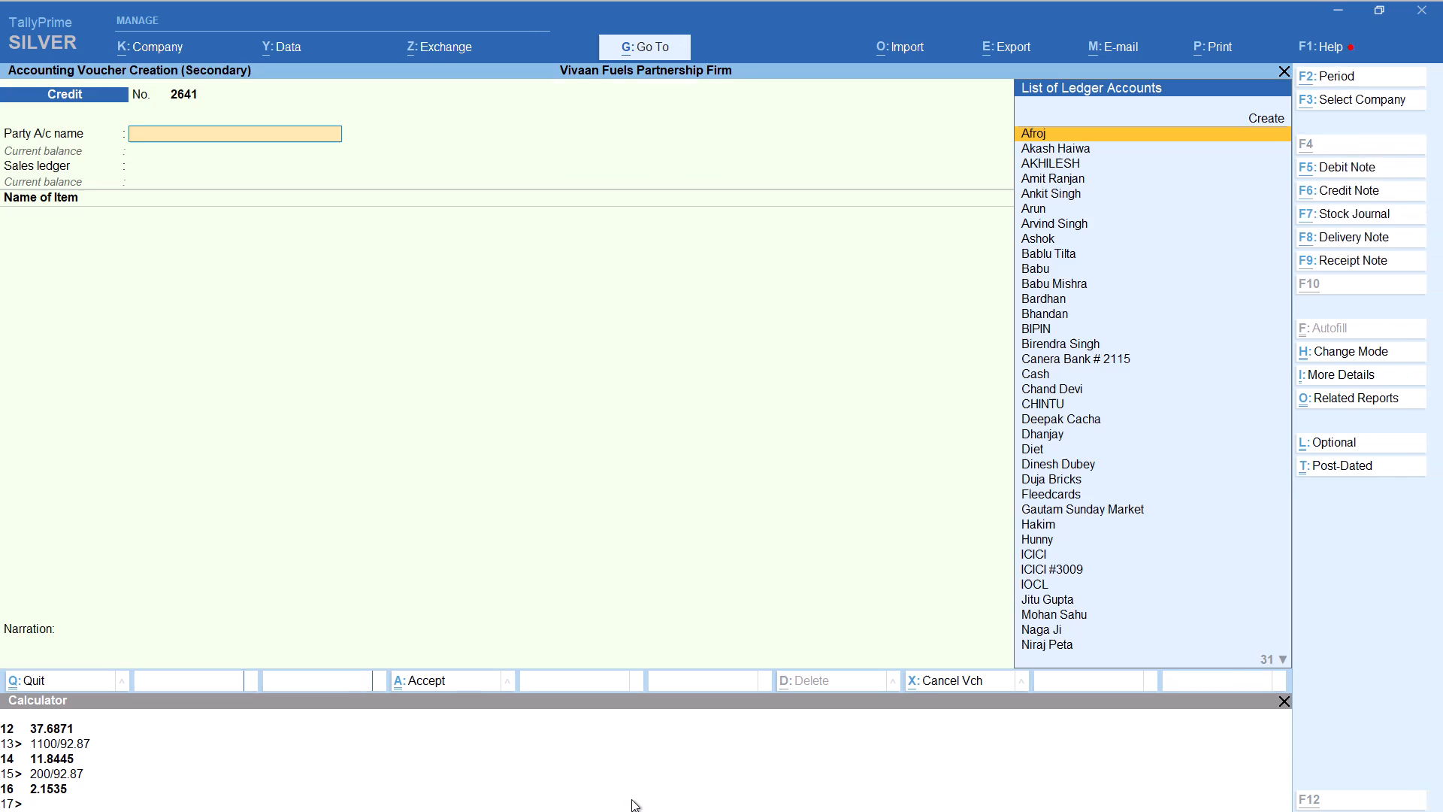
{"action": "type", "text": "gaut"}
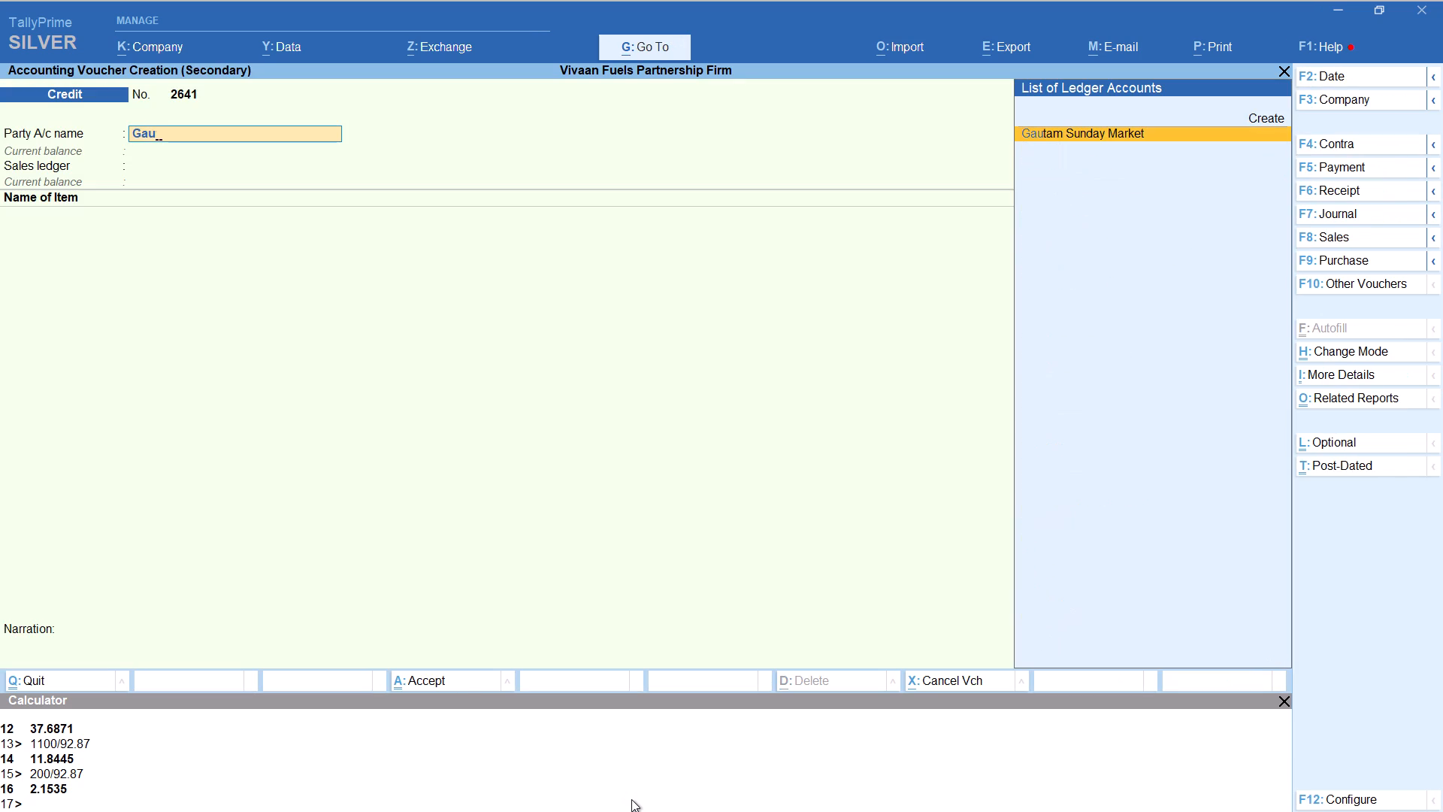
{"action": "key", "text": "Return"}
{"action": "key", "text": "Return"}
{"action": "key", "text": "Return"}
{"action": "key", "text": "Return"}
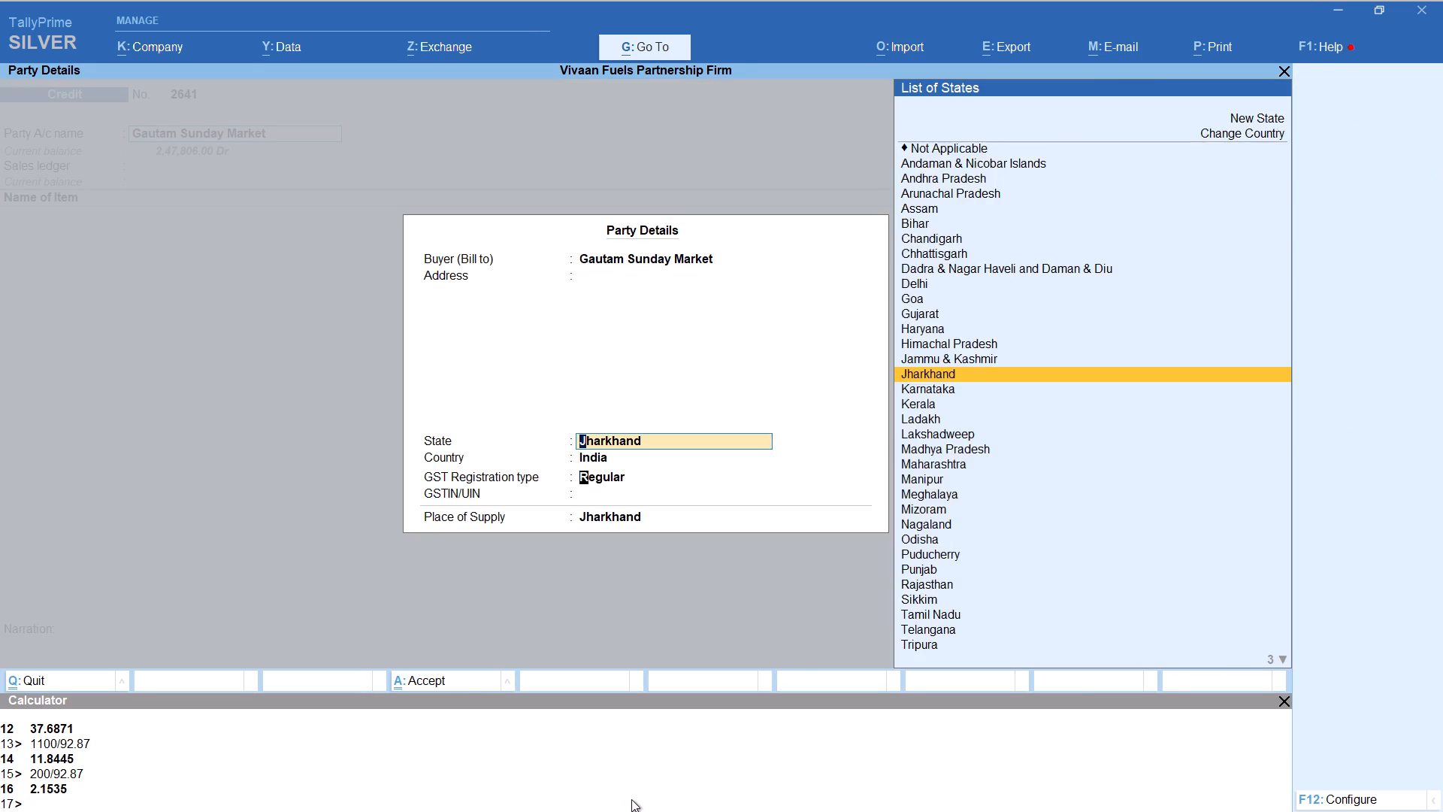
{"action": "key", "text": "Return"}
{"action": "key", "text": "Return"}
{"action": "key", "text": "Return"}
{"action": "key", "text": "Return"}
Add item HSD with tracking number Not Applicable, calculating 4539/92.87 for a quantity of 48.87 LITER at rate 92.87.
{"action": "type", "text": "hs"}
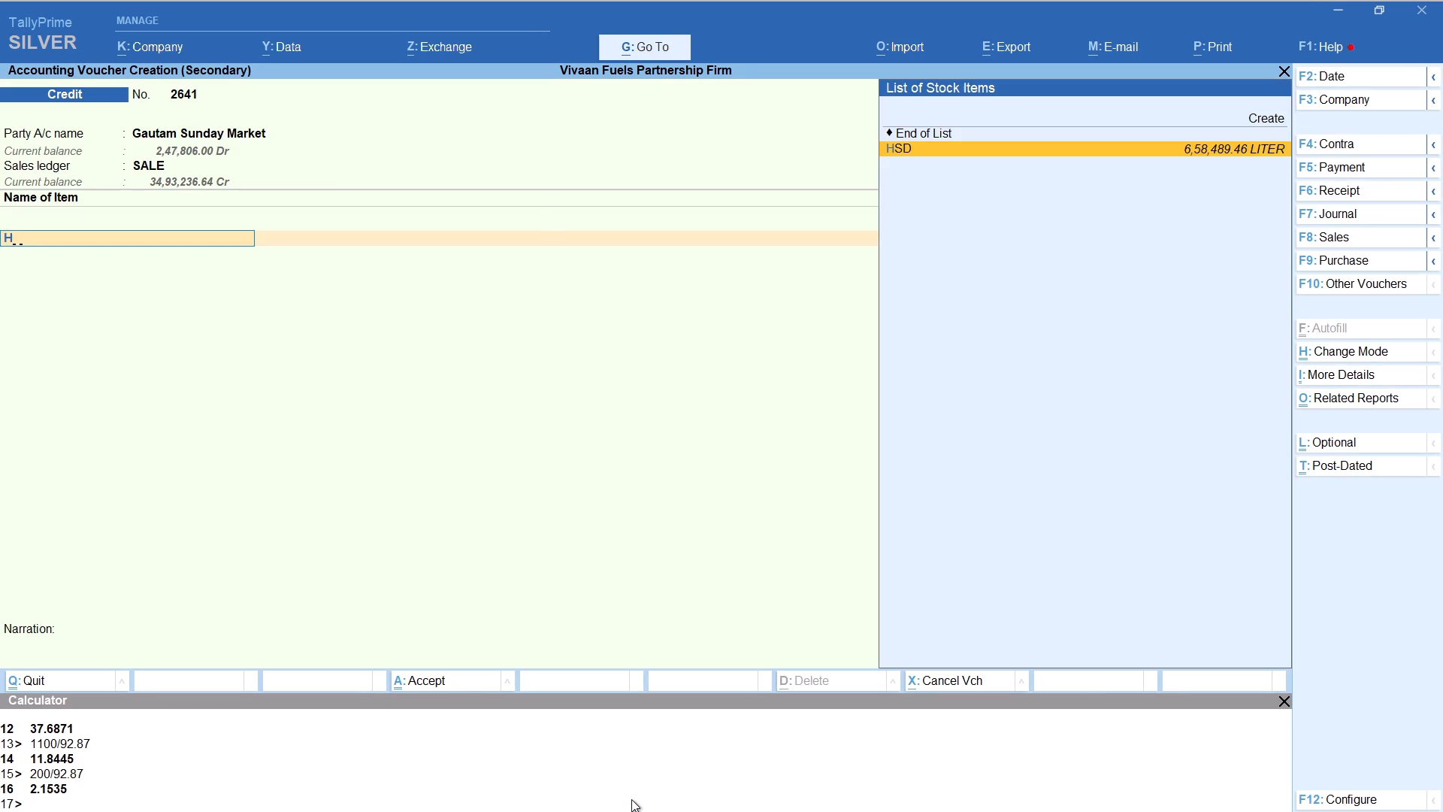
{"action": "key", "text": "Return"}
{"action": "key", "text": "Up"}
{"action": "key", "text": "Return"}
{"action": "key", "text": "alt+c"}
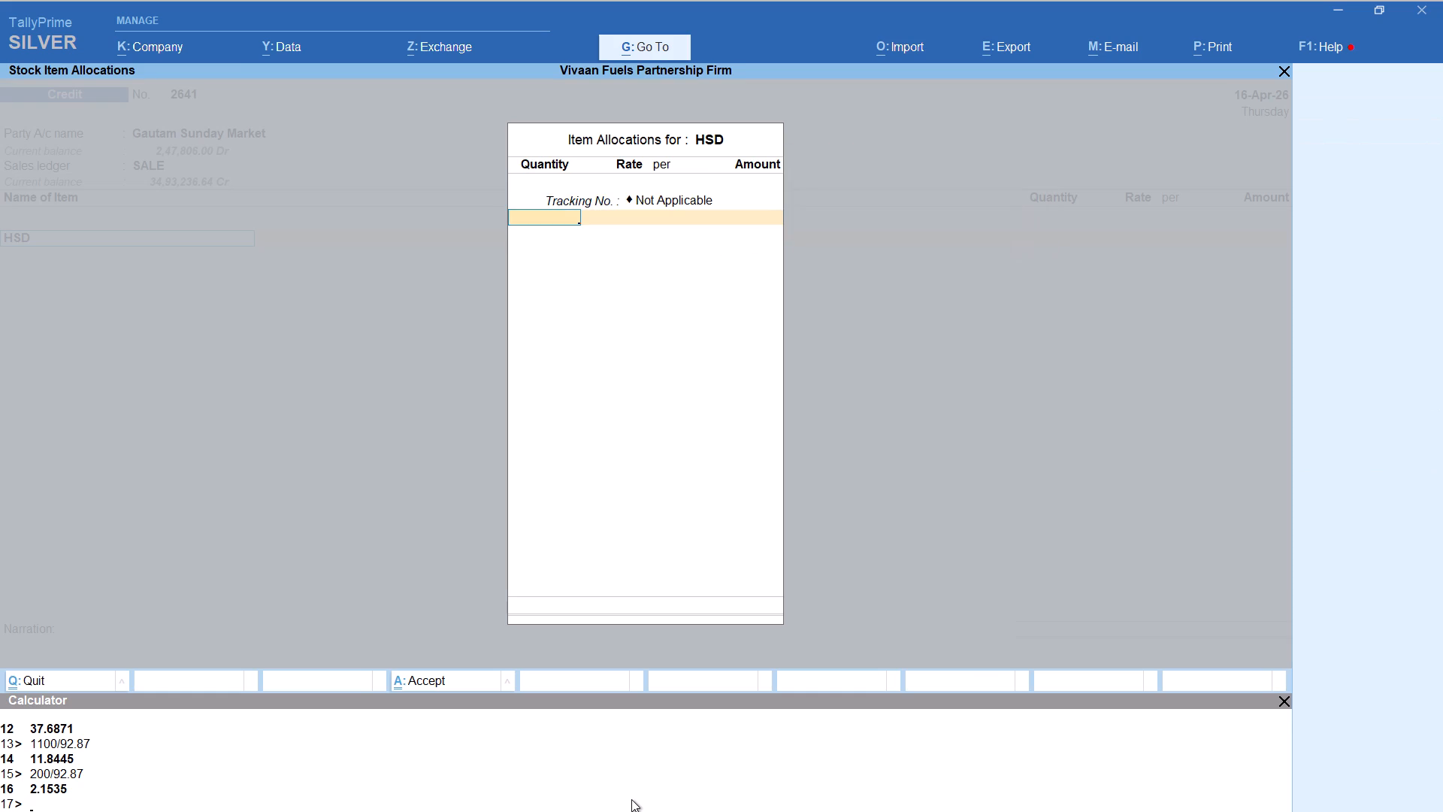
{"action": "type", "text": "4539"}
{"action": "type", "text": "/92.87"}
{"action": "key", "text": "Return"}
{"action": "key", "text": "Return"}
{"action": "key", "text": "Return"}
{"action": "key", "text": "Return"}
{"action": "key", "text": "Return"}
{"action": "key", "text": "Return"}
{"action": "key", "text": "Return"}
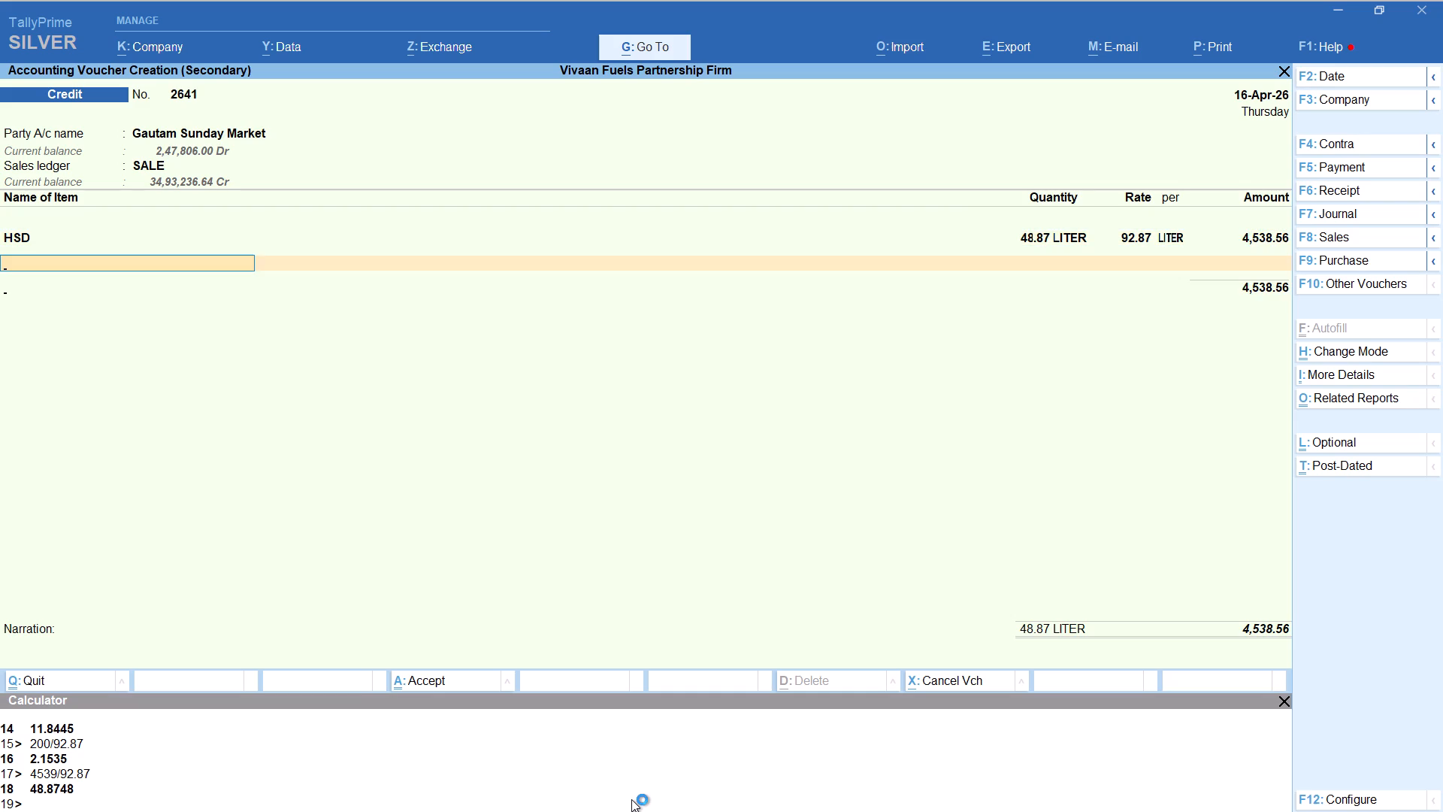
Add the Round Off ledger below the 48.87 LITER HSD item and save the voucher.
{"action": "type", "text": "rou"}
{"action": "key", "text": "Return"}
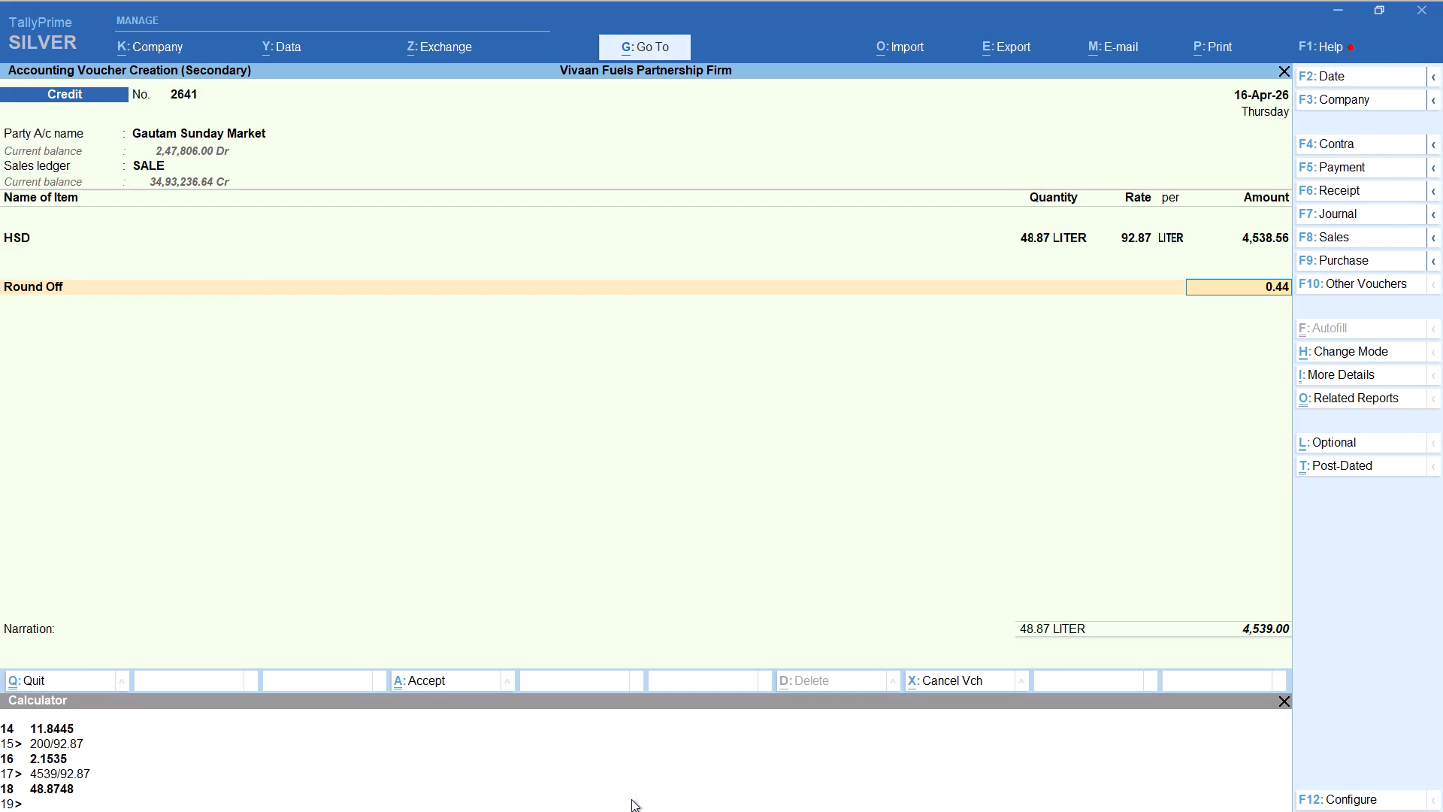
{"action": "key", "text": "ctrl+a"}
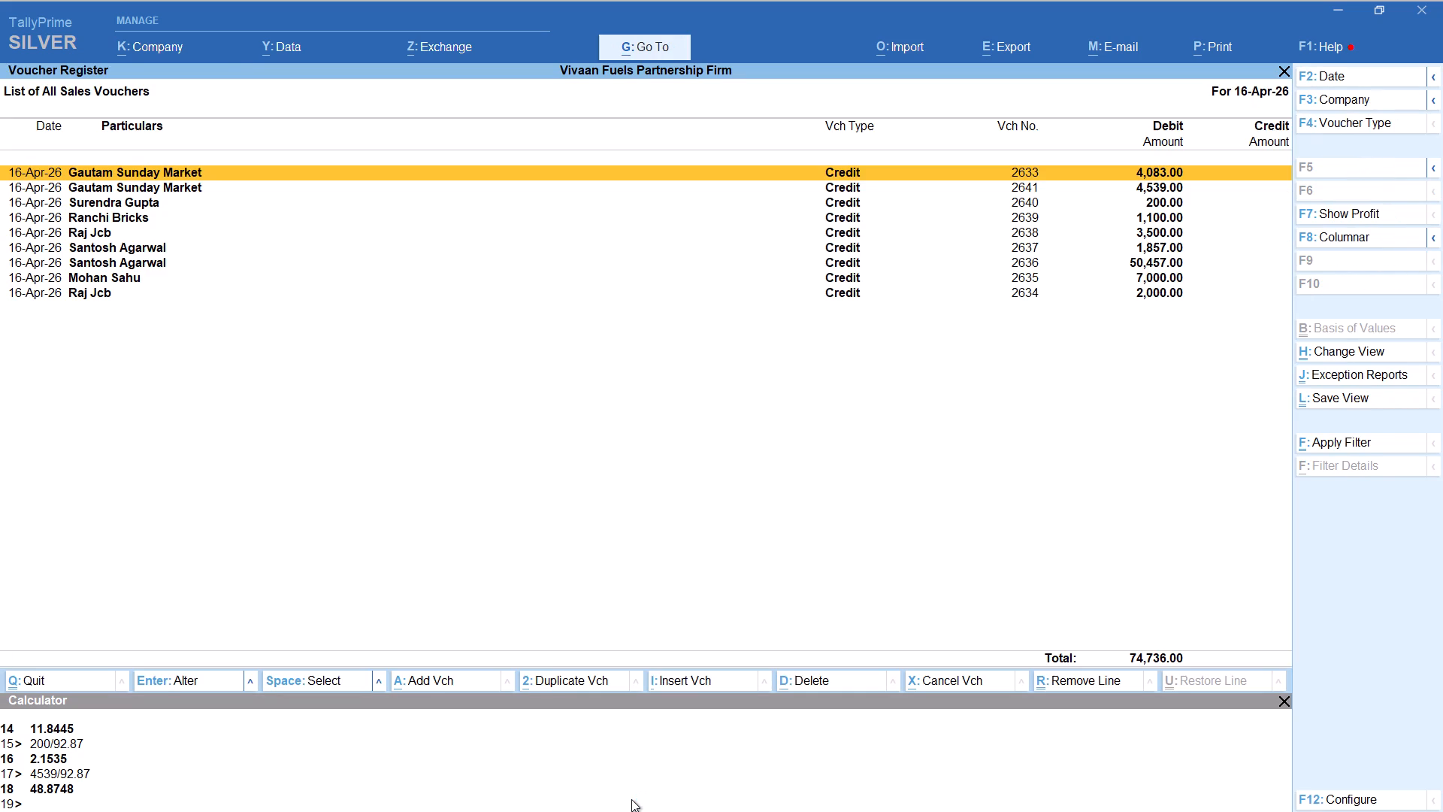
{"action": "key", "text": "alt+a"}
{"action": "type", "text": "raj"}
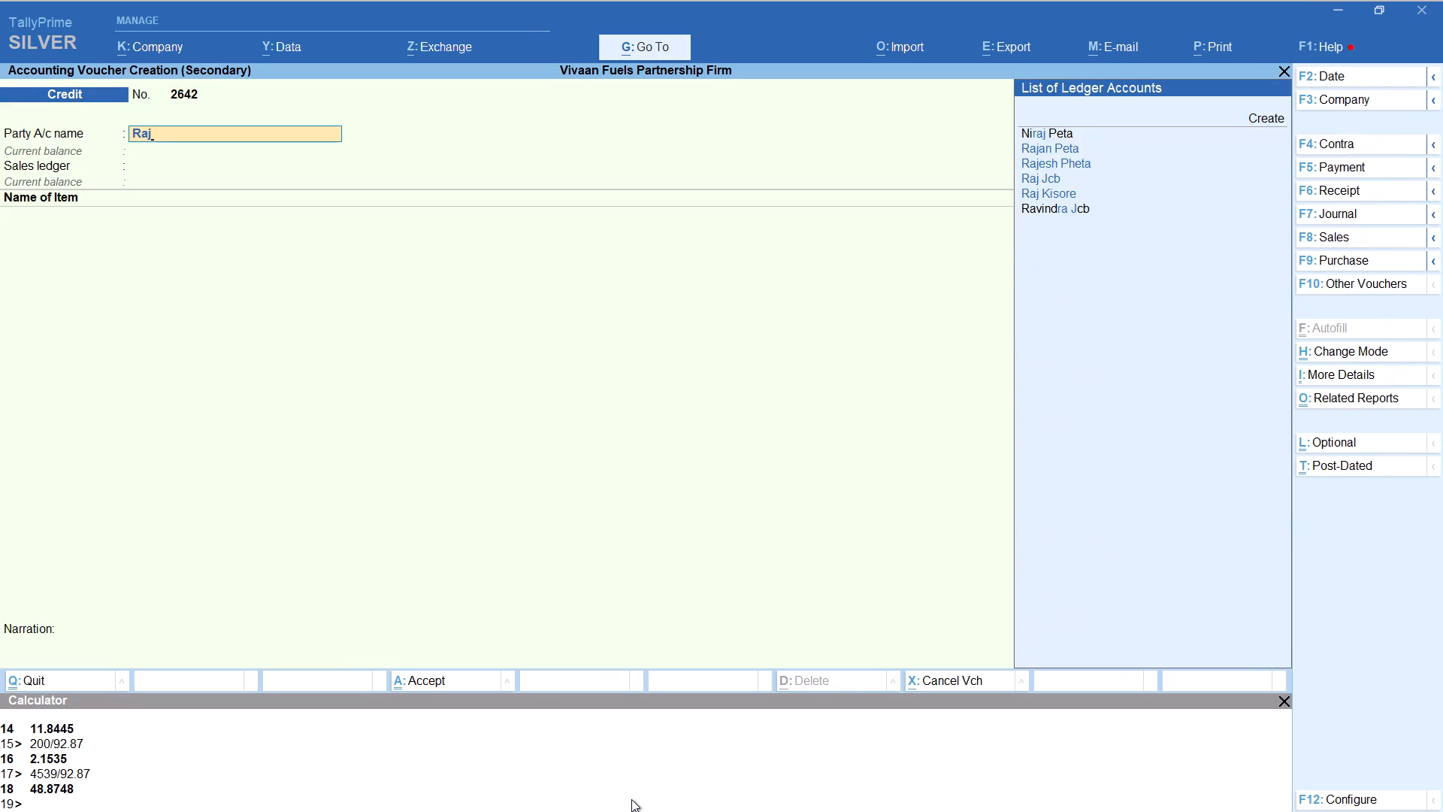
{"action": "key", "text": "Down"}
{"action": "key", "text": "Down"}
{"action": "key", "text": "Down"}
{"action": "key", "text": "Return"}
{"action": "key", "text": "Return"}
{"action": "key", "text": "Return"}
{"action": "key", "text": "Return"}
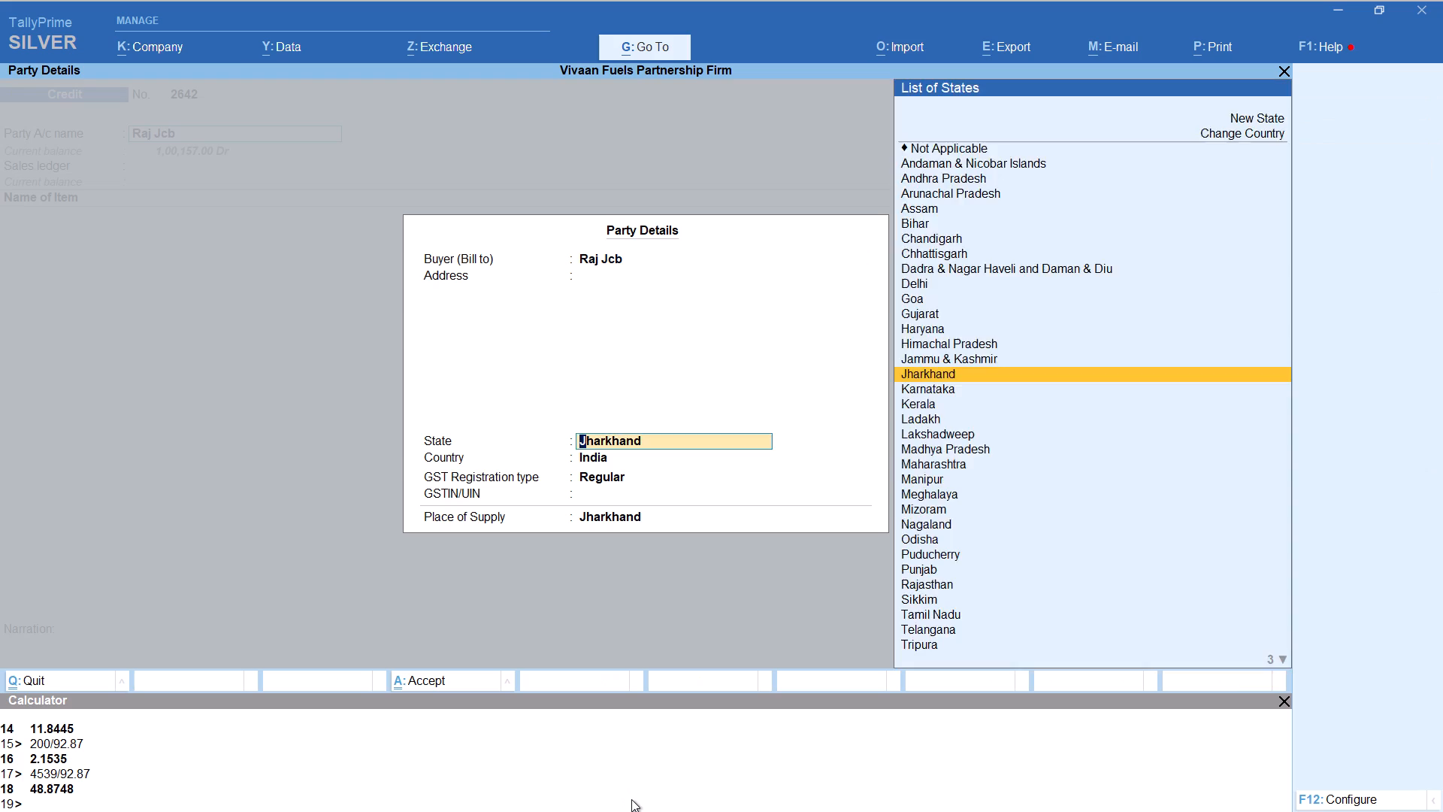
{"action": "key", "text": "Return"}
{"action": "key", "text": "Return"}
{"action": "key", "text": "Return"}
{"action": "key", "text": "Return"}
Add item HSD with tracking number Not Applicable, calculating 1000/92.87 for a quantity of 10.77 LITER at rate 92.87.
{"action": "type", "text": "hs"}
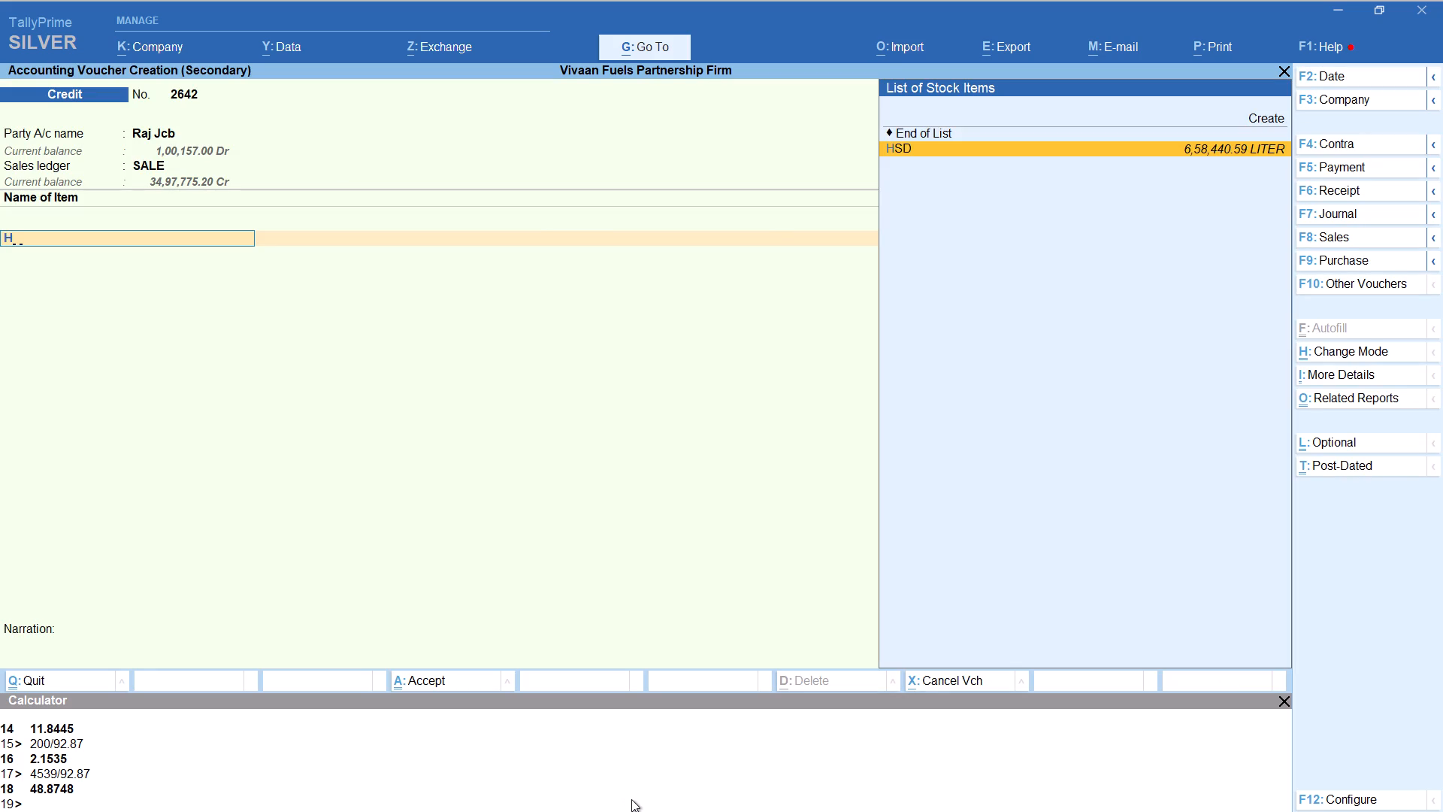
{"action": "key", "text": "Return"}
{"action": "key", "text": "Up"}
{"action": "key", "text": "Return"}
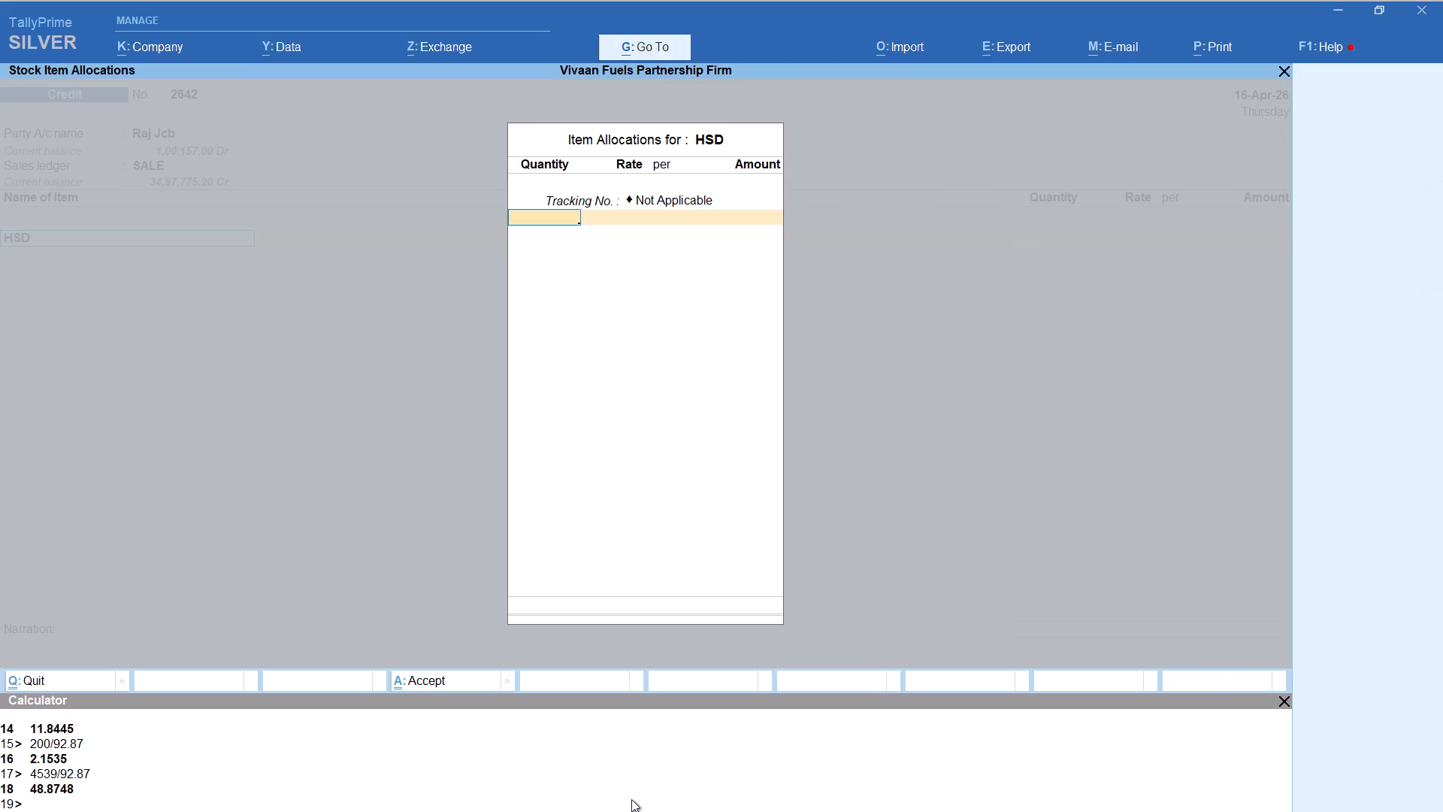
{"action": "key", "text": "alt+c"}
{"action": "type", "text": "1000/92.87"}
{"action": "key", "text": "Return"}
{"action": "key", "text": "Return"}
{"action": "key", "text": "Return"}
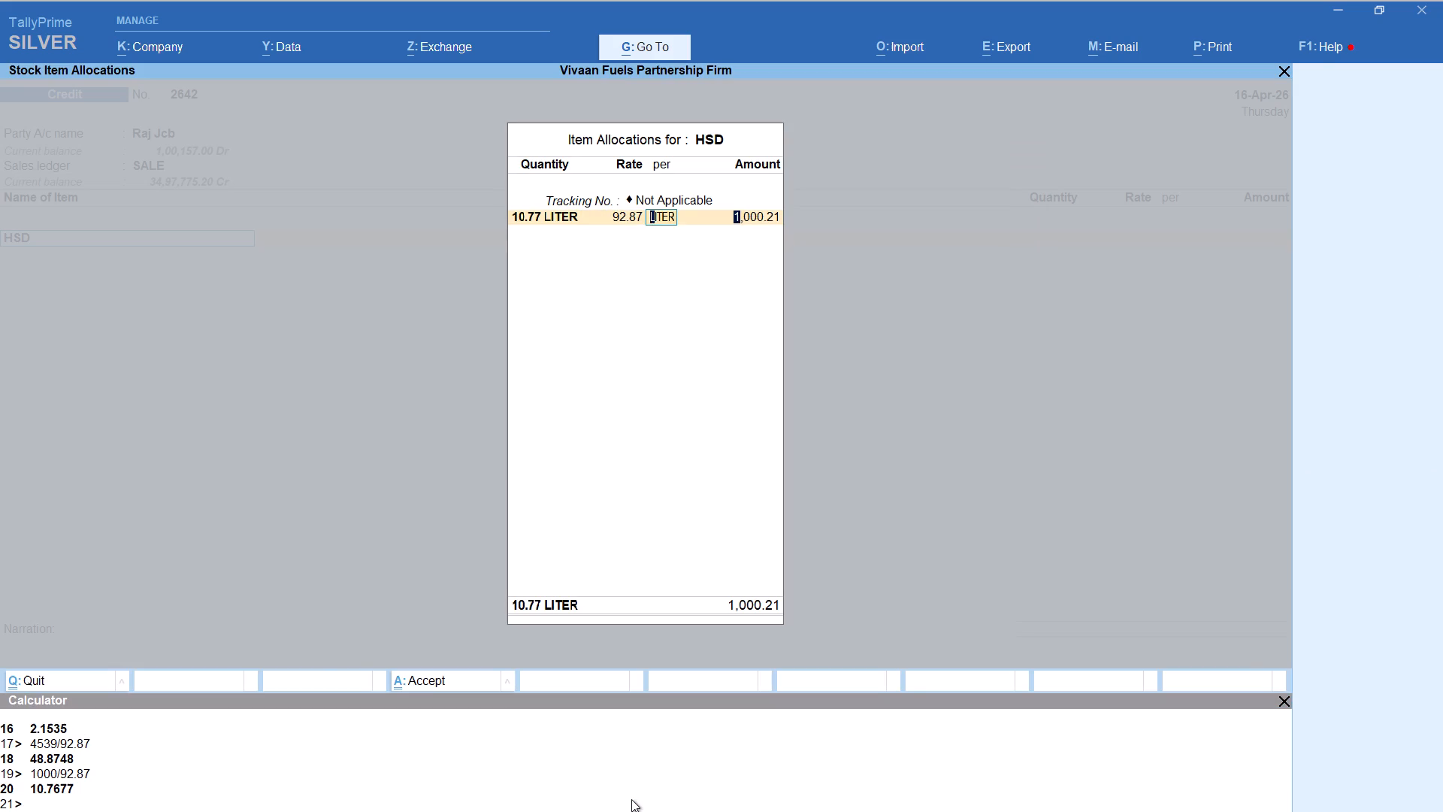
{"action": "key", "text": "Return"}
{"action": "key", "text": "Return"}
{"action": "key", "text": "Return"}
{"action": "key", "text": "Return"}
Add the Round Off ledger below the 10.77 LITER HSD item and save the voucher.
{"action": "type", "text": "rou"}
{"action": "key", "text": "Return"}
{"action": "key", "text": "ctrl+a"}
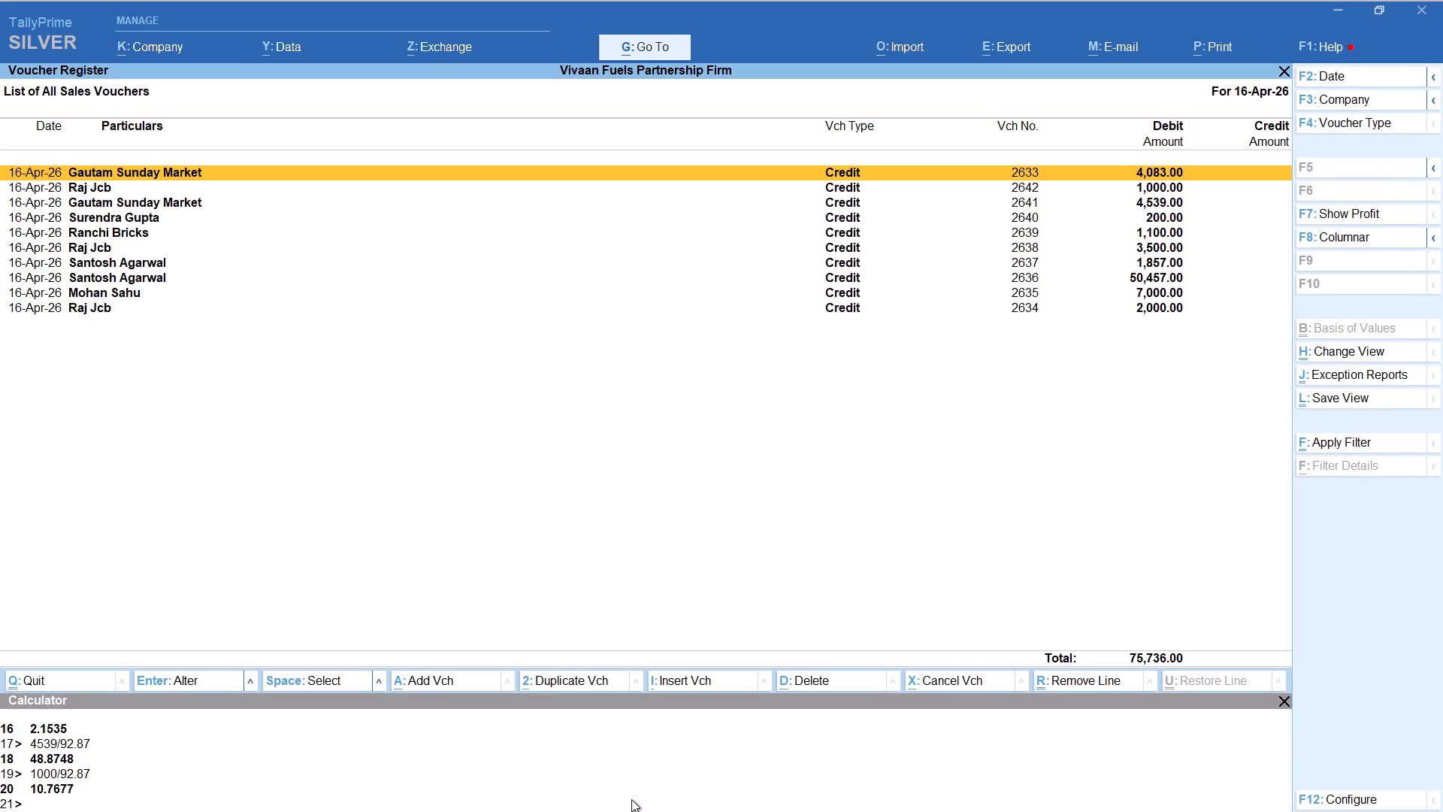
{"action": "key", "text": "alt+a"}
{"action": "key", "text": "o"}
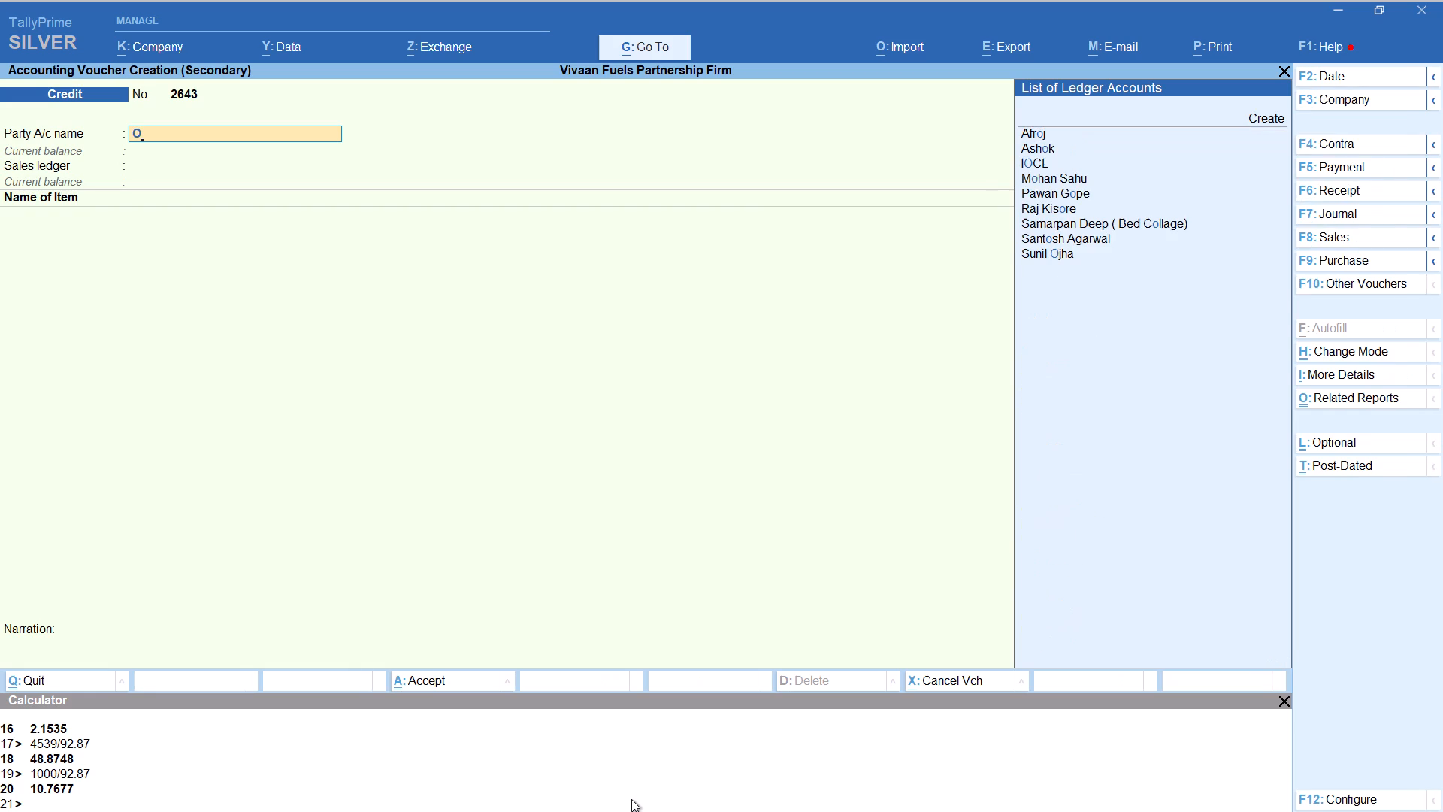
{"action": "key", "text": "BackSpace"}
{"action": "type", "text": "pap"}
{"action": "key", "text": "Return"}
{"action": "key", "text": "Return"}
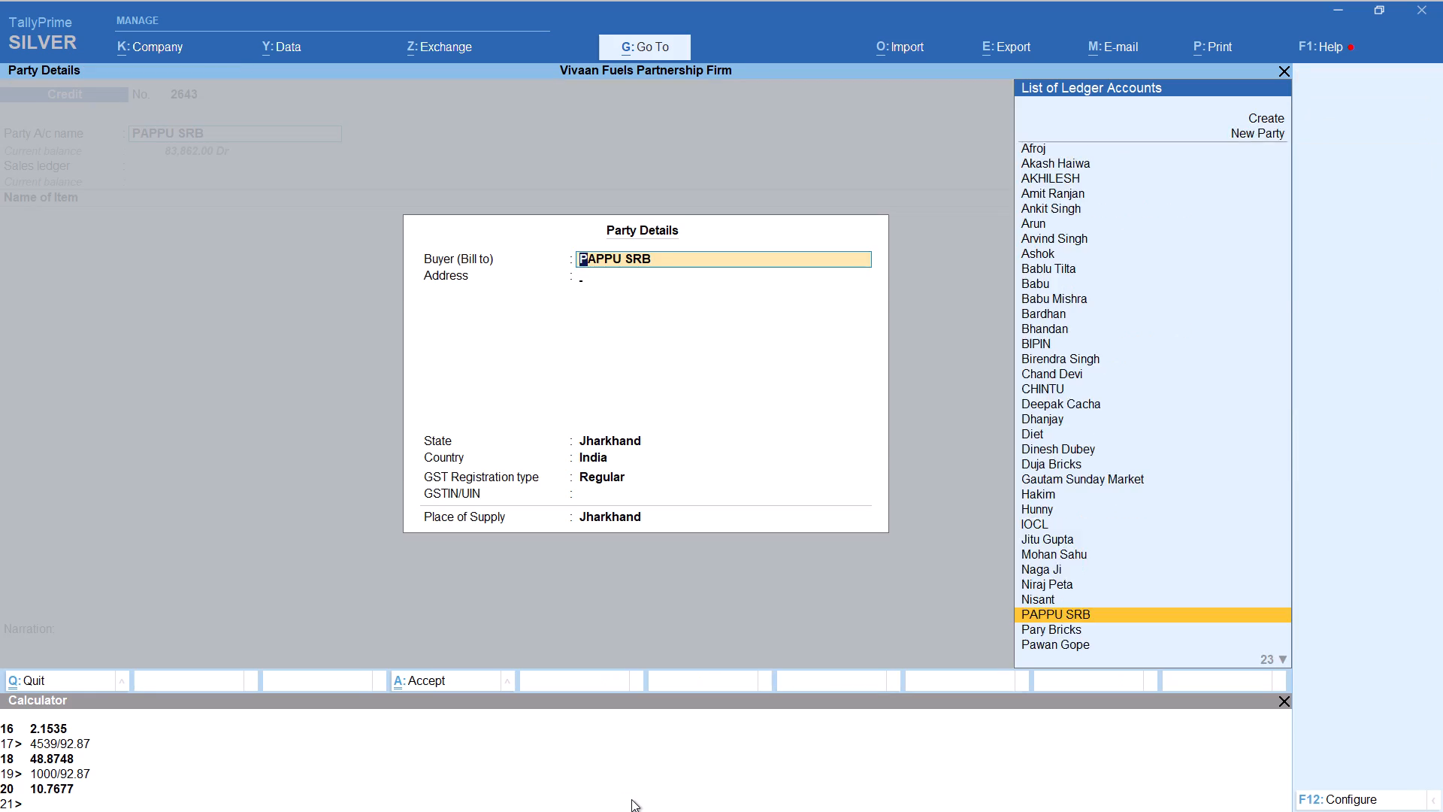
{"action": "key", "text": "Return"}
{"action": "key", "text": "Return"}
{"action": "key", "text": "Return"}
{"action": "key", "text": "Return"}
{"action": "key", "text": "Return"}
{"action": "key", "text": "Return"}
Add item HSD with tracking number Not Applicable, calculating 11364/92.87 for a quantity of 122.36 LITER at rate 92.87.
{"action": "type", "text": "hs"}
{"action": "key", "text": "Return"}
{"action": "key", "text": "Up"}
{"action": "key", "text": "Return"}
{"action": "key", "text": "alt+c"}
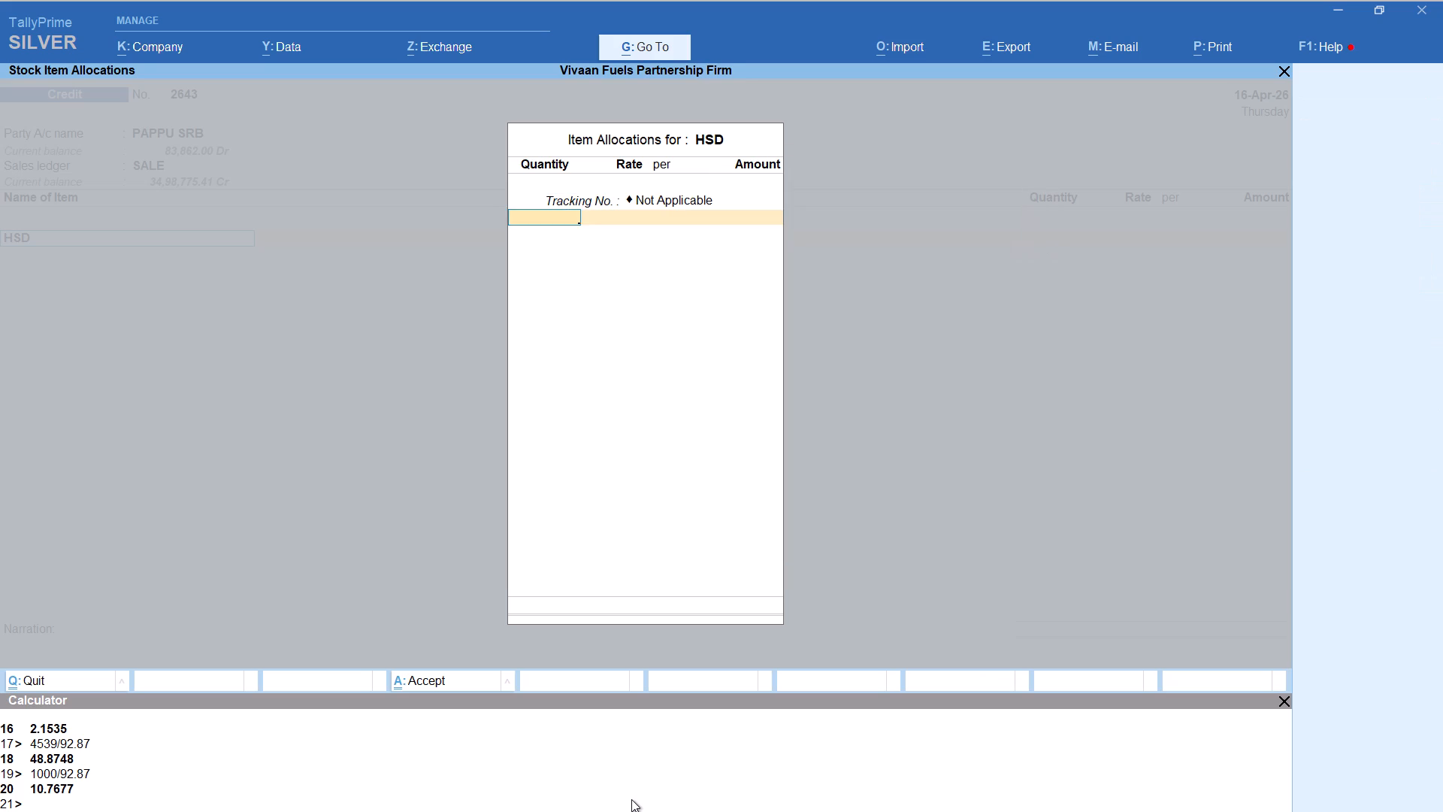
{"action": "type", "text": "11364"}
{"action": "type", "text": "/92.87"}
{"action": "key", "text": "Return"}
{"action": "key", "text": "Return"}
{"action": "key", "text": "Return"}
{"action": "key", "text": "Return"}
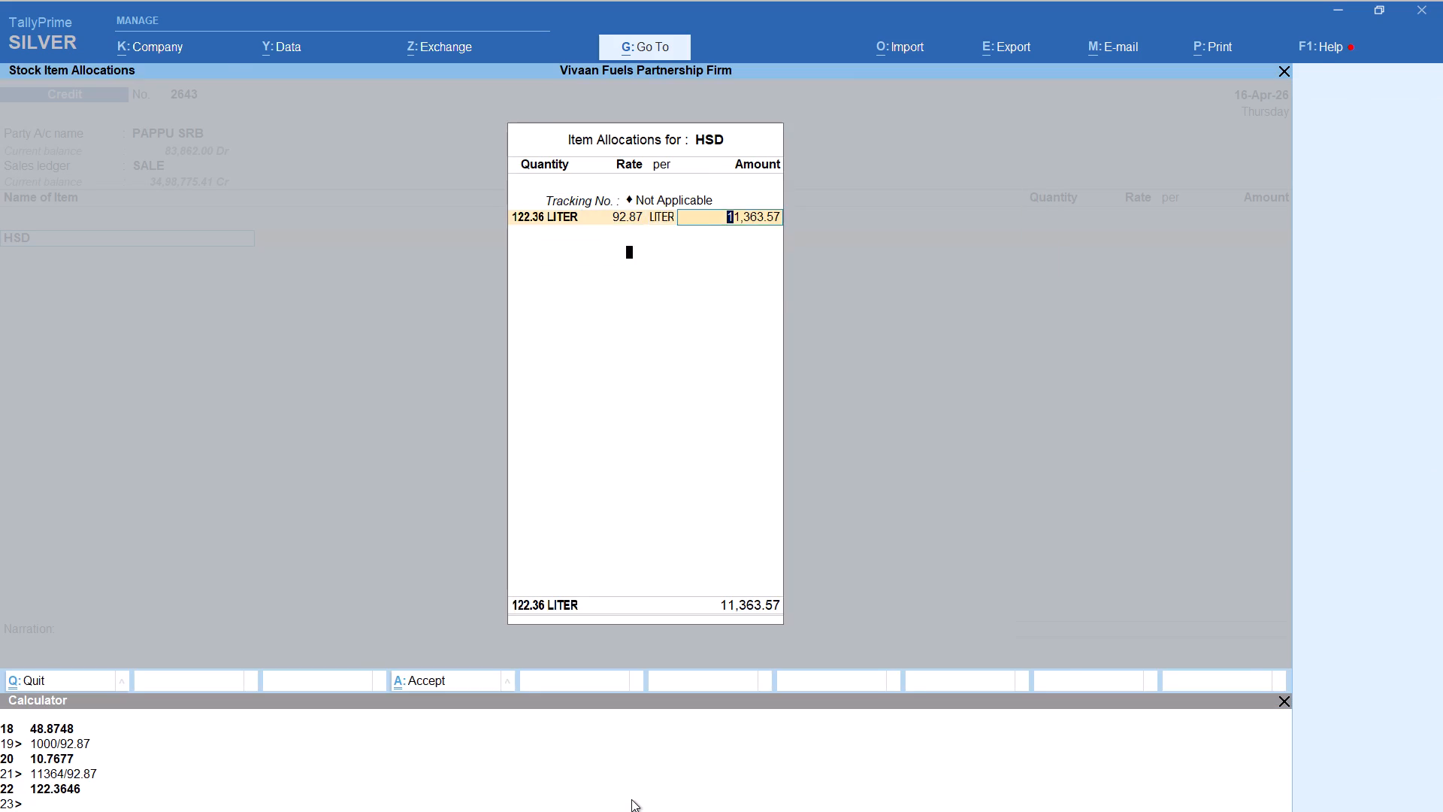
{"action": "key", "text": "Return"}
{"action": "key", "text": "Return"}
{"action": "key", "text": "Return"}
Add the Round Off ledger below the 122.36 LITER HSD item and save the voucher.
{"action": "type", "text": "rou"}
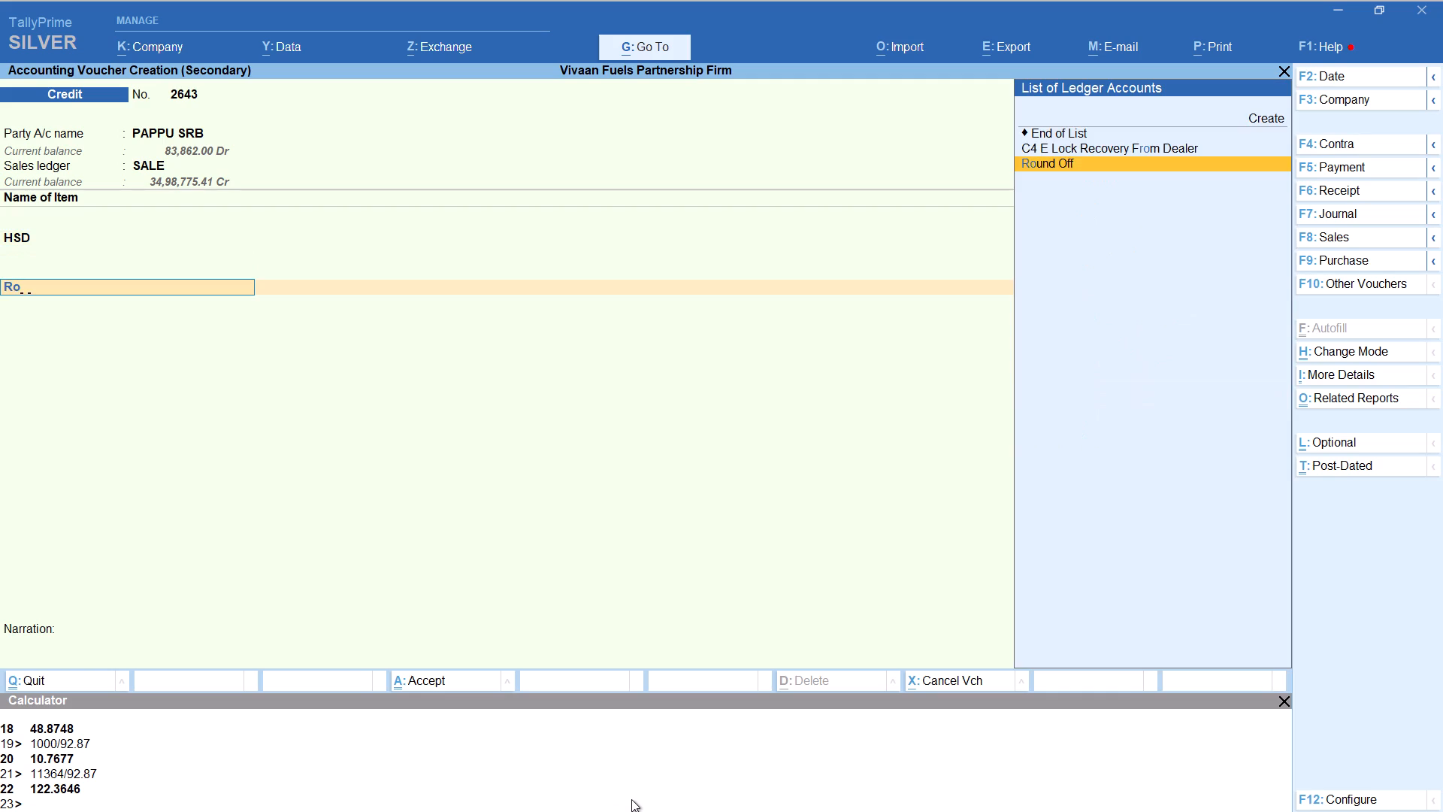
{"action": "key", "text": "Return"}
{"action": "key", "text": "ctrl+a"}
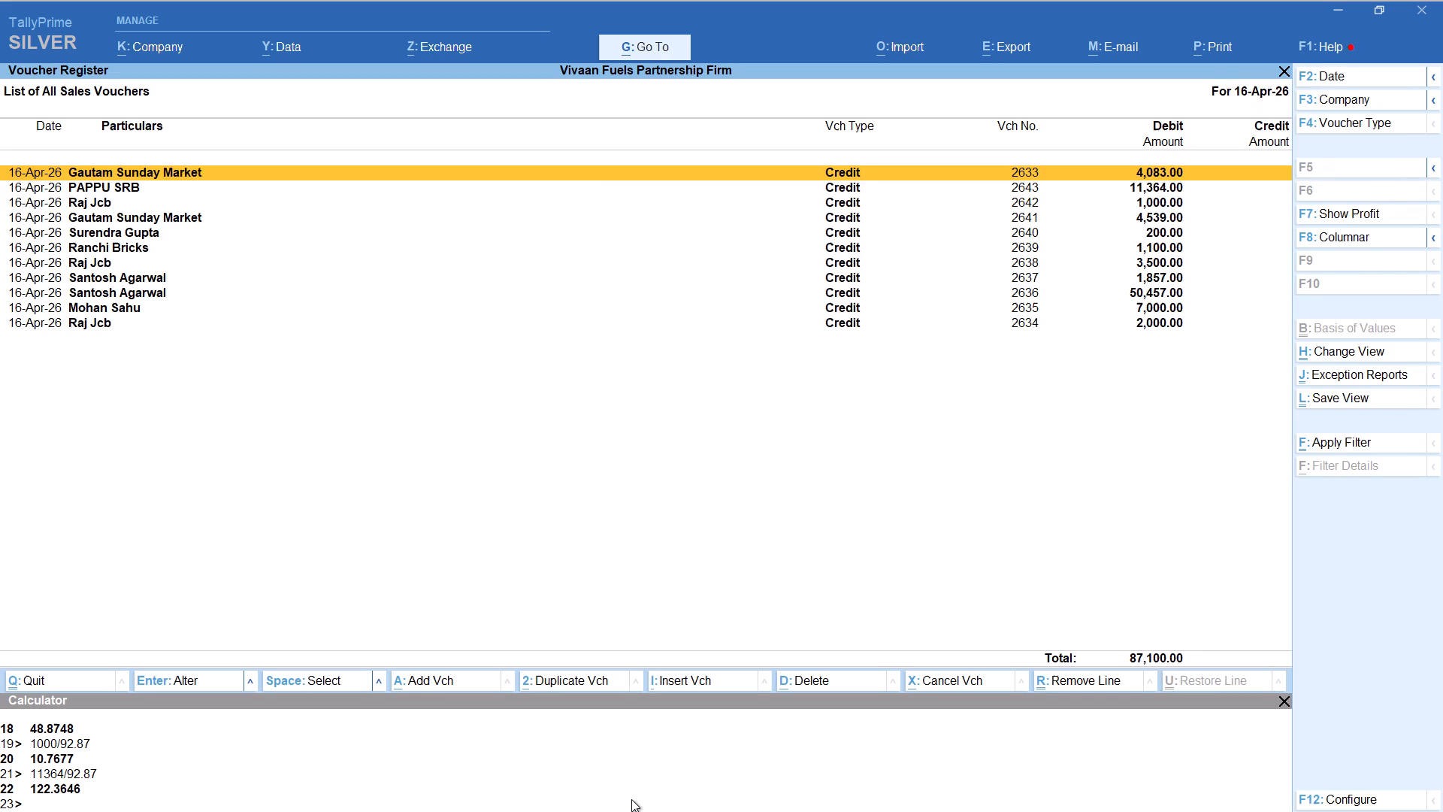
Start another Credit voucher and search the party accounts for Raj.
{"action": "key", "text": "alt+a"}
{"action": "type", "text": "raj"}
{"action": "key", "text": "Down"}
{"action": "key", "text": "Down"}
{"action": "key", "text": "Down"}
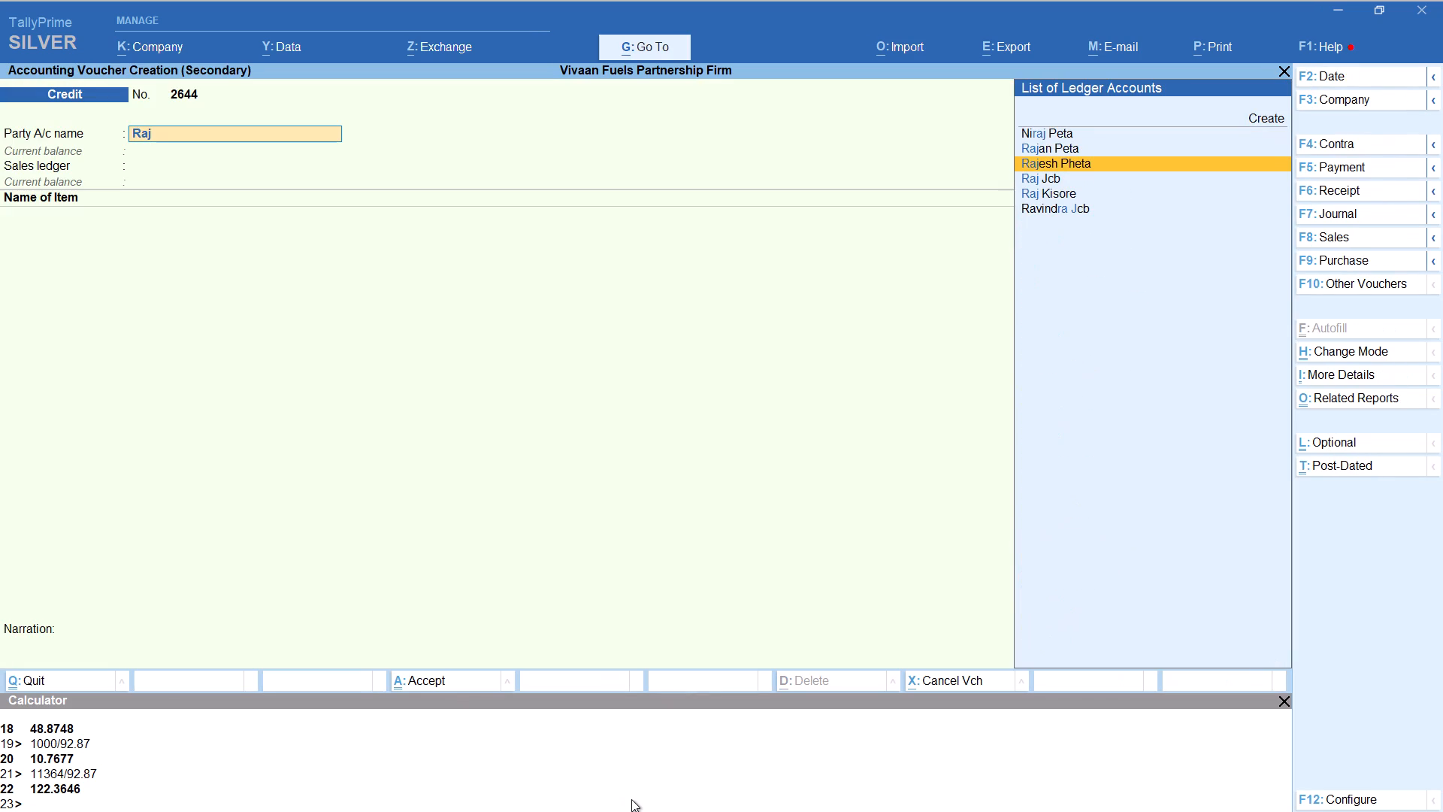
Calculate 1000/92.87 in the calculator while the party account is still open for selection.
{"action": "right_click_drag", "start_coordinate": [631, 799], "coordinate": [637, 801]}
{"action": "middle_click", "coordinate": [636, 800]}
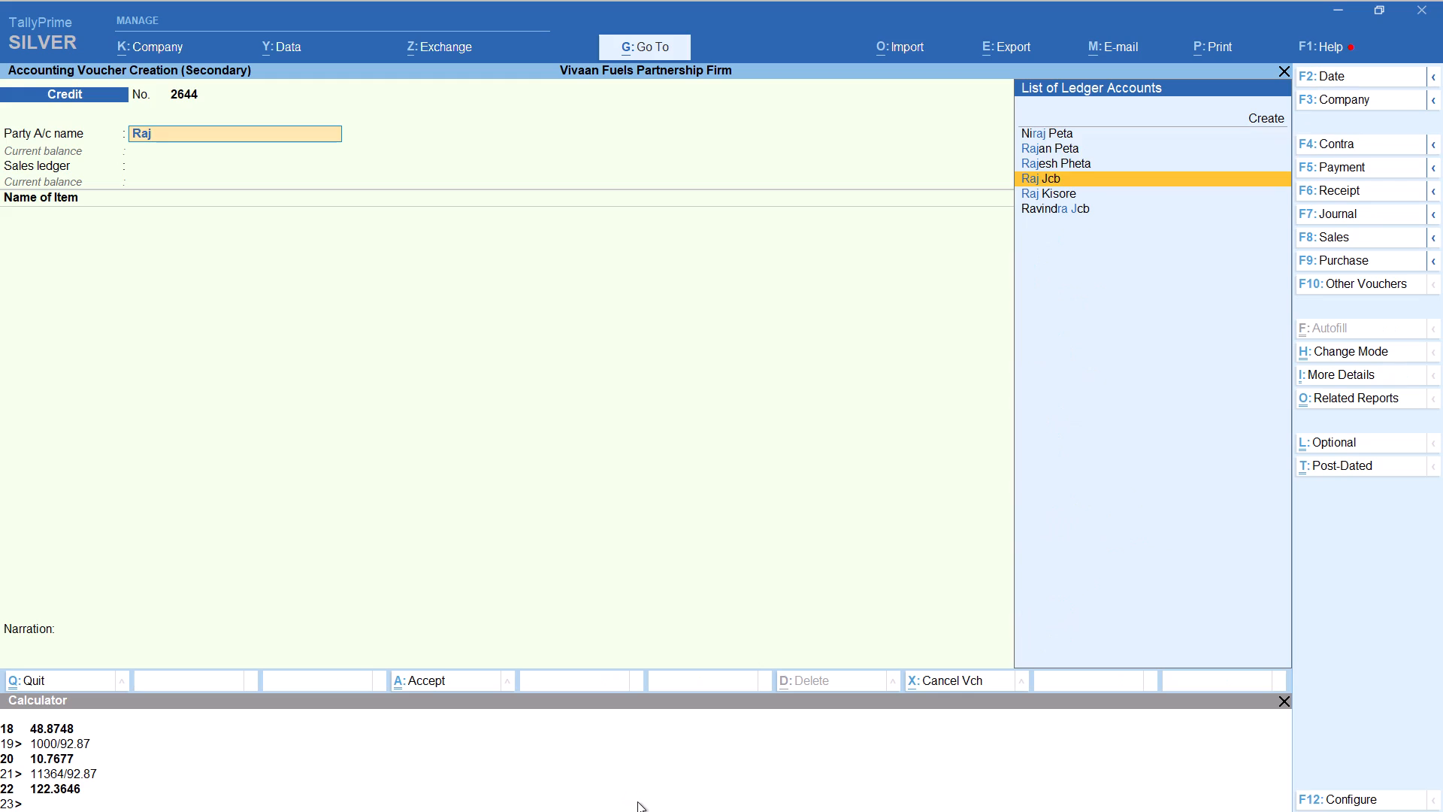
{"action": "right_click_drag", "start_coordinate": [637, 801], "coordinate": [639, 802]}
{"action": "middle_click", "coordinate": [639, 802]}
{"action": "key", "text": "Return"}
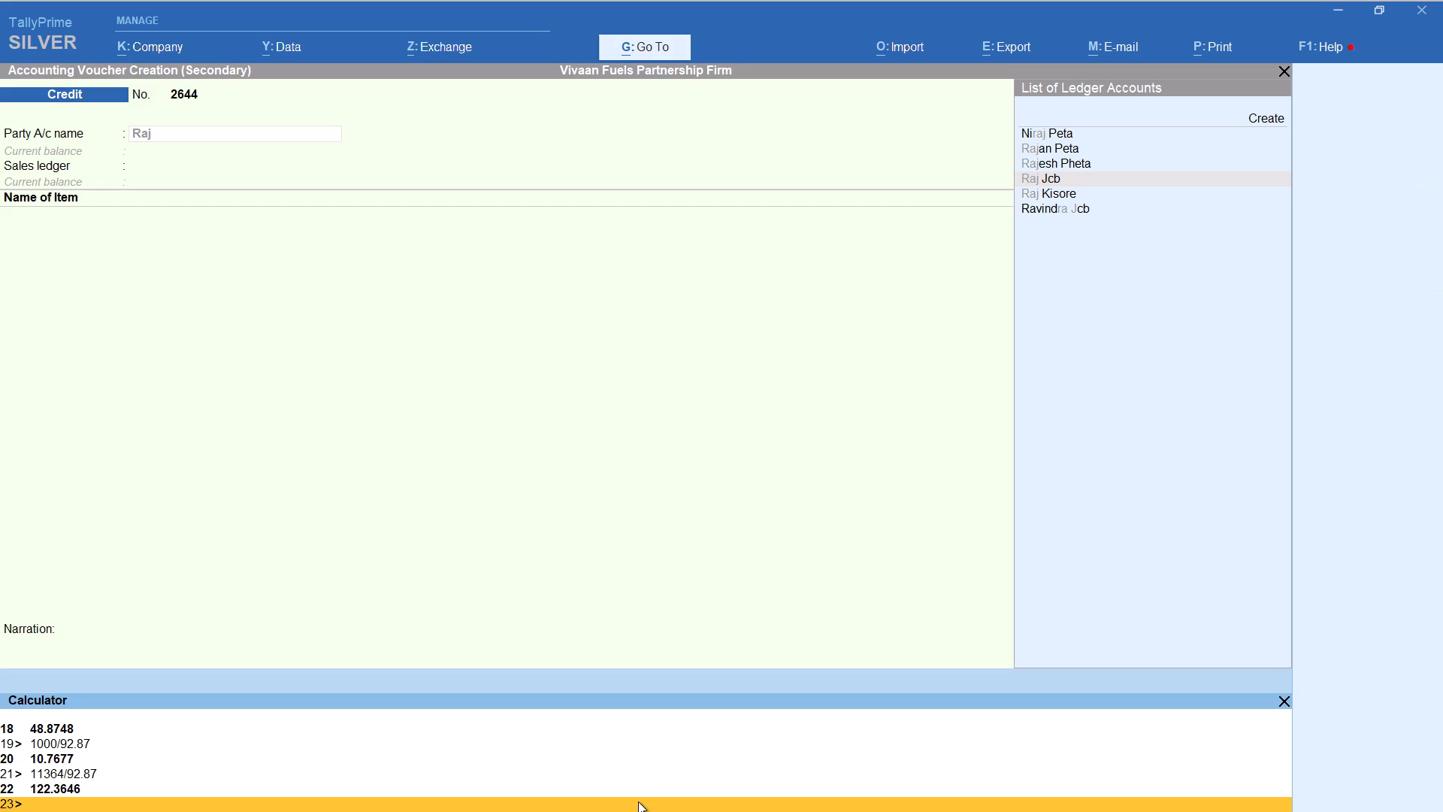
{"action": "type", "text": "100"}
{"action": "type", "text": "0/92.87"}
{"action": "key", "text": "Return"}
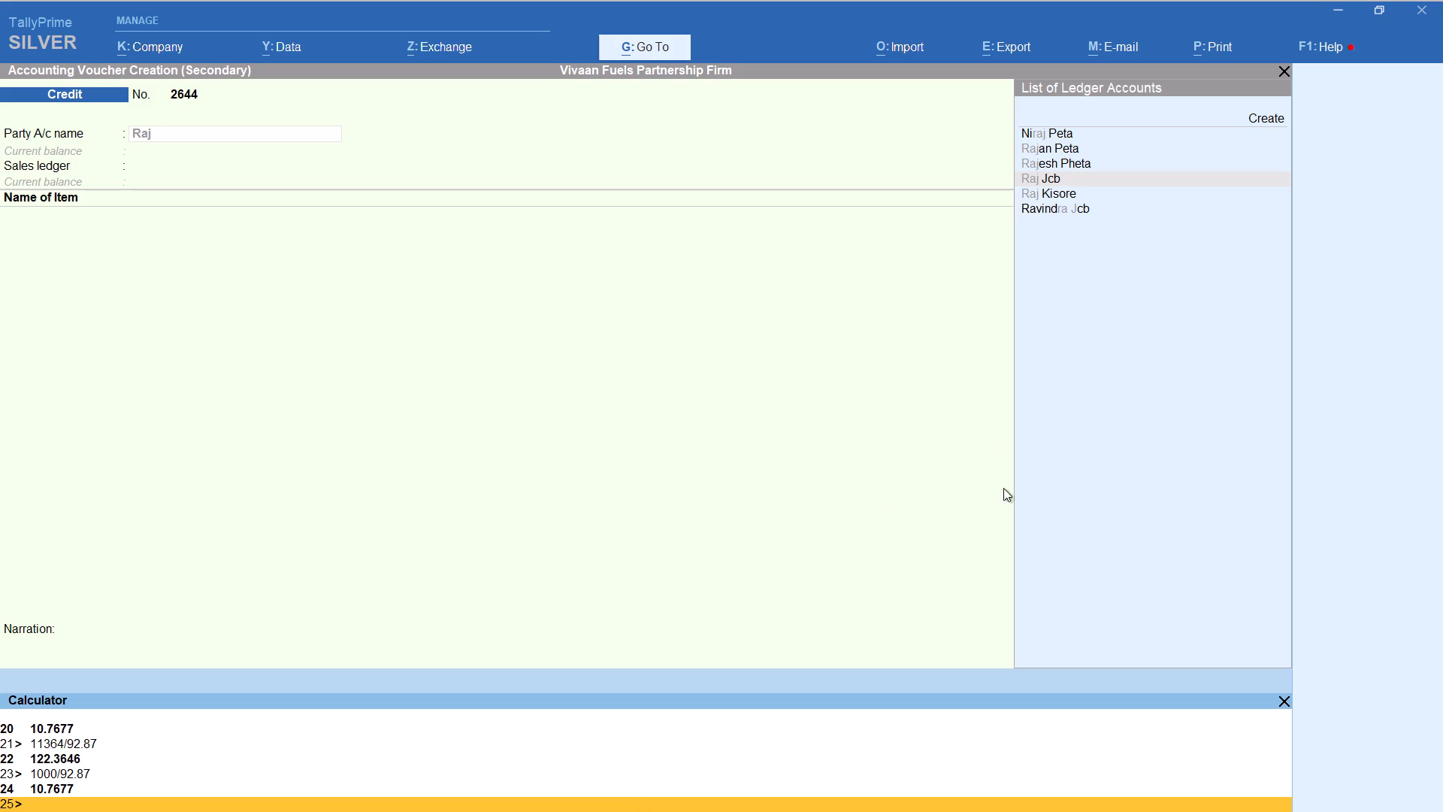
{"action": "left_click", "coordinate": [1048, 177]}
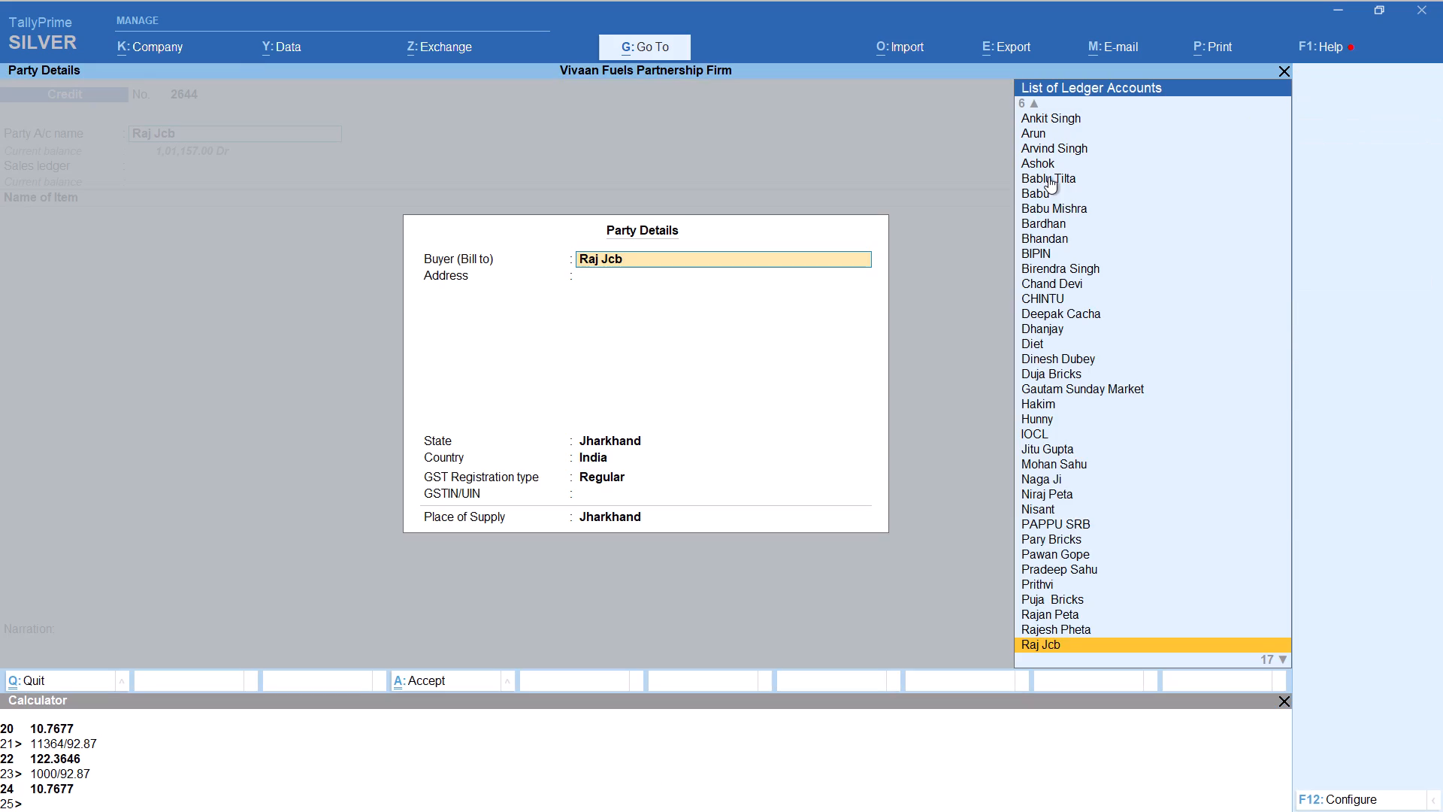
{"action": "key", "text": "Return"}
{"action": "key", "text": "Return"}
{"action": "key", "text": "Return"}
{"action": "key", "text": "Return"}
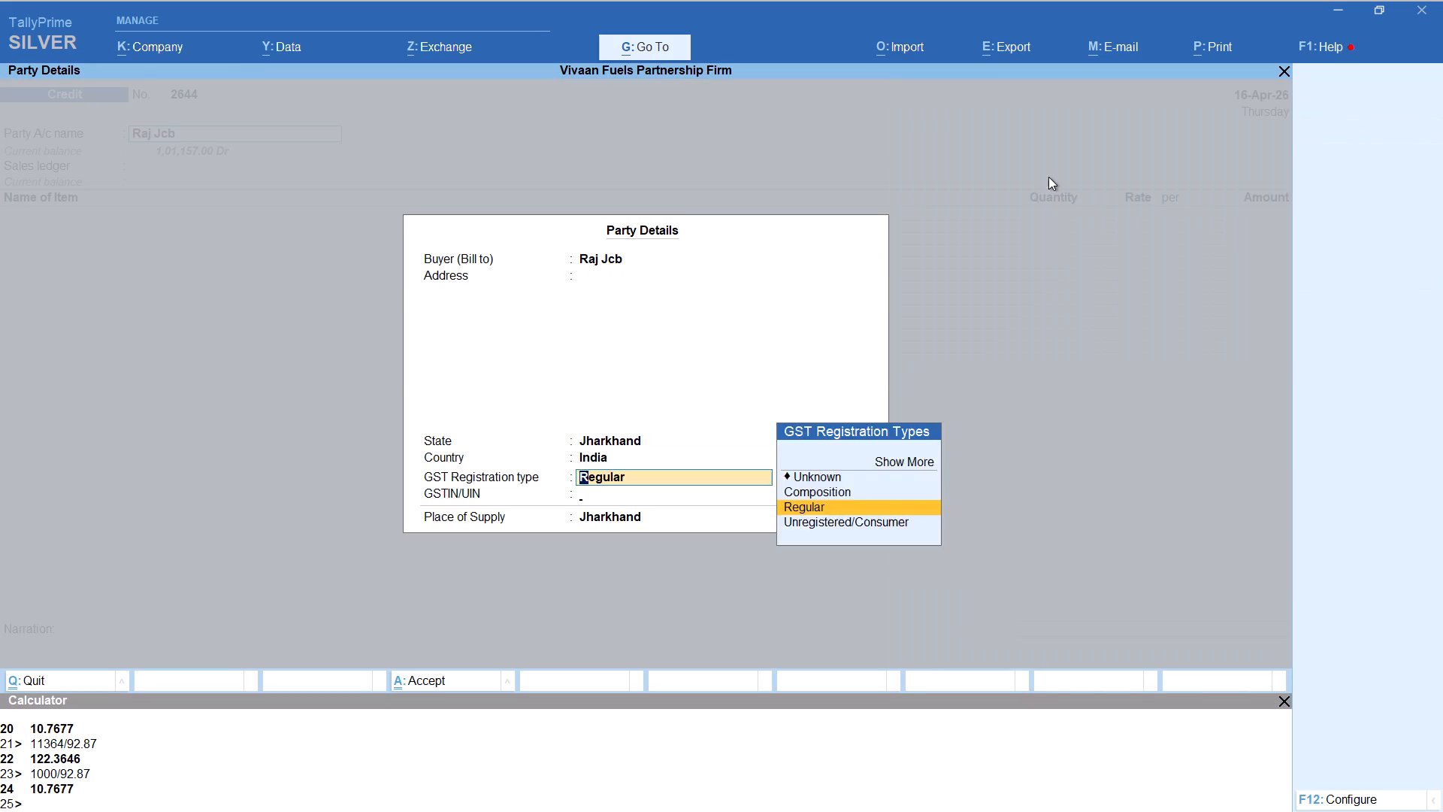
{"action": "key", "text": "Return"}
{"action": "key", "text": "Return"}
{"action": "key", "text": "Return"}
Add item HSD with tracking number Not Applicable, calculating 1000/92.87 for a quantity of 10.77 LITER at rate 92.87.
{"action": "type", "text": "hs"}
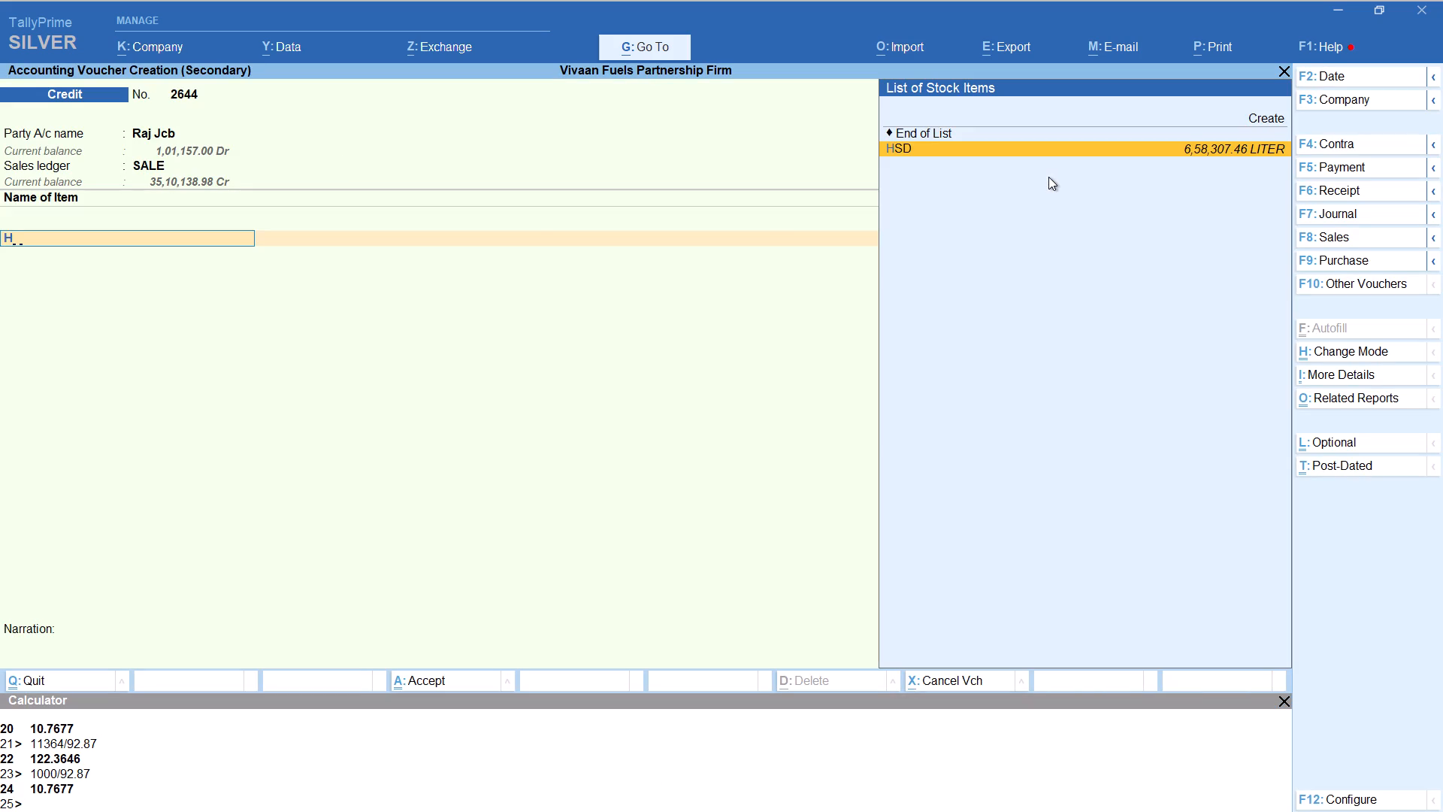
{"action": "key", "text": "Return"}
{"action": "key", "text": "Up"}
{"action": "key", "text": "Return"}
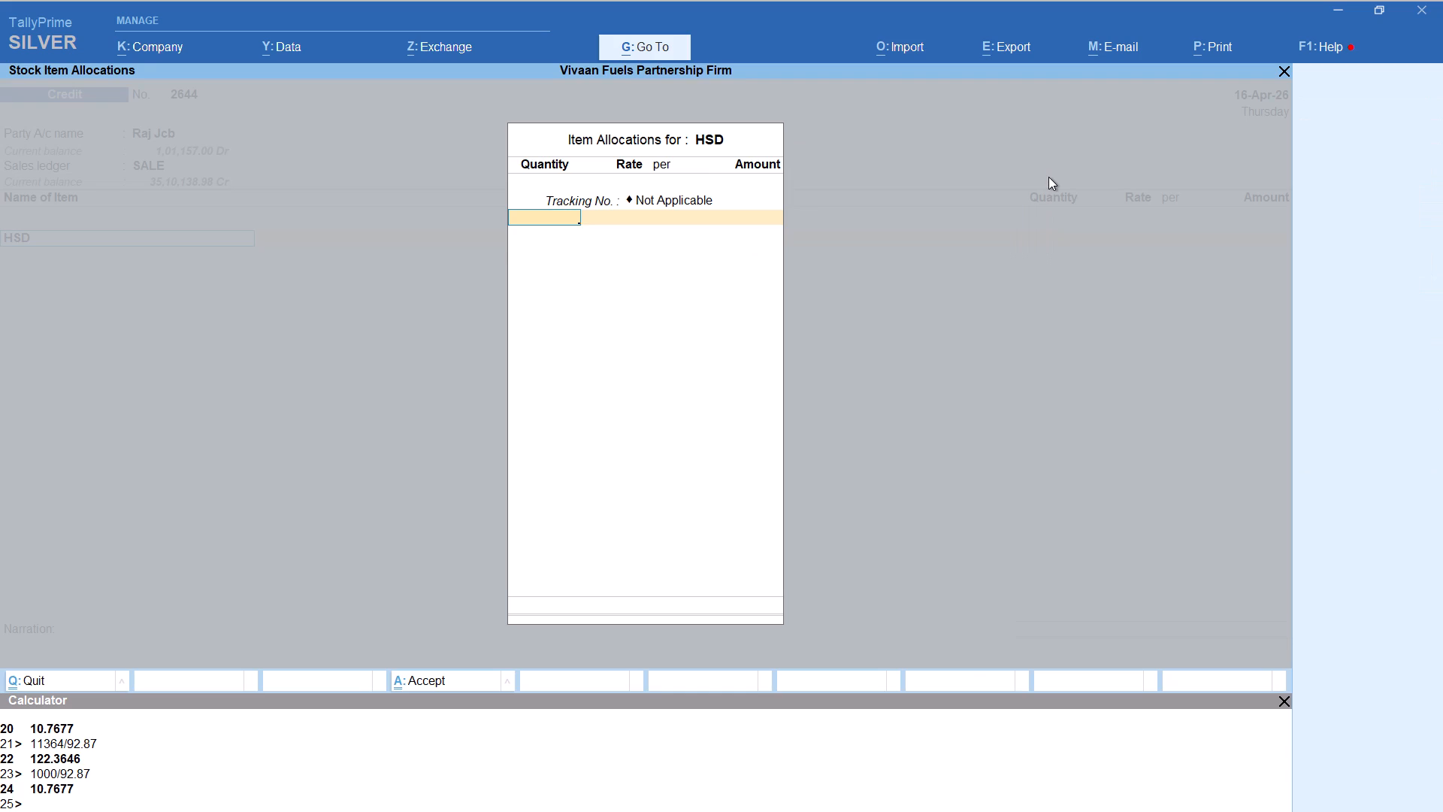
{"action": "key", "text": "alt+c"}
{"action": "type", "text": "1000/92.87"}
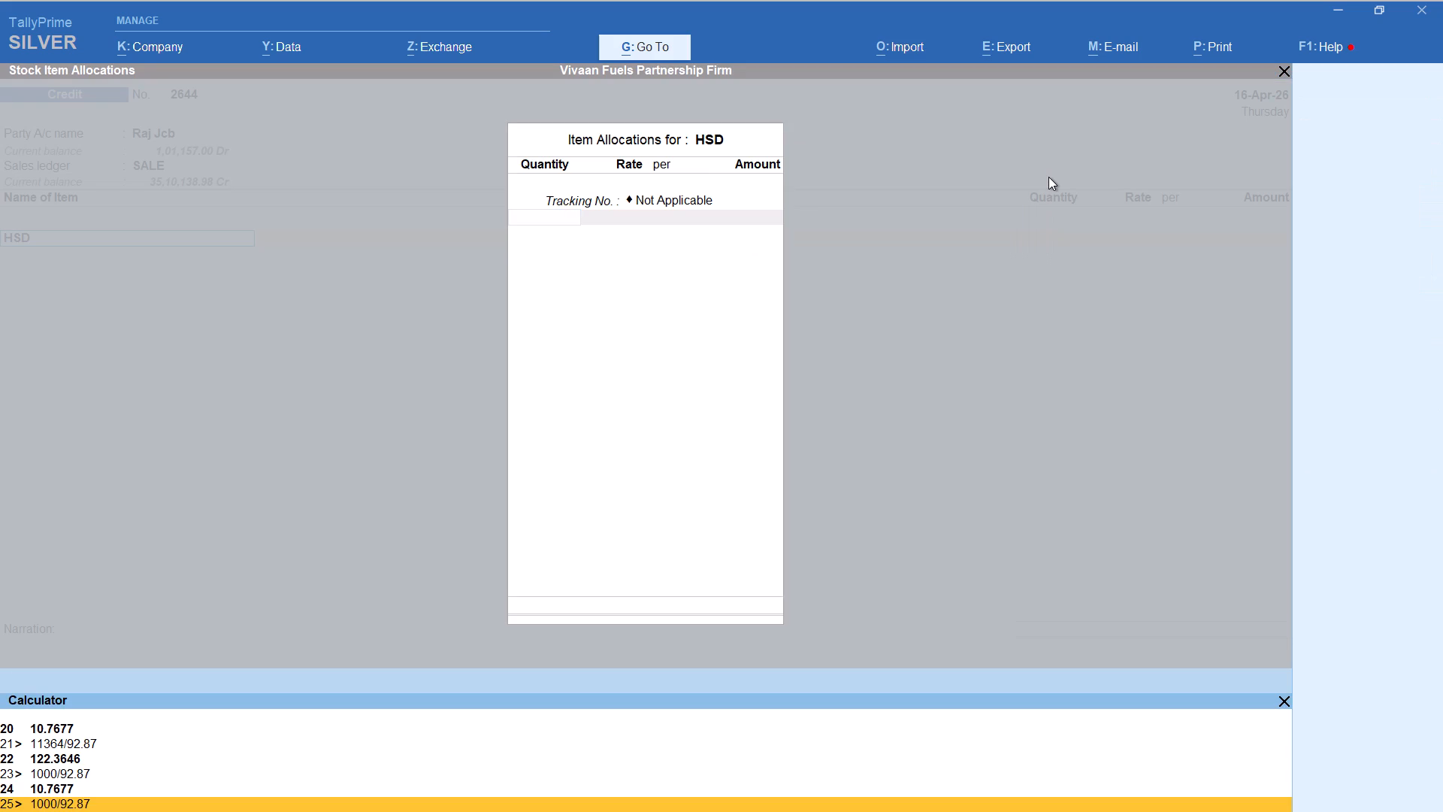
{"action": "key", "text": "Return"}
{"action": "key", "text": "Return"}
{"action": "key", "text": "Return"}
{"action": "key", "text": "Return"}
{"action": "key", "text": "Return"}
{"action": "key", "text": "Return"}
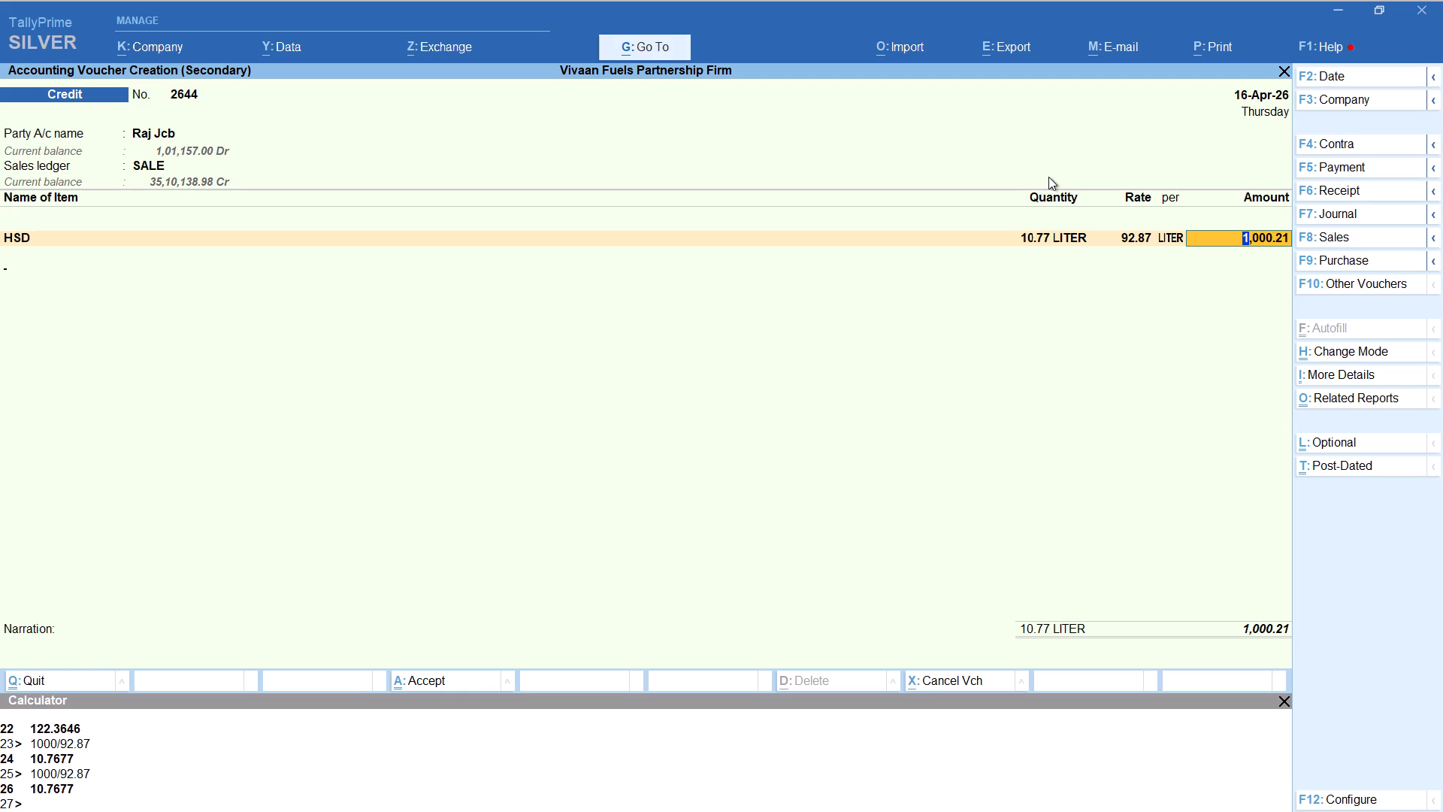
{"action": "key", "text": "Return"}
Add the Round Off ledger below the 10.77 LITER HSD item and save the voucher.
{"action": "type", "text": "rou"}
{"action": "key", "text": "Return"}
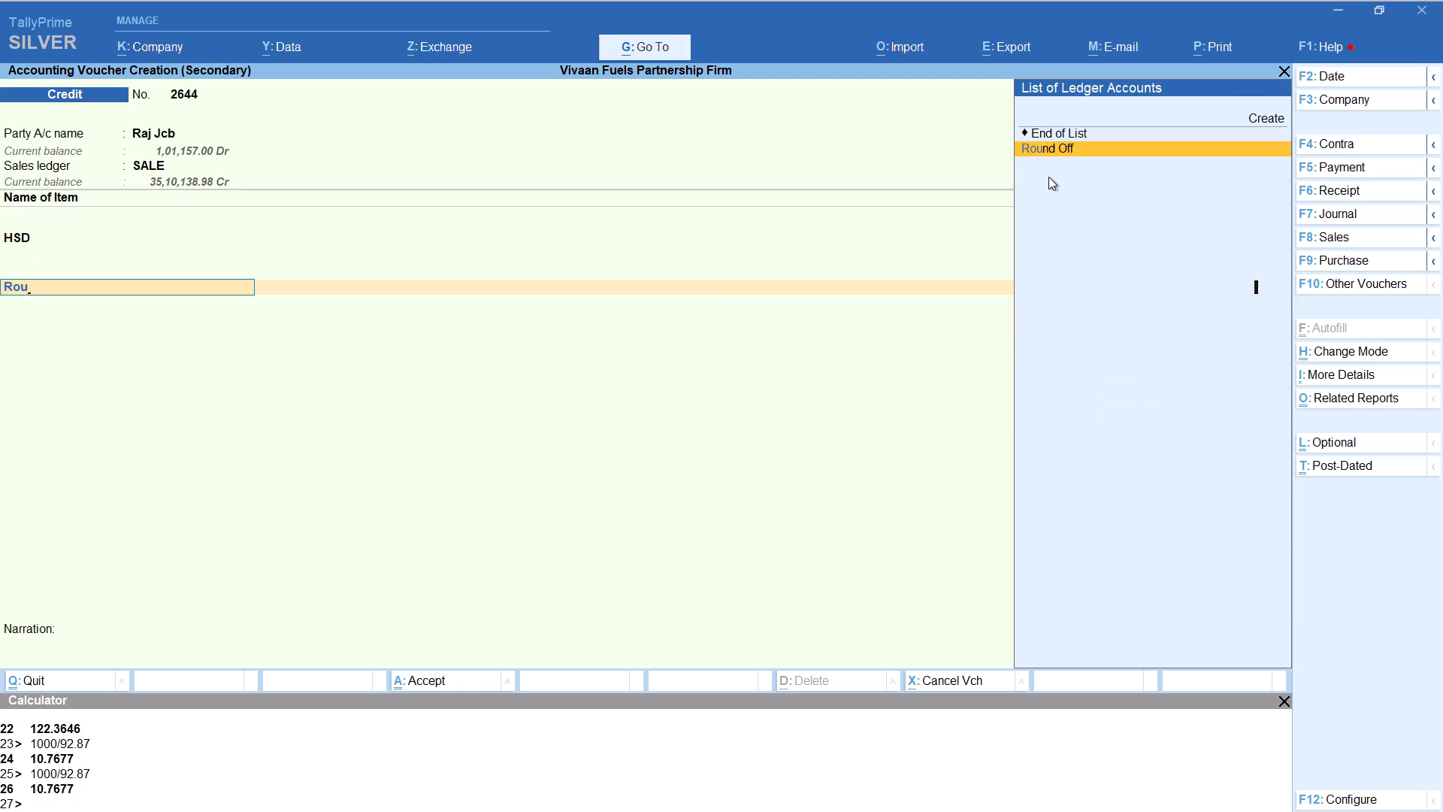
{"action": "key", "text": "ctrl+a"}
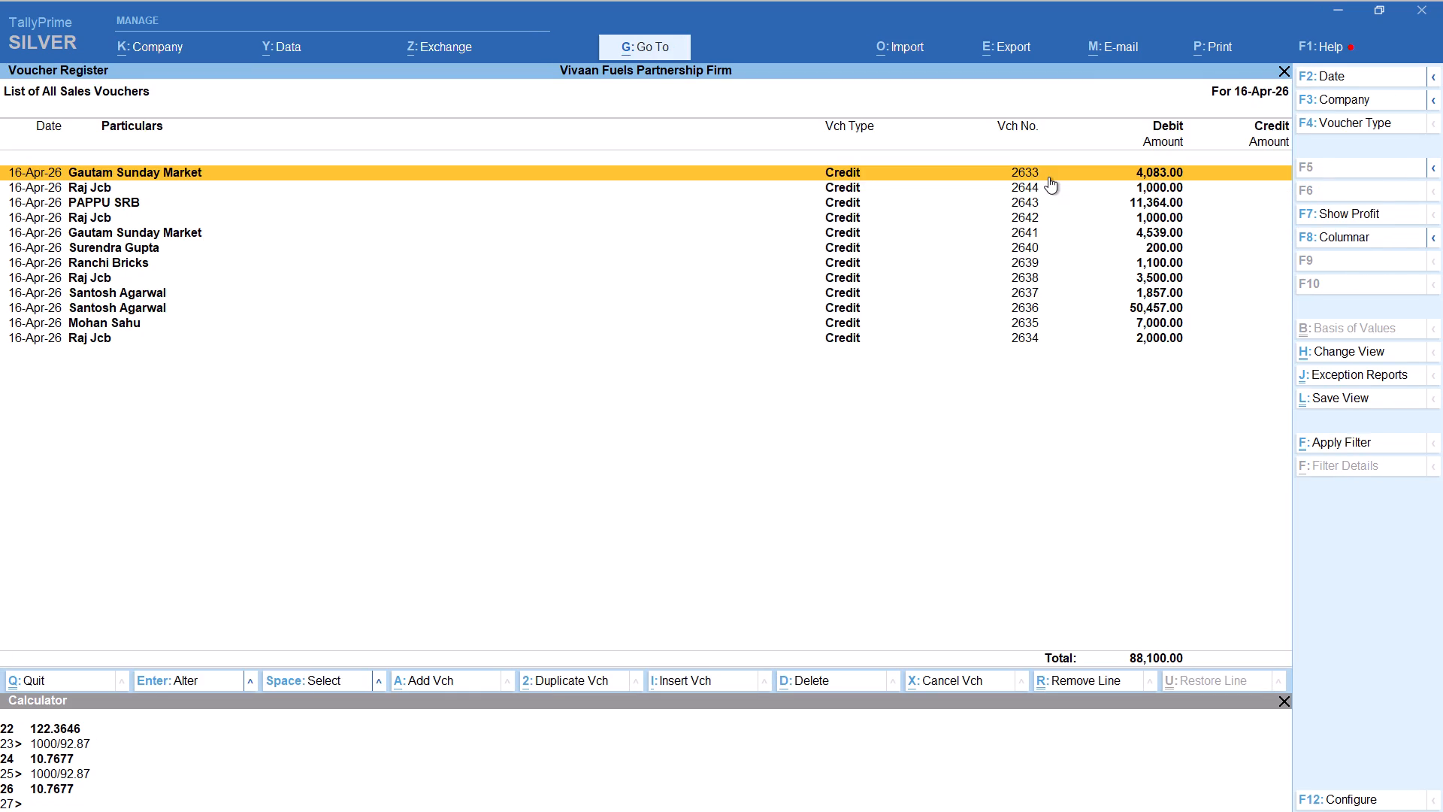
Add another Credit voucher for party account Dhanjay, accepting the party details, with SALE as the sales ledger.
{"action": "key", "text": "alt+a"}
{"action": "type", "text": "dha"}
{"action": "key", "text": "Return"}
{"action": "key", "text": "Return"}
{"action": "key", "text": "Return"}
{"action": "key", "text": "Return"}
{"action": "key", "text": "Return"}
{"action": "key", "text": "Return"}
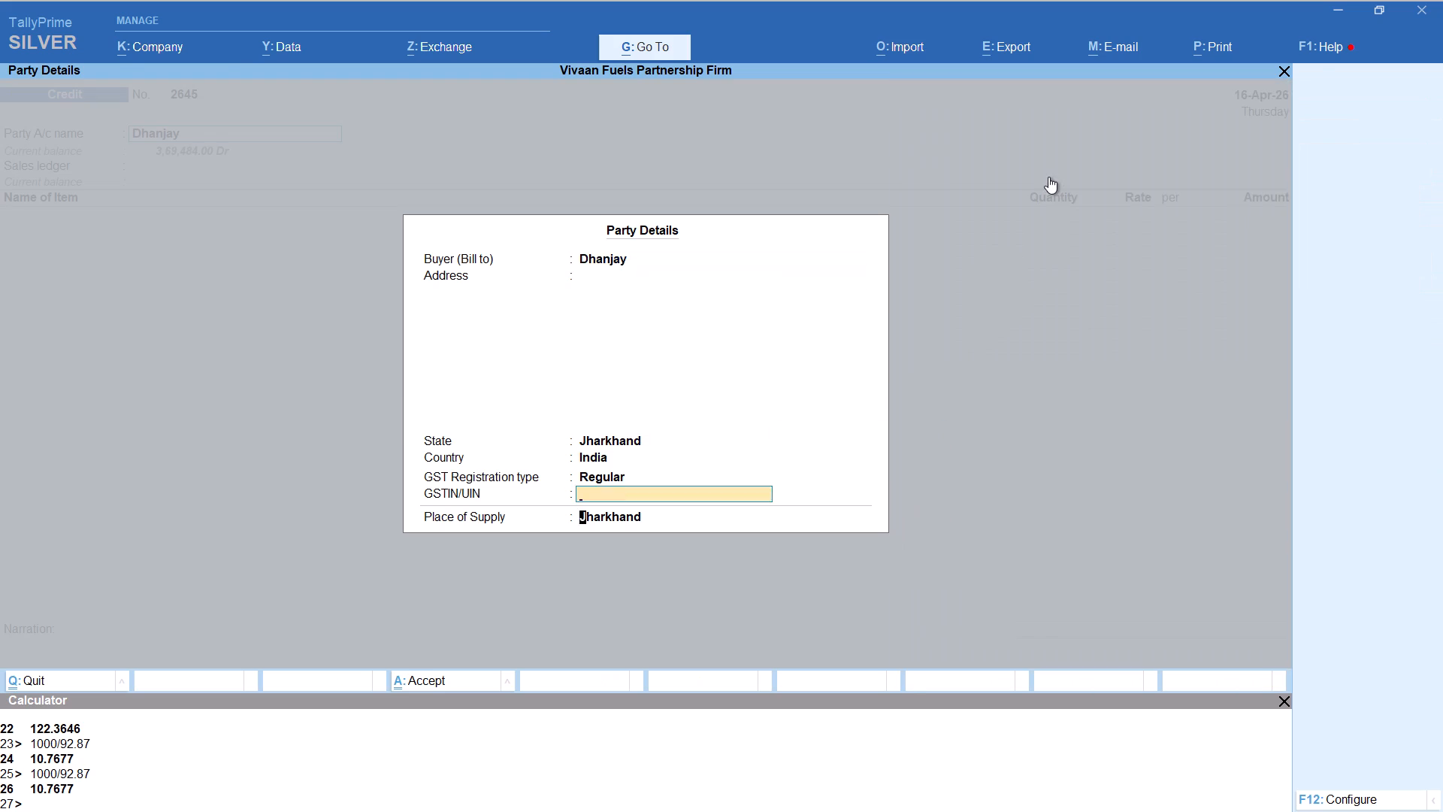
{"action": "key", "text": "Return"}
{"action": "key", "text": "Return"}
Add item HSD with tracking number Not Applicable, calculating 5500/92.87 for a quantity of 59.22 LITER at rate 92.87.
{"action": "type", "text": "hs"}
{"action": "key", "text": "Return"}
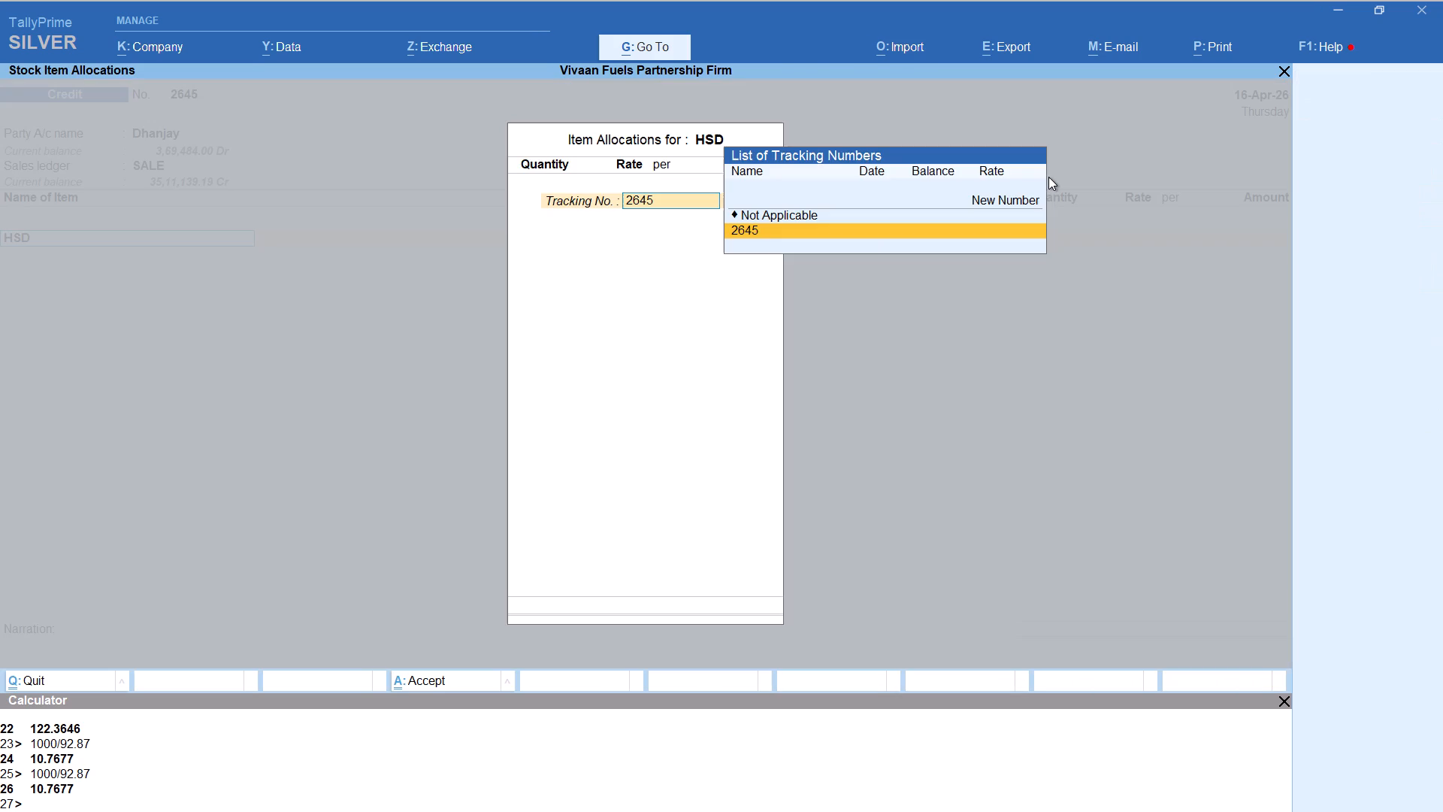
{"action": "key", "text": "Up"}
{"action": "key", "text": "Return"}
{"action": "key", "text": "alt+c"}
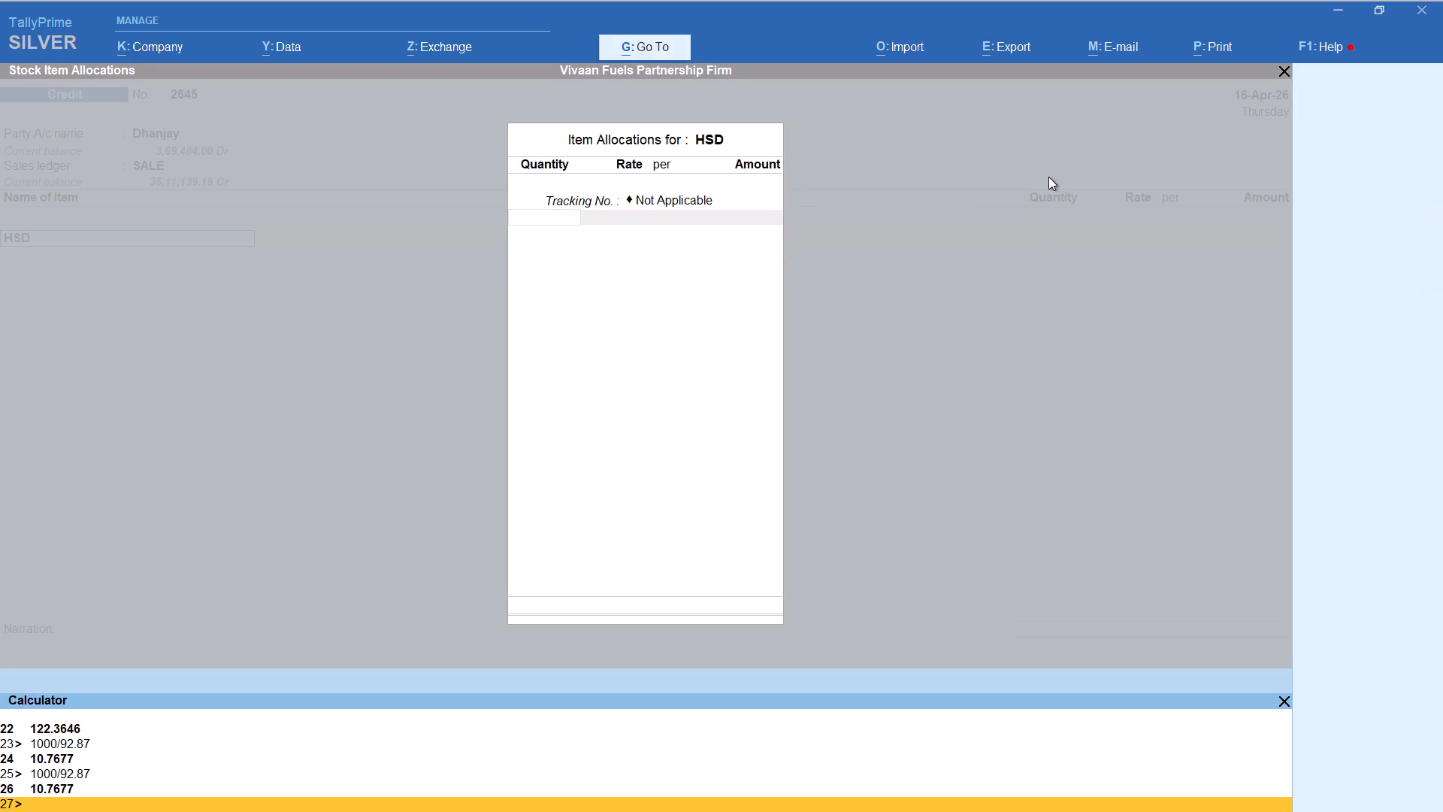
{"action": "type", "text": "5500/92.87"}
{"action": "key", "text": "Return"}
{"action": "key", "text": "Return"}
{"action": "key", "text": "Return"}
{"action": "key", "text": "Return"}
{"action": "key", "text": "Return"}
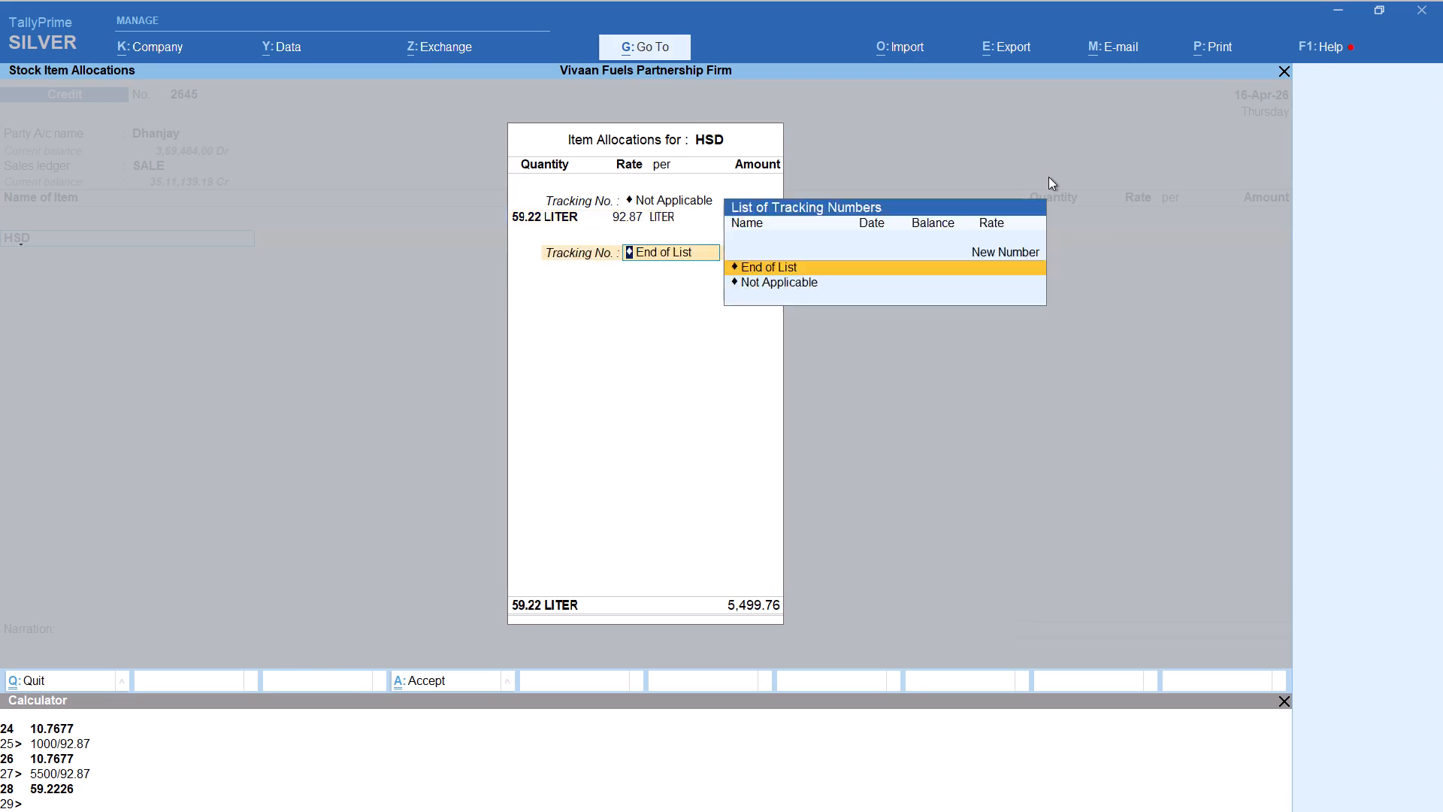
{"action": "key", "text": "Return"}
{"action": "key", "text": "Return"}
Add the Round Off ledger below the 59.22 LITER HSD item and save the voucher.
{"action": "type", "text": "rou"}
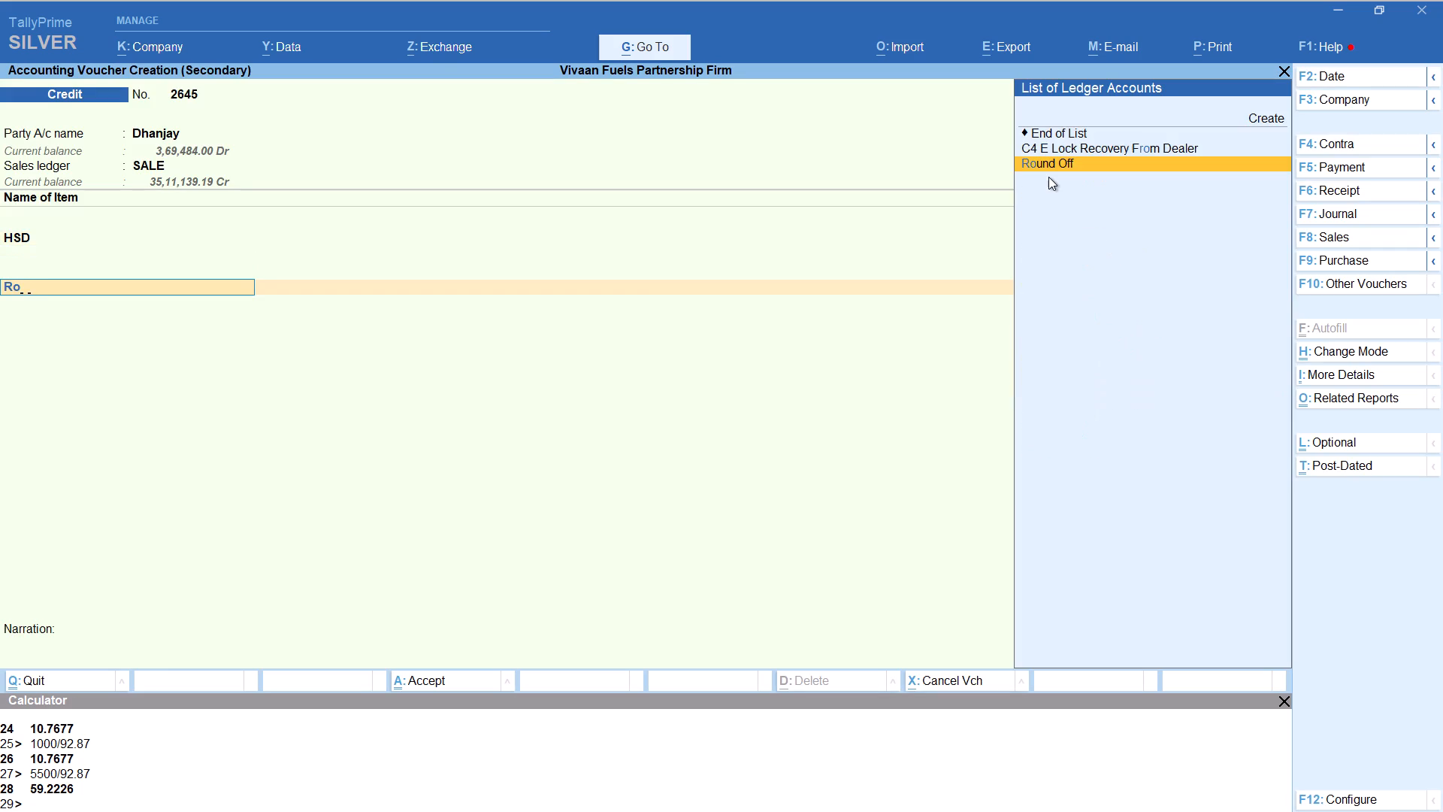
{"action": "key", "text": "Return"}
{"action": "key", "text": "ctrl+a"}
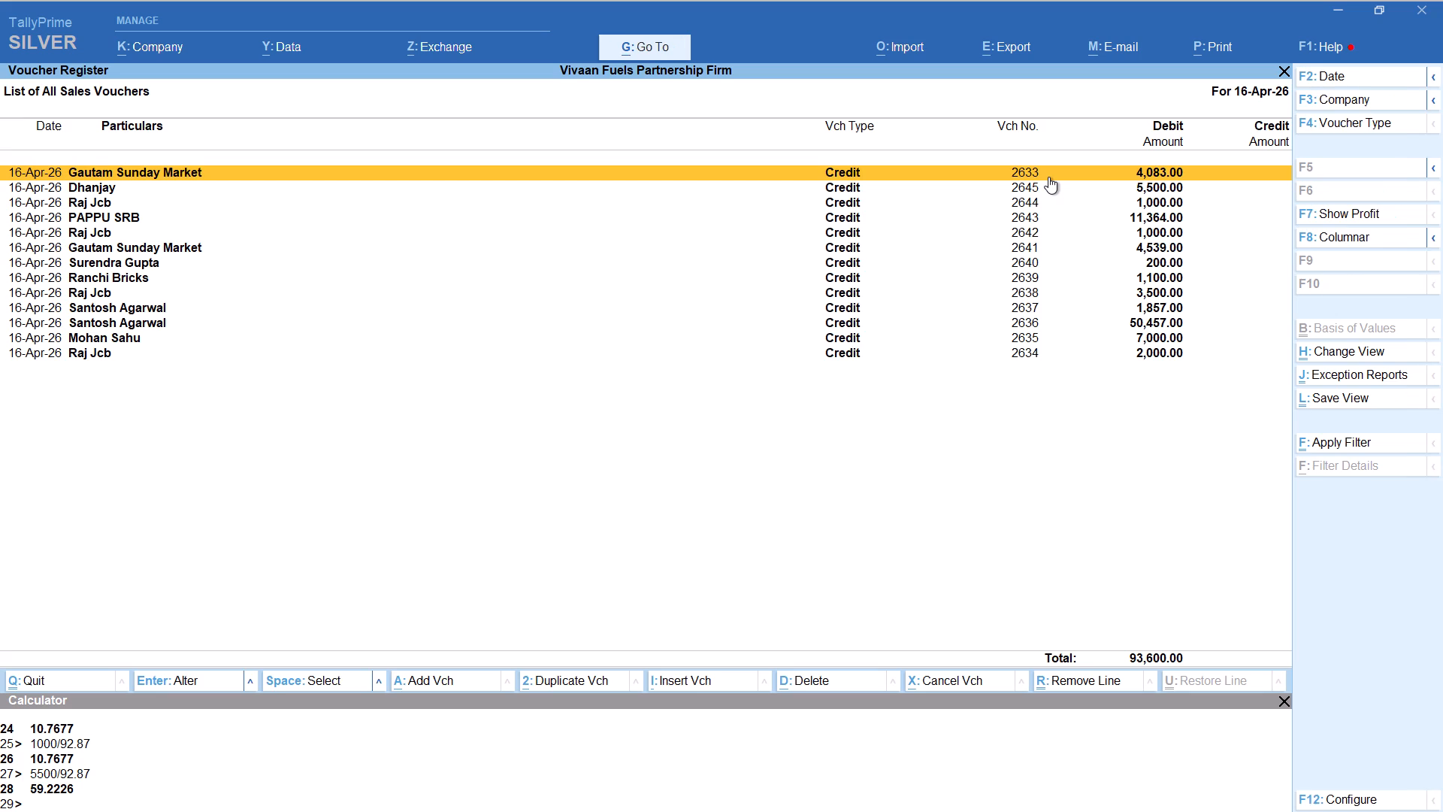
{"action": "key", "text": "alt+a"}
{"action": "key", "text": "a"}
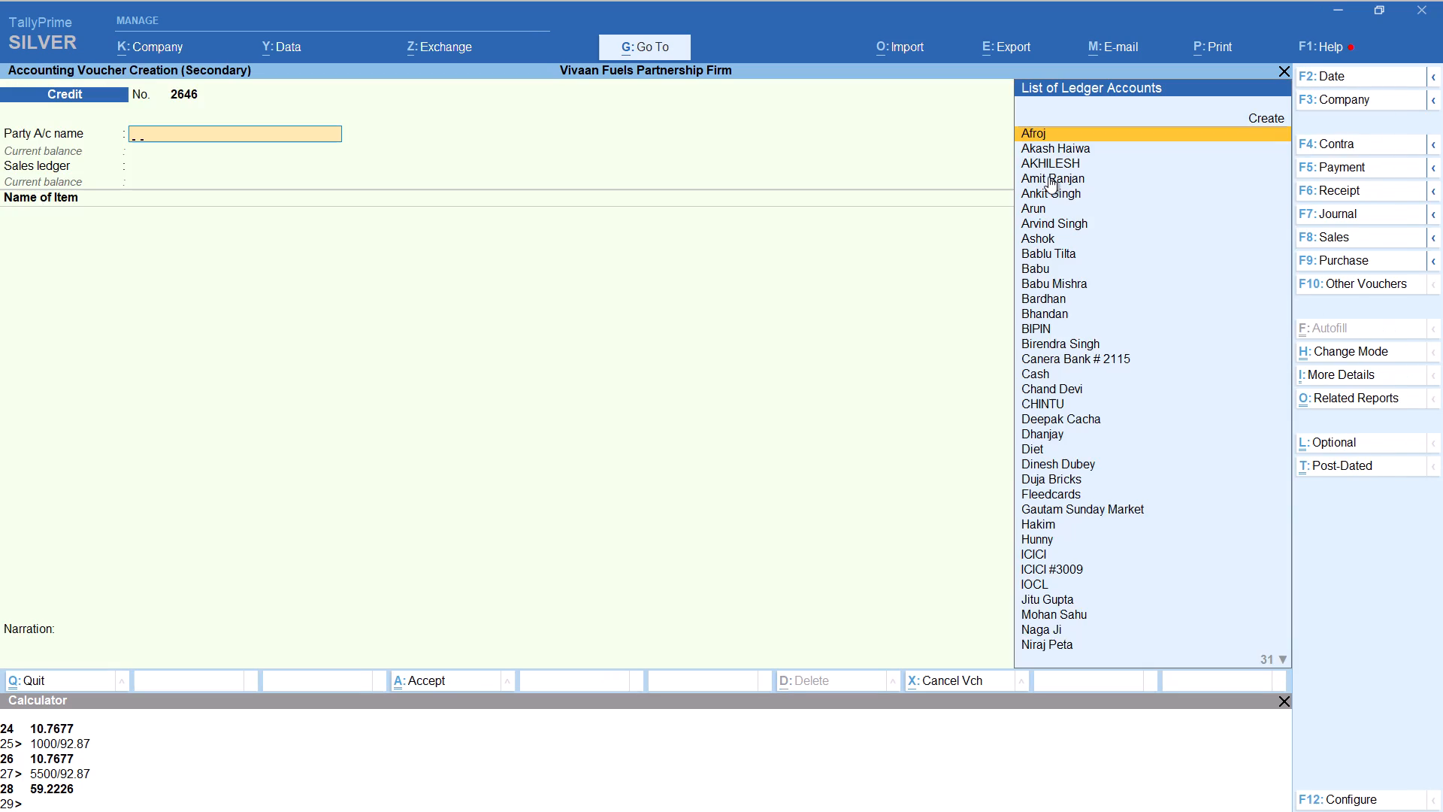
{"action": "type", "text": "ks"}
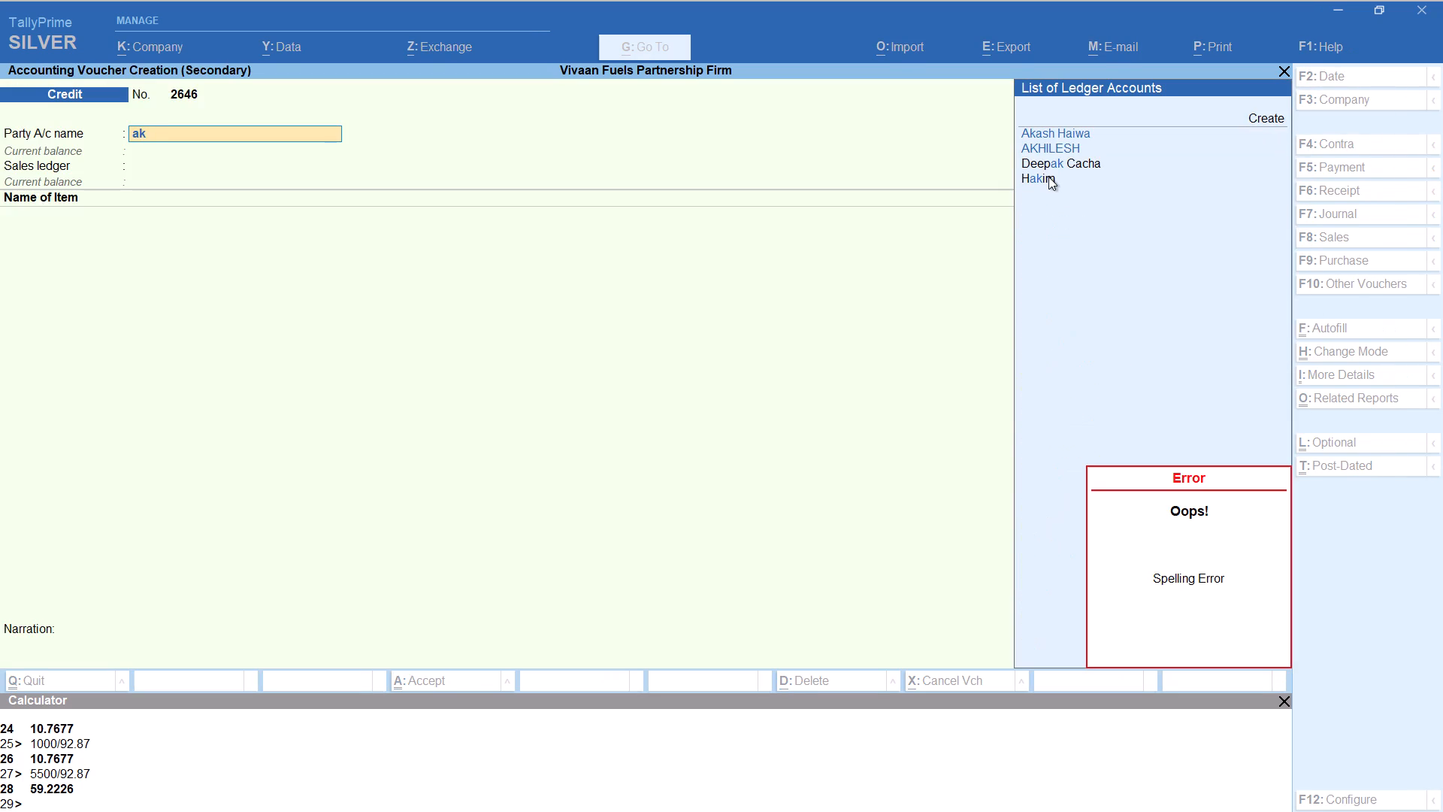
{"action": "key", "text": "Down"}
{"action": "key", "text": "Down"}
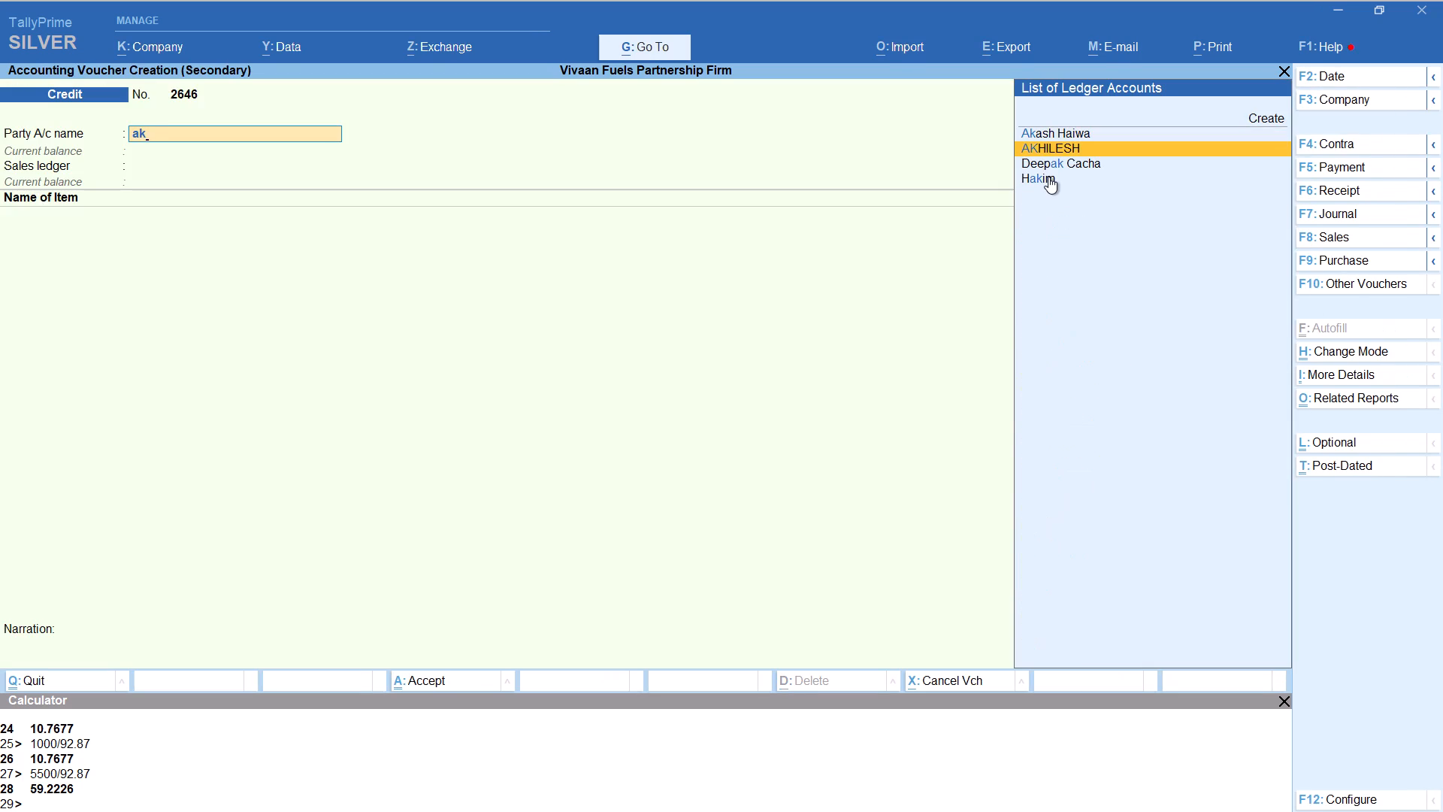
{"action": "key", "text": "Up"}
{"action": "key", "text": "Return"}
{"action": "key", "text": "Return"}
{"action": "key", "text": "Return"}
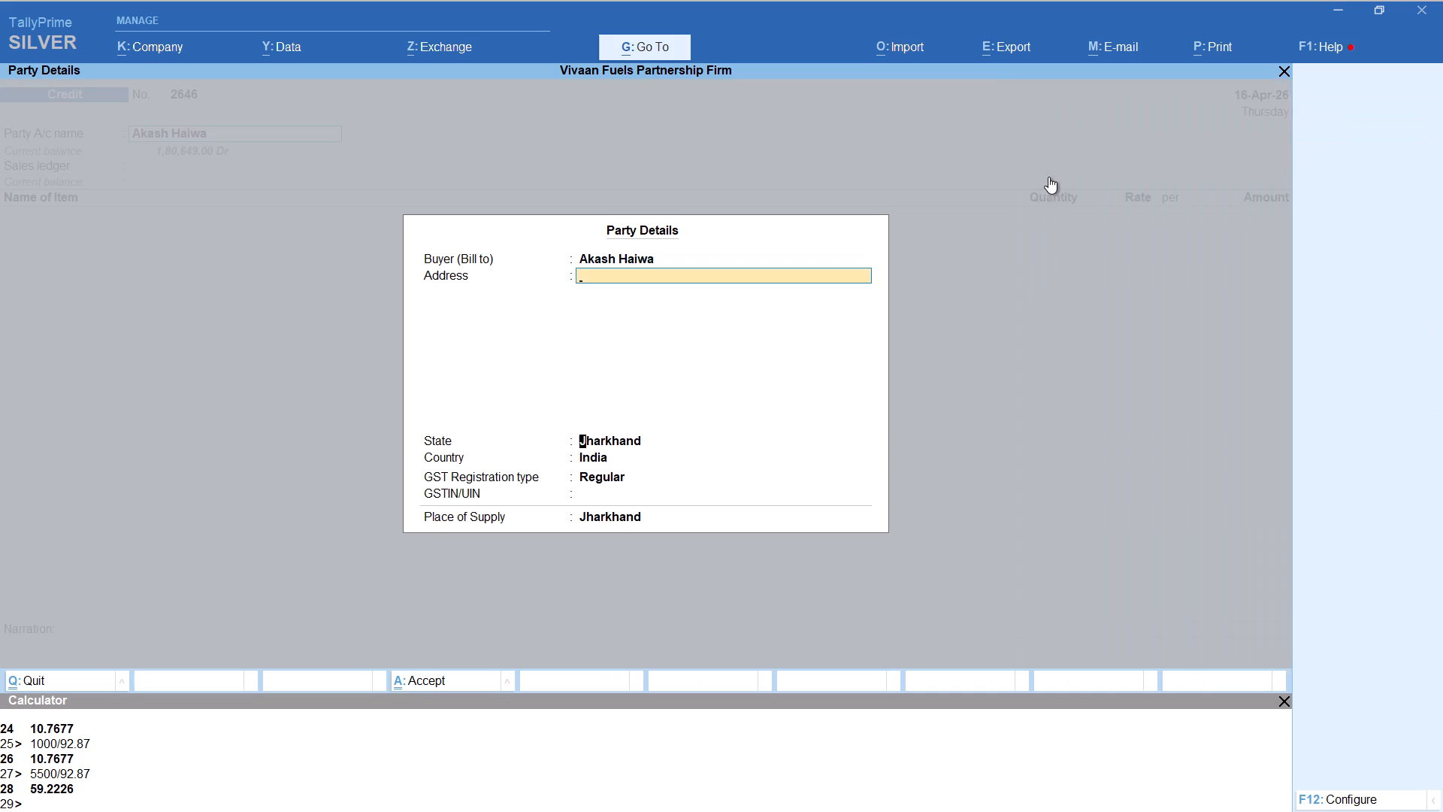
{"action": "key", "text": "Return"}
{"action": "key", "text": "Return"}
{"action": "key", "text": "Return"}
{"action": "key", "text": "Return"}
{"action": "key", "text": "Return"}
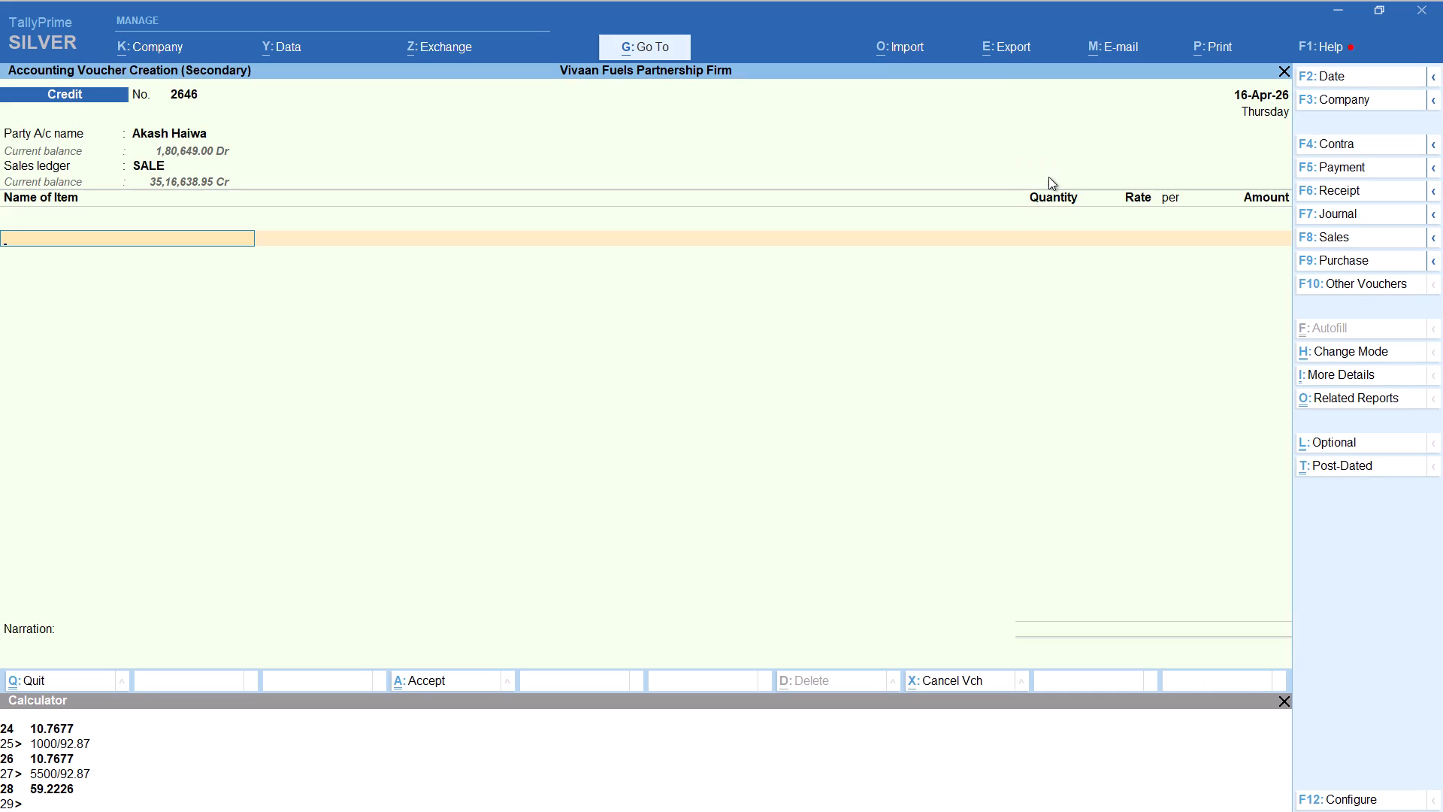
Add item HSD with tracking number Not Applicable, calculating 20695/92.87 for a quantity of 222.84 LITER at rate 92.87.
{"action": "type", "text": "hs"}
{"action": "key", "text": "Return"}
{"action": "key", "text": "Up"}
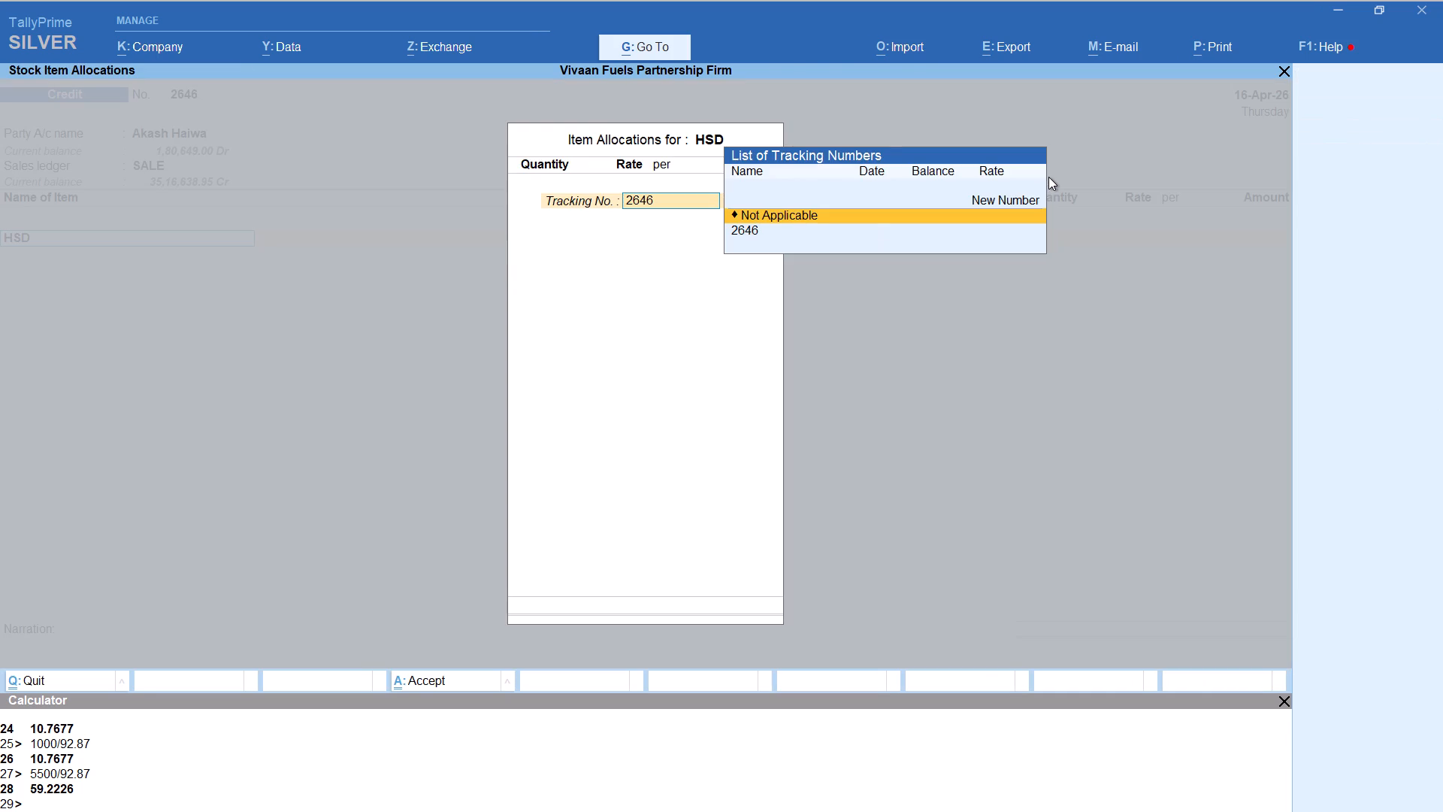
{"action": "key", "text": "Return"}
{"action": "key", "text": "alt+c"}
{"action": "type", "text": "20695"}
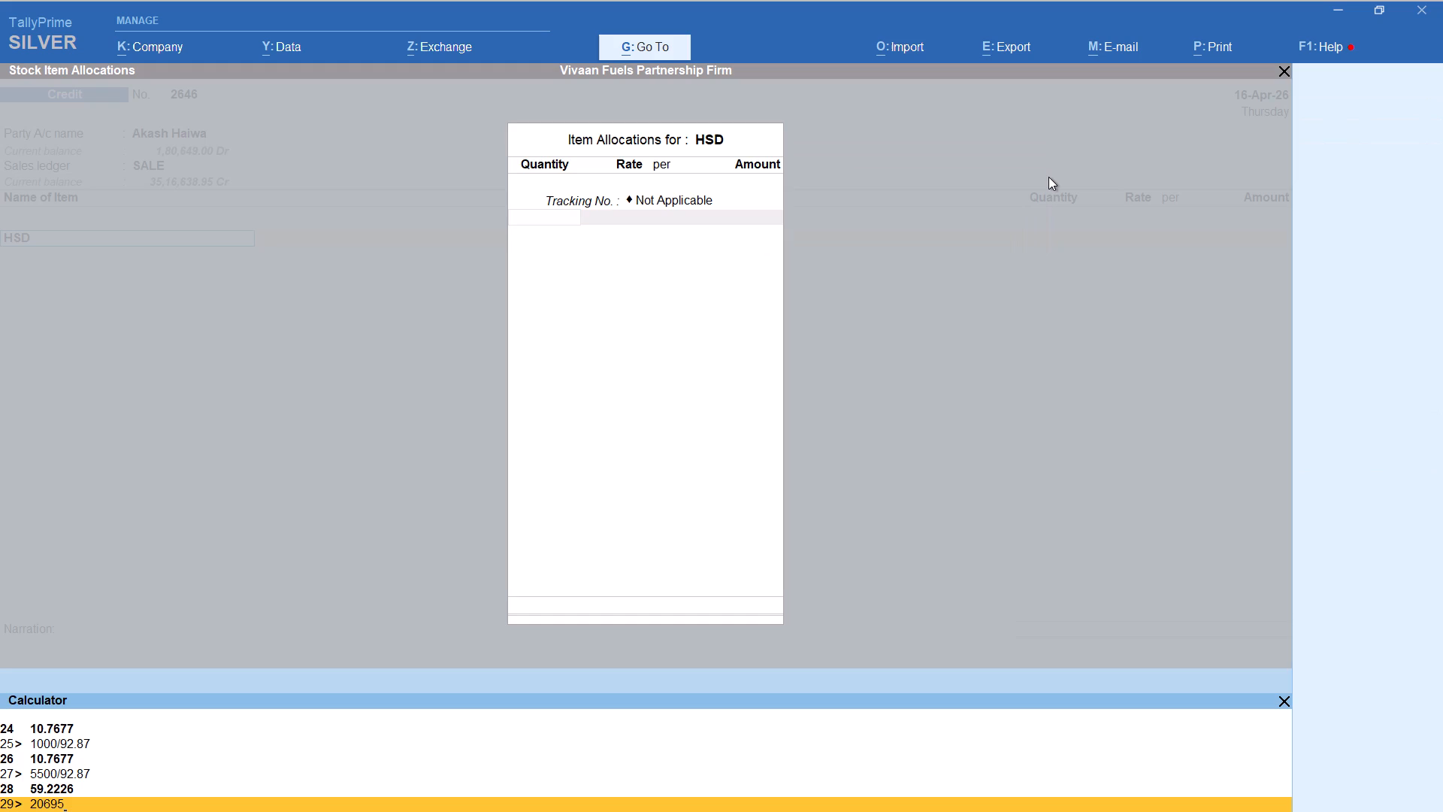
{"action": "type", "text": "/92.87"}
{"action": "key", "text": "Return"}
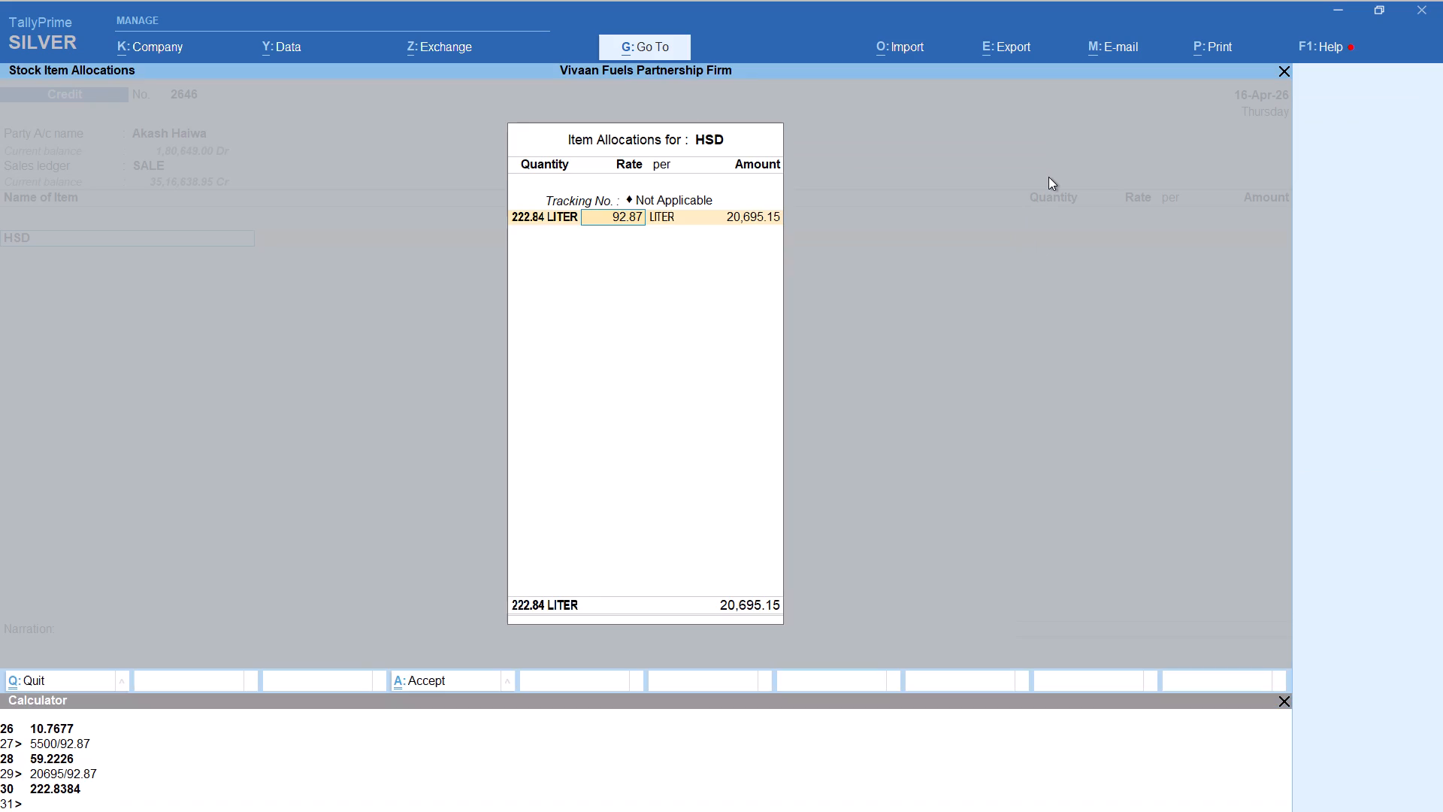
{"action": "key", "text": "Return"}
{"action": "key", "text": "Return"}
{"action": "key", "text": "Return"}
{"action": "key", "text": "Return"}
{"action": "key", "text": "Return"}
{"action": "key", "text": "Return"}
Add the Round Off ledger below the 222.84 LITER HSD item and save the voucher.
{"action": "type", "text": "rou"}
{"action": "key", "text": "Return"}
{"action": "key", "text": "ctrl+a"}
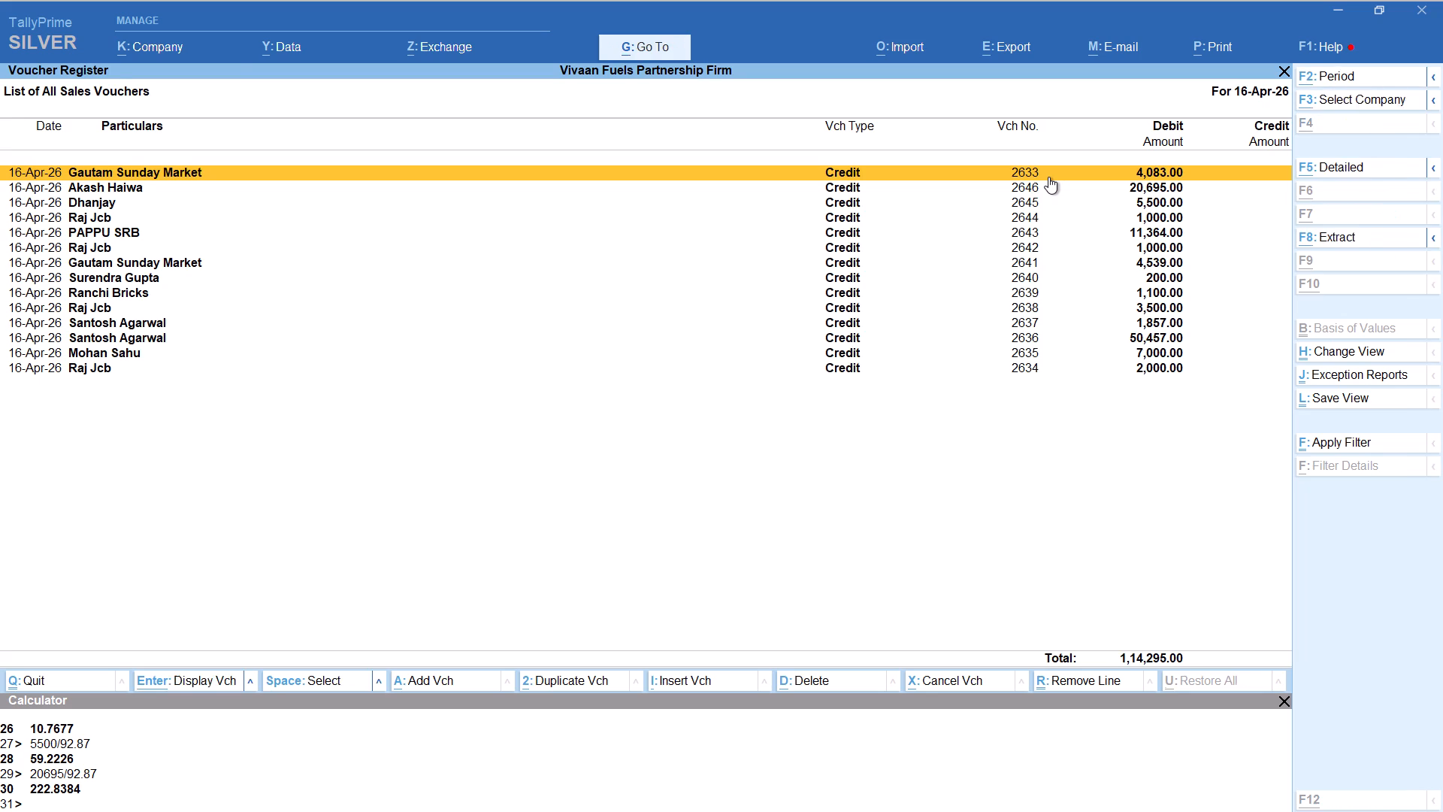
Add another Credit voucher for party account CHINTU, accepting the party details, with SALE as the sales ledger.
{"action": "key", "text": "alt+a"}
{"action": "type", "text": "chint"}
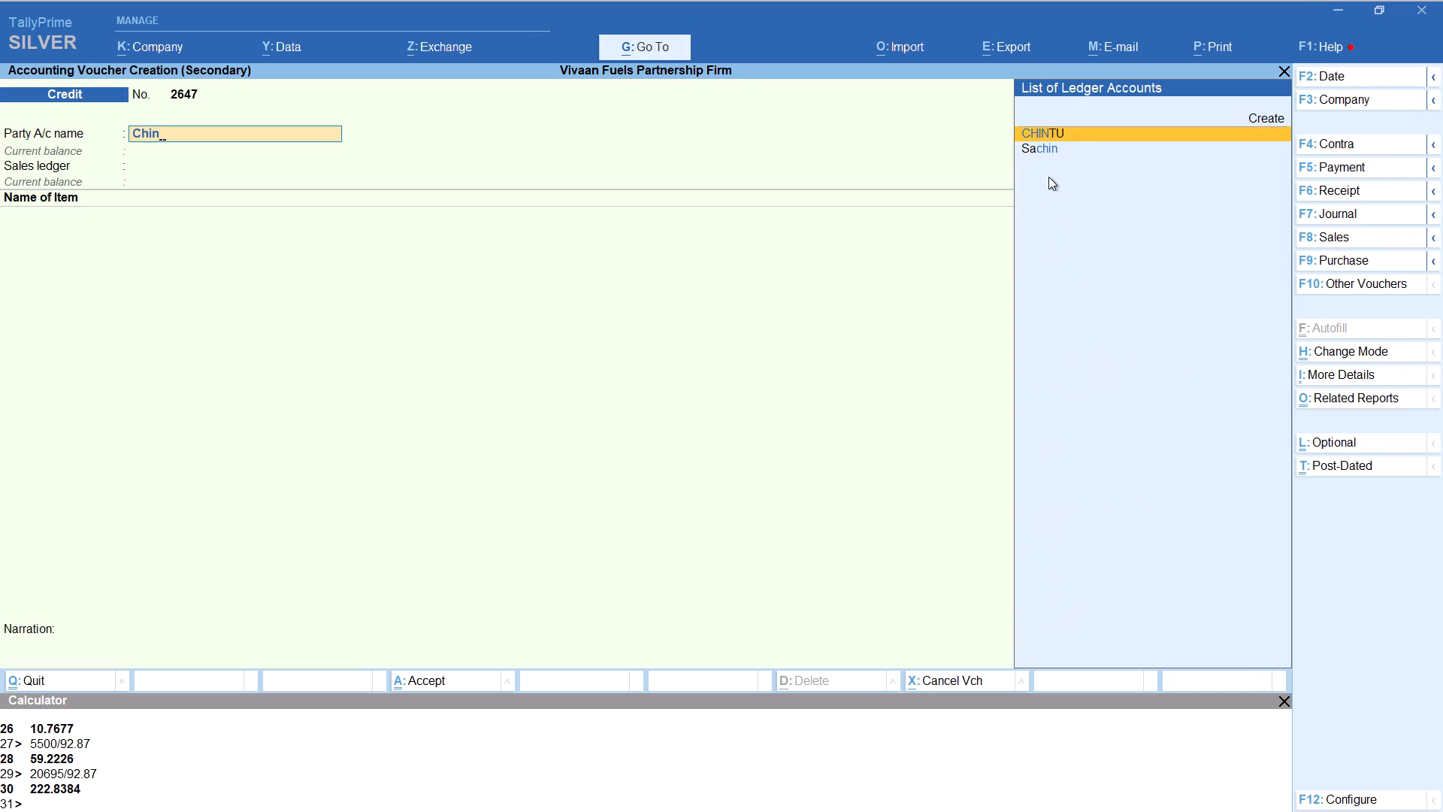
{"action": "key", "text": "Return"}
{"action": "key", "text": "Return"}
{"action": "key", "text": "Return"}
{"action": "key", "text": "Return"}
{"action": "key", "text": "Return"}
{"action": "key", "text": "Return"}
{"action": "key", "text": "Return"}
{"action": "key", "text": "Return"}
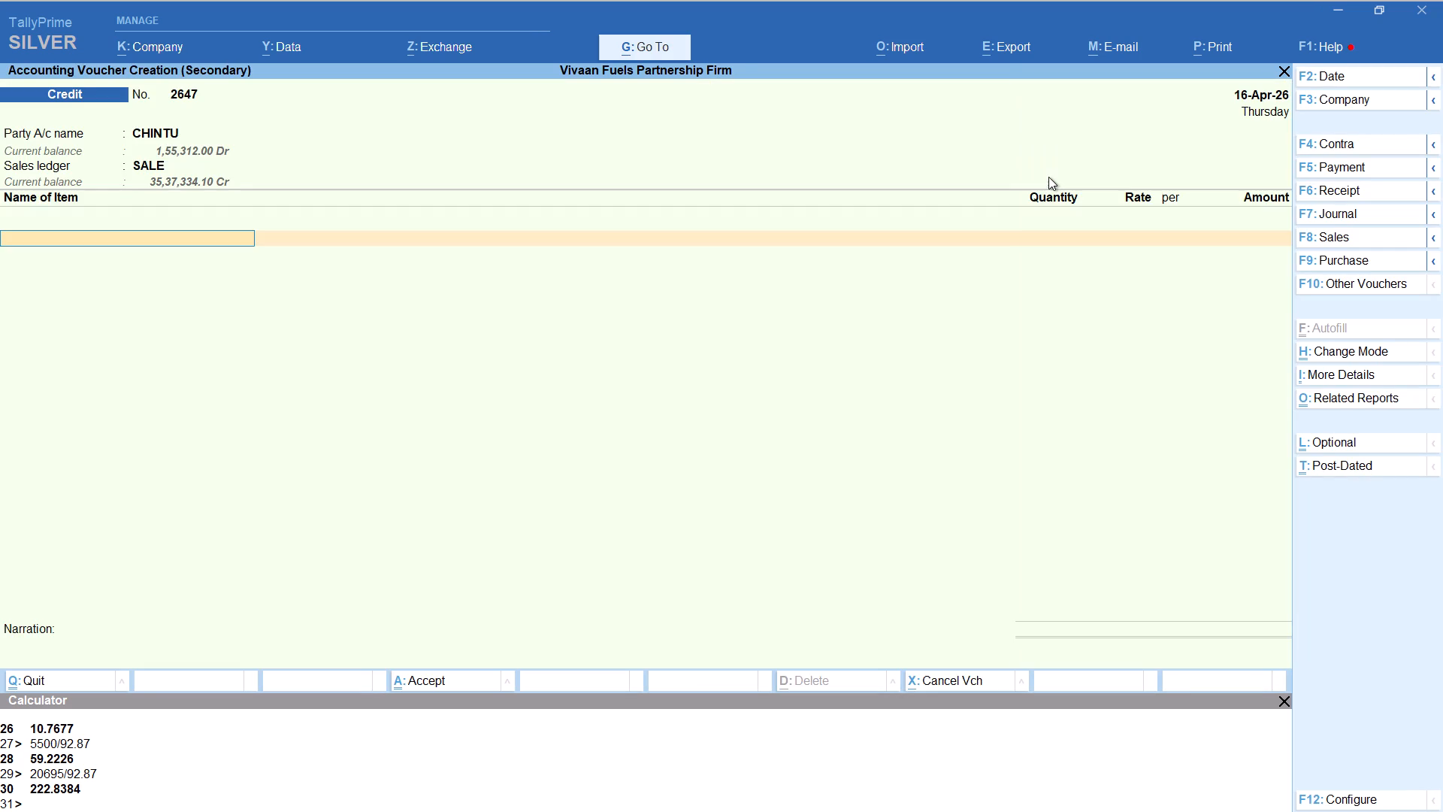
Add item HSD with tracking number Not Applicable, calculating 10242/92.87 for a quantity of 110.28 LITER at rate 92.87.
{"action": "type", "text": "hs"}
{"action": "key", "text": "Return"}
{"action": "key", "text": "Up"}
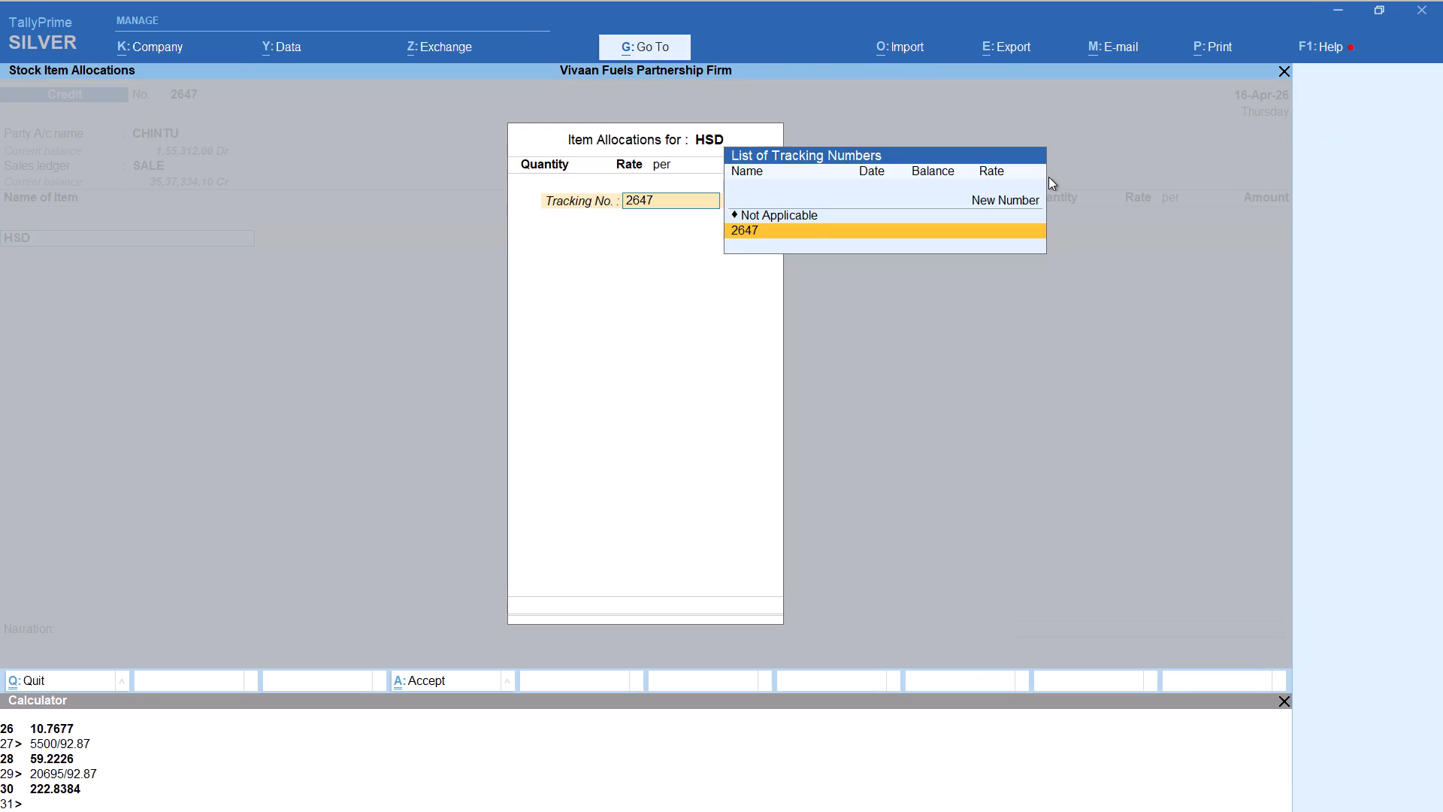
{"action": "key", "text": "Return"}
{"action": "key", "text": "alt+c"}
{"action": "type", "text": "10242"}
{"action": "type", "text": "/92.87"}
{"action": "key", "text": "Return"}
{"action": "key", "text": "Return"}
{"action": "key", "text": "Return"}
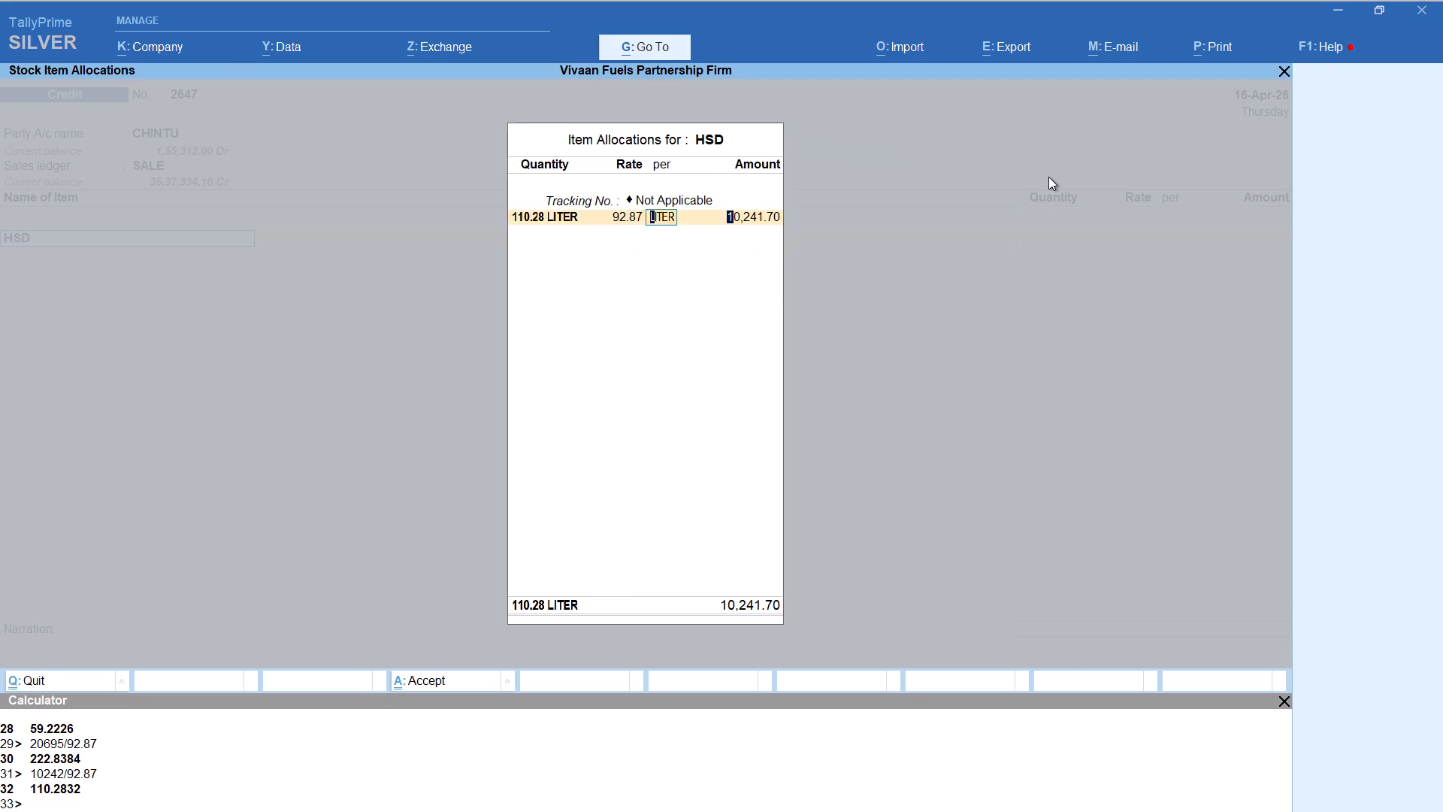
{"action": "key", "text": "Return"}
{"action": "key", "text": "Return"}
{"action": "key", "text": "Return"}
{"action": "key", "text": "Return"}
Add the Round Off ledger below the 110.28 LITER HSD item and save the voucher.
{"action": "type", "text": "er"}
{"action": "key", "text": "BackSpace"}
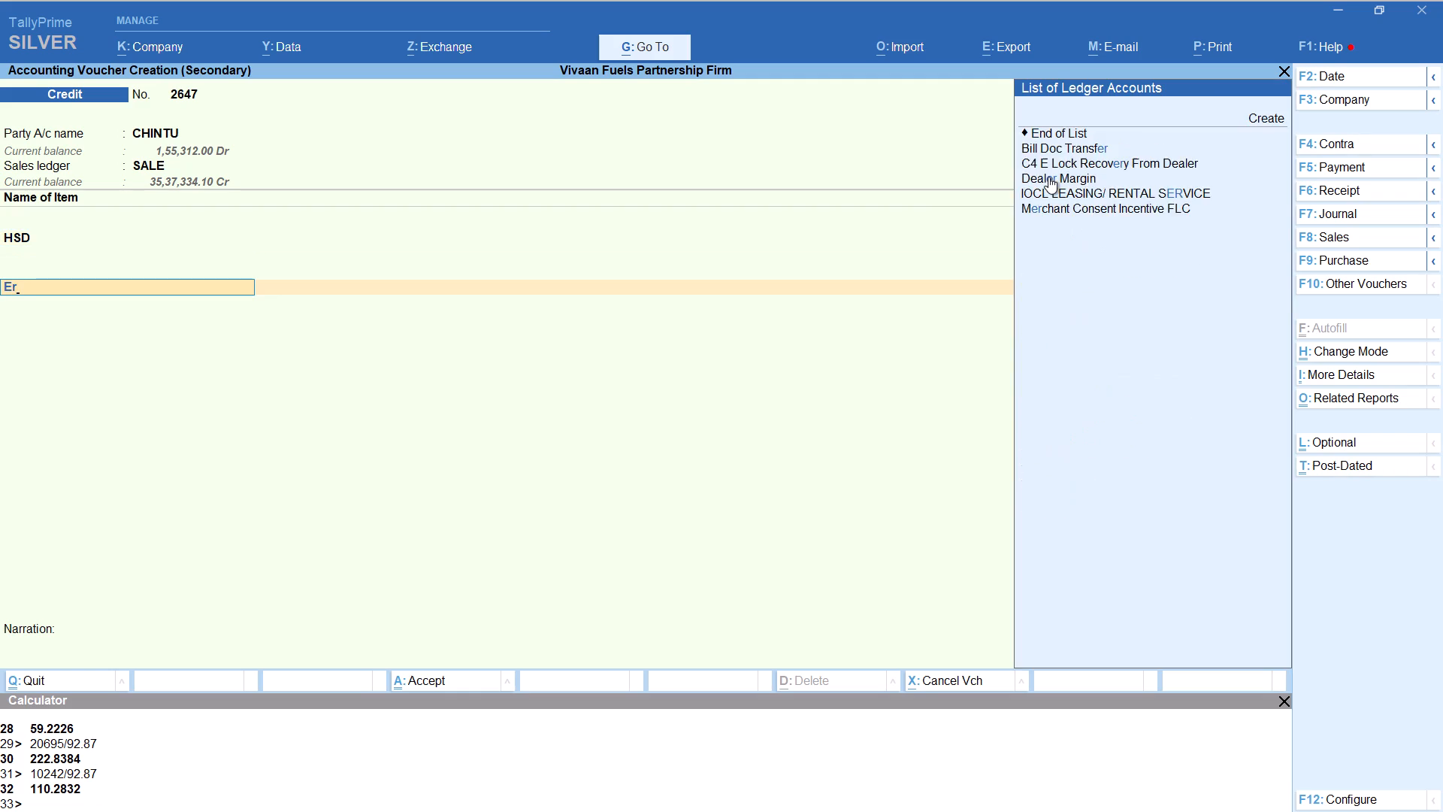
{"action": "key", "text": "BackSpace"}
{"action": "type", "text": "rou"}
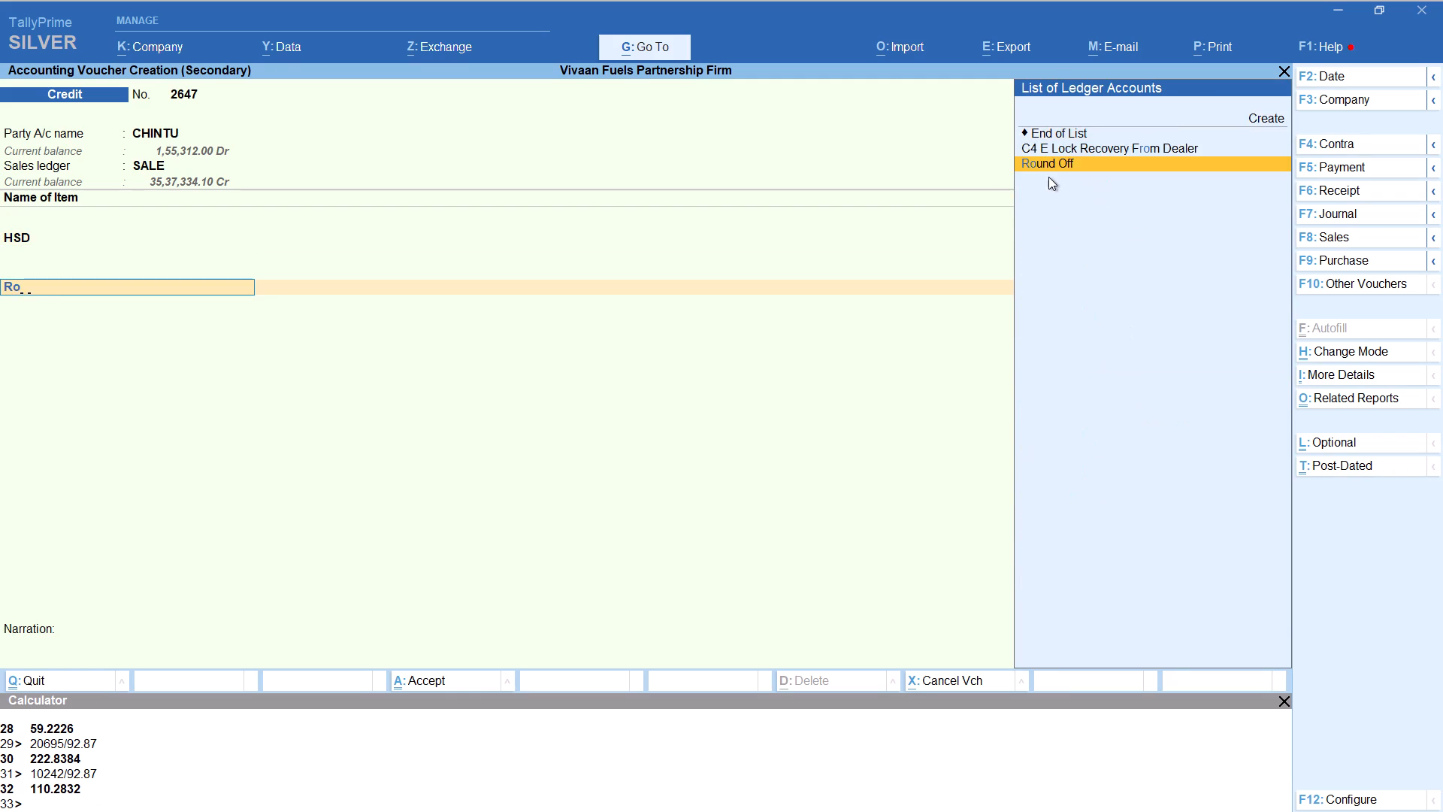
{"action": "key", "text": "Return"}
{"action": "key", "text": "ctrl+a"}
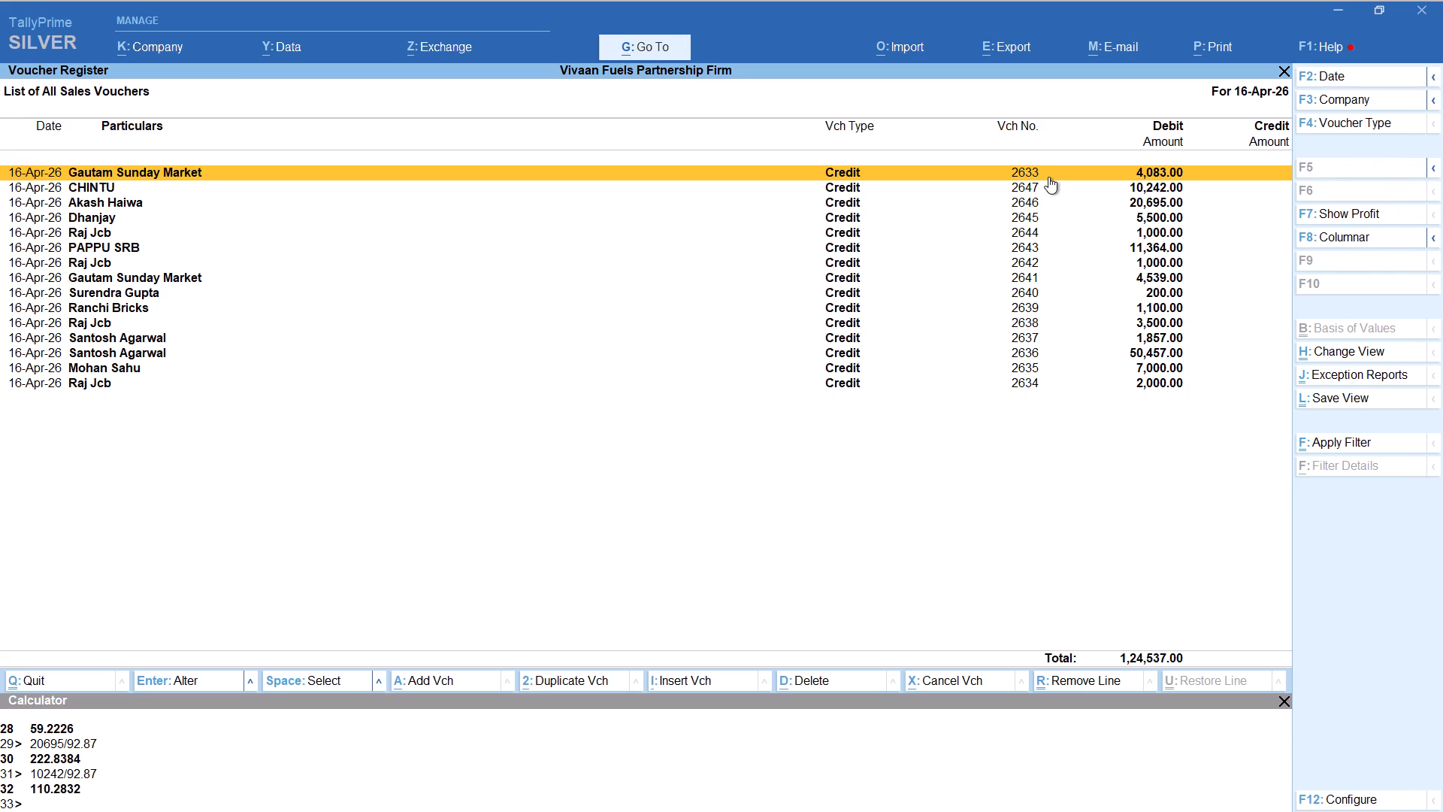
{"action": "right_click", "coordinate": [1048, 177]}
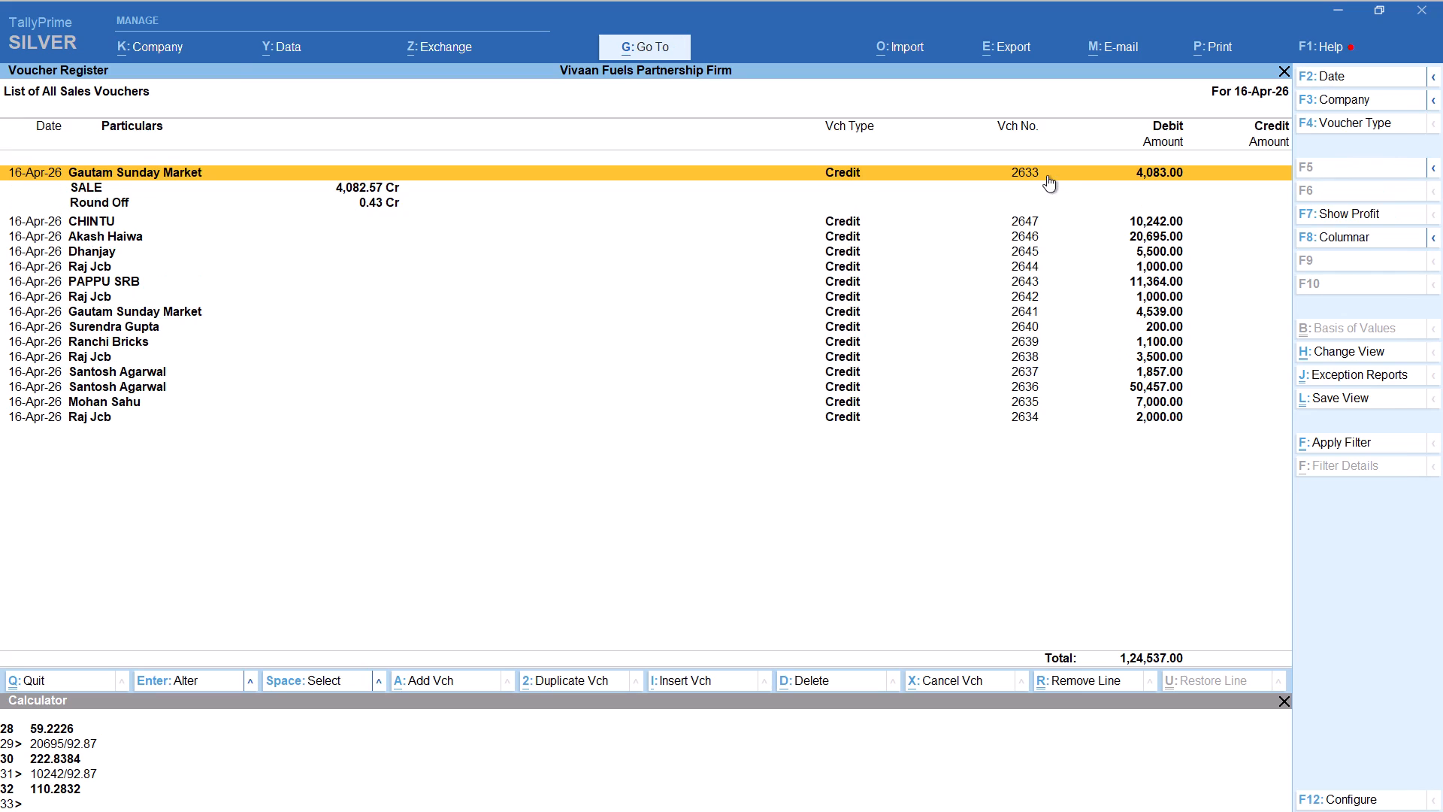
Add another Credit voucher for the party account starting with Surendra, accepting the party details, with SALE as the sales ledger.
{"action": "key", "text": "alt+a"}
{"action": "type", "text": "sure"}
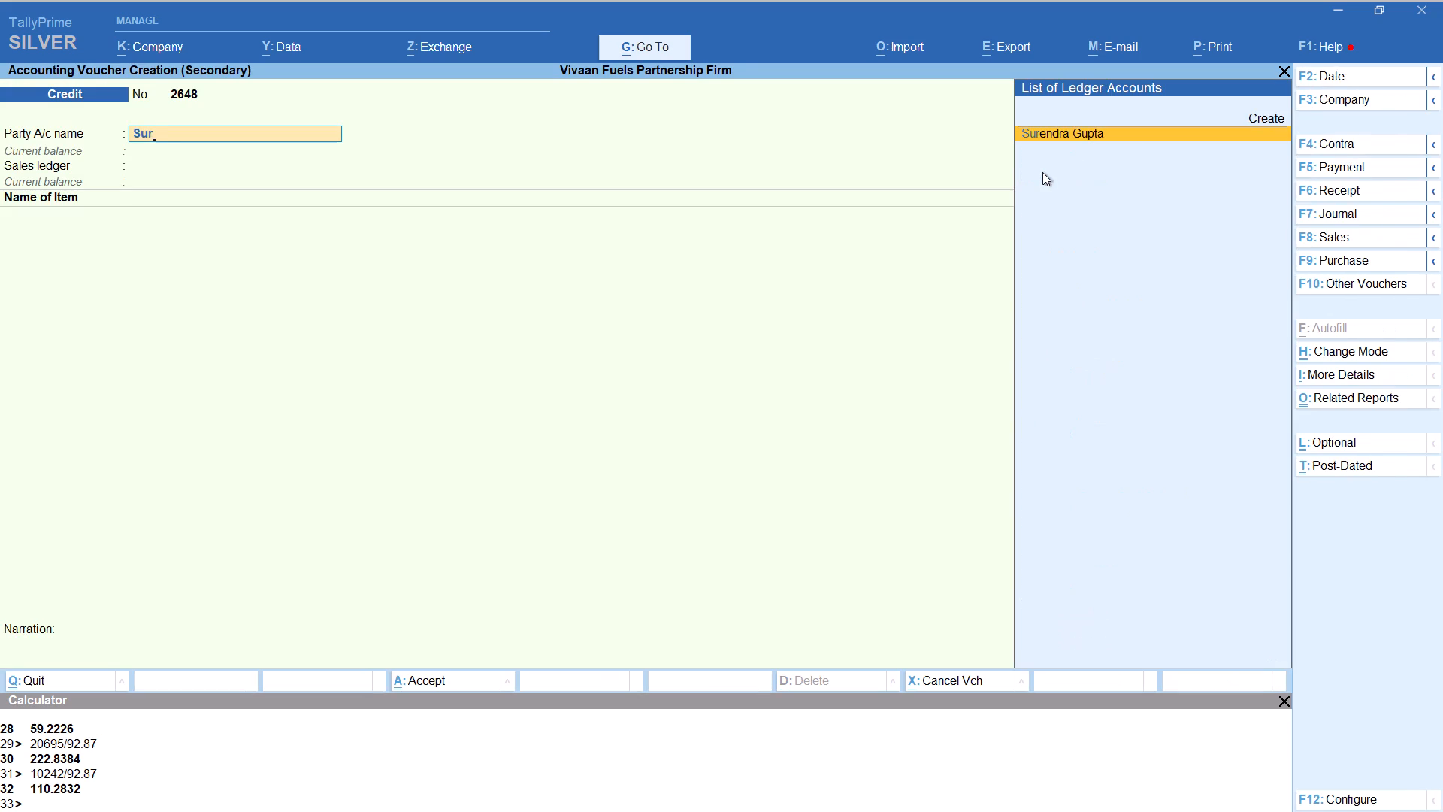
{"action": "key", "text": "Return"}
{"action": "key", "text": "Return"}
{"action": "key", "text": "Return"}
{"action": "key", "text": "Return"}
{"action": "key", "text": "Return"}
{"action": "key", "text": "Return"}
{"action": "key", "text": "Return"}
{"action": "key", "text": "Return"}
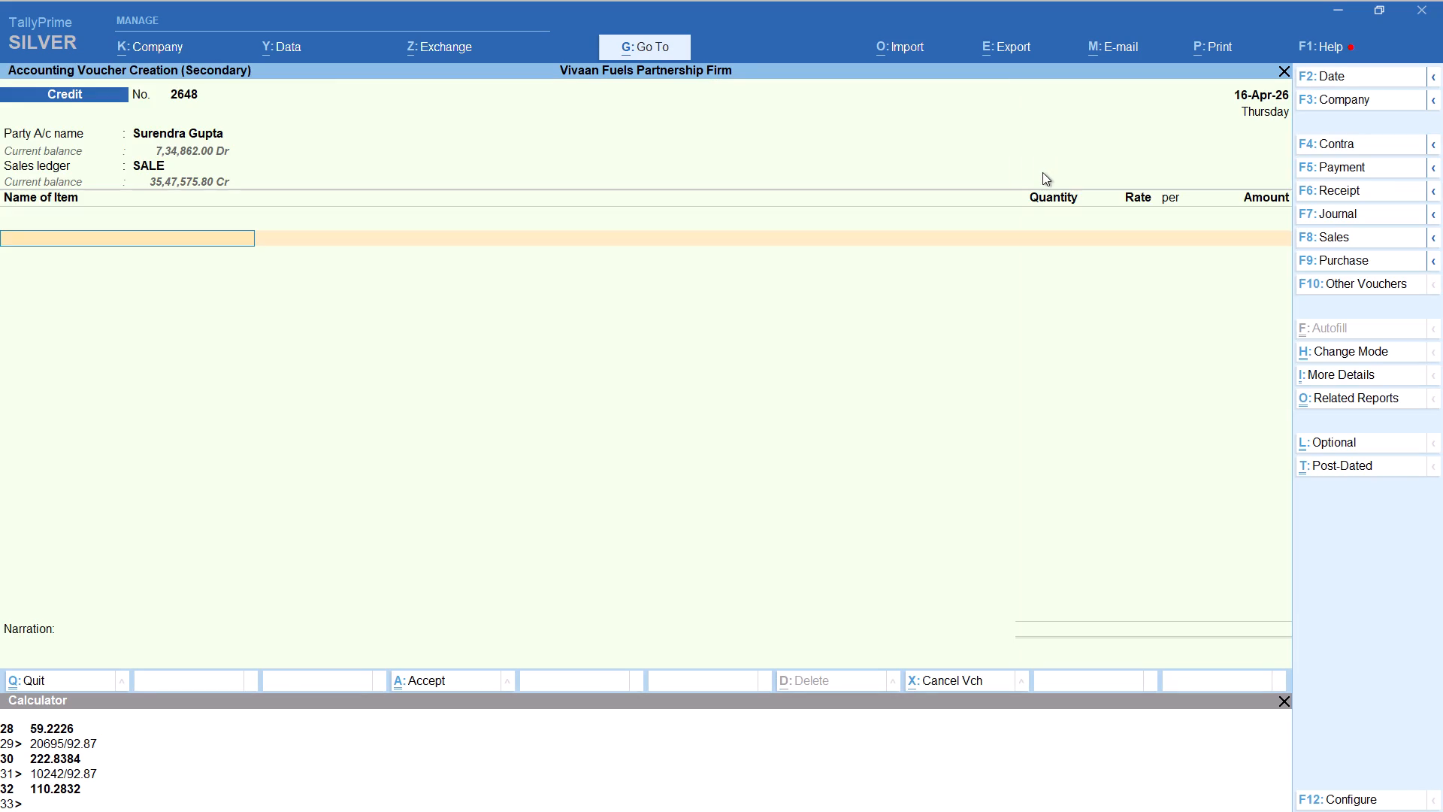
Add item HSD with tracking number Not Applicable, calculating 500/92.87 for a quantity of 5.38 LITER at rate 92.87.
{"action": "type", "text": "hs"}
{"action": "key", "text": "Return"}
{"action": "key", "text": "Up"}
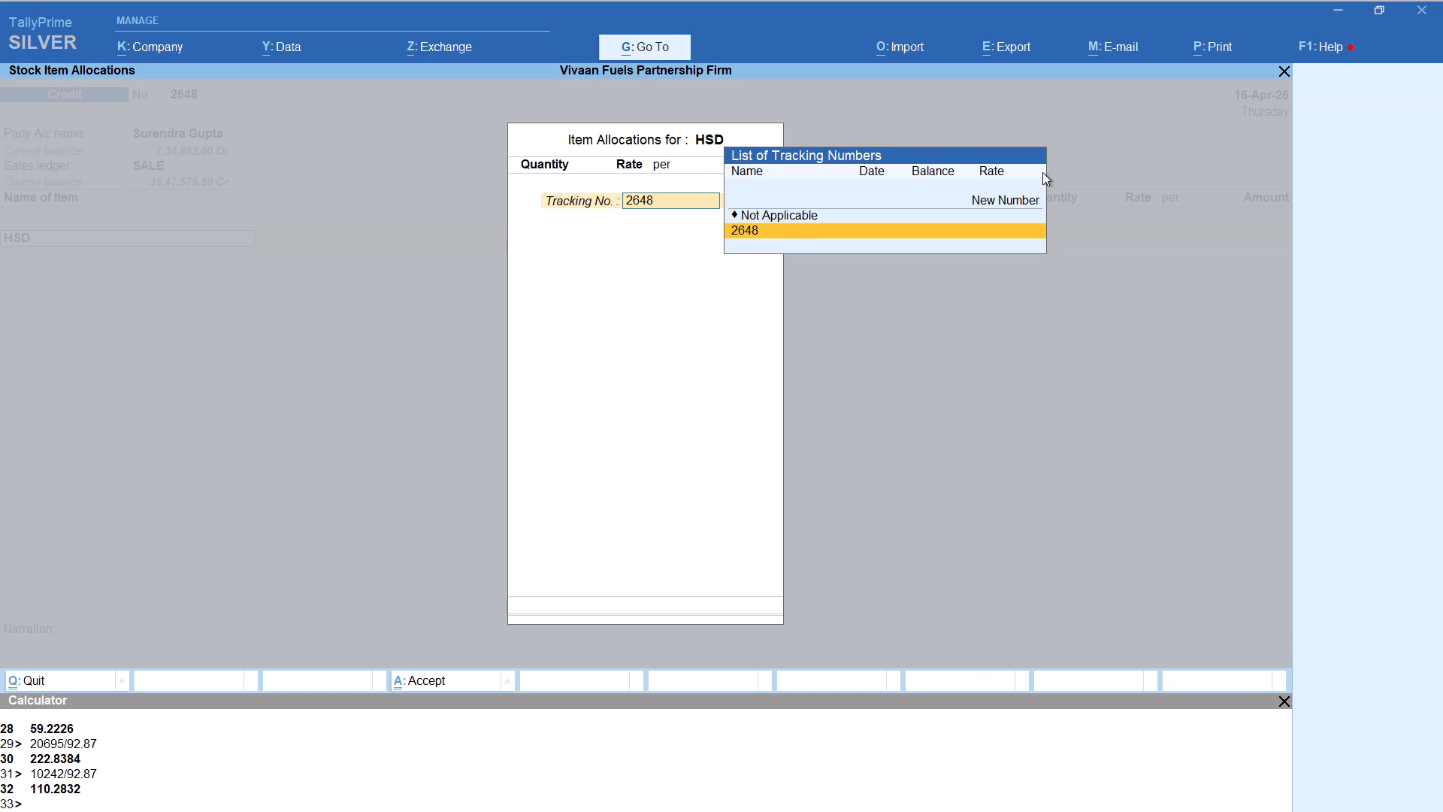
{"action": "key", "text": "Return"}
{"action": "key", "text": "alt+c"}
{"action": "type", "text": "500/92.87"}
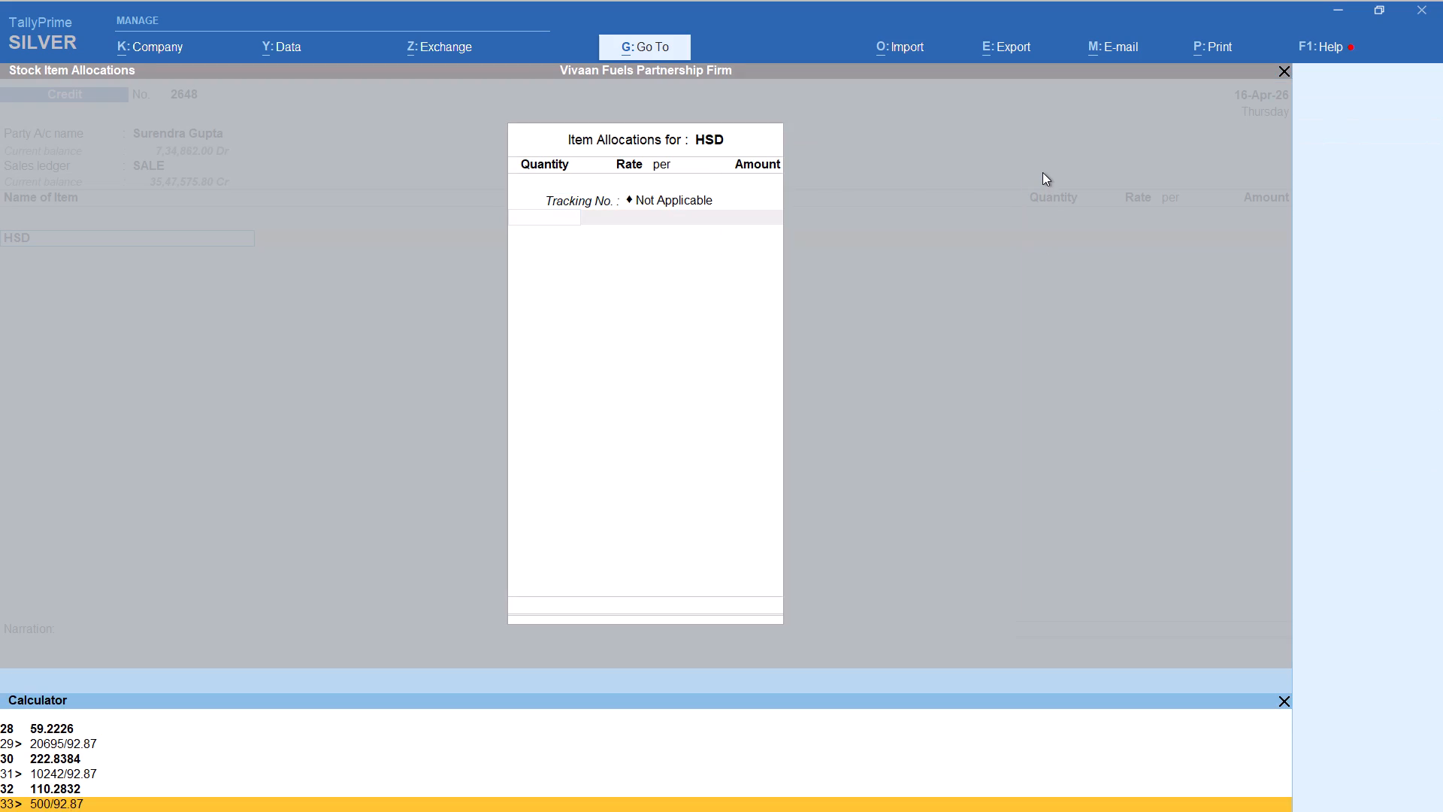
{"action": "key", "text": "Return"}
{"action": "key", "text": "Return"}
{"action": "key", "text": "Return"}
{"action": "key", "text": "Return"}
{"action": "key", "text": "Return"}
{"action": "key", "text": "Return"}
{"action": "key", "text": "Return"}
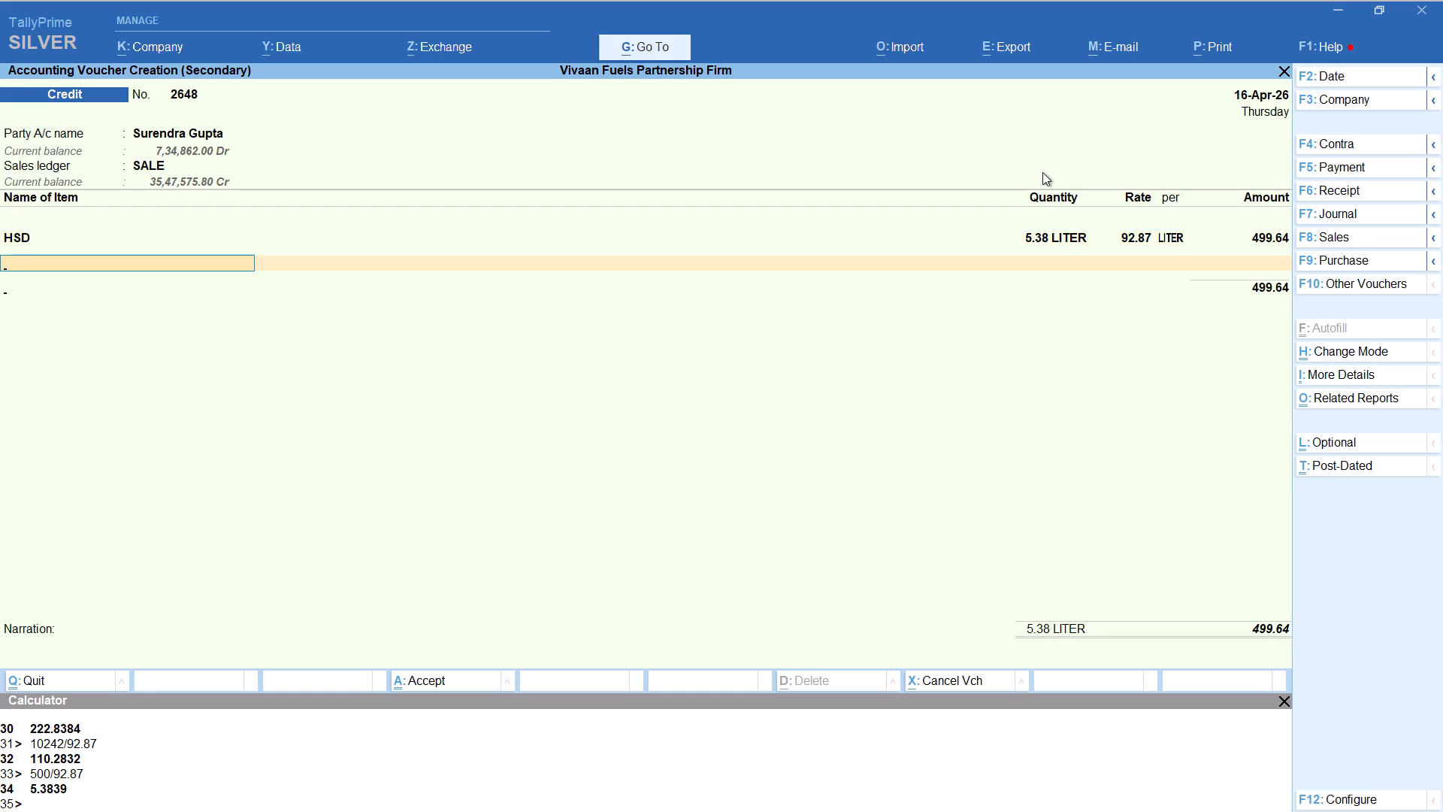
Add the Round Off ledger below the 5.38 LITER HSD item and save the voucher.
{"action": "type", "text": "rou"}
{"action": "key", "text": "Return"}
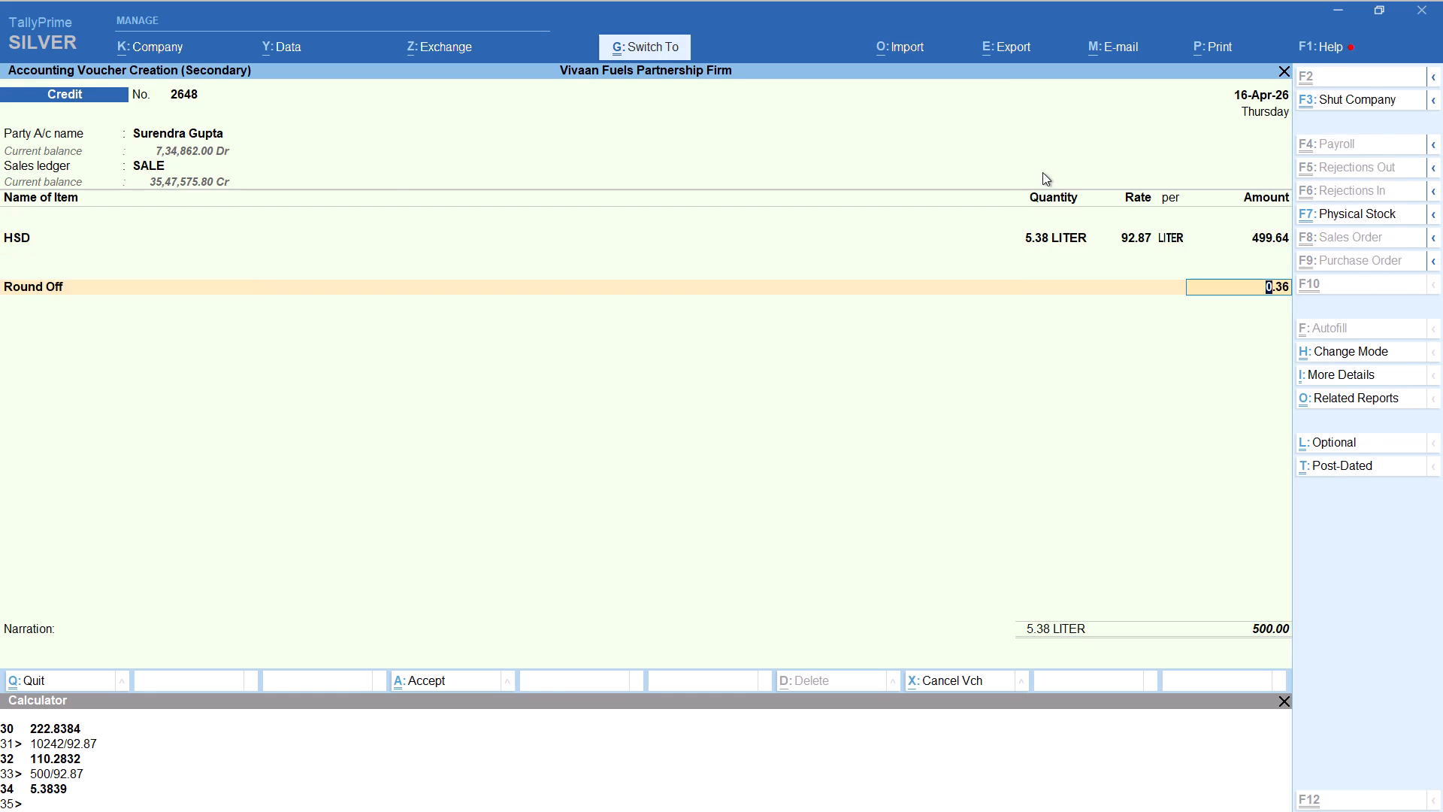
{"action": "key", "text": "ctrl+a"}
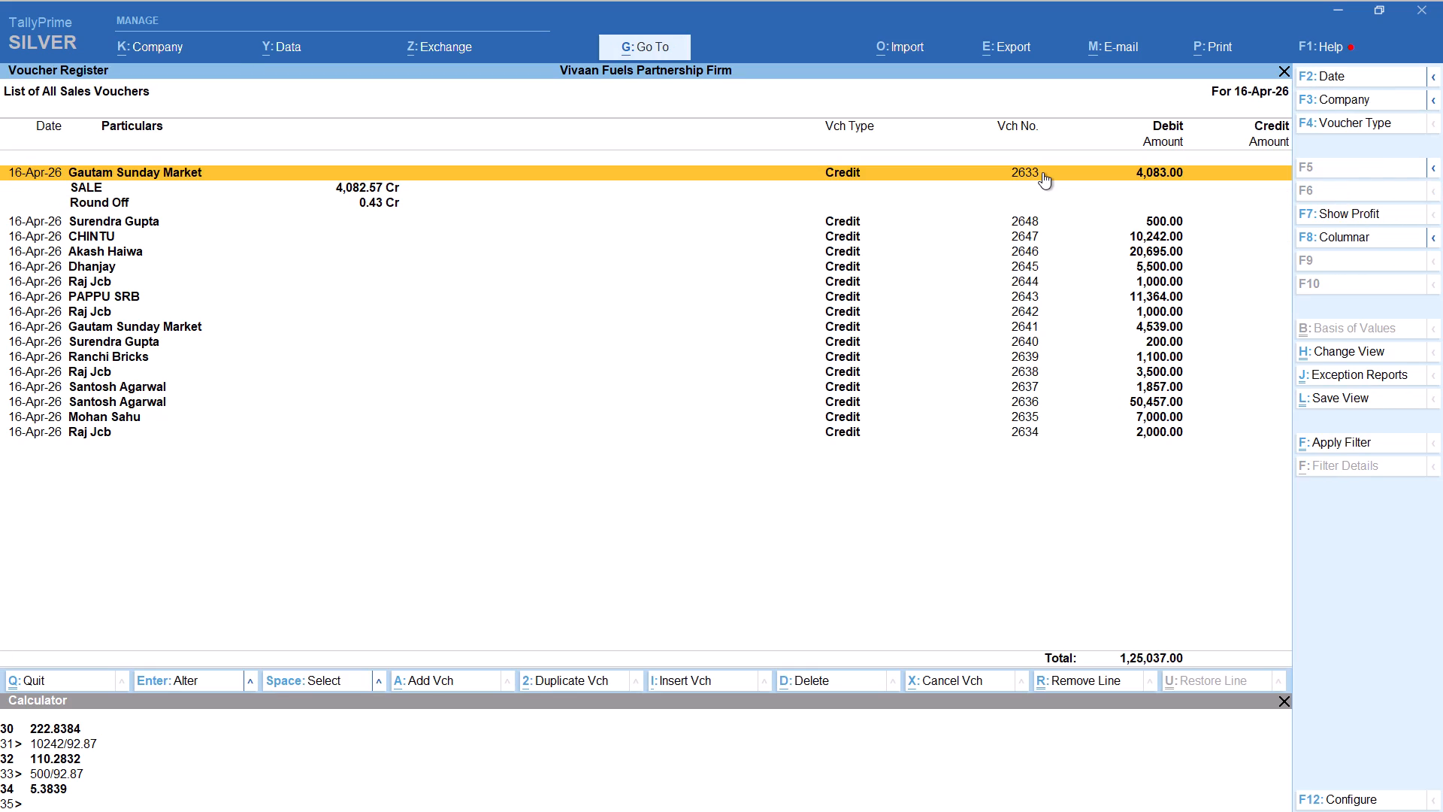
Add another Credit voucher for party account Dhanjay, accepting the party details, with SALE as the sales ledger.
{"action": "key", "text": "alt+a"}
{"action": "type", "text": "dhan"}
{"action": "key", "text": "Return"}
{"action": "key", "text": "Return"}
{"action": "key", "text": "Return"}
{"action": "key", "text": "Return"}
{"action": "key", "text": "Return"}
{"action": "key", "text": "Return"}
{"action": "key", "text": "Return"}
{"action": "key", "text": "Return"}
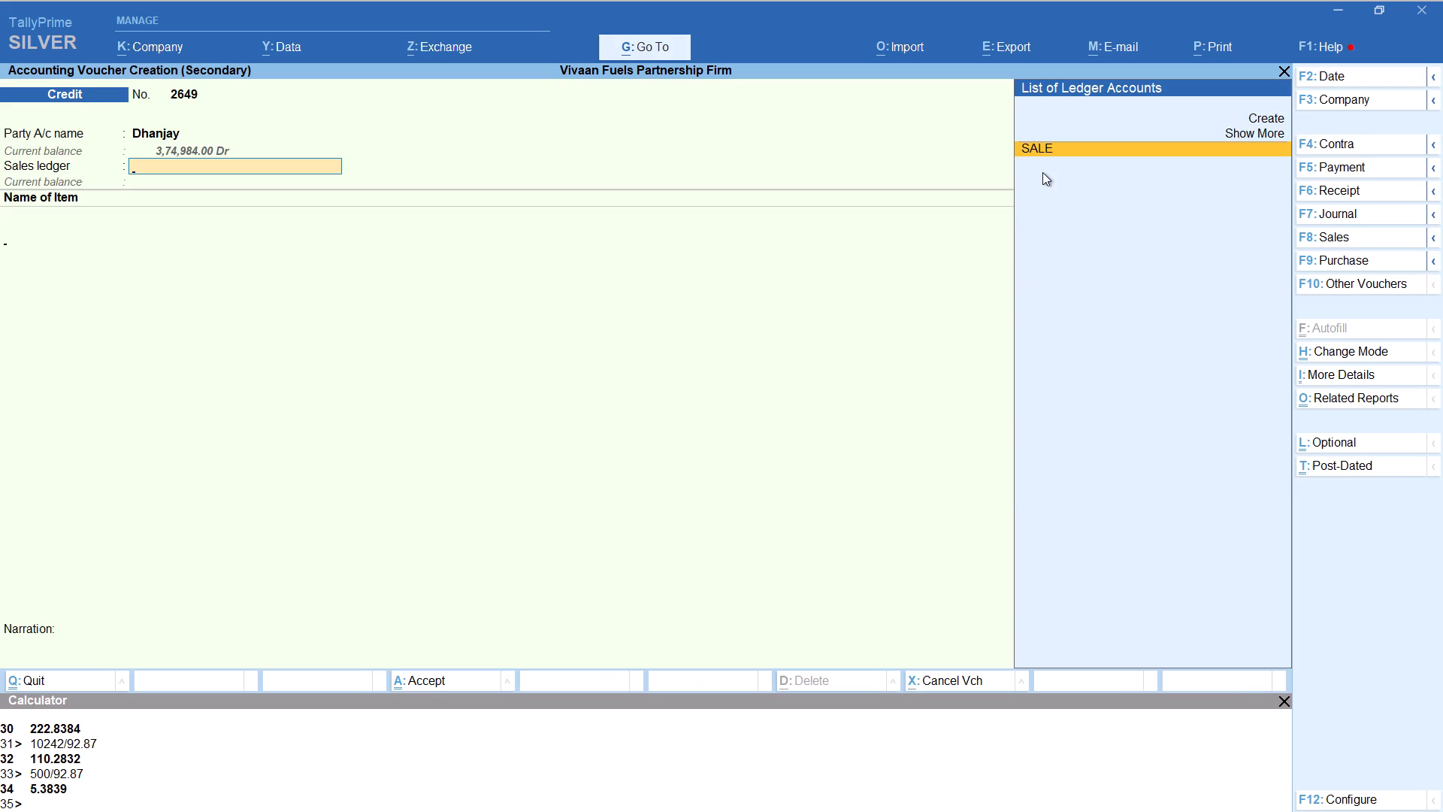
Add item HSD with tracking number Not Applicable, calculating 1695/92.87 for a quantity of 18.25 LITER at rate 92.87.
{"action": "type", "text": "hs"}
{"action": "key", "text": "Return"}
{"action": "key", "text": "Up"}
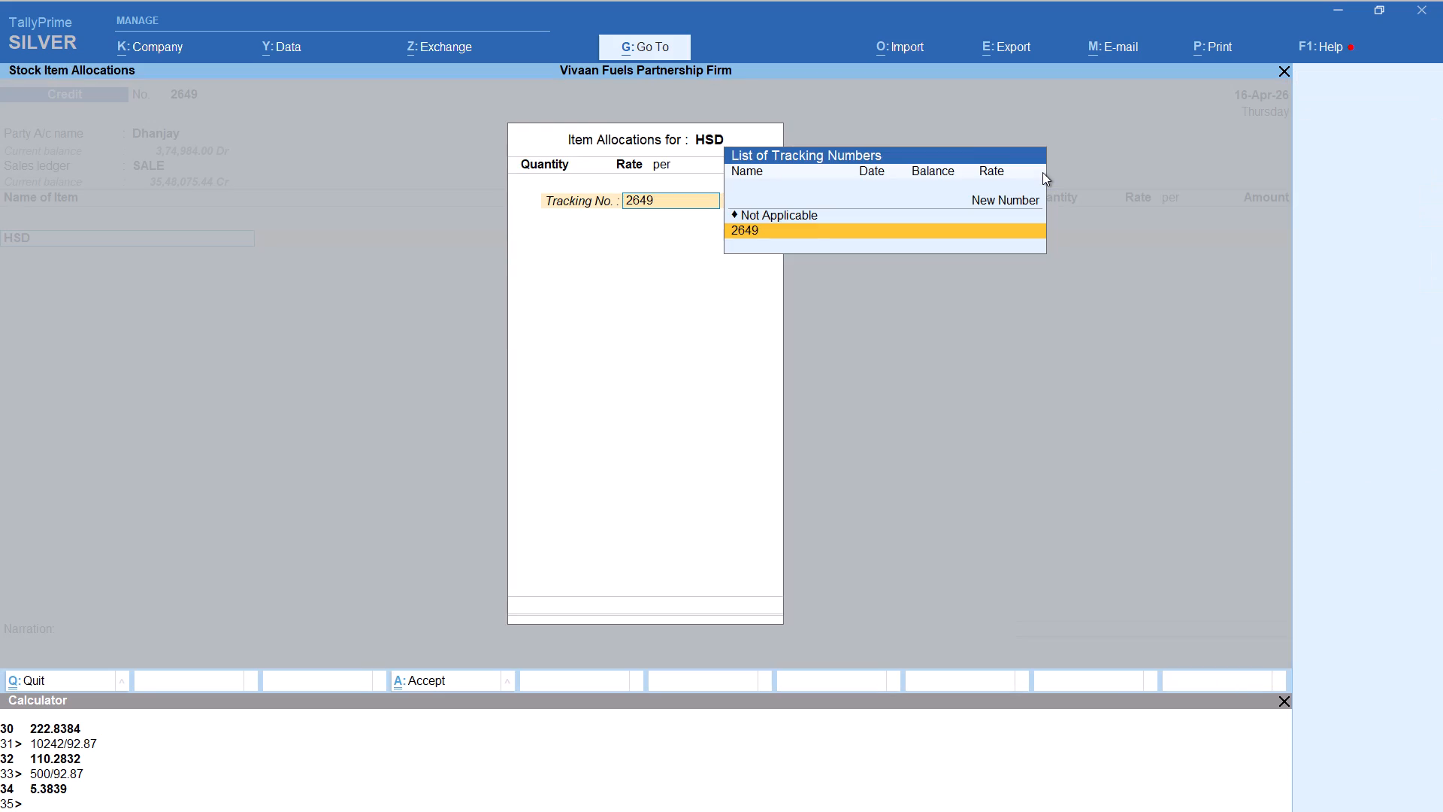
{"action": "key", "text": "Return"}
{"action": "key", "text": "alt+c"}
{"action": "type", "text": "1695/92.87"}
{"action": "key", "text": "Return"}
{"action": "key", "text": "Return"}
{"action": "key", "text": "Return"}
{"action": "key", "text": "Return"}
{"action": "key", "text": "Return"}
{"action": "key", "text": "Return"}
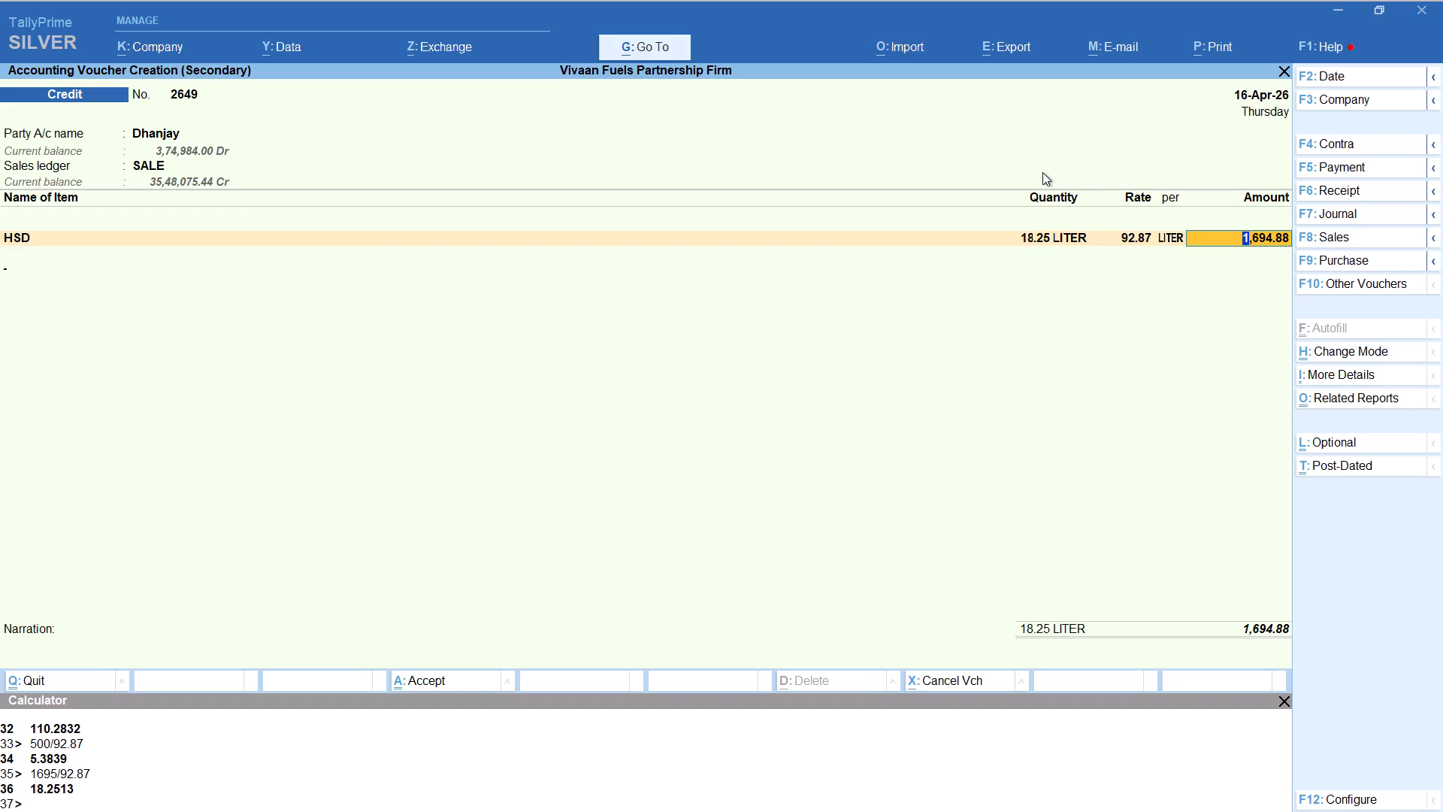
{"action": "key", "text": "Return"}
Add the Round Off ledger below the 18.25 LITER HSD item and save the voucher.
{"action": "key", "text": "r"}
{"action": "key", "text": "u"}
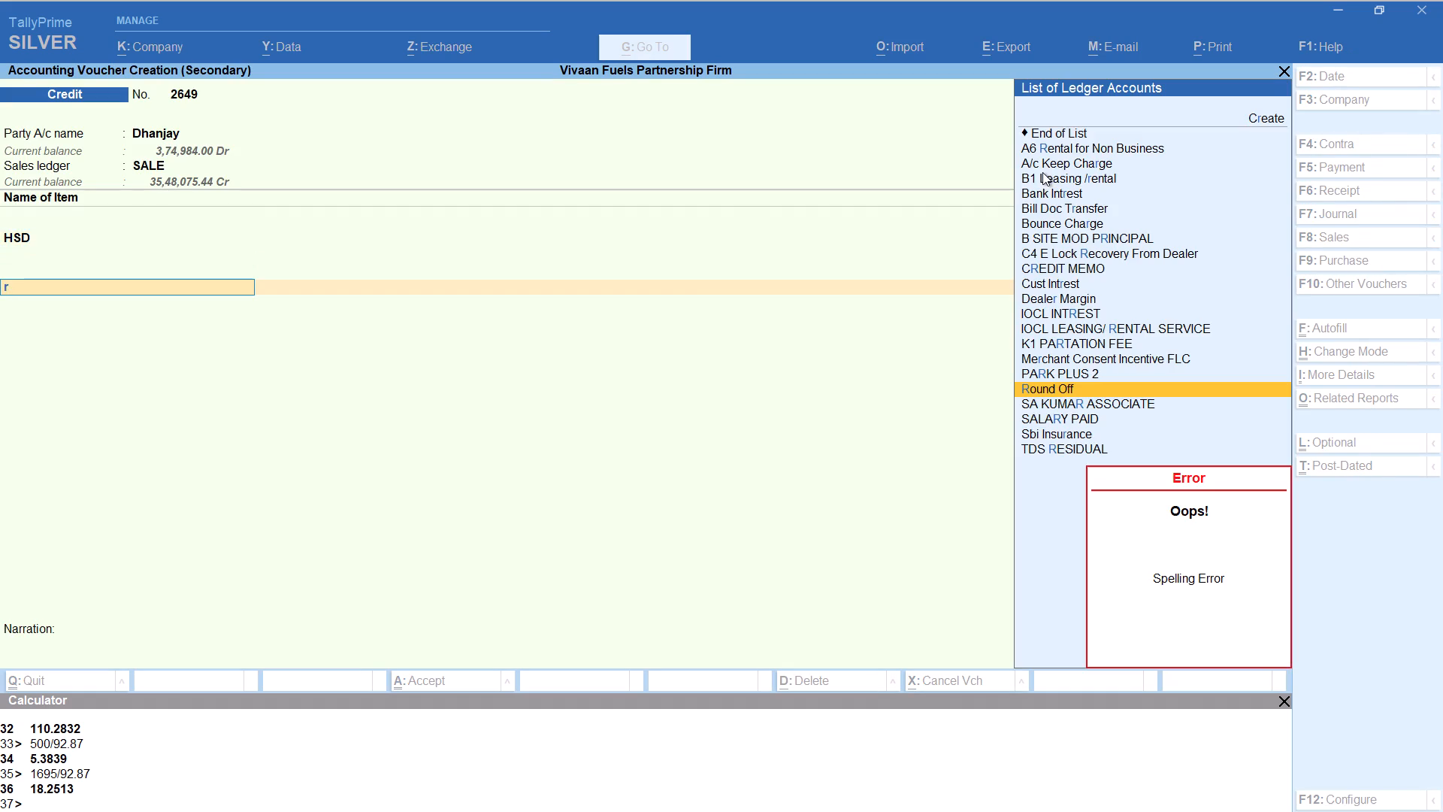
{"action": "key", "text": "Return"}
{"action": "key", "text": "Return"}
{"action": "key", "text": "ctrl+a"}
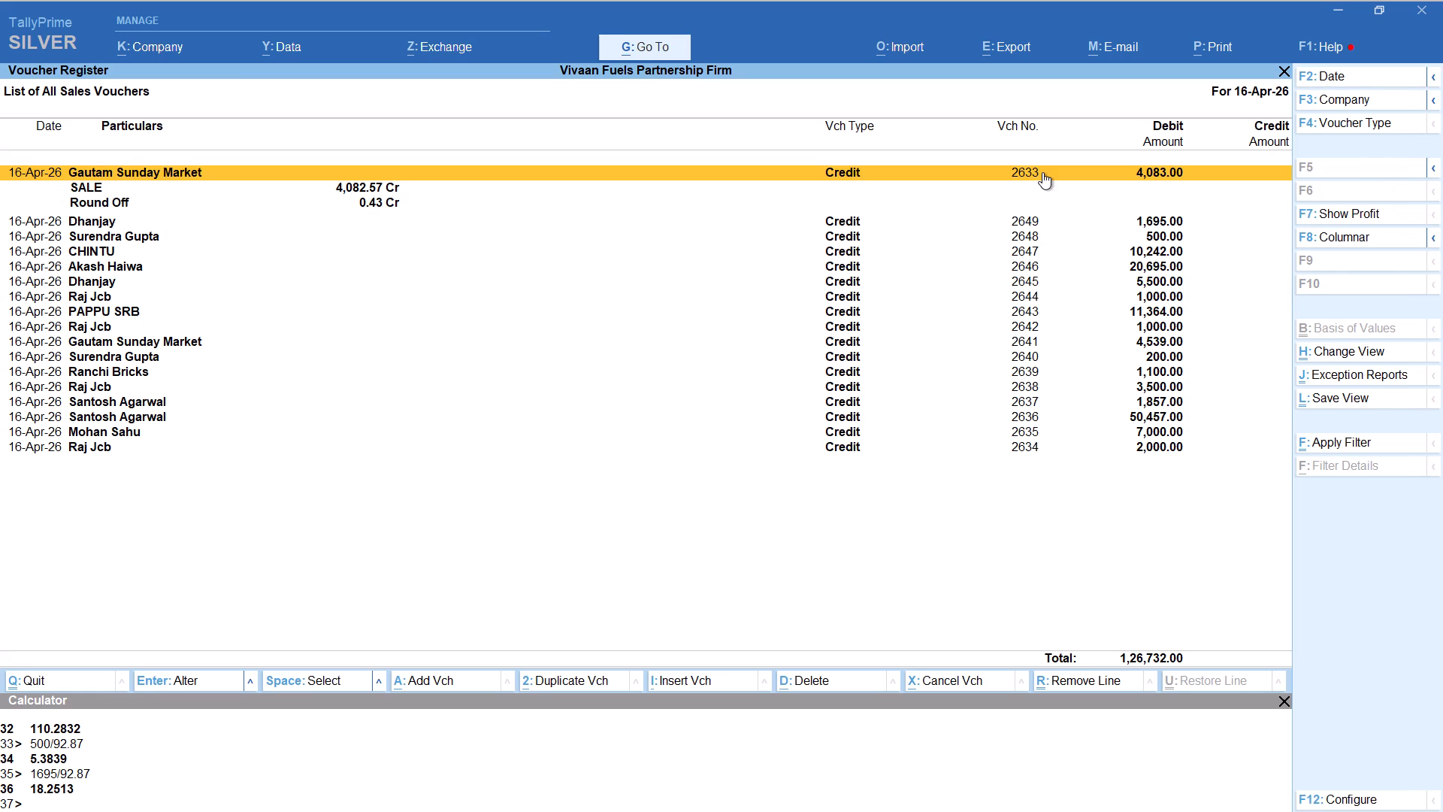
Add another Credit voucher for the Ravindra party account other than Ravindra Jcb, accepting the party details, with SALE as the sales ledger.
{"action": "key", "text": "alt+a"}
{"action": "type", "text": "ravin"}
{"action": "key", "text": "Down"}
{"action": "key", "text": "Down"}
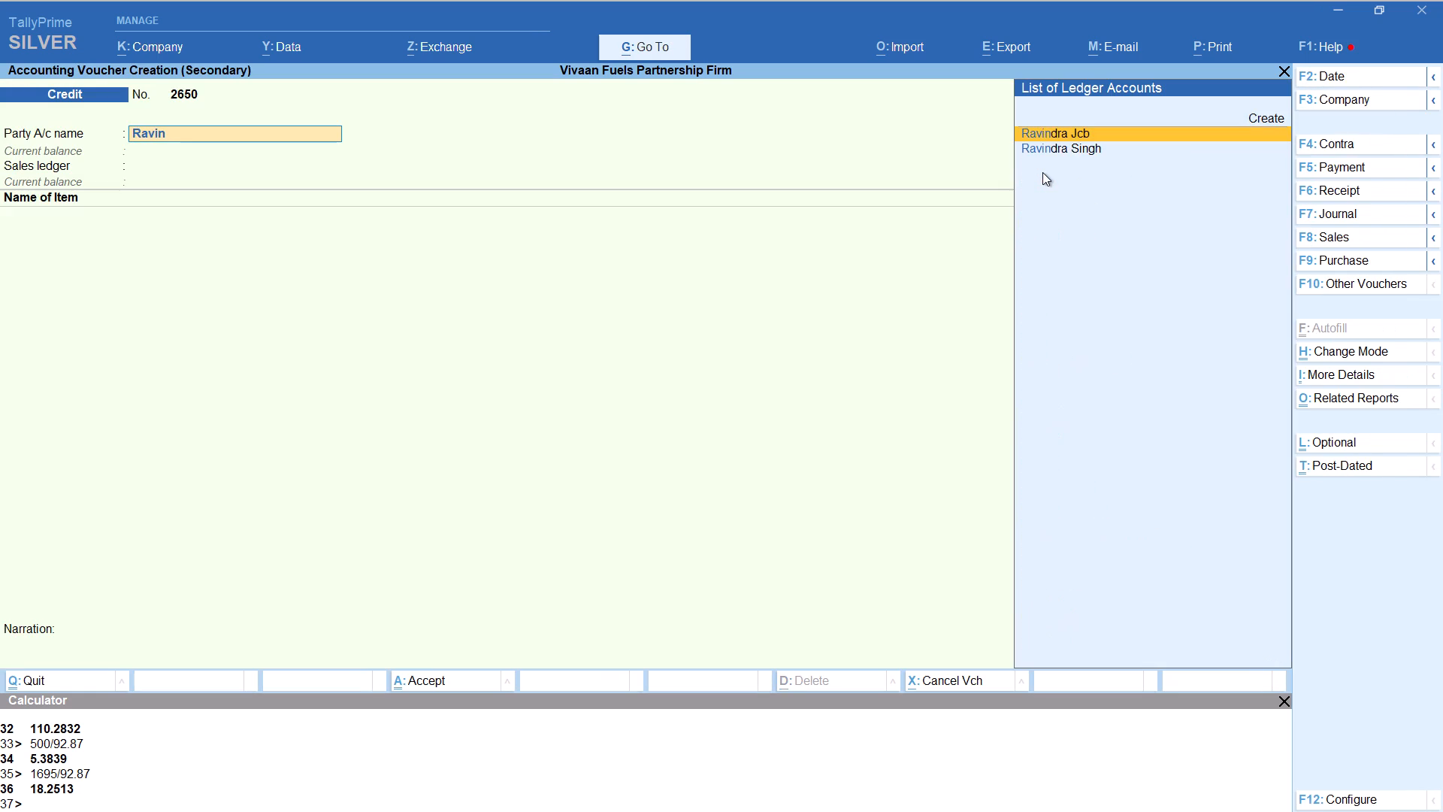
{"action": "key", "text": "Return"}
{"action": "key", "text": "Return"}
{"action": "key", "text": "Return"}
{"action": "key", "text": "Return"}
{"action": "key", "text": "Return"}
{"action": "key", "text": "Return"}
{"action": "key", "text": "Return"}
{"action": "key", "text": "Return"}
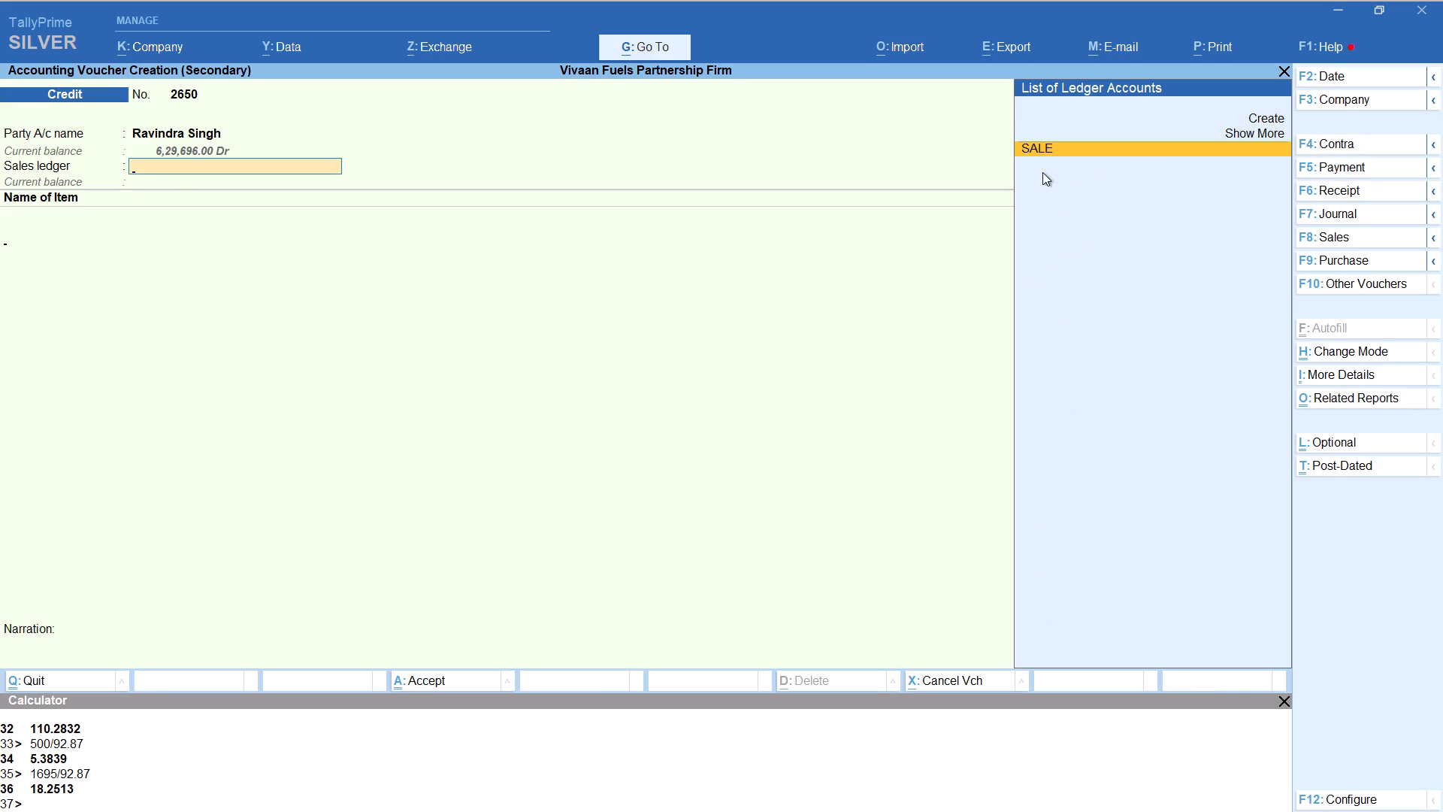
Add item HSD with tracking number Not Applicable, calculating 8838/92.87 for a quantity of 95.17 LITER at rate 92.87.
{"action": "type", "text": "hs"}
{"action": "key", "text": "Return"}
{"action": "key", "text": "Up"}
{"action": "key", "text": "Return"}
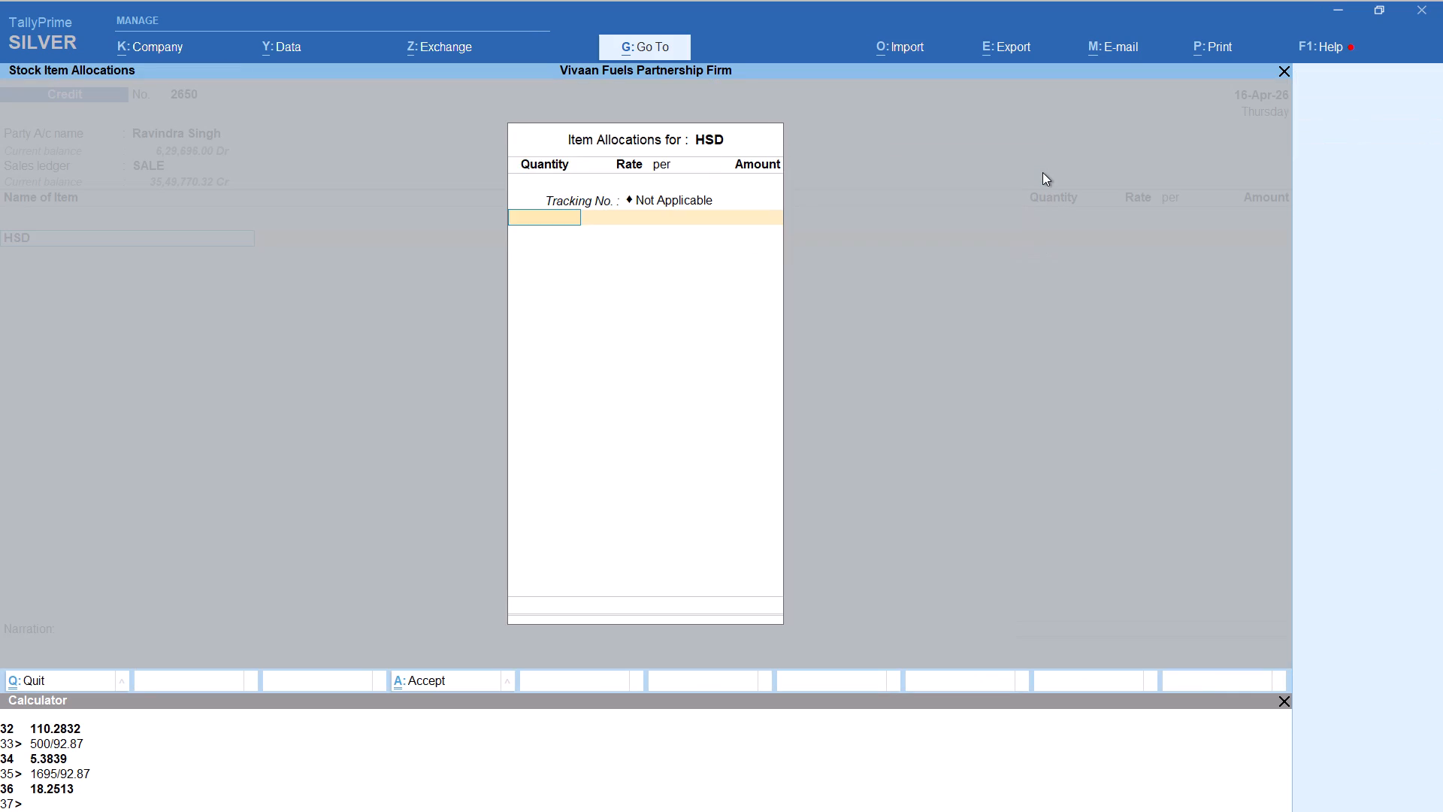
{"action": "key", "text": "alt+c"}
{"action": "type", "text": "8838/92.87"}
{"action": "key", "text": "Return"}
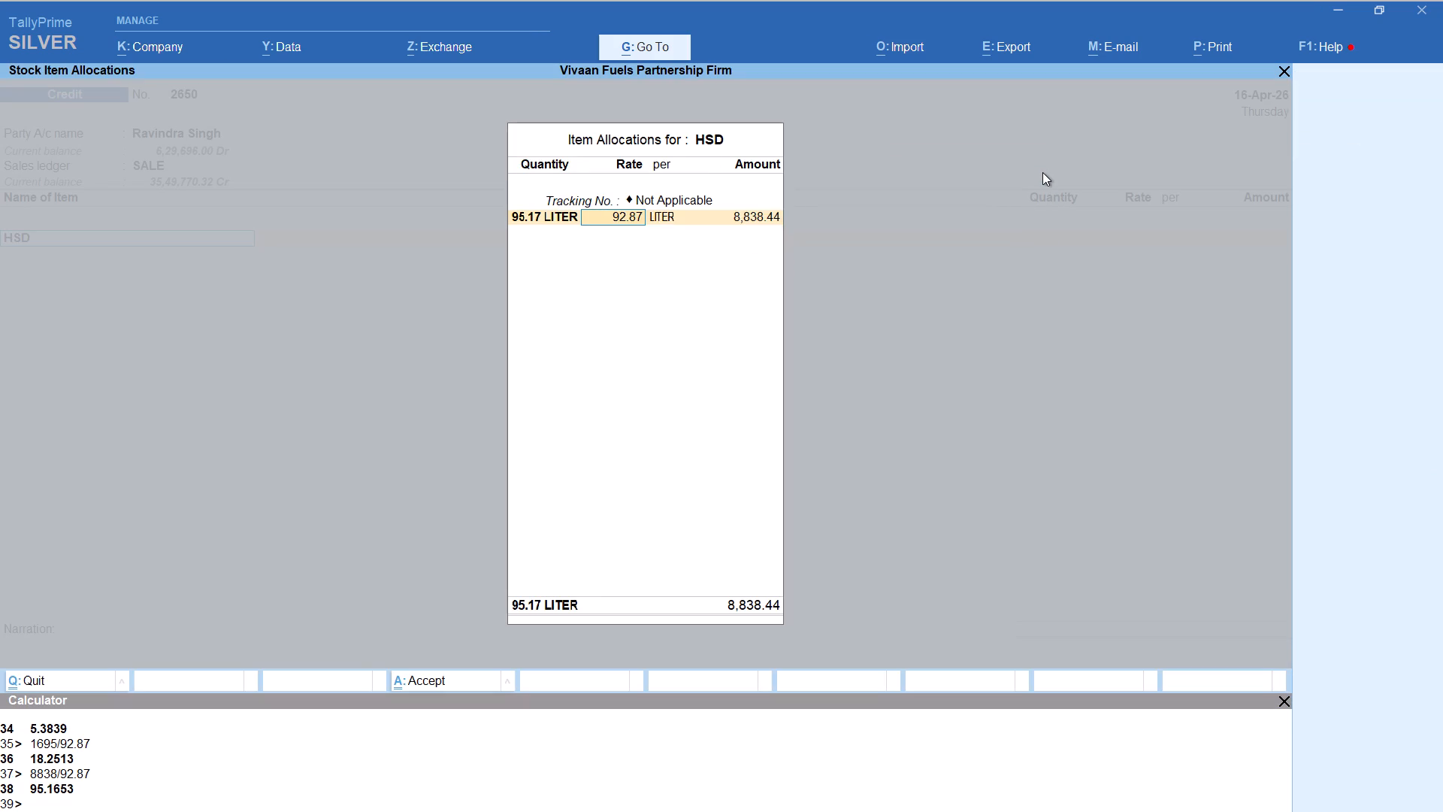
{"action": "key", "text": "Return"}
{"action": "key", "text": "Return"}
{"action": "key", "text": "Return"}
{"action": "key", "text": "Return"}
{"action": "key", "text": "Return"}
{"action": "key", "text": "Return"}
Add the Round Off ledger below the 95.17 LITER HSD item and save the voucher.
{"action": "type", "text": "rou"}
{"action": "key", "text": "Return"}
{"action": "key", "text": "ctrl+a"}
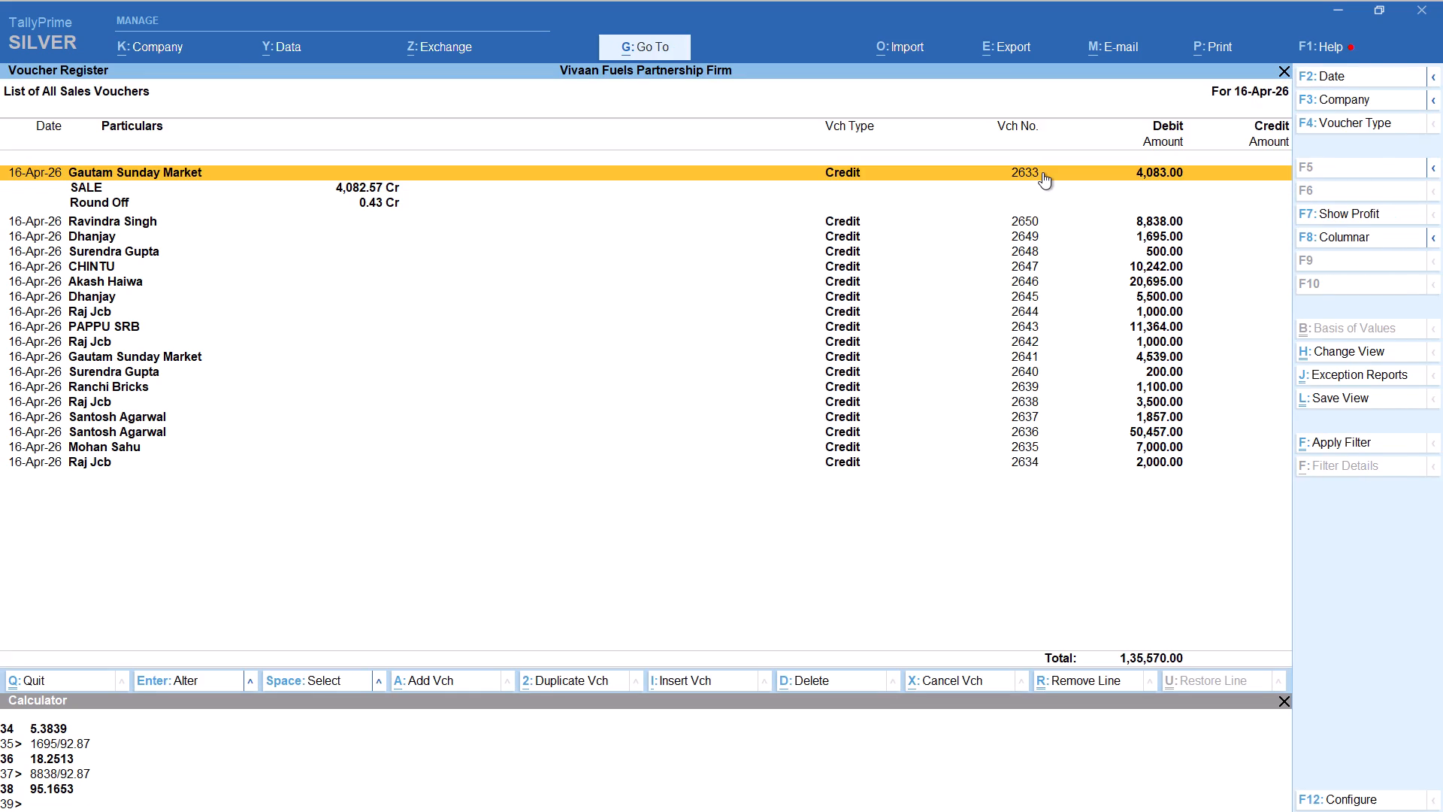
Add another Credit voucher for the first of the two Sunil party accounts, accepting the party details, with SALE as the sales ledger.
{"action": "key", "text": "alt+a"}
{"action": "type", "text": "sun"}
{"action": "key", "text": "Down"}
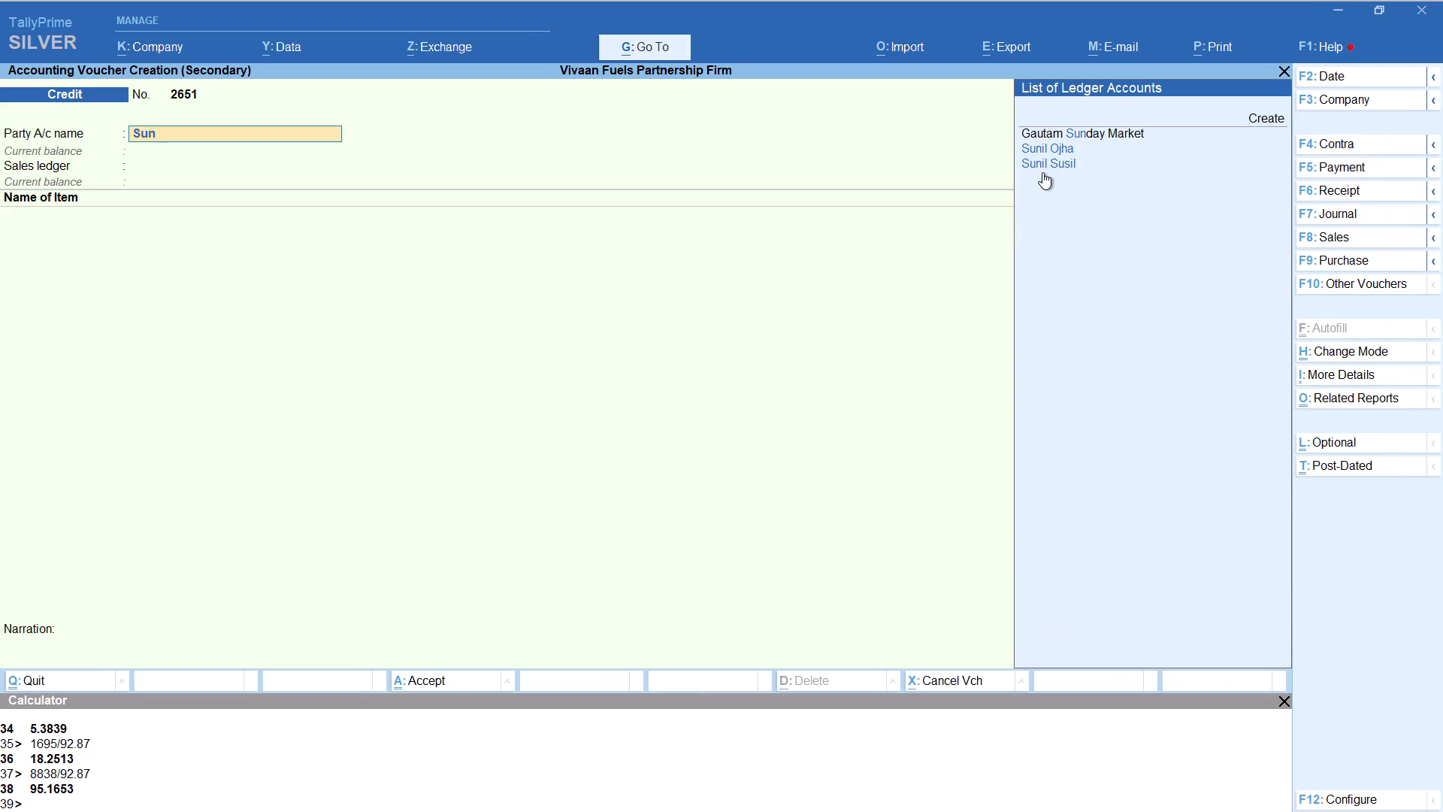
{"action": "key", "text": "Return"}
{"action": "key", "text": "Return"}
{"action": "key", "text": "Return"}
{"action": "key", "text": "Return"}
{"action": "key", "text": "Return"}
{"action": "key", "text": "Return"}
{"action": "key", "text": "Return"}
{"action": "key", "text": "Return"}
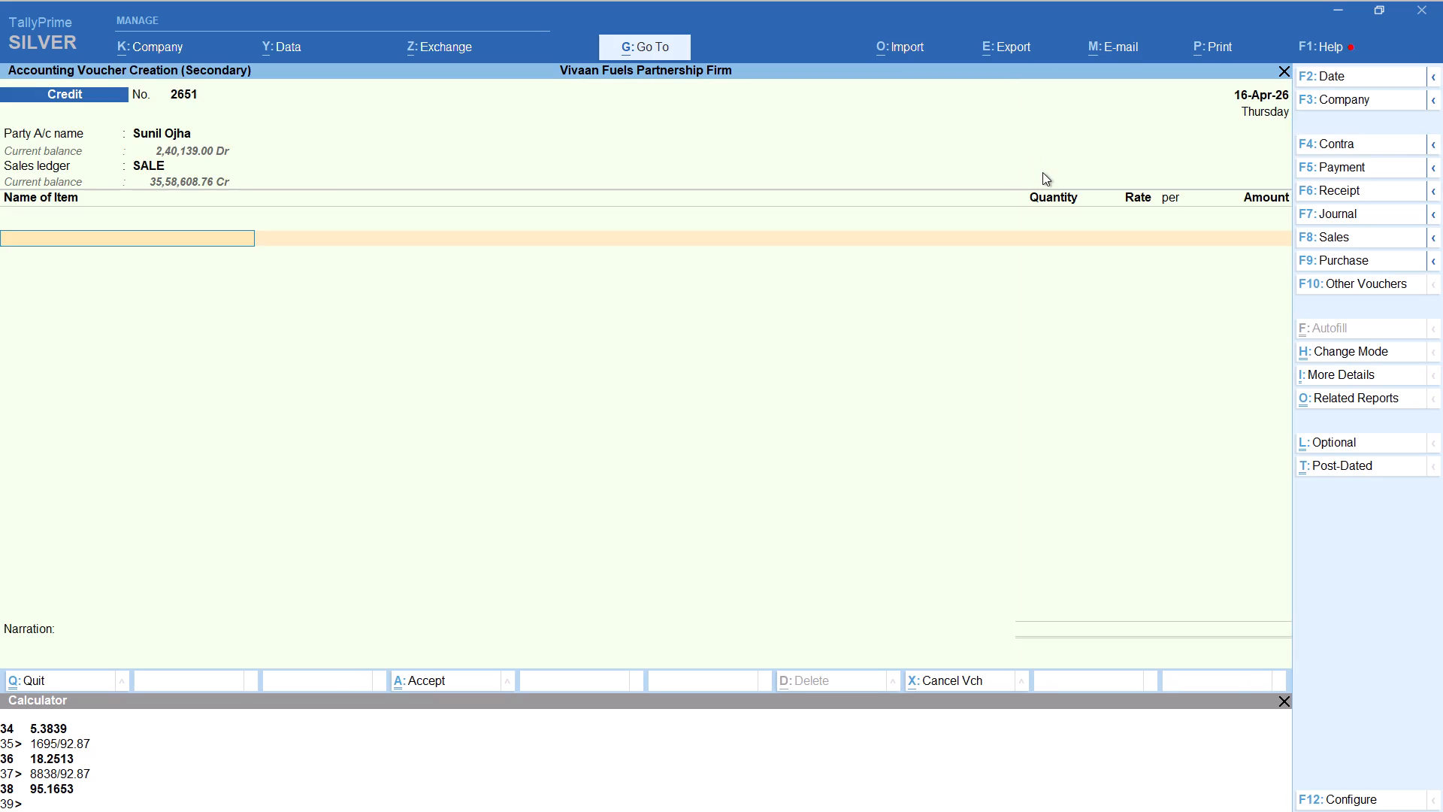
Add item HSD with tracking number Not Applicable, calculating 15106/92.87 for a quantity of 162.66 LITER at rate 92.87.
{"action": "type", "text": "hs"}
{"action": "key", "text": "Return"}
{"action": "key", "text": "Up"}
{"action": "key", "text": "Return"}
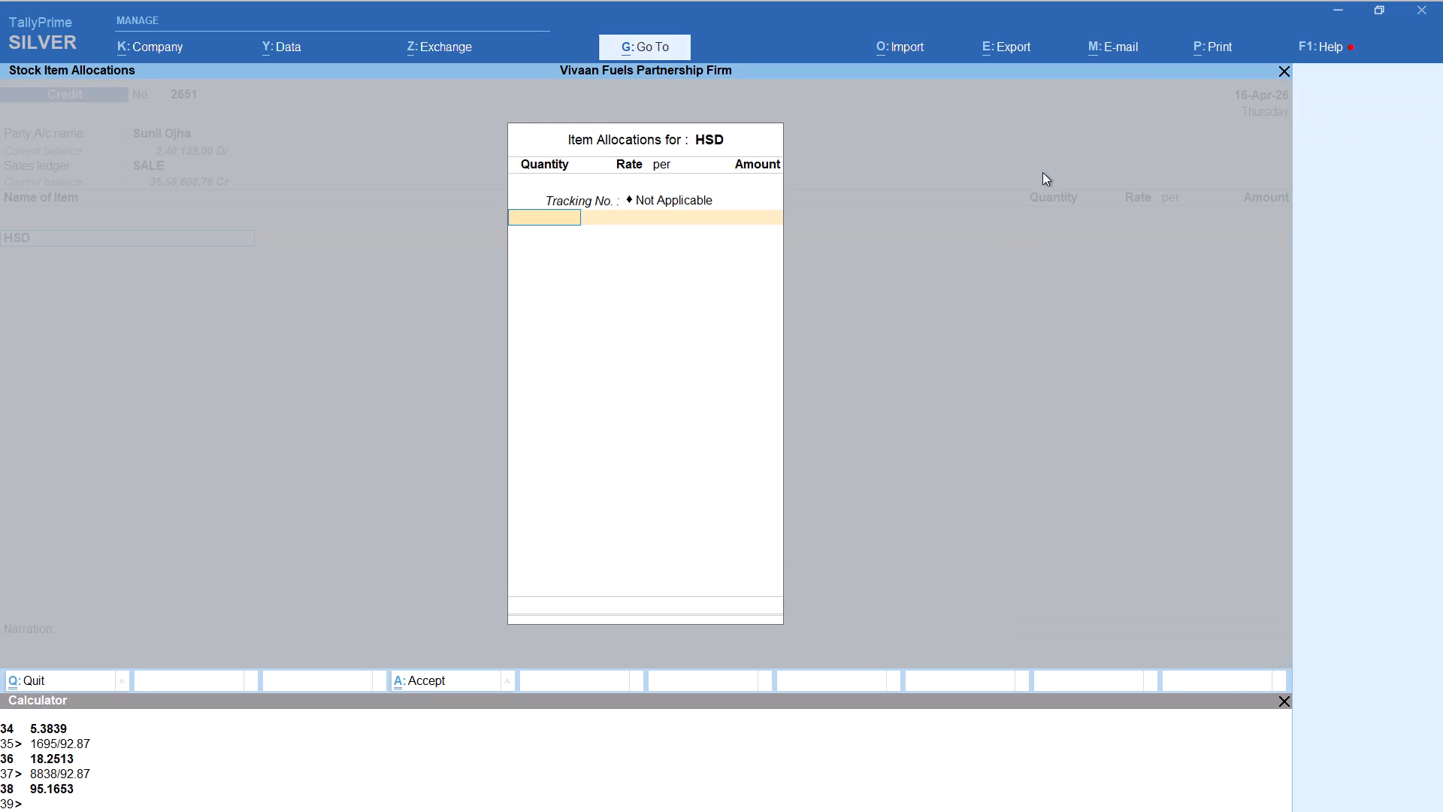
{"action": "key", "text": "alt+c"}
{"action": "type", "text": "15106"}
{"action": "type", "text": "/92.87"}
{"action": "key", "text": "Return"}
{"action": "key", "text": "Return"}
{"action": "key", "text": "Return"}
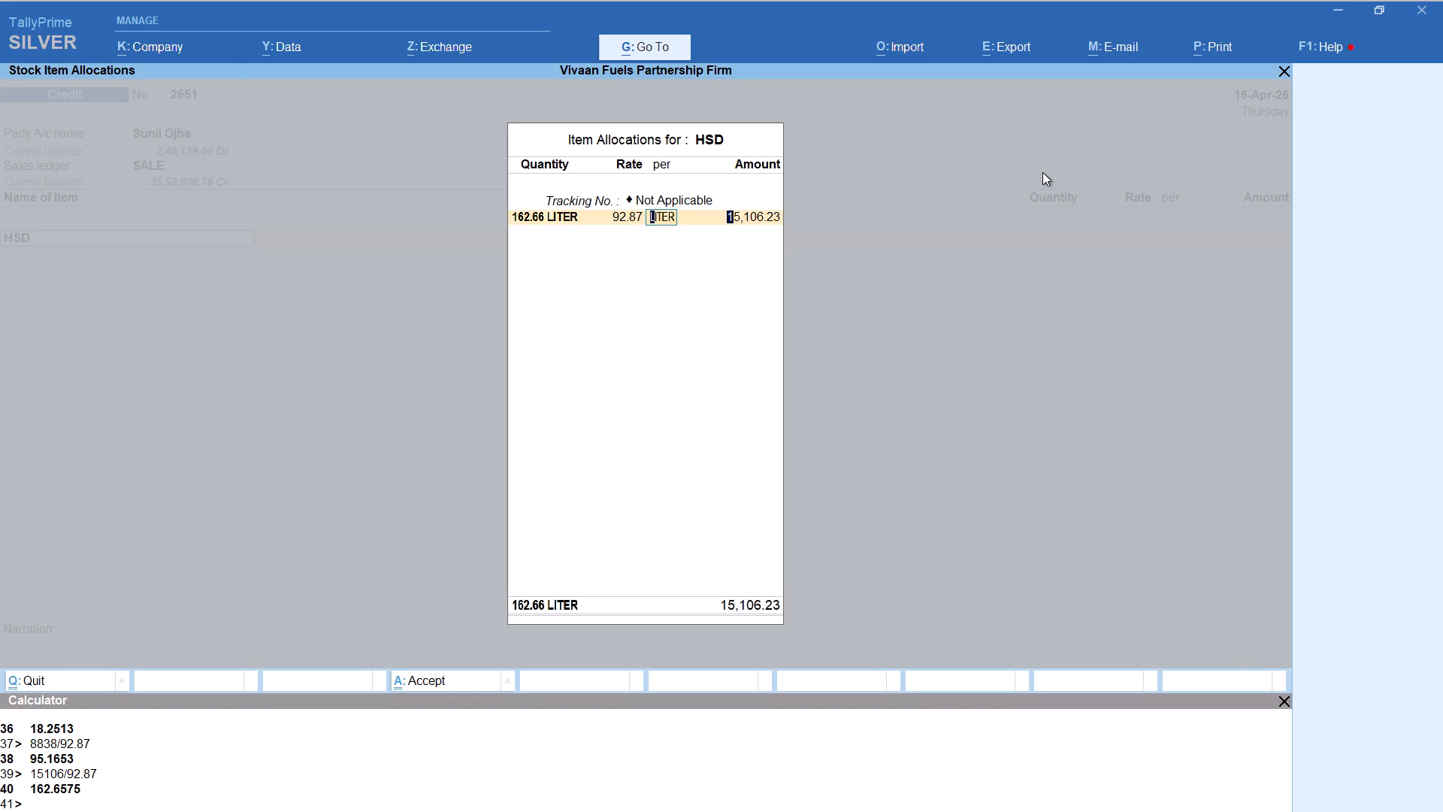
{"action": "key", "text": "Return"}
{"action": "key", "text": "Return"}
{"action": "key", "text": "Return"}
{"action": "key", "text": "Return"}
Add the Round Off ledger below the 162.66 LITER HSD item and save the voucher.
{"action": "type", "text": "rou"}
{"action": "key", "text": "Return"}
{"action": "key", "text": "ctrl+a"}
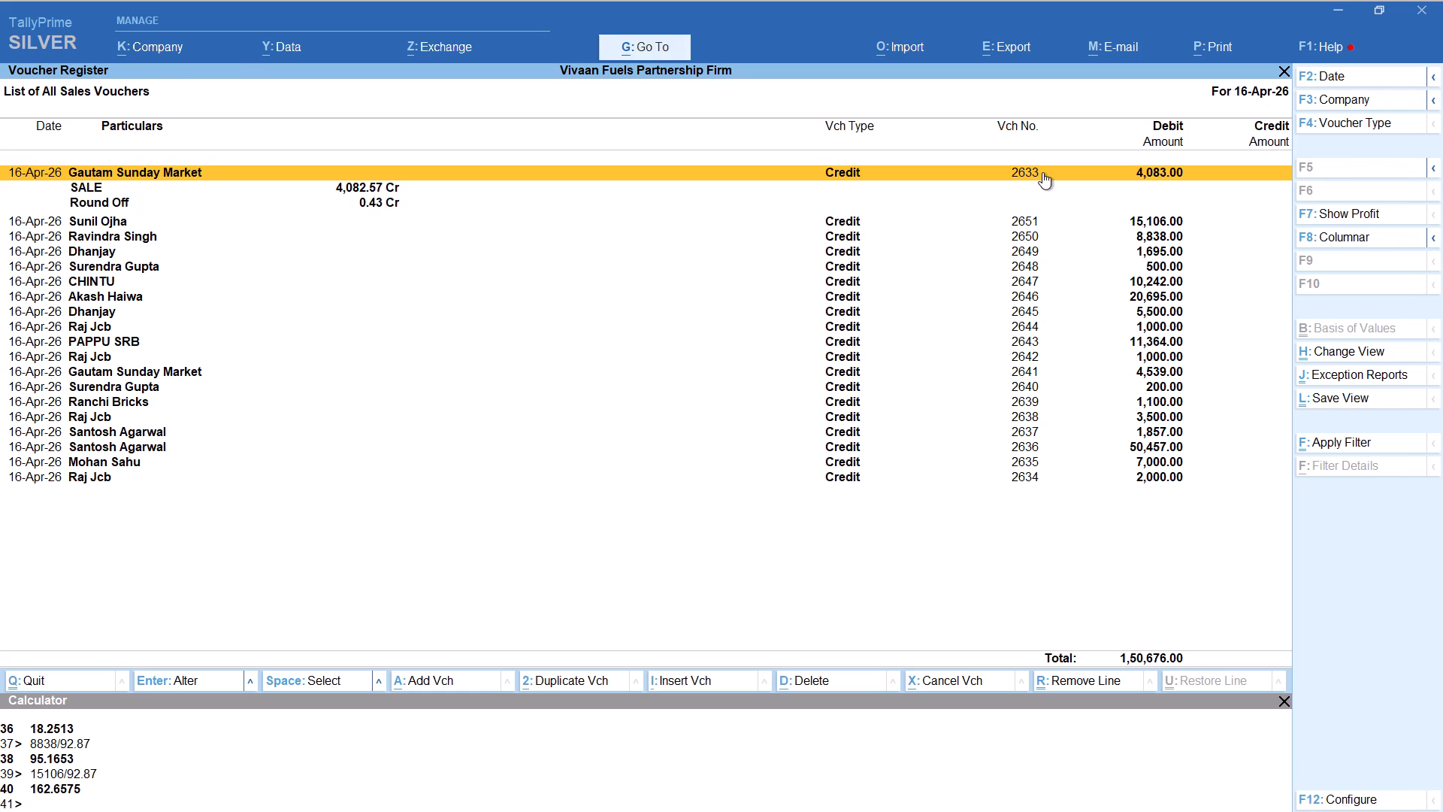
Add another Credit voucher for the Ravindra party account other than Ravindra Jcb, accepting the party details, with SALE as the sales ledger.
{"action": "key", "text": "alt+a"}
{"action": "type", "text": "ravindr"}
{"action": "key", "text": "Down"}
{"action": "key", "text": "Down"}
{"action": "key", "text": "Return"}
{"action": "key", "text": "Return"}
{"action": "key", "text": "Return"}
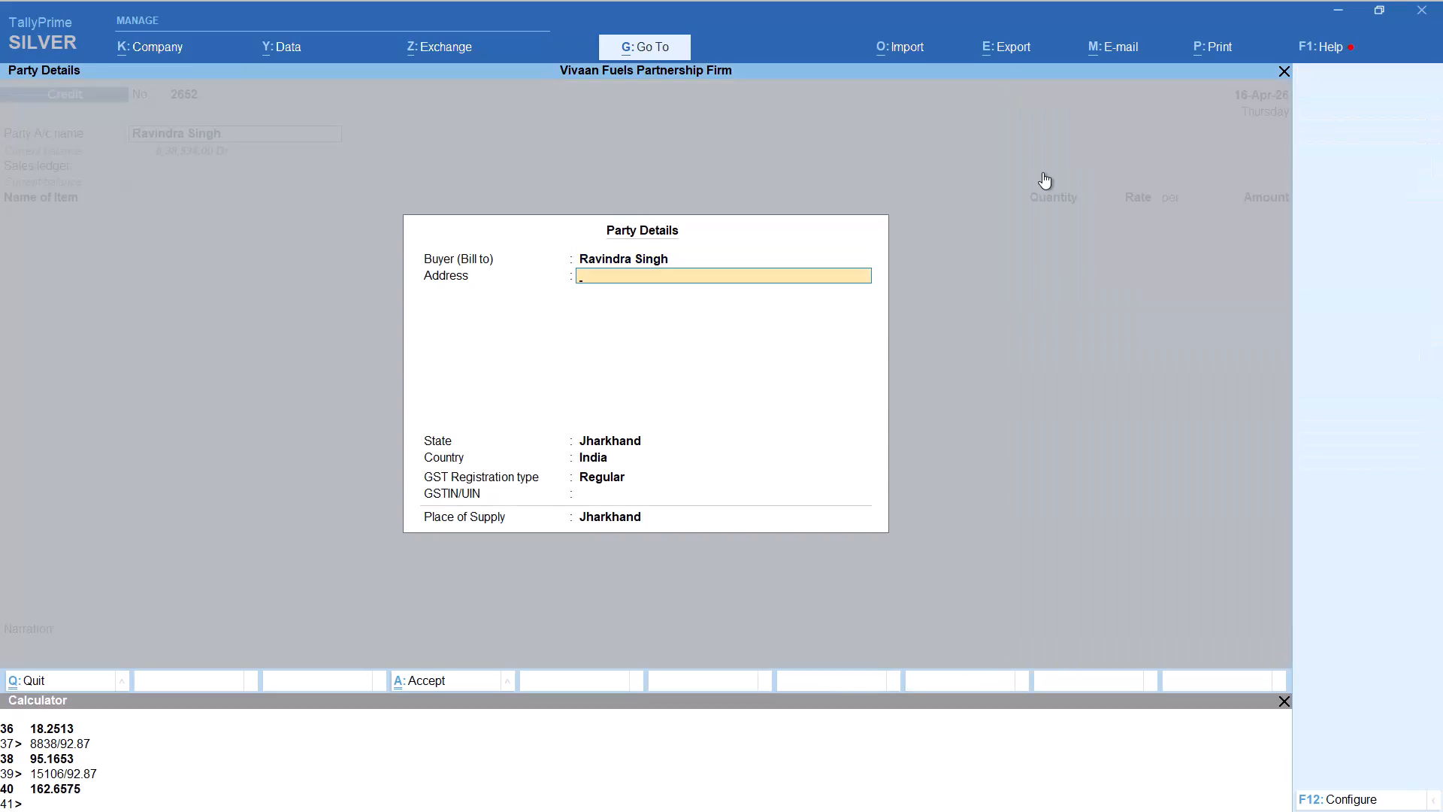
{"action": "key", "text": "Return"}
{"action": "key", "text": "Return"}
{"action": "key", "text": "Return"}
{"action": "key", "text": "Return"}
{"action": "key", "text": "Return"}
Add item HSD with tracking number Not Applicable, calculating 2712/92.87 for a quantity of 29.20 LITER at rate 92.87.
{"action": "type", "text": "hs"}
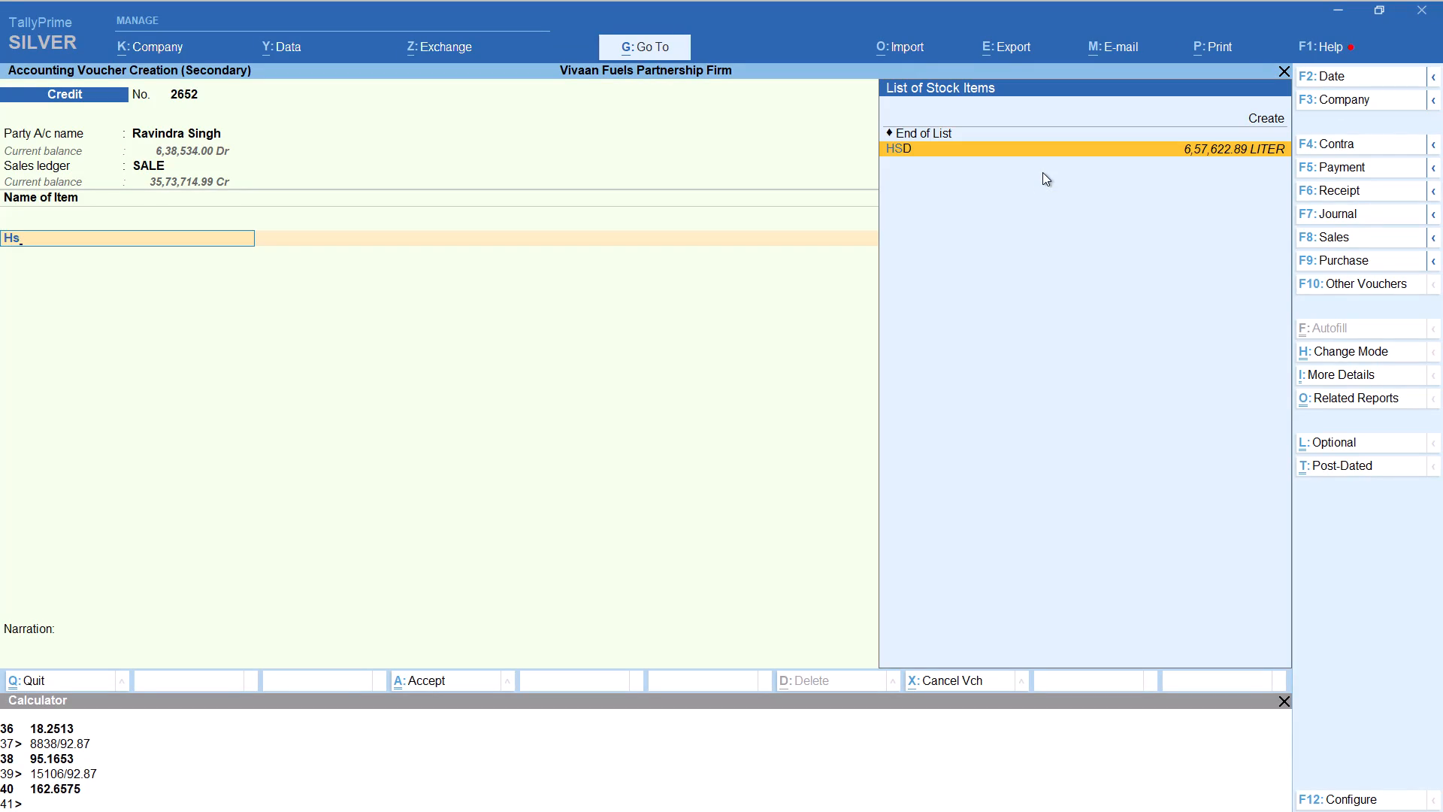
{"action": "key", "text": "Return"}
{"action": "key", "text": "Up"}
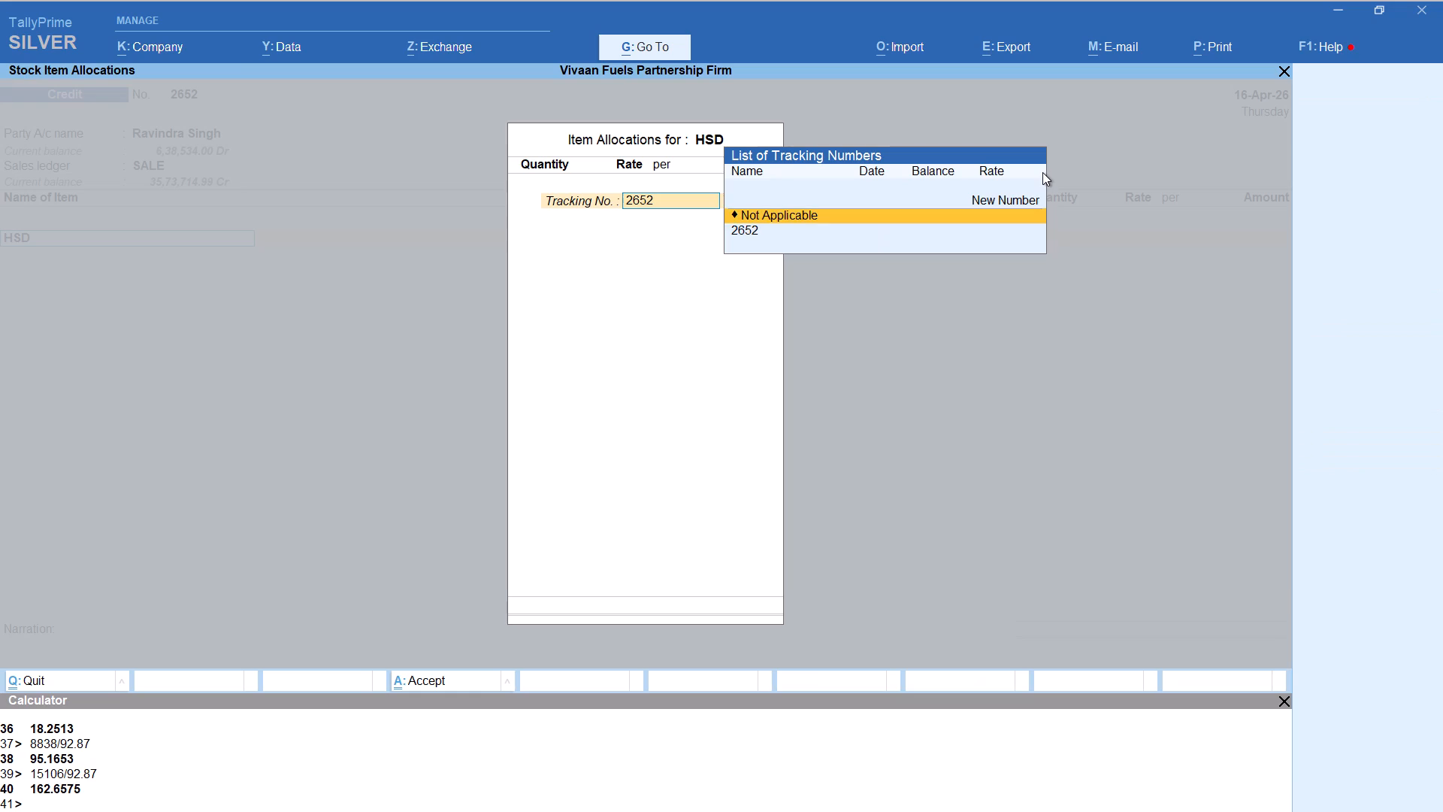
{"action": "key", "text": "Return"}
{"action": "key", "text": "alt+c"}
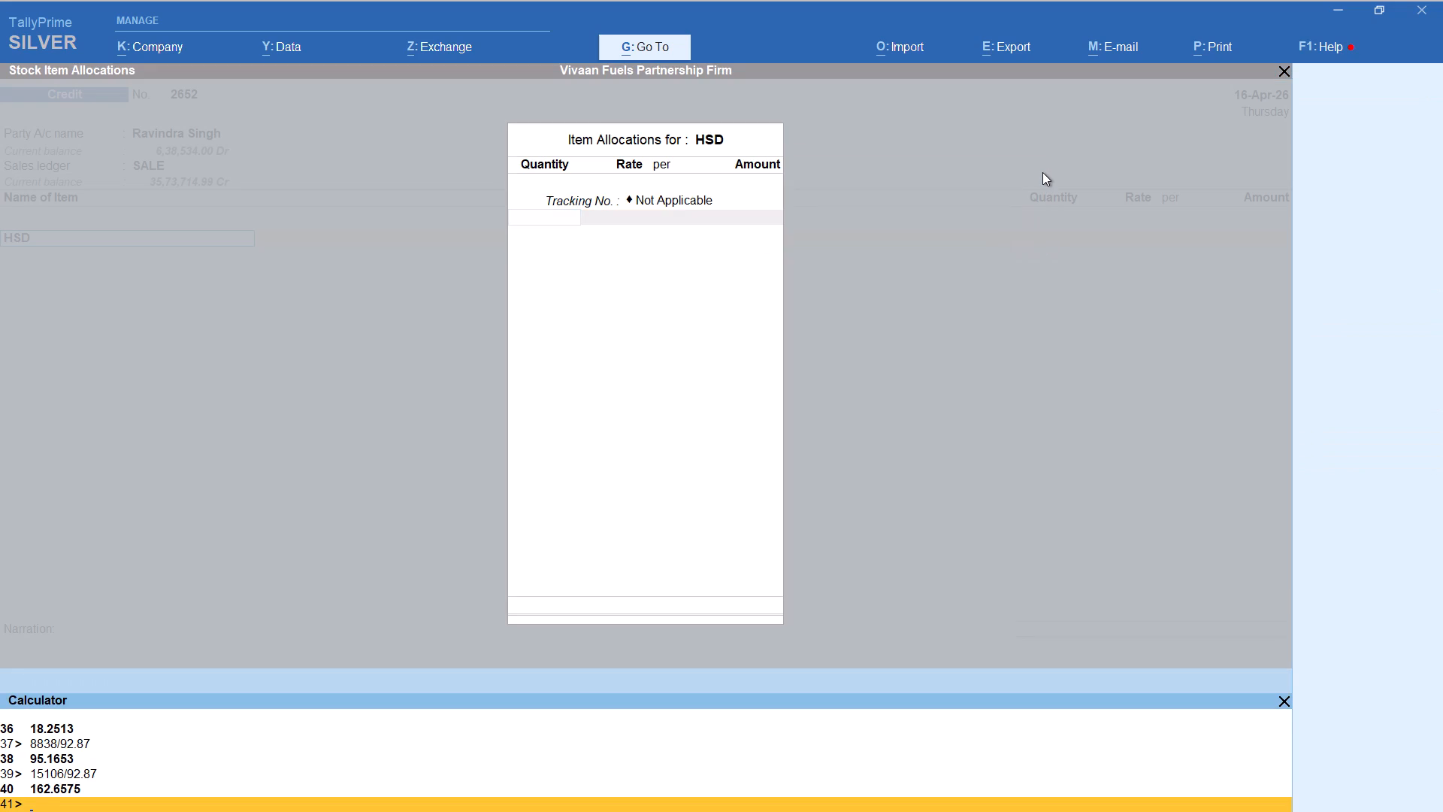
{"action": "type", "text": "2712/92.87"}
{"action": "key", "text": "Return"}
{"action": "key", "text": "Return"}
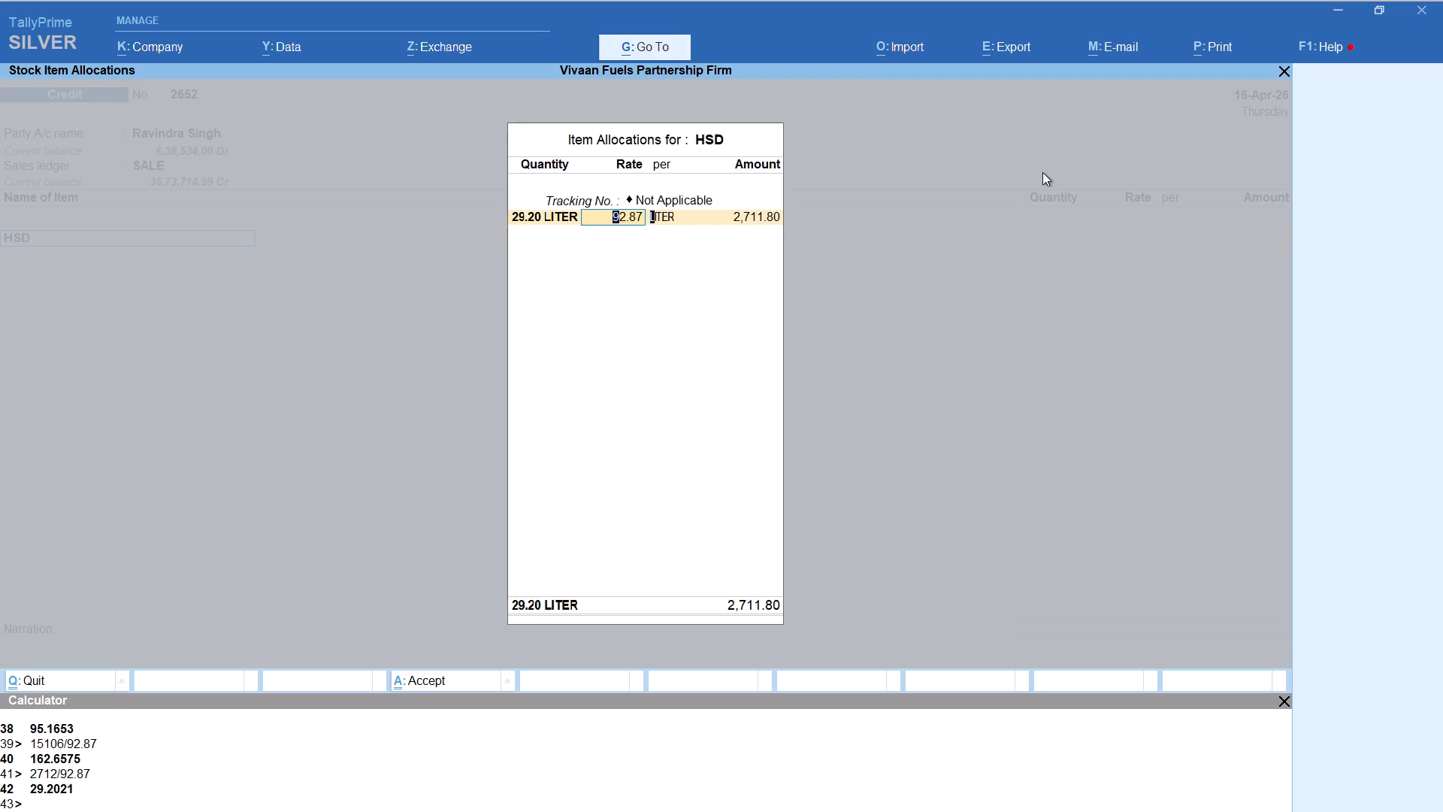
{"action": "key", "text": "Return"}
{"action": "right_click", "coordinate": [1042, 172]}
{"action": "key", "text": "Return"}
{"action": "key", "text": "Return"}
{"action": "key", "text": "Return"}
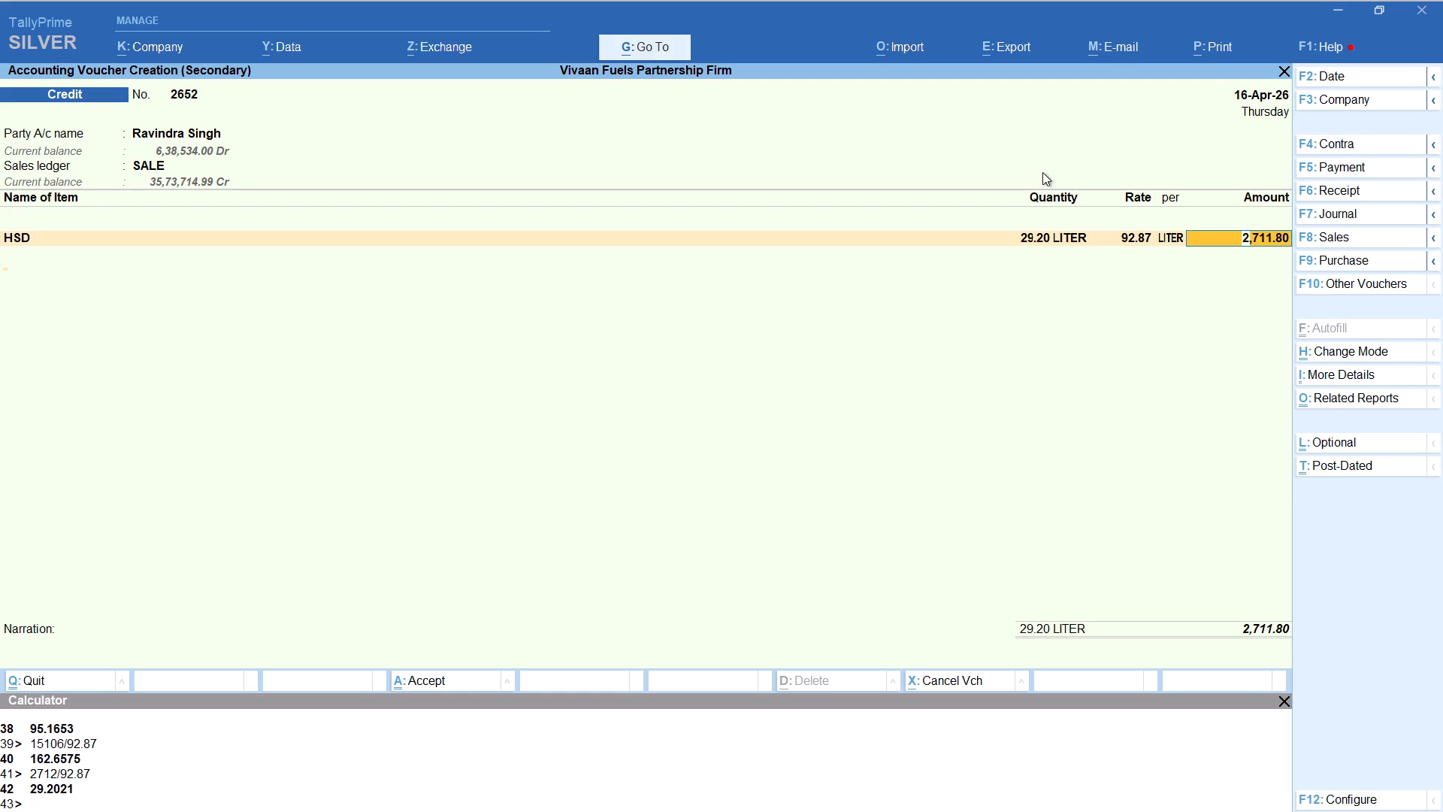
Add the Round Off ledger below the 29.20 LITER HSD item and save the voucher.
{"action": "key", "text": "Return"}
{"action": "type", "text": "rou"}
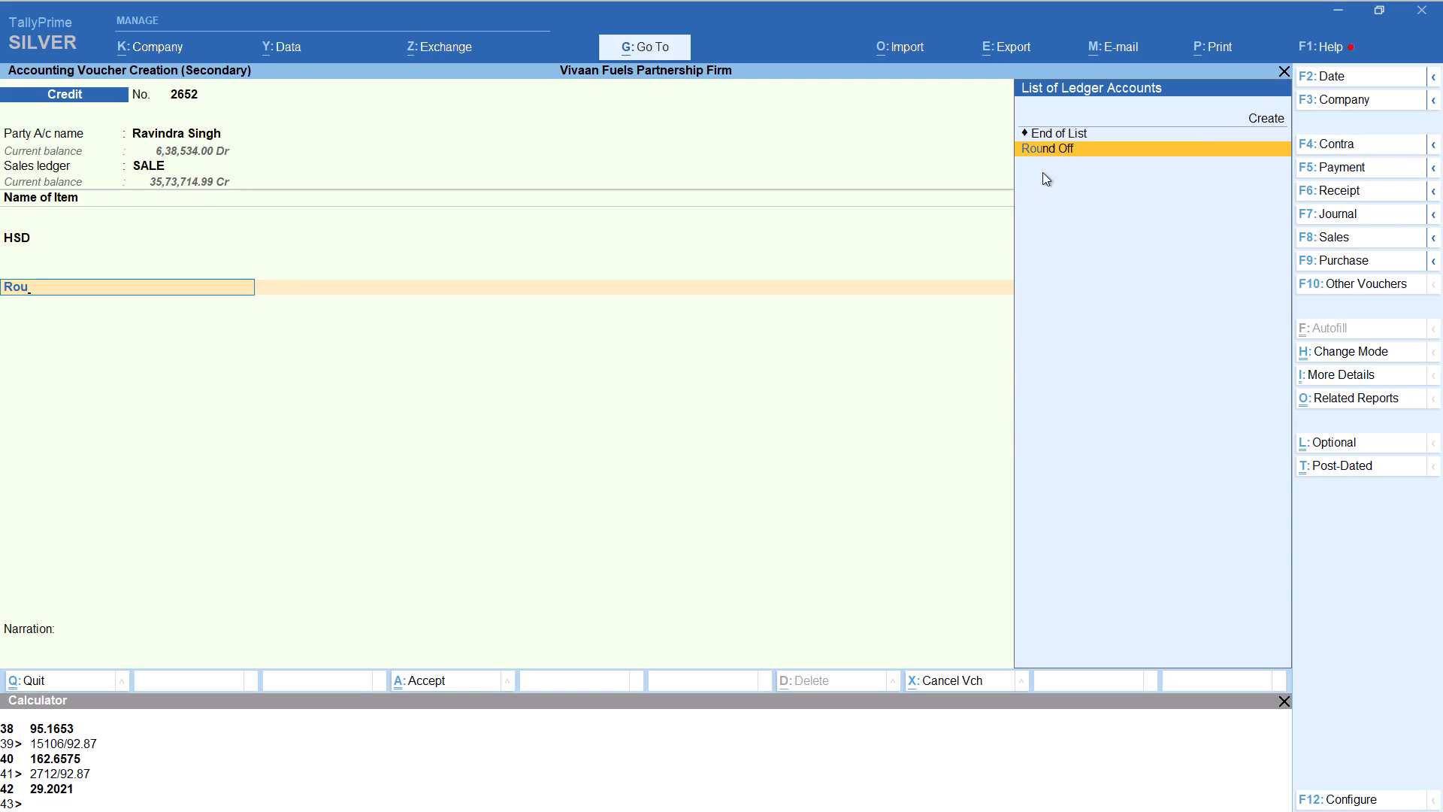
{"action": "key", "text": "Return"}
{"action": "key", "text": "ctrl+a"}
{"action": "right_click", "coordinate": [1042, 172]}
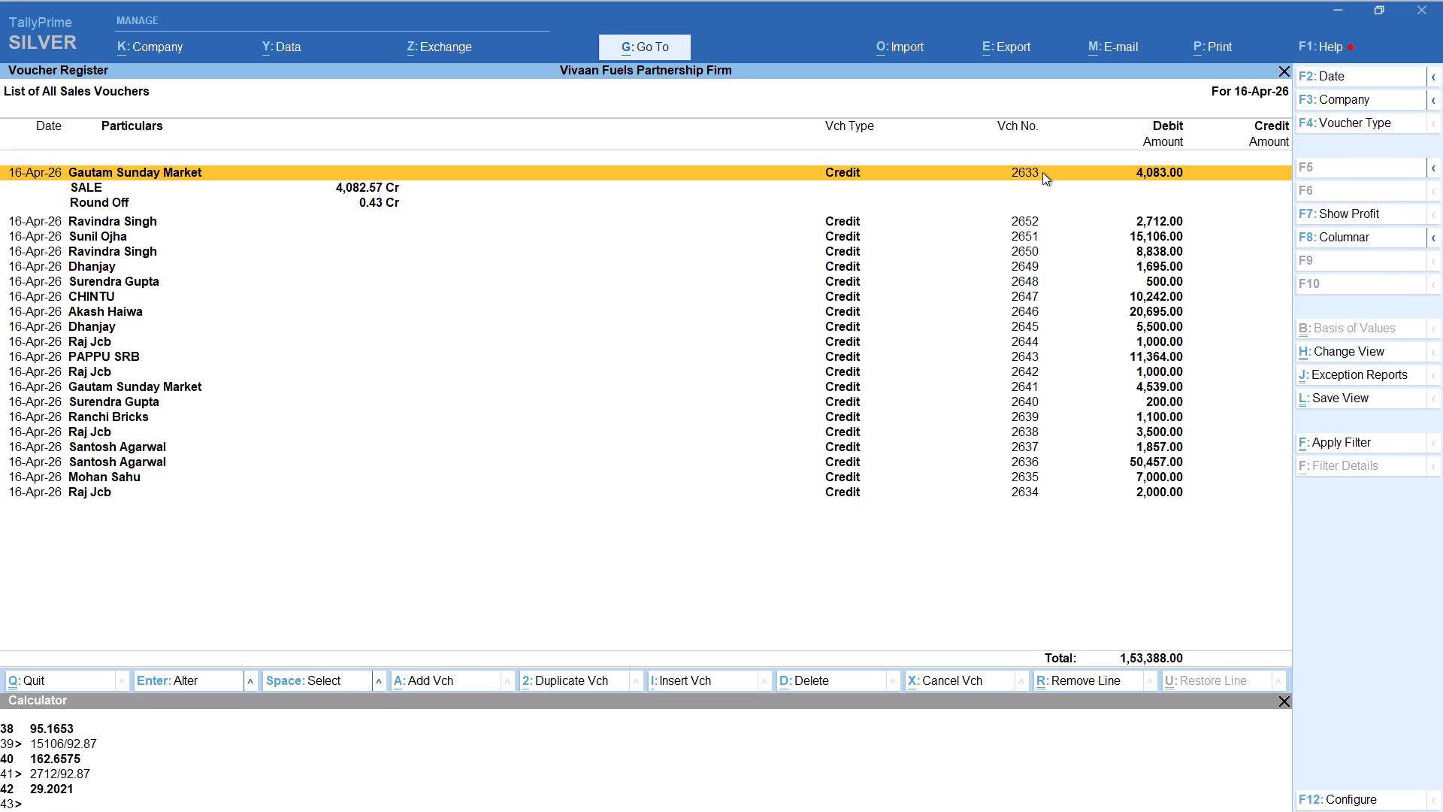
{"action": "key", "text": "alt+a"}
{"action": "type", "text": "akas"}
{"action": "key", "text": "Return"}
{"action": "right_click", "coordinate": [1042, 172]}
{"action": "key", "text": "Return"}
{"action": "key", "text": "Return"}
{"action": "key", "text": "Return"}
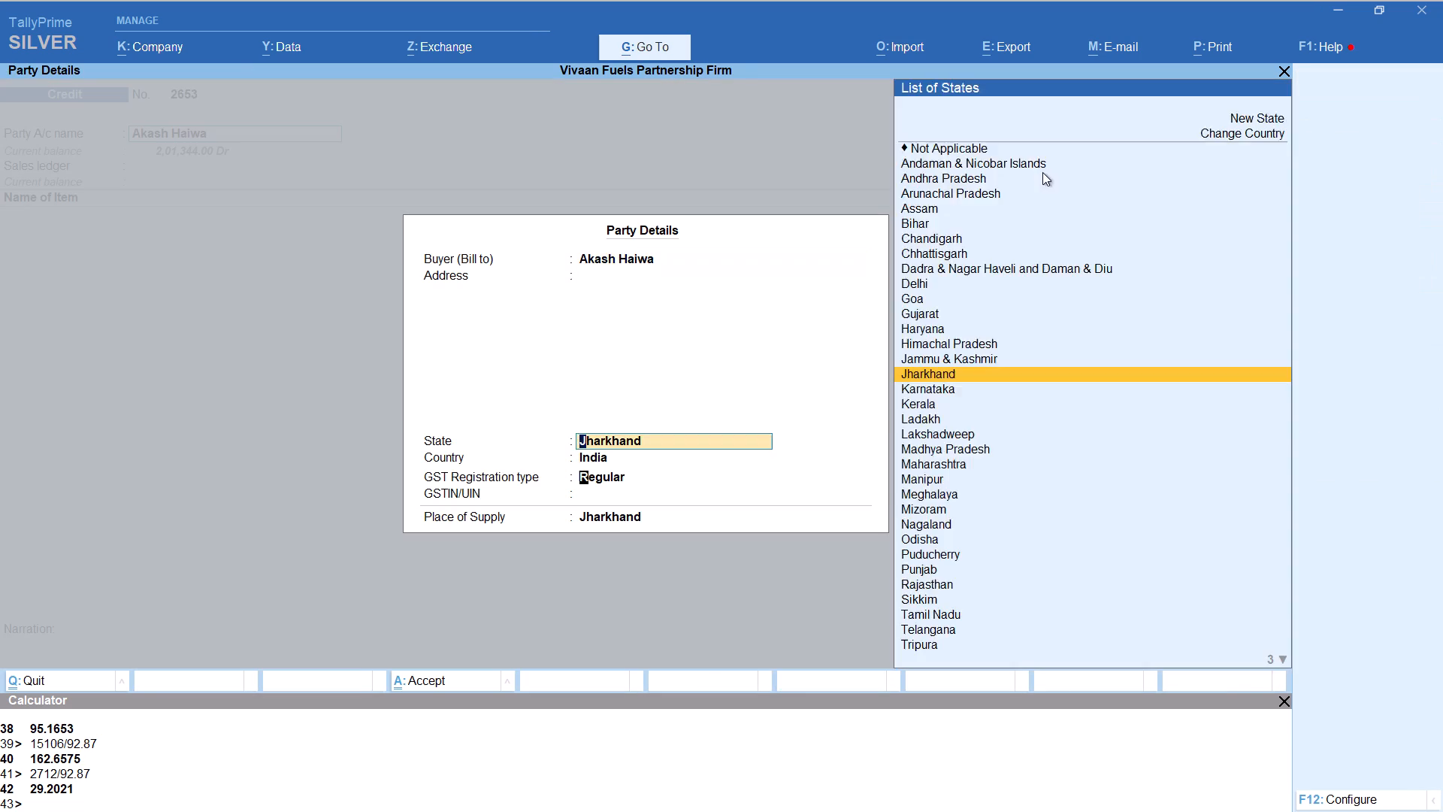
{"action": "key", "text": "Return"}
{"action": "key", "text": "Return"}
{"action": "key", "text": "Return"}
{"action": "right_click", "coordinate": [1042, 172]}
{"action": "key", "text": "Return"}
Add item HSD with tracking number Not Applicable and open the calculator for its quantity.
{"action": "type", "text": "hs"}
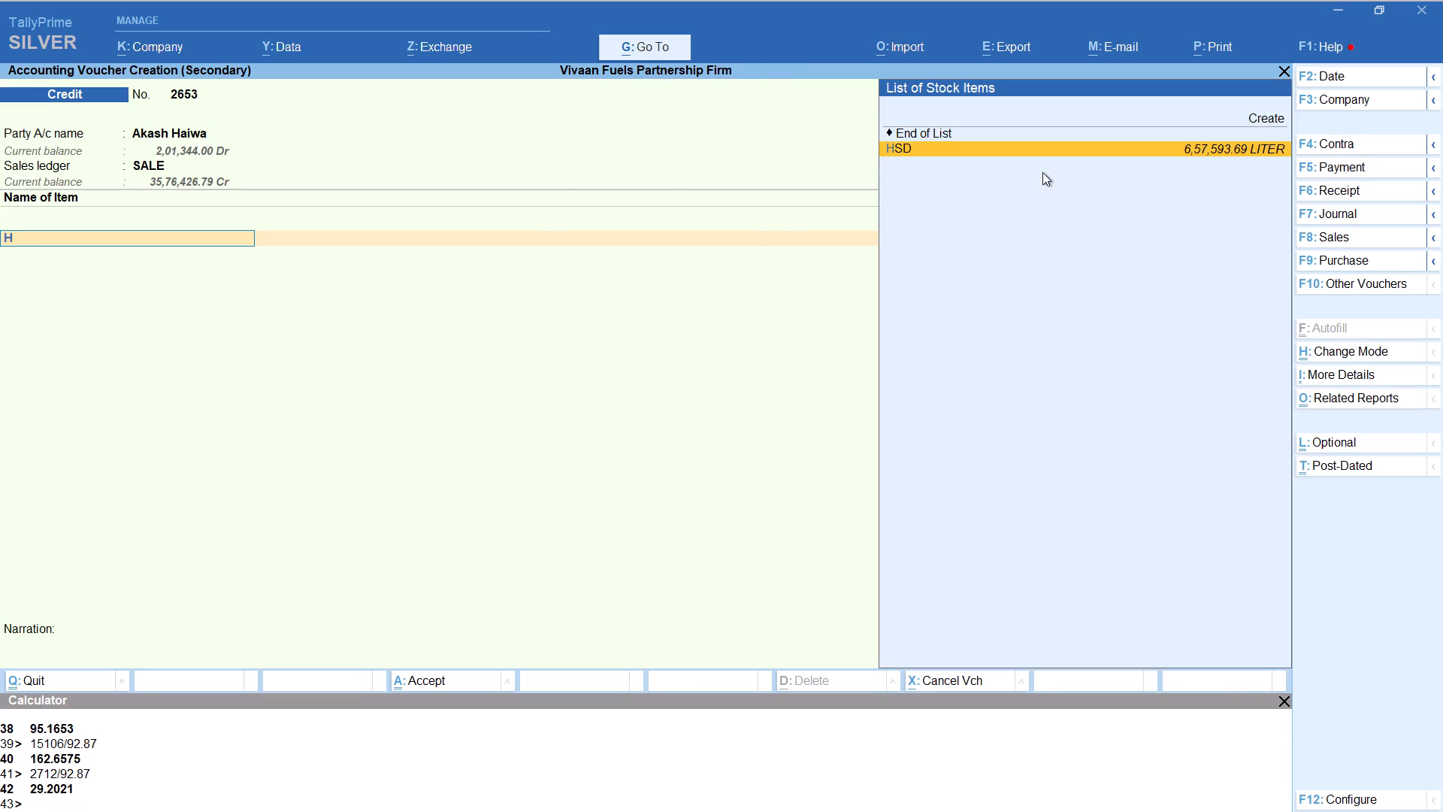
{"action": "key", "text": "Return"}
{"action": "key", "text": "Up"}
{"action": "key", "text": "Return"}
{"action": "key", "text": "alt+c"}
{"action": "right_click", "coordinate": [1042, 172]}
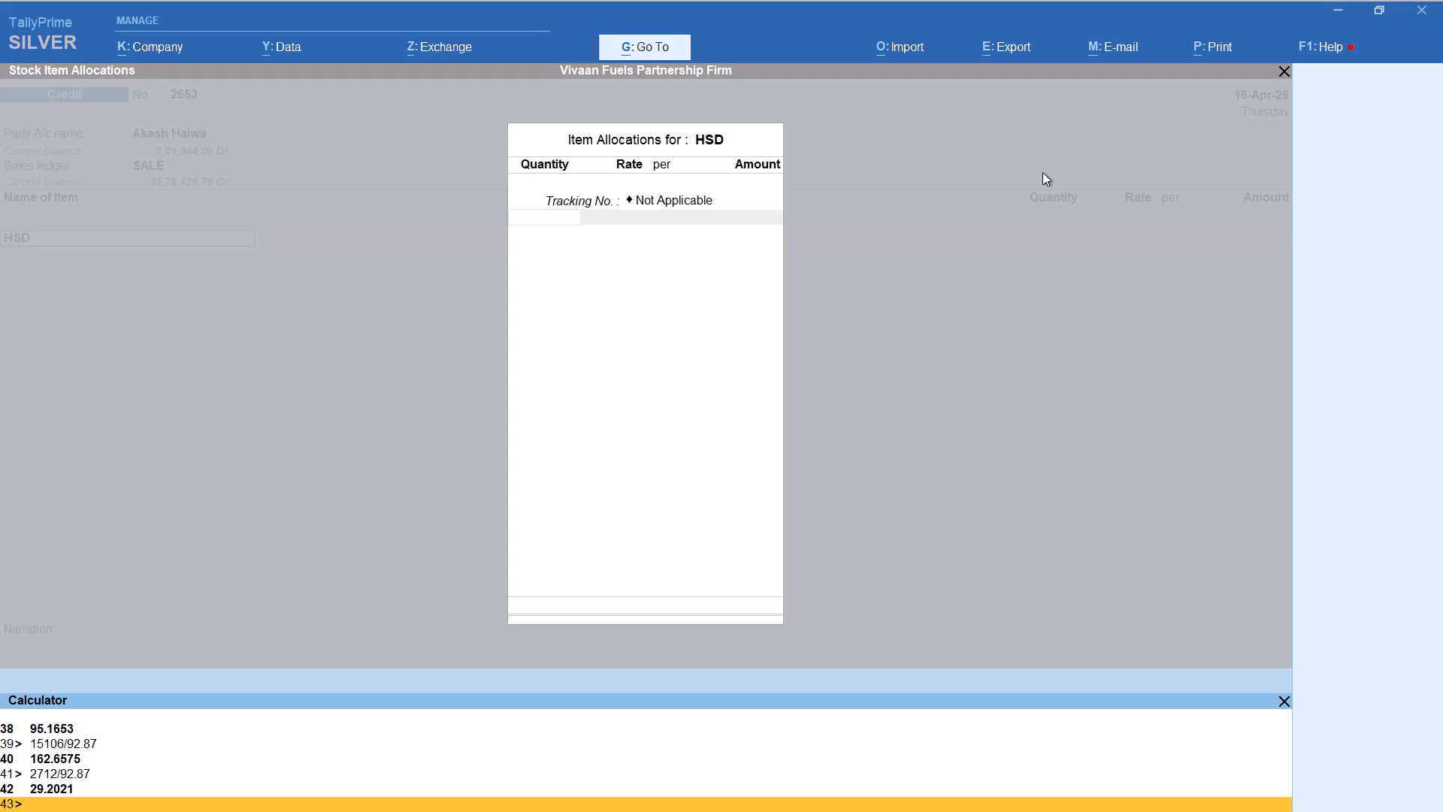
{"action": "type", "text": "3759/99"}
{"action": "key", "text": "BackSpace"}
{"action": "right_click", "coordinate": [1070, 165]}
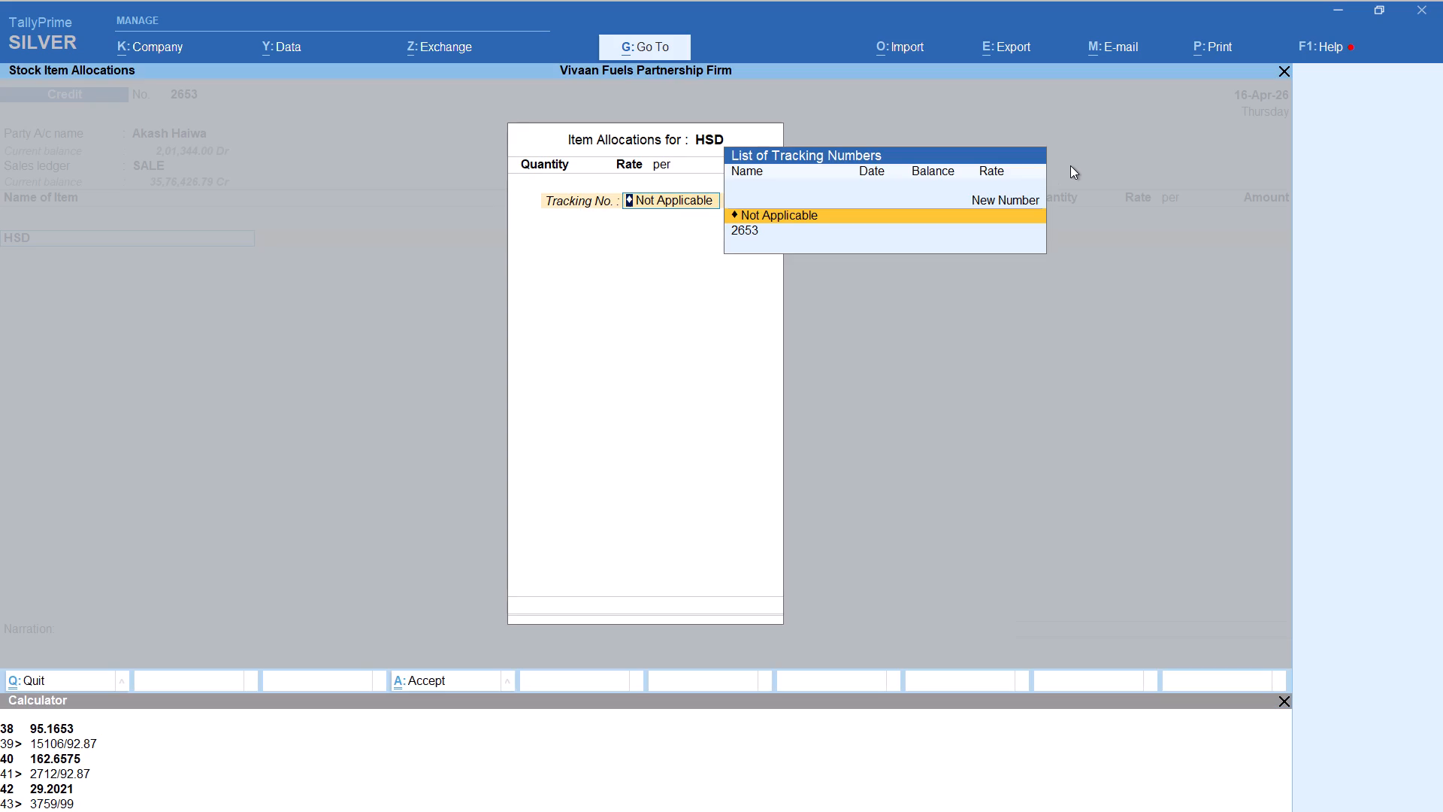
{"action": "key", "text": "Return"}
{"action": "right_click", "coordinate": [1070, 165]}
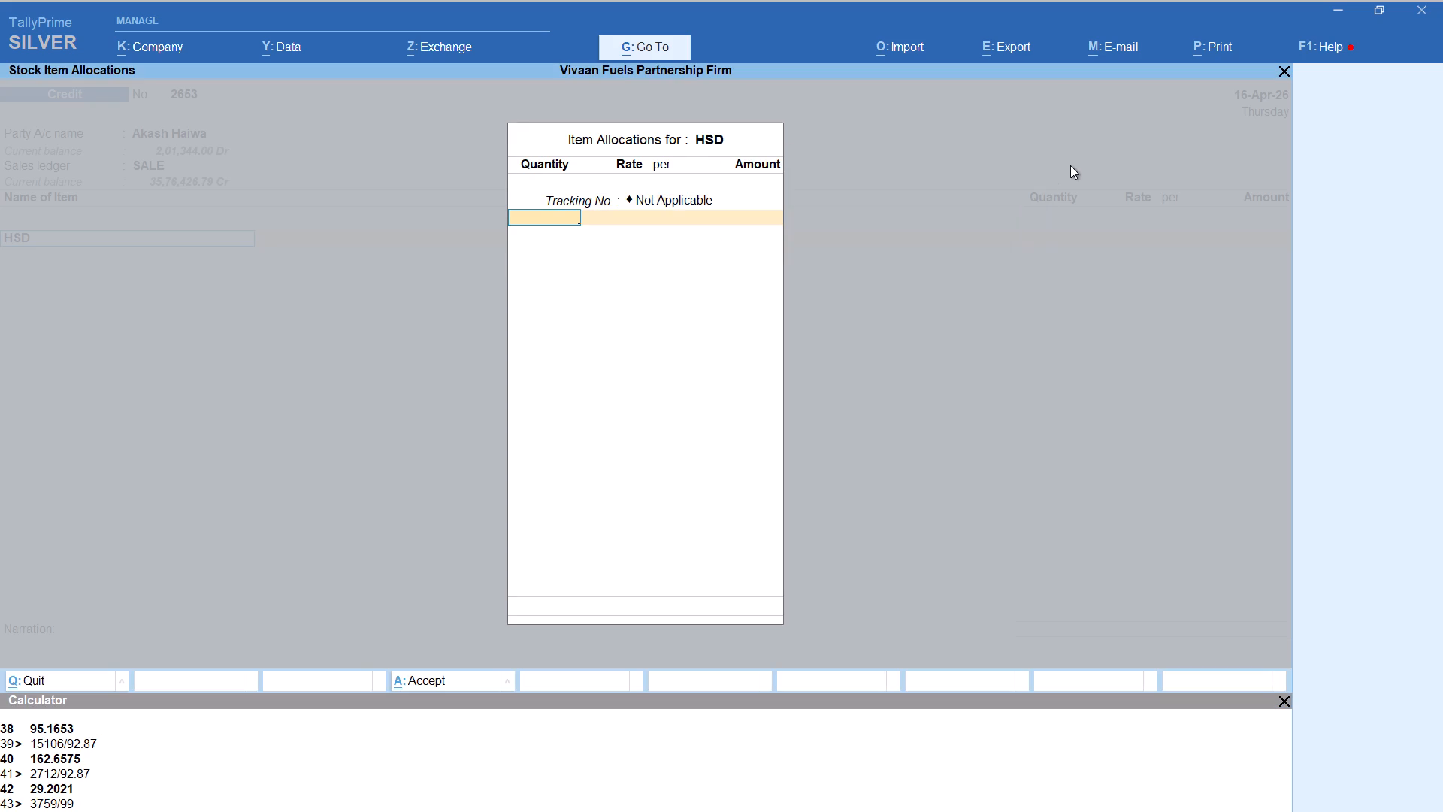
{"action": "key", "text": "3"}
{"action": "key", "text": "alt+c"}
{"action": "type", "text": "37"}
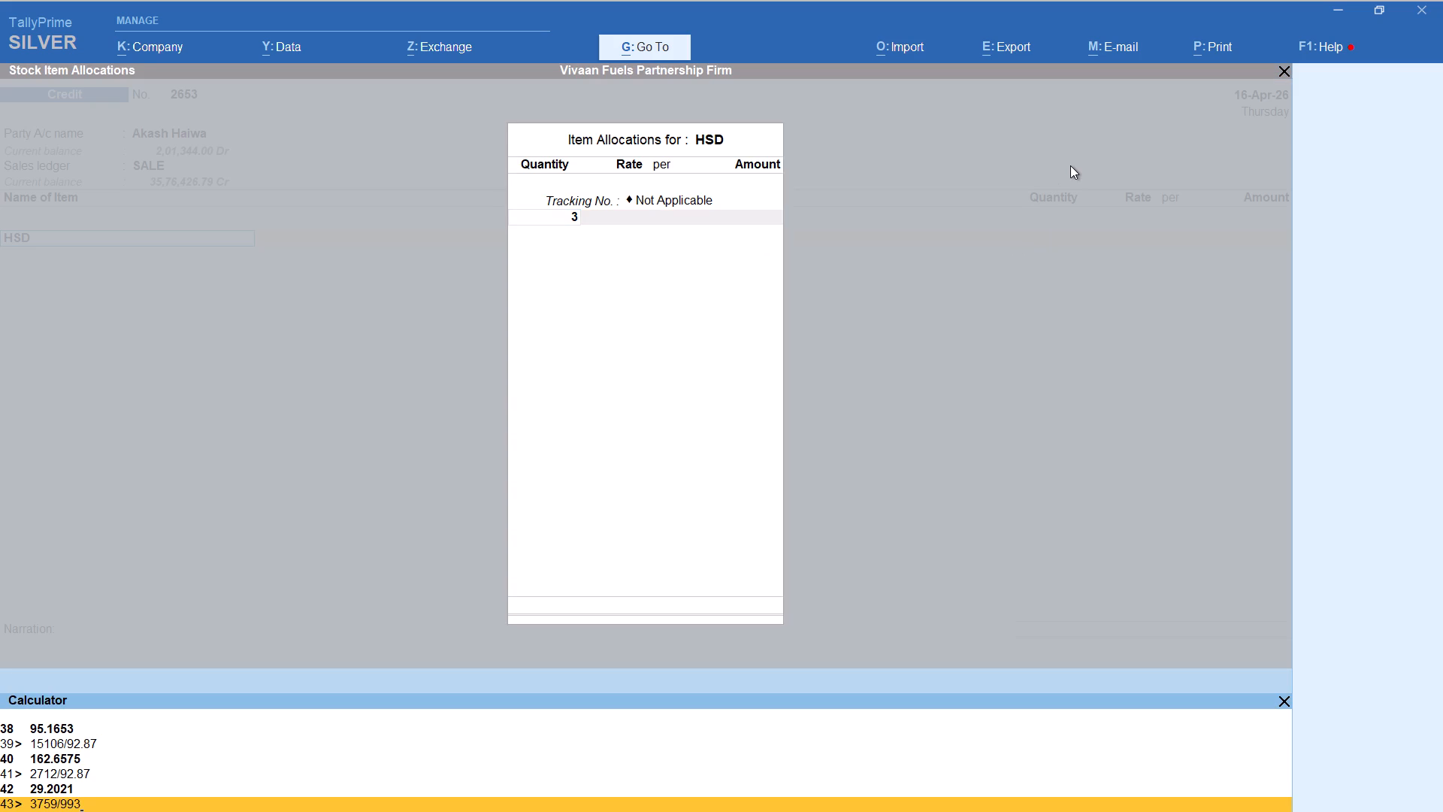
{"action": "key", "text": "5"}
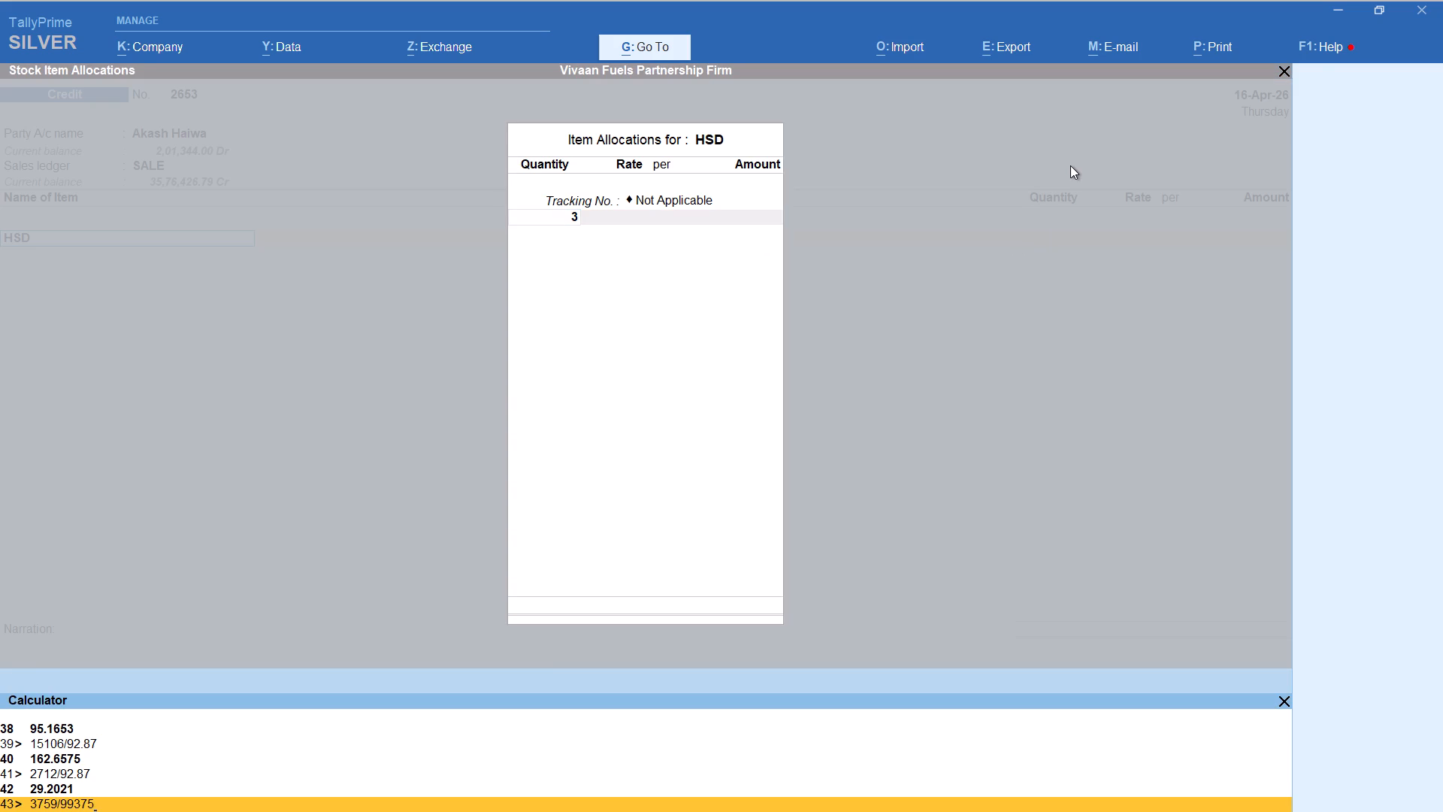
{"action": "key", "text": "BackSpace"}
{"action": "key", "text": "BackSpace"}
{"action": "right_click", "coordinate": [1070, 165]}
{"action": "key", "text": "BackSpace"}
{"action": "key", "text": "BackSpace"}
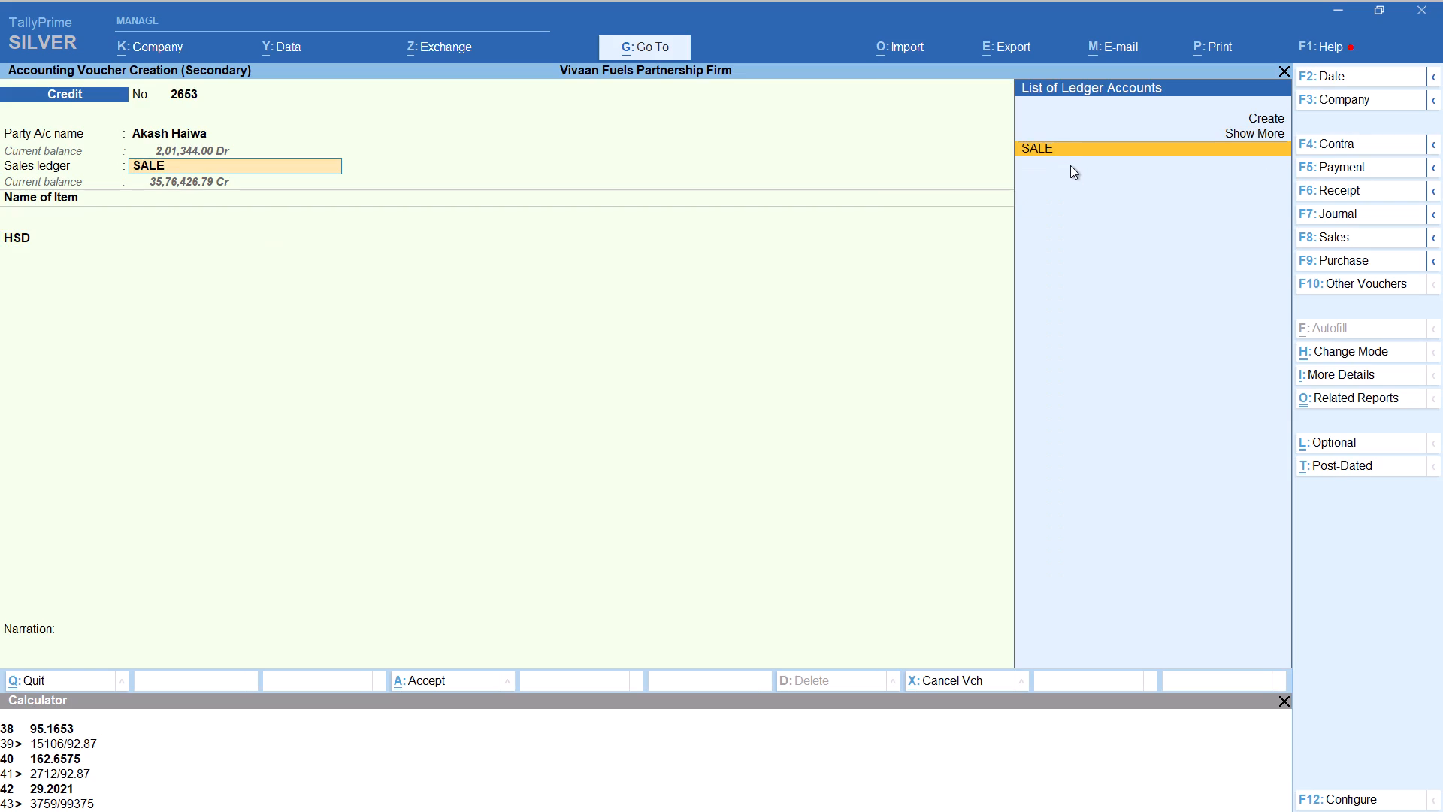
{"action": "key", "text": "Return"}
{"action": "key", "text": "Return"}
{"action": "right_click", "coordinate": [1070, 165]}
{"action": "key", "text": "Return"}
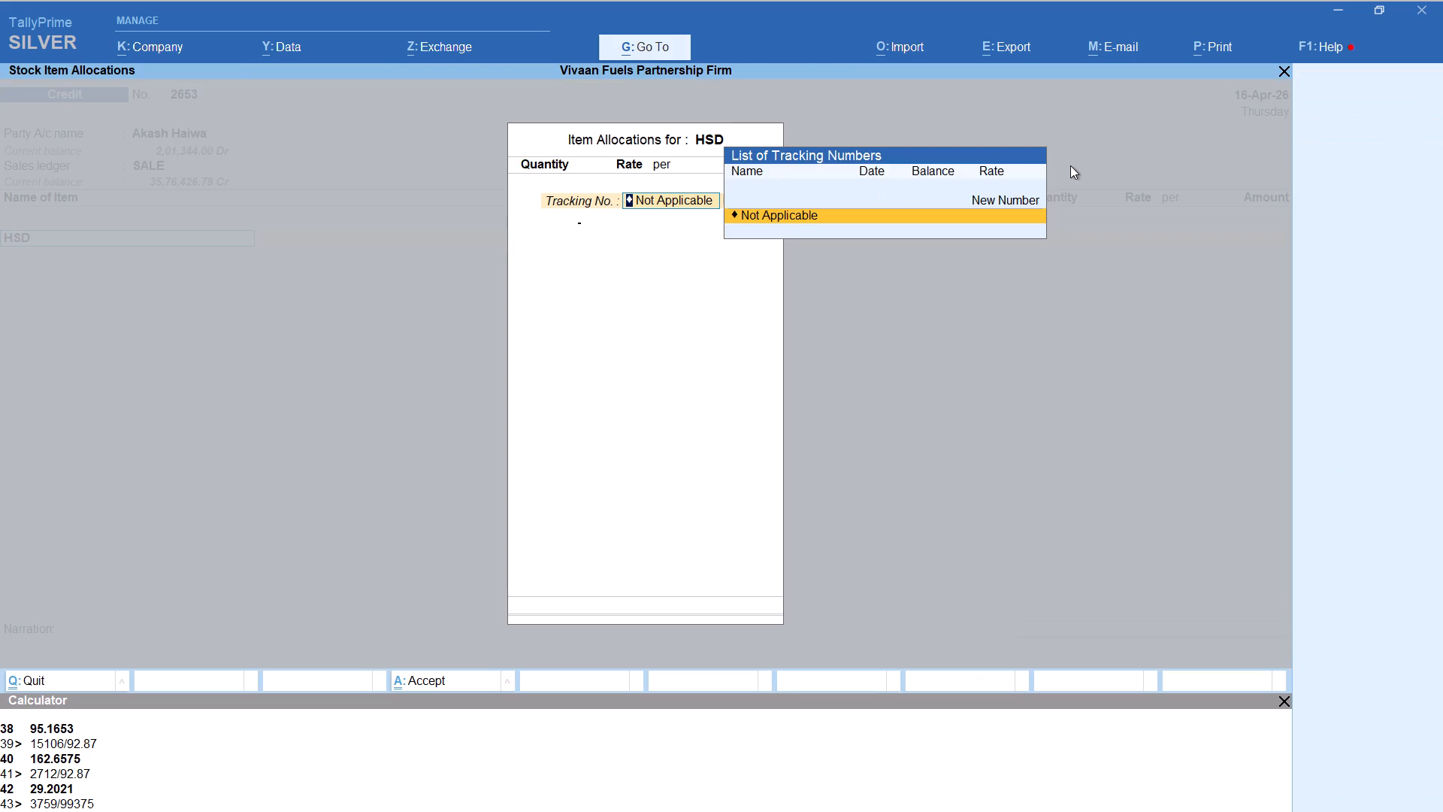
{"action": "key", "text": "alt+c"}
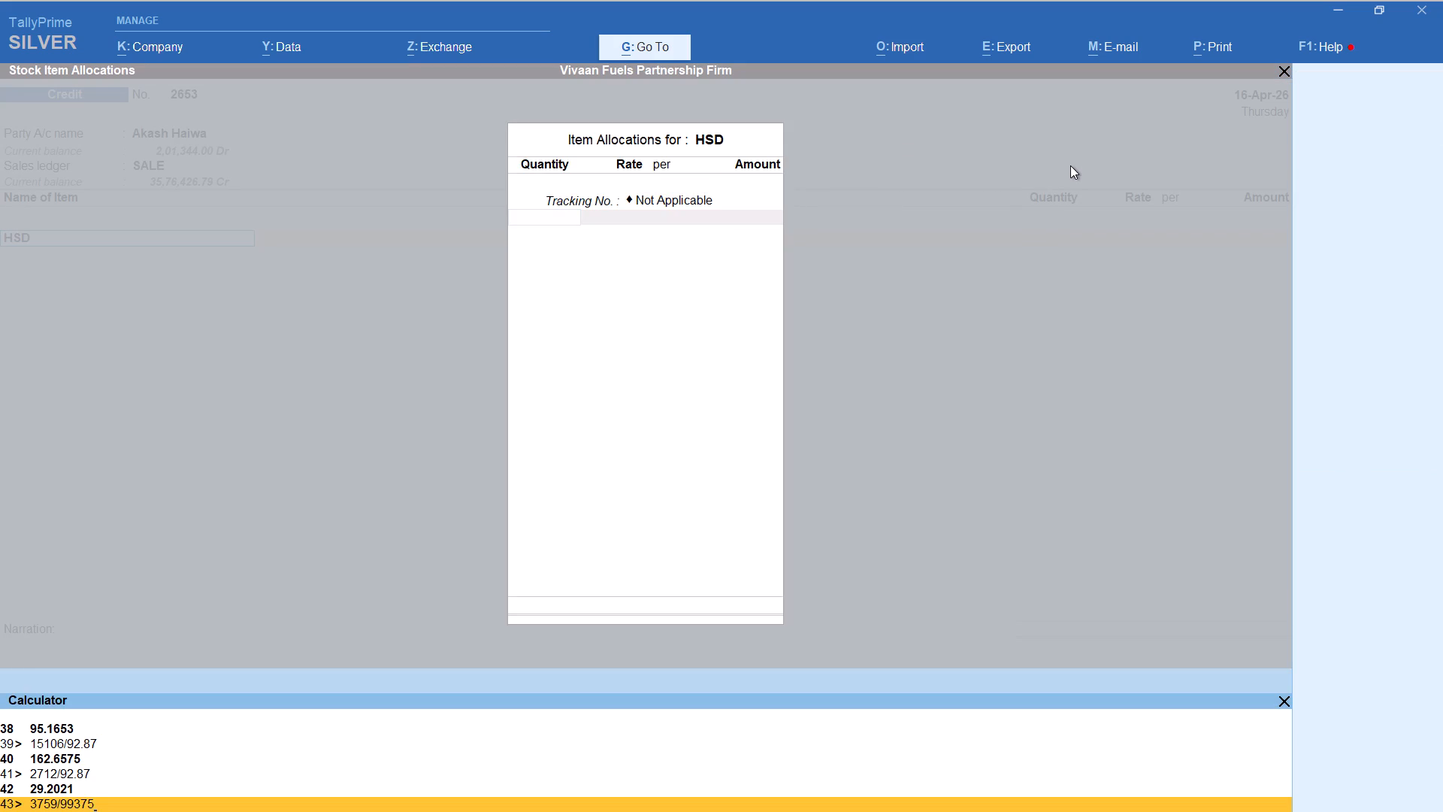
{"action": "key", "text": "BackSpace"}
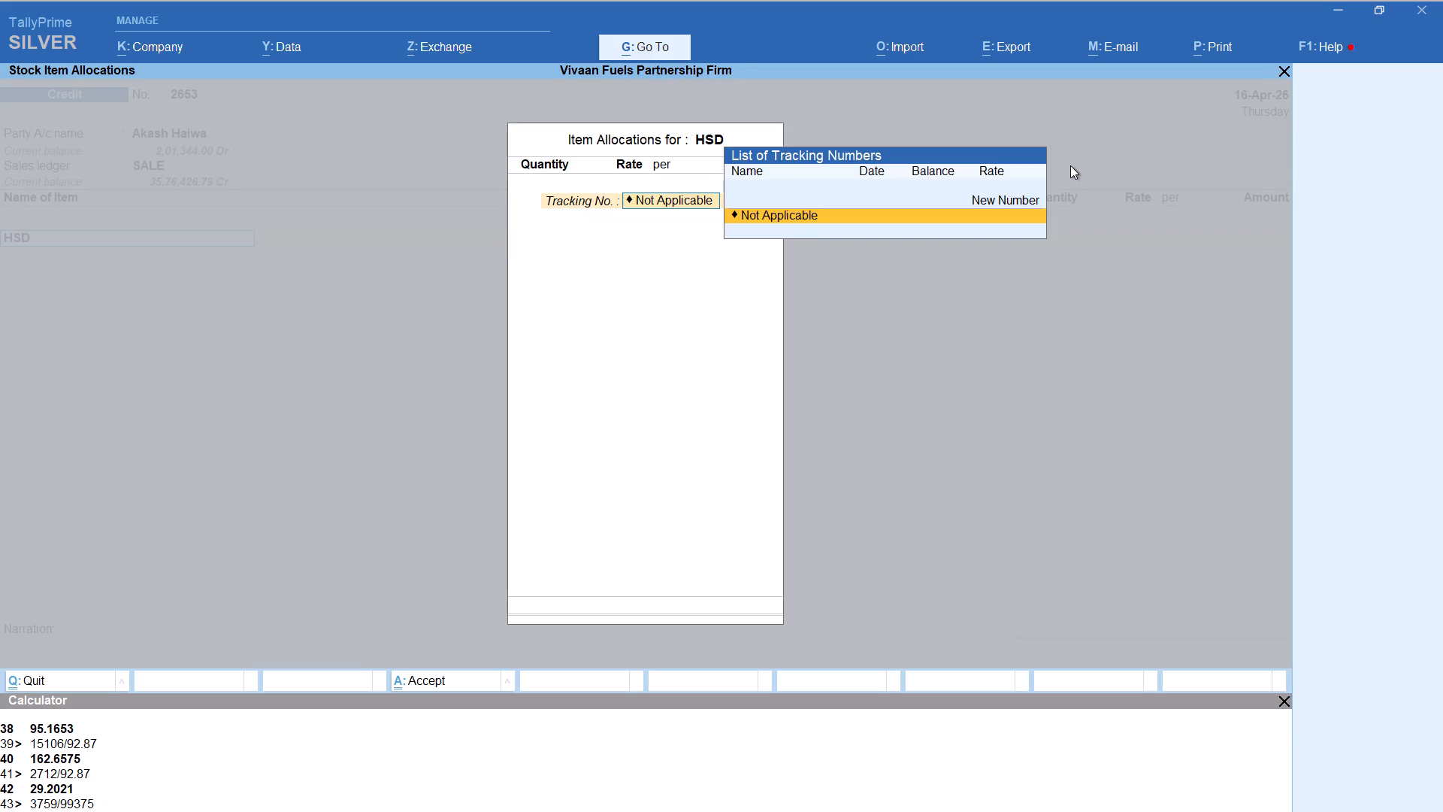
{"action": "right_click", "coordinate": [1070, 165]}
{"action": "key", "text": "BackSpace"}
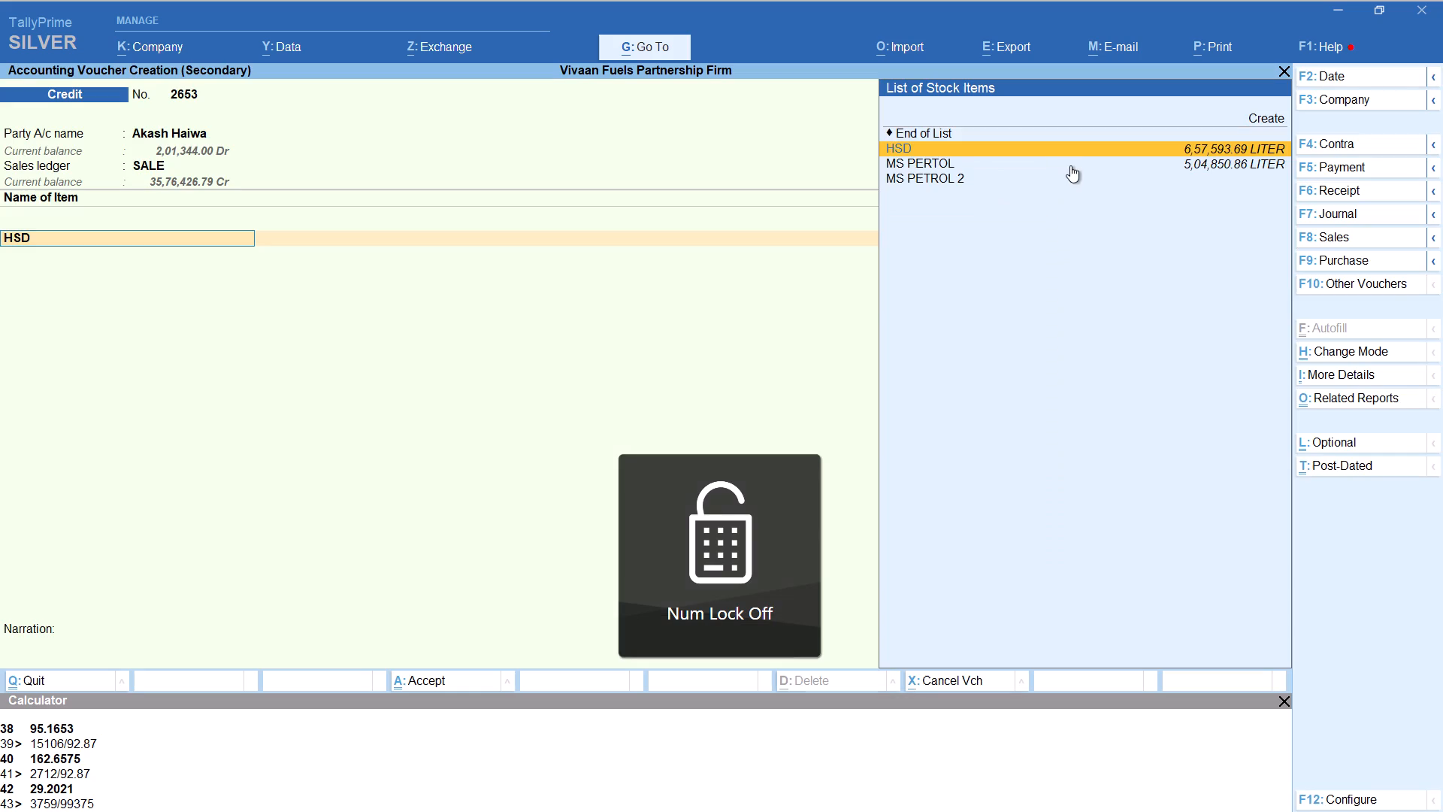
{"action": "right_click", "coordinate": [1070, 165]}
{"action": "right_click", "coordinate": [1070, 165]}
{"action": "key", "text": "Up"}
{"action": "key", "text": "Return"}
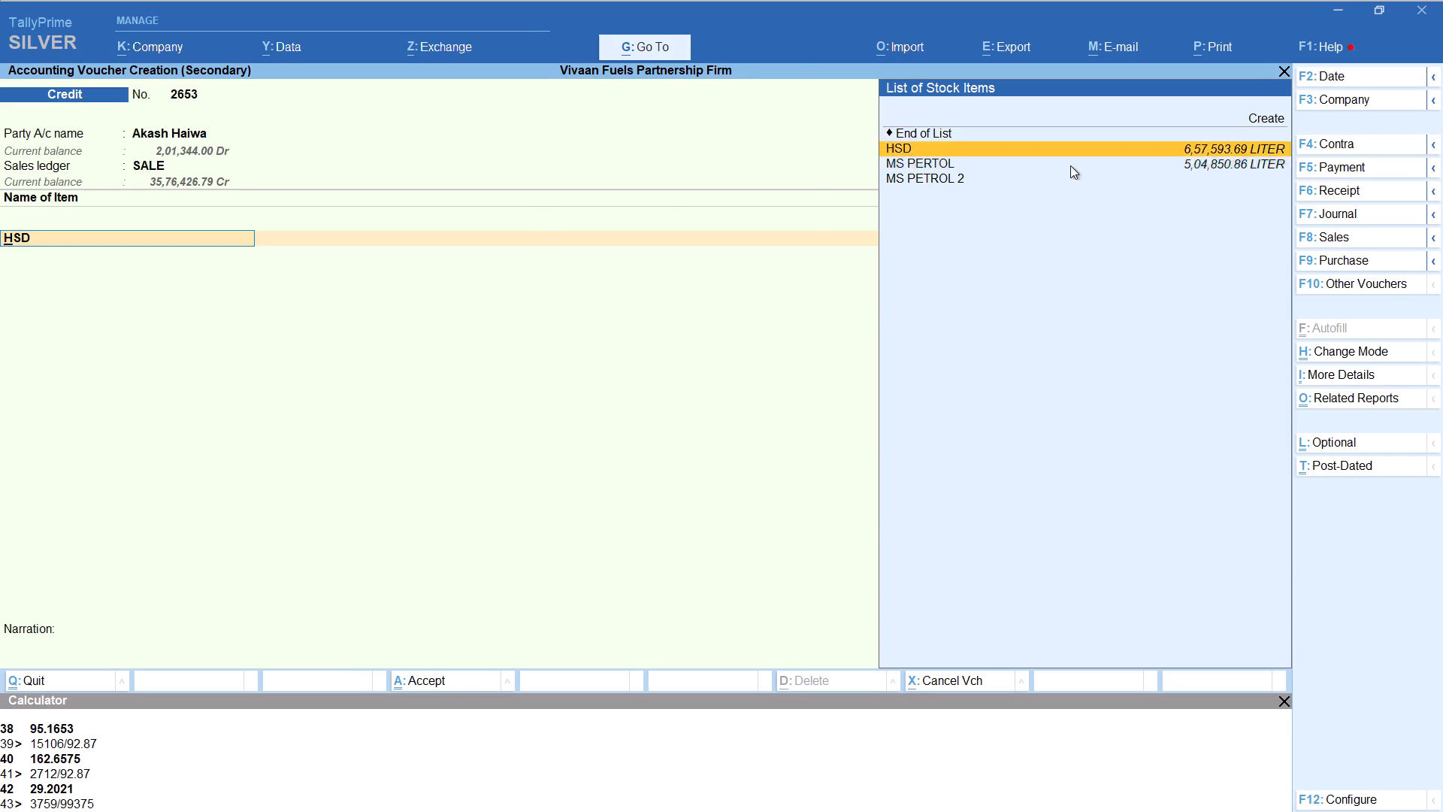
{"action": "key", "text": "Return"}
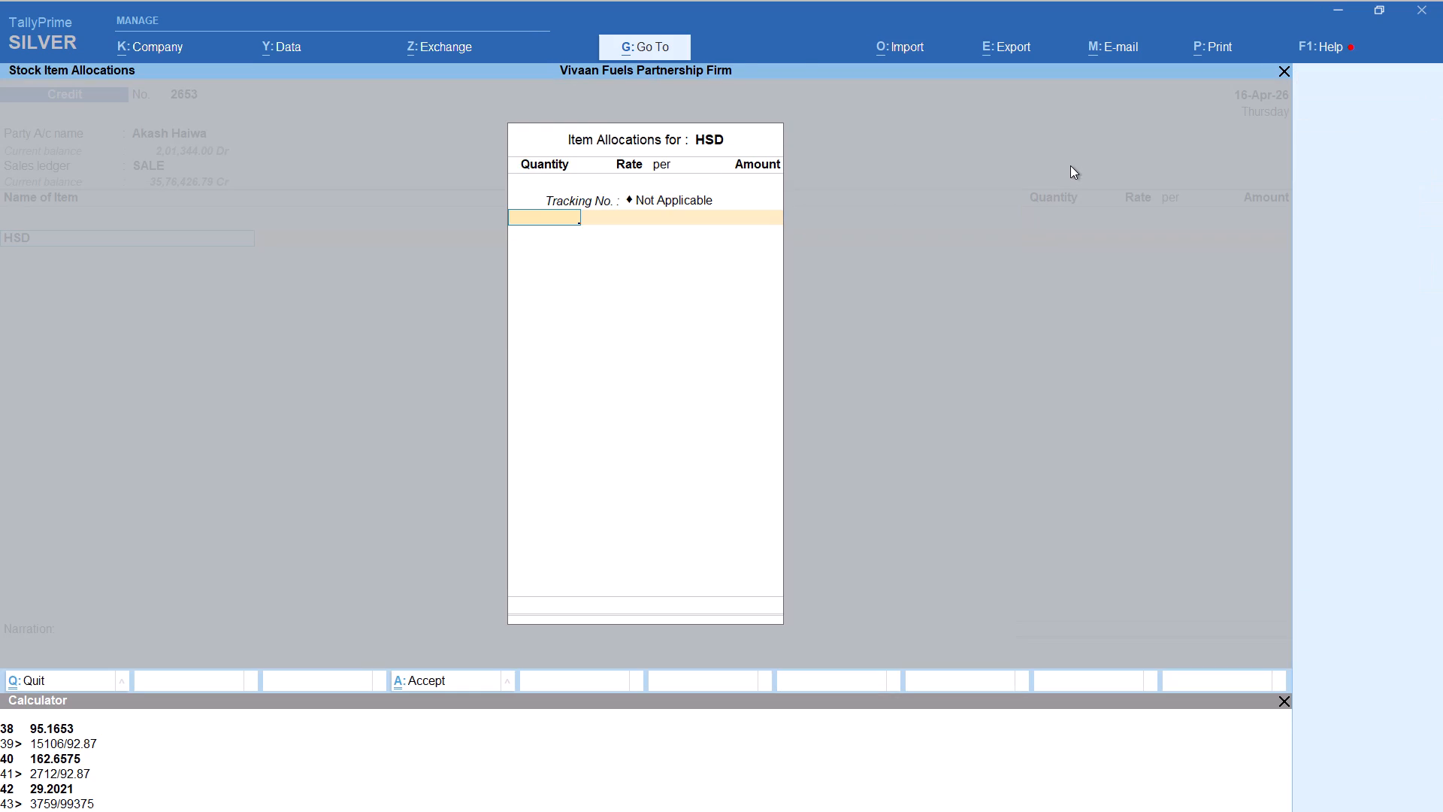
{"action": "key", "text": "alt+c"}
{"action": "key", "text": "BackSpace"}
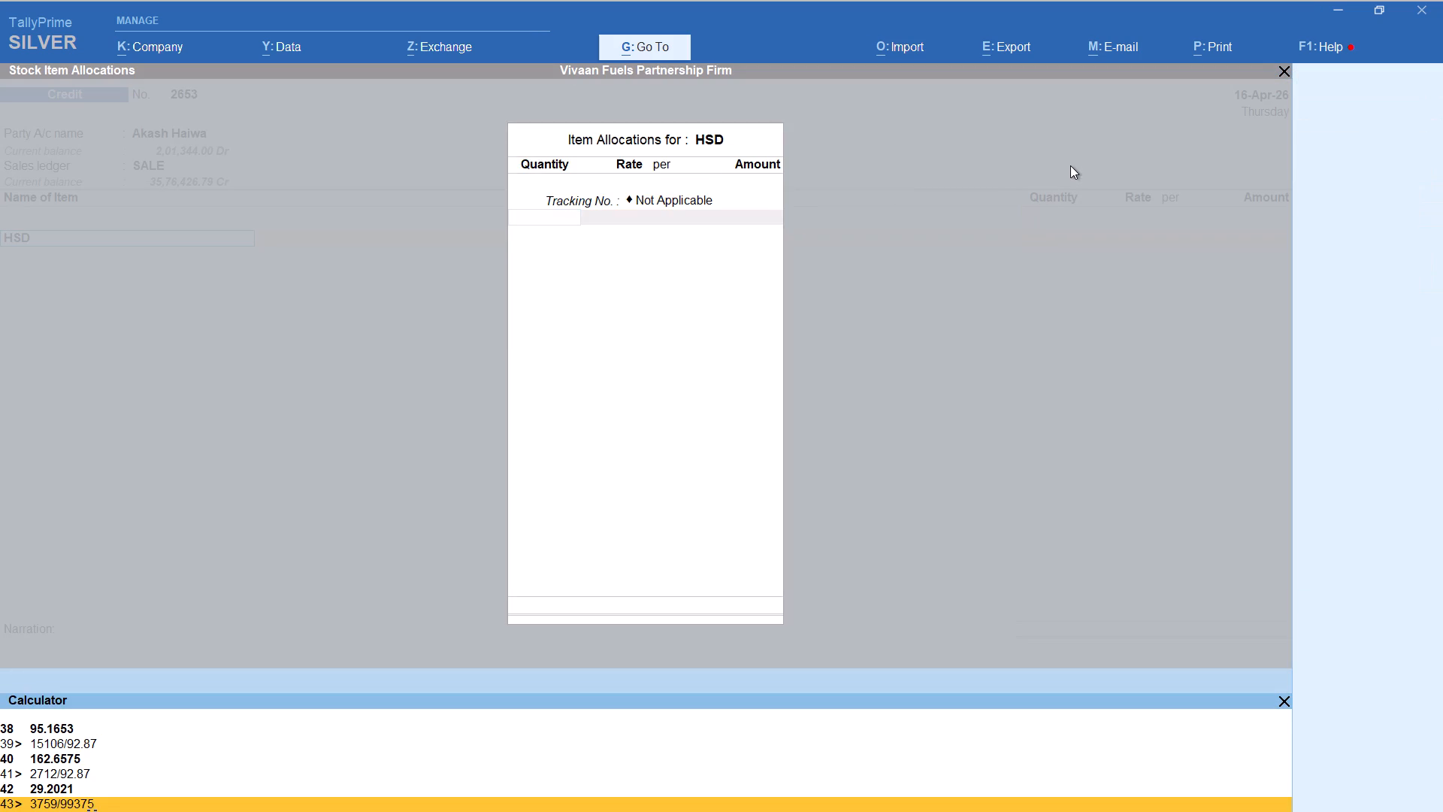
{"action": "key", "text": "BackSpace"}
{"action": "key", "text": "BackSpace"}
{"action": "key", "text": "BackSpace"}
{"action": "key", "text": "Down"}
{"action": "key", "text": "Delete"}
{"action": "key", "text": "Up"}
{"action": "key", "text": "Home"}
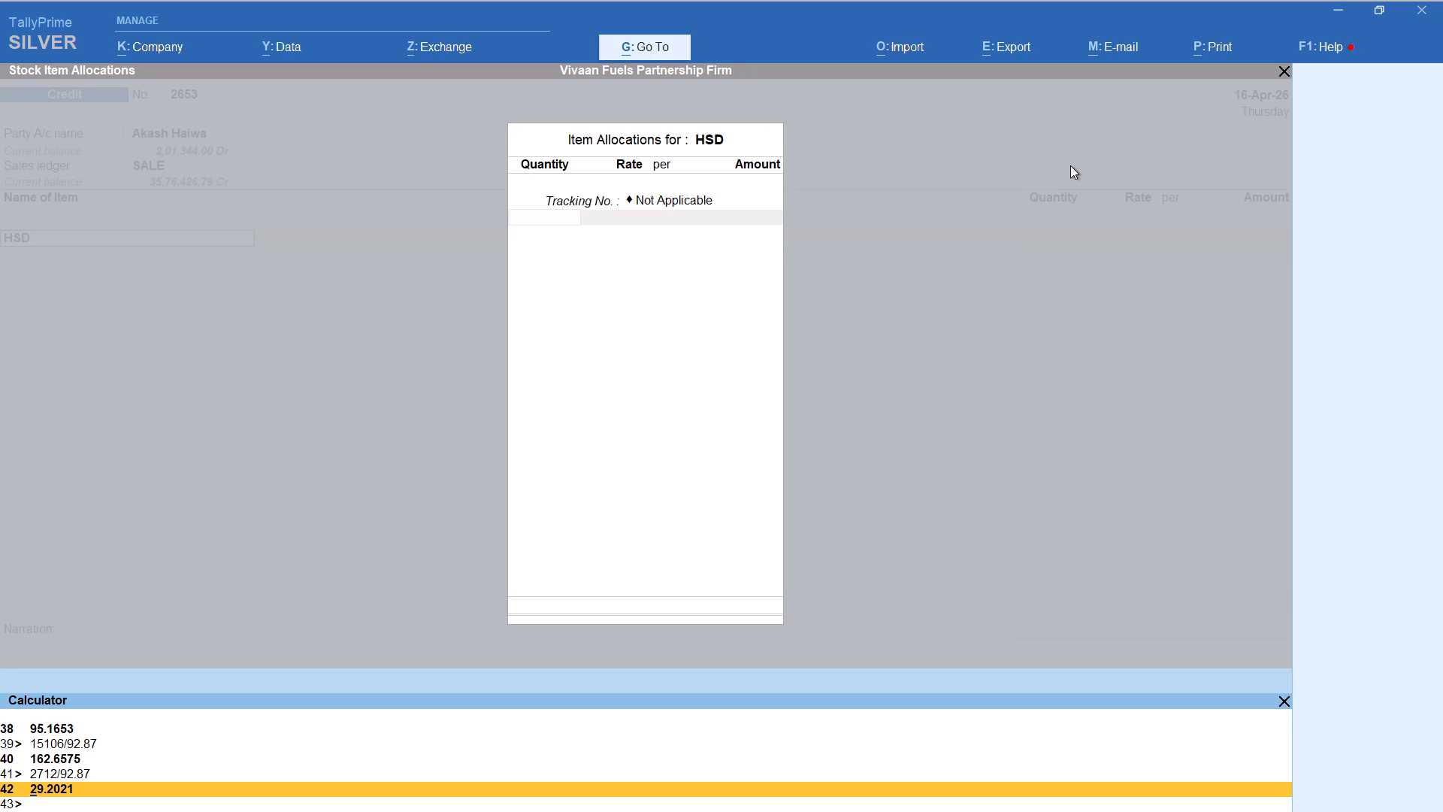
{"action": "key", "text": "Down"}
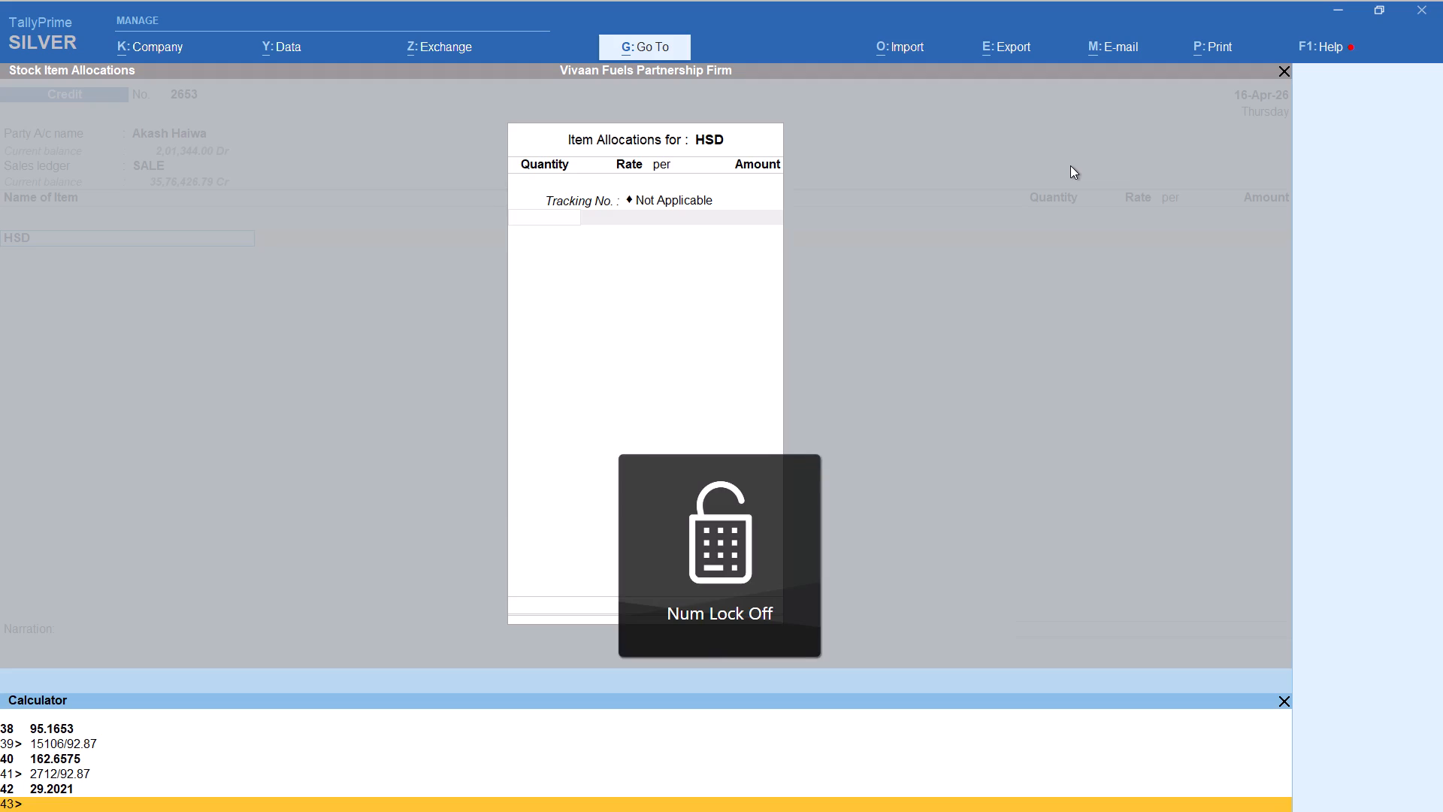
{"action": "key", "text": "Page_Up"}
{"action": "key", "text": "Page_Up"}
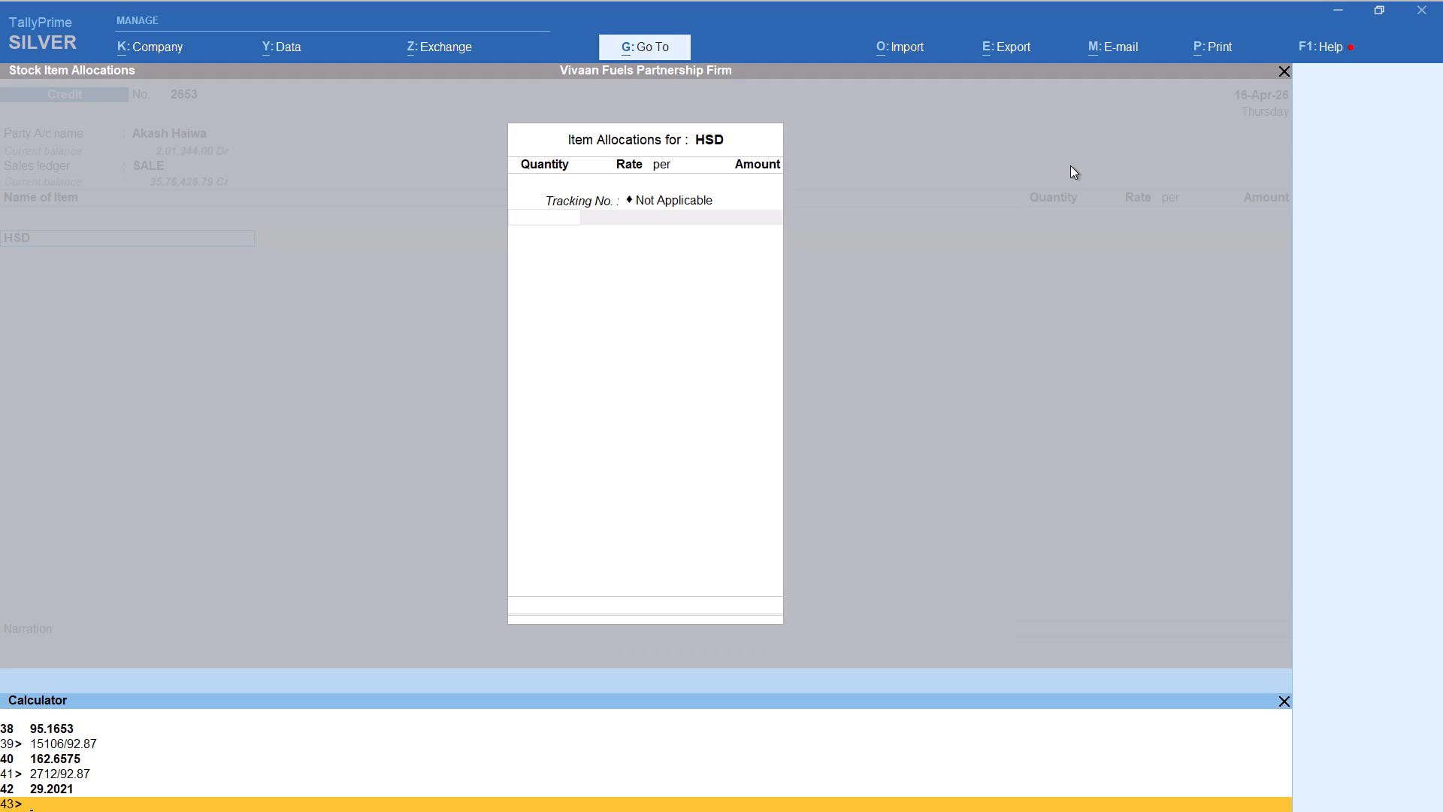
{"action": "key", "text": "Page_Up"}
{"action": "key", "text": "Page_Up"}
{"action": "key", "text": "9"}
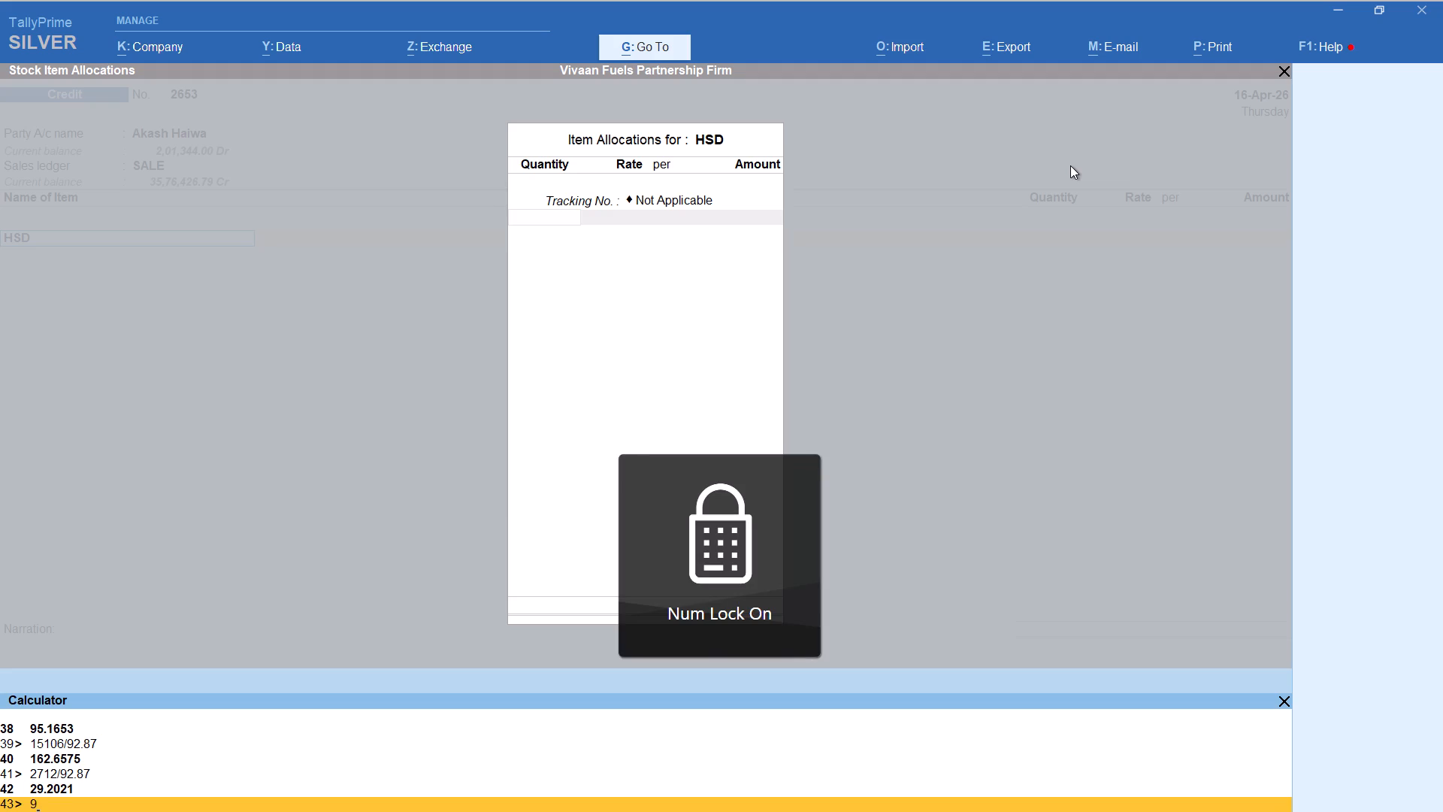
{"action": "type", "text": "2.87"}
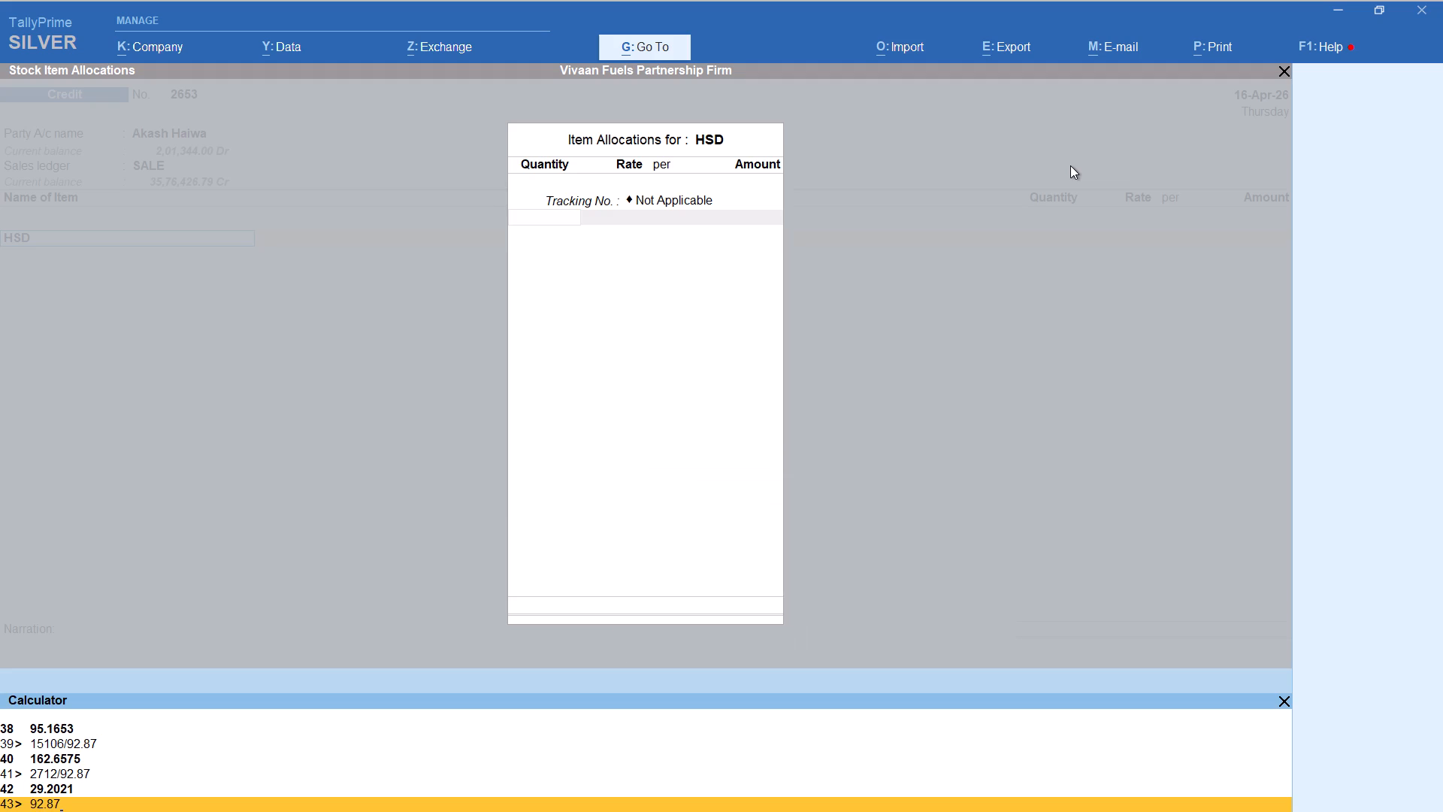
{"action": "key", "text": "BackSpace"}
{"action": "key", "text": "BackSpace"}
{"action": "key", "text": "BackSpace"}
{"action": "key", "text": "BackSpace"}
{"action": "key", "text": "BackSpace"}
Calculate 3759/92.87 for an HSD quantity of 40.48 LITER and accept the allocation at rate 92.87.
{"action": "type", "text": "3759/92.87"}
{"action": "key", "text": "Return"}
{"action": "key", "text": "Return"}
{"action": "key", "text": "Return"}
{"action": "key", "text": "Return"}
{"action": "key", "text": "Return"}
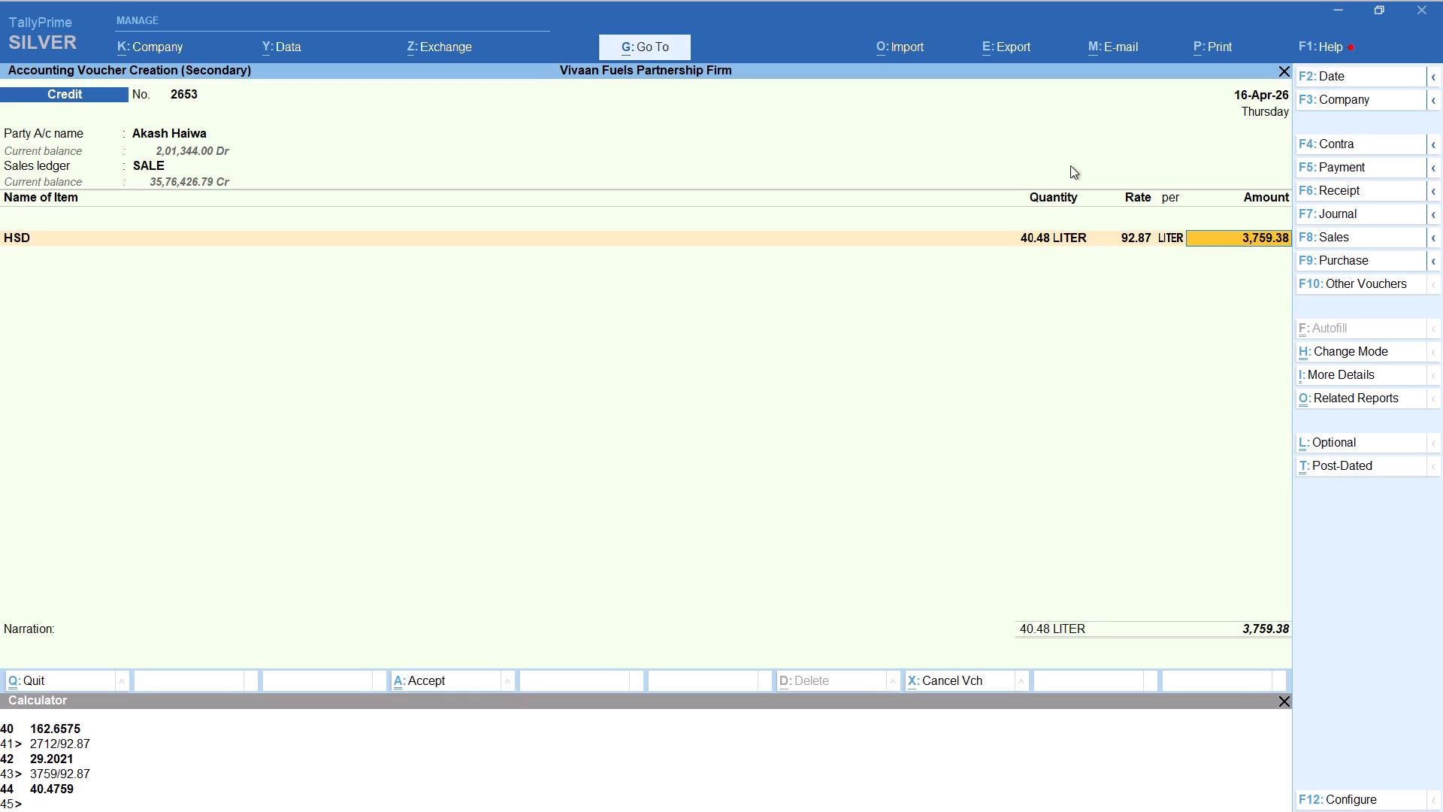
Add the Round Off ledger below the 40.48 LITER HSD item and save the voucher.
{"action": "key", "text": "Return"}
{"action": "key", "text": "Return"}
{"action": "type", "text": "rou"}
{"action": "key", "text": "Return"}
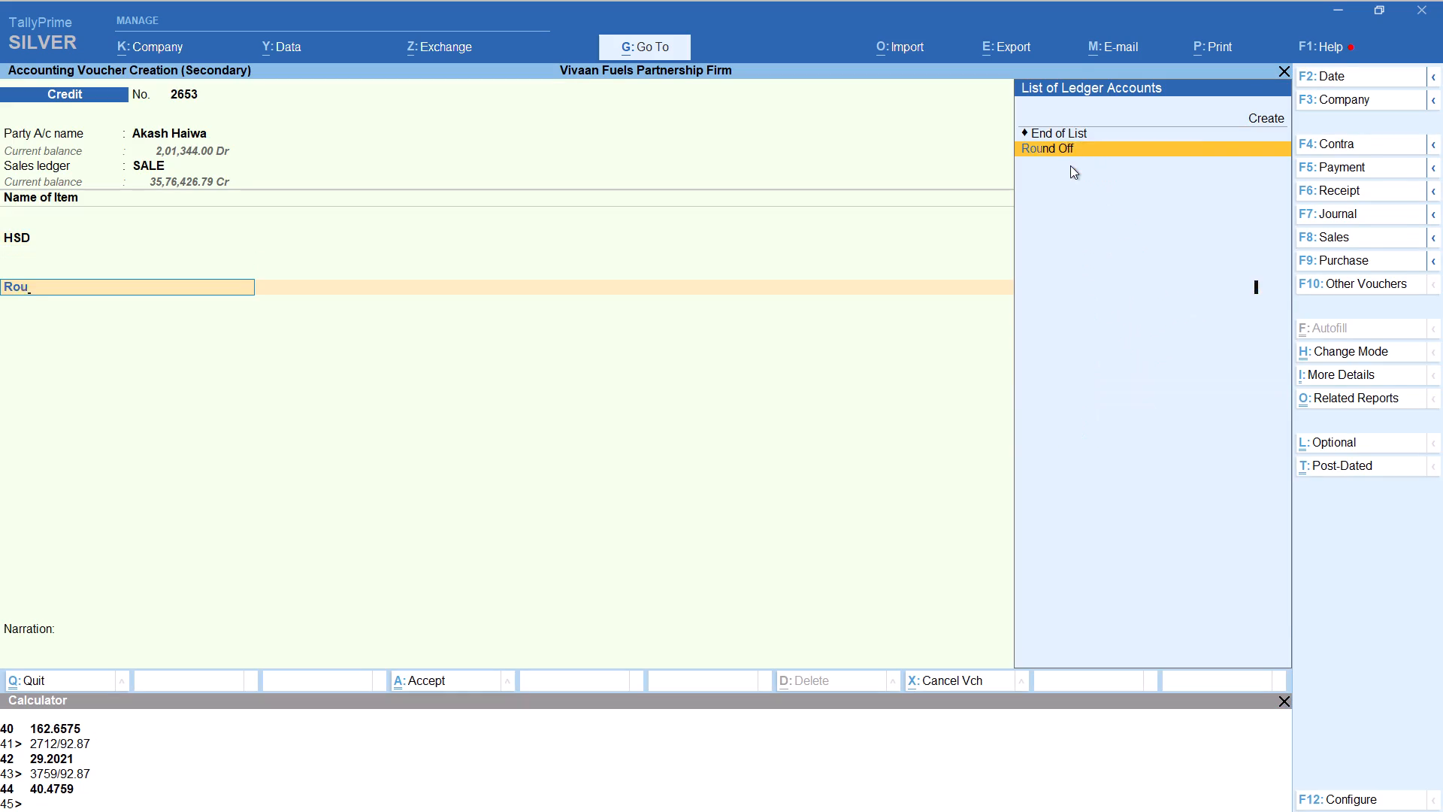
{"action": "key", "text": "ctrl+a"}
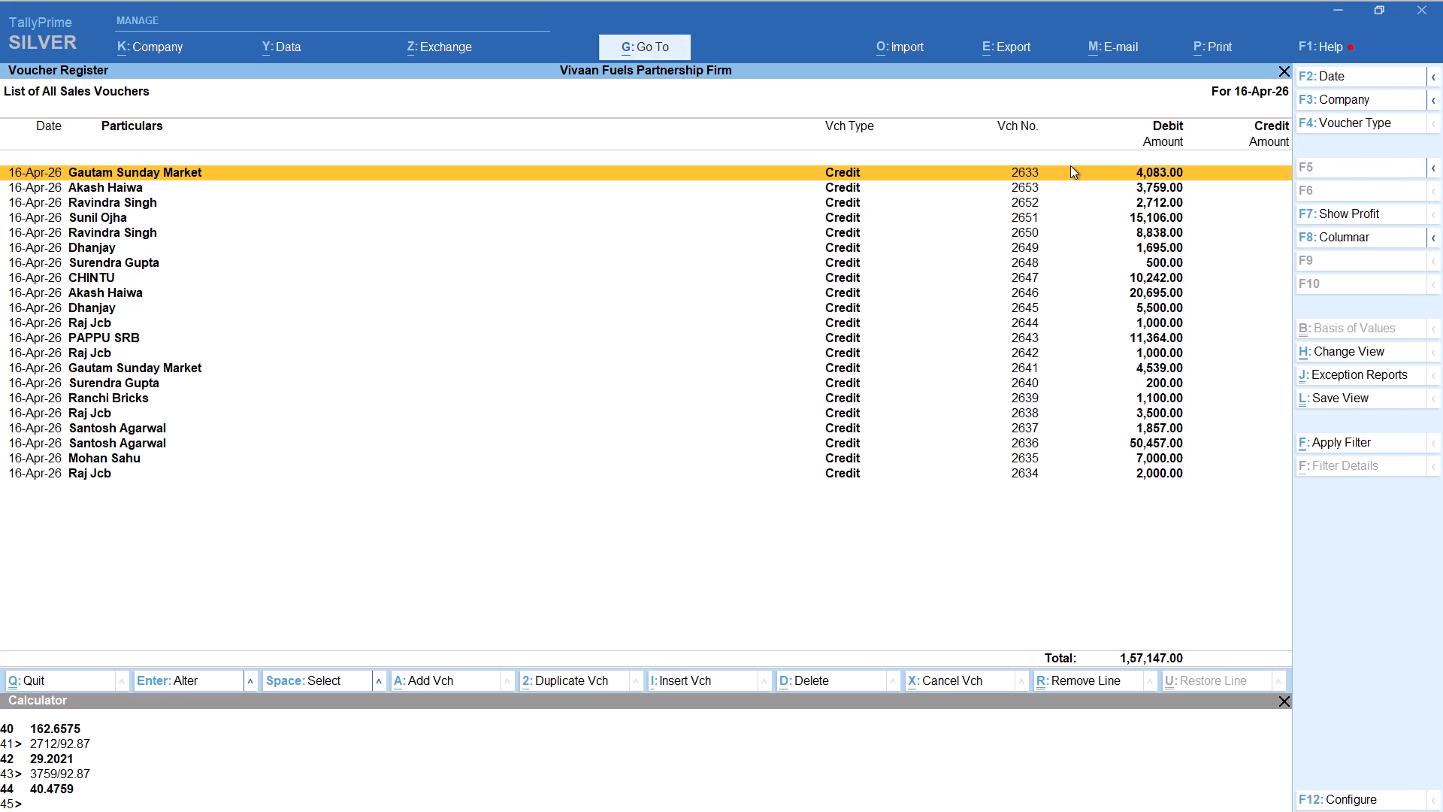
Add another Credit voucher for the Dhanjay party account, accepting the party details, with SALE as the sales ledger.
{"action": "key", "text": "alt+a"}
{"action": "type", "text": "dhan"}
{"action": "key", "text": "Return"}
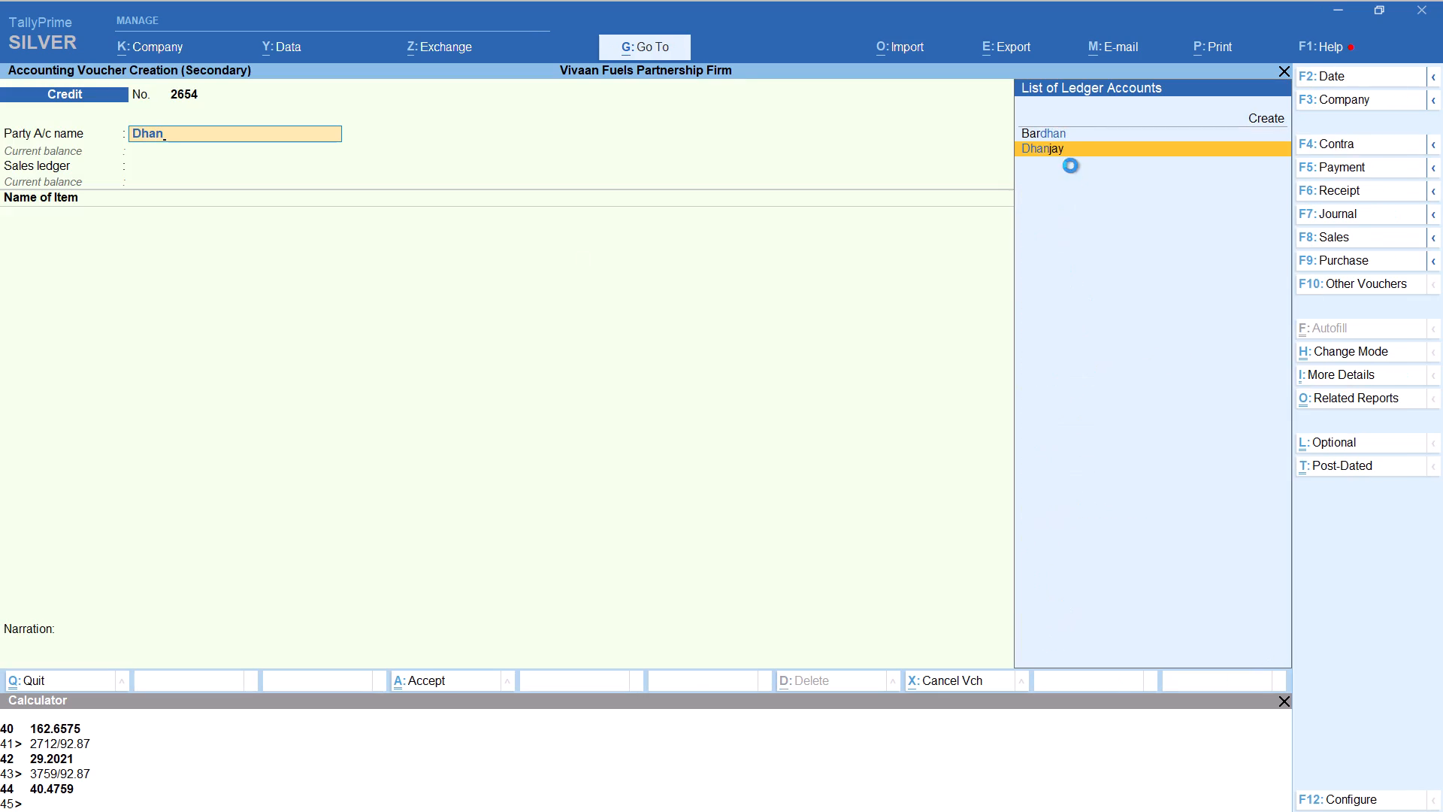
{"action": "key", "text": "Return"}
{"action": "key", "text": "Return"}
{"action": "key", "text": "Return"}
{"action": "key", "text": "Return"}
{"action": "key", "text": "Return"}
{"action": "key", "text": "Return"}
{"action": "key", "text": "Return"}
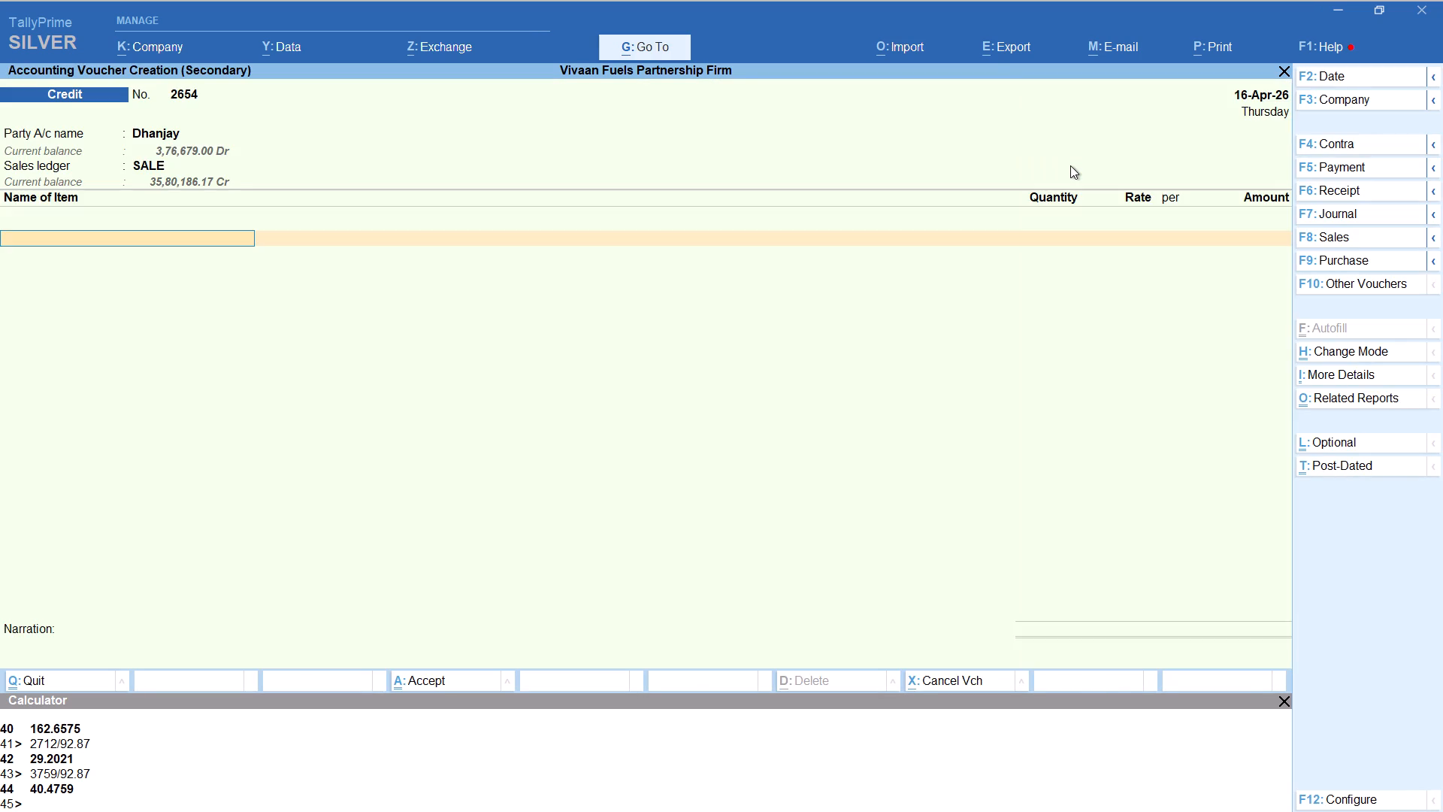
Add item HSD with tracking number Not Applicable, calculating 3000/92.87 for a quantity of 32.30 LITER at rate 92.87.
{"action": "type", "text": "hs"}
{"action": "key", "text": "Return"}
{"action": "key", "text": "Up"}
{"action": "key", "text": "Return"}
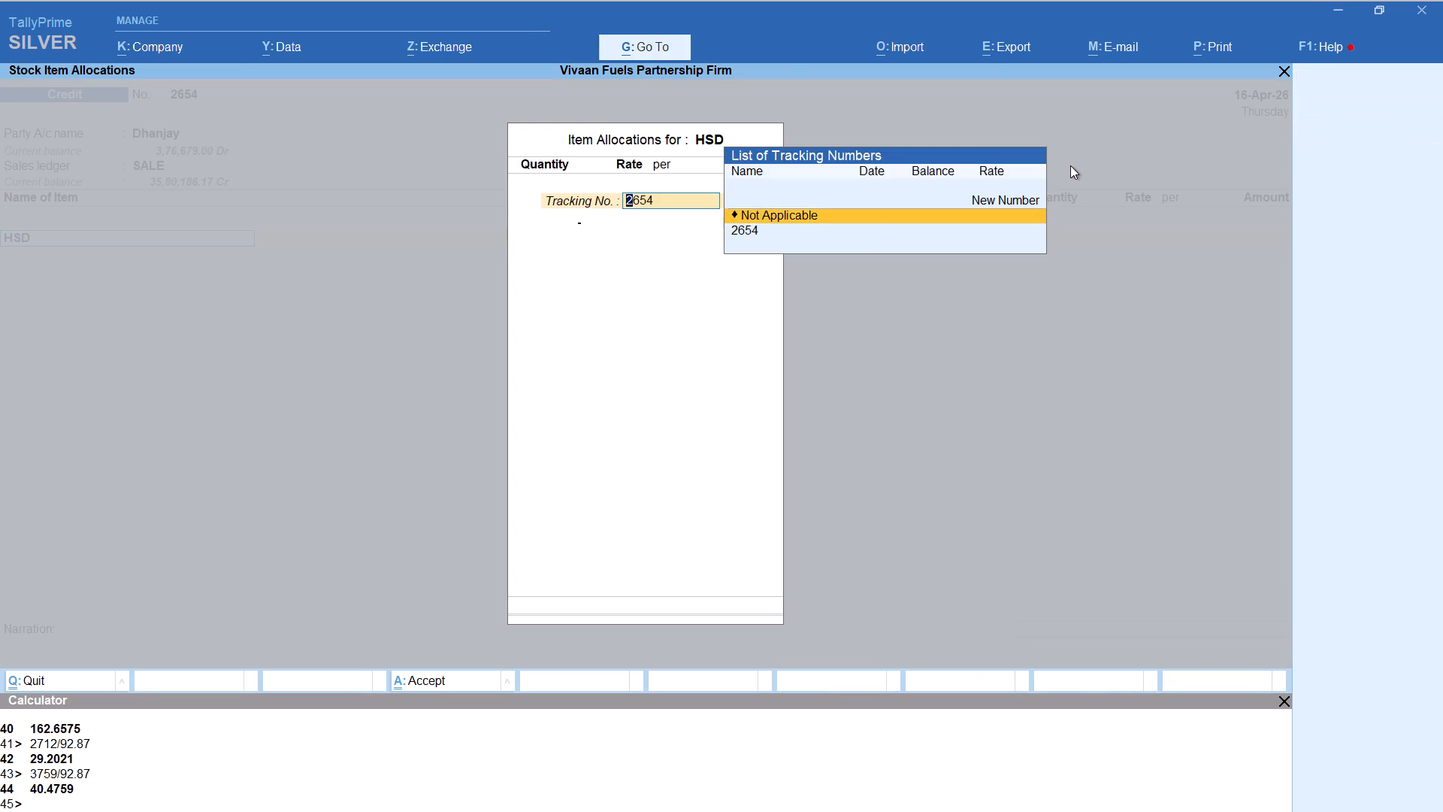
{"action": "key", "text": "alt+c"}
{"action": "type", "text": "3000"}
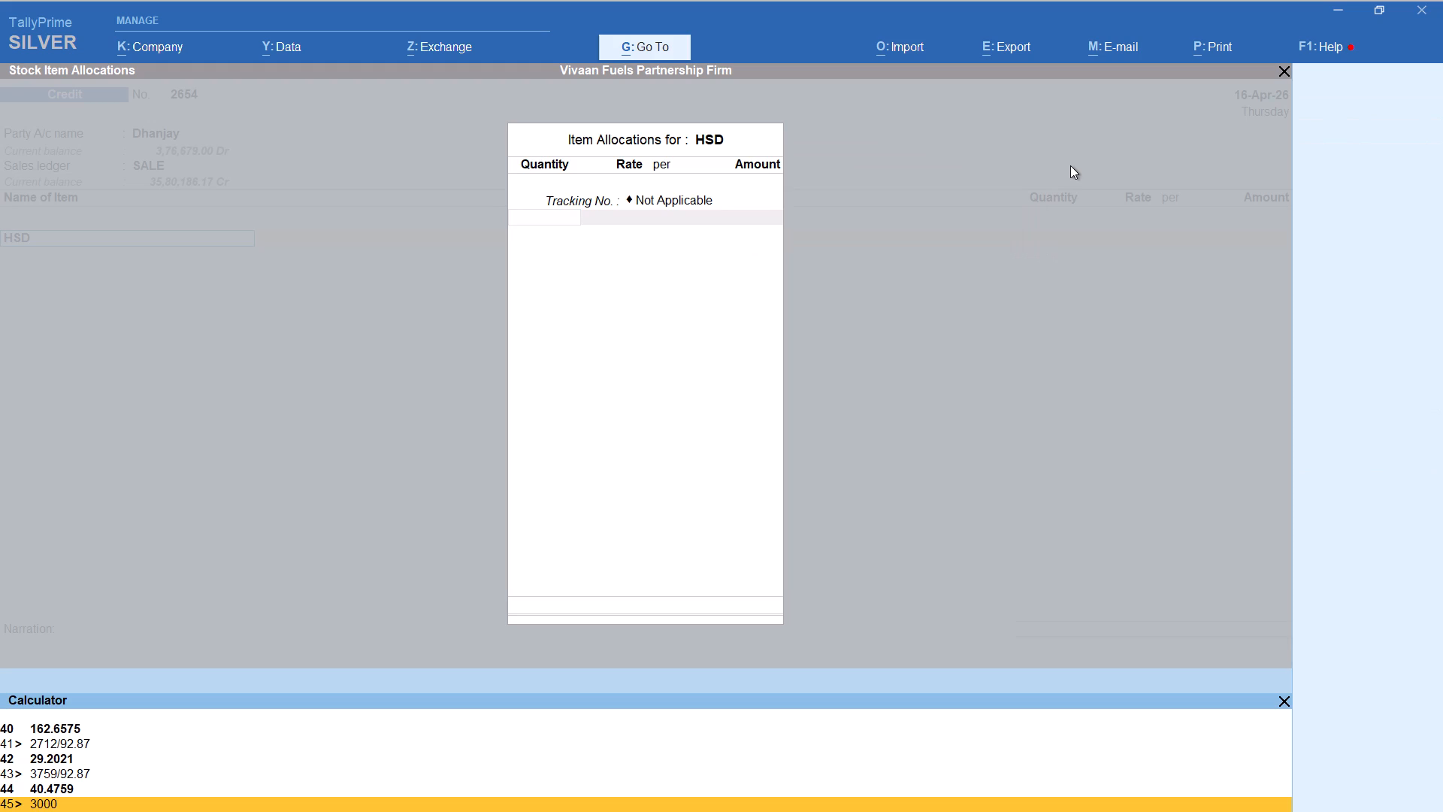
{"action": "type", "text": "/92.87"}
{"action": "key", "text": "Return"}
{"action": "key", "text": "Return"}
{"action": "key", "text": "Return"}
{"action": "key", "text": "Return"}
{"action": "key", "text": "Return"}
{"action": "key", "text": "Return"}
{"action": "key", "text": "Return"}
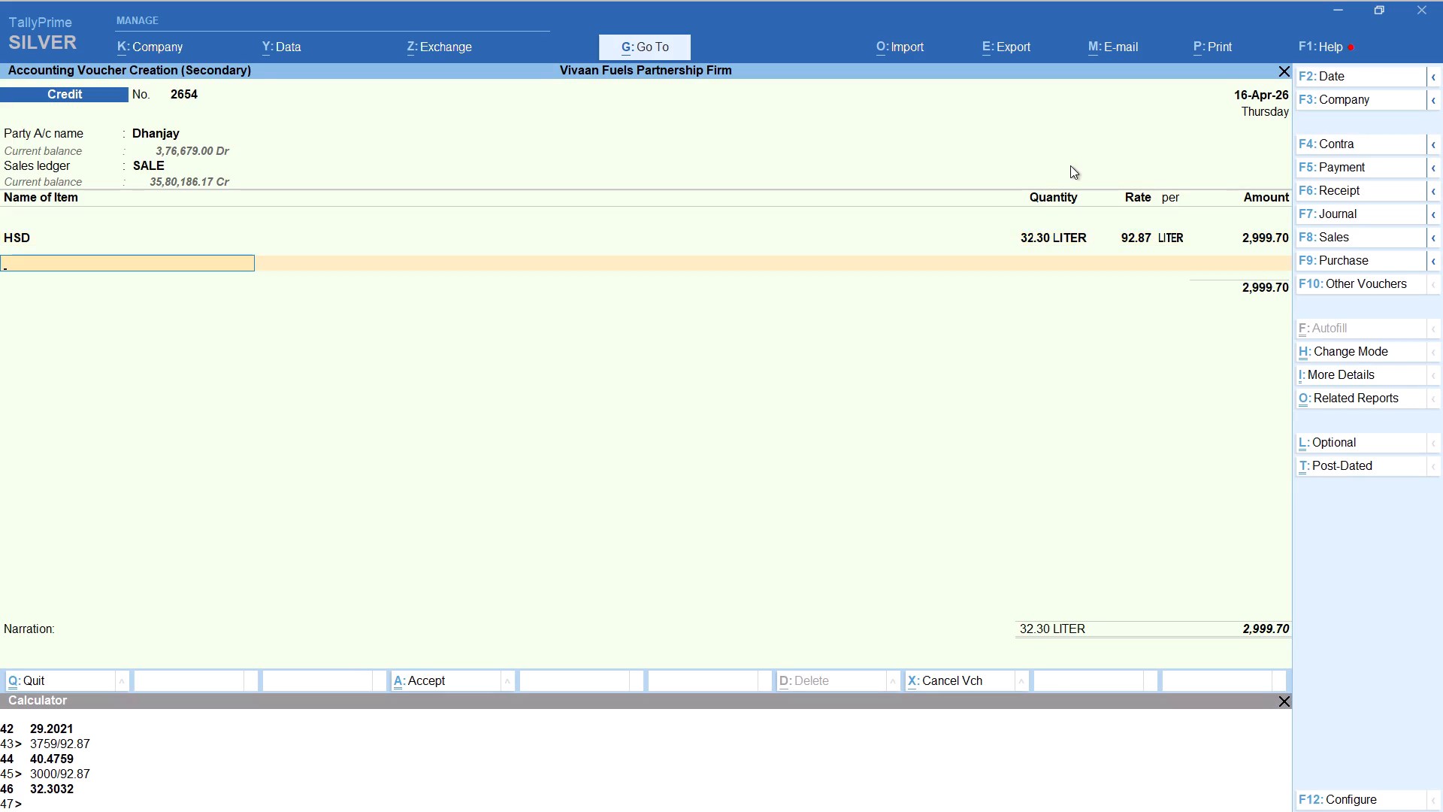
Add the Round Off ledger below the 32.30 LITER HSD item and save the voucher.
{"action": "type", "text": "rou"}
{"action": "key", "text": "Return"}
{"action": "key", "text": "ctrl+a"}
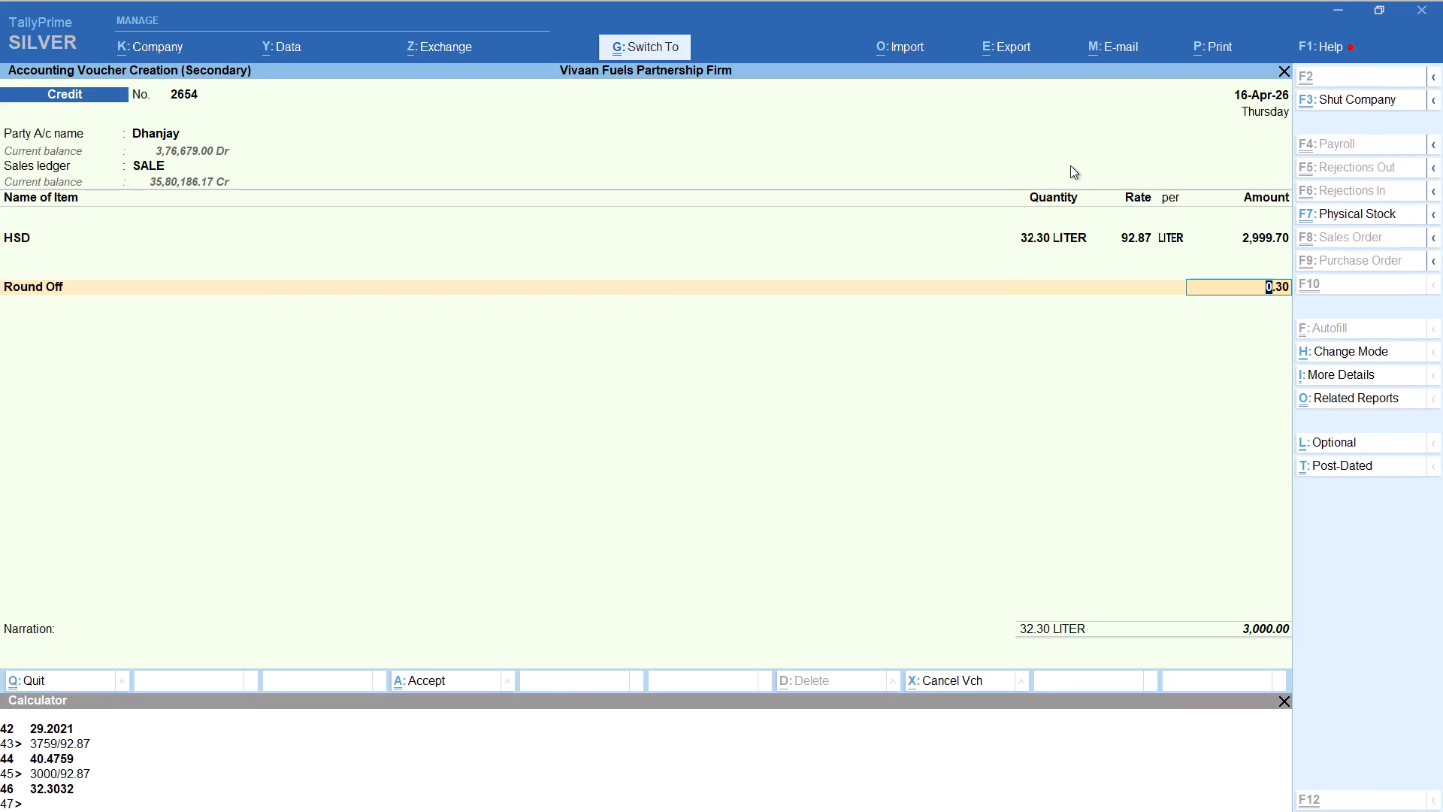
Add a Credit voucher for the Duja Bricks party account, accepting the party details, with SALE as the sales ledger.
{"action": "key", "text": "alt+a"}
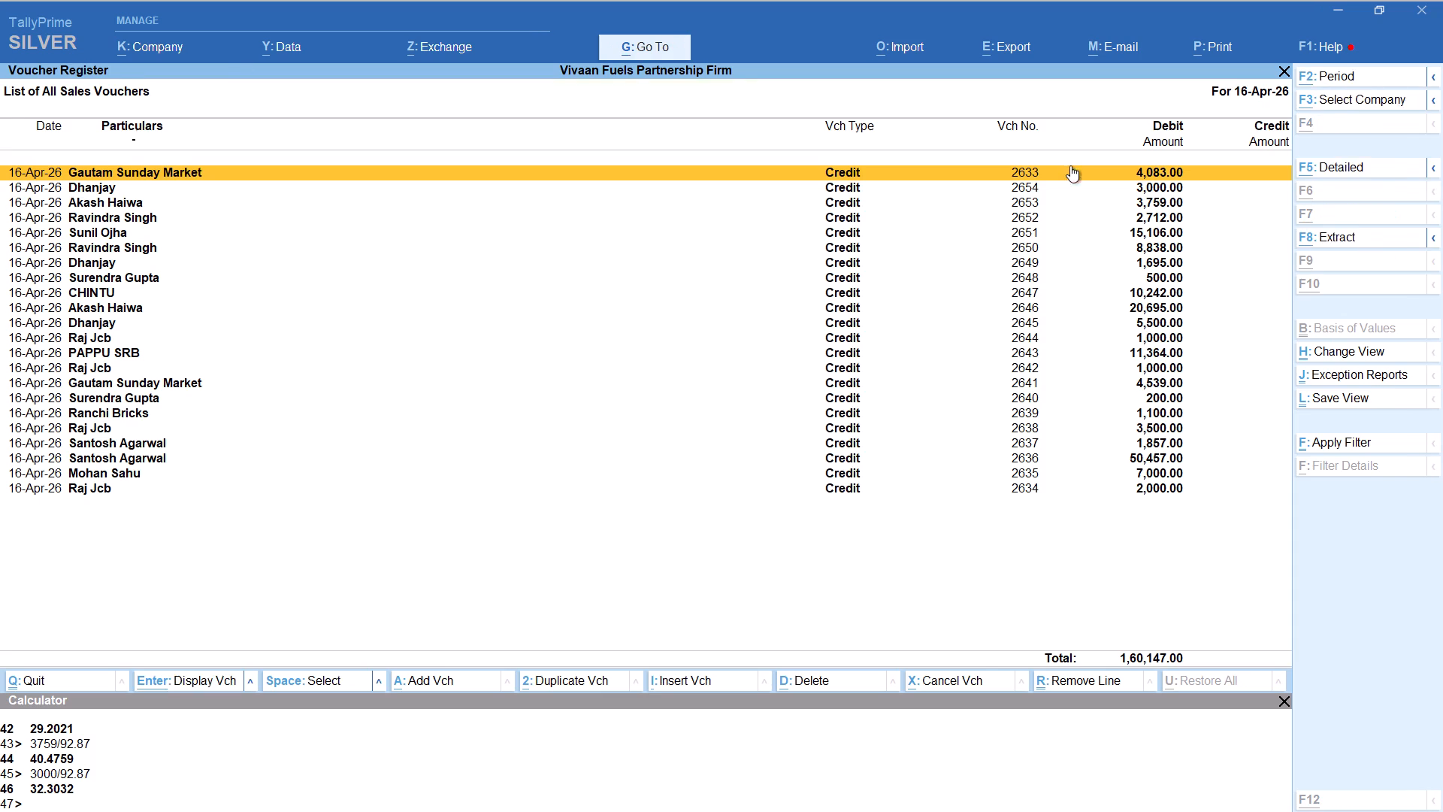
{"action": "type", "text": "duj"}
{"action": "key", "text": "Return"}
{"action": "key", "text": "Return"}
{"action": "key", "text": "Return"}
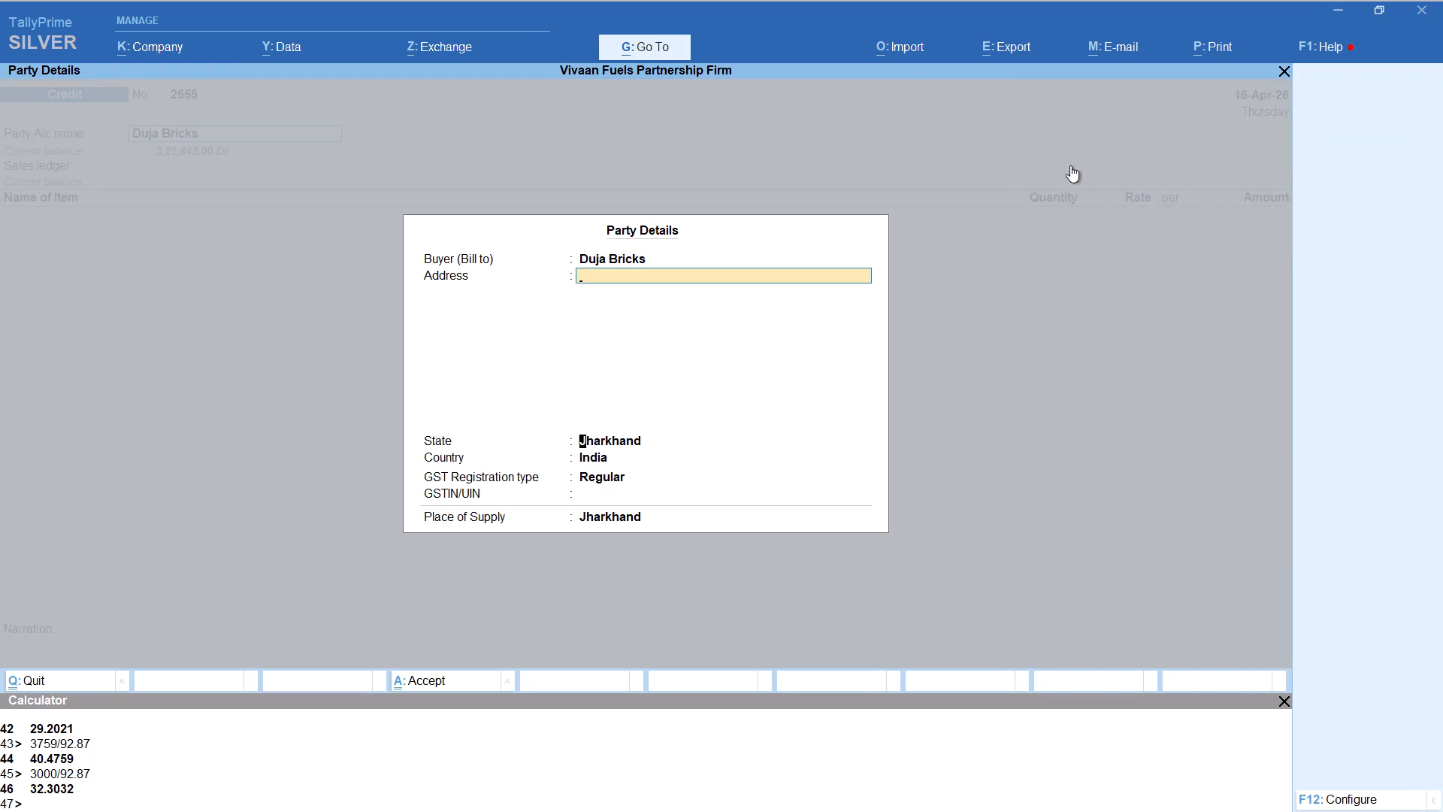
{"action": "key", "text": "Return"}
{"action": "key", "text": "Return"}
{"action": "key", "text": "Return"}
{"action": "key", "text": "Return"}
{"action": "key", "text": "Return"}
Add item HSD with tracking number Not Applicable, calculating 3500/92.87 for a quantity of 37.69 LITER at rate 92.87.
{"action": "type", "text": "hs"}
{"action": "key", "text": "Return"}
{"action": "key", "text": "Up"}
{"action": "key", "text": "Return"}
{"action": "key", "text": "alt+c"}
{"action": "type", "text": "3500/92.87"}
{"action": "key", "text": "Return"}
{"action": "key", "text": "Return"}
{"action": "key", "text": "Return"}
{"action": "key", "text": "Return"}
{"action": "key", "text": "Return"}
{"action": "key", "text": "Return"}
{"action": "key", "text": "Return"}
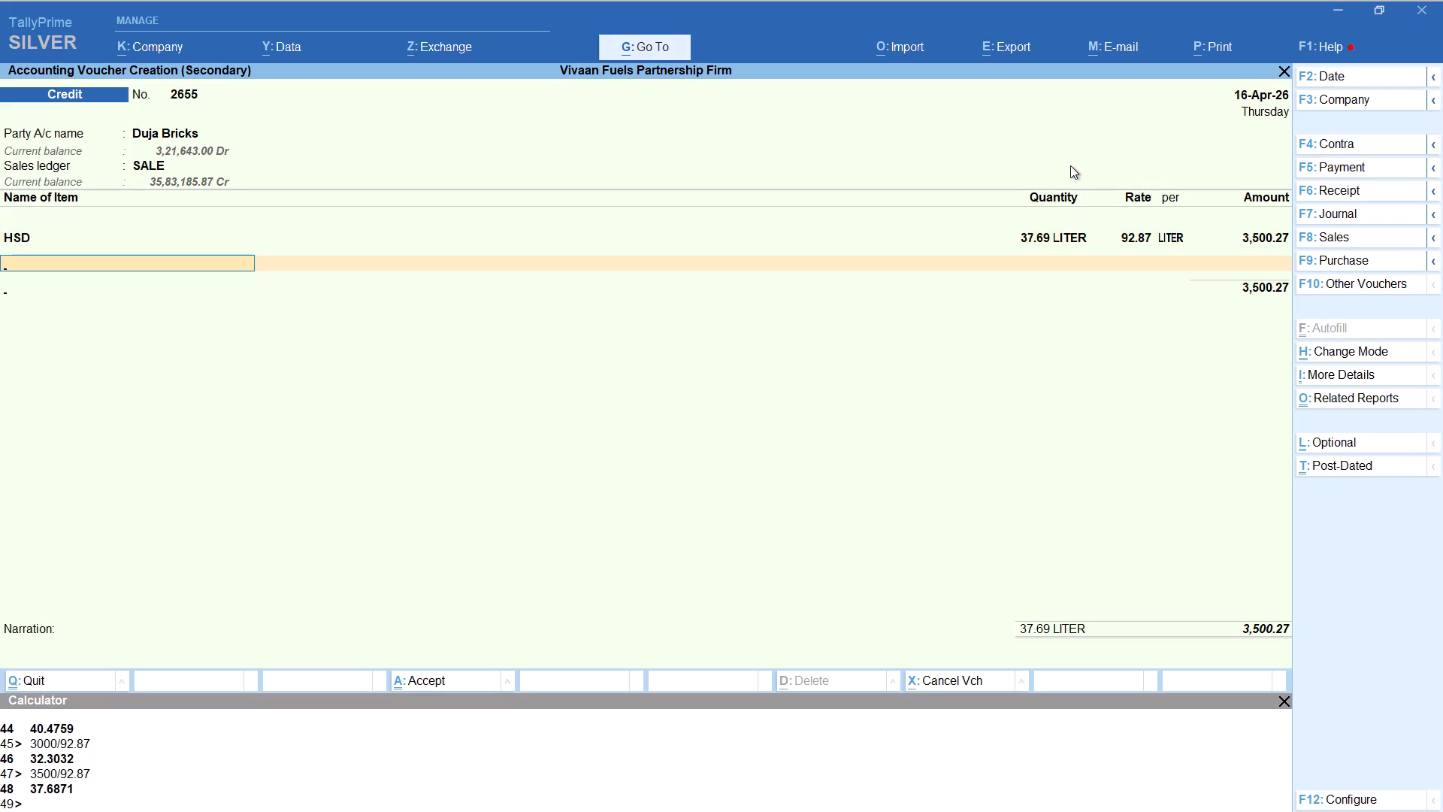
Add the Round Off ledger below the 37.69 LITER HSD item and save the voucher.
{"action": "type", "text": "rou"}
{"action": "key", "text": "Return"}
{"action": "key", "text": "ctrl+a"}
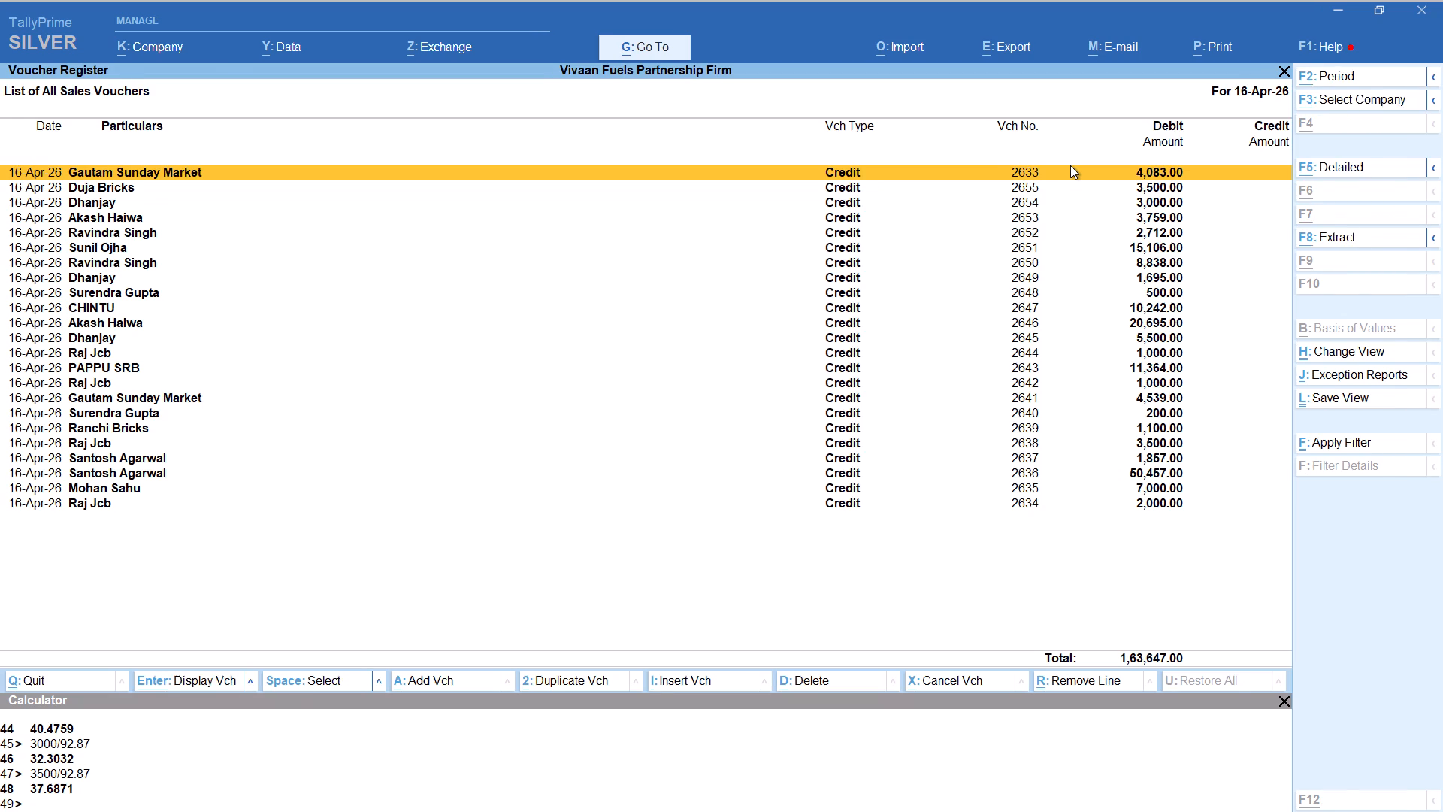
Add a Credit voucher for the Afroj party account, accepting the party details, with SALE as the sales ledger.
{"action": "key", "text": "alt+a"}
{"action": "type", "text": "afr"}
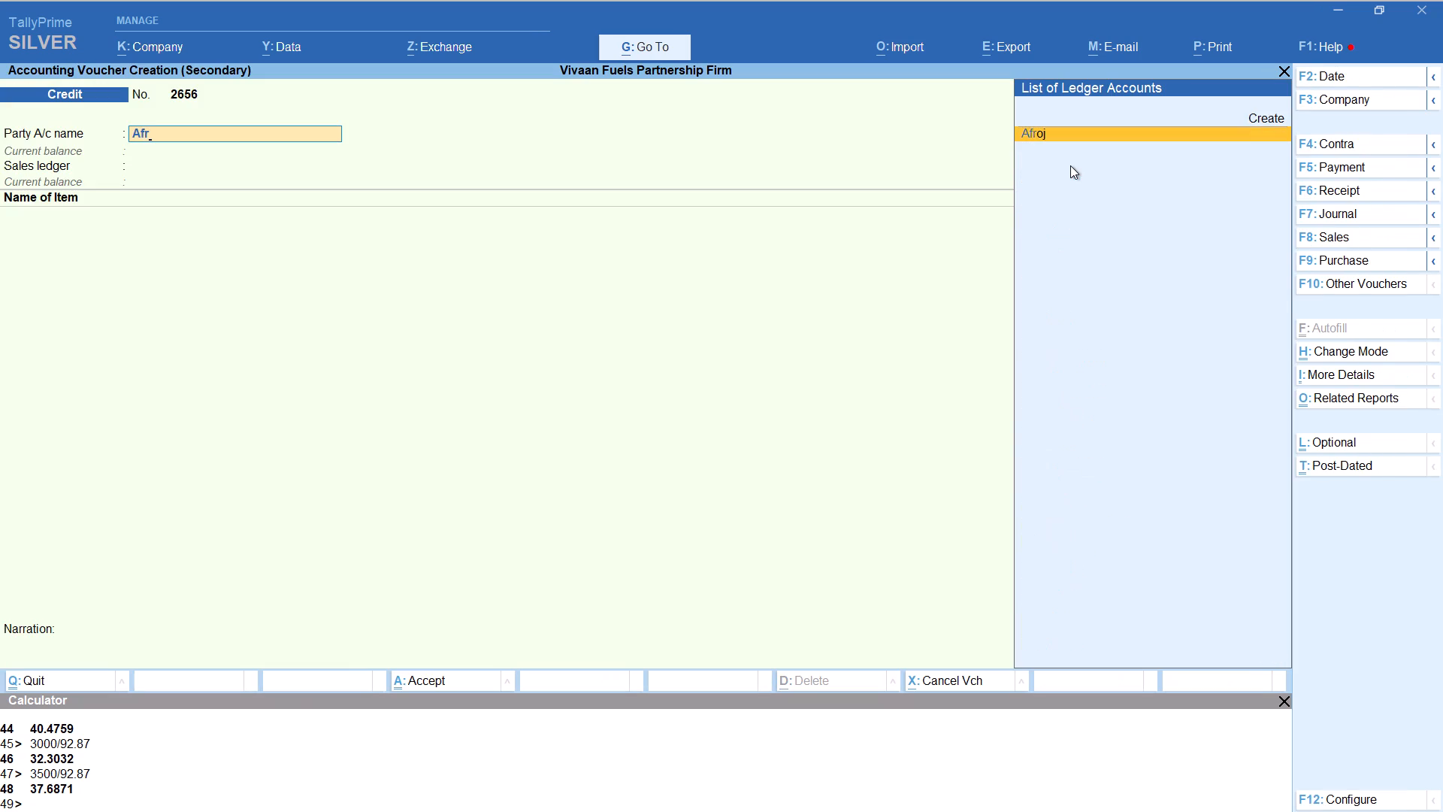
{"action": "key", "text": "Return"}
{"action": "key", "text": "Return"}
{"action": "key", "text": "Return"}
{"action": "key", "text": "Return"}
{"action": "key", "text": "Return"}
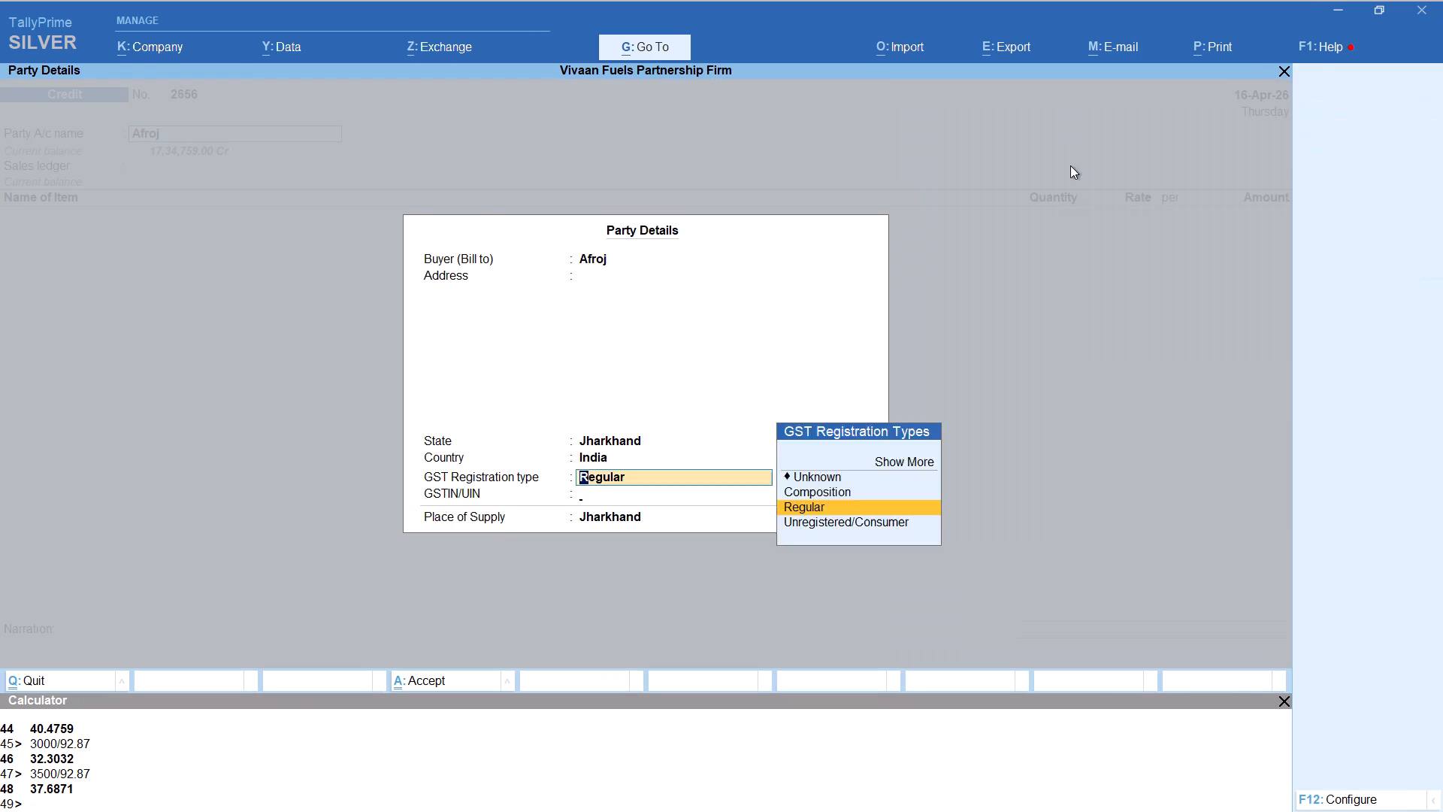
{"action": "key", "text": "Return"}
{"action": "key", "text": "Return"}
{"action": "key", "text": "Return"}
Add item HSD with tracking number Not Applicable, calculating 3010/92.87 for a quantity of 32.41 LITER at rate 92.87.
{"action": "type", "text": "hs"}
{"action": "key", "text": "Return"}
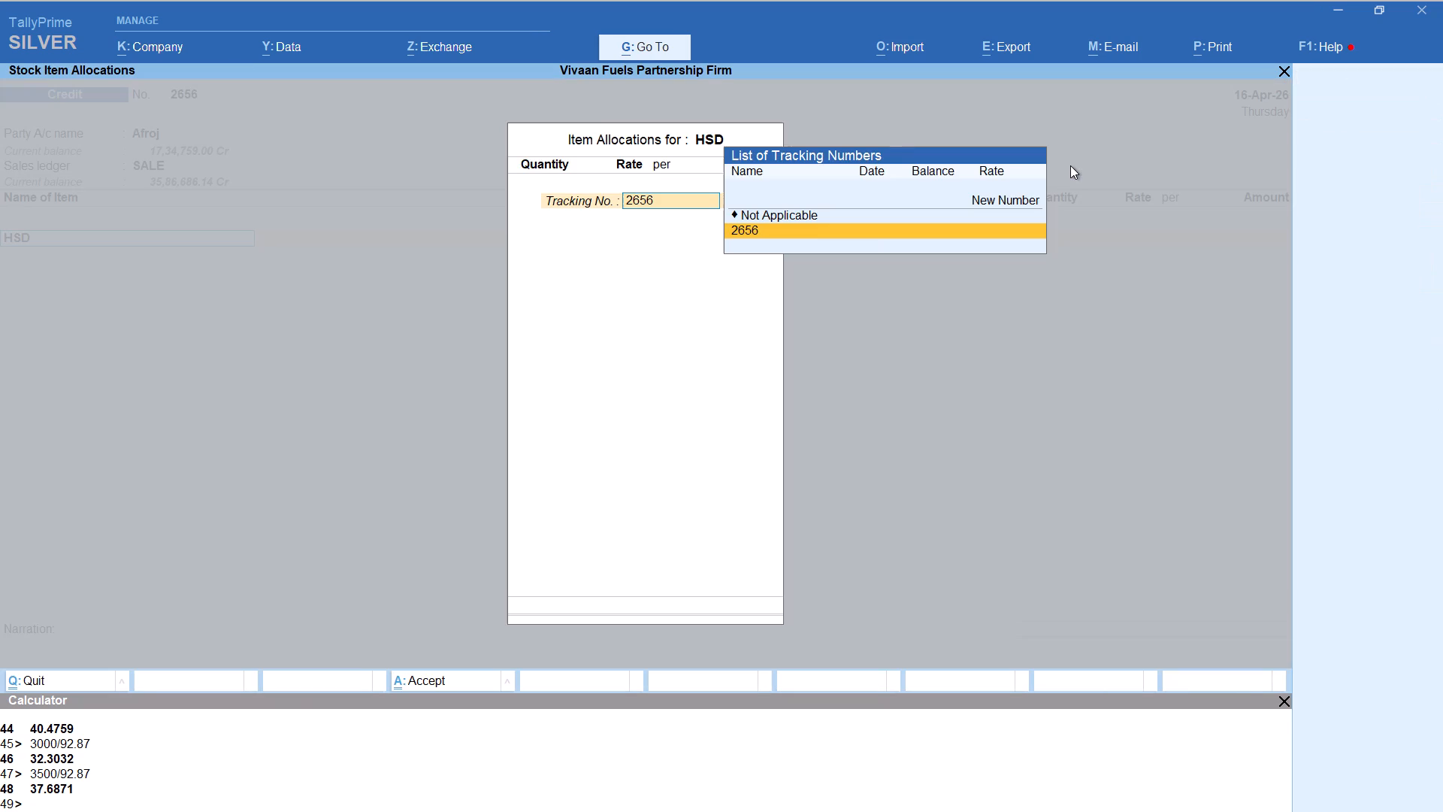
{"action": "key", "text": "Up"}
{"action": "key", "text": "Return"}
{"action": "key", "text": "alt+c"}
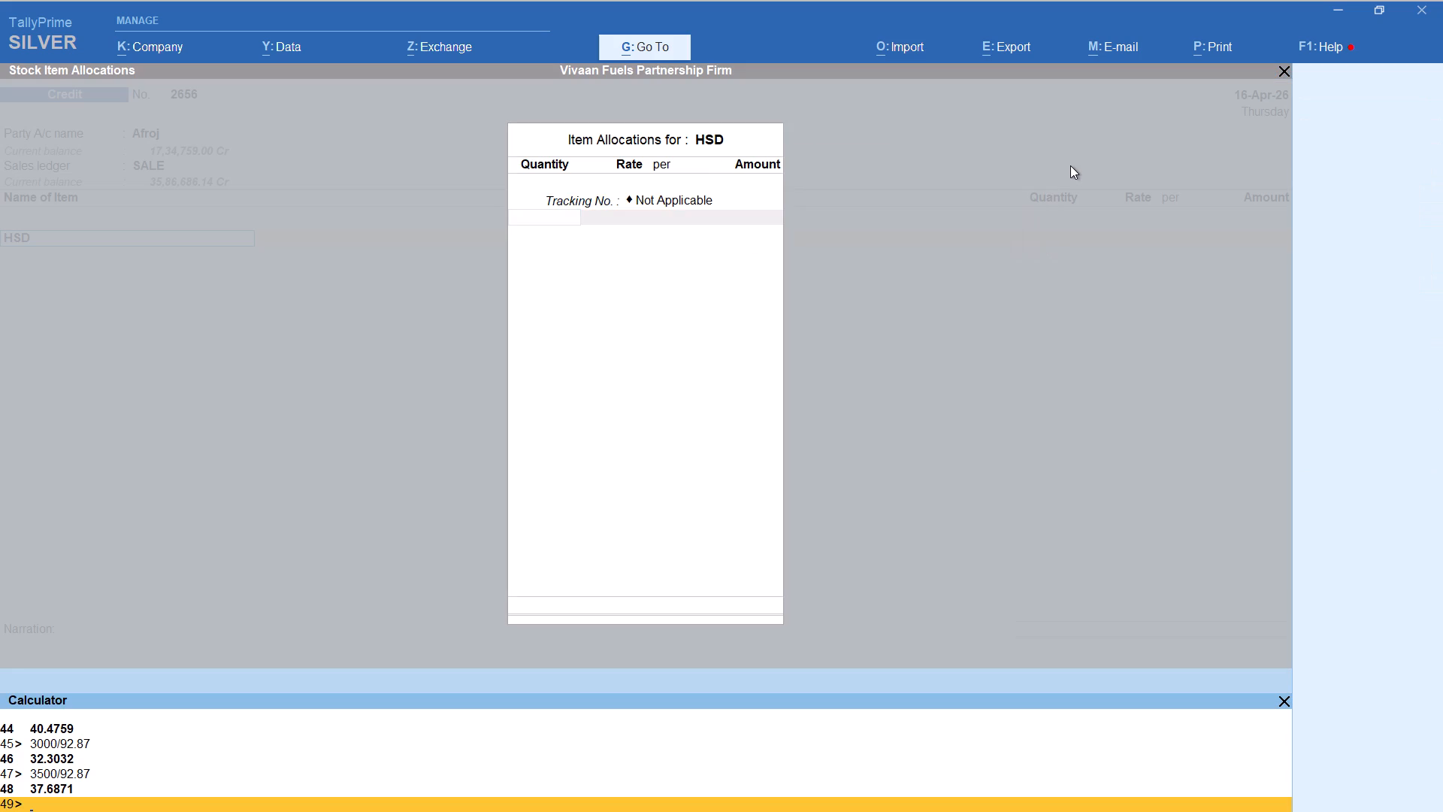
{"action": "type", "text": "3010/92.87"}
{"action": "key", "text": "Return"}
{"action": "key", "text": "Return"}
{"action": "key", "text": "Return"}
{"action": "key", "text": "Return"}
{"action": "key", "text": "Return"}
{"action": "key", "text": "Return"}
{"action": "key", "text": "Return"}
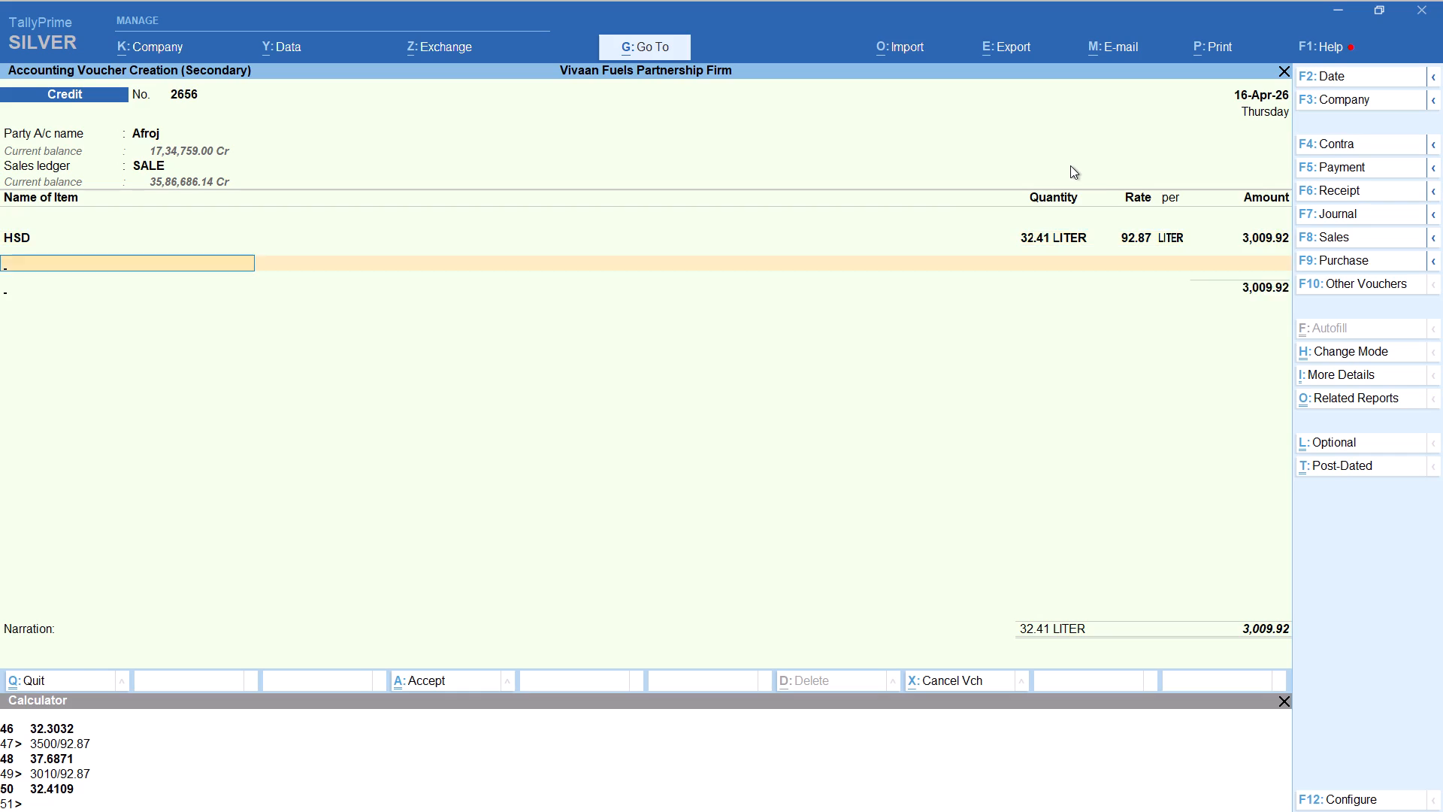
Add the Round Off ledger below the 32.41 LITER HSD item and save the voucher.
{"action": "key", "text": "r"}
{"action": "type", "text": "ou"}
{"action": "key", "text": "Return"}
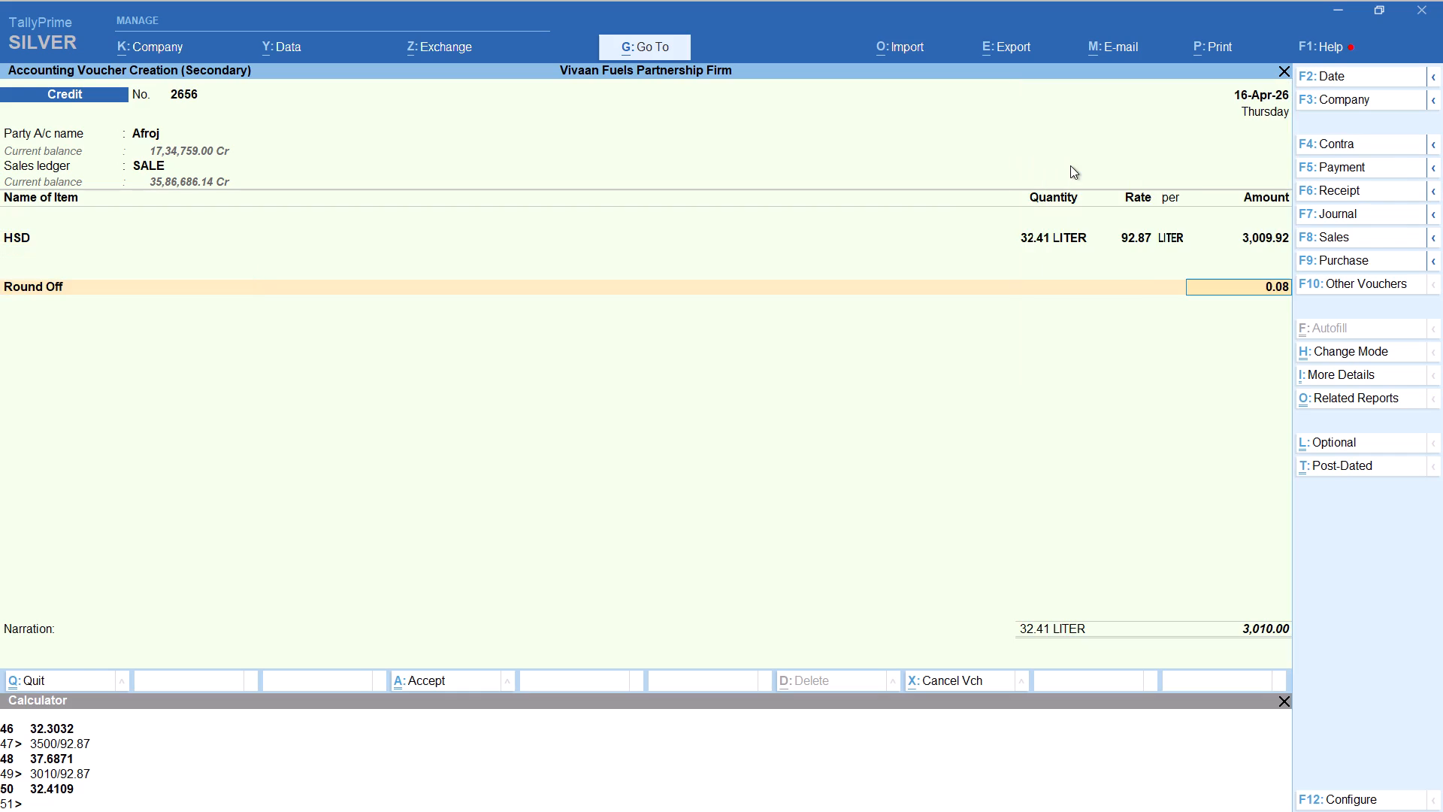
{"action": "key", "text": "ctrl+a"}
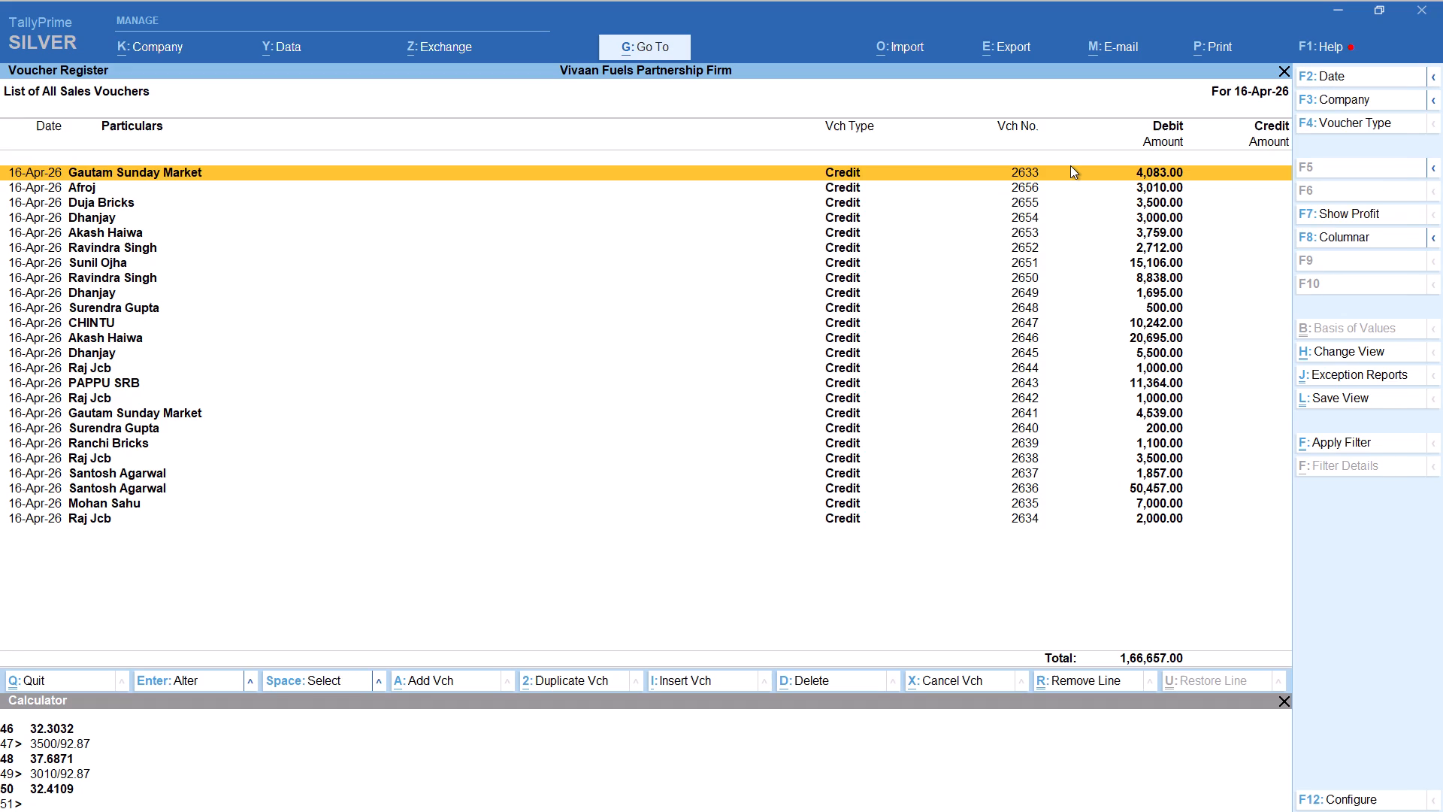
Add another Credit voucher for the Mohan party account, accepting the party details, with SALE as the sales ledger.
{"action": "key", "text": "alt+a"}
{"action": "type", "text": "moh"}
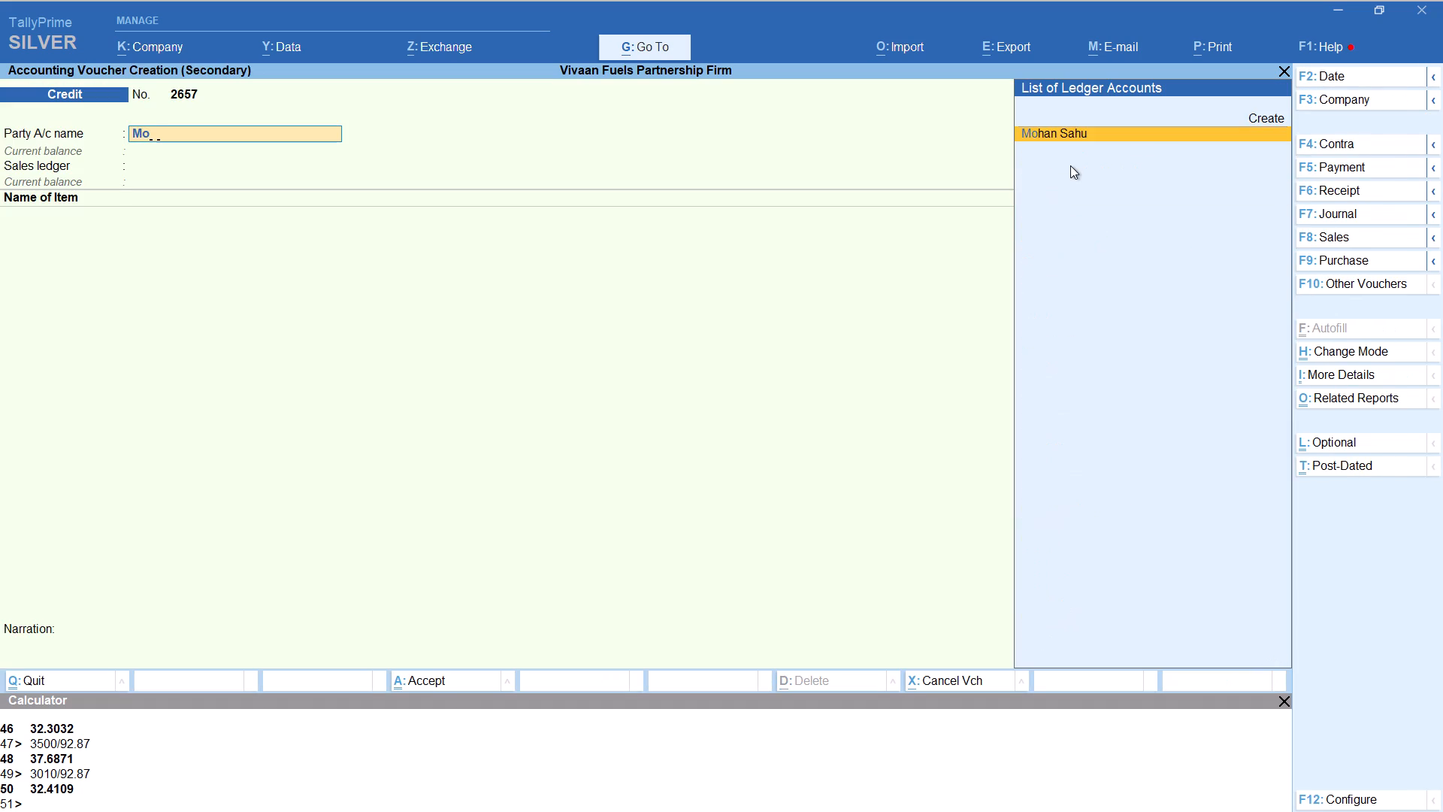
{"action": "key", "text": "Return"}
{"action": "key", "text": "Return"}
{"action": "key", "text": "Return"}
{"action": "key", "text": "Return"}
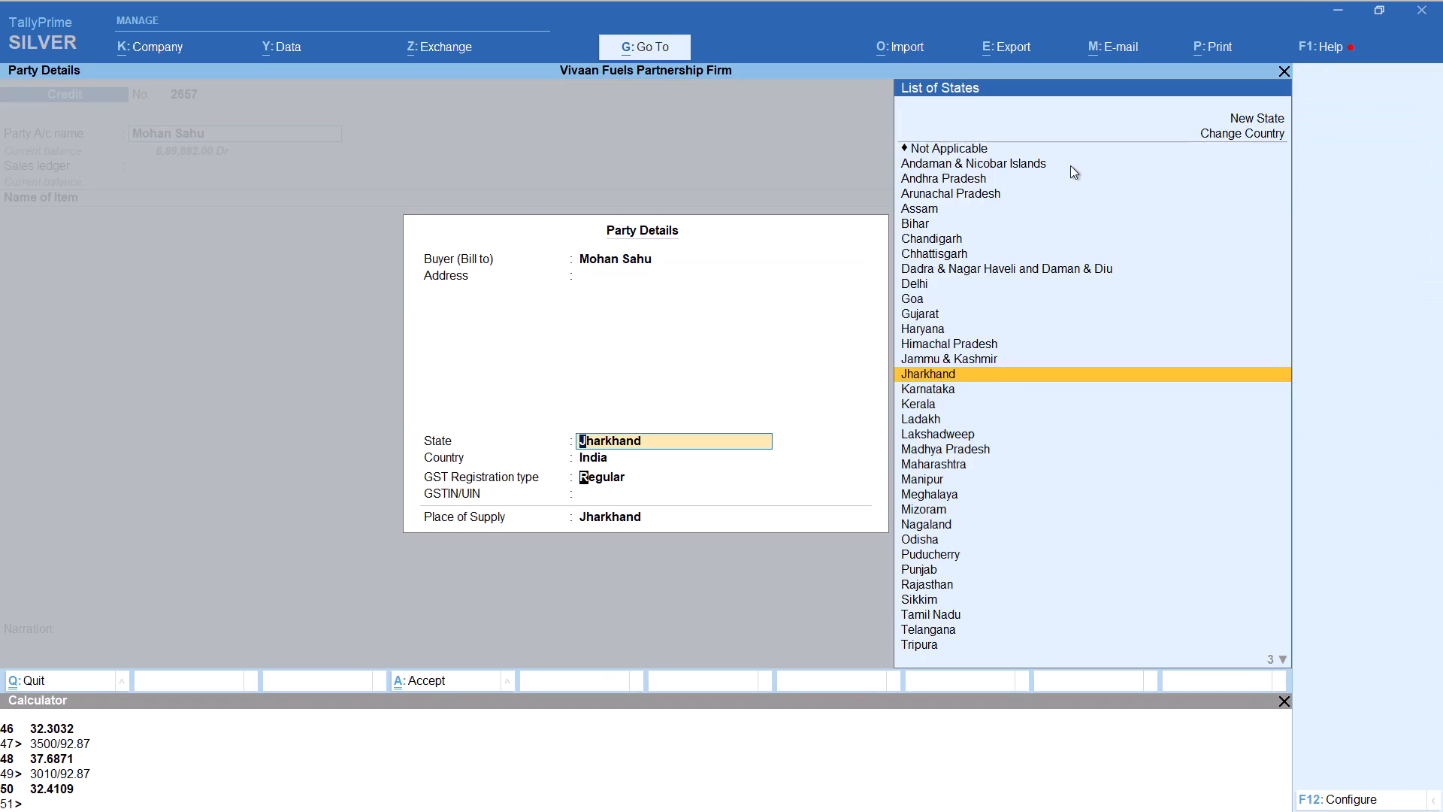
{"action": "key", "text": "Return"}
{"action": "key", "text": "Return"}
{"action": "key", "text": "Return"}
{"action": "key", "text": "Return"}
Add item HSD to the voucher with tracking number Not Applicable.
{"action": "type", "text": "hs"}
{"action": "key", "text": "Return"}
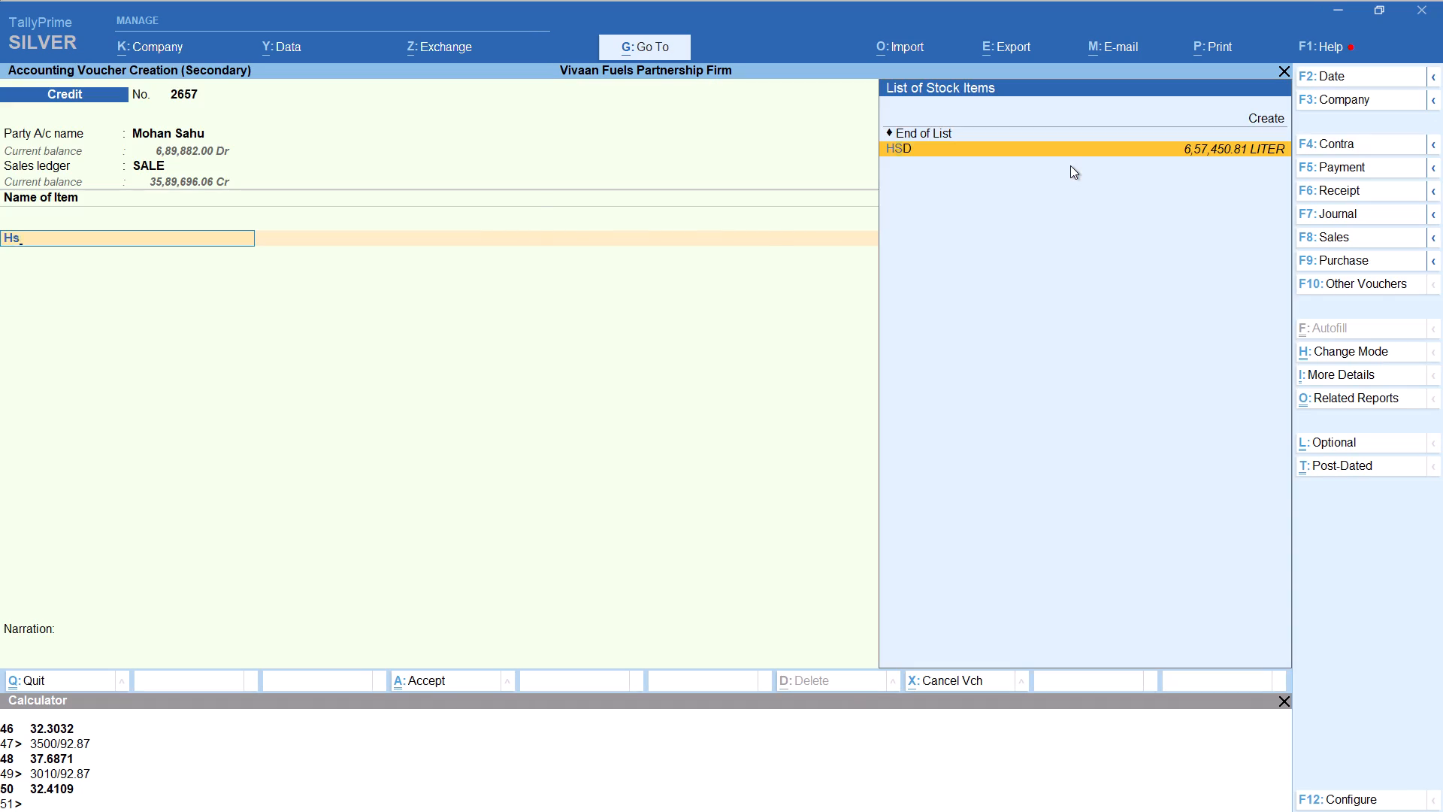
{"action": "key", "text": "Up"}
{"action": "key", "text": "Return"}
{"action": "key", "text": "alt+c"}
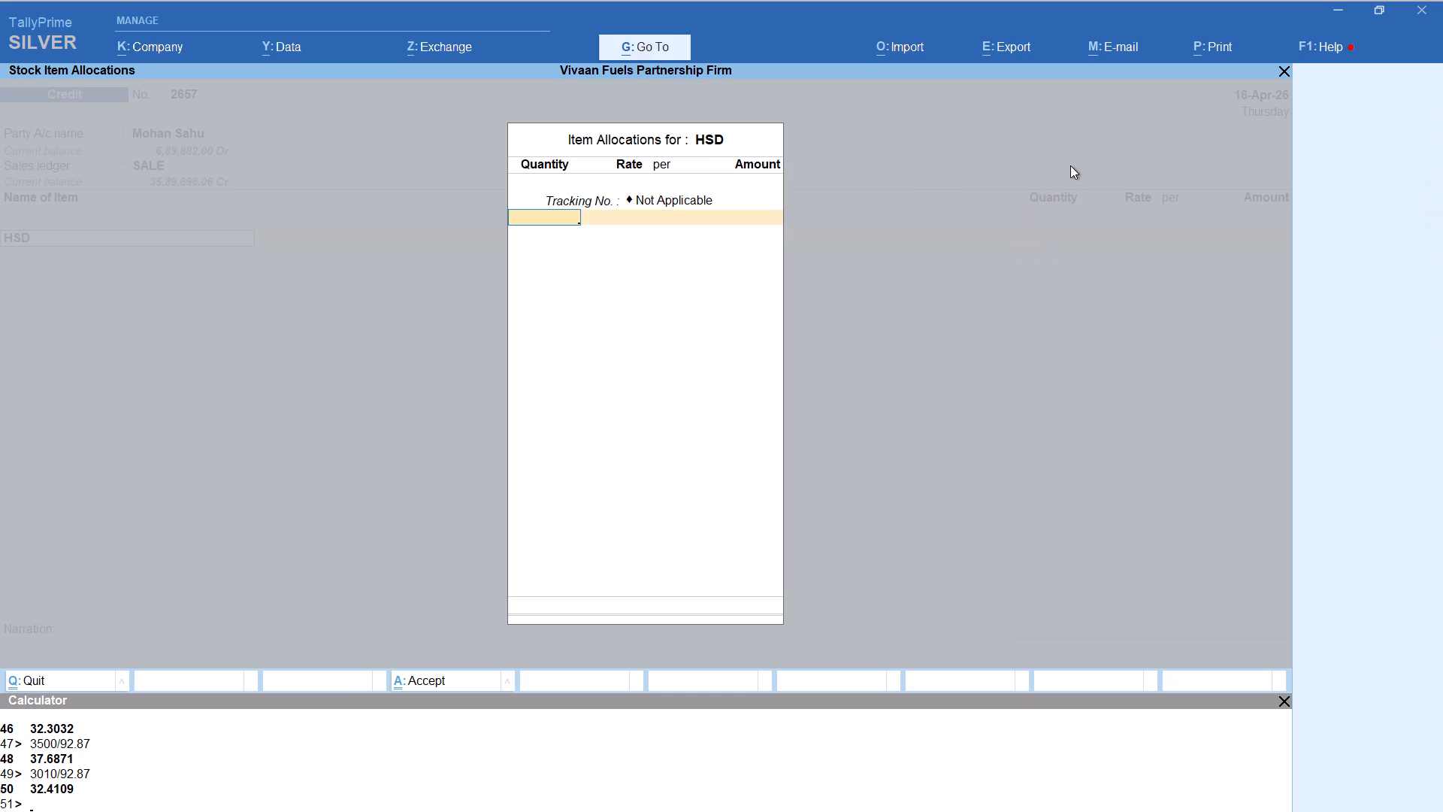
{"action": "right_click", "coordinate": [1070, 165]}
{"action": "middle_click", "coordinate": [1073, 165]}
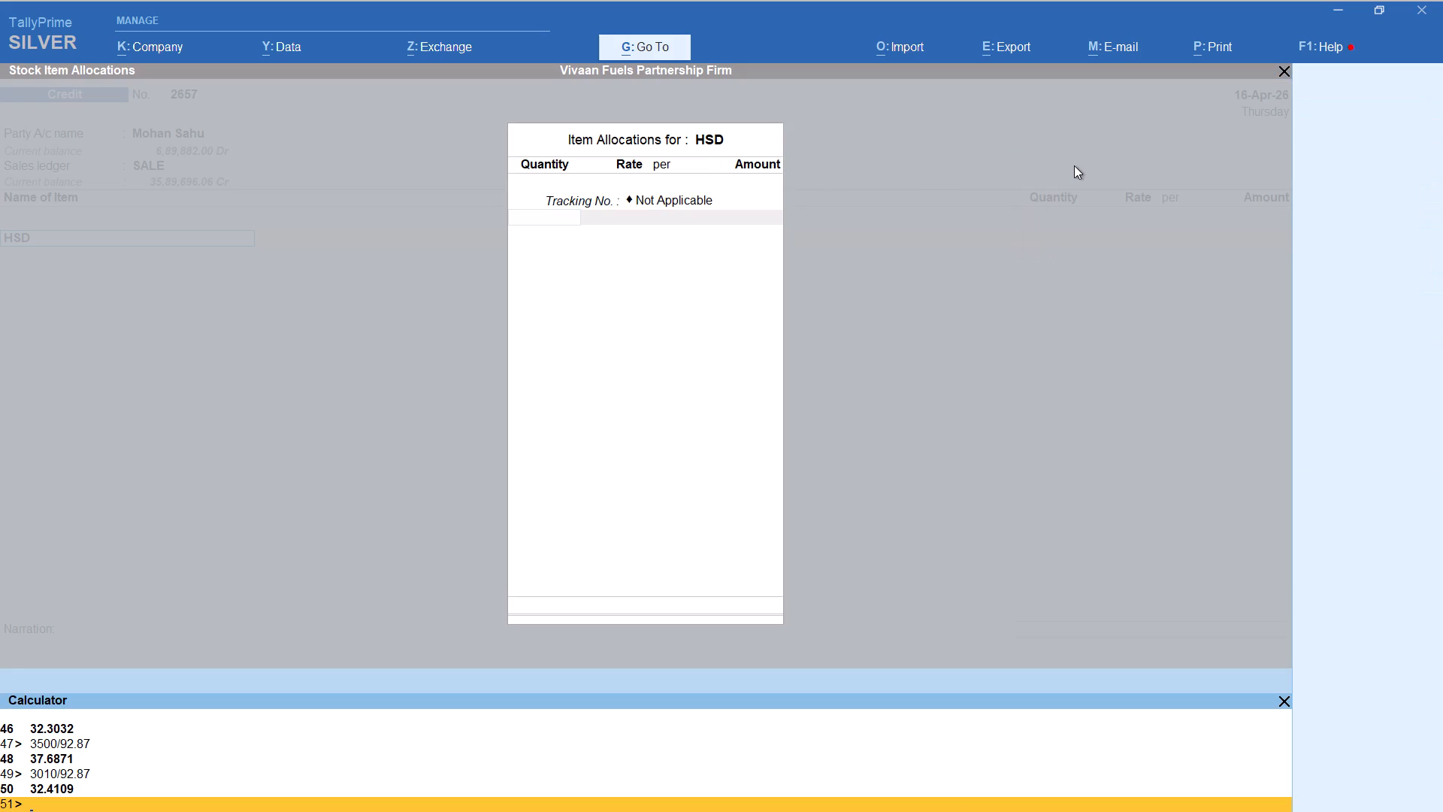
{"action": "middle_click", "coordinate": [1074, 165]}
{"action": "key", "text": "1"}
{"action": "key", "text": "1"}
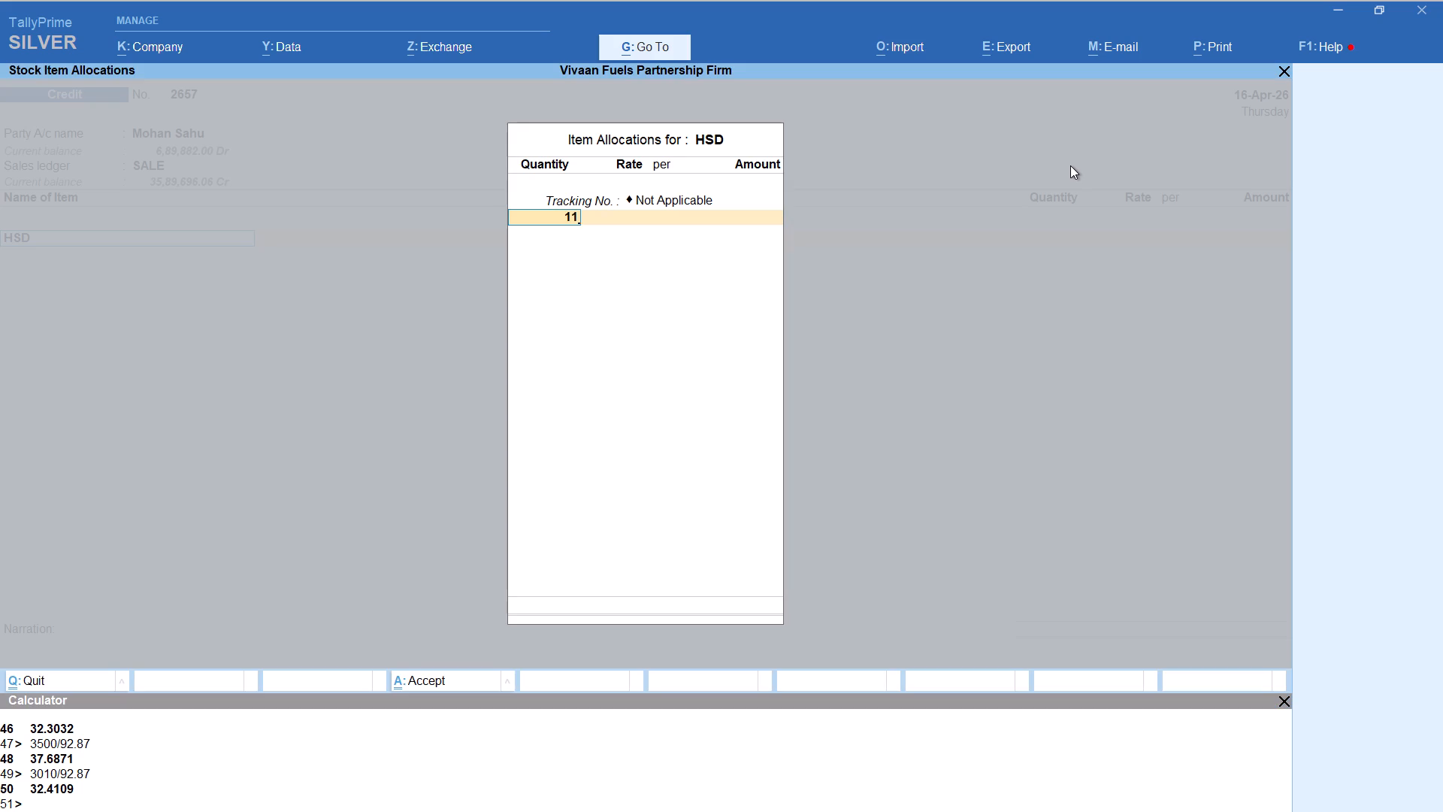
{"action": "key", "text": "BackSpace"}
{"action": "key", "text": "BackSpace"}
Open the calculator for the HSD quantity and enter the sale amount 11400.
{"action": "key", "text": "alt+c"}
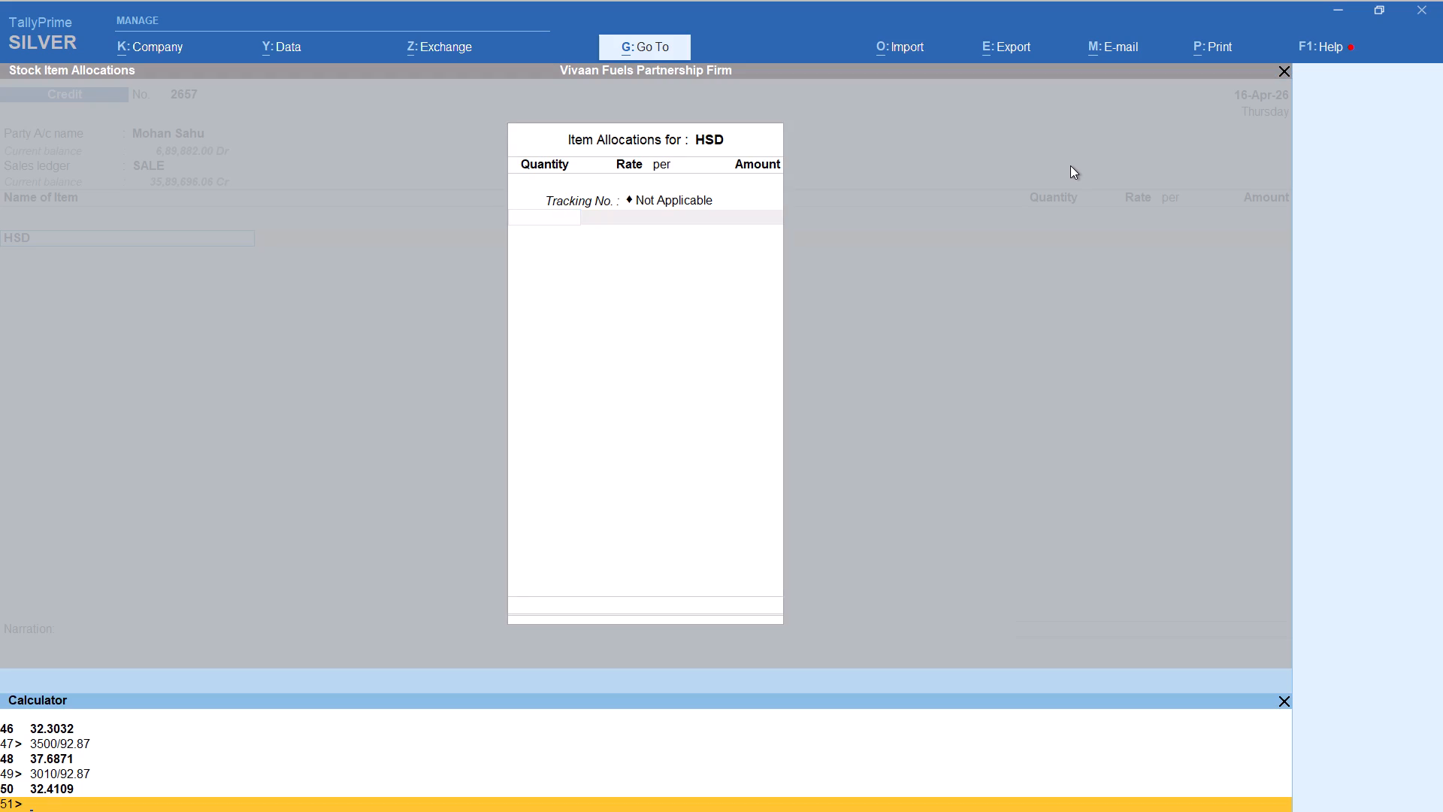
{"action": "type", "text": "11"}
{"action": "type", "text": "400"}
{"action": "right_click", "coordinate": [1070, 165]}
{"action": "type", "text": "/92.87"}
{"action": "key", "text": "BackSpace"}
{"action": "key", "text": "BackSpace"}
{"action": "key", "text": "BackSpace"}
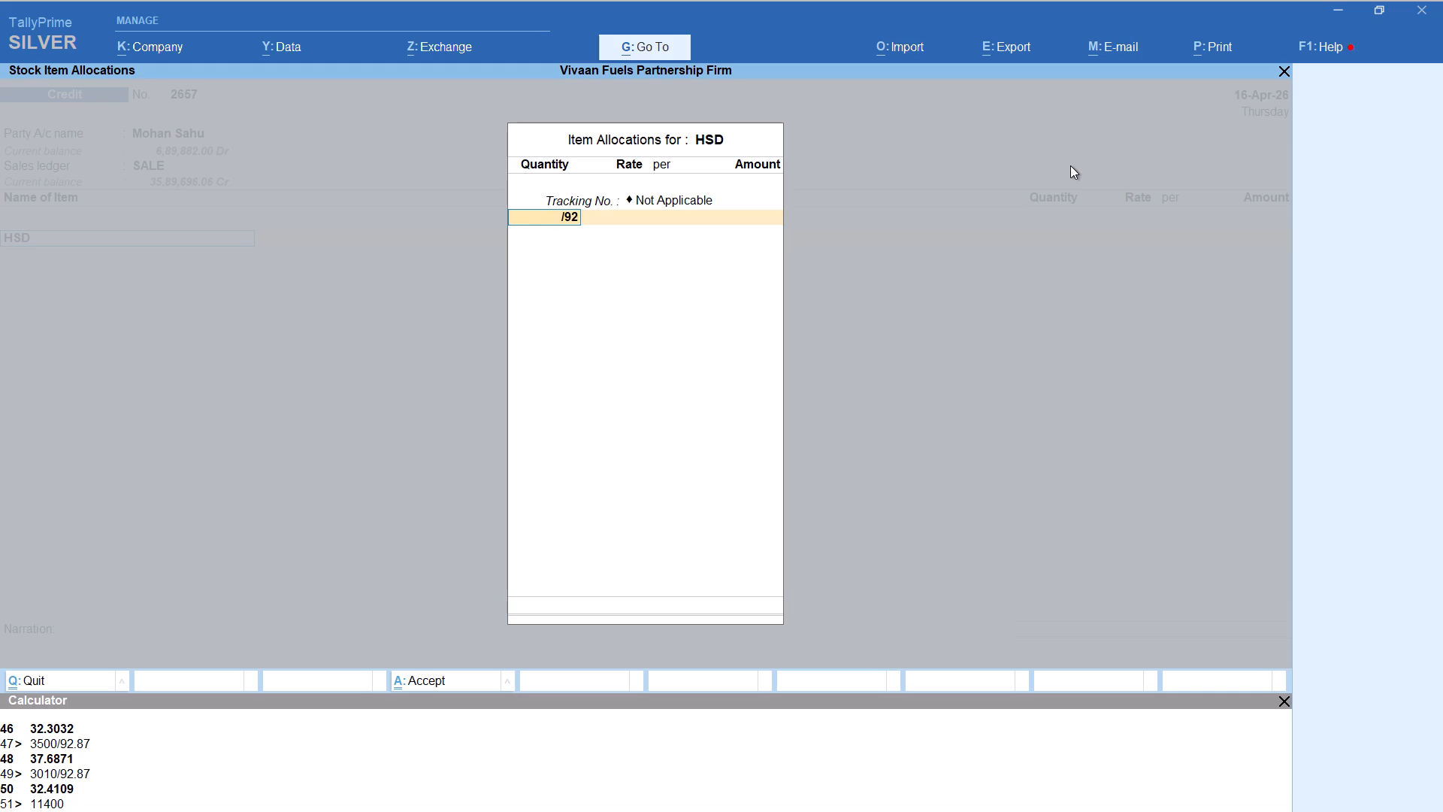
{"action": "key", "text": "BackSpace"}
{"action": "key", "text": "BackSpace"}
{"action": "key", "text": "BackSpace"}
Complete the calculation as 11400/92.87 for an HSD quantity of 122.75 LITER and accept the allocation at rate 92.87.
{"action": "key", "text": "alt+c"}
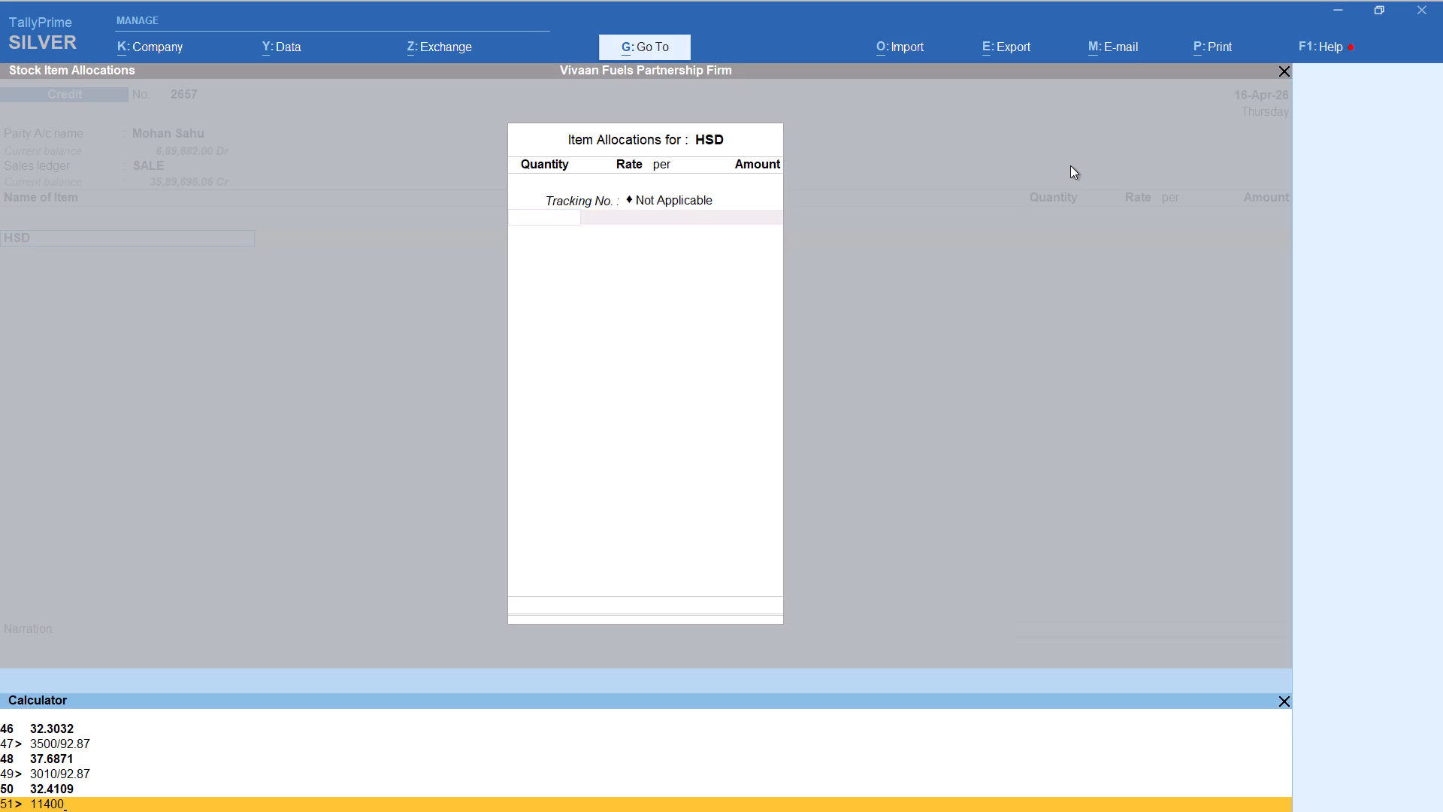
{"action": "type", "text": "/92.87"}
{"action": "key", "text": "Return"}
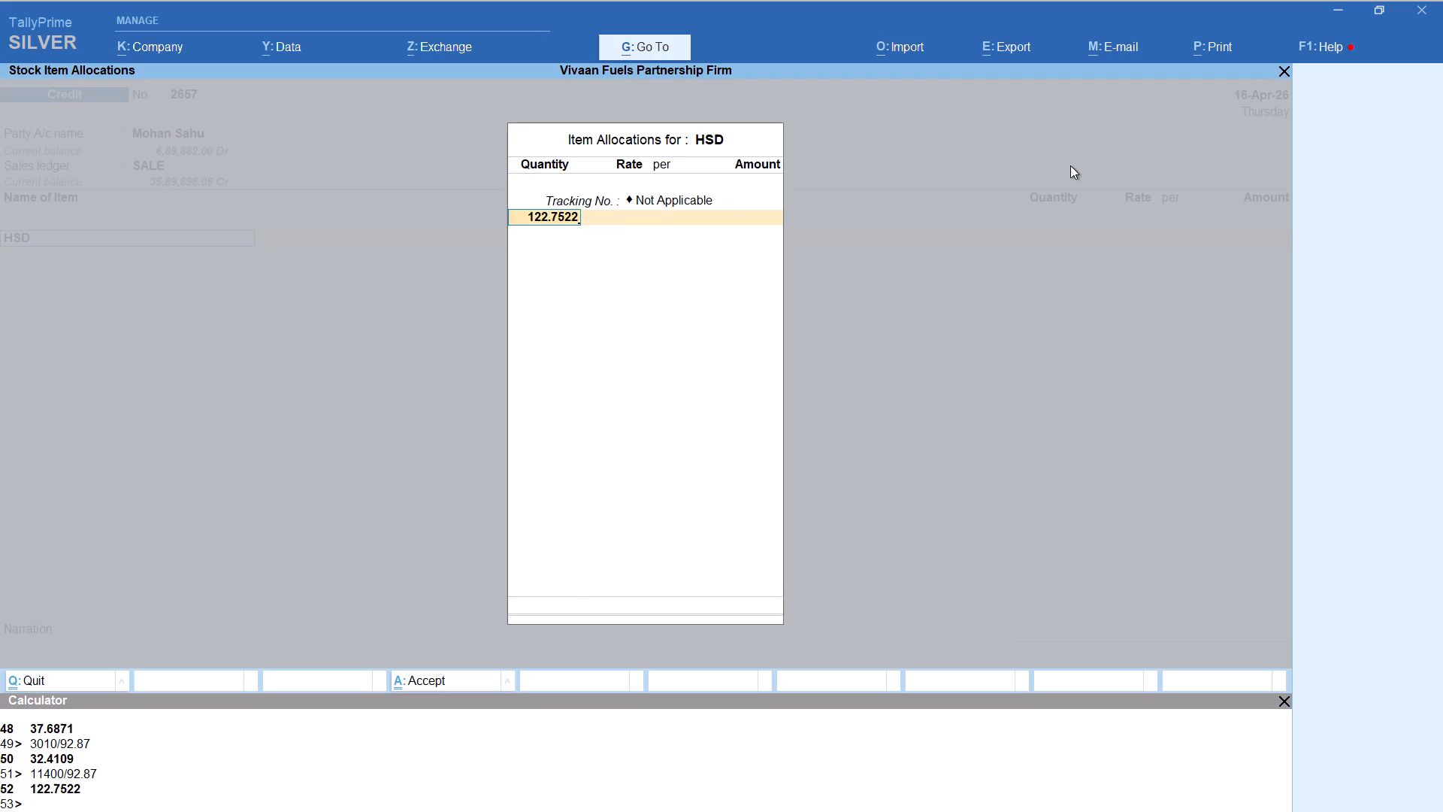
{"action": "key", "text": "Return"}
{"action": "key", "text": "Return"}
{"action": "key", "text": "Return"}
{"action": "key", "text": "Return"}
{"action": "key", "text": "Return"}
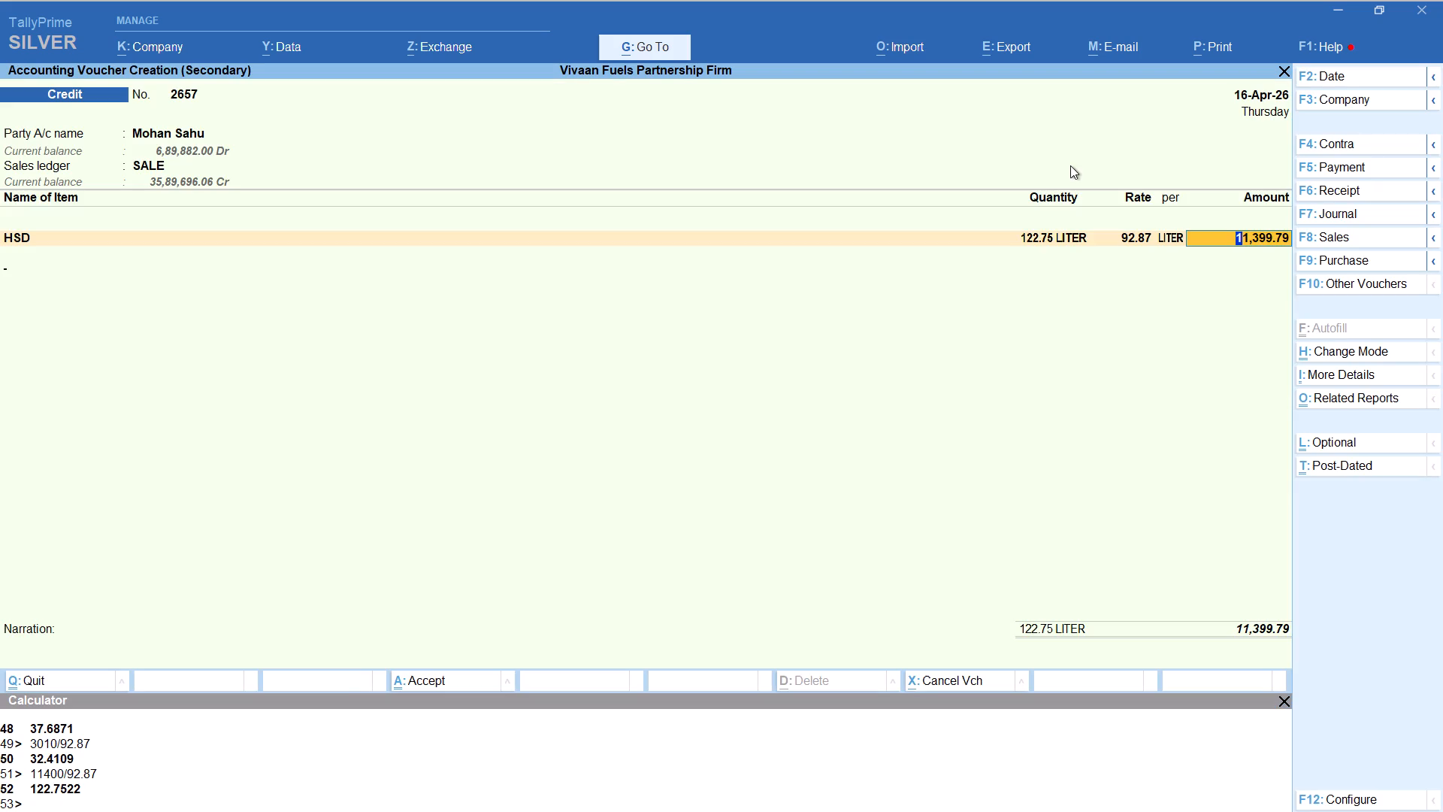
{"action": "key", "text": "Return"}
Add the Round Off ledger below the 122.75 LITER HSD item and save the voucher.
{"action": "type", "text": "rou"}
{"action": "key", "text": "Return"}
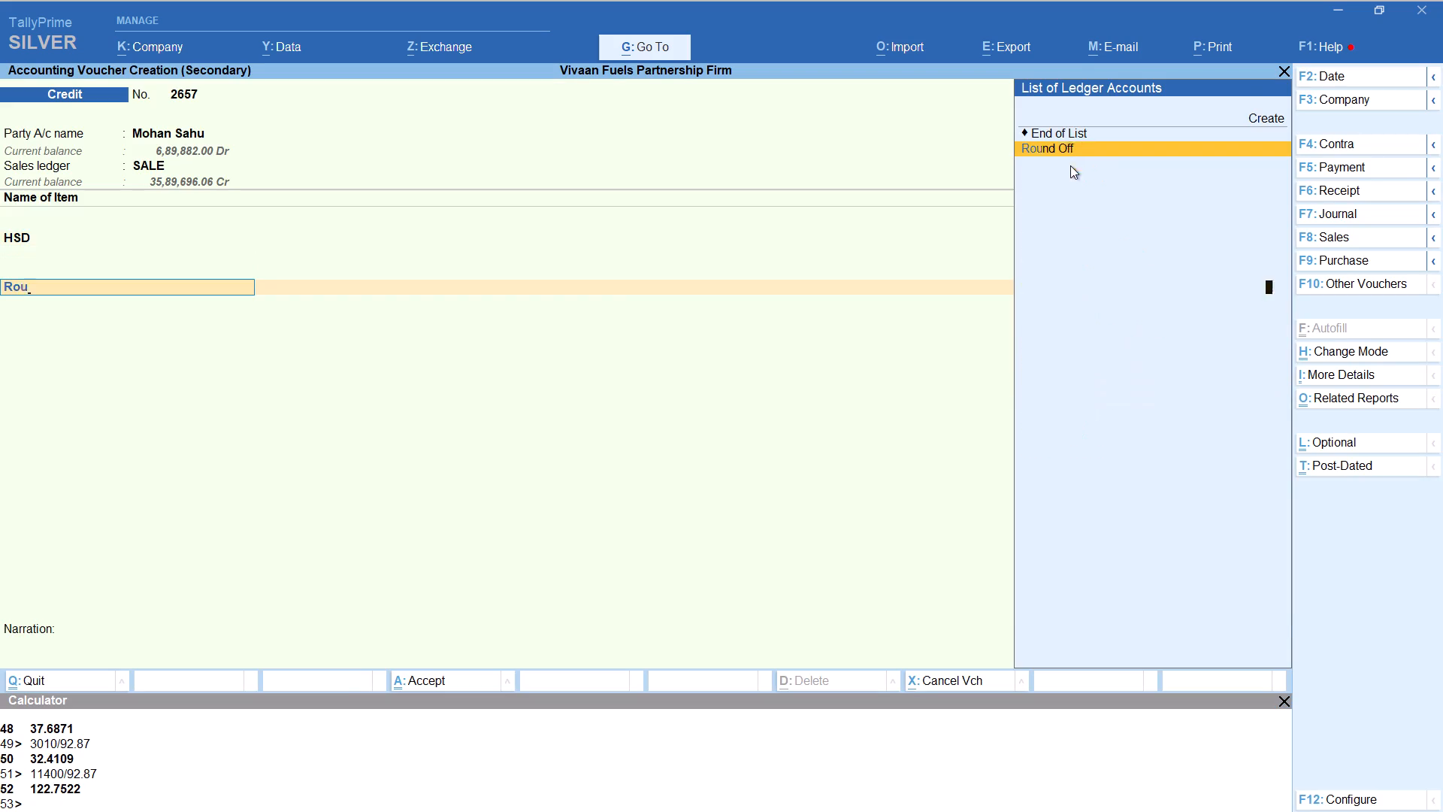
{"action": "key", "text": "ctrl+a"}
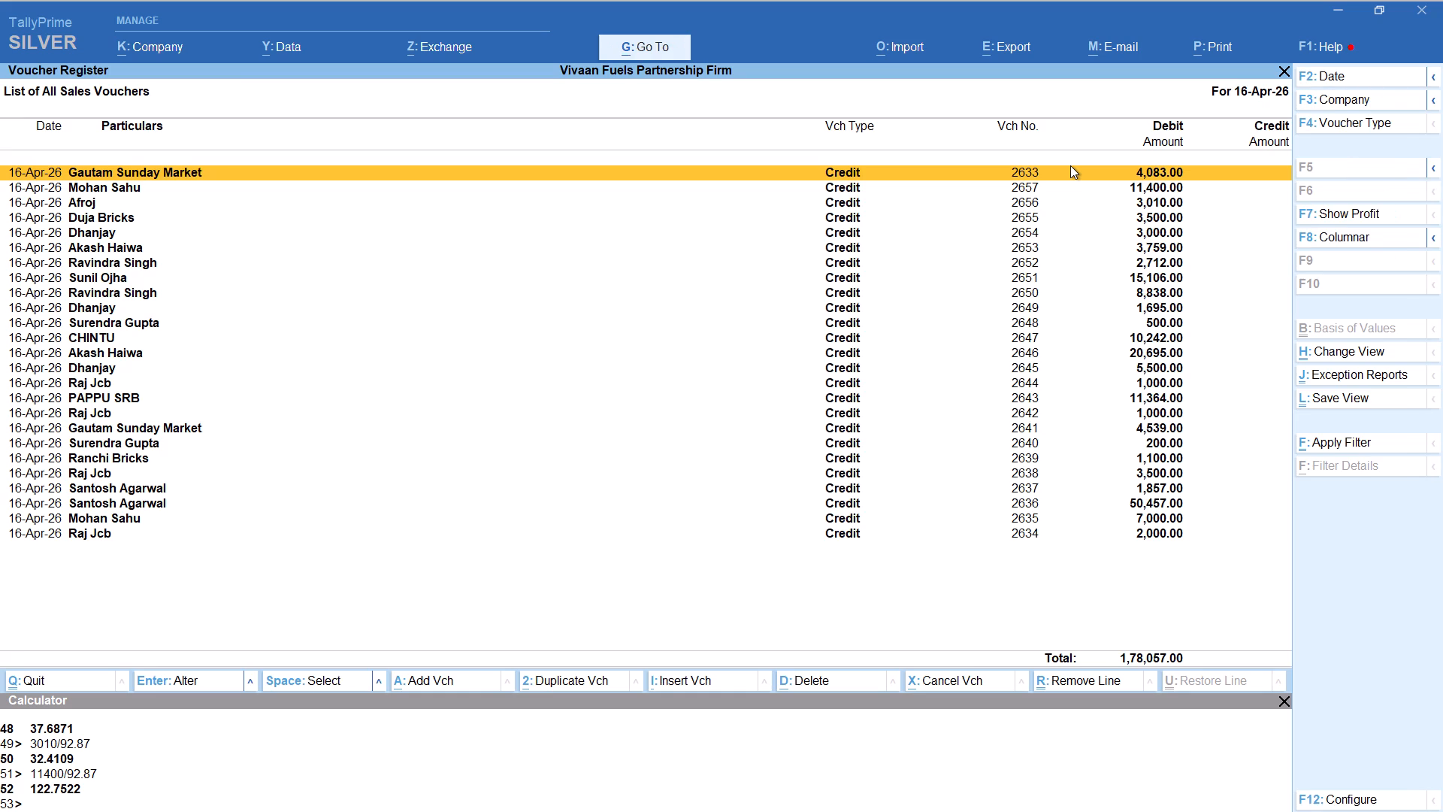
Start a new credit sales voucher for the party account matching Akas and accept its party details and the SALE ledger.
{"action": "key", "text": "alt+a"}
{"action": "key", "text": "a"}
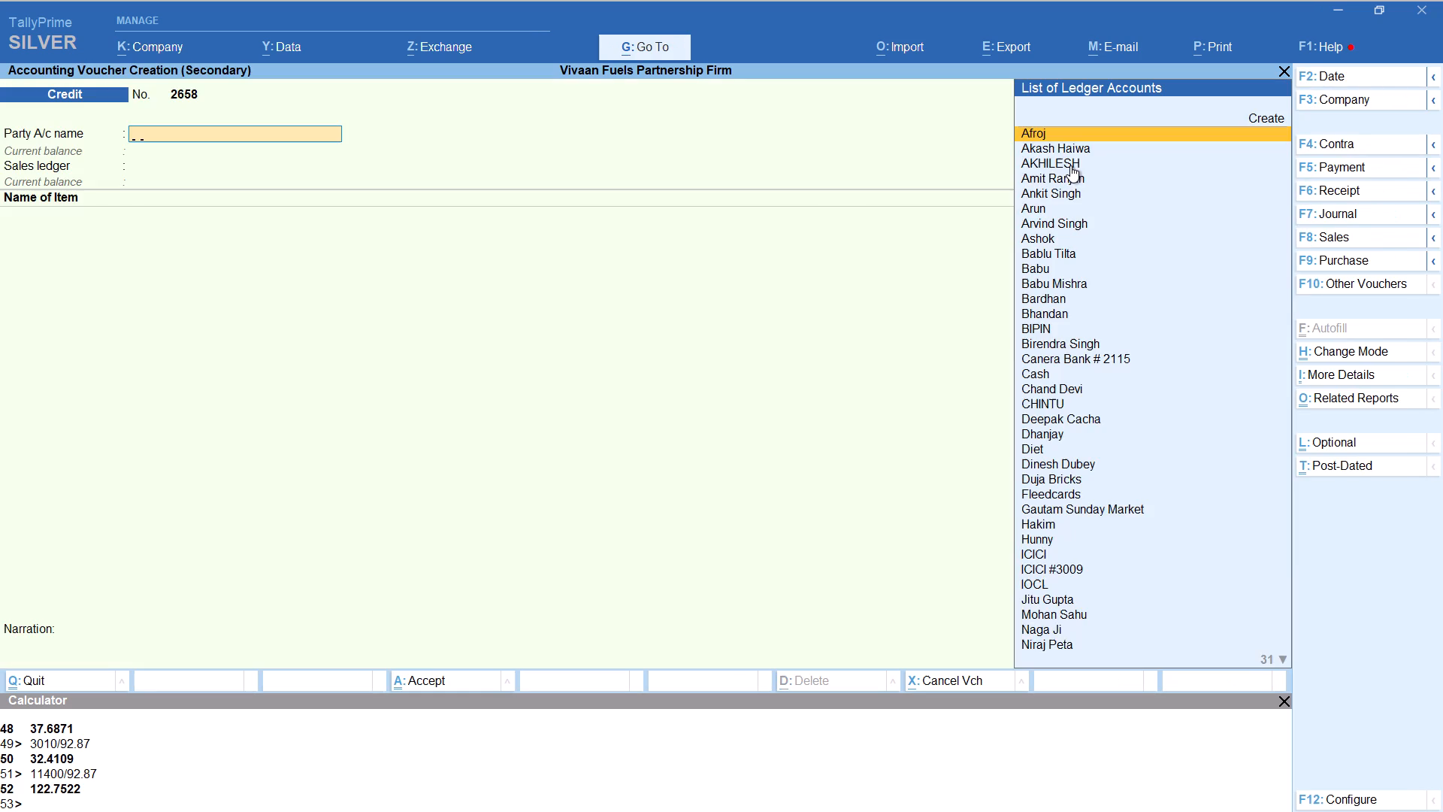
{"action": "type", "text": "kas"}
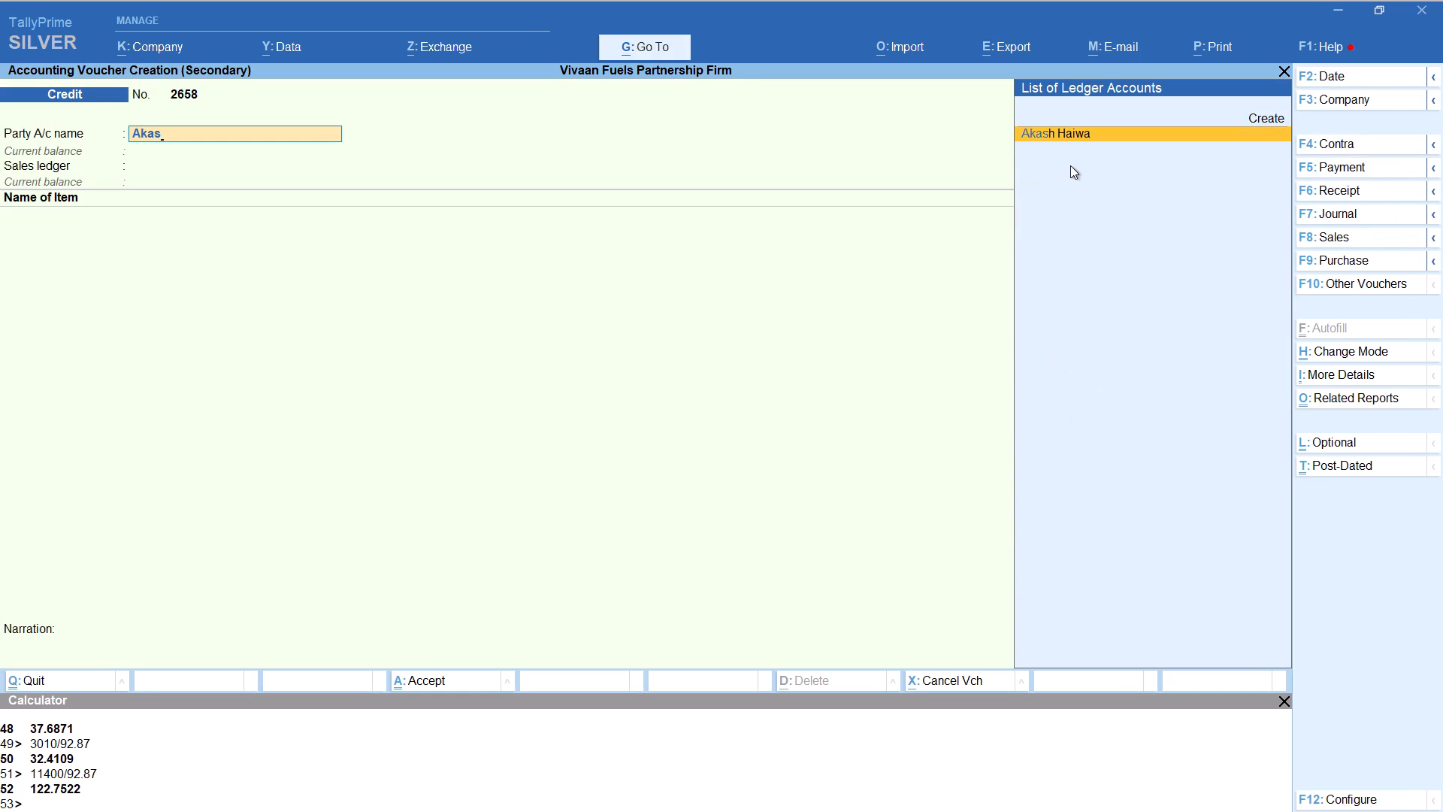
{"action": "key", "text": "Return"}
{"action": "key", "text": "Return"}
{"action": "key", "text": "Return"}
{"action": "key", "text": "Return"}
{"action": "key", "text": "Return"}
{"action": "key", "text": "Return"}
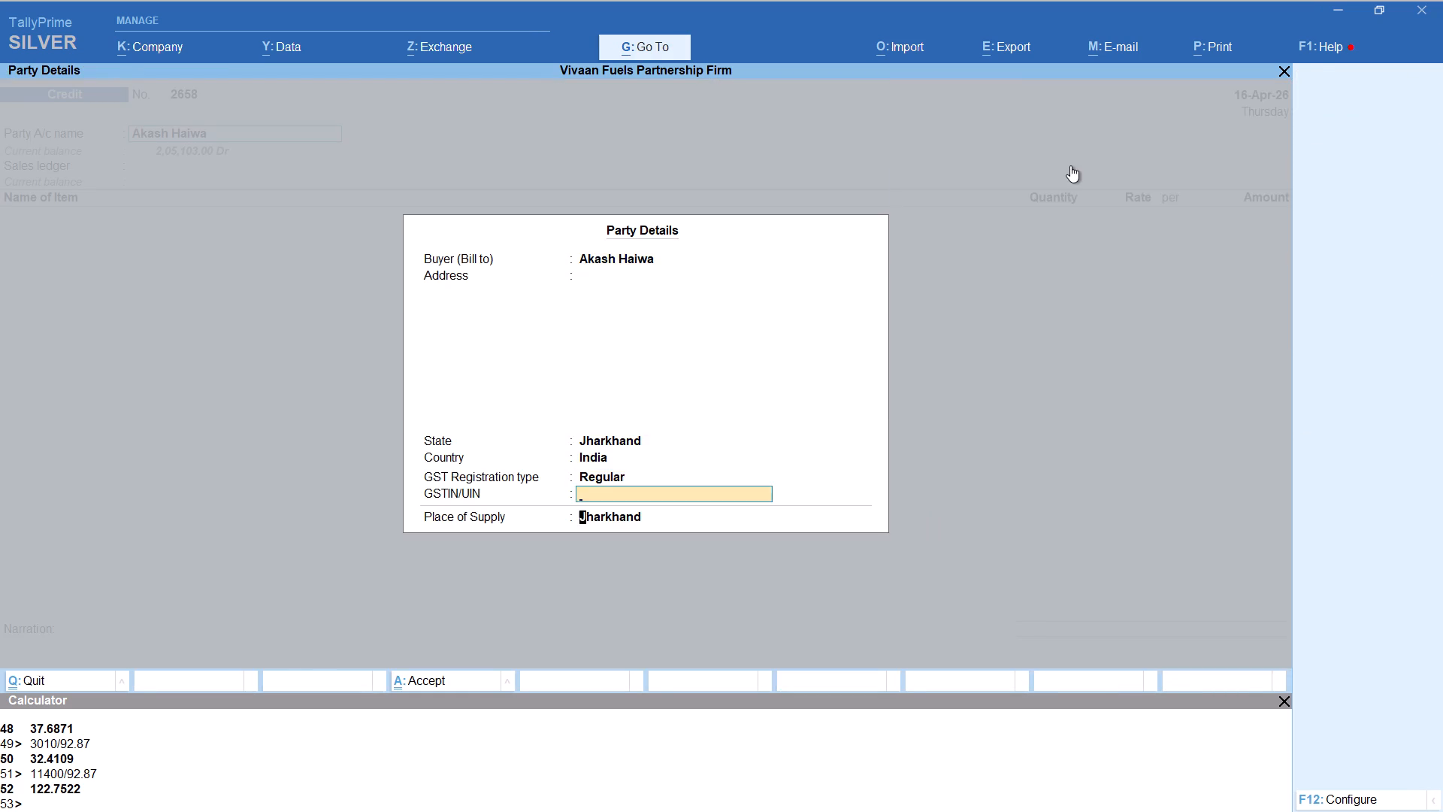
{"action": "key", "text": "Return"}
{"action": "key", "text": "Return"}
Add item HSD to the voucher with tracking number Not Applicable.
{"action": "type", "text": "hs"}
{"action": "key", "text": "Return"}
{"action": "key", "text": "Up"}
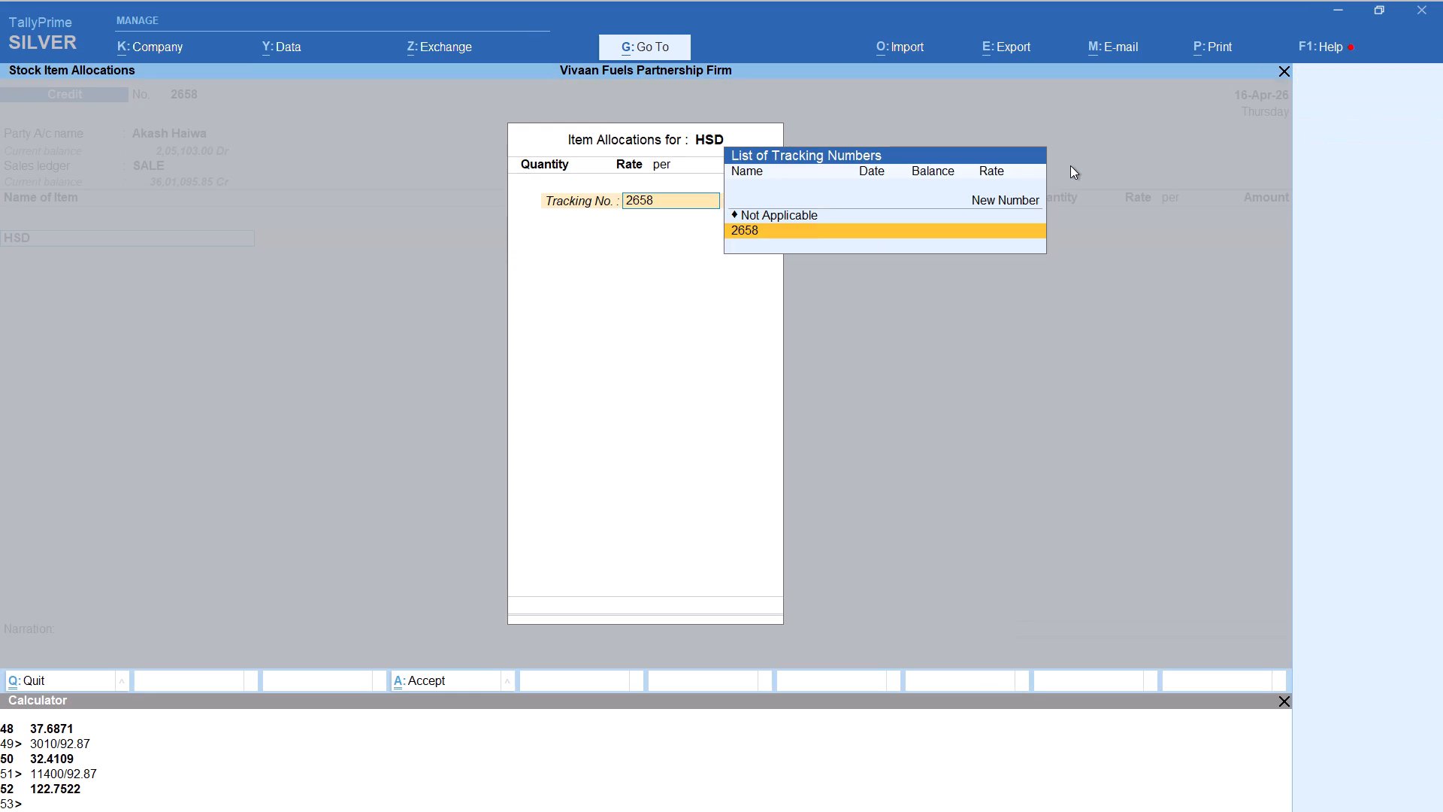
{"action": "key", "text": "Return"}
Calculate the HSD quantity as 2000/92.87 for 21.54 LITER and accept the allocation at rate 92.87.
{"action": "key", "text": "alt+c"}
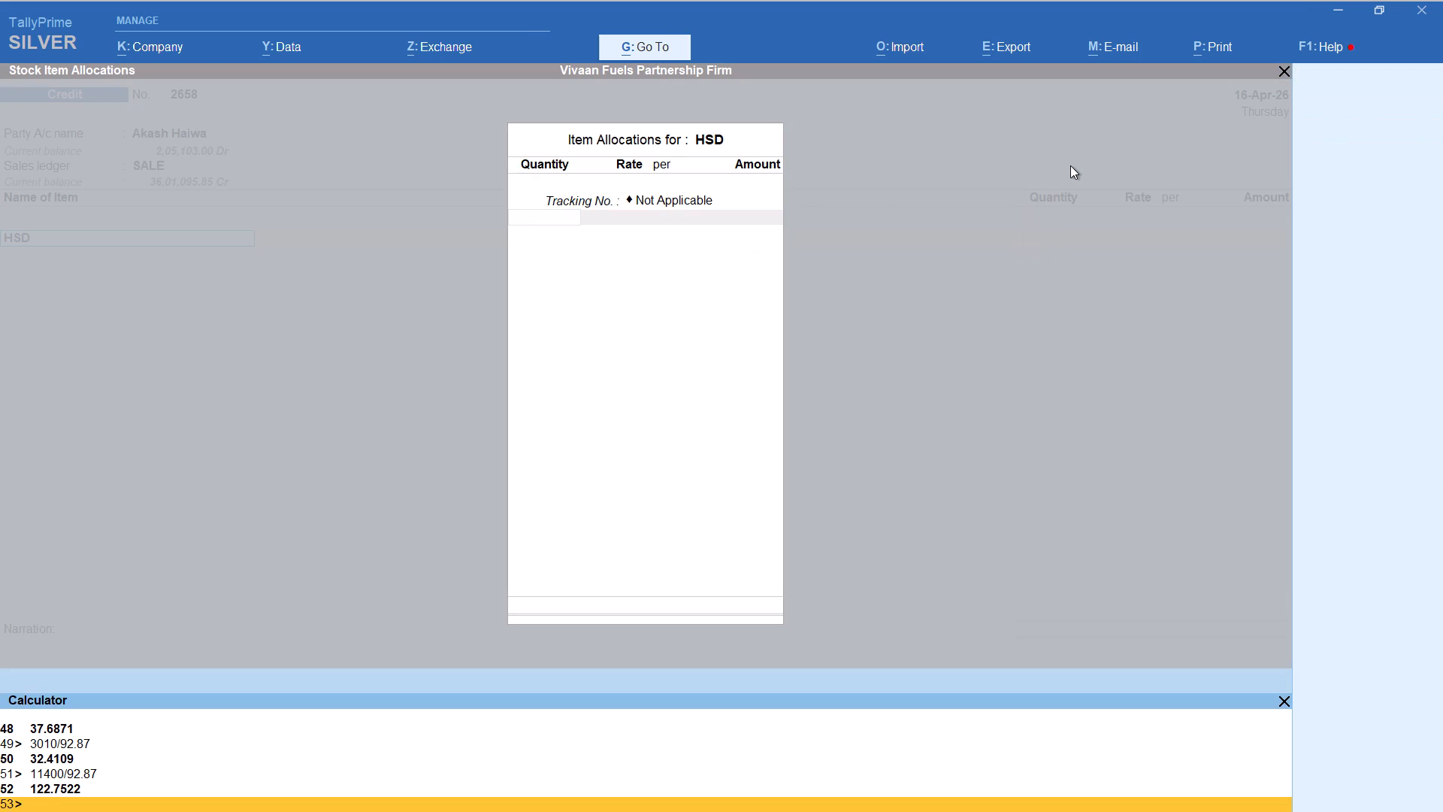
{"action": "type", "text": "2000/92.87"}
{"action": "key", "text": "Return"}
{"action": "key", "text": "Return"}
{"action": "key", "text": "Return"}
{"action": "key", "text": "Return"}
{"action": "key", "text": "Return"}
{"action": "key", "text": "Return"}
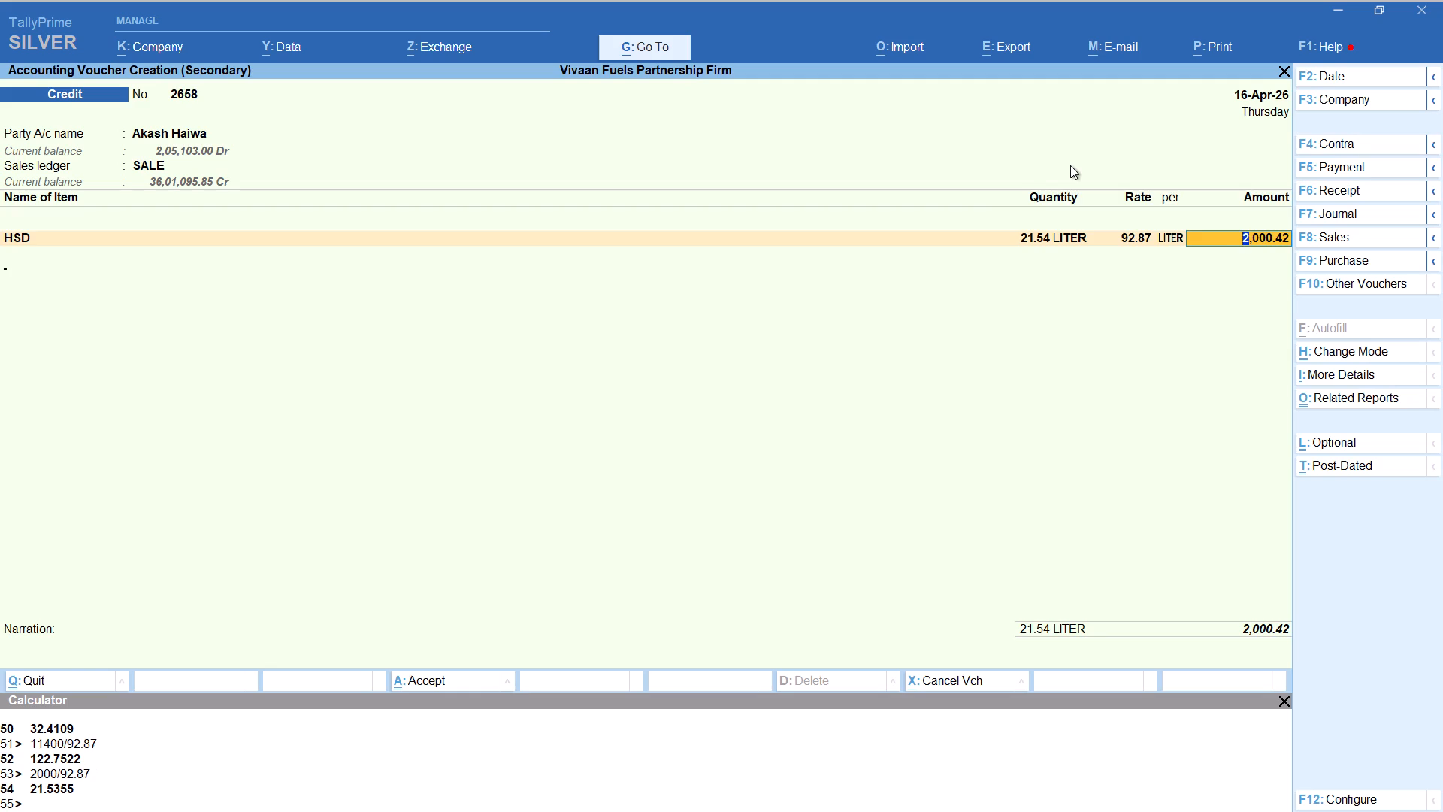
Add the Round Off ledger below the 21.54 LITER HSD item and save the voucher.
{"action": "key", "text": "Return"}
{"action": "type", "text": "rou"}
{"action": "key", "text": "Return"}
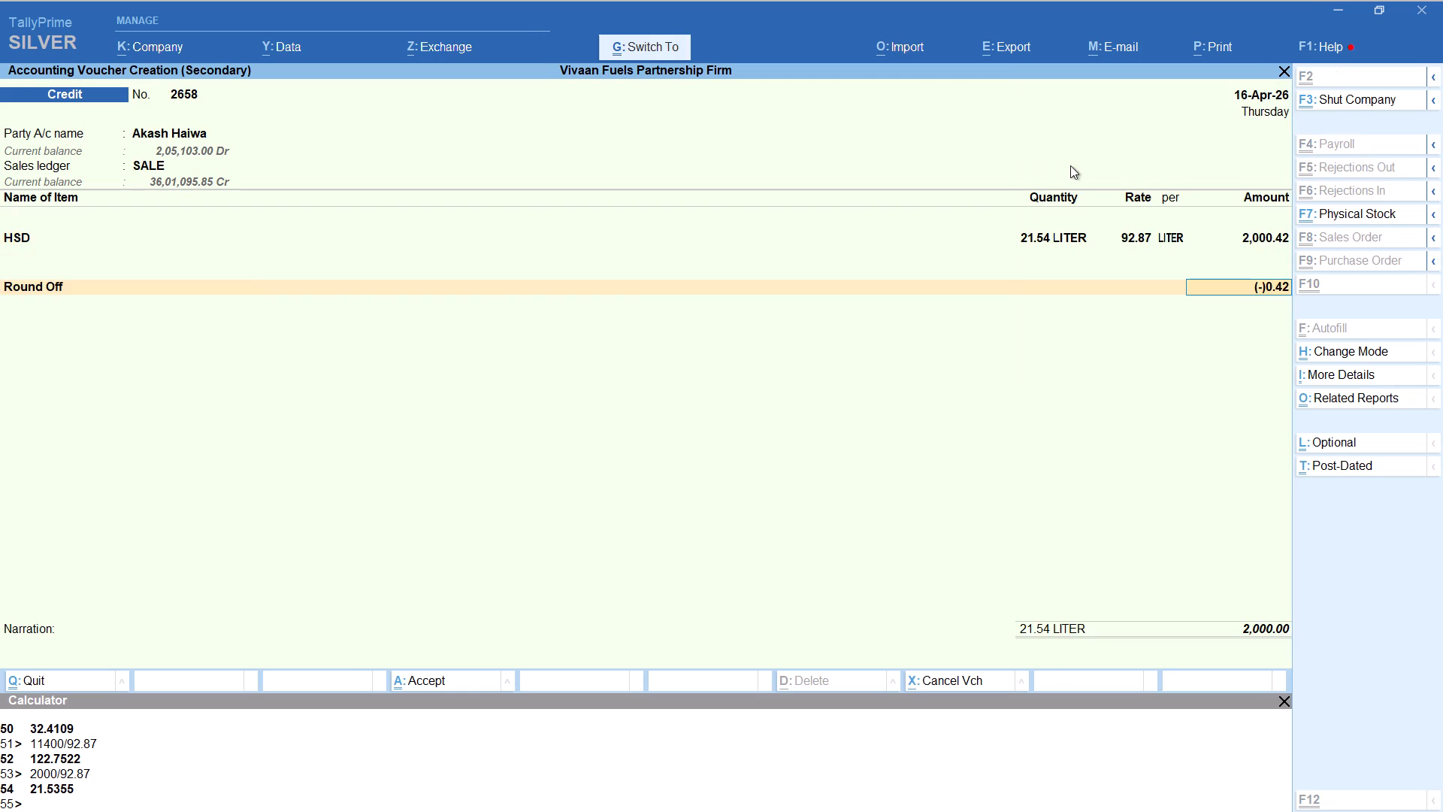
{"action": "key", "text": "ctrl+a"}
Start another credit sales voucher for the second party account matching Ravin, accepting its party details with place of supply Jharkhand and the SALE ledger.
{"action": "key", "text": "alt+a"}
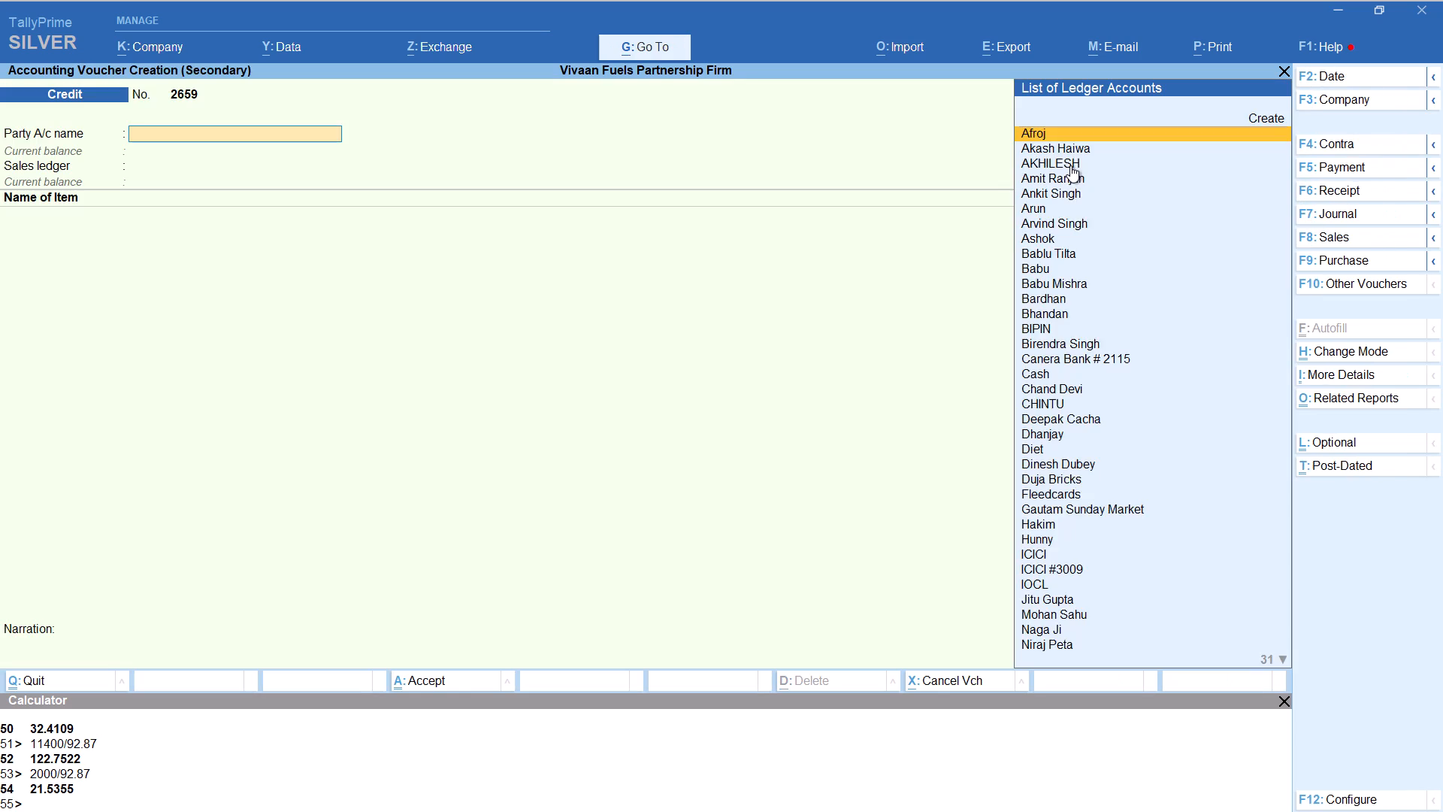
{"action": "type", "text": "ravin"}
{"action": "right_click", "coordinate": [1070, 165]}
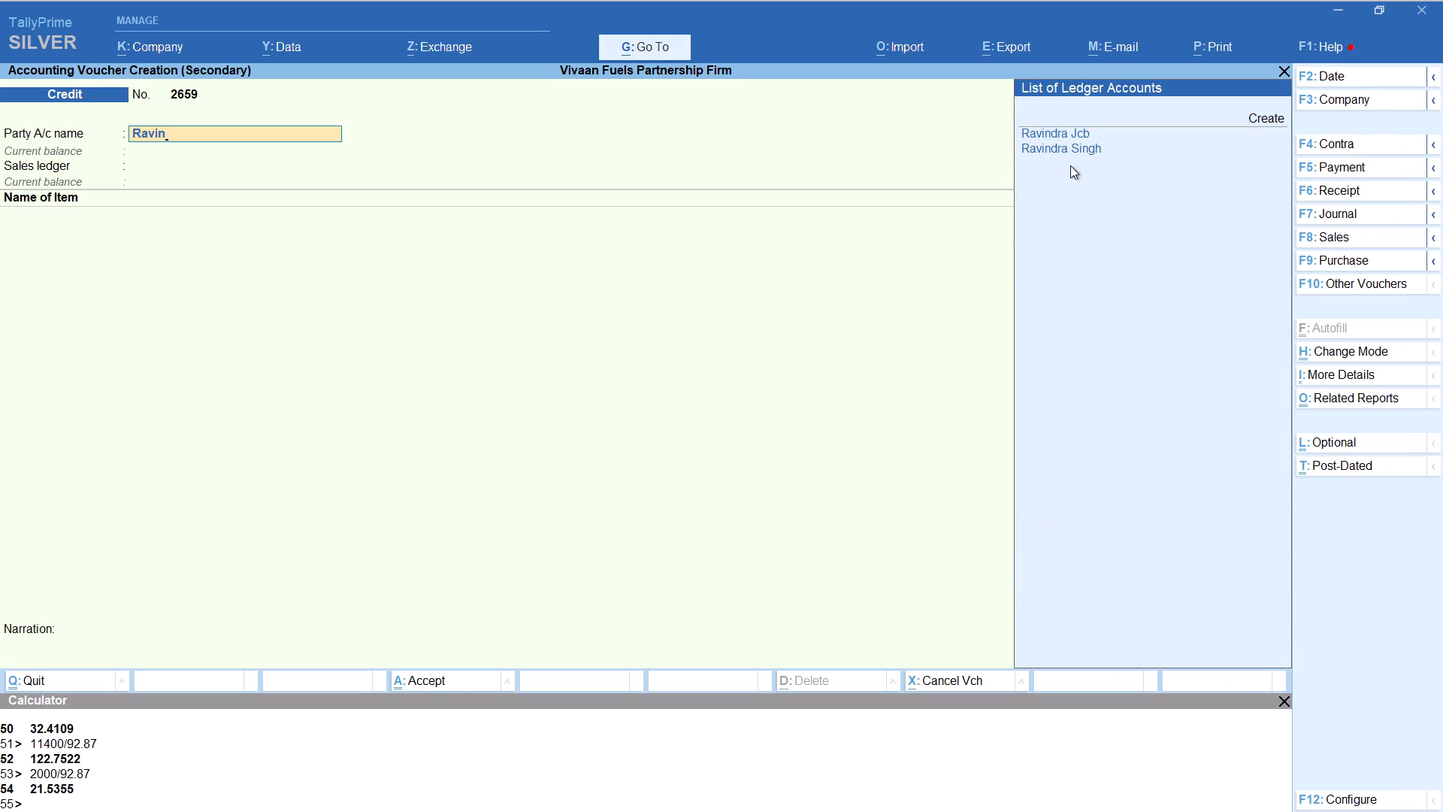
{"action": "key", "text": "Down"}
{"action": "key", "text": "Down"}
{"action": "key", "text": "Return"}
{"action": "key", "text": "Return"}
{"action": "right_click", "coordinate": [1070, 165]}
{"action": "key", "text": "Return"}
{"action": "key", "text": "Return"}
{"action": "key", "text": "Return"}
{"action": "key", "text": "Return"}
{"action": "key", "text": "Return"}
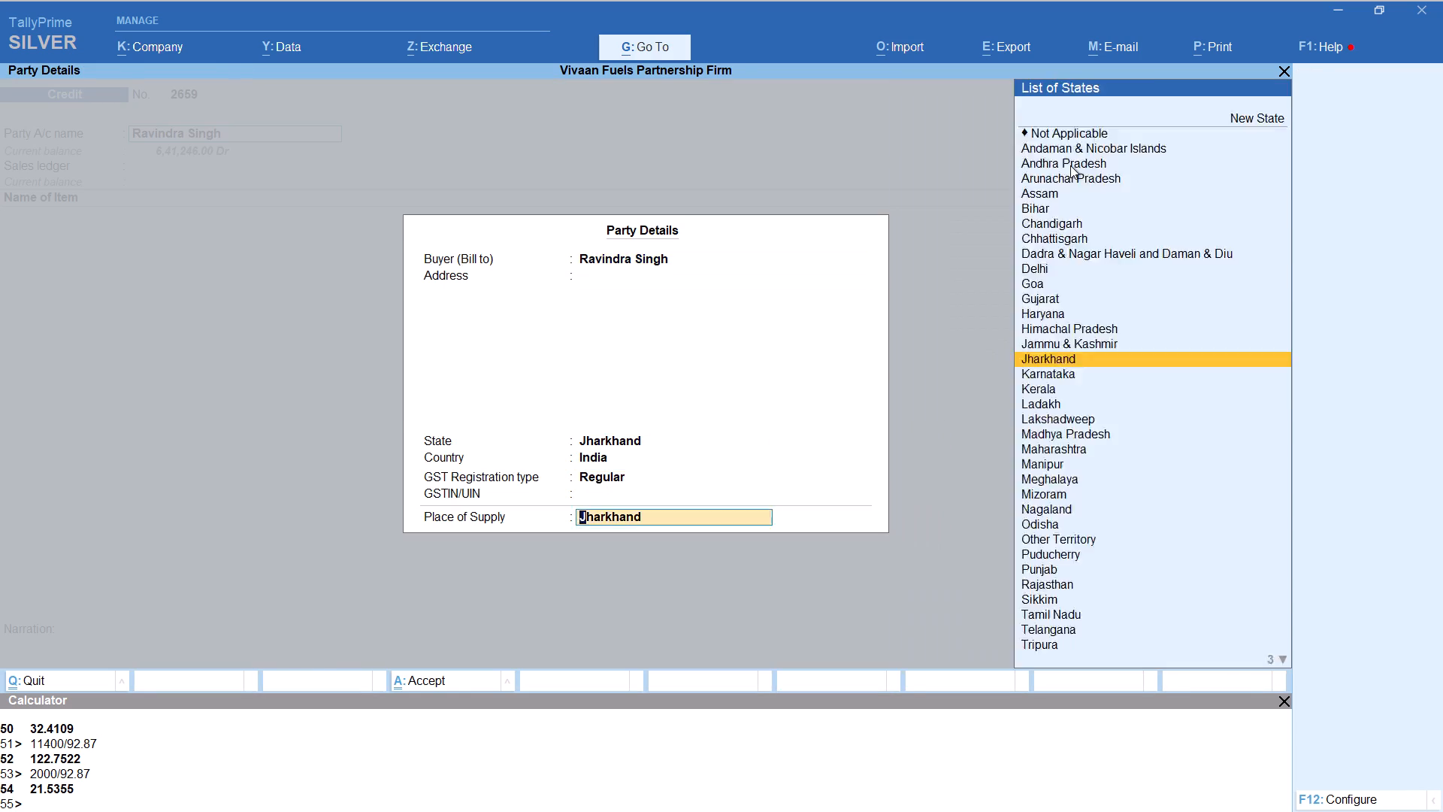
{"action": "key", "text": "Return"}
{"action": "right_click", "coordinate": [1070, 165]}
{"action": "type", "text": "hs"}
{"action": "right_click", "coordinate": [1070, 165]}
{"action": "key", "text": "Return"}
{"action": "key", "text": "Return"}
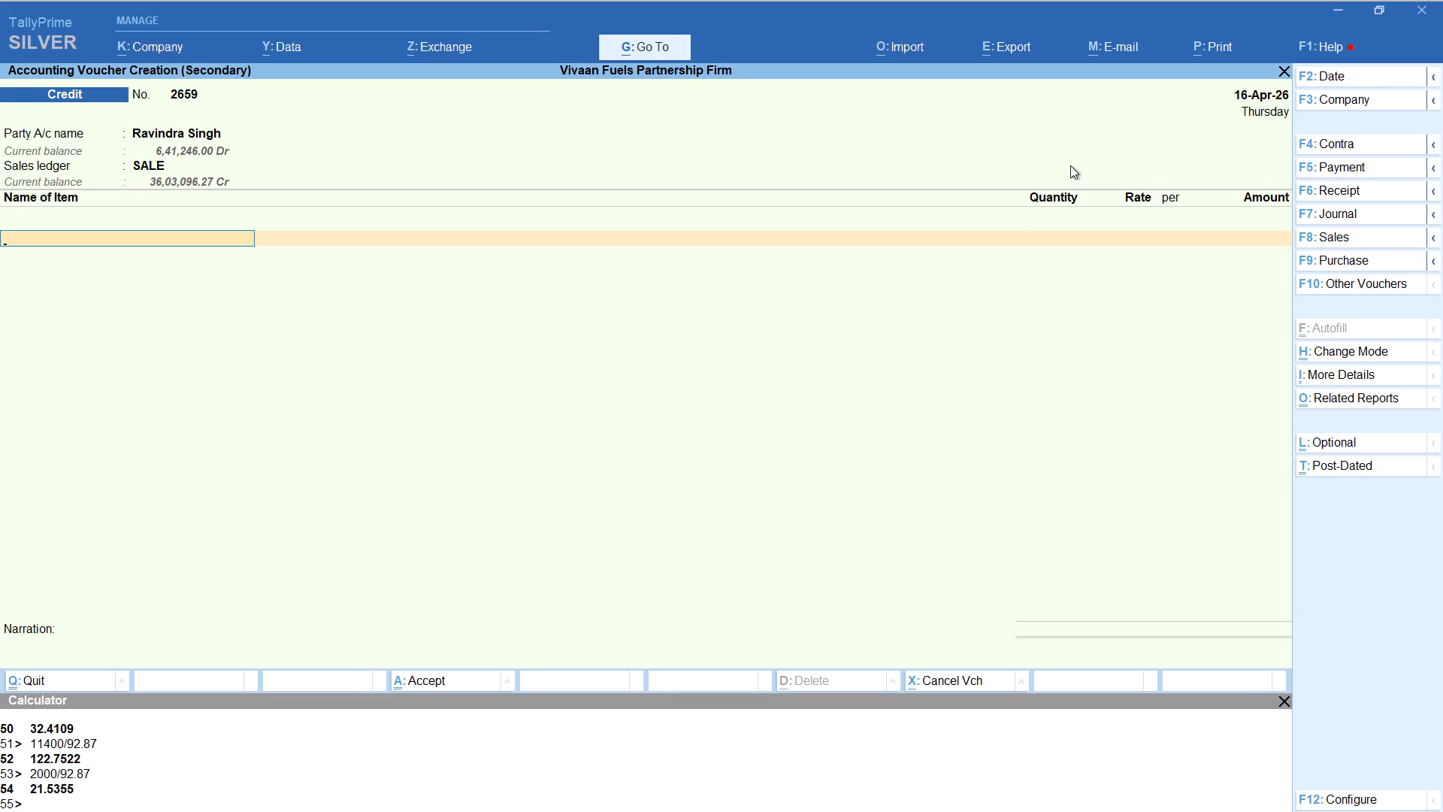
Add item MS PERTOL to the voucher with tracking number Not Applicable.
{"action": "key", "text": "alt+h"}
{"action": "key", "text": "s"}
{"action": "right_click", "coordinate": [1070, 165]}
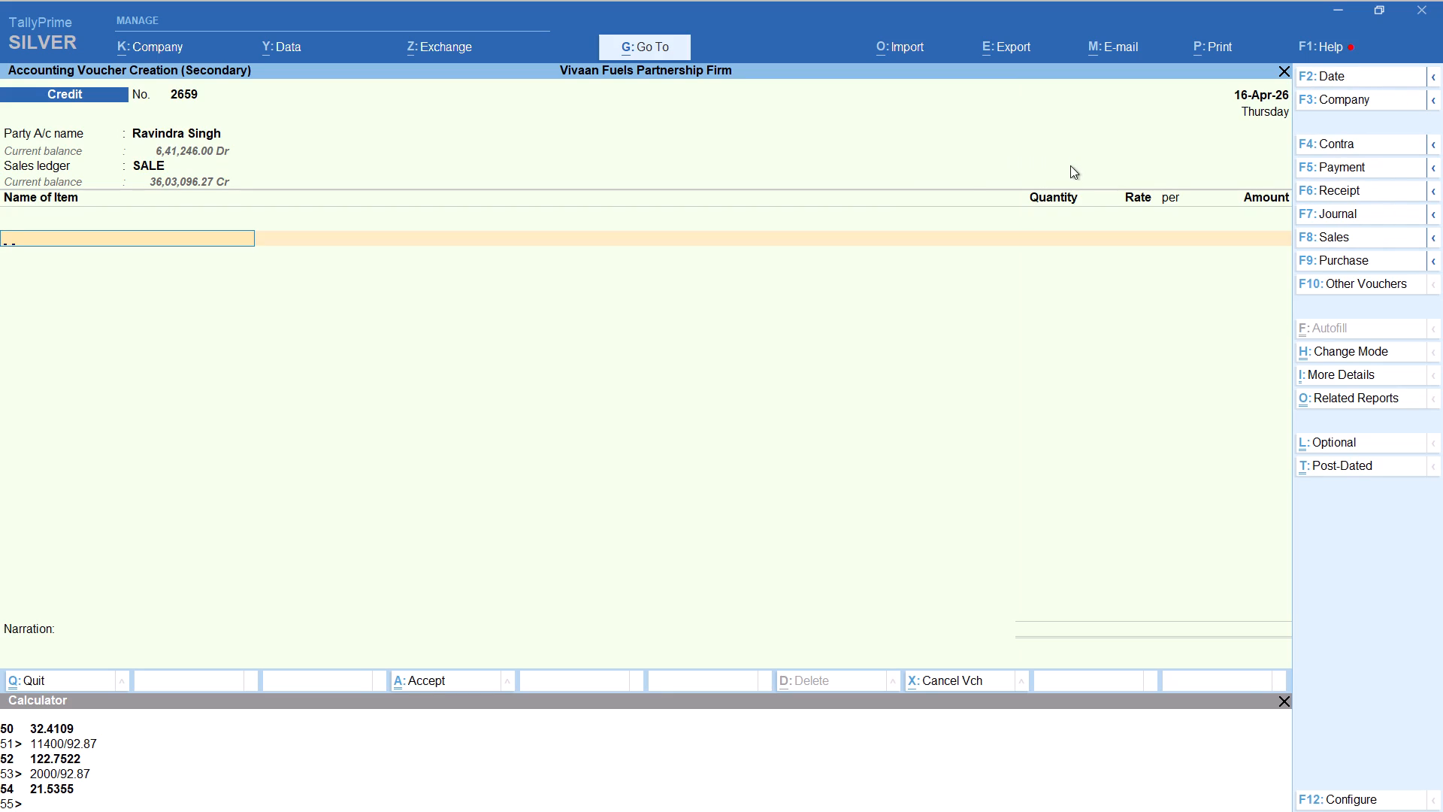
{"action": "right_click", "coordinate": [1070, 165]}
{"action": "key", "text": "Up"}
{"action": "right_click", "coordinate": [1070, 165]}
{"action": "key", "text": "Return"}
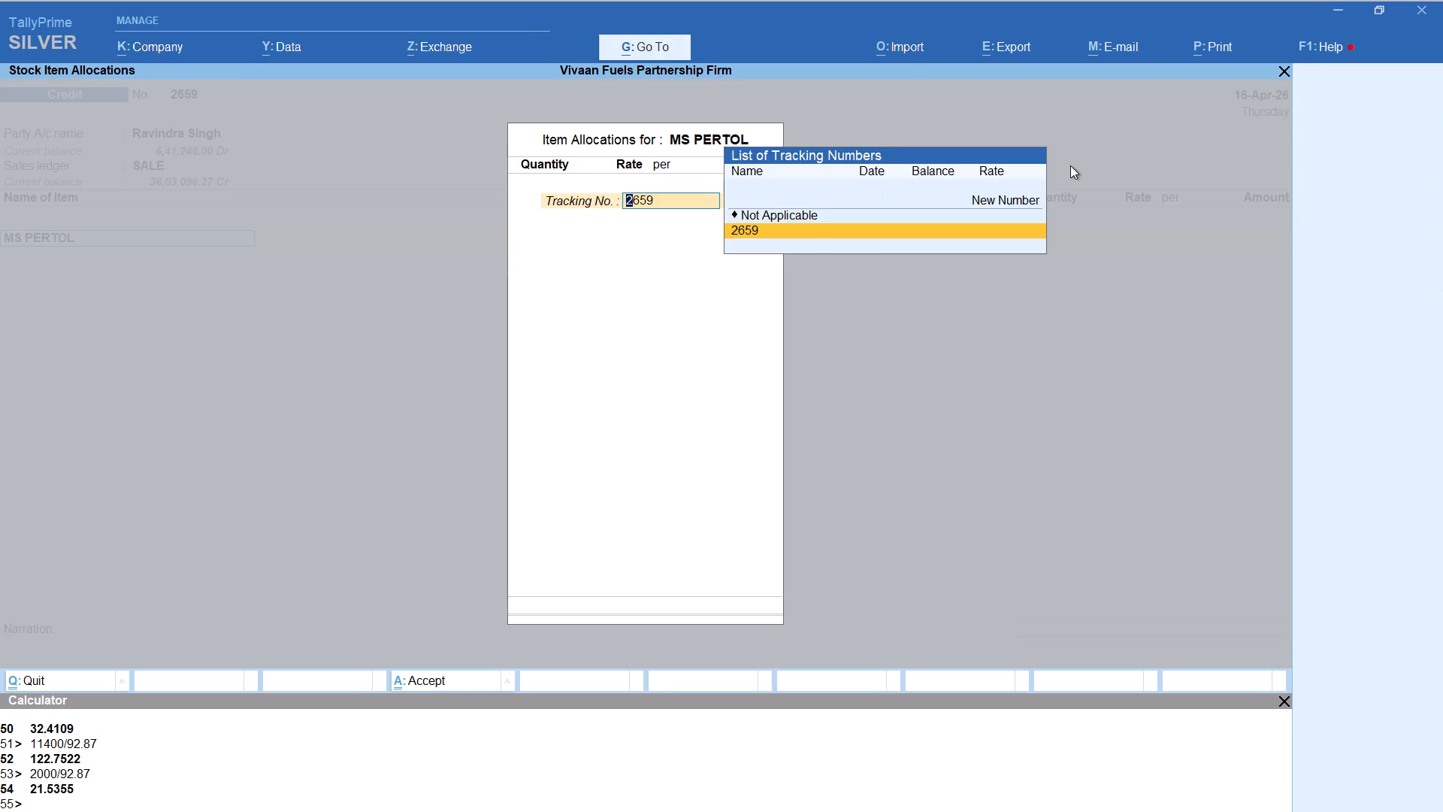
{"action": "key", "text": "Up"}
{"action": "key", "text": "Return"}
Calculate the MS PERTOL quantity as 5418/92.87 for 58.34 LITER and accept the allocation at rate 98.10.
{"action": "key", "text": "alt+c"}
{"action": "right_click", "coordinate": [1070, 165]}
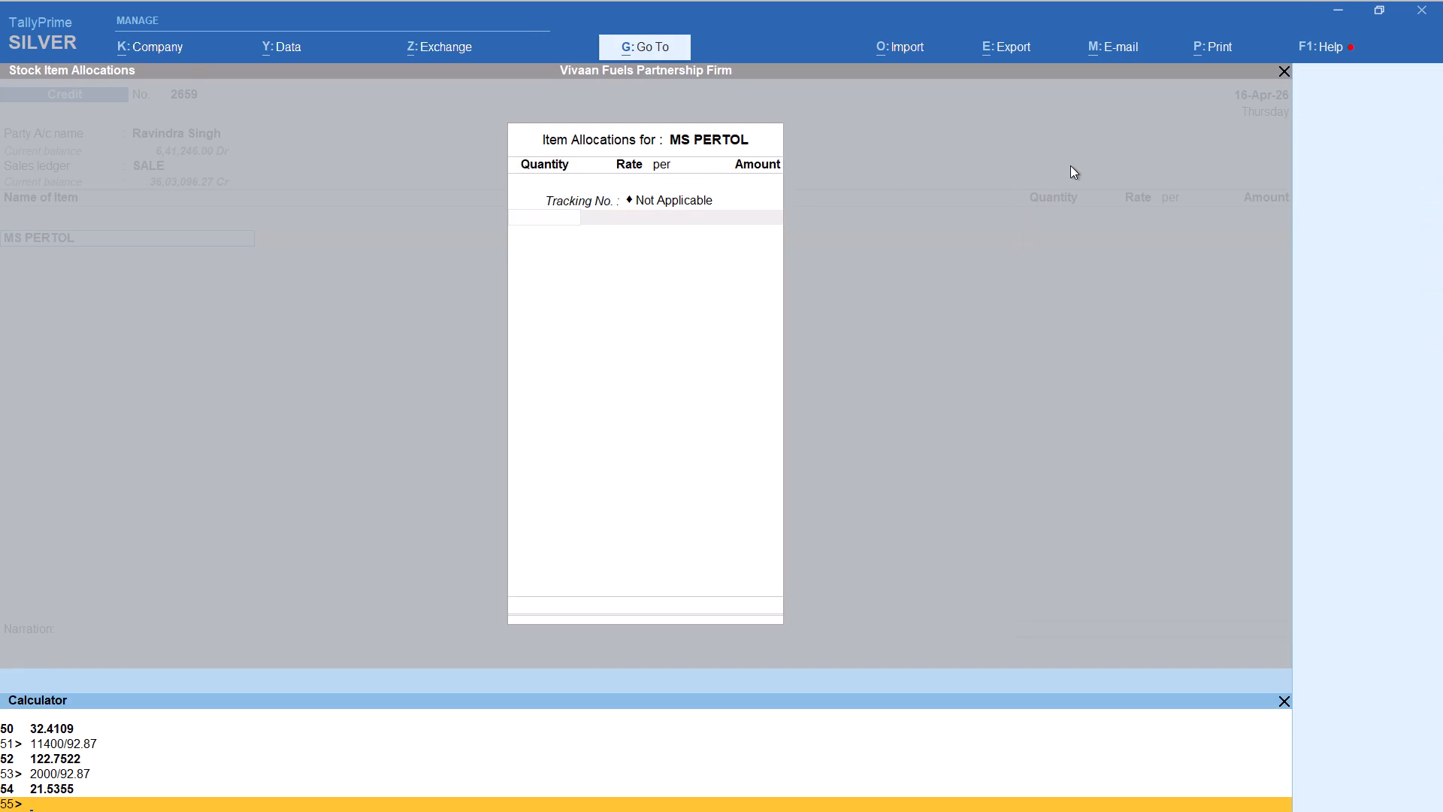
{"action": "type", "text": "5418"}
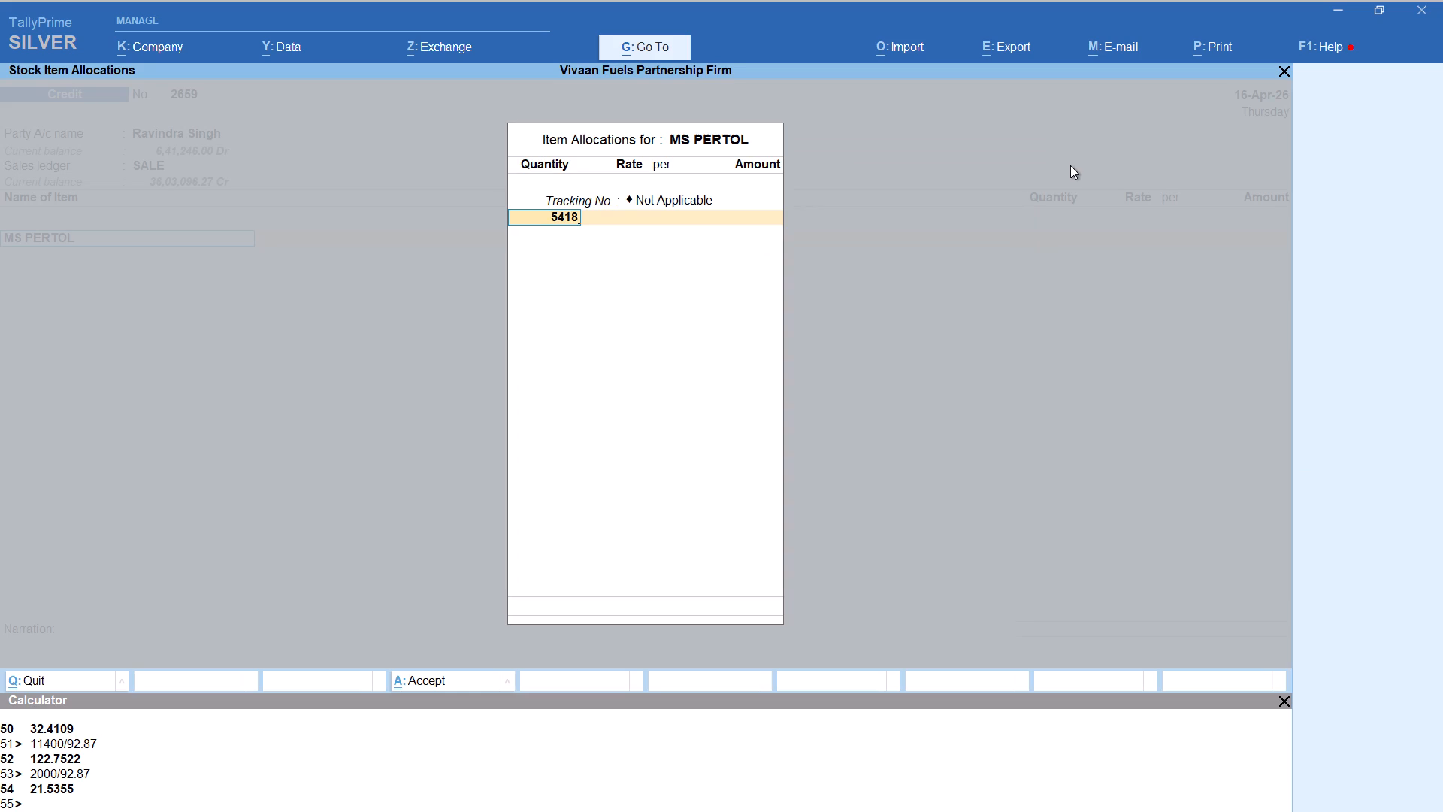
{"action": "key", "text": "alt+c"}
{"action": "type", "text": "5418/"}
{"action": "type", "text": "92.87"}
{"action": "key", "text": "Return"}
{"action": "key", "text": "Return"}
{"action": "key", "text": "Return"}
{"action": "key", "text": "Return"}
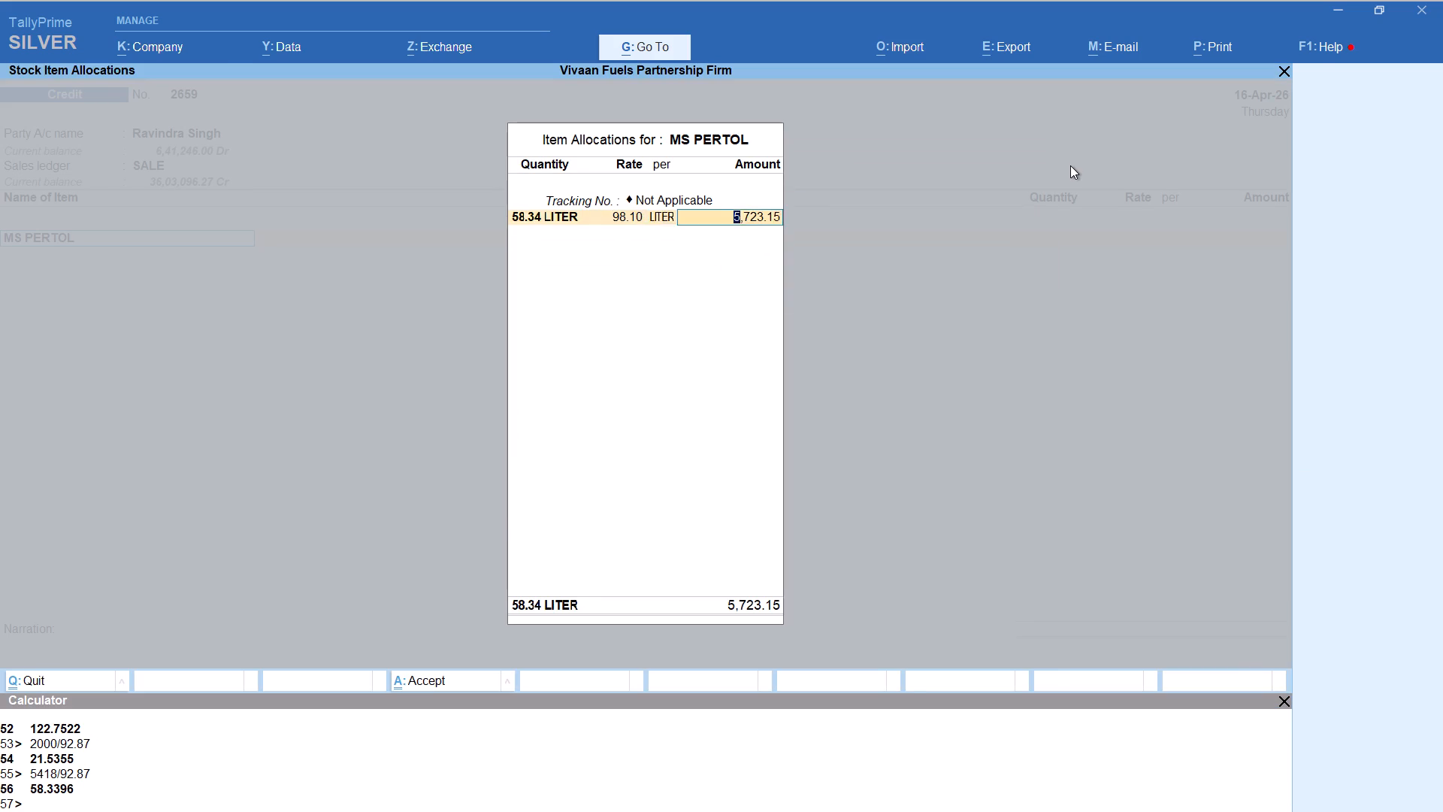
{"action": "key", "text": "Return"}
{"action": "key", "text": "Return"}
Add the Round Off ledger below the 58.34 LITER MS PERTOL item and save the voucher.
{"action": "key", "text": "Return"}
{"action": "type", "text": "rou"}
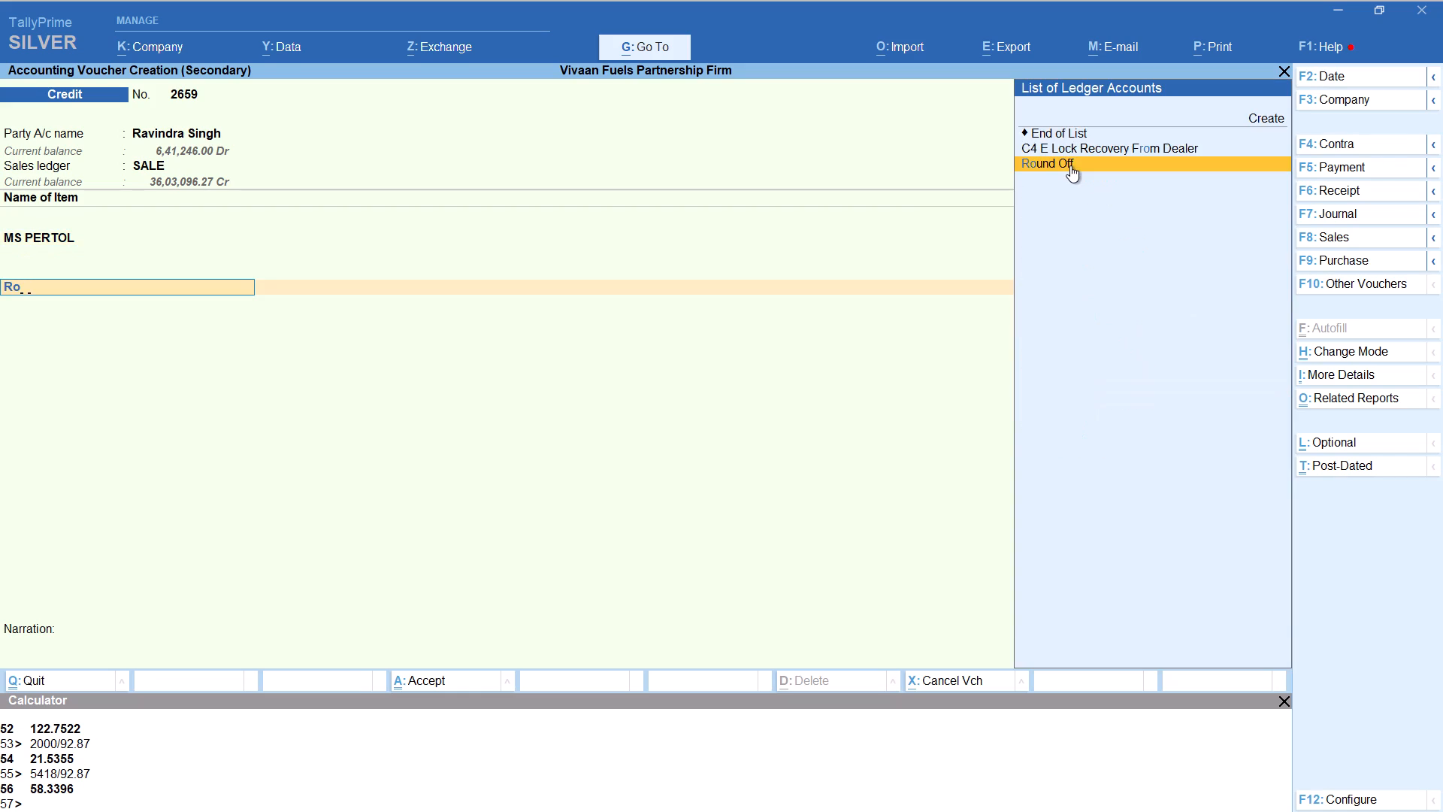
{"action": "key", "text": "Return"}
{"action": "key", "text": "ctrl+a"}
{"action": "right_click", "coordinate": [1070, 165]}
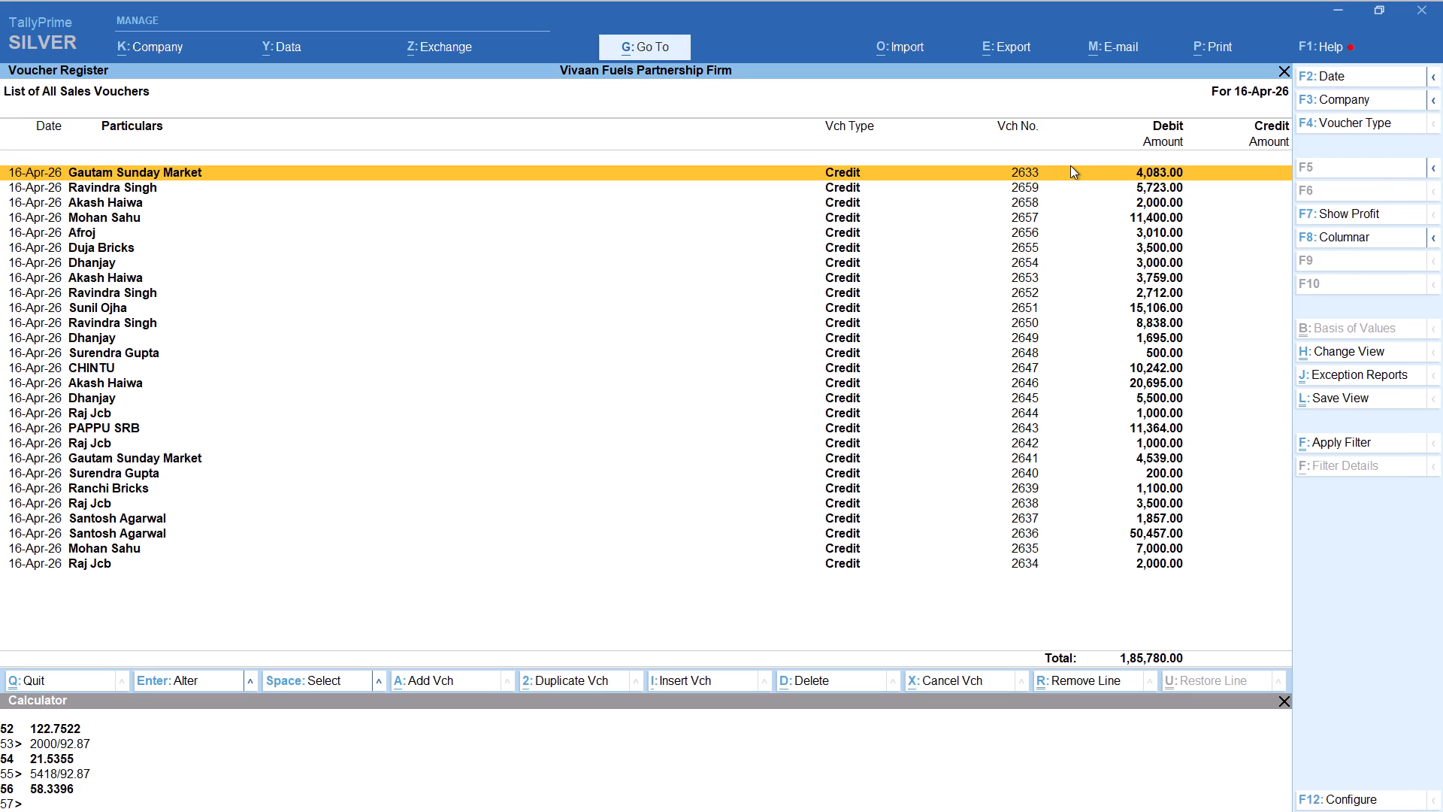
Go through the 16-Apr-26 sales vouchers in the register down to the last entry, voucher 2634.
{"action": "key", "text": "Down"}
{"action": "key", "text": "Down"}
{"action": "key", "text": "Down"}
{"action": "key", "text": "Down"}
{"action": "key", "text": "Down"}
{"action": "key", "text": "Down"}
{"action": "key", "text": "Down"}
{"action": "key", "text": "Down"}
{"action": "key", "text": "Down"}
{"action": "key", "text": "Down"}
{"action": "key", "text": "Down"}
{"action": "key", "text": "Down"}
{"action": "key", "text": "Down"}
{"action": "key", "text": "Down"}
{"action": "key", "text": "Down"}
{"action": "key", "text": "Down"}
{"action": "key", "text": "Down"}
{"action": "key", "text": "Down"}
{"action": "key", "text": "Down"}
{"action": "key", "text": "Down"}
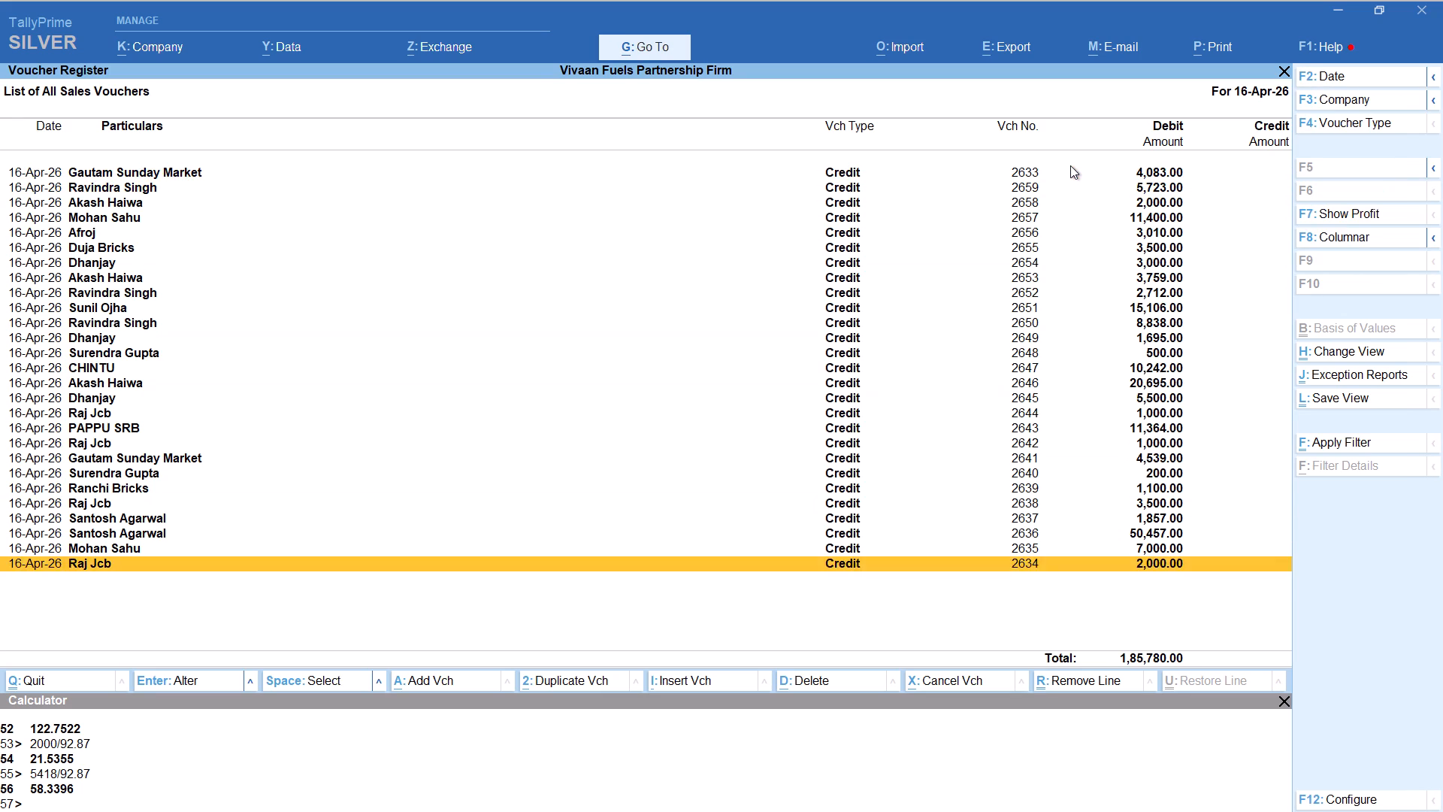
Open the MS PERTOL credit voucher 2659 from the register for alteration.
{"action": "key", "text": "Up"}
{"action": "key", "text": "Up"}
{"action": "key", "text": "Up"}
{"action": "key", "text": "Up"}
{"action": "key", "text": "Up"}
{"action": "key", "text": "Up"}
{"action": "key", "text": "Up"}
{"action": "key", "text": "Up"}
{"action": "key", "text": "Up"}
{"action": "key", "text": "Up"}
{"action": "key", "text": "Up"}
{"action": "key", "text": "Up"}
{"action": "key", "text": "Up"}
{"action": "key", "text": "Up"}
{"action": "key", "text": "Up"}
{"action": "key", "text": "Up"}
{"action": "key", "text": "Up"}
{"action": "key", "text": "Up"}
{"action": "key", "text": "Up"}
{"action": "key", "text": "Up"}
{"action": "key", "text": "Up"}
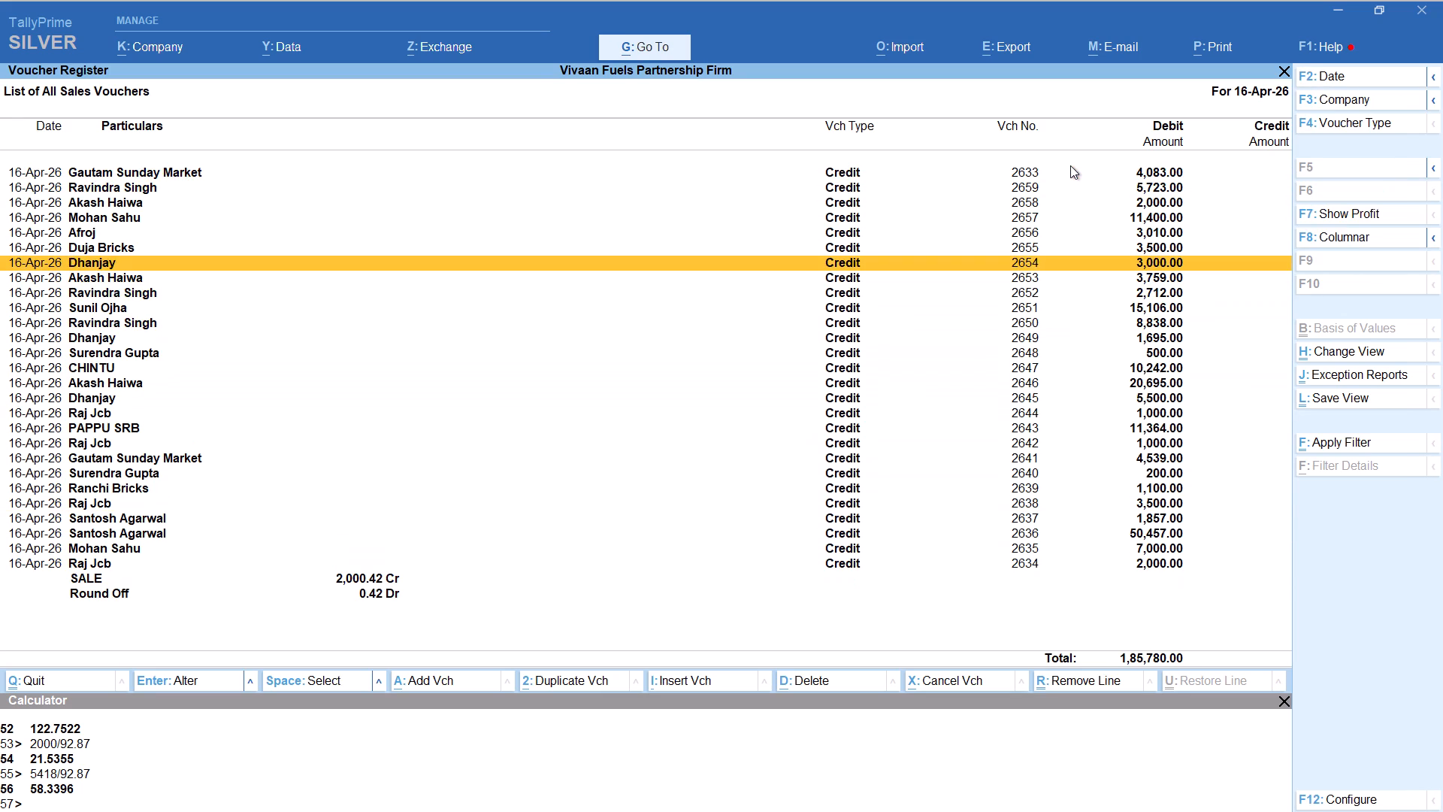
{"action": "key", "text": "Up"}
{"action": "key", "text": "Up"}
{"action": "key", "text": "Up"}
{"action": "key", "text": "Up"}
{"action": "key", "text": "Up"}
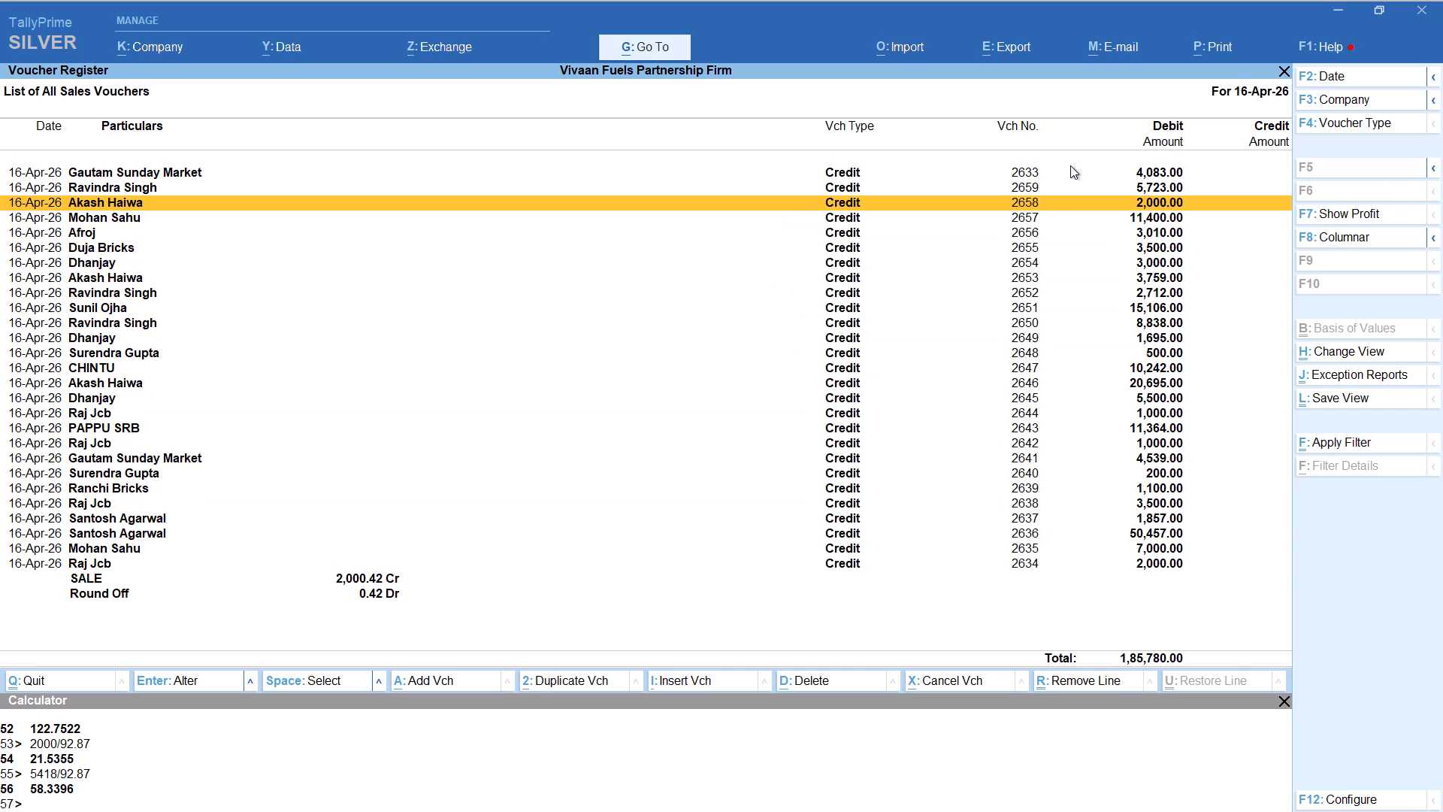
{"action": "key", "text": "Return"}
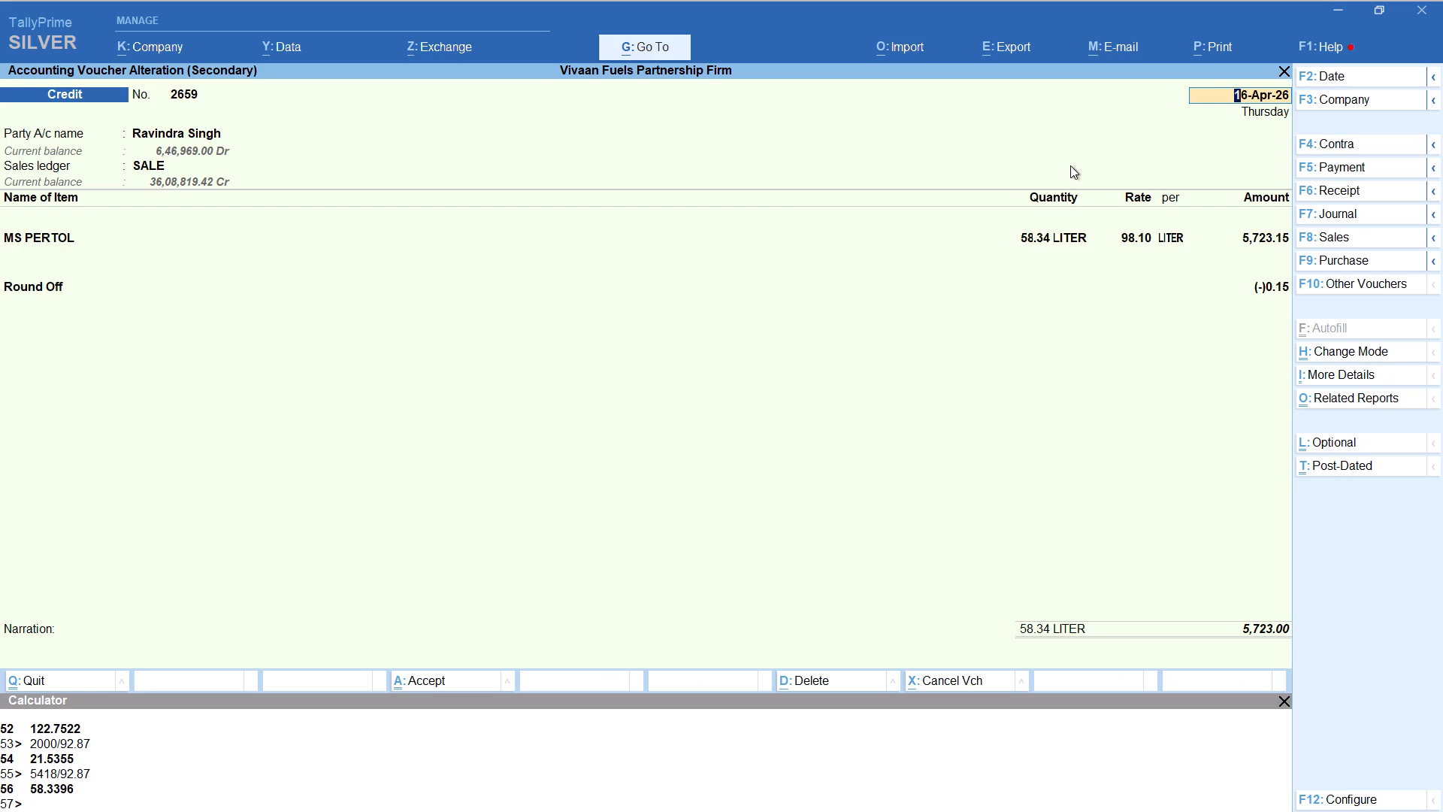
Recalculate the MS PERTOL quantity in voucher 2659 as 5418/98.10 for 55.23 LITER and accept the allocation at rate 98.10.
{"action": "right_click_drag", "start_coordinate": [1070, 165], "coordinate": [787, 680]}
{"action": "key", "text": "Return"}
{"action": "key", "text": "Return"}
{"action": "key", "text": "Return"}
{"action": "key", "text": "Return"}
{"action": "key", "text": "Return"}
{"action": "key", "text": "Return"}
{"action": "key", "text": "Return"}
{"action": "key", "text": "Return"}
{"action": "key", "text": "Return"}
{"action": "key", "text": "Return"}
{"action": "key", "text": "Return"}
{"action": "key", "text": "alt+c"}
{"action": "type", "text": "541"}
{"action": "type", "text": "8/98.10"}
{"action": "key", "text": "Return"}
{"action": "key", "text": "Return"}
{"action": "key", "text": "Return"}
{"action": "key", "text": "Return"}
{"action": "key", "text": "Return"}
{"action": "key", "text": "ctrl+a"}
{"action": "key", "text": "ctrl+a"}
{"action": "key", "text": "ctrl+a"}
Set the Round Off amount below the MS PERTOL item to (-)0.06 and try to save the altered voucher.
{"action": "key", "text": "Return"}
{"action": "key", "text": "Return"}
{"action": "key", "text": "Return"}
{"action": "key", "text": "BackSpace"}
{"action": "key", "text": "BackSpace"}
{"action": "key", "text": "BackSpace"}
{"action": "key", "text": "Return"}
{"action": "key", "text": "Return"}
{"action": "key", "text": "Return"}
{"action": "key", "text": "0"}
{"action": "key", "text": "Return"}
{"action": "key", "text": "Return"}
{"action": "key", "text": "Return"}
{"action": "key", "text": "Return"}
{"action": "type", "text": "0.06"}
{"action": "key", "text": "Return"}
{"action": "key", "text": "Return"}
{"action": "key", "text": "Return"}
{"action": "key", "text": "Return"}
{"action": "key", "text": "Return"}
{"action": "key", "text": "ctrl+a"}
{"action": "key", "text": "ctrl+a"}
{"action": "key", "text": "Escape"}
{"action": "key", "text": "Escape"}
{"action": "key", "text": "Escape"}
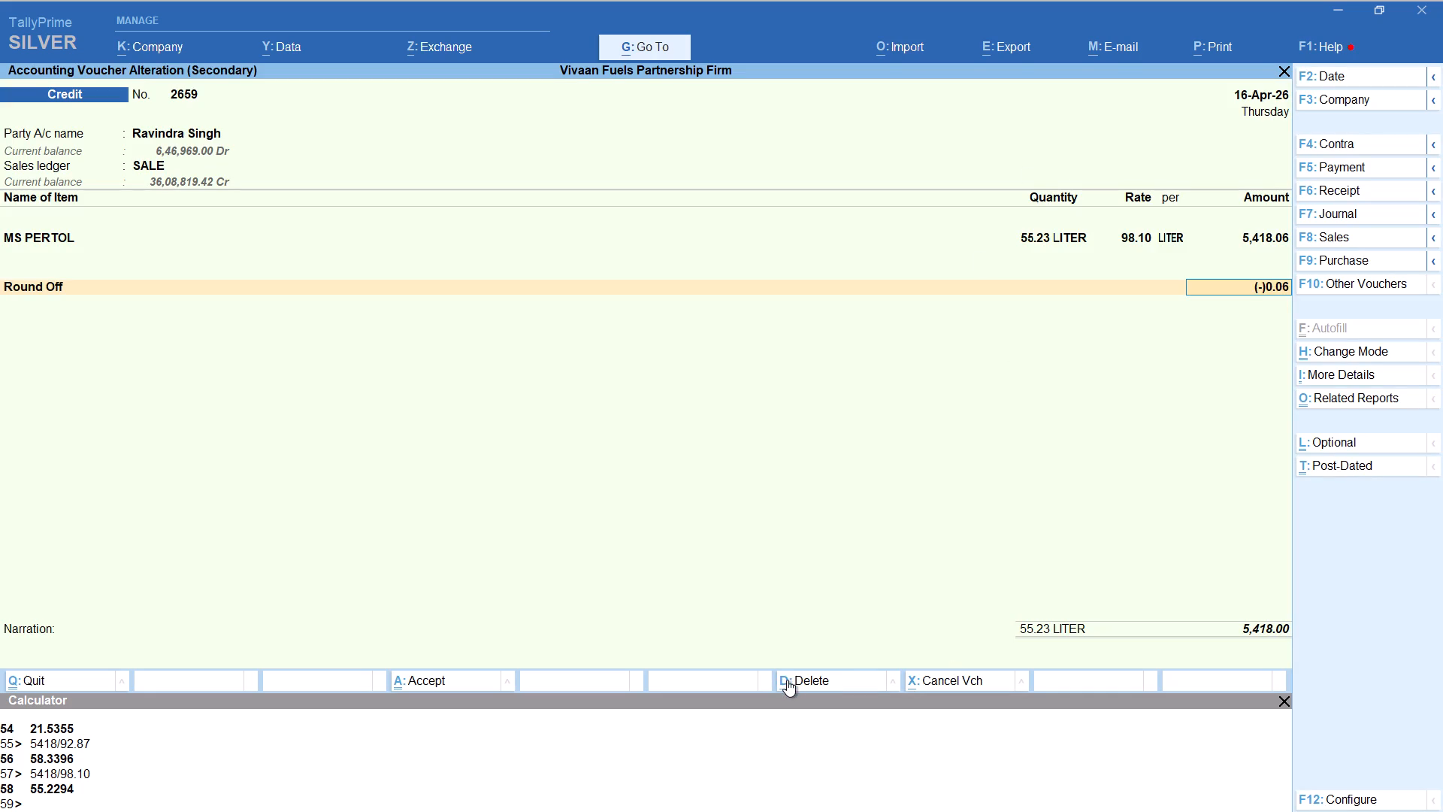
{"action": "right_click_drag", "start_coordinate": [787, 680], "coordinate": [800, 680]}
{"action": "left_click", "coordinate": [792, 680]}
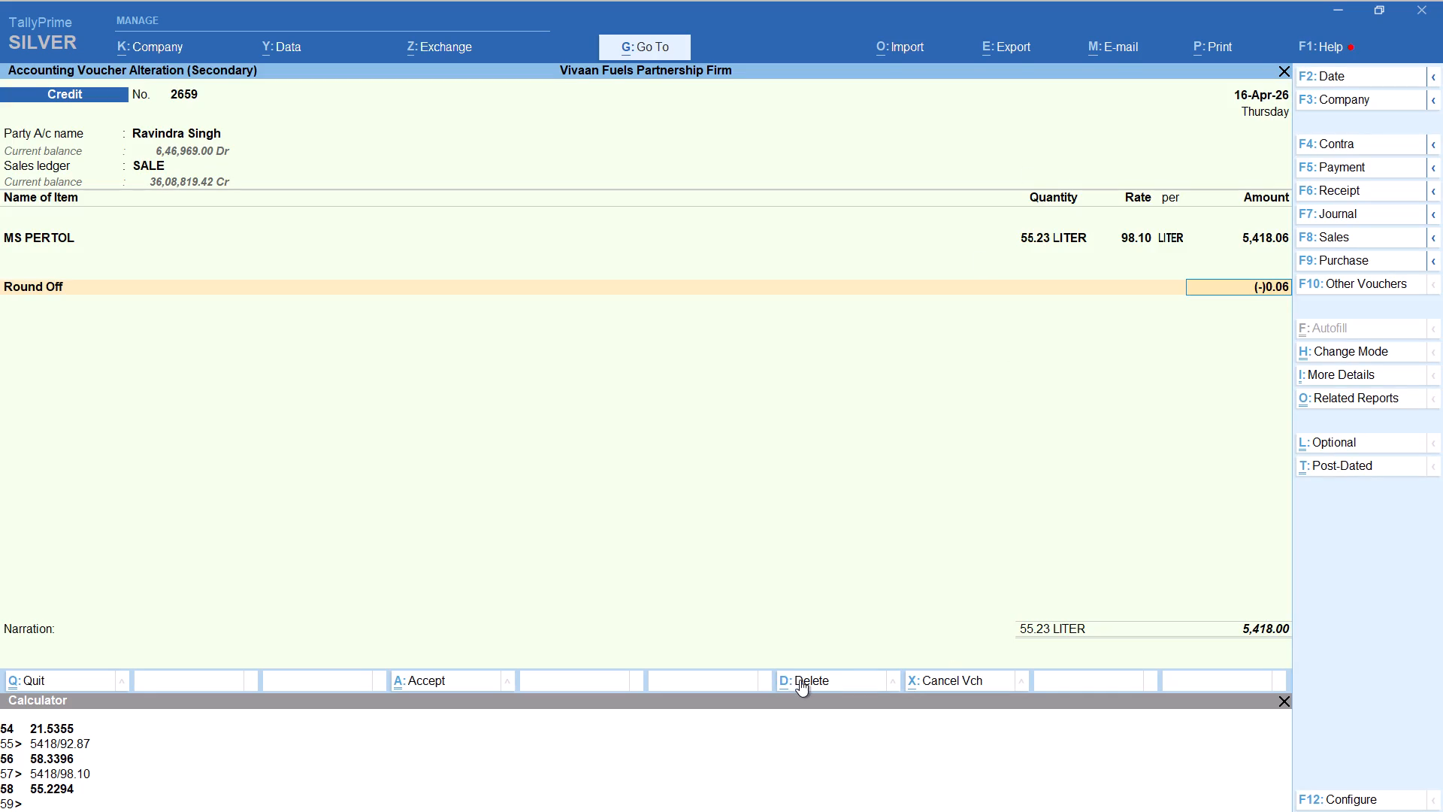
Delete the MS PERTOL credit voucher 2659.
{"action": "right_click_drag", "start_coordinate": [800, 680], "coordinate": [803, 680]}
{"action": "left_click", "coordinate": [803, 680]}
{"action": "key", "text": "Return"}
Add a new 16-Apr-26 credit sales voucher for the same party as the deleted voucher 2659, continuing through to the item entry.
{"action": "key", "text": "alt+a"}
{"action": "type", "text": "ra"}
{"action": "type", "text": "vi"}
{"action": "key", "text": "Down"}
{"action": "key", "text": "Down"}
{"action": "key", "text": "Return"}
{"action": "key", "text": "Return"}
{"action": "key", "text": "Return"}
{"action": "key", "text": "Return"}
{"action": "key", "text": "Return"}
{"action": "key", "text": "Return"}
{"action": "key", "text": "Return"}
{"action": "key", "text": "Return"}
Add the HSD item with its quantity calculated as 5418/92.87 and accept its allocation.
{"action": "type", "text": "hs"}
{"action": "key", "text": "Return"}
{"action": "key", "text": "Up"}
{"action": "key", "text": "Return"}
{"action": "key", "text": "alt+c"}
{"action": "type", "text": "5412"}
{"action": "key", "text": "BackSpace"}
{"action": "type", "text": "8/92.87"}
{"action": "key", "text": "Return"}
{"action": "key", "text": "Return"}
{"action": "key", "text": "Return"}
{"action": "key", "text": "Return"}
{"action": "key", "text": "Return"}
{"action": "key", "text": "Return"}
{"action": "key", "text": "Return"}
Add the Round Off ledger below the HSD item and save the voucher for 5,418.00.
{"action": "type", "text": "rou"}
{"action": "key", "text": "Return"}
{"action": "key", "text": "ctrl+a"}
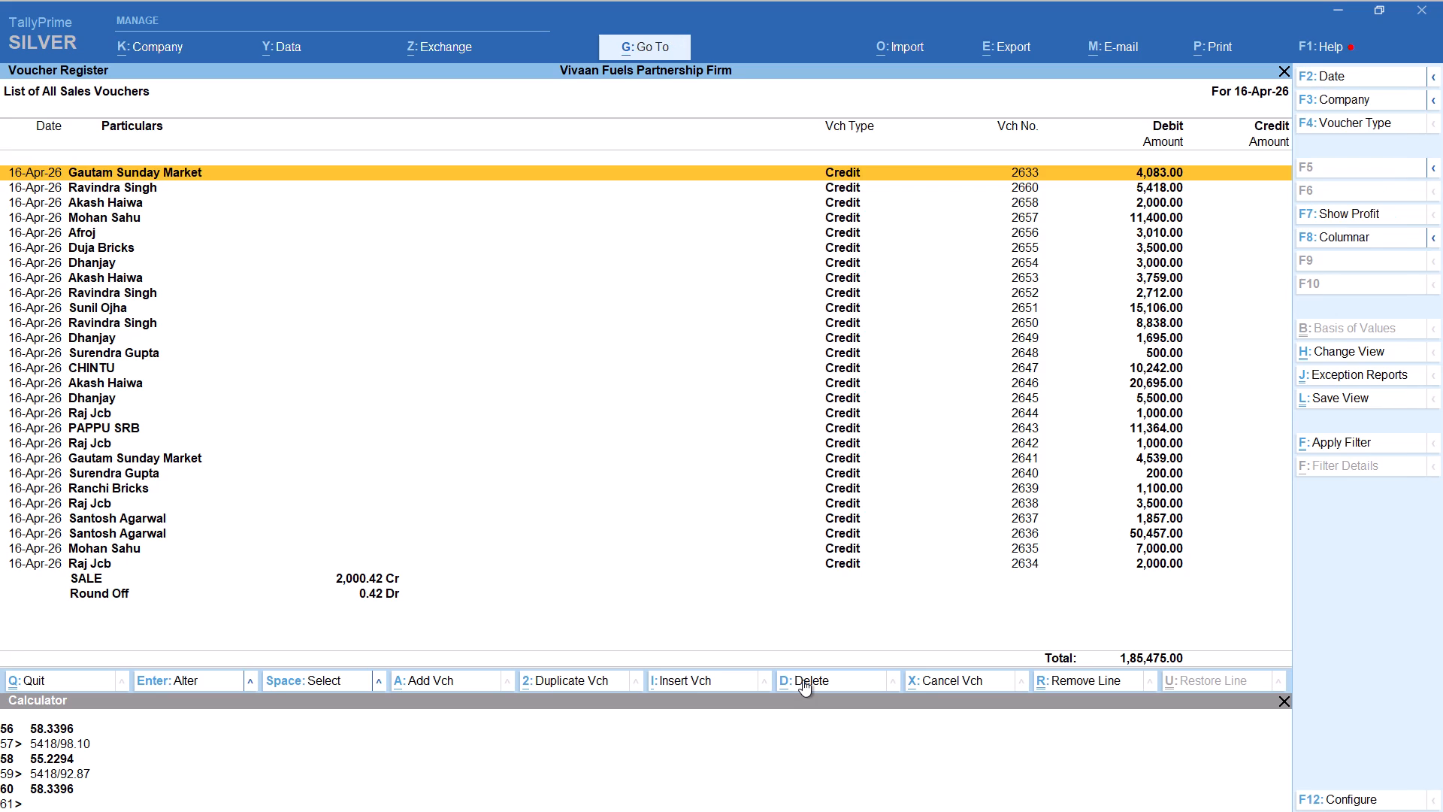
Minimize the TallyPrime window to reach the other open applications.
{"action": "right_click_drag", "start_coordinate": [803, 680], "coordinate": [779, 749]}
{"action": "left_click_drag", "start_coordinate": [803, 680], "coordinate": [779, 749]}
{"action": "left_click_drag", "start_coordinate": [779, 749], "coordinate": [874, 645]}
{"action": "right_click_drag", "start_coordinate": [779, 749], "coordinate": [874, 645]}
{"action": "right_click_drag", "start_coordinate": [874, 645], "coordinate": [1339, 34]}
{"action": "left_click_drag", "start_coordinate": [1254, 359], "coordinate": [1279, 105]}
{"action": "right_click_drag", "start_coordinate": [1339, 34], "coordinate": [1191, 84]}
{"action": "left_click", "coordinate": [1339, 8]}
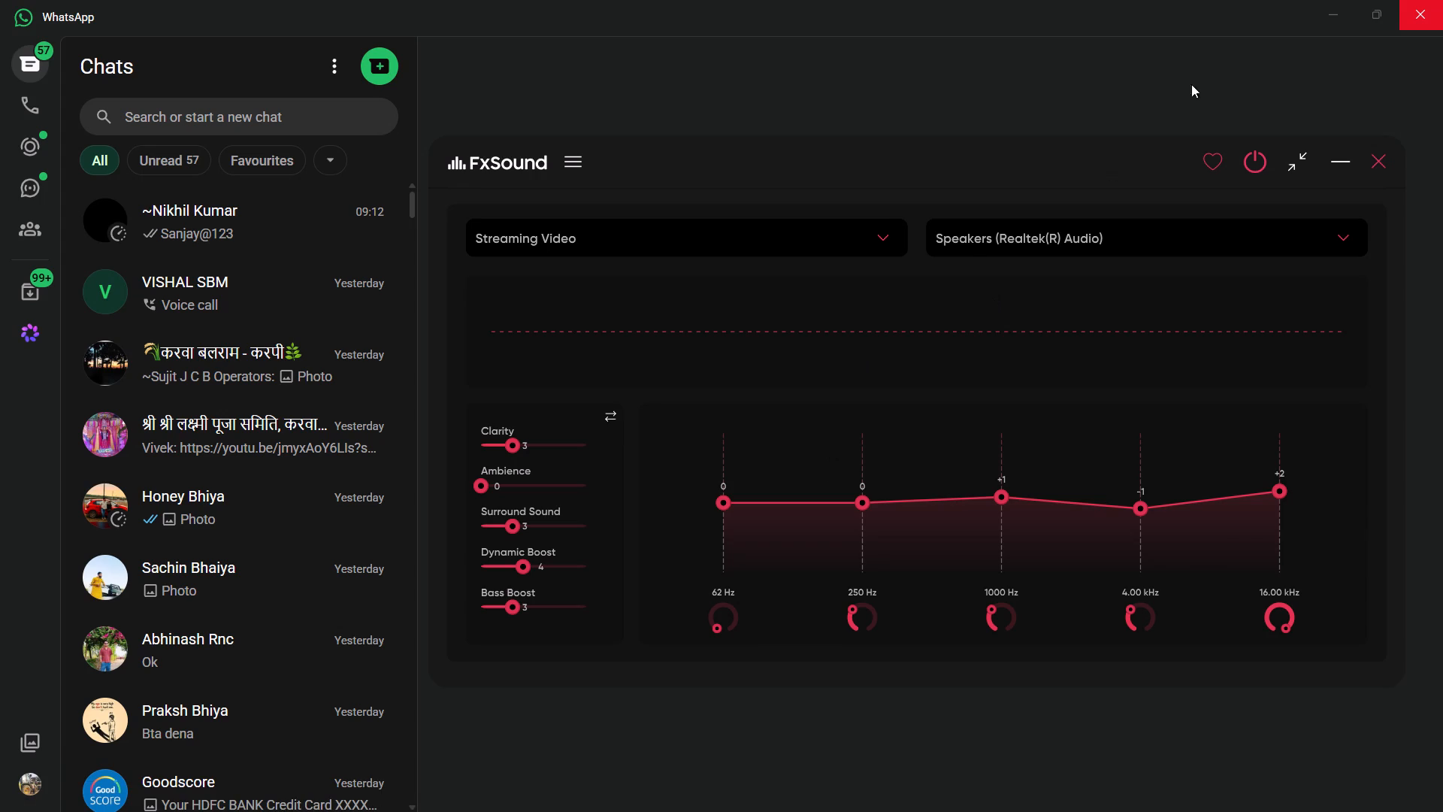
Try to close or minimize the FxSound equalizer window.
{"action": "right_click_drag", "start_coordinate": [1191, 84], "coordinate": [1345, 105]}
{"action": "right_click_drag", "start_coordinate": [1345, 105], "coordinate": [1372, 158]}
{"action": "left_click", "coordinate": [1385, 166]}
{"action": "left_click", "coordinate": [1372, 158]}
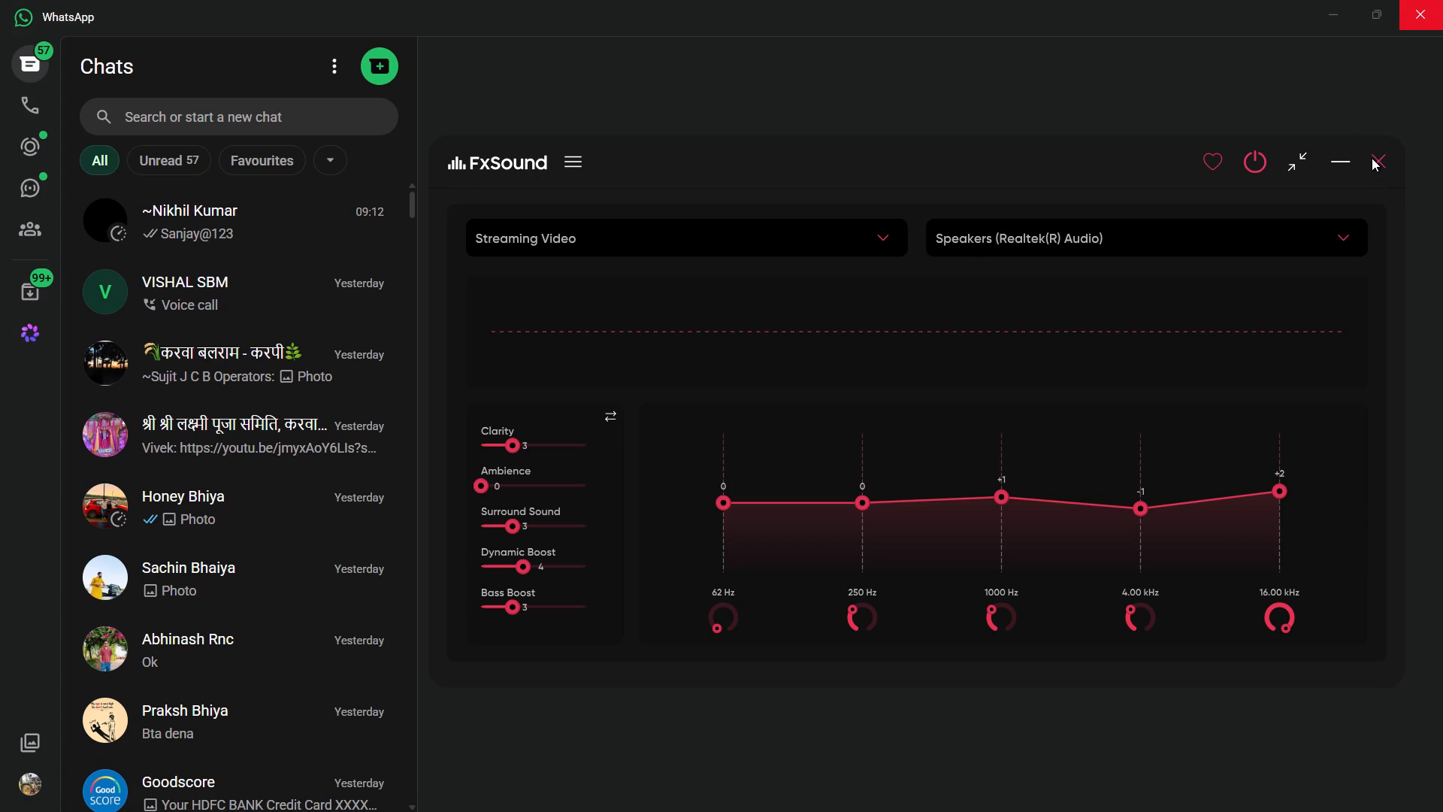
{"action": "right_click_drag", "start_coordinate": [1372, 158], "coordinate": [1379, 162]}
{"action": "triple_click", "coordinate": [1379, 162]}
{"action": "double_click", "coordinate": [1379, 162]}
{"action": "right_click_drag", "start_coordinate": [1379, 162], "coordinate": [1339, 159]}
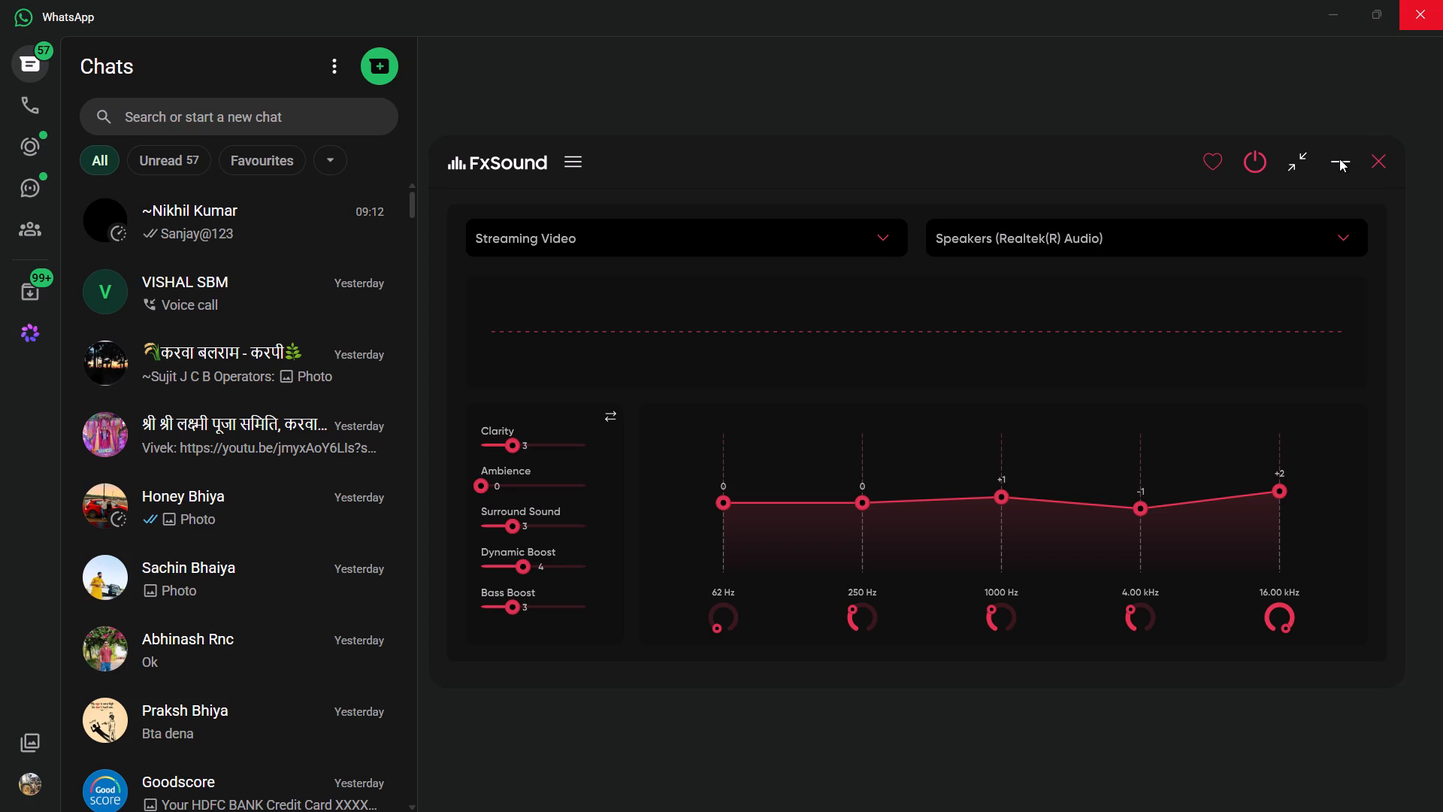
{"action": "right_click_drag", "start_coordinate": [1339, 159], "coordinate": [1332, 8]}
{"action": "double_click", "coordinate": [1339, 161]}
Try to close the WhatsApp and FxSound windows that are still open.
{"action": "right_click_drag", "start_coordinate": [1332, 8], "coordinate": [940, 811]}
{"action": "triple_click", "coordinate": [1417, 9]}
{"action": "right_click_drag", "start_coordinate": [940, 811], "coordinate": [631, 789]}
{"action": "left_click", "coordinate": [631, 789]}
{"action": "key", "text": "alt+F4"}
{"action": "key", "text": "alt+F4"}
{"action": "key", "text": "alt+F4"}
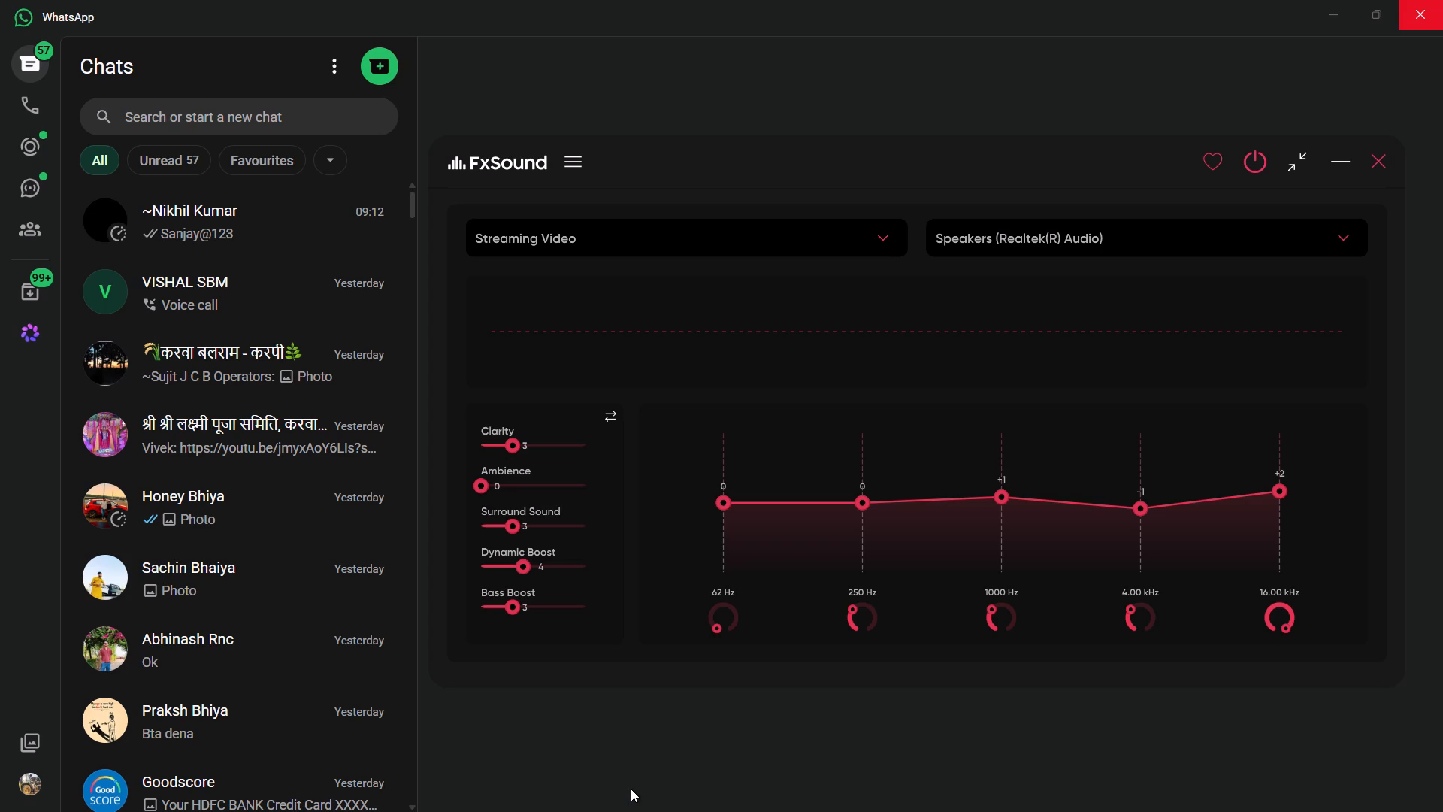
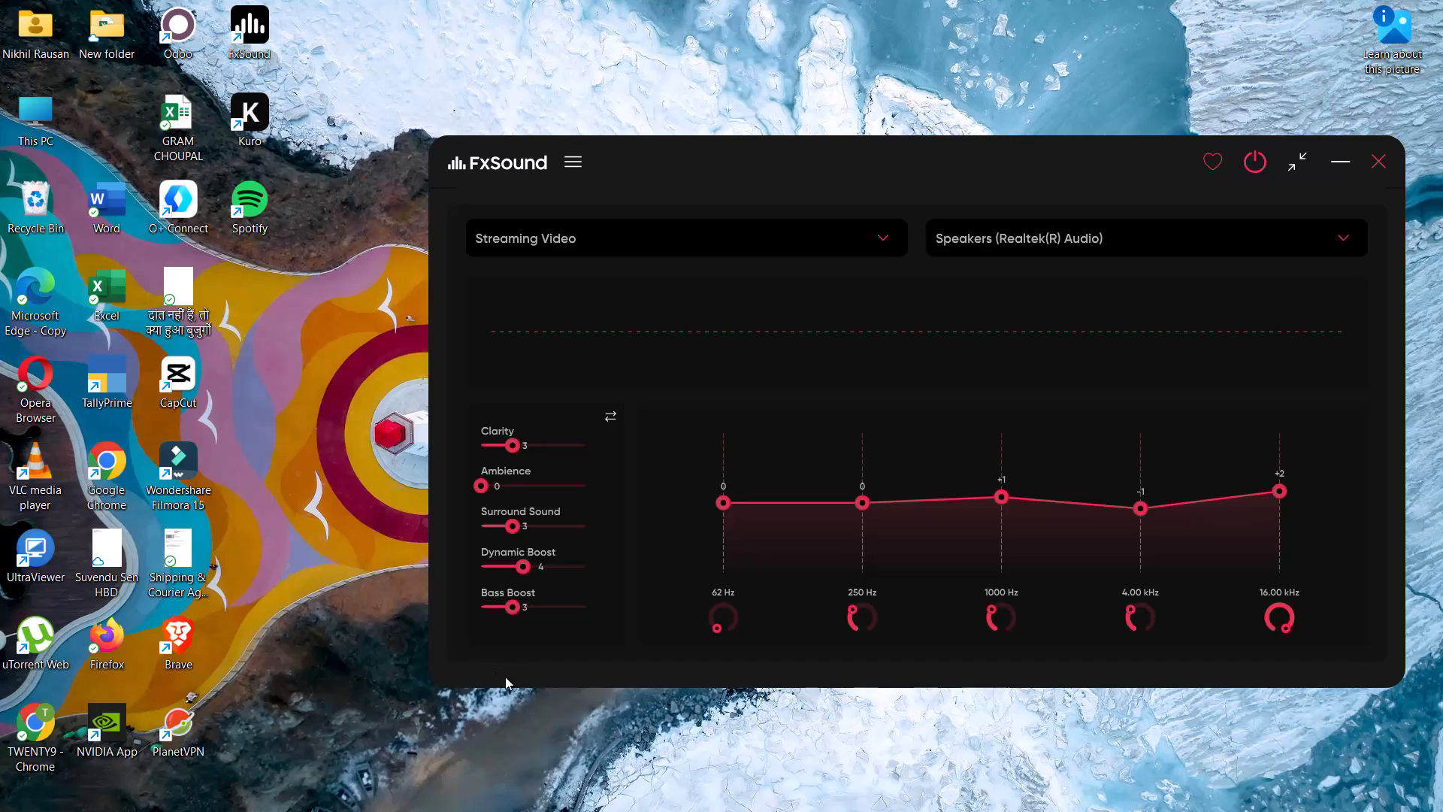
Open the Windows Run dialog and try to enter the command tree.
{"action": "key", "text": "super+r"}
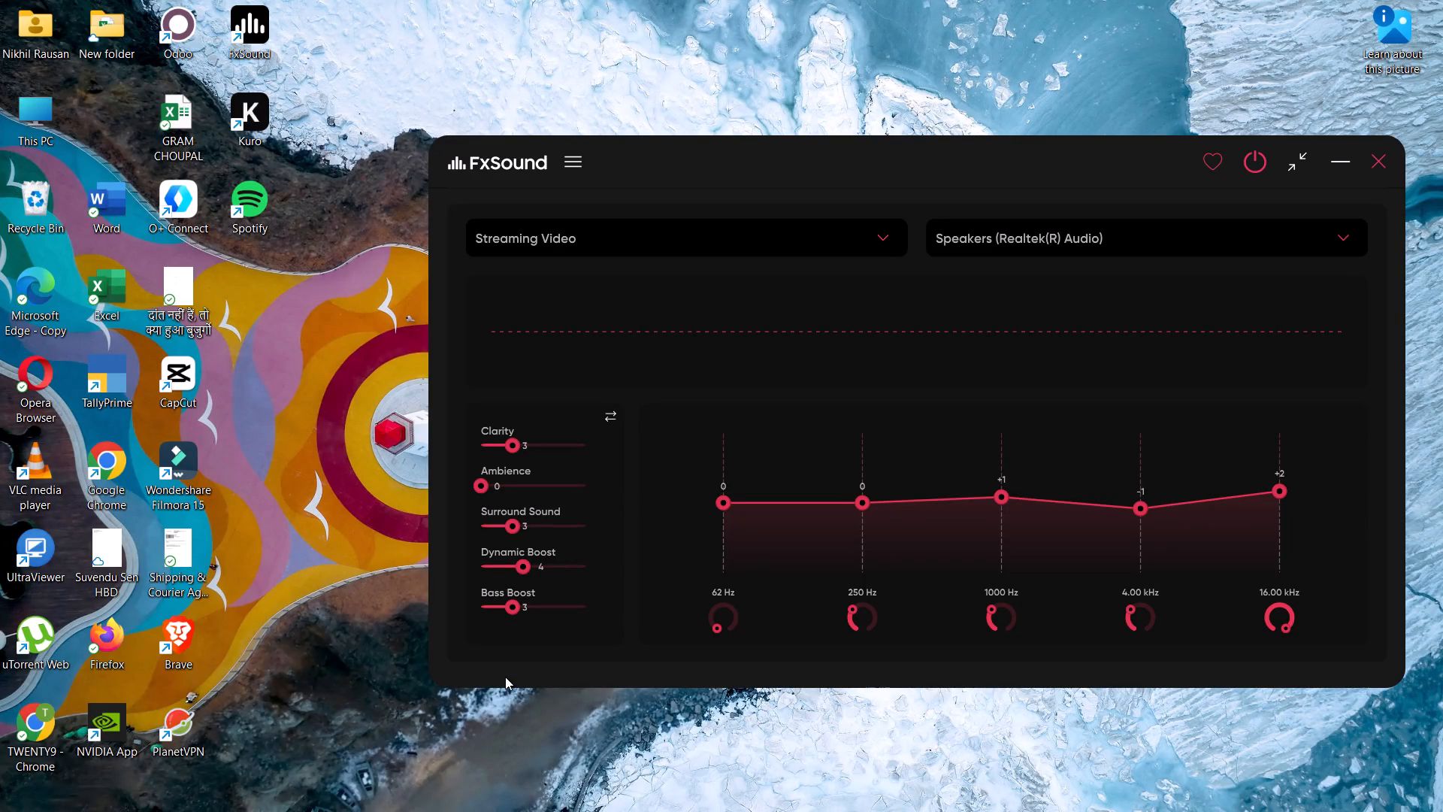
{"action": "left_click", "coordinate": [505, 677]}
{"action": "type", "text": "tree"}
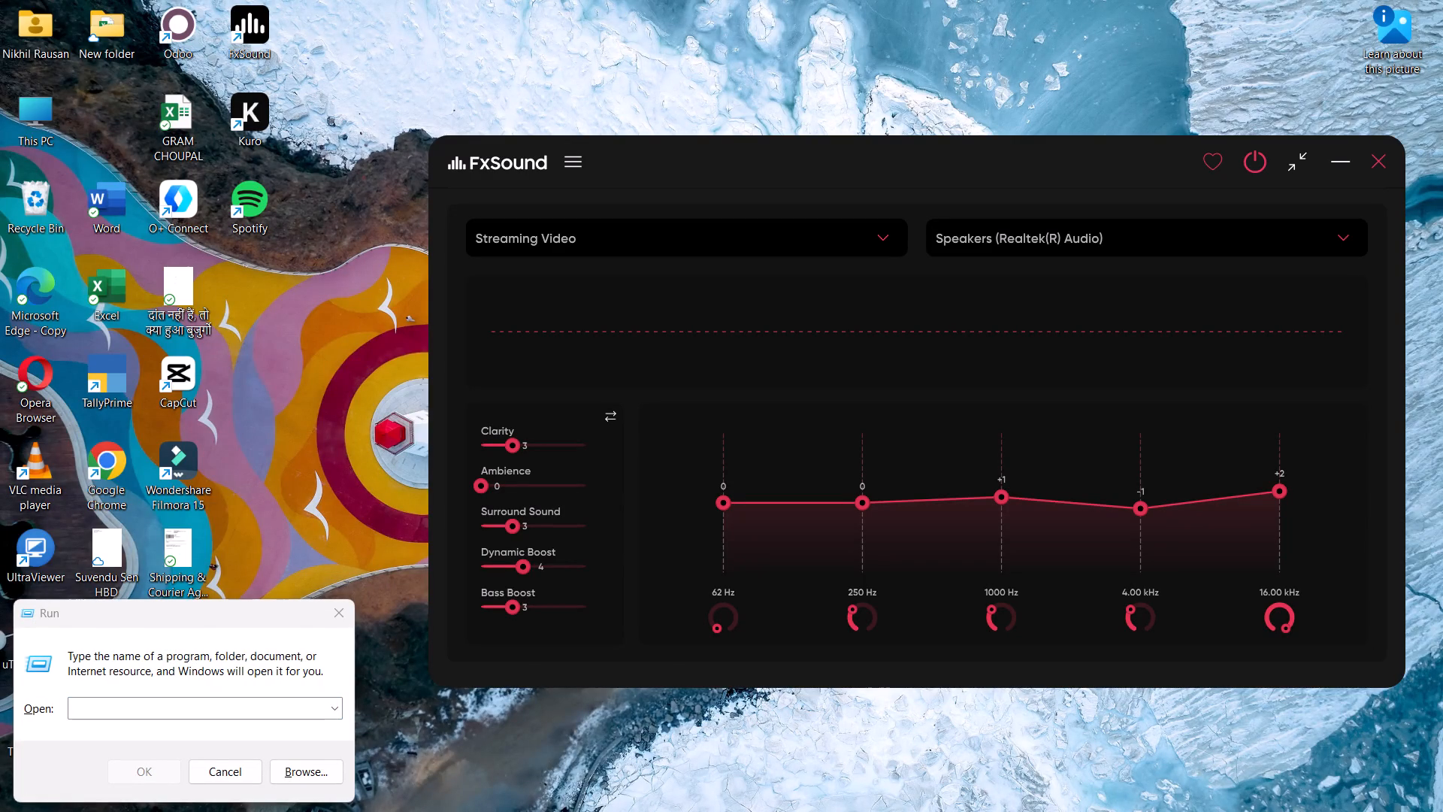
{"action": "left_click", "coordinate": [114, 705]}
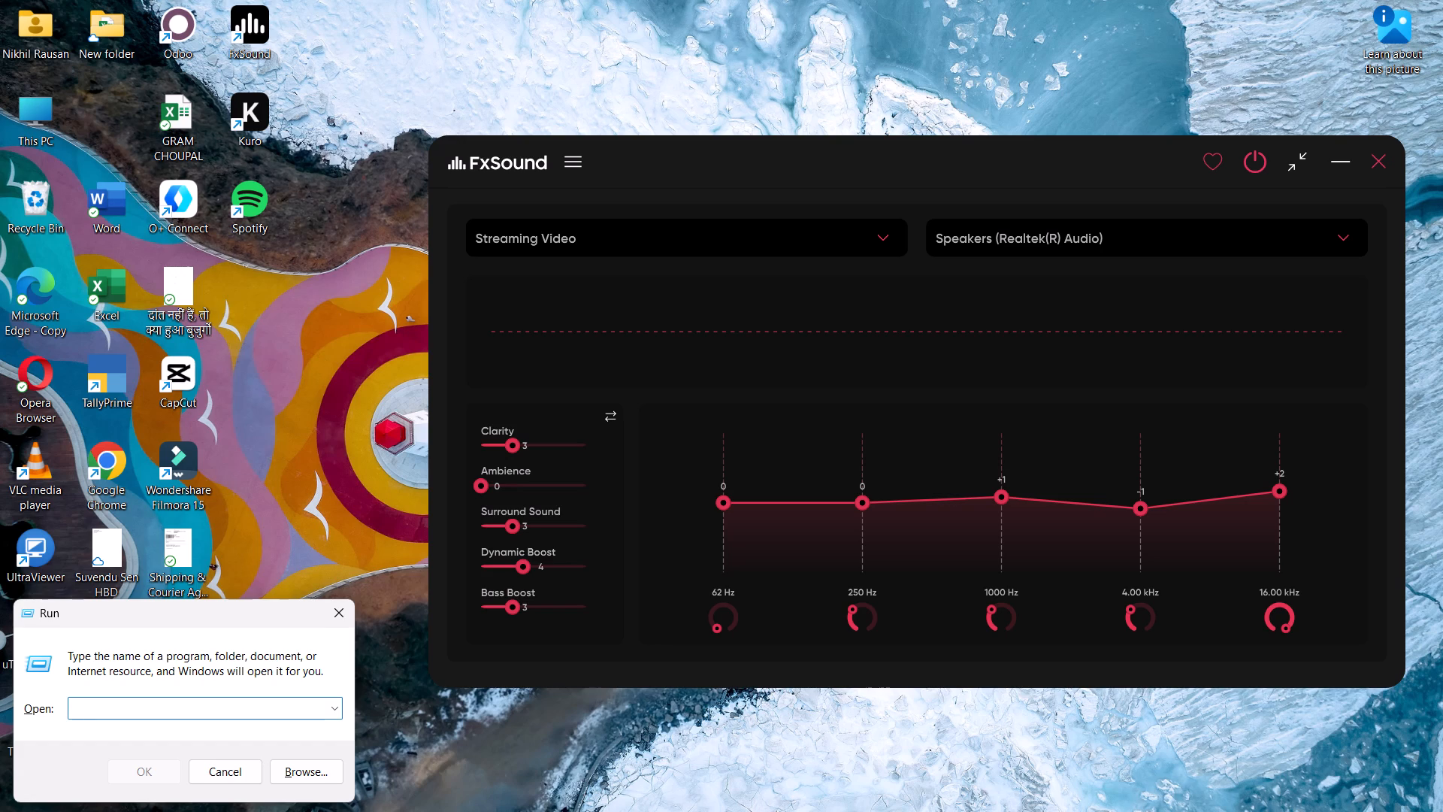
Run the tree command from the Run dialog.
{"action": "type", "text": "tree"}
{"action": "key", "text": "Return"}
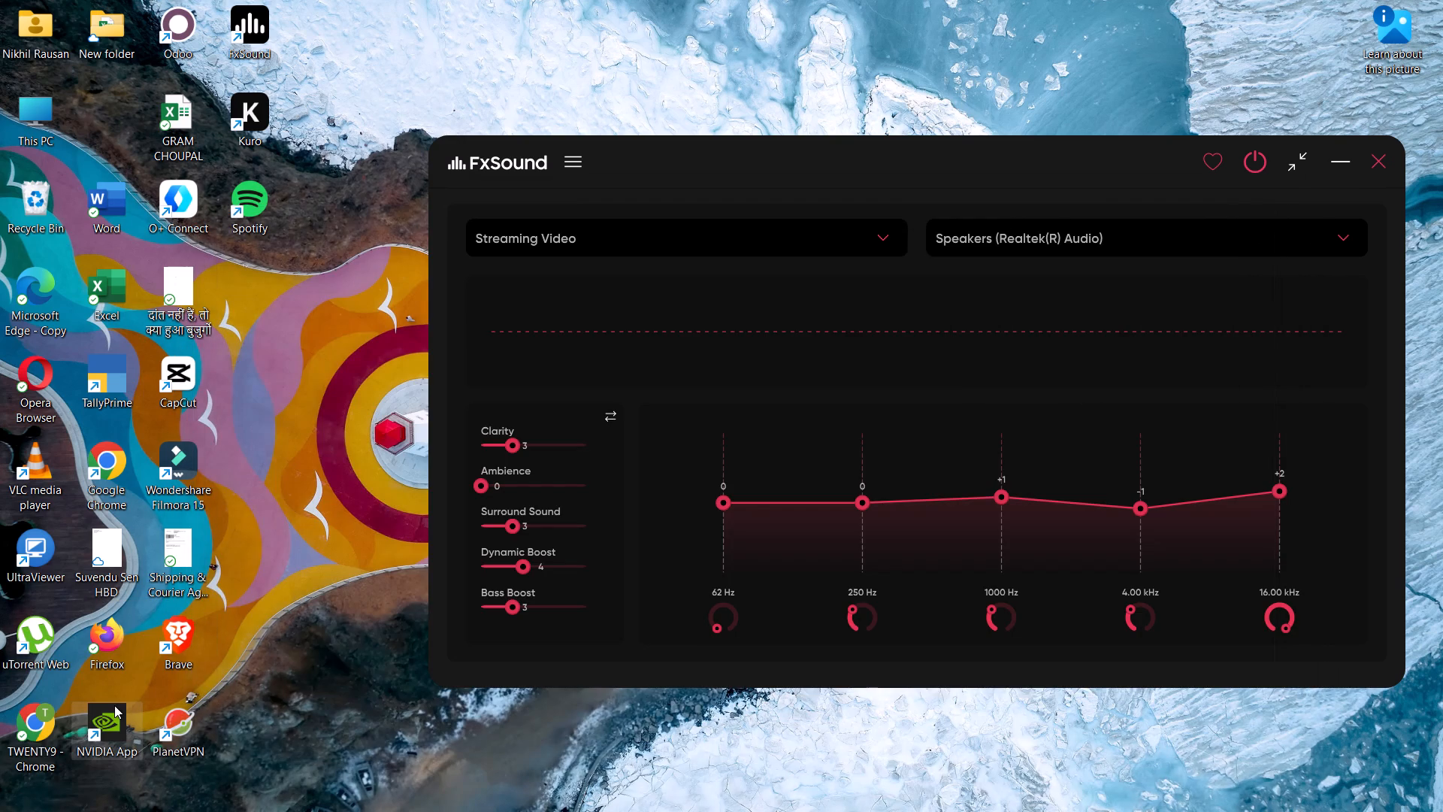
Close the FxSound equalizer window to clear the desktop.
{"action": "triple_click", "coordinate": [1380, 159]}
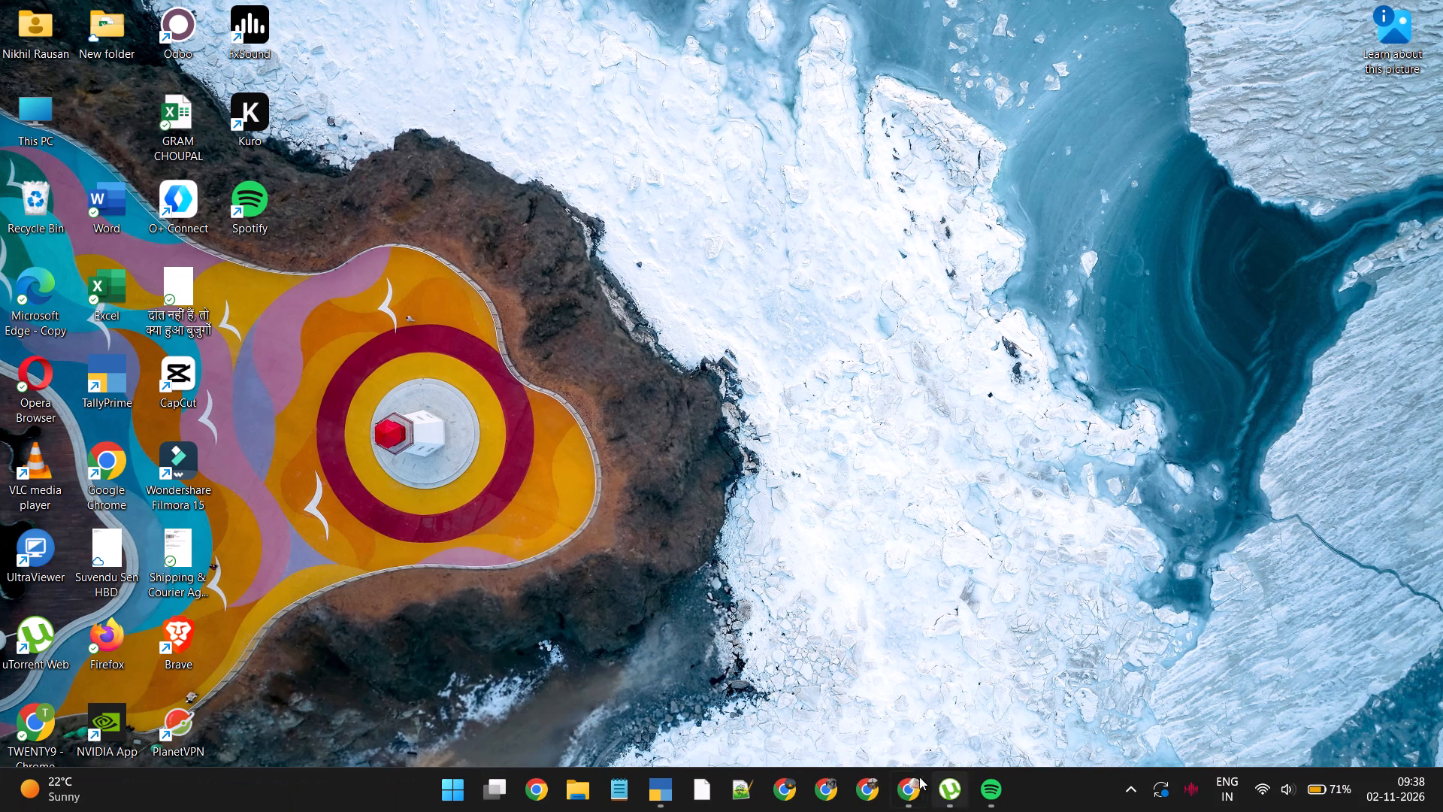
{"action": "left_click", "coordinate": [752, 568]}
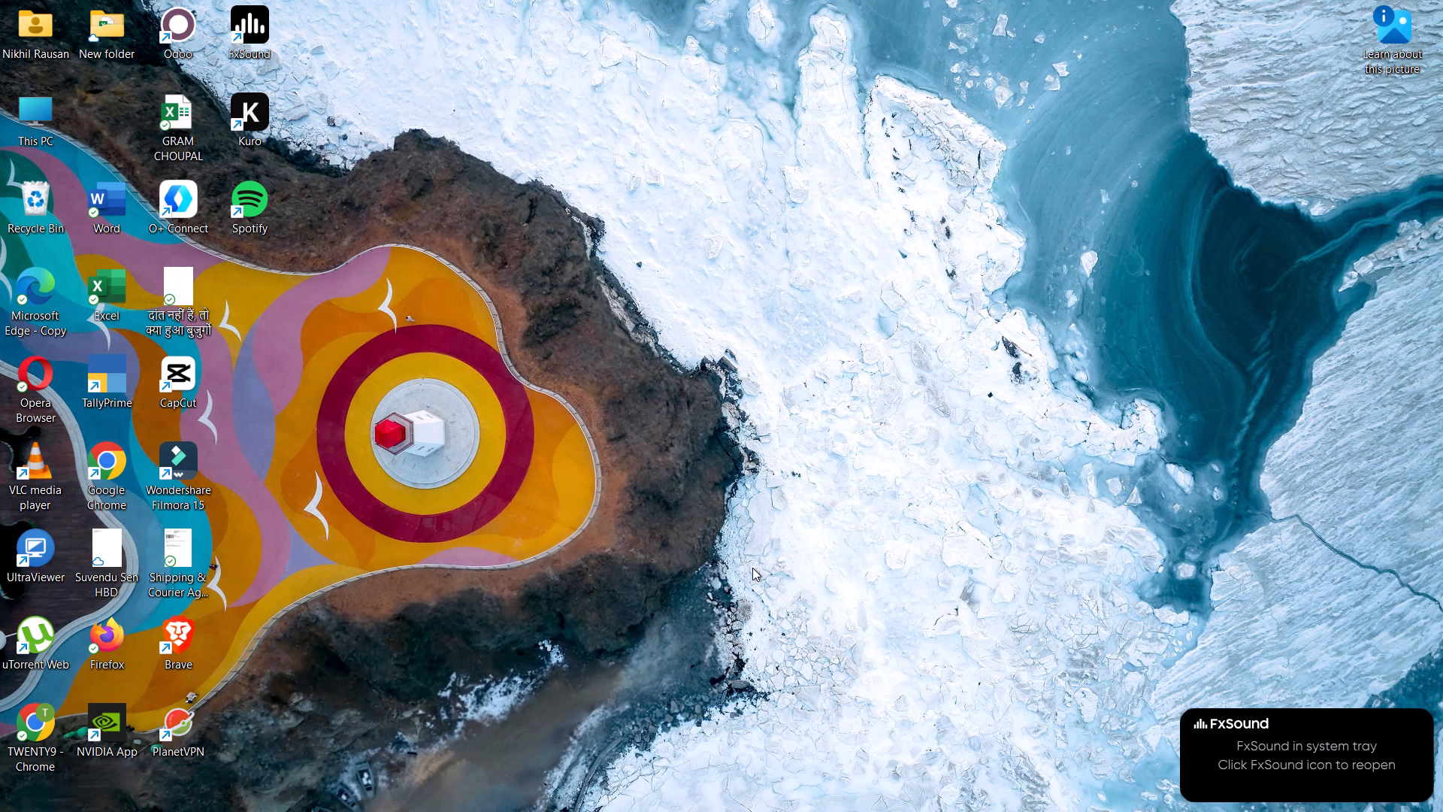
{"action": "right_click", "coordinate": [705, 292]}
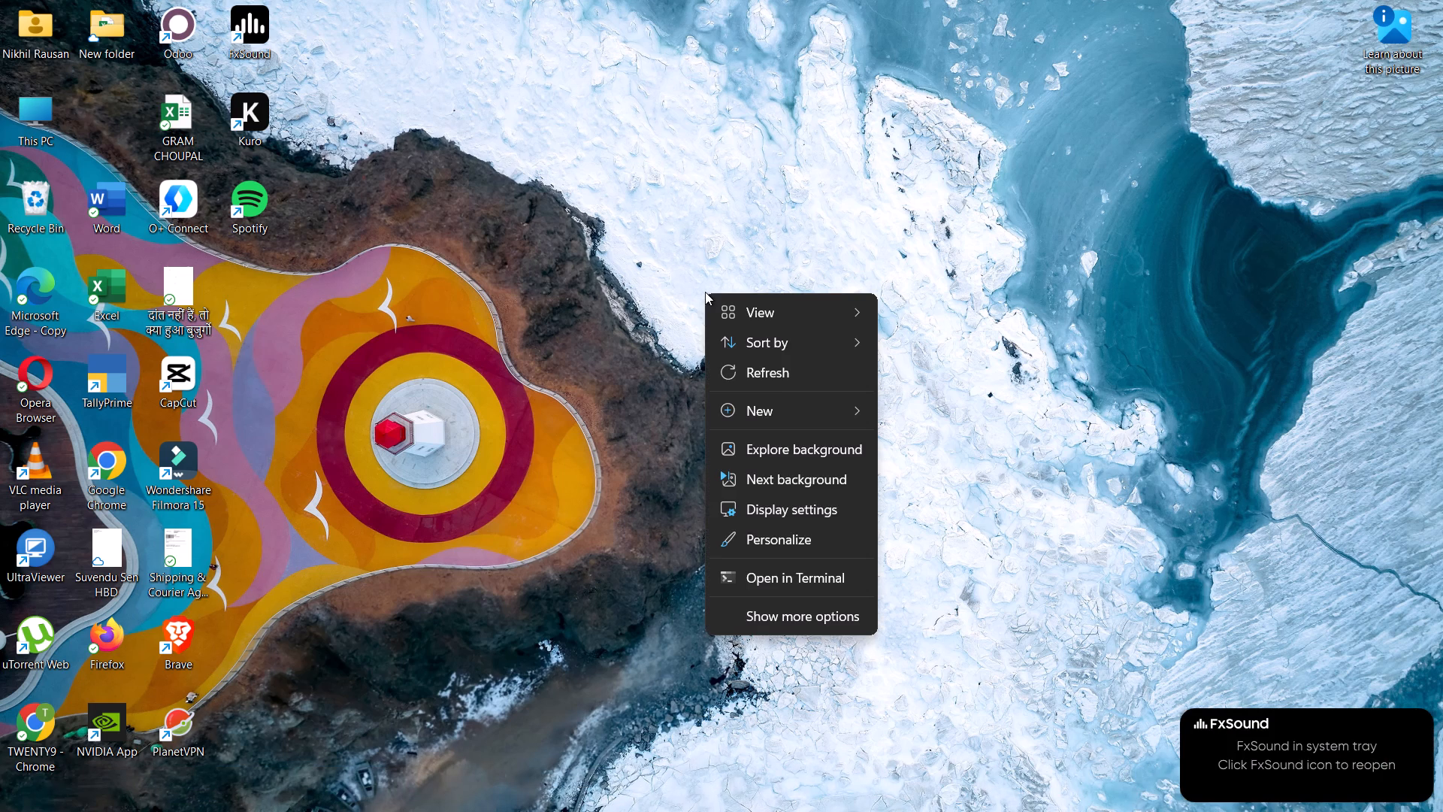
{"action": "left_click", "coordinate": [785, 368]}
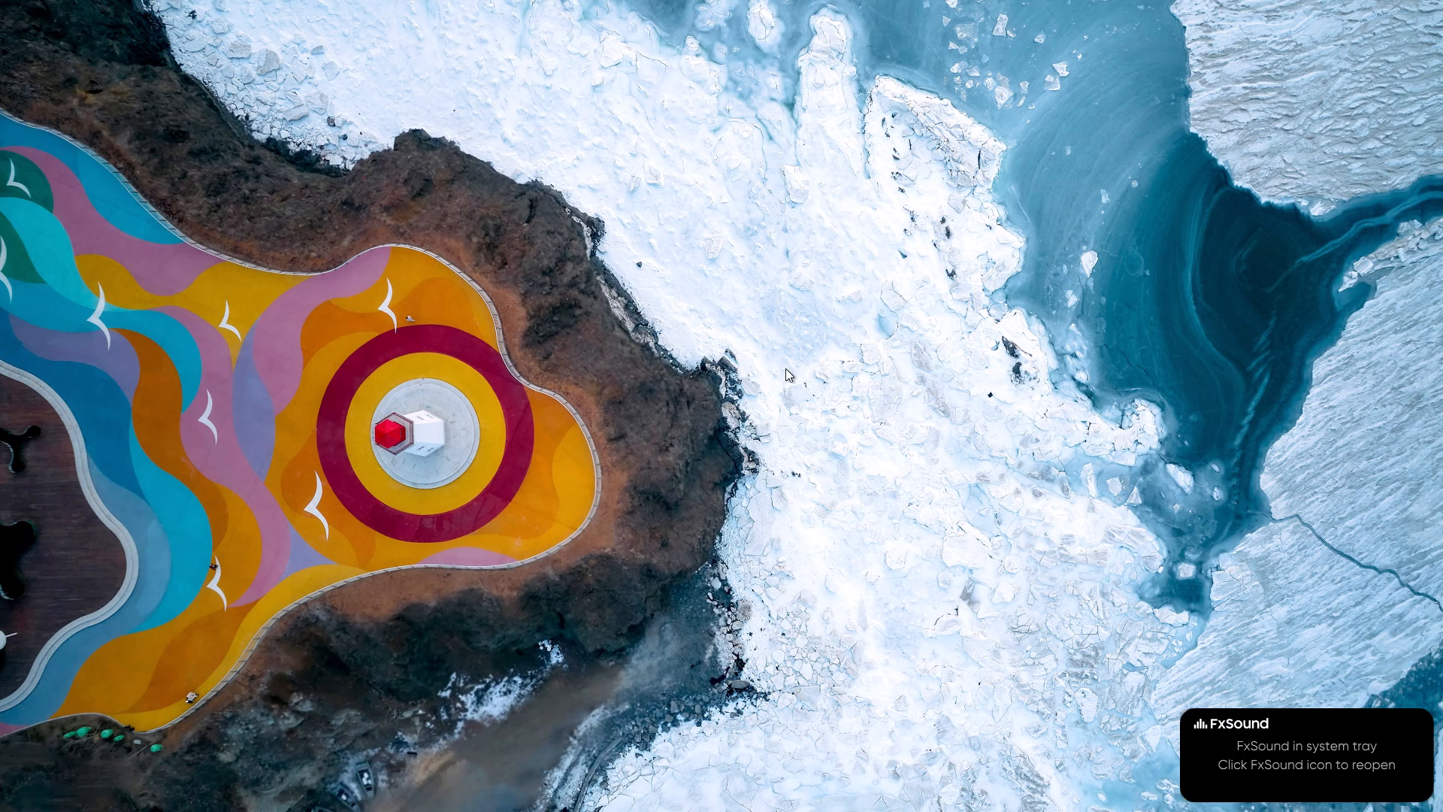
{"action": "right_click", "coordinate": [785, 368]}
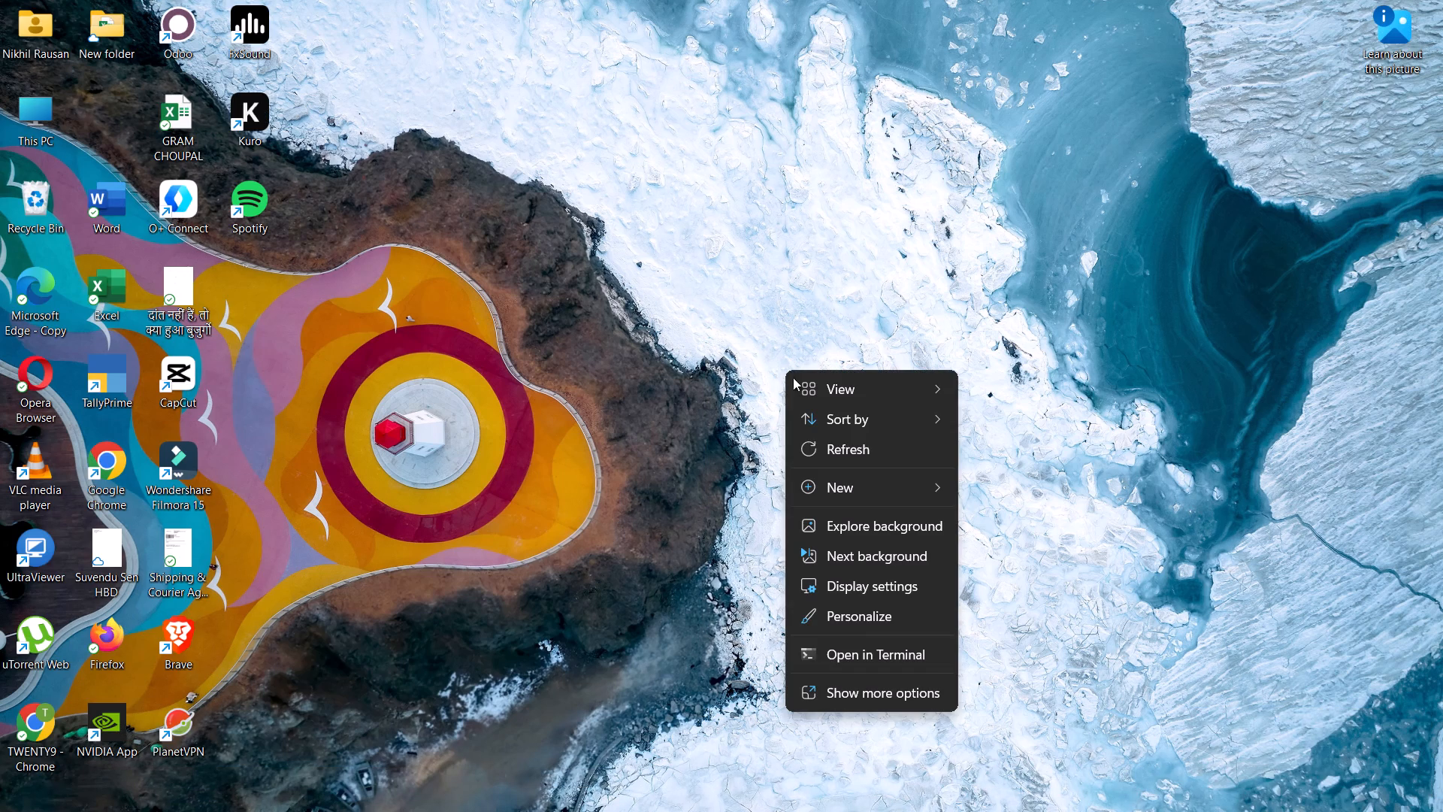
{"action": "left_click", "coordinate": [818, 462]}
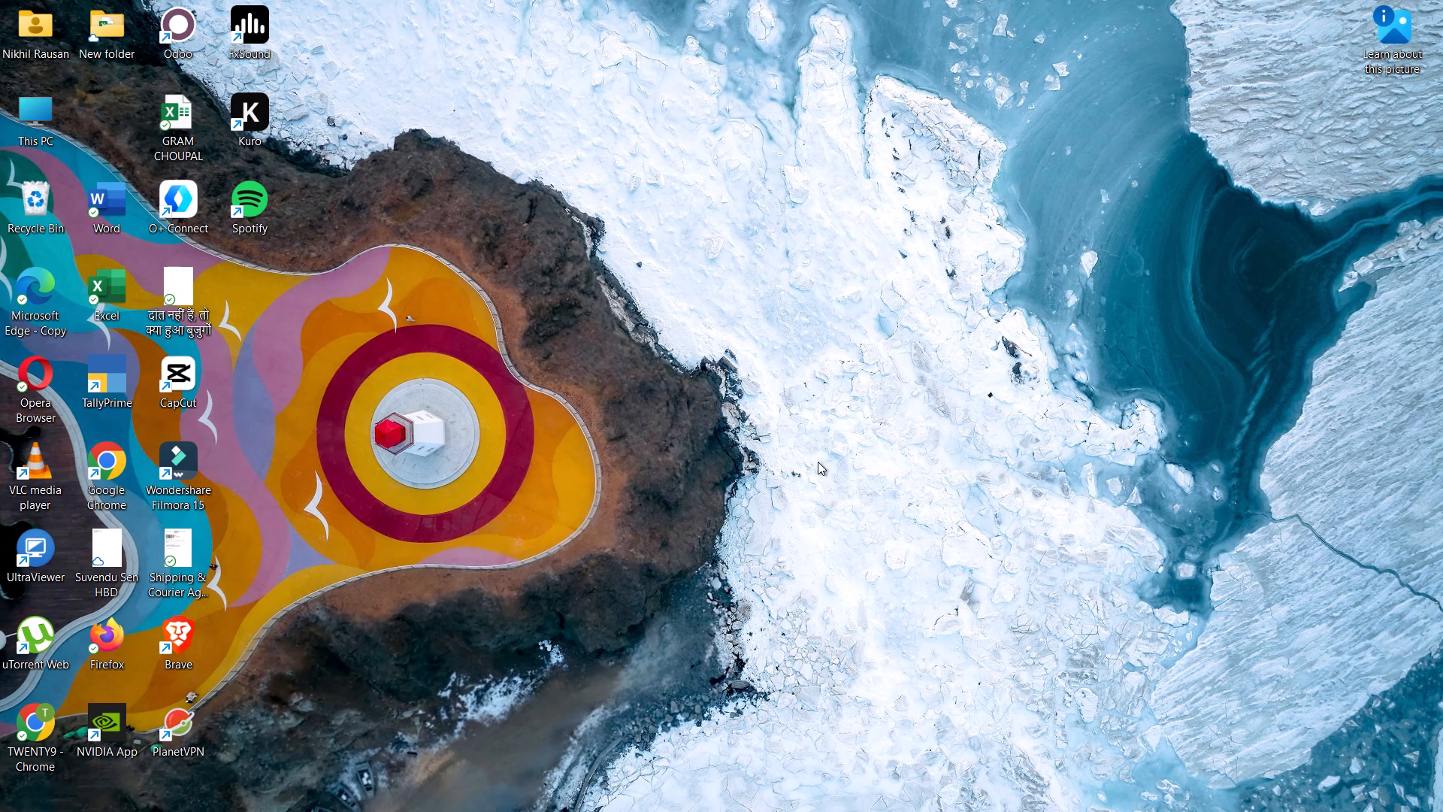
Open the workbook balancesheet2024-25 new from the vivaan > 2026-2027 folder on New Volume (D:).
{"action": "double_click", "coordinate": [37, 98]}
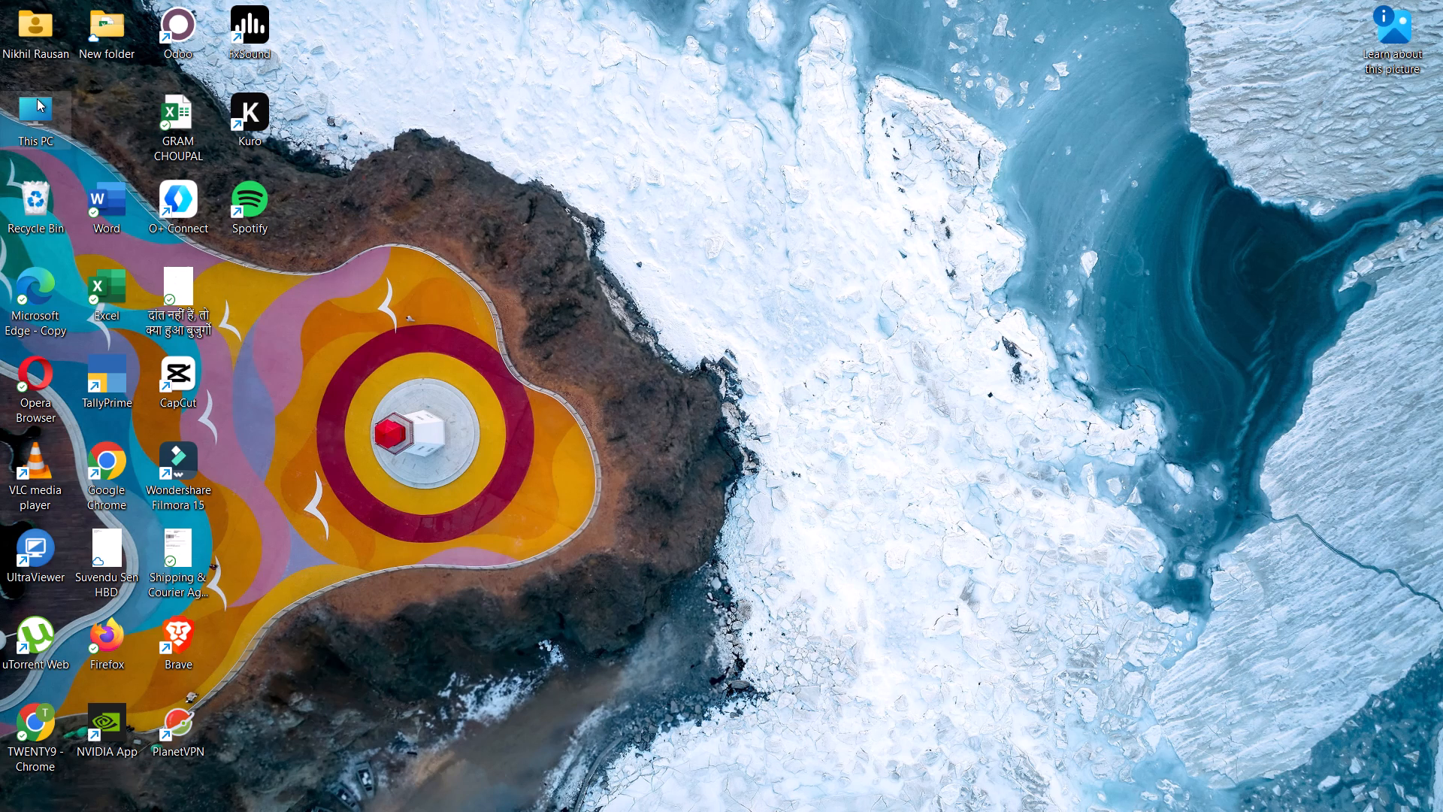
{"action": "double_click", "coordinate": [1108, 251]}
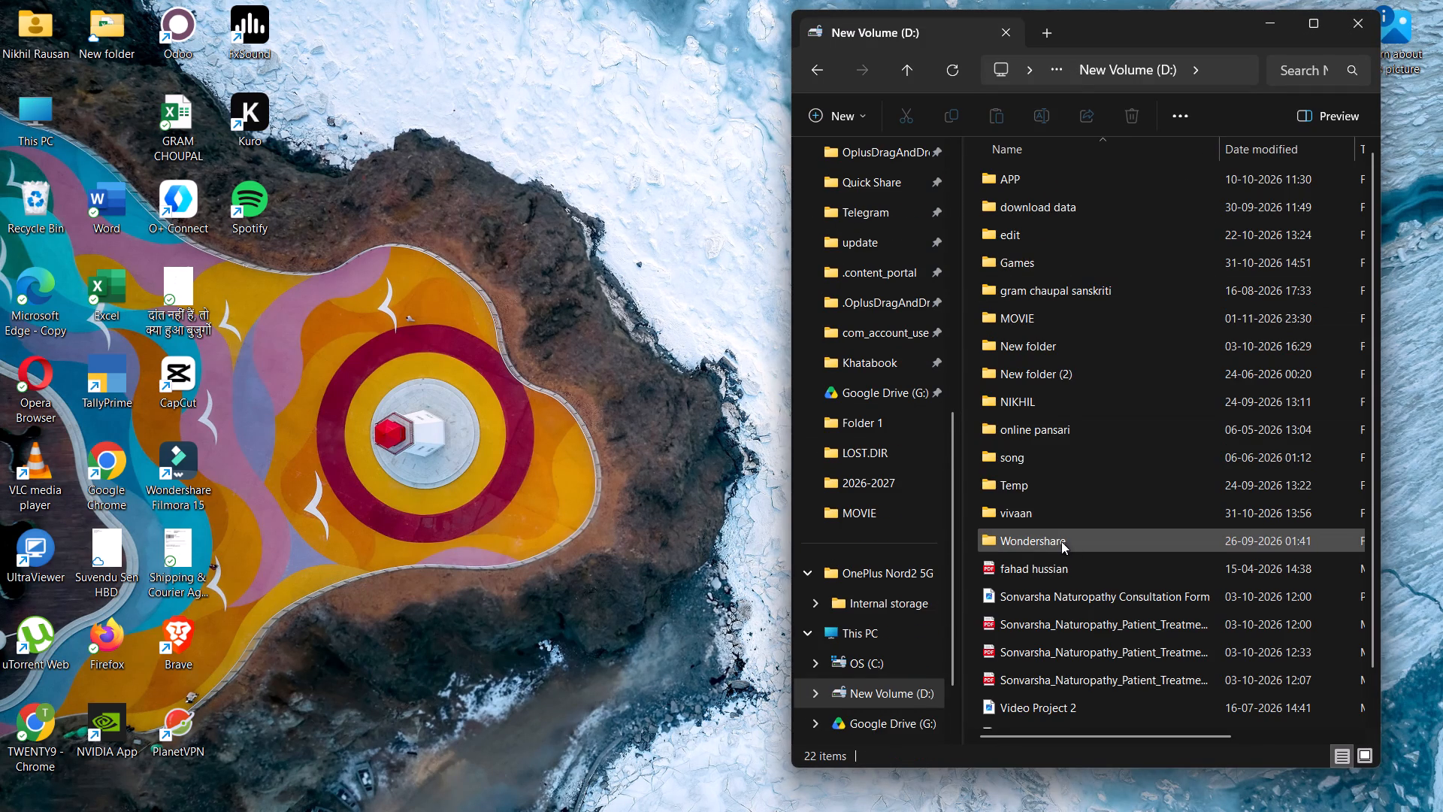
{"action": "double_click", "coordinate": [1039, 507]}
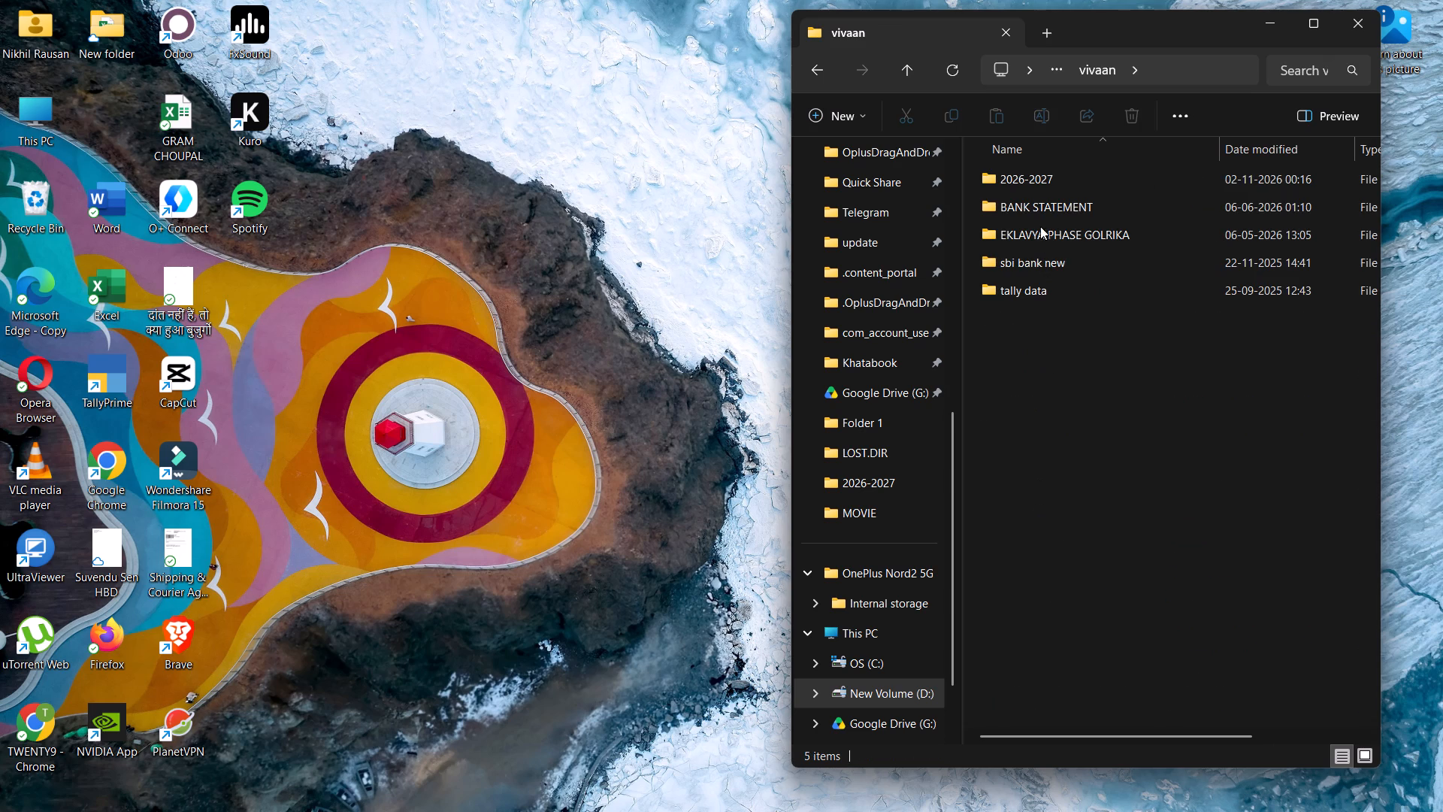
{"action": "double_click", "coordinate": [1033, 189]}
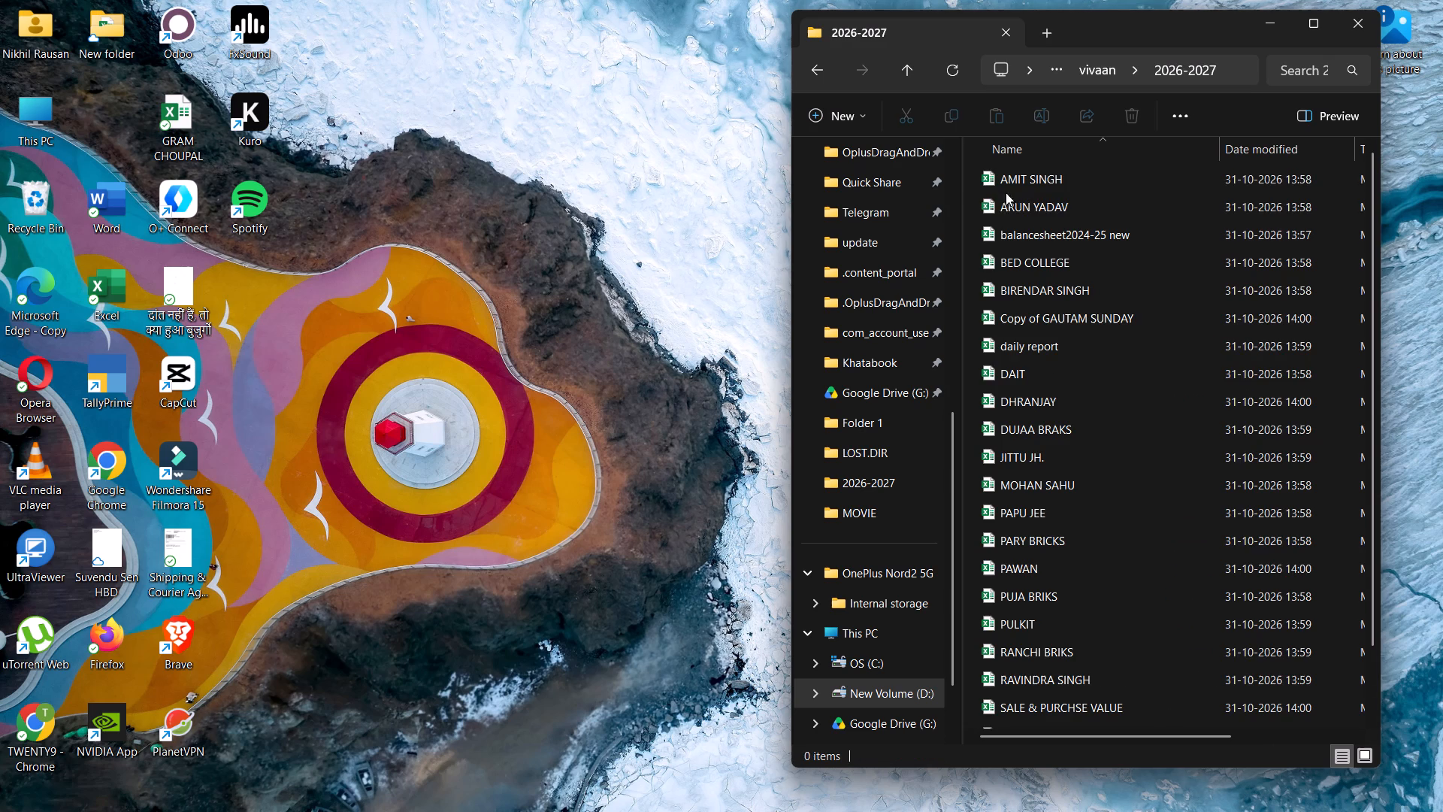
{"action": "double_click", "coordinate": [1039, 235]}
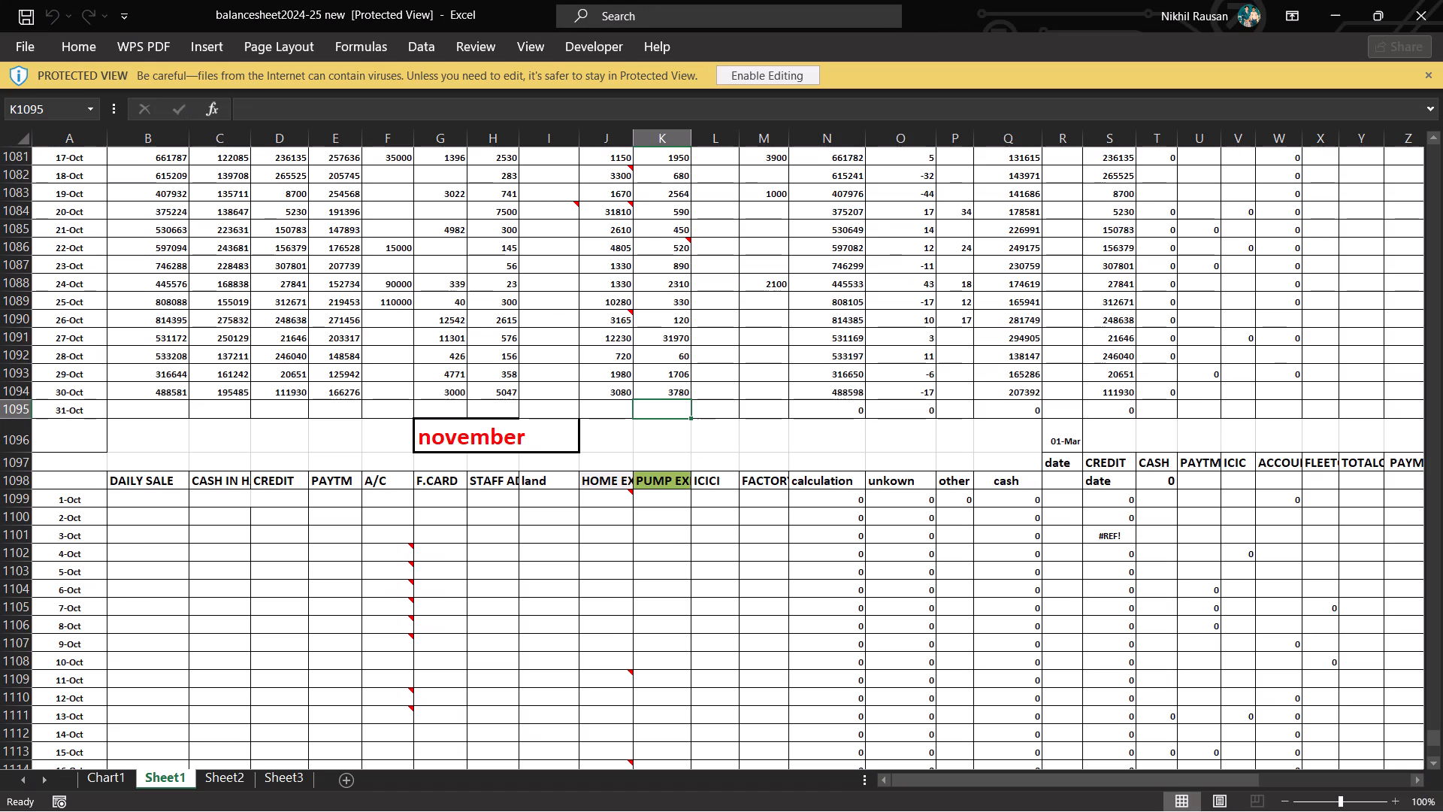
Find the april section on Sheet1 and inspect the formula behind the 16-Apr CREDIT figure.
{"action": "scroll", "coordinate": [652, 337], "scroll_direction": "up", "scroll_amount": 20}
{"action": "scroll", "coordinate": [652, 337], "scroll_direction": "up", "scroll_amount": 1}
{"action": "scroll", "coordinate": [652, 337], "scroll_direction": "down", "scroll_amount": 2}
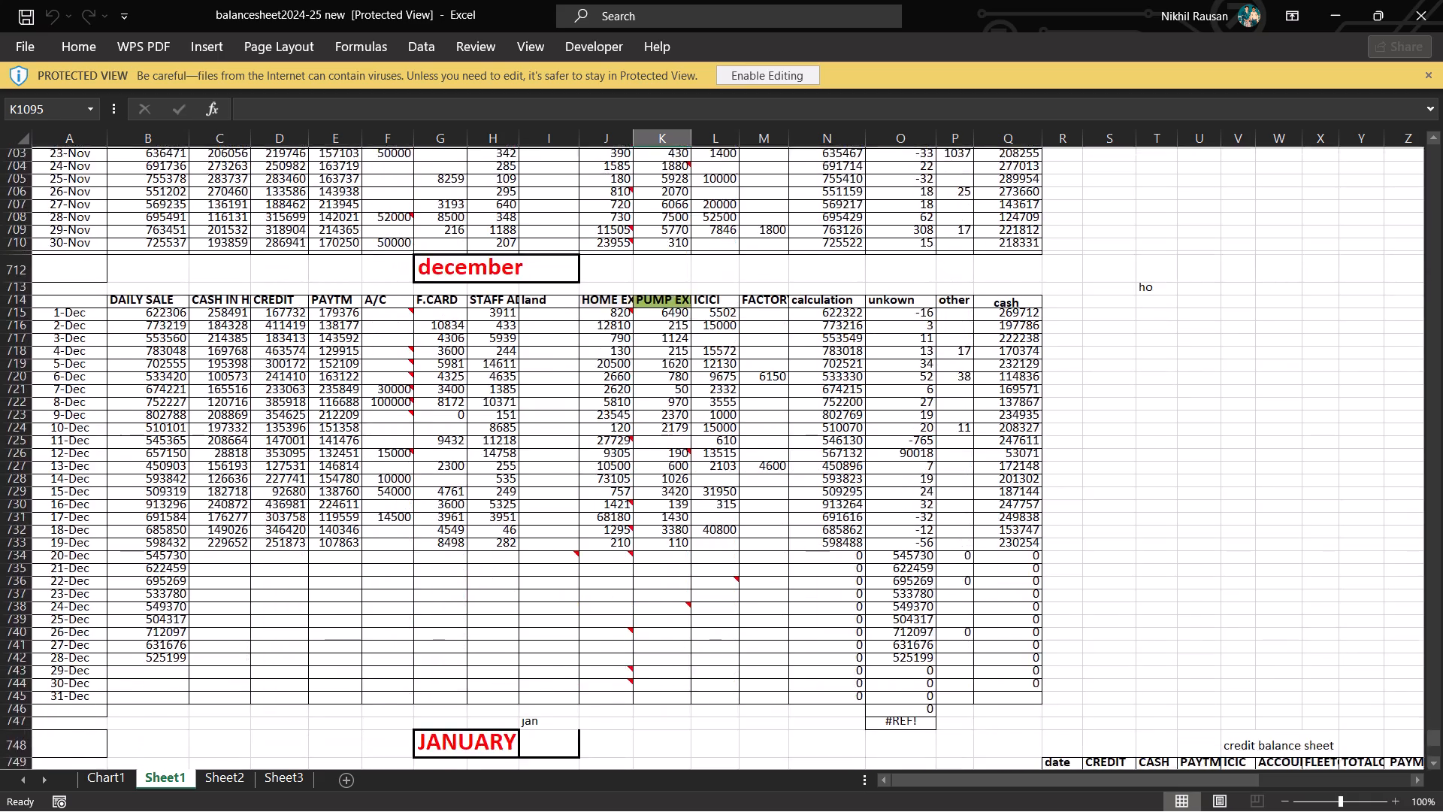
{"action": "scroll", "coordinate": [652, 337], "scroll_direction": "down", "scroll_amount": 4}
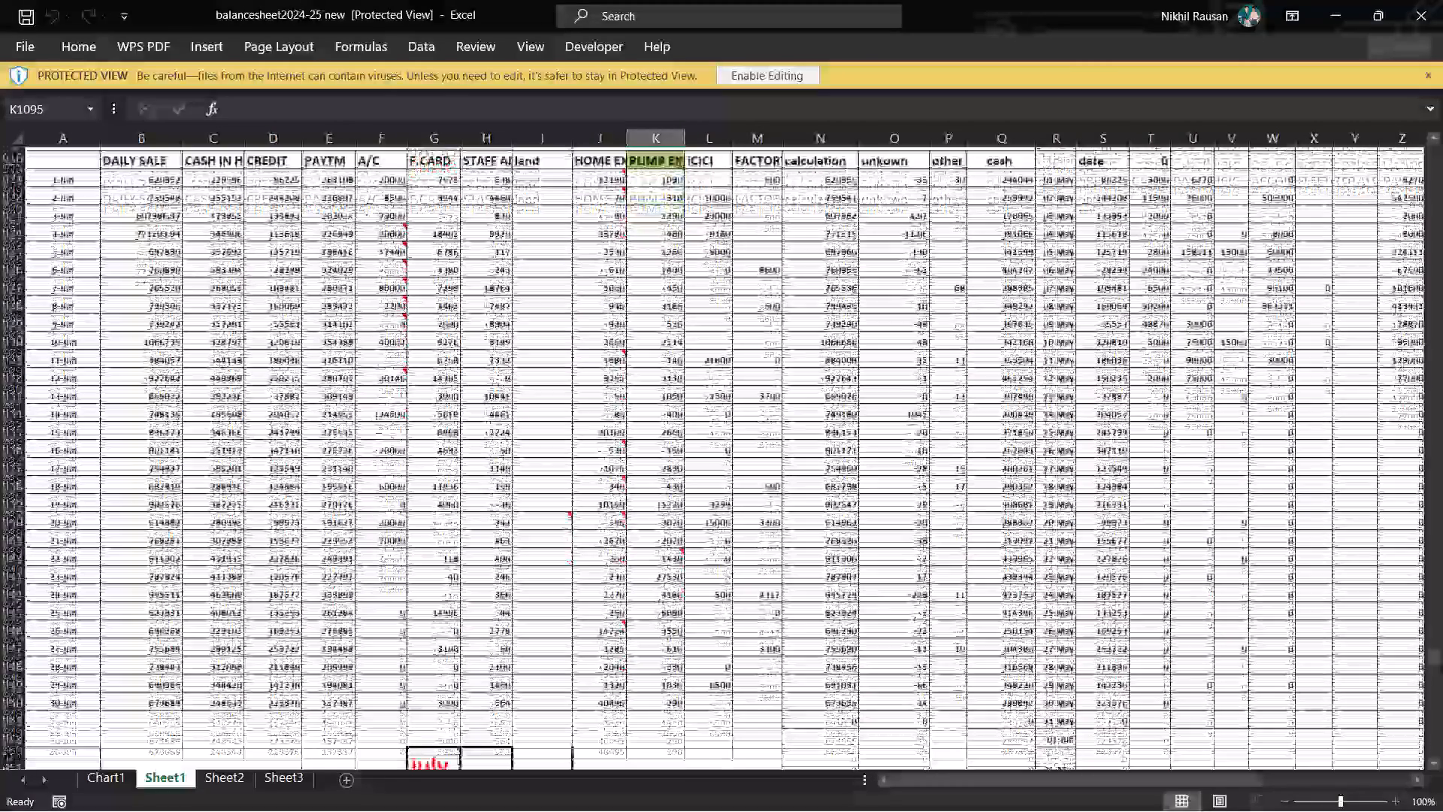
{"action": "scroll", "coordinate": [652, 337], "scroll_direction": "down", "scroll_amount": 1}
{"action": "scroll", "coordinate": [652, 337], "scroll_direction": "up", "scroll_amount": 9}
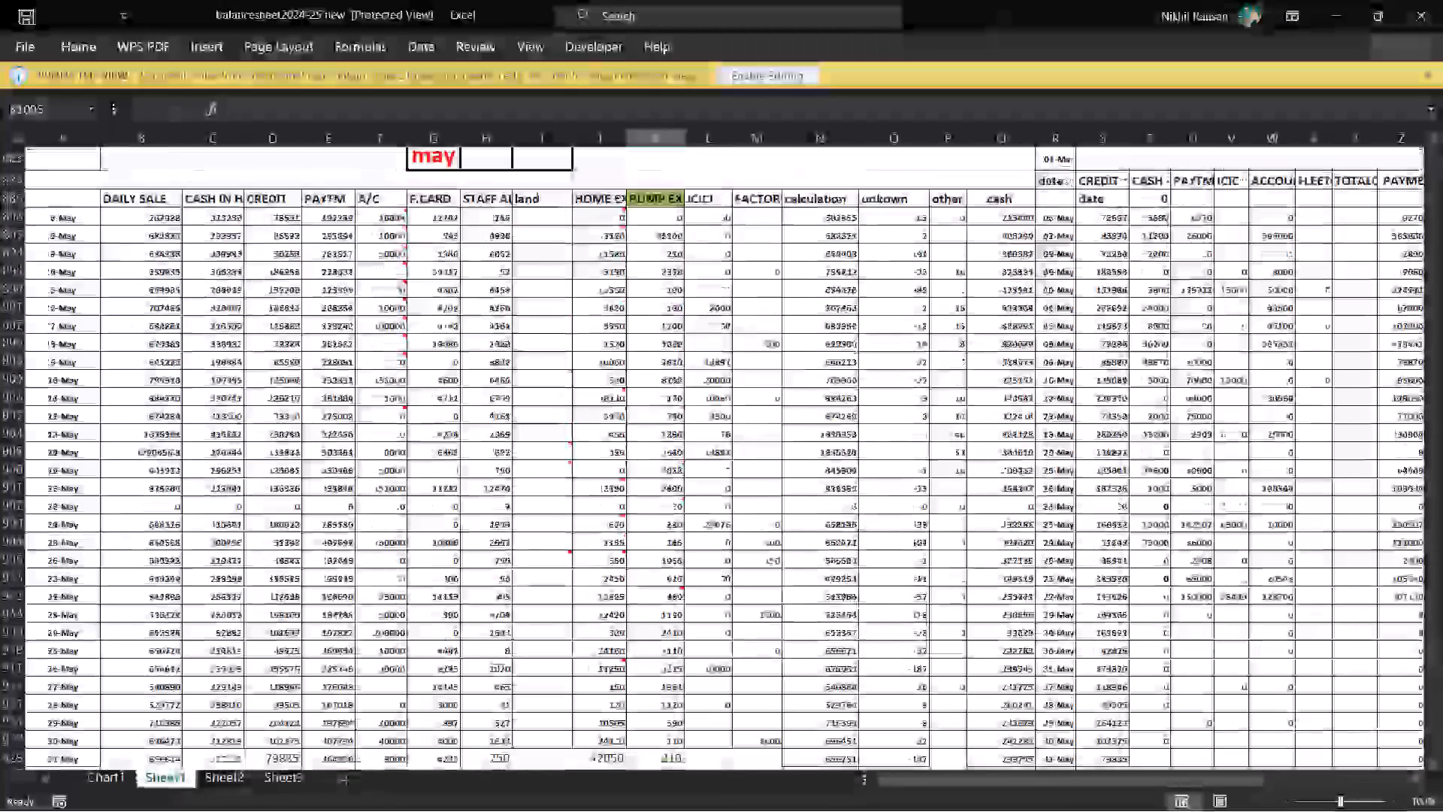
{"action": "scroll", "coordinate": [652, 337], "scroll_direction": "up", "scroll_amount": 9}
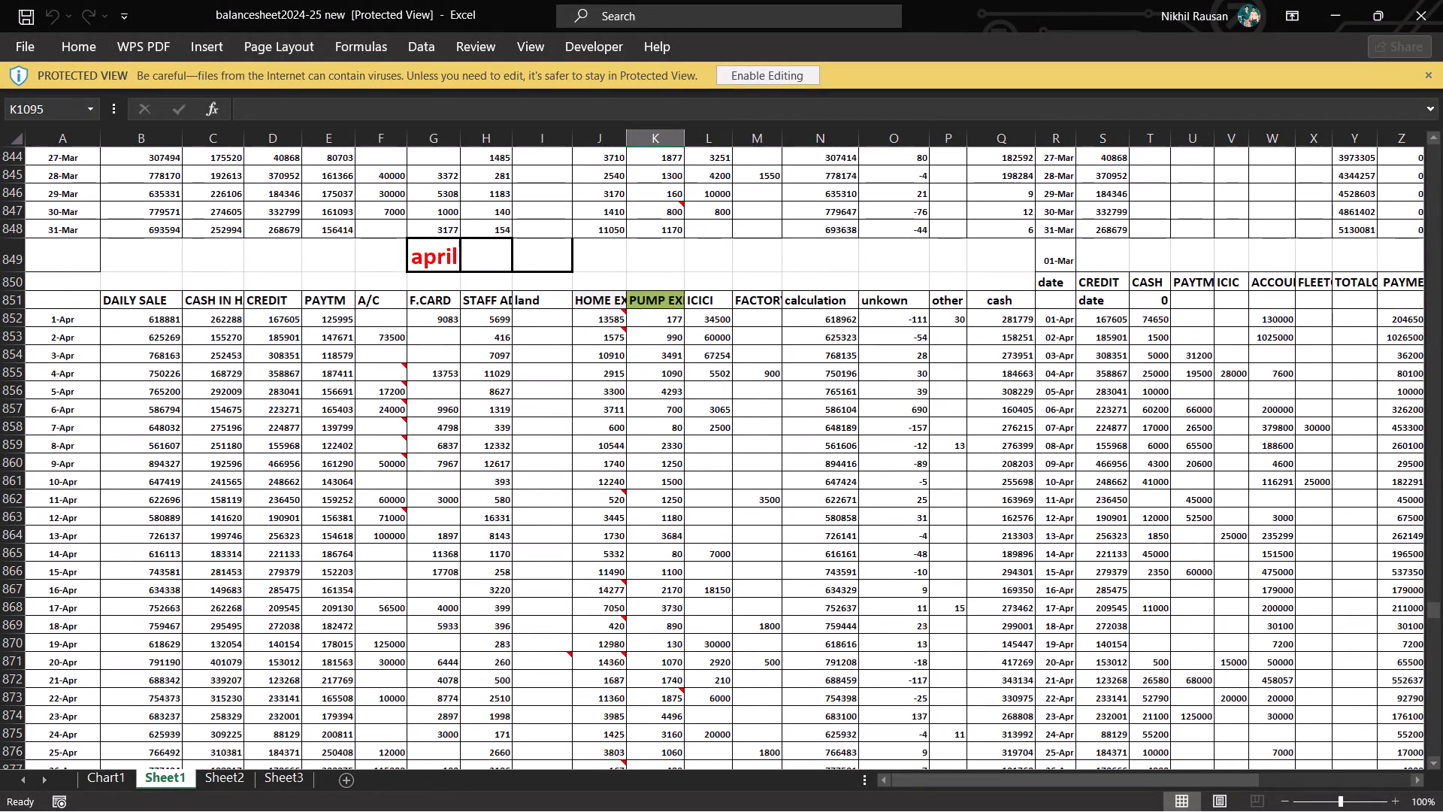
{"action": "left_click", "coordinate": [283, 590]}
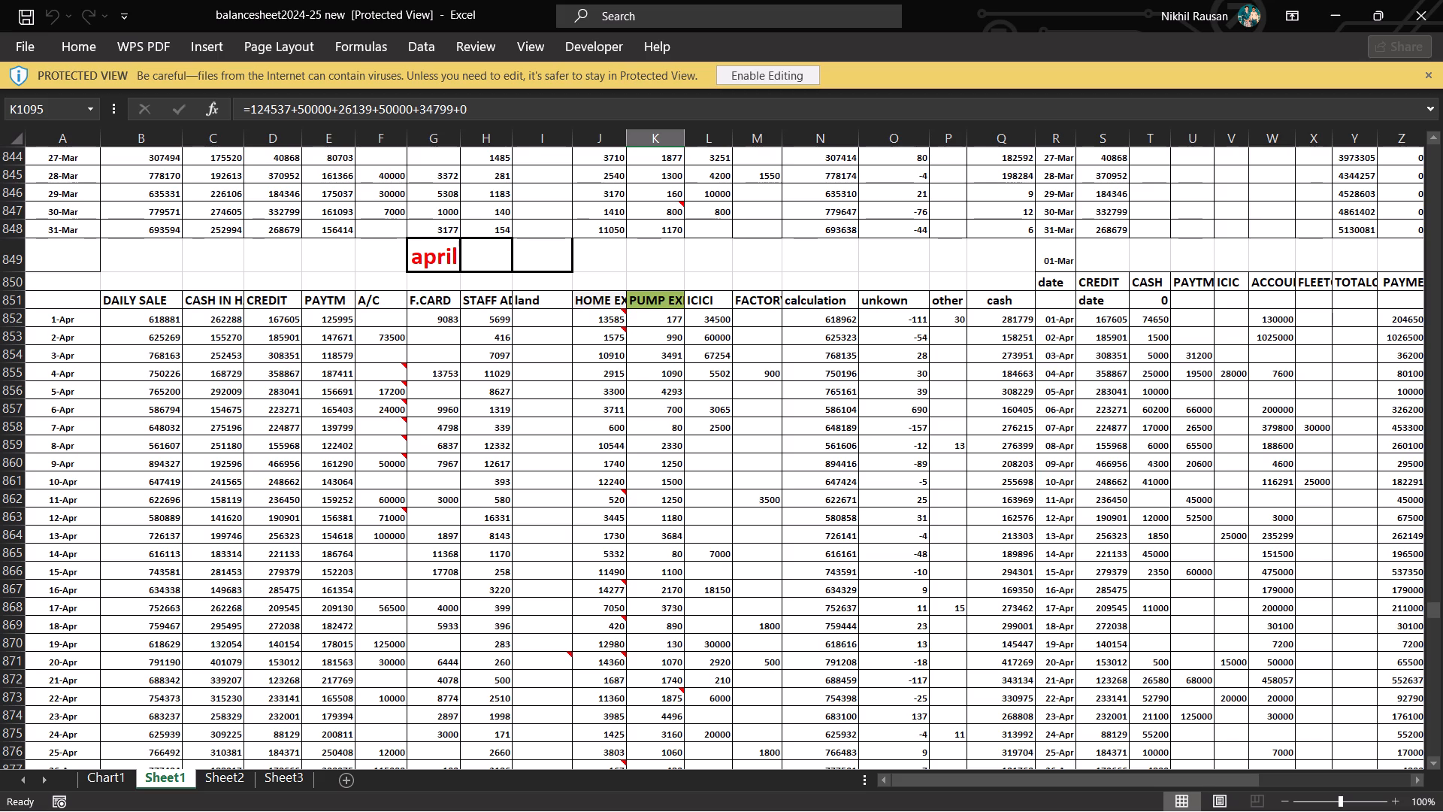
Compare the 16-Apr CREDIT figure in the workbook with the 16-Apr-26 sales voucher total in TallyPrime.
{"action": "key", "text": "alt+Tab"}
{"action": "key", "text": "alt+Tab"}
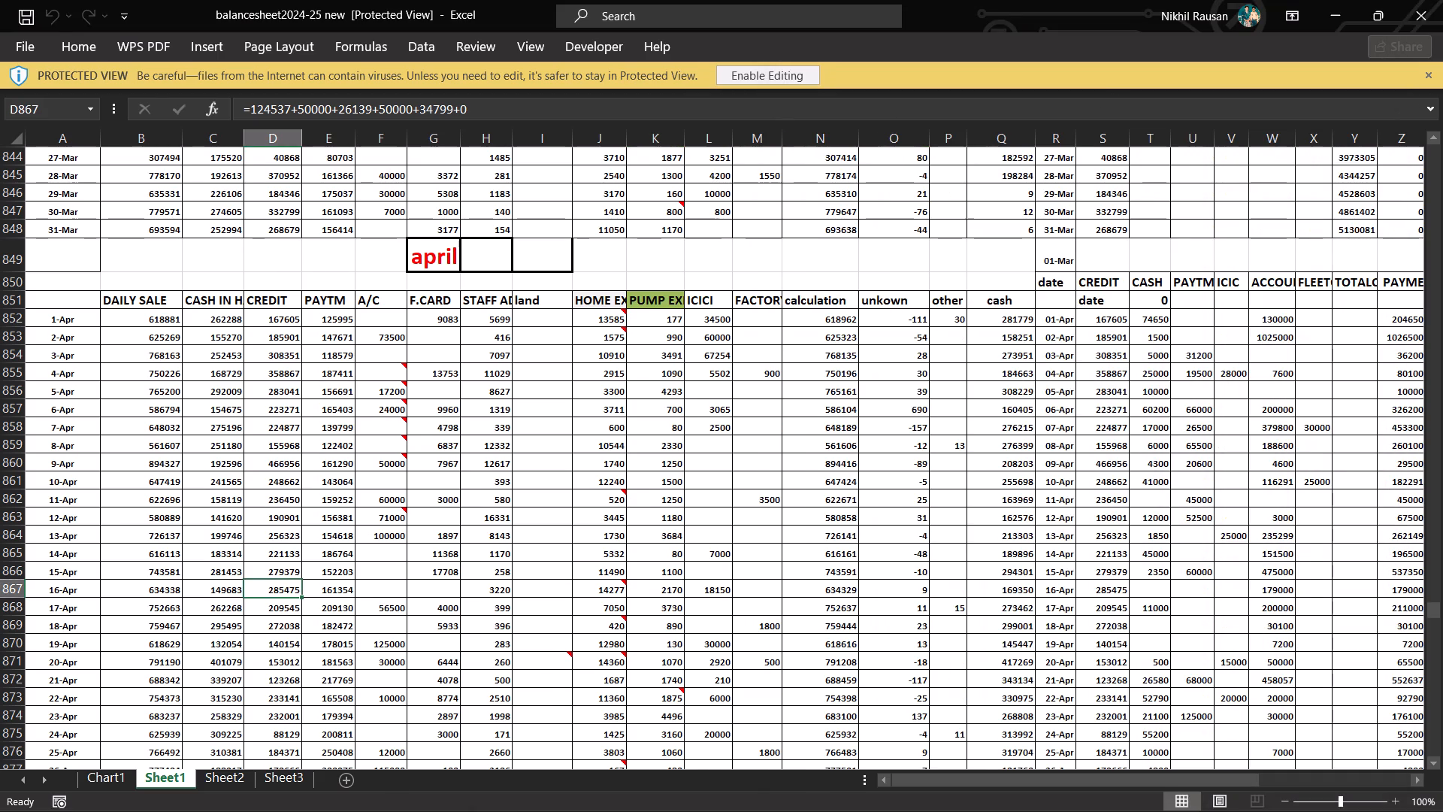
{"action": "left_click", "coordinate": [643, 799]}
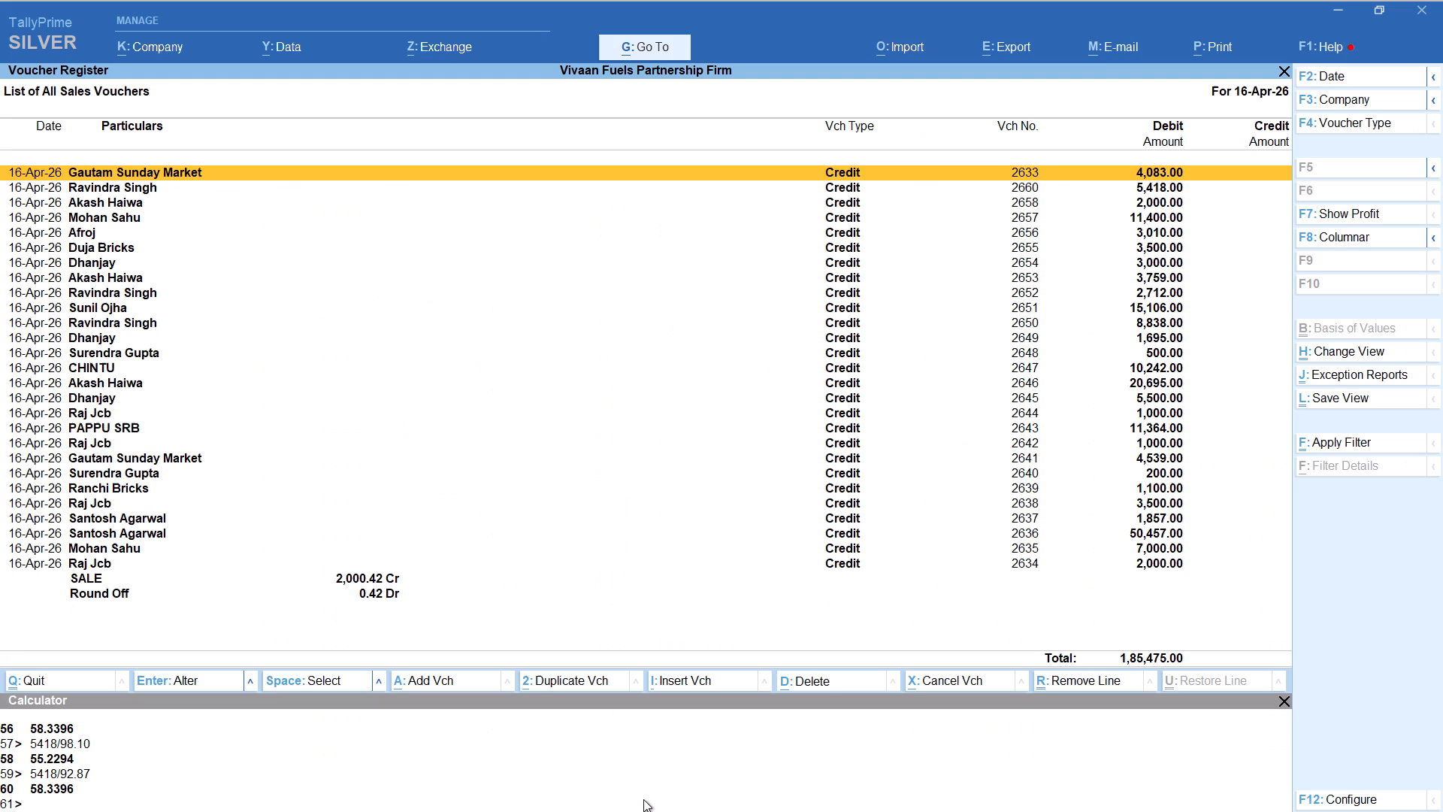
{"action": "key", "text": "alt+Tab"}
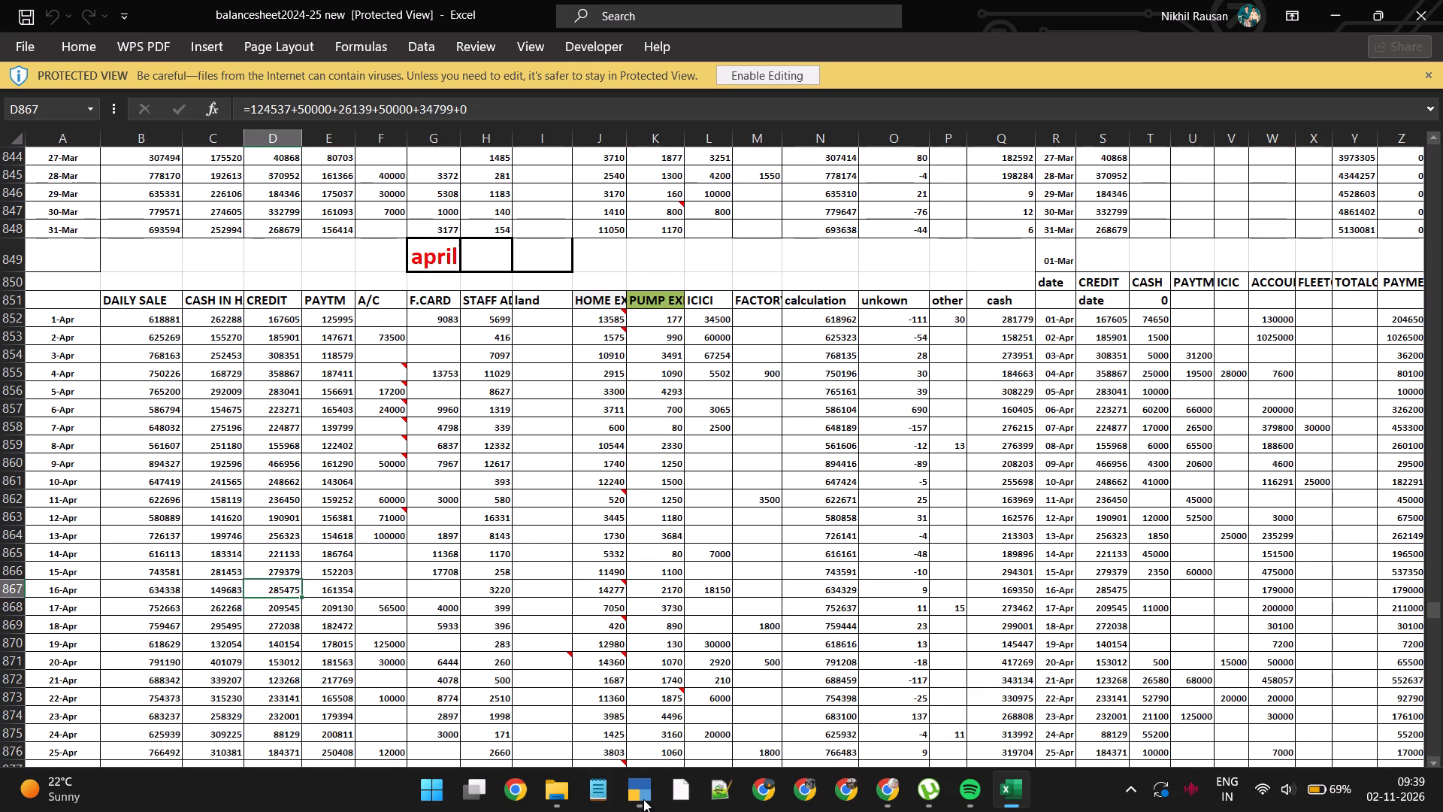
{"action": "right_click", "coordinate": [643, 799]}
{"action": "middle_click", "coordinate": [643, 799]}
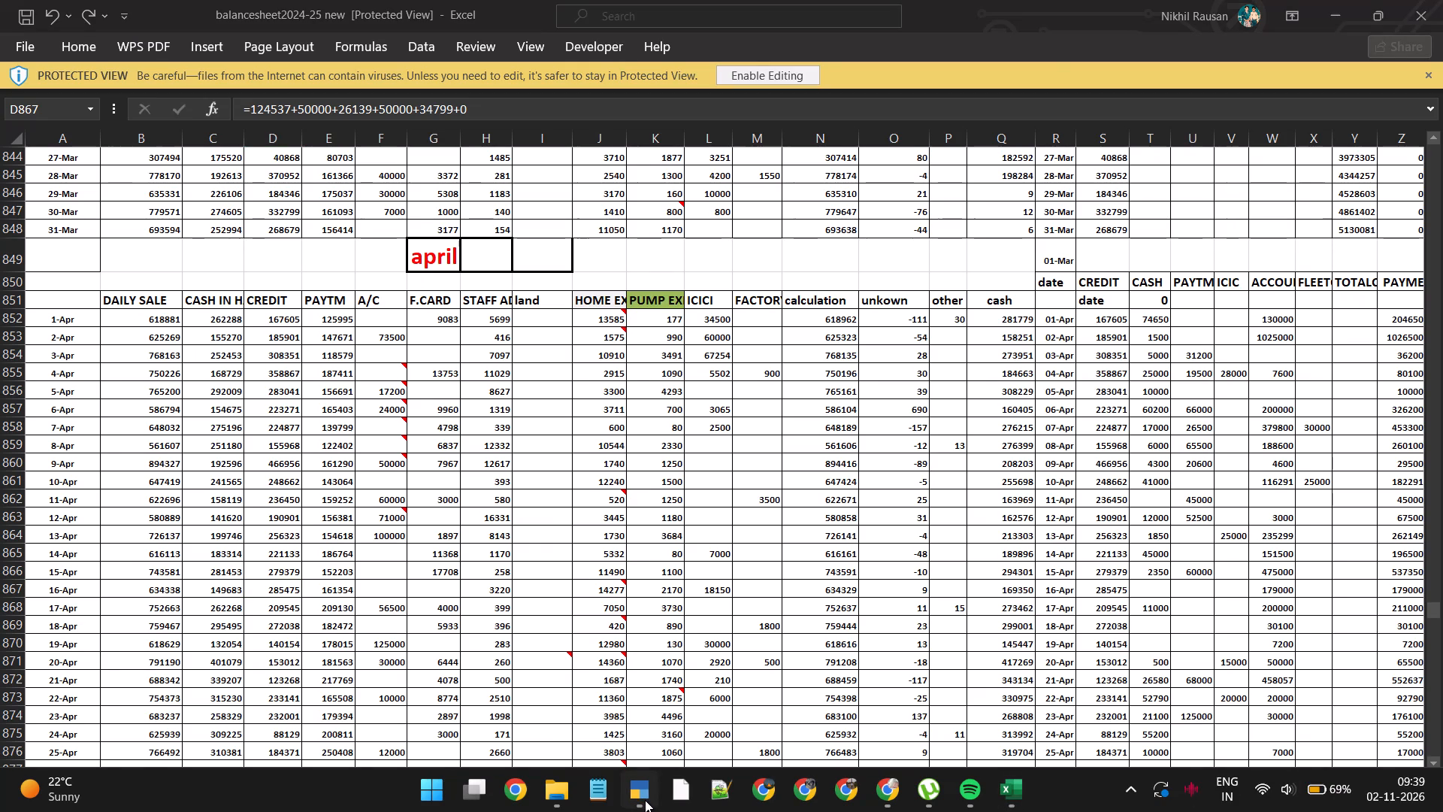
{"action": "key", "text": "alt+Tab"}
{"action": "middle_click", "coordinate": [645, 800]}
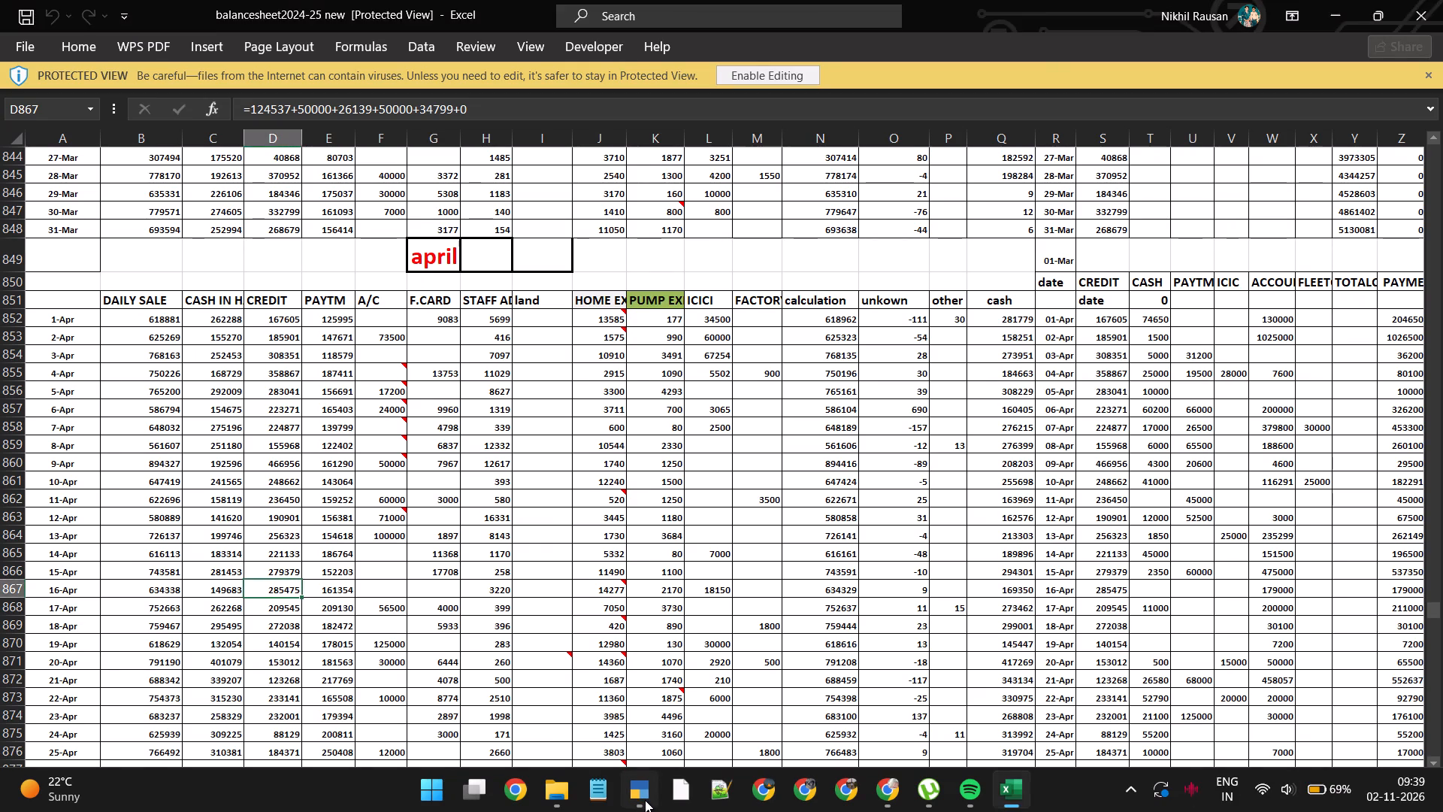
{"action": "key", "text": "alt+Tab"}
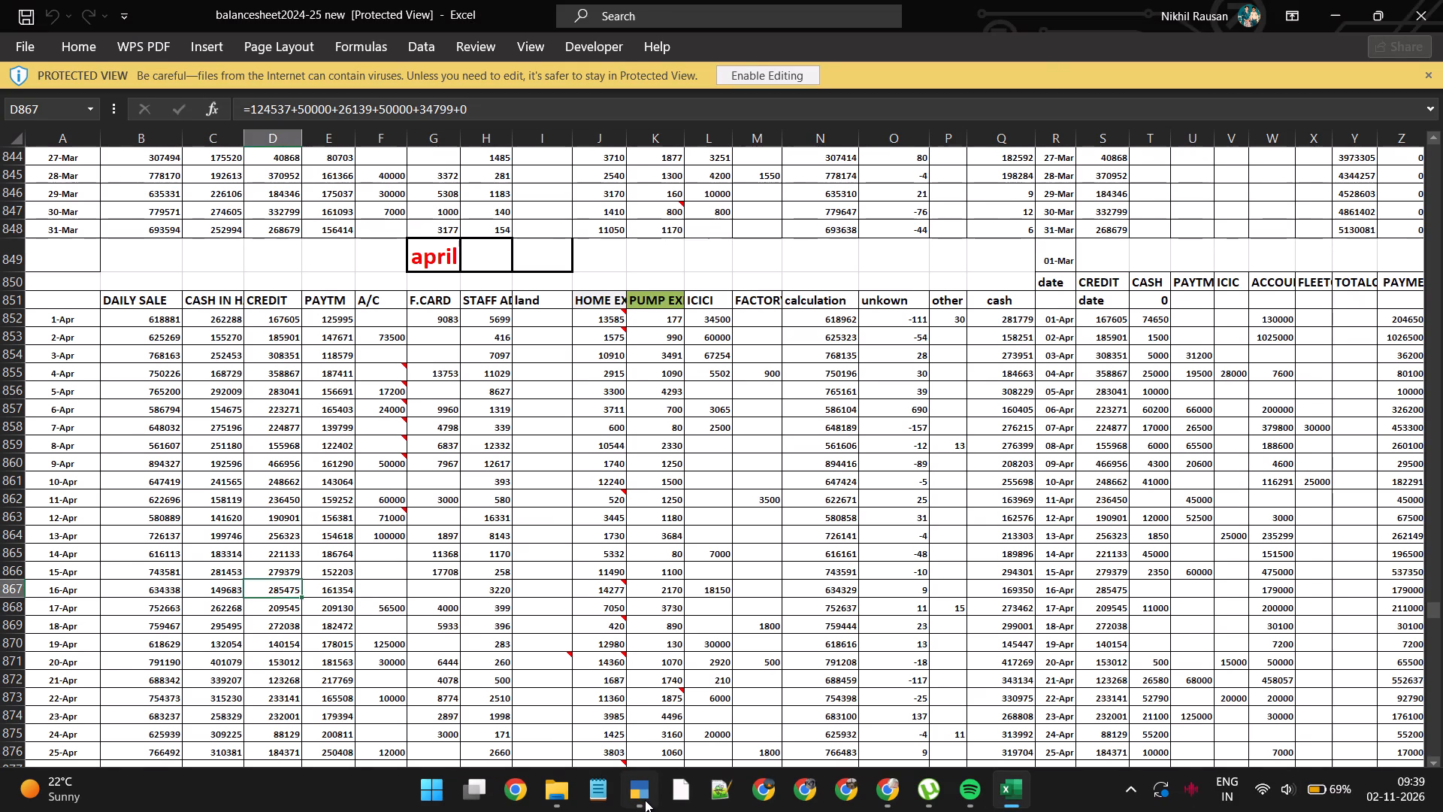
{"action": "key", "text": "alt+Tab"}
{"action": "middle_click", "coordinate": [645, 800]}
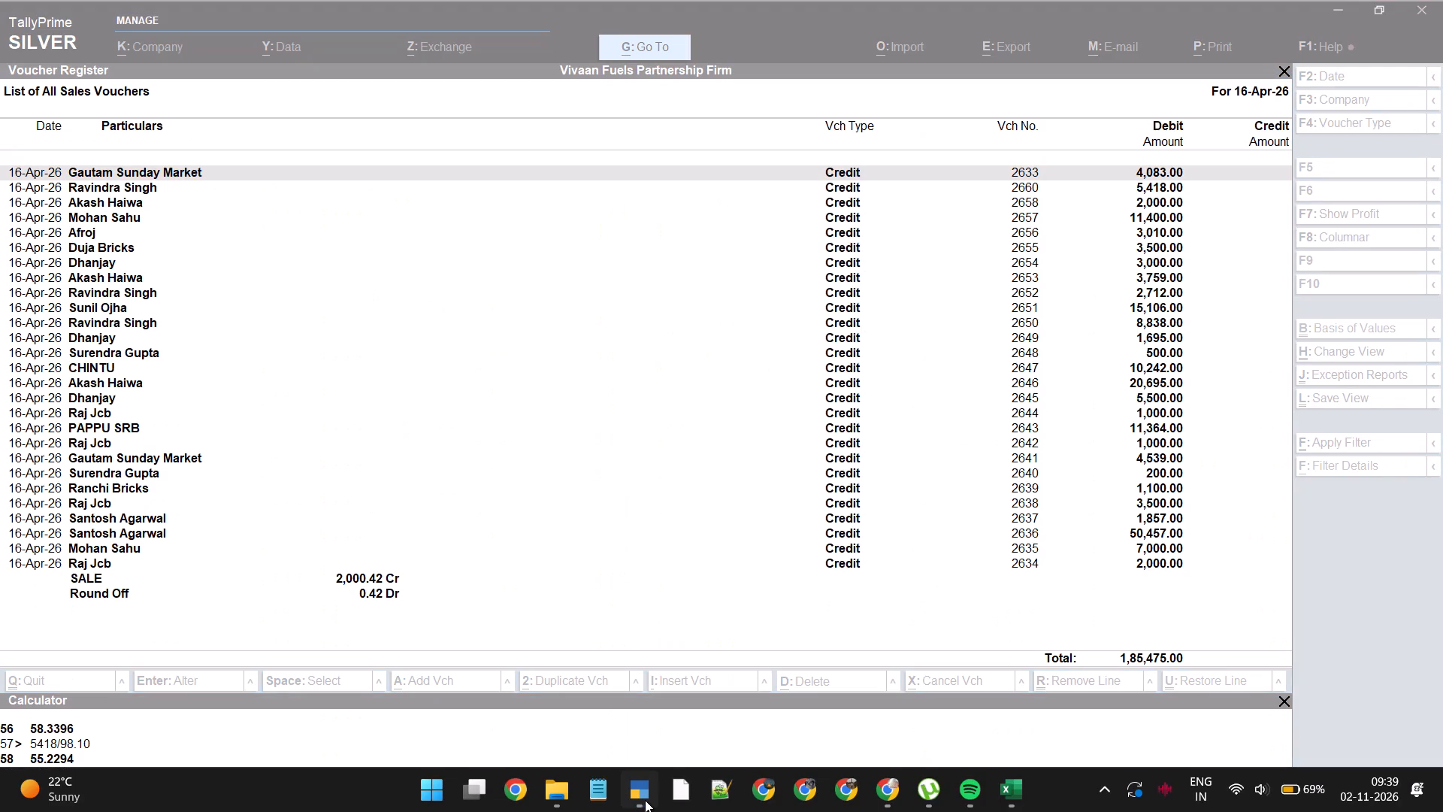
{"action": "key", "text": "alt+Tab"}
{"action": "right_click", "coordinate": [645, 800]}
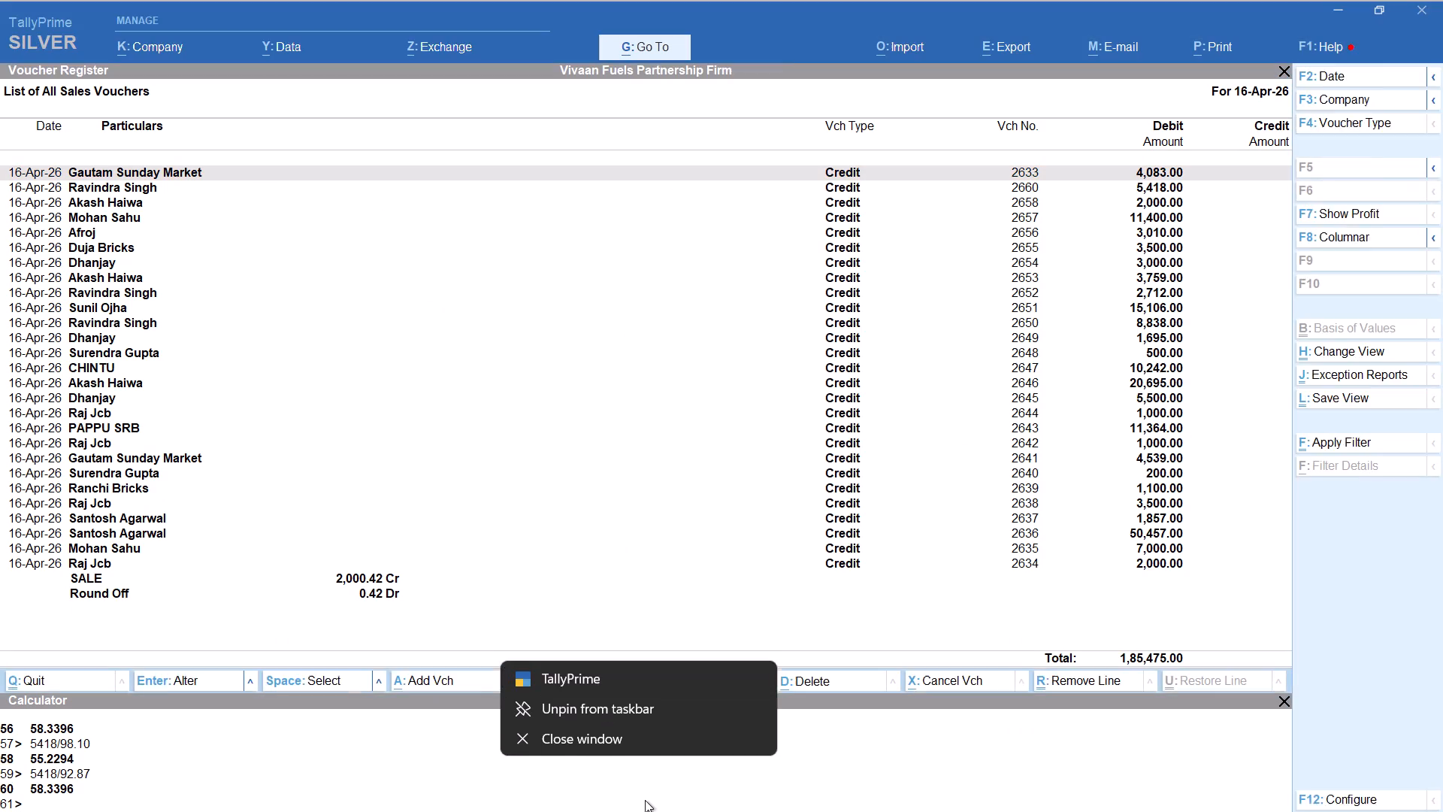
{"action": "key", "text": "alt+Tab"}
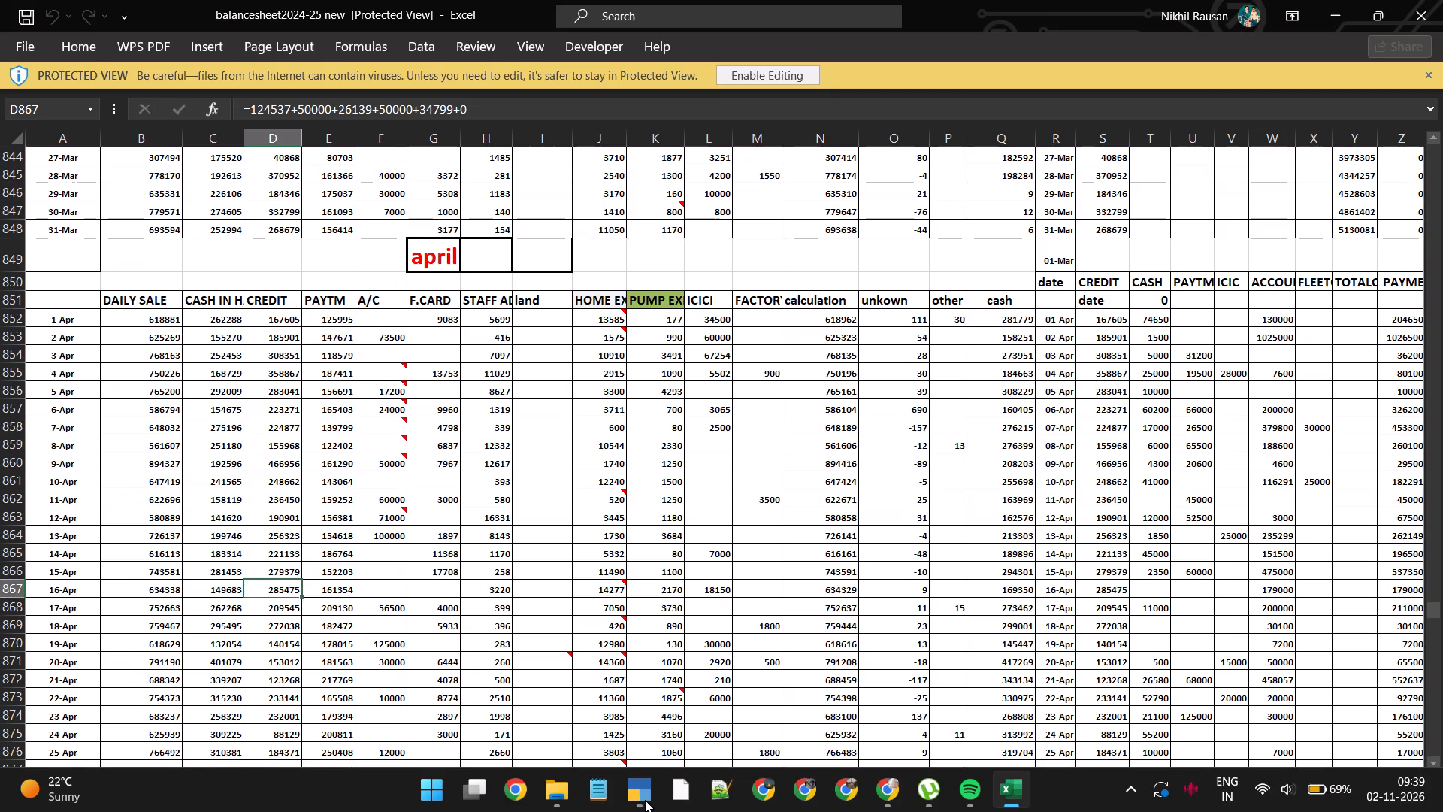
{"action": "right_click", "coordinate": [645, 800]}
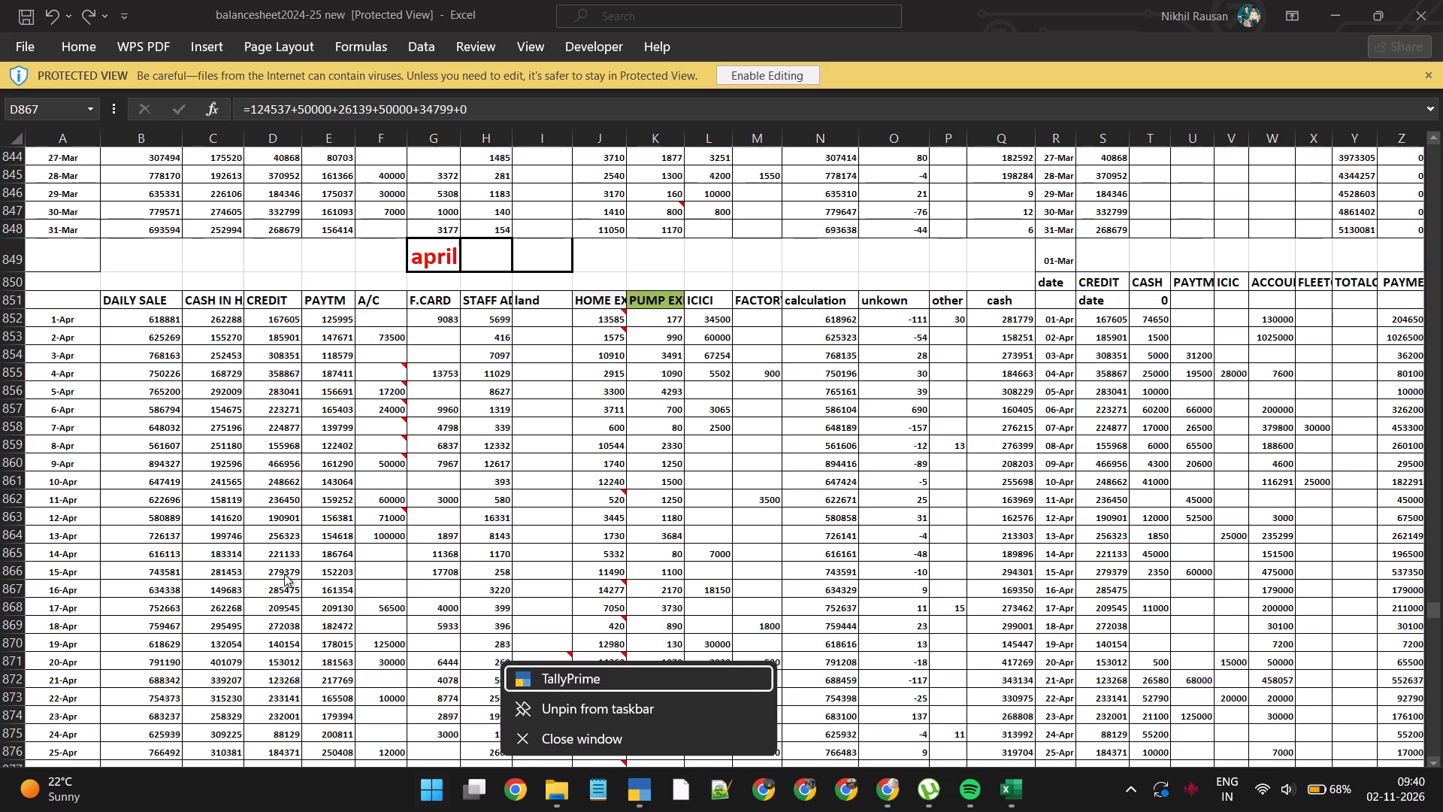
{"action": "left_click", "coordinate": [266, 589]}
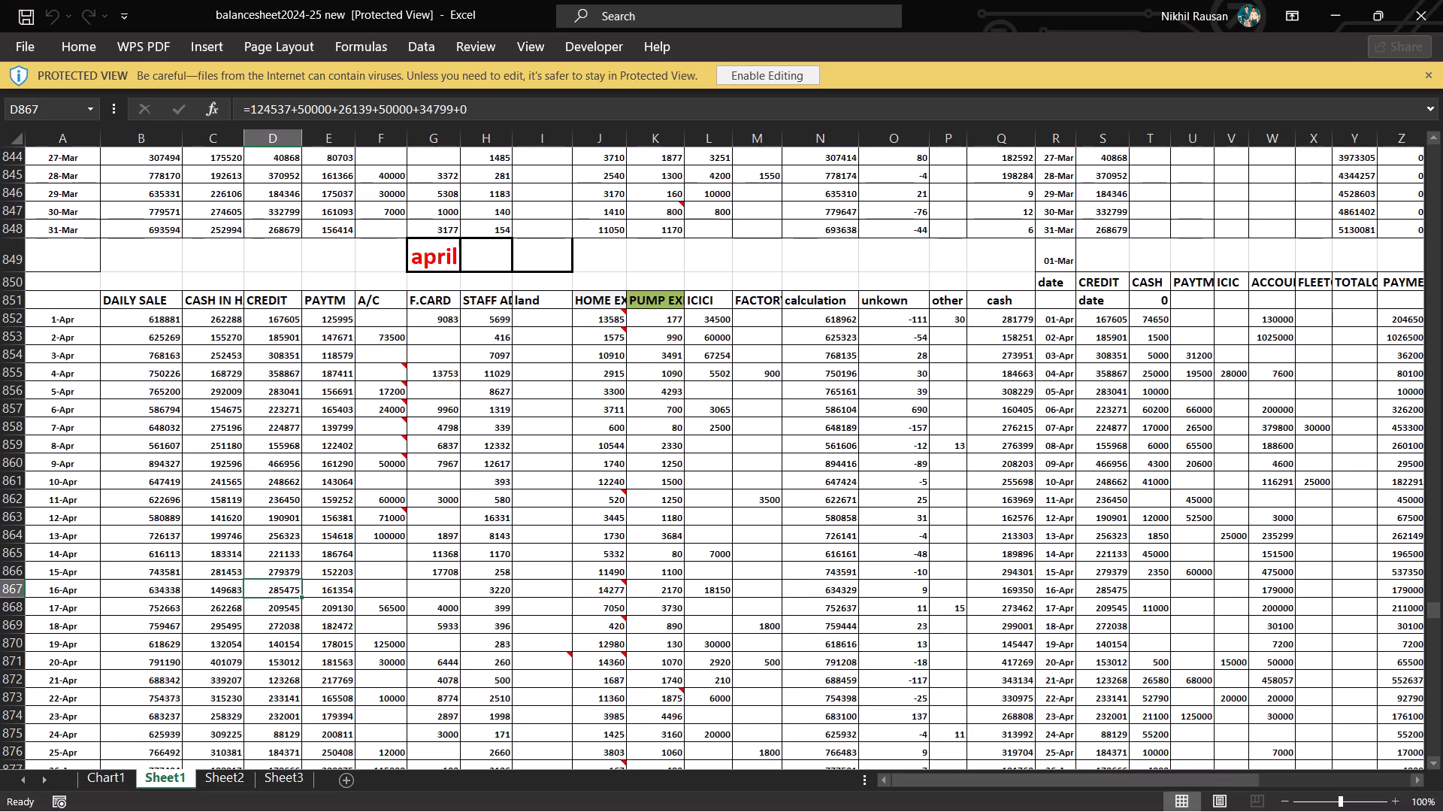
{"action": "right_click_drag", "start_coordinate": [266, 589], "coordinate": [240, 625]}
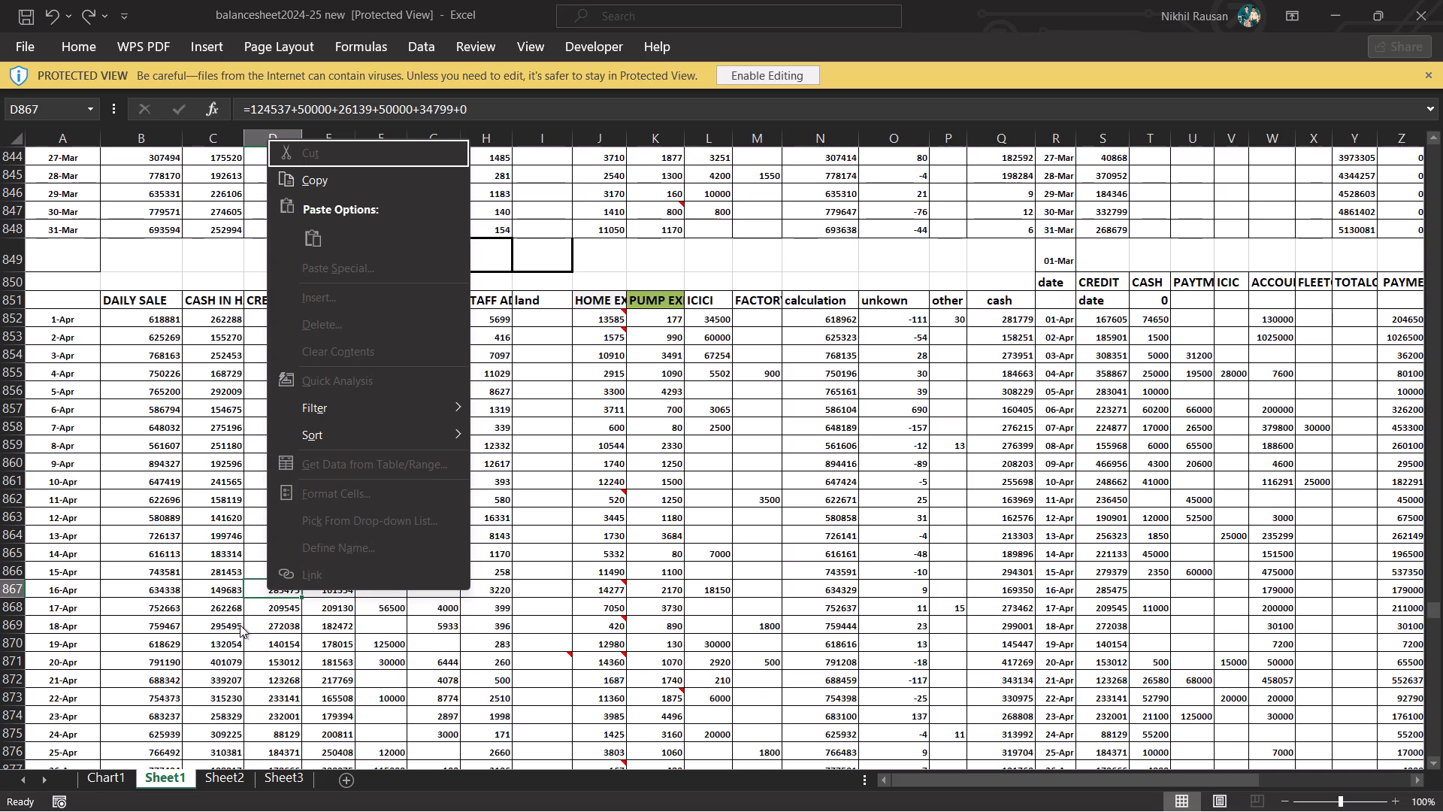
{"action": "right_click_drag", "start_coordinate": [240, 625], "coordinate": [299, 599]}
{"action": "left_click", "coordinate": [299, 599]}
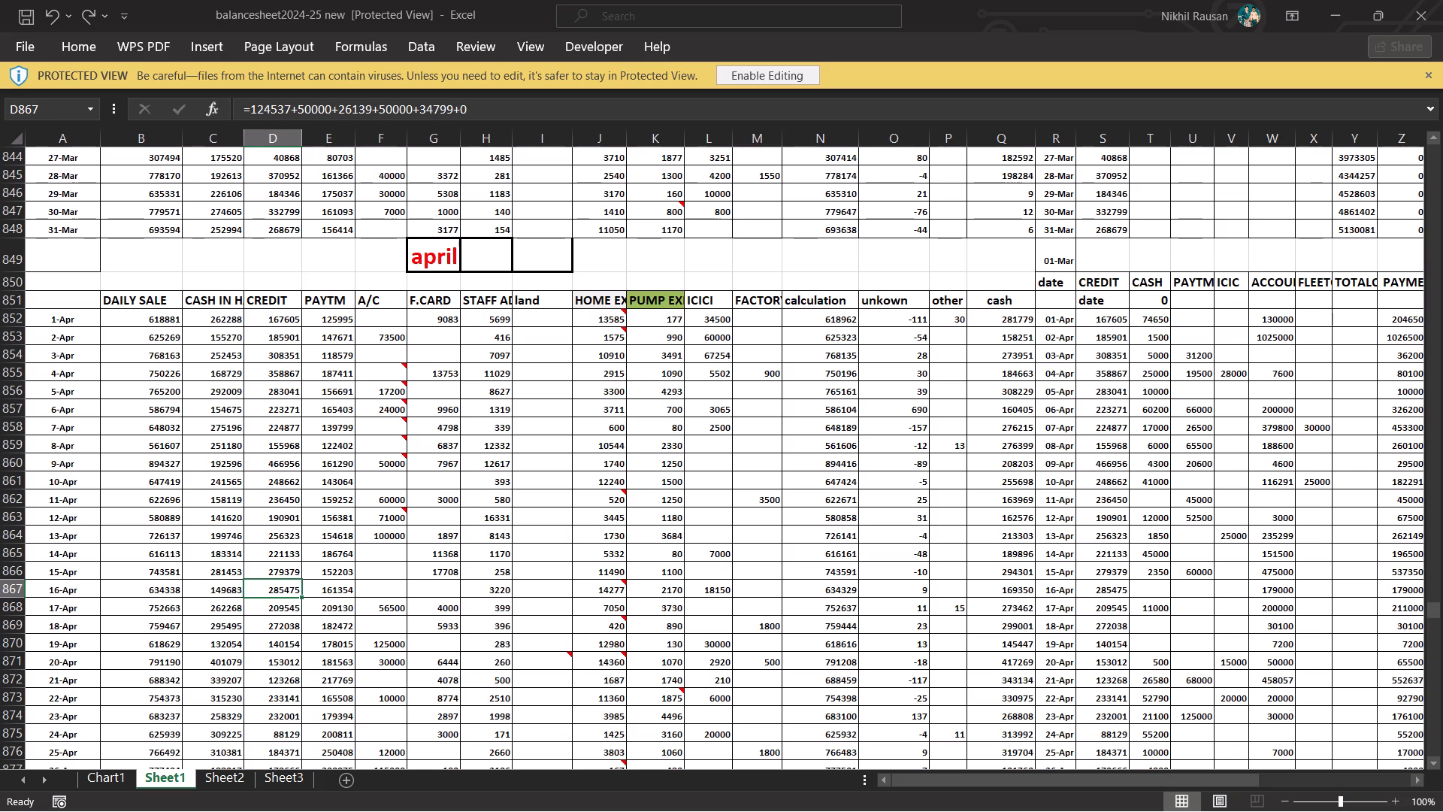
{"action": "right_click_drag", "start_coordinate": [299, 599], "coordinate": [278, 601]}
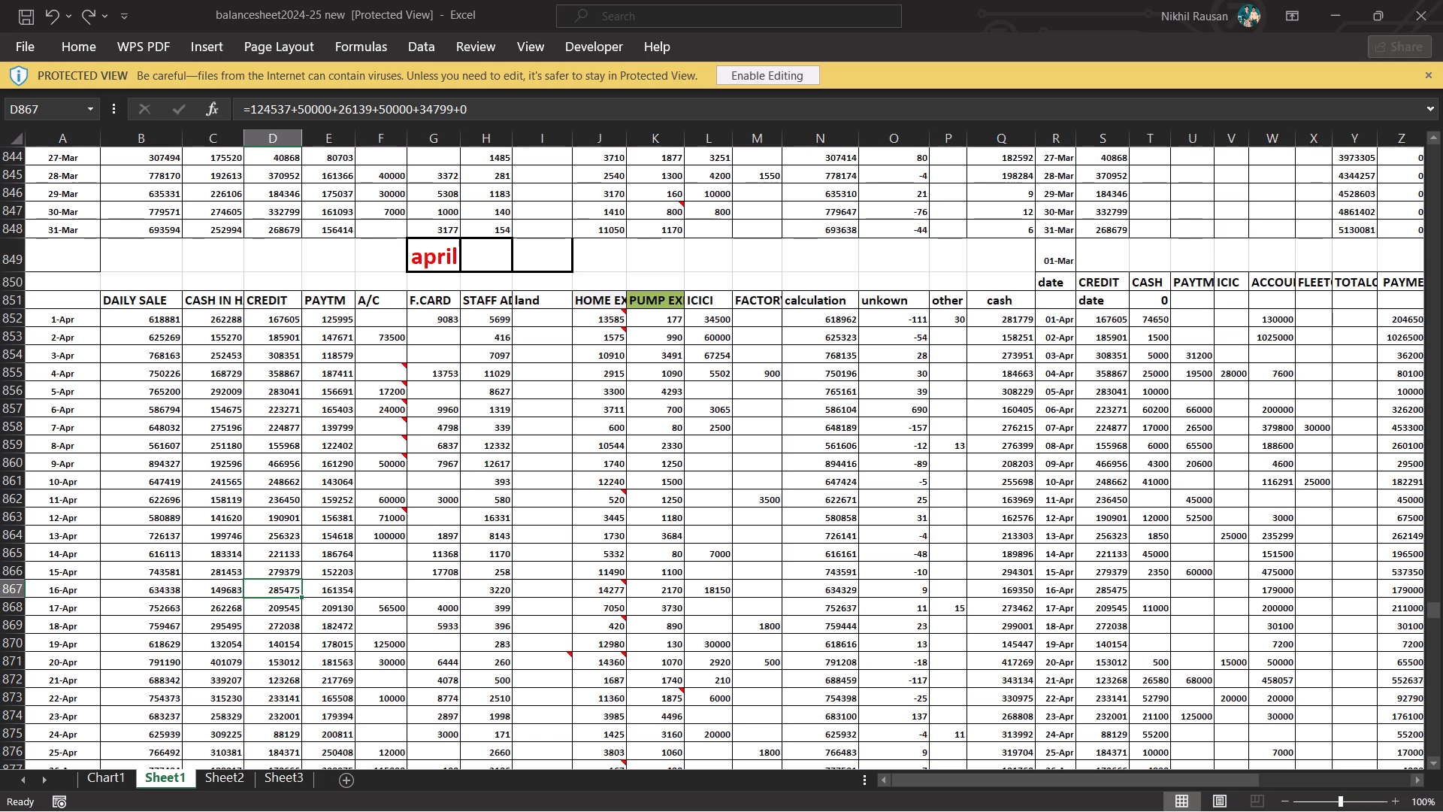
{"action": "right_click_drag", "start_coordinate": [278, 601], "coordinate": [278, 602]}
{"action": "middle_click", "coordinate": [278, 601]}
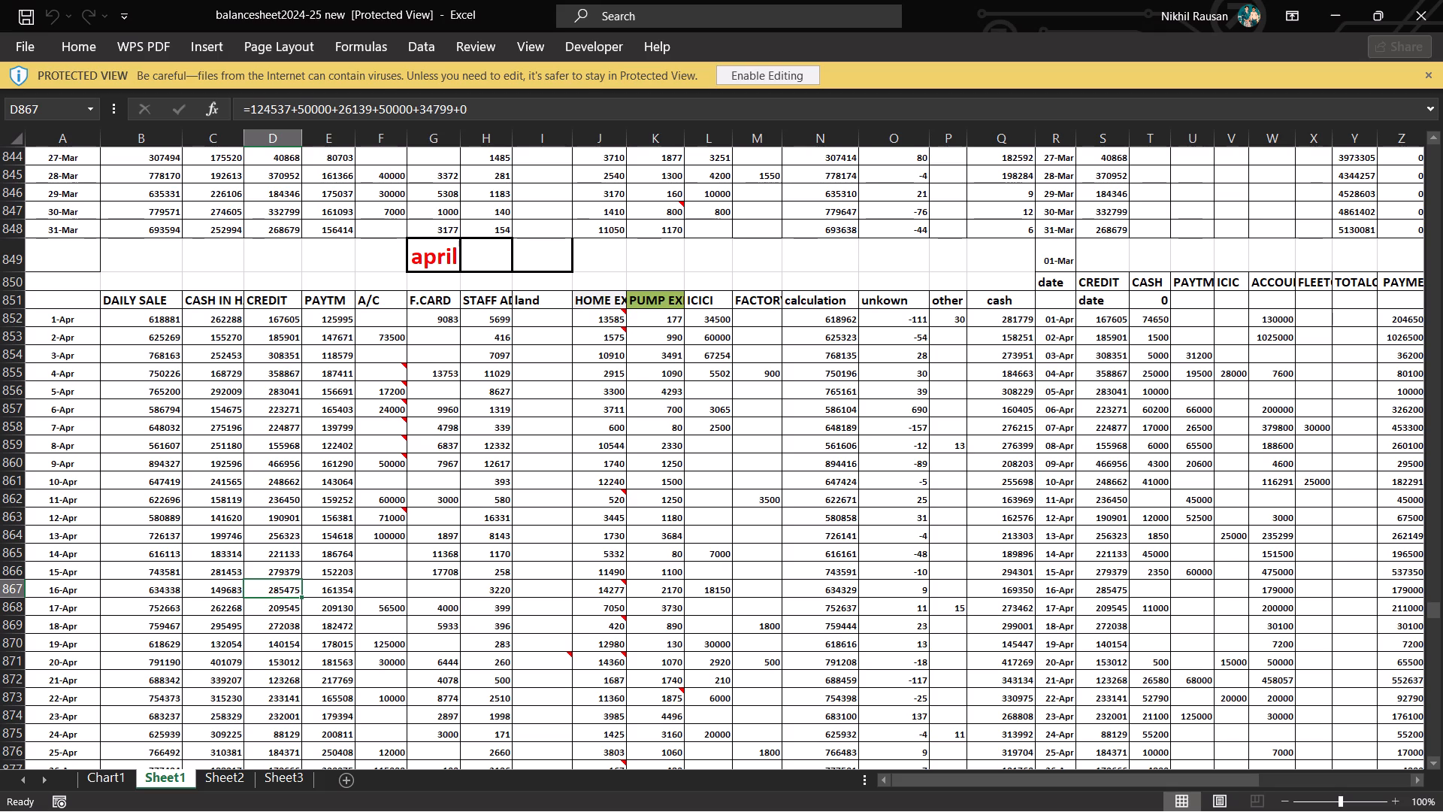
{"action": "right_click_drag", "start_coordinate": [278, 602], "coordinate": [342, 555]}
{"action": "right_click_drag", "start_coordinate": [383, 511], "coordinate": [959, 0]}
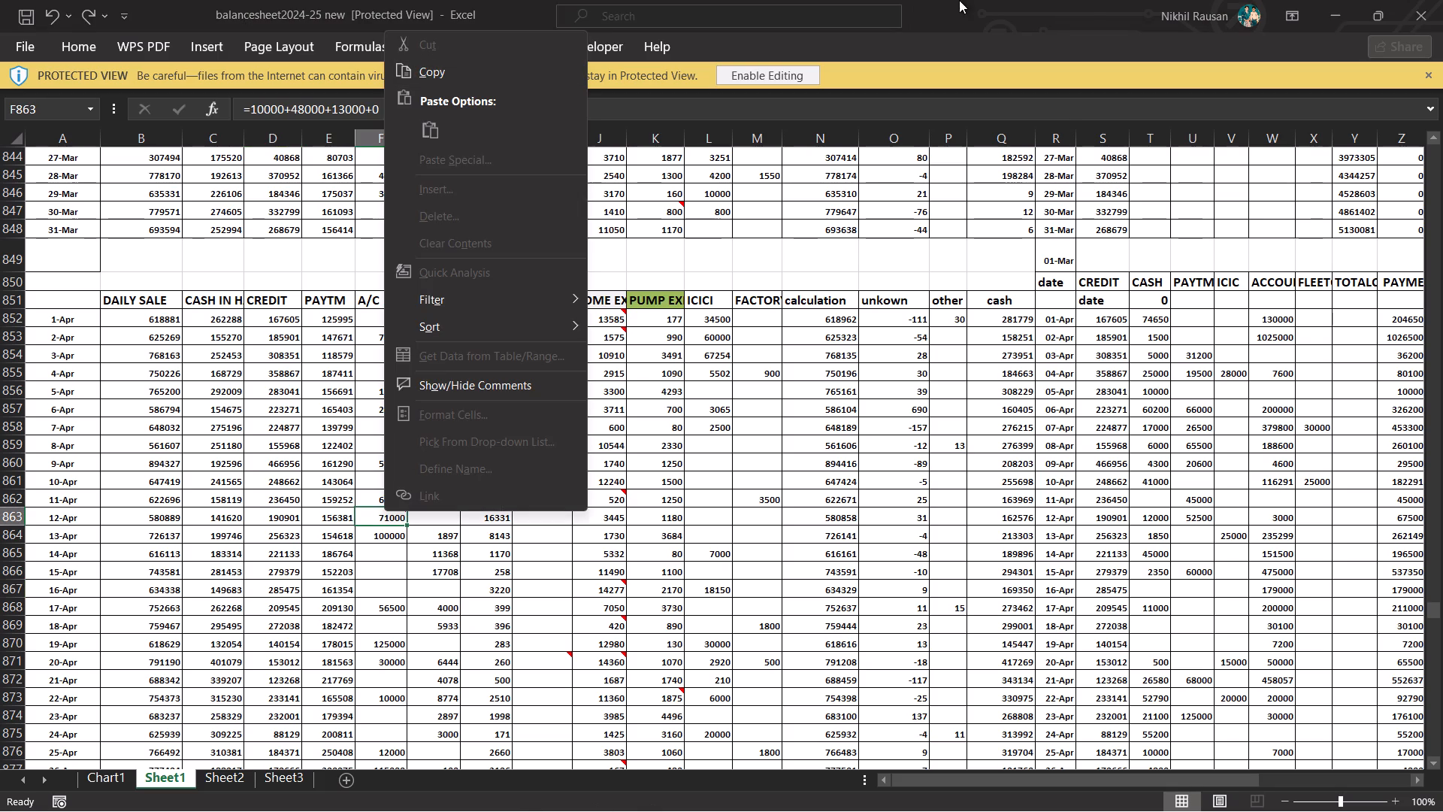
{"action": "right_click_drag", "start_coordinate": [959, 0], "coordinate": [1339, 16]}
Minimize the balance sheet workbook and return to the 16-Apr-26 Voucher Register in TallyPrime.
{"action": "left_click", "coordinate": [1339, 16]}
{"action": "left_click", "coordinate": [1339, 16]}
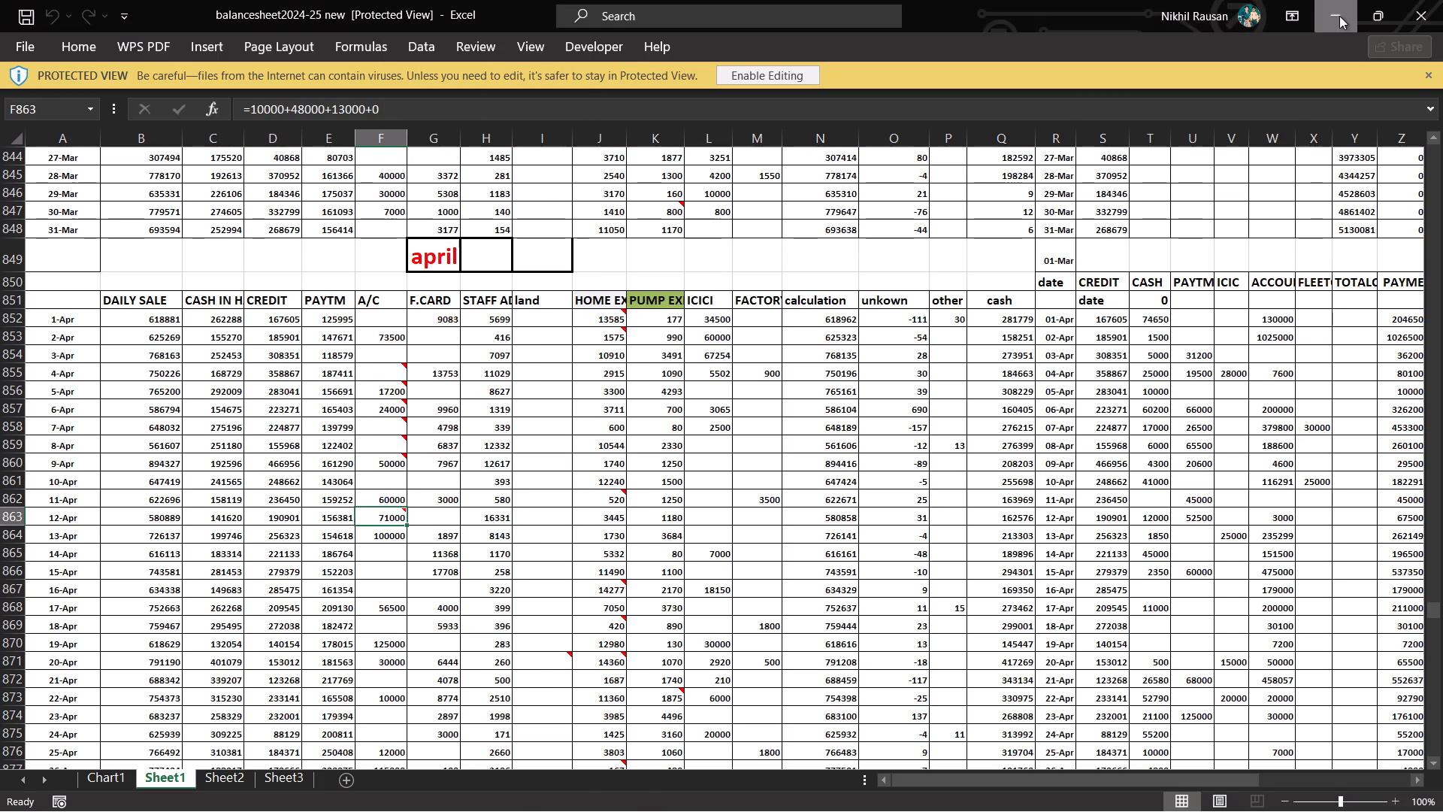
{"action": "right_click_drag", "start_coordinate": [1339, 16], "coordinate": [658, 490]}
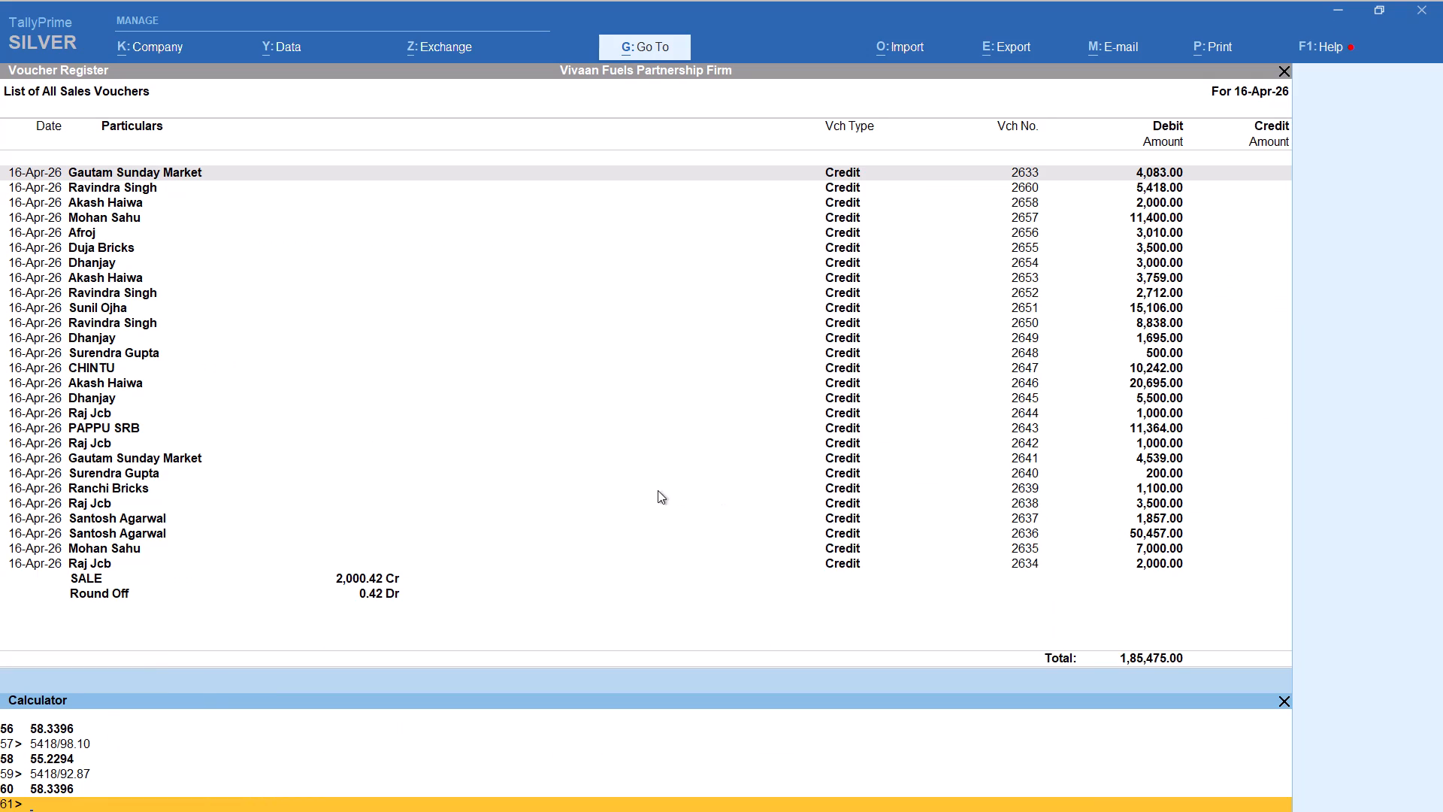
Close the calculator pane and change the Voucher Register date to 17-4-2026.
{"action": "right_click_drag", "start_coordinate": [658, 490], "coordinate": [368, 295]}
{"action": "key", "text": "F2"}
{"action": "right_click_drag", "start_coordinate": [979, 152], "coordinate": [1273, 718]}
{"action": "right_click_drag", "start_coordinate": [1273, 718], "coordinate": [1287, 705]}
{"action": "left_click", "coordinate": [1282, 697]}
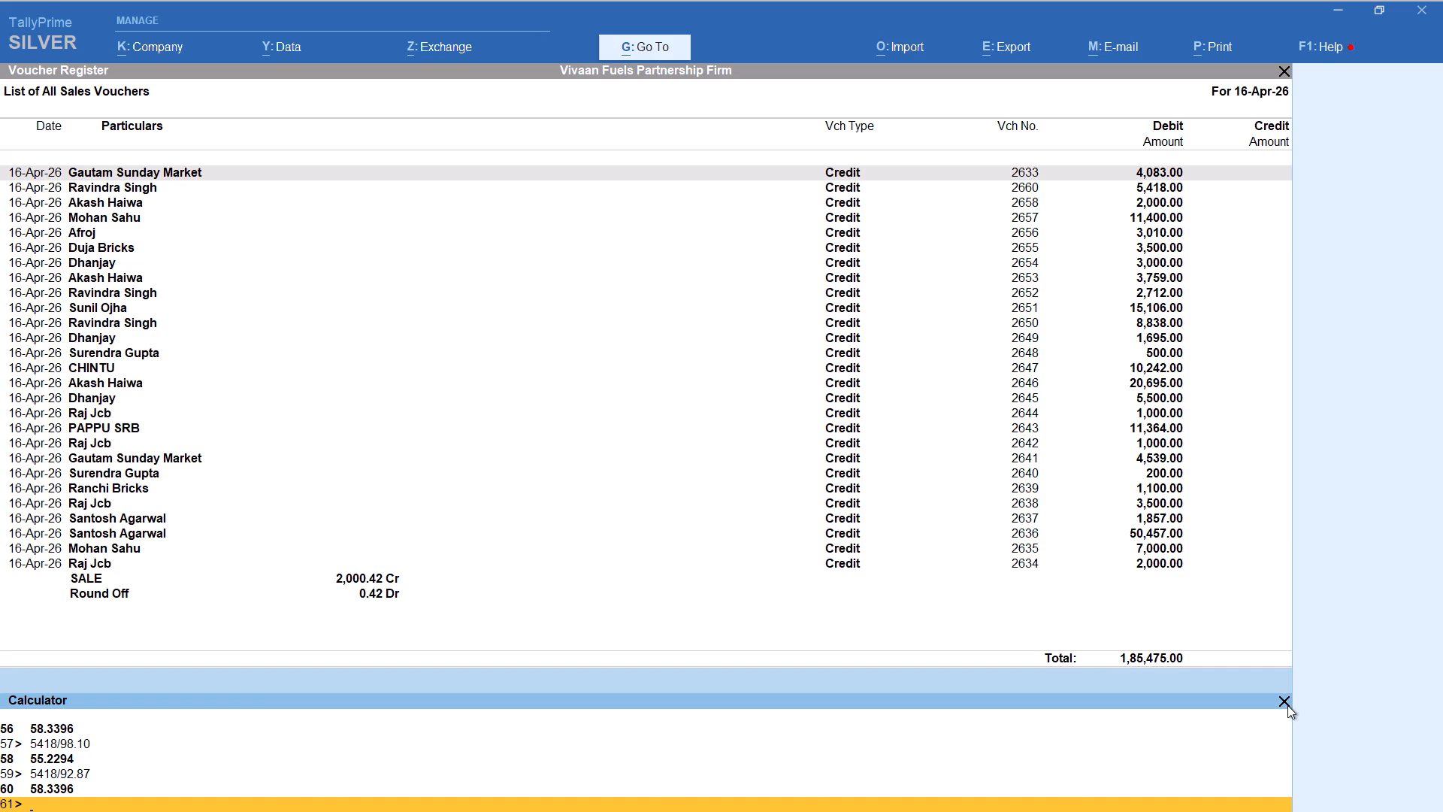
{"action": "left_click", "coordinate": [1287, 705]}
{"action": "right_click_drag", "start_coordinate": [1287, 705], "coordinate": [960, 643]}
{"action": "key", "text": "F2"}
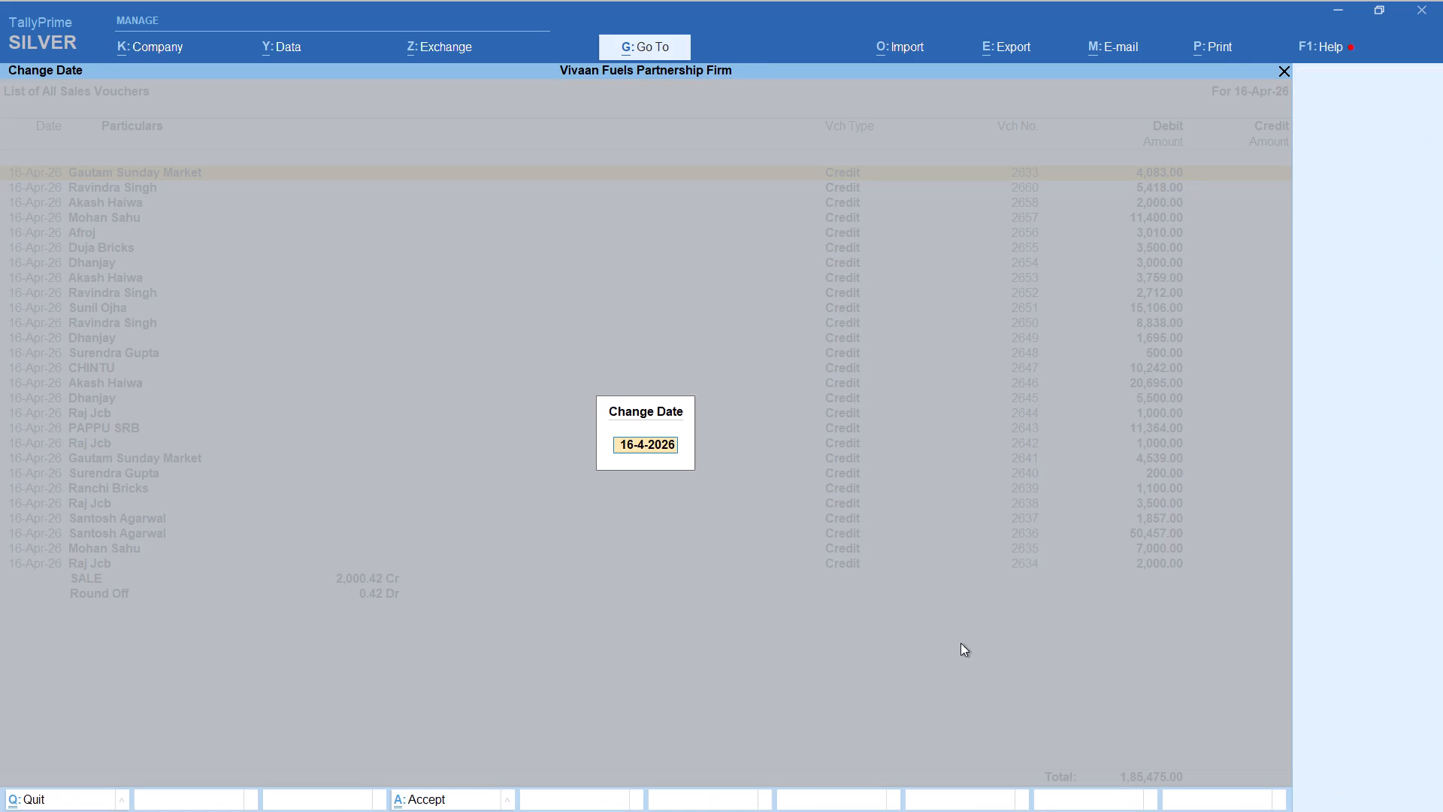
{"action": "right_click", "coordinate": [960, 643]}
{"action": "type", "text": "17"}
{"action": "key", "text": "Return"}
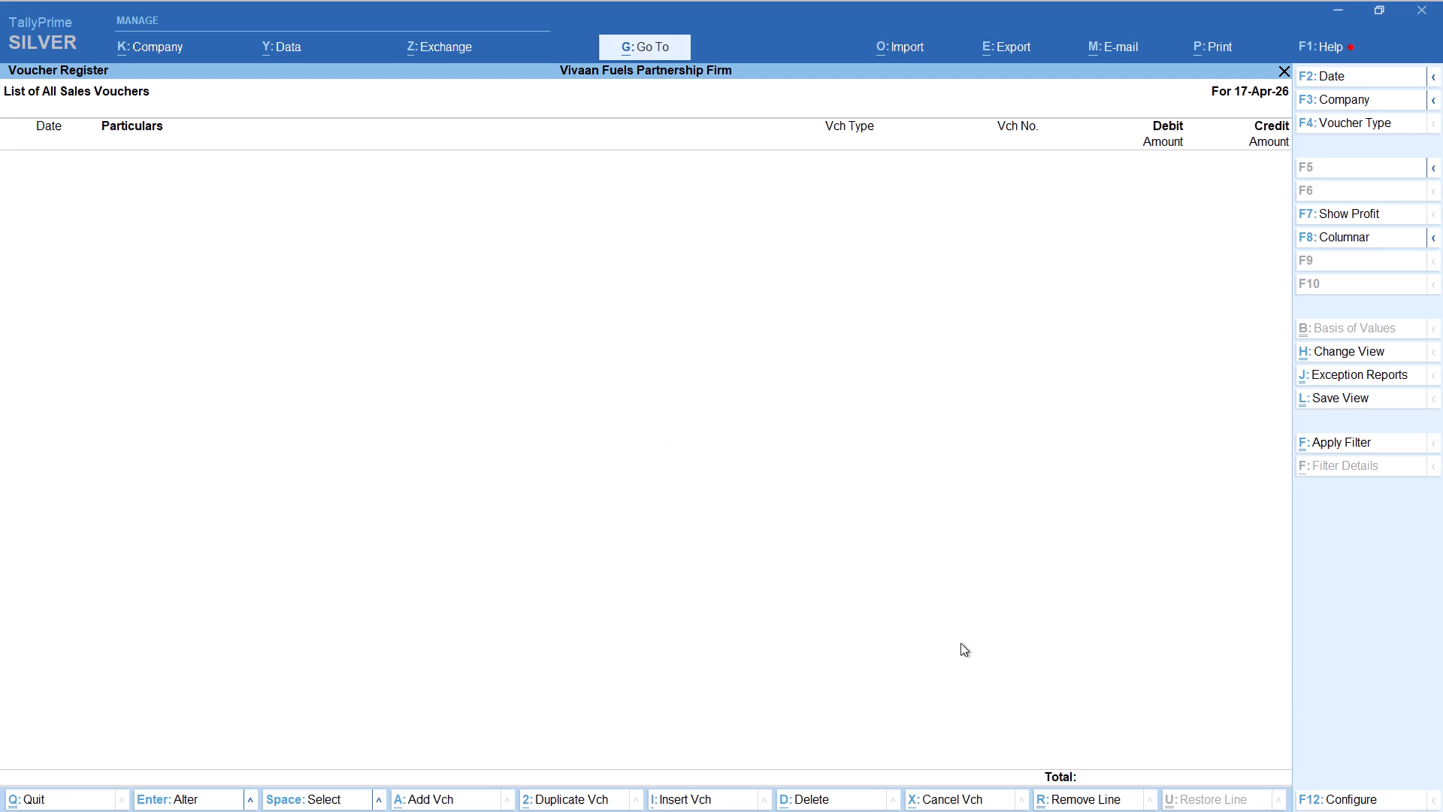
Start a new sales voucher of type Credit from the 17-Apr-26 register.
{"action": "key", "text": "alt+a"}
{"action": "right_click", "coordinate": [960, 643]}
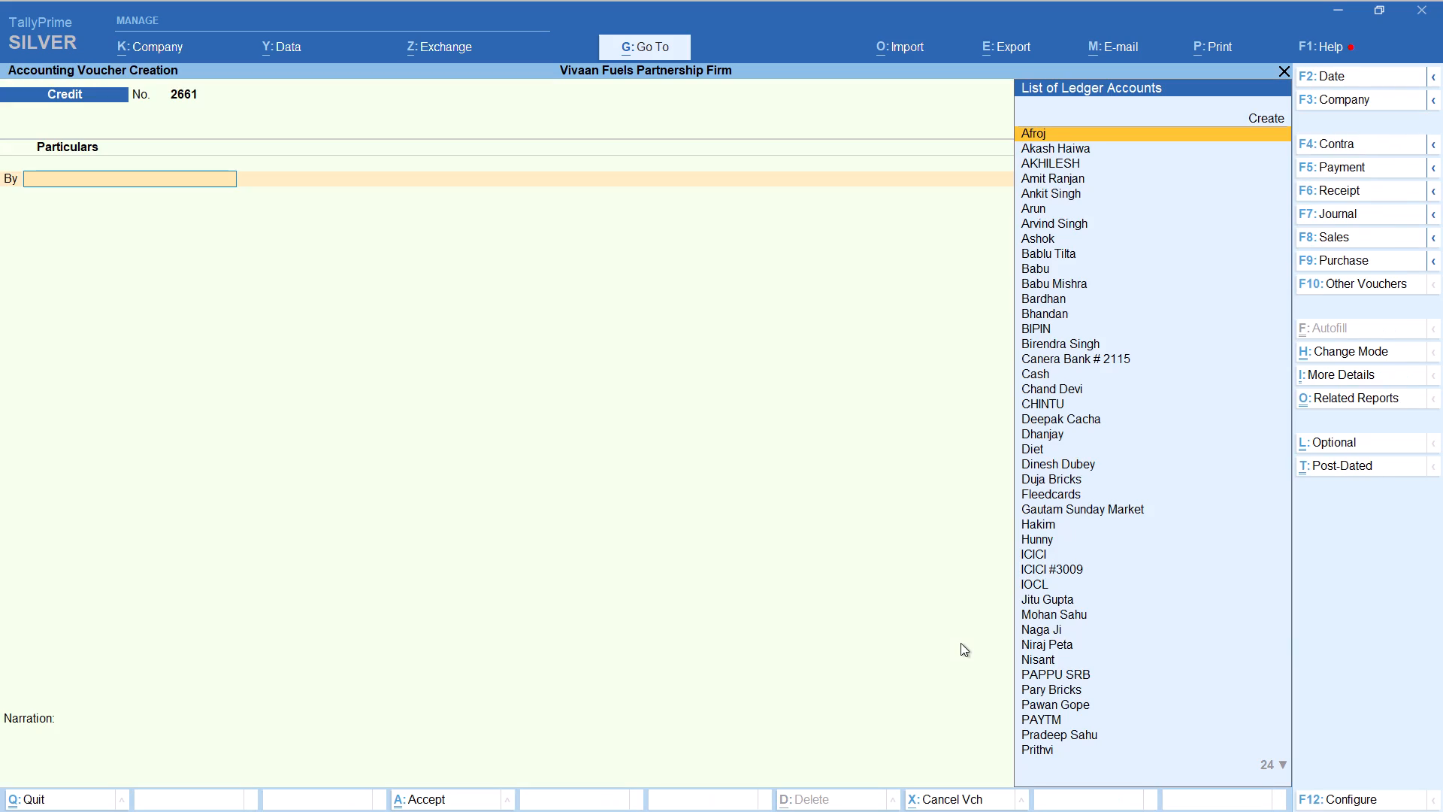
{"action": "key", "text": "F8"}
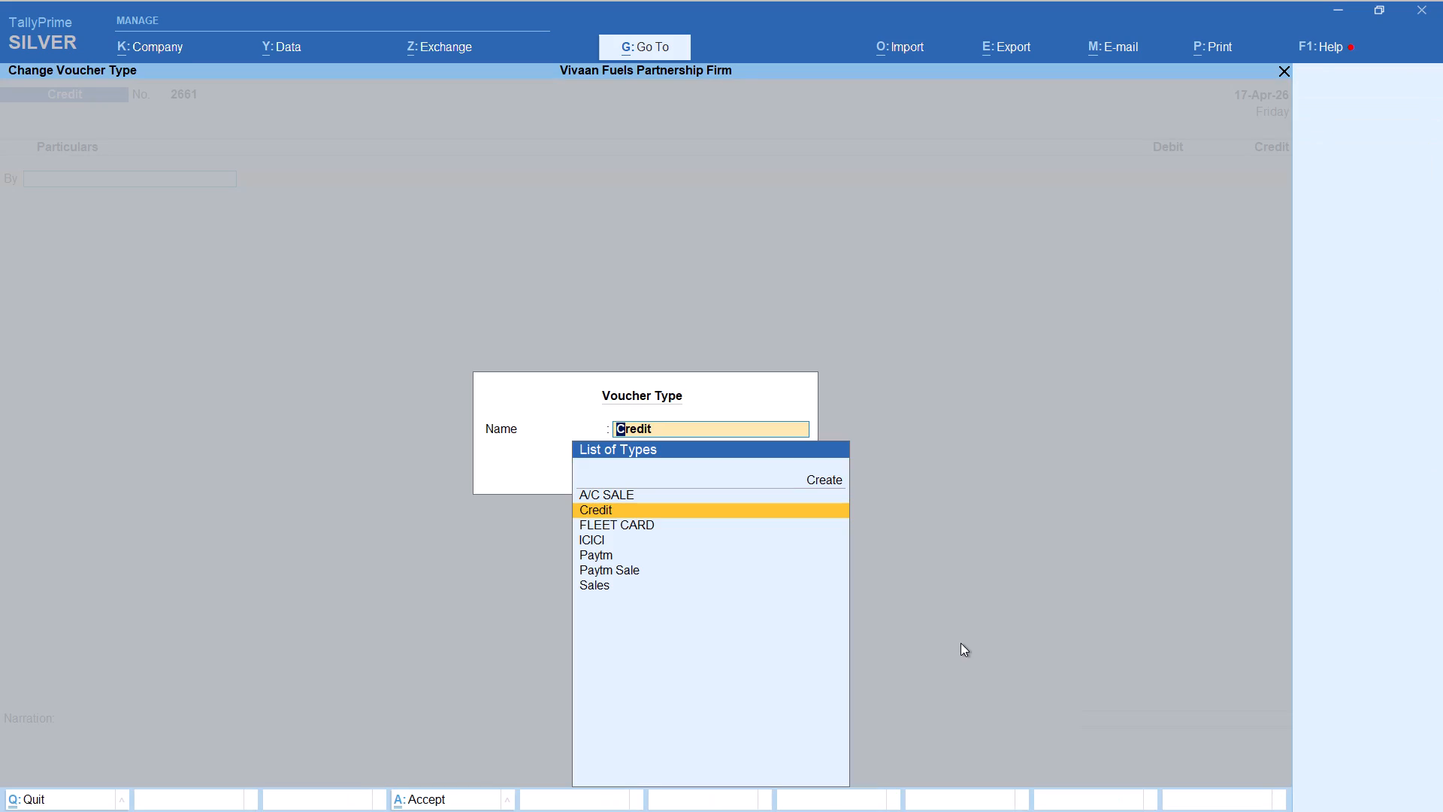
{"action": "key", "text": "Return"}
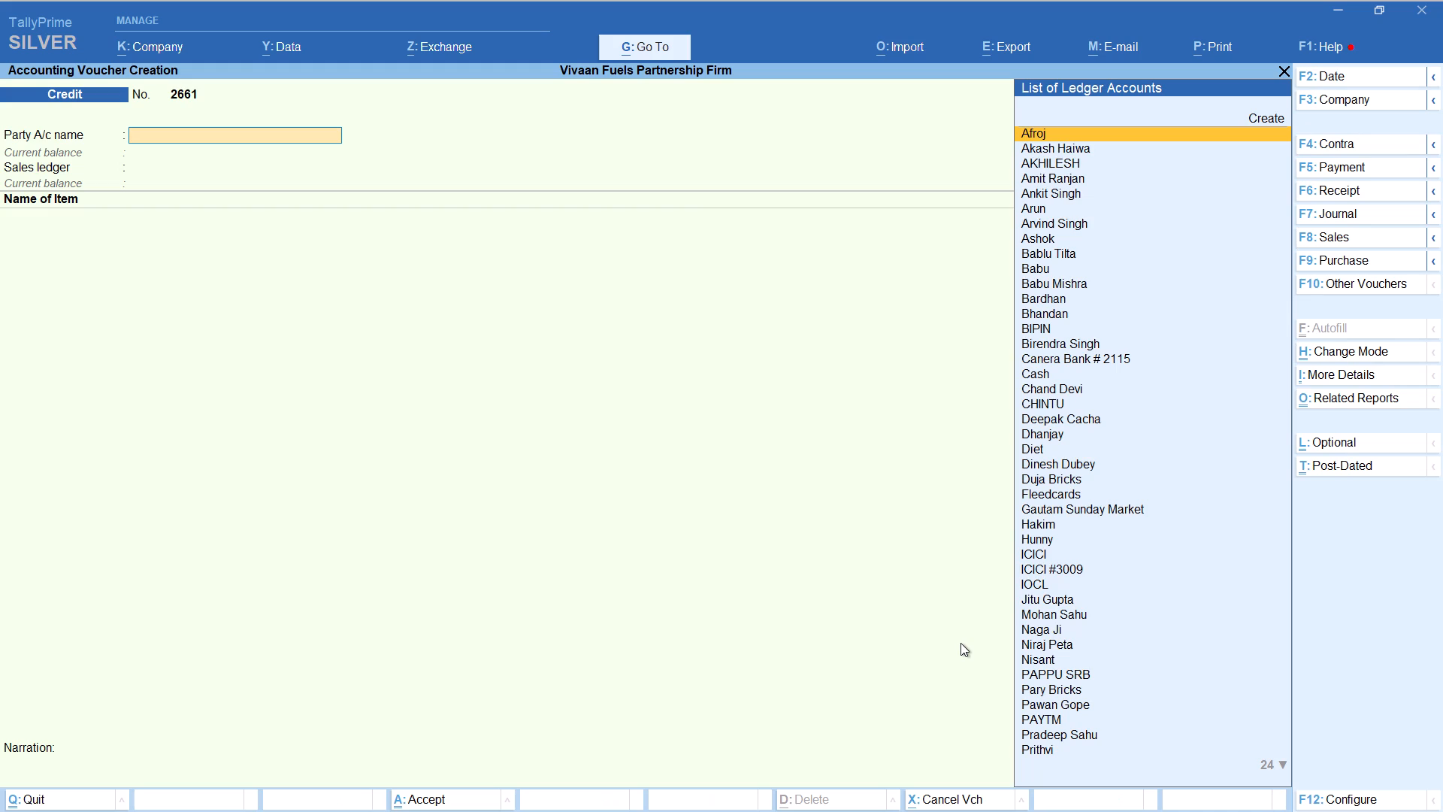
{"action": "right_click", "coordinate": [960, 643]}
{"action": "right_click_drag", "start_coordinate": [960, 643], "coordinate": [971, 652]}
{"action": "middle_click_drag", "start_coordinate": [960, 643], "coordinate": [971, 652]}
{"action": "type", "text": "ra"}
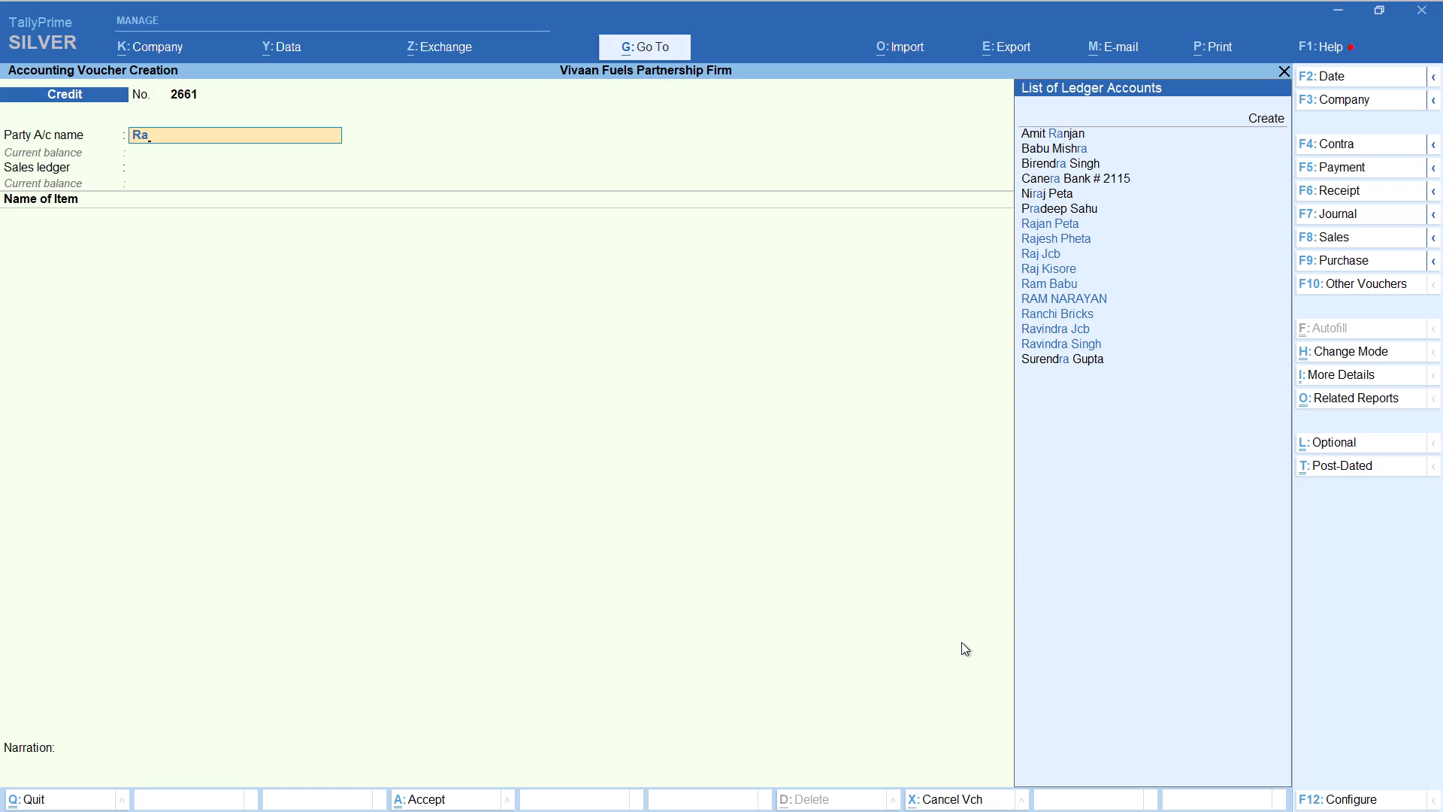
{"action": "key", "text": "j"}
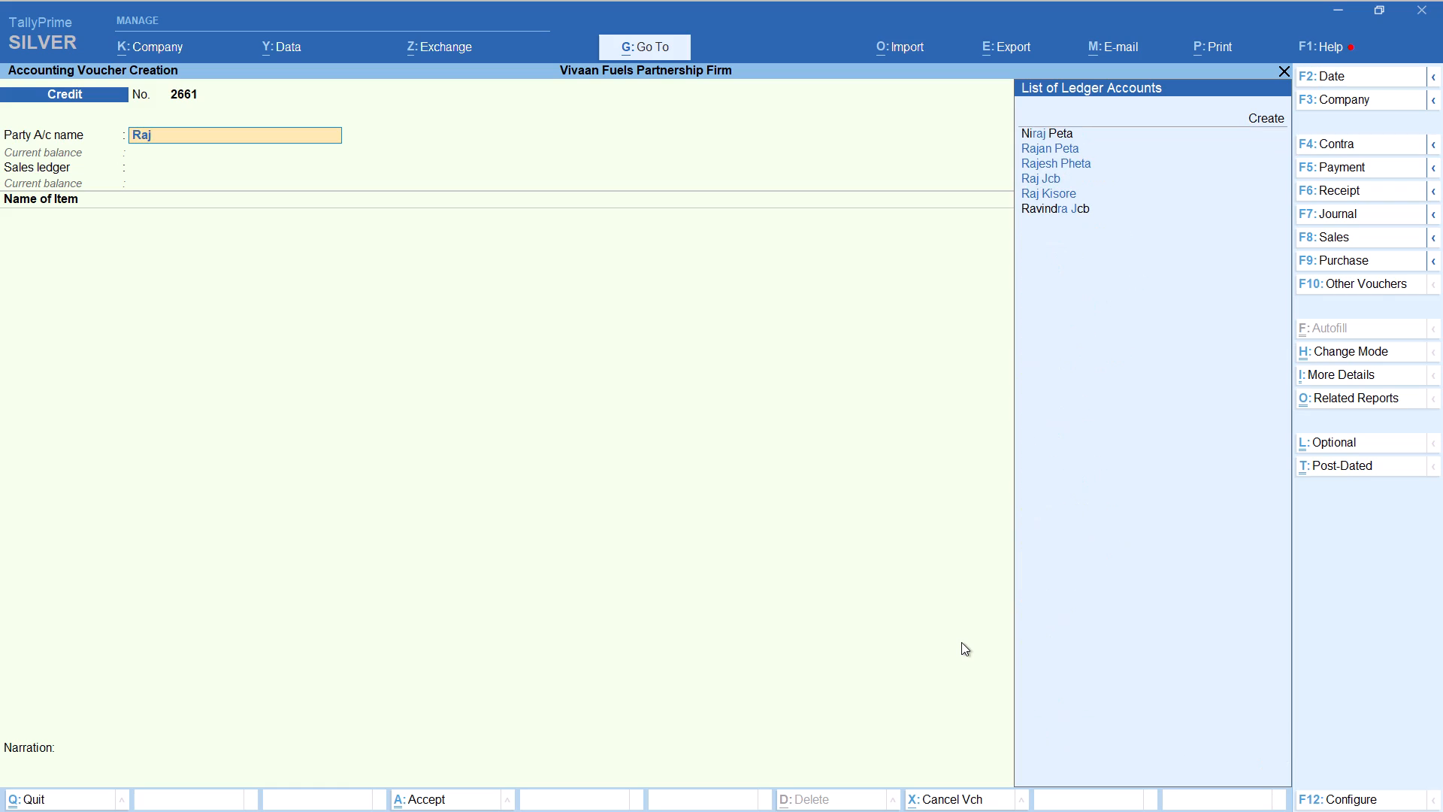
{"action": "left_click", "coordinate": [935, 581]}
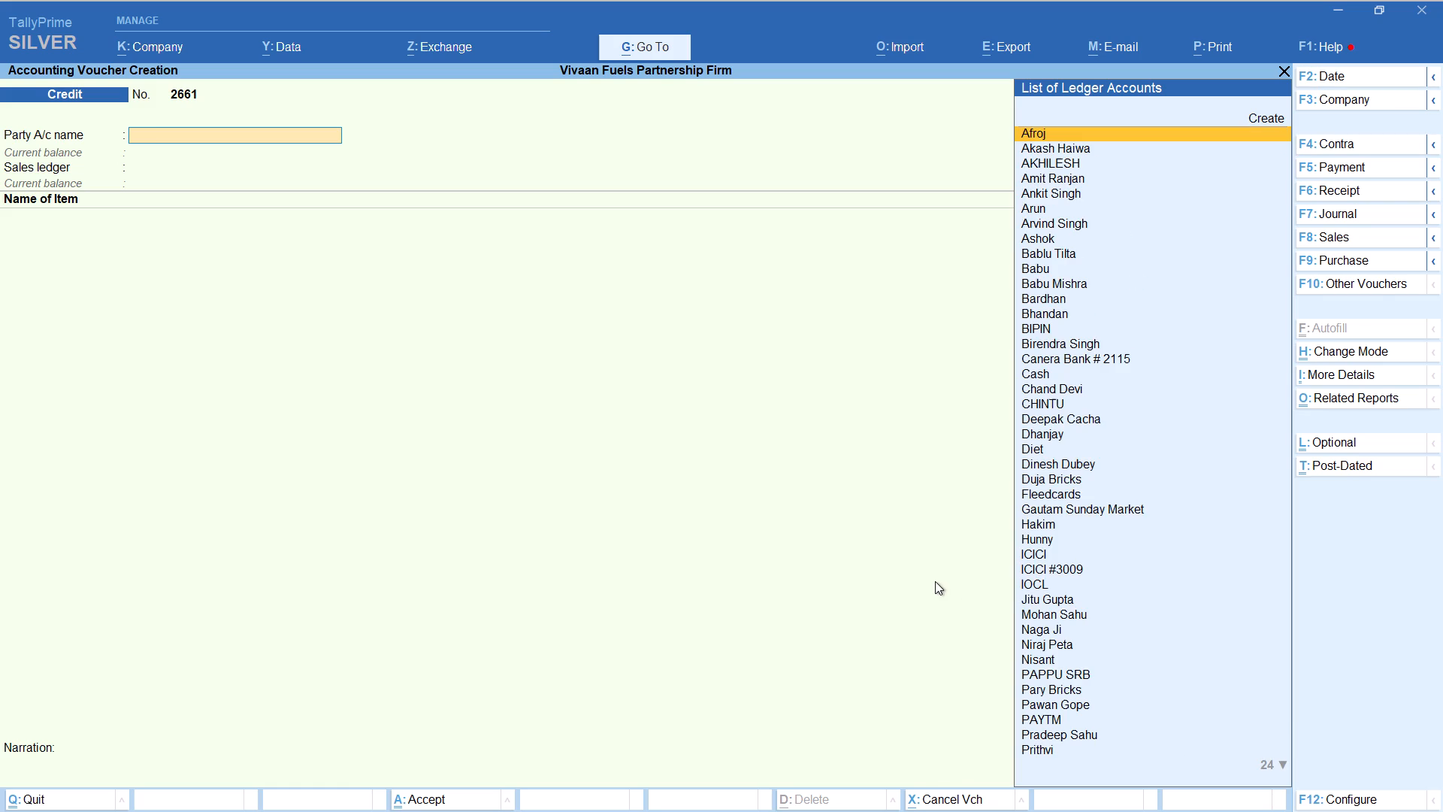
{"action": "type", "text": "ra"}
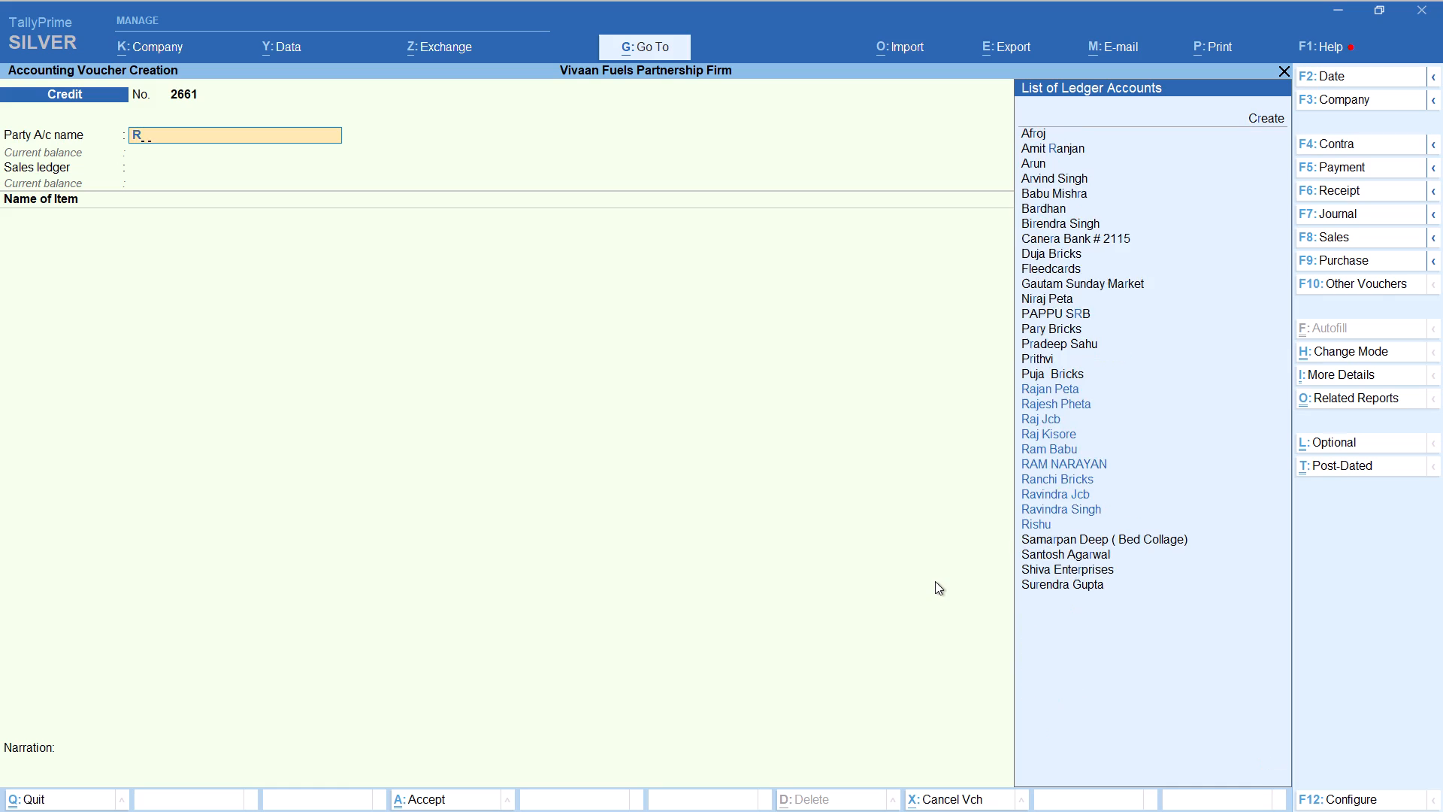
{"action": "key", "text": "Down"}
{"action": "key", "text": "Down"}
{"action": "key", "text": "Down"}
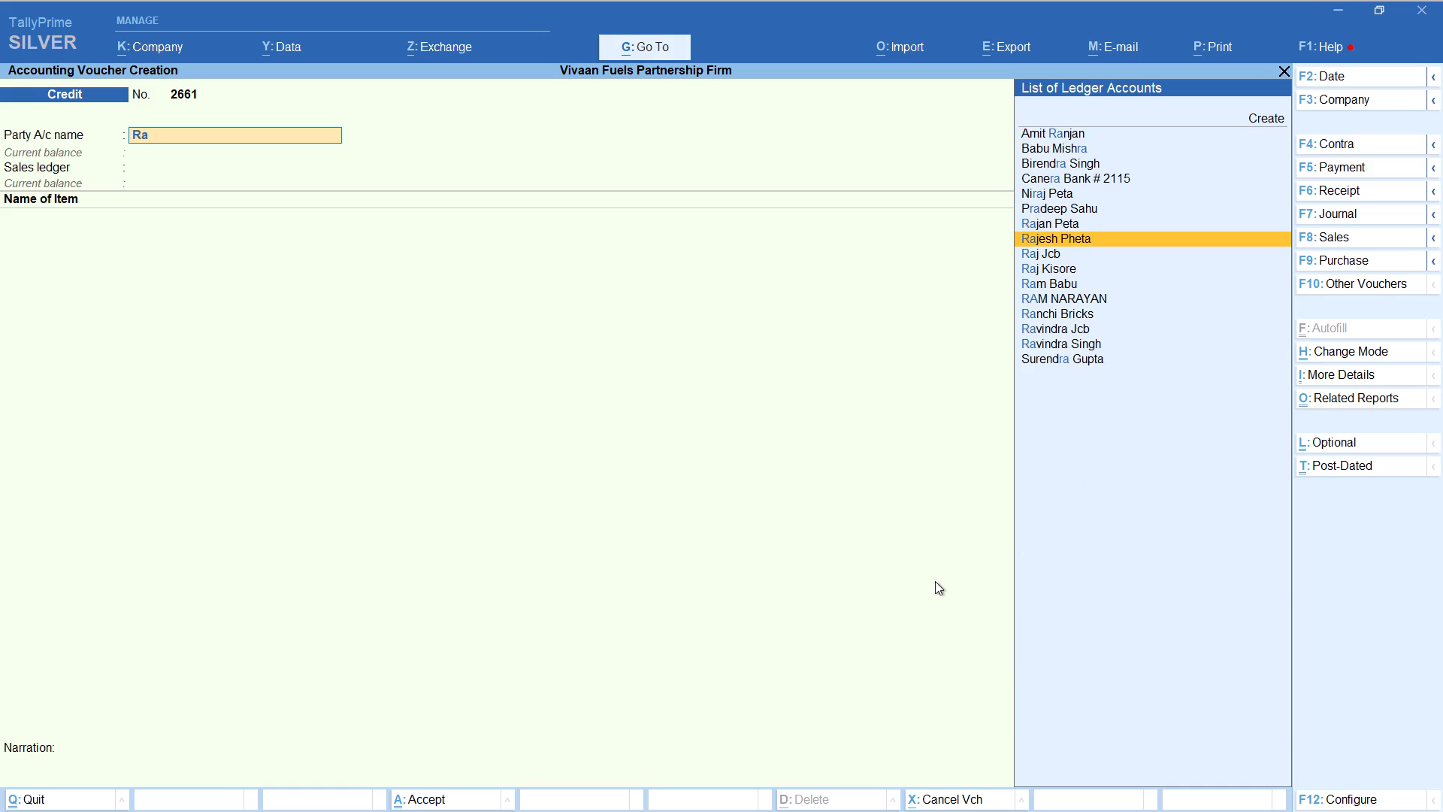
{"action": "key", "text": "Return"}
{"action": "right_click", "coordinate": [935, 581]}
{"action": "middle_click", "coordinate": [935, 581]}
{"action": "key", "text": "Return"}
{"action": "key", "text": "Return"}
{"action": "key", "text": "Return"}
{"action": "key", "text": "Return"}
{"action": "key", "text": "Return"}
{"action": "key", "text": "Return"}
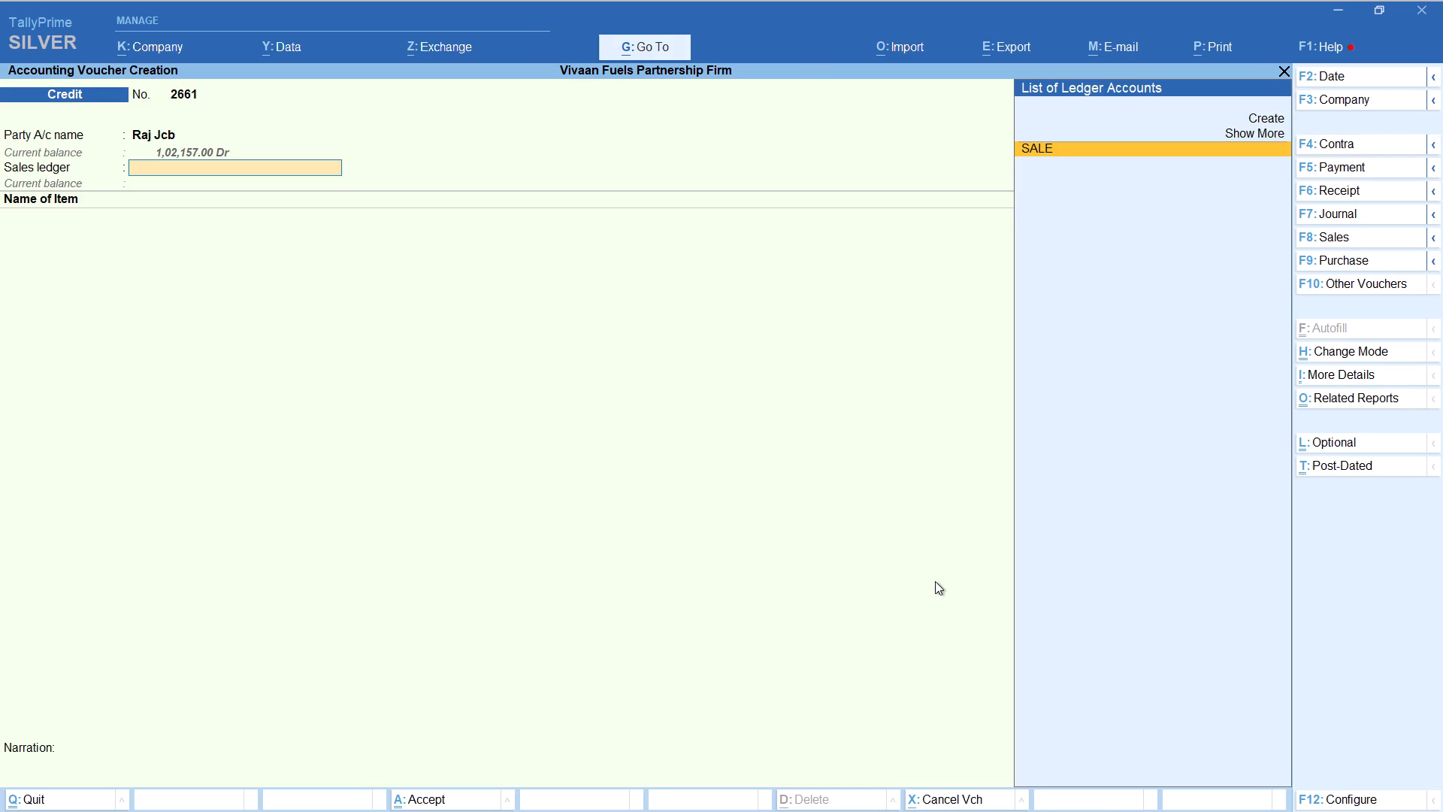
{"action": "key", "text": "Return"}
Add HSD with tracking Not Applicable, working out the quantity as 2500/92.87 and entering 26.92 litres at 92.87.
{"action": "type", "text": "hs"}
{"action": "key", "text": "Return"}
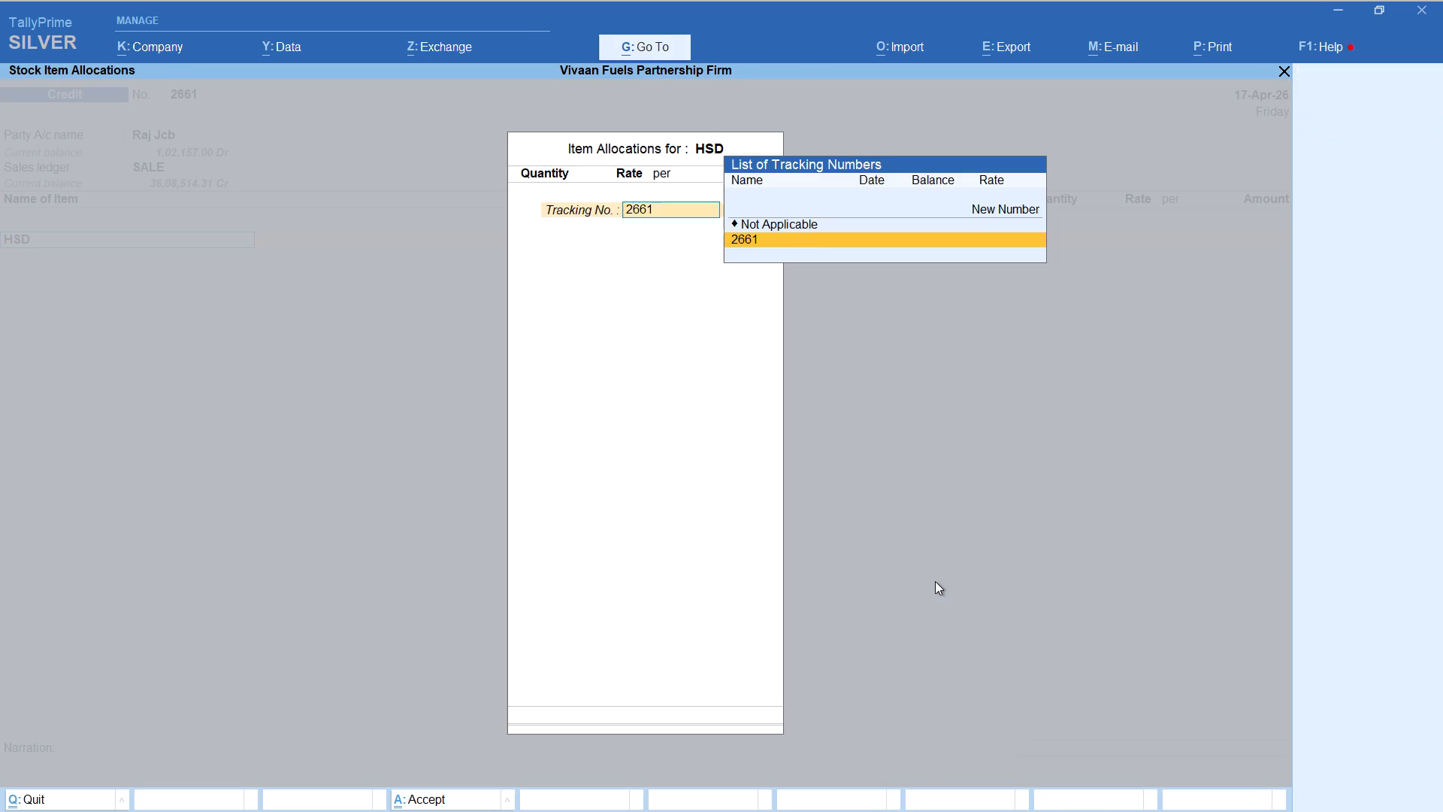
{"action": "key", "text": "Up"}
{"action": "key", "text": "Return"}
{"action": "key", "text": "alt+c"}
{"action": "right_click", "coordinate": [935, 581]}
{"action": "left_click_drag", "start_coordinate": [935, 581], "coordinate": [944, 585]}
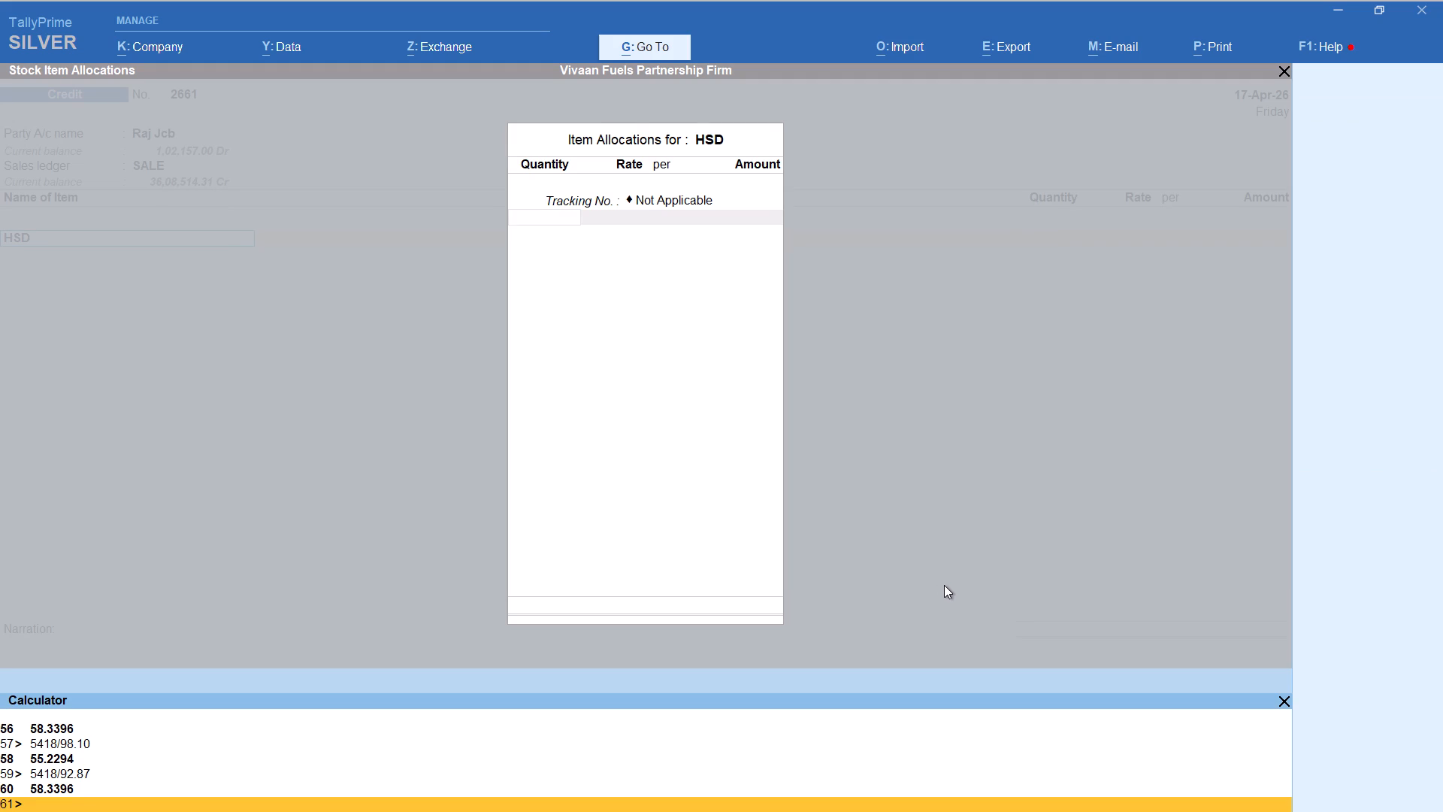
{"action": "left_click_drag", "start_coordinate": [944, 585], "coordinate": [1008, 583]}
{"action": "type", "text": "2500/92.87"}
{"action": "key", "text": "Return"}
{"action": "key", "text": "Return"}
{"action": "key", "text": "Return"}
{"action": "key", "text": "Return"}
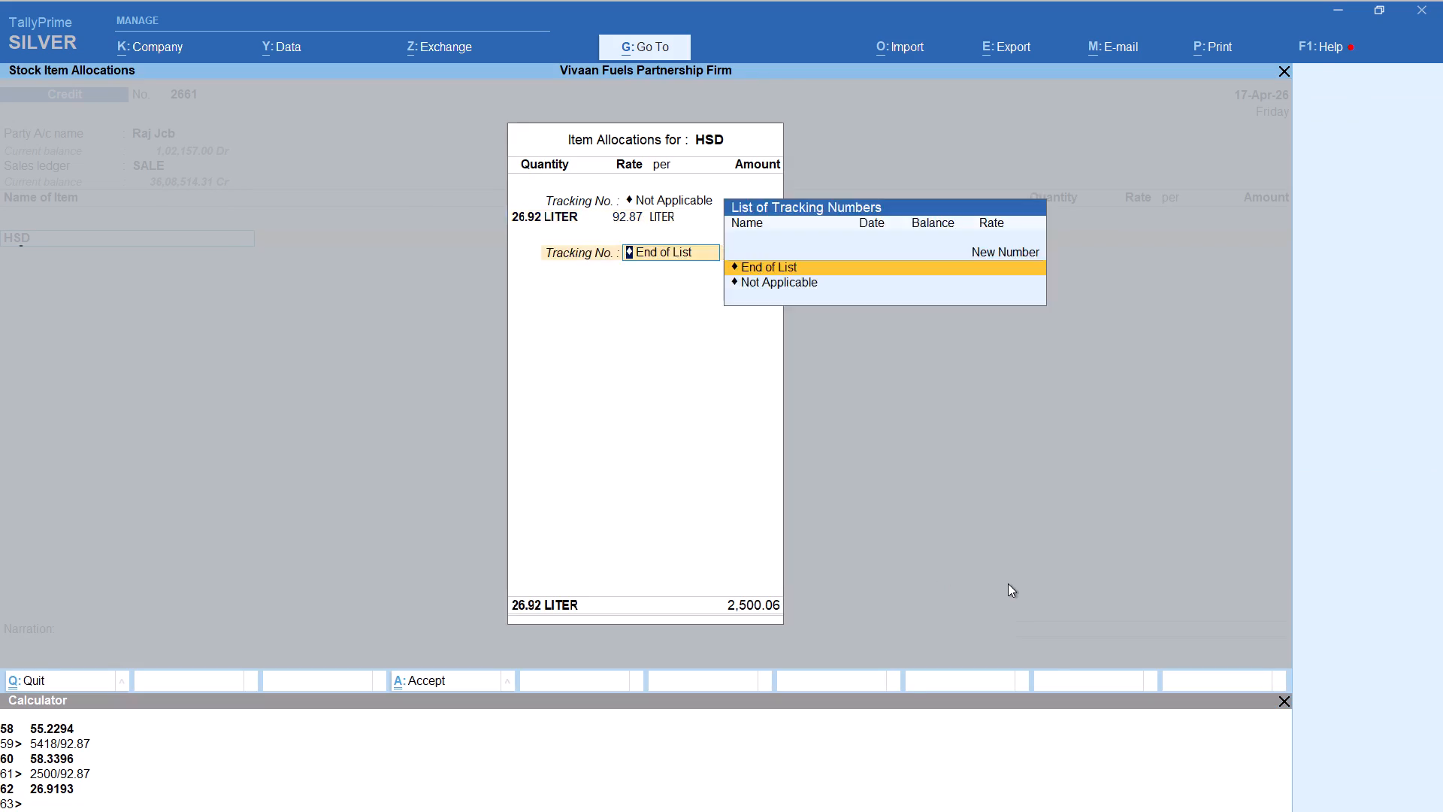
{"action": "key", "text": "Return"}
{"action": "key", "text": "Return"}
Add the Round Off ledger below the HSD item and save the Raj Jcb voucher.
{"action": "key", "text": "Return"}
{"action": "type", "text": "rou"}
{"action": "key", "text": "Return"}
{"action": "right_click", "coordinate": [1008, 583]}
{"action": "key", "text": "ctrl+a"}
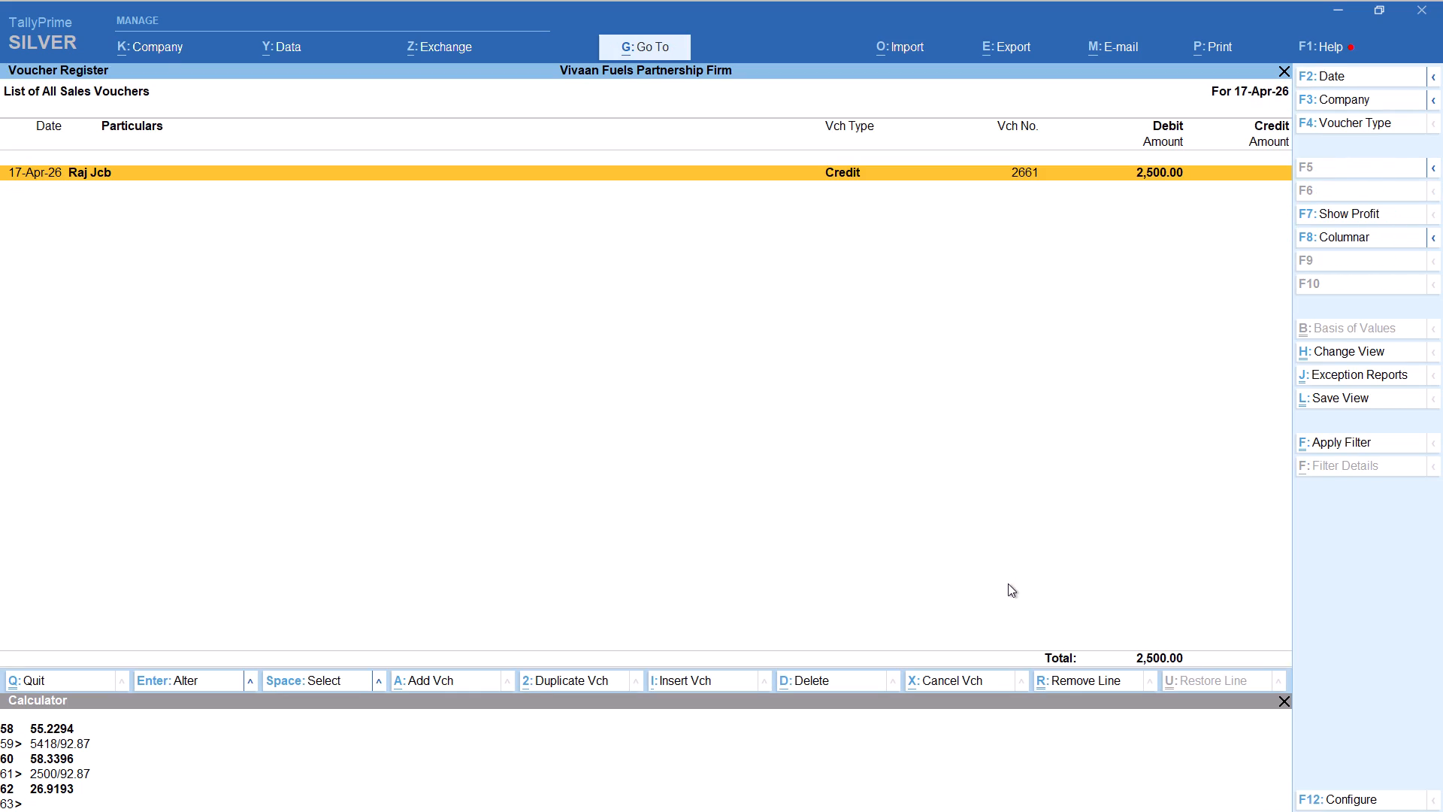
Start another 17-Apr-26 credit voucher for party Hakim, accepting the default party details and the SALE ledger.
{"action": "key", "text": "alt+a"}
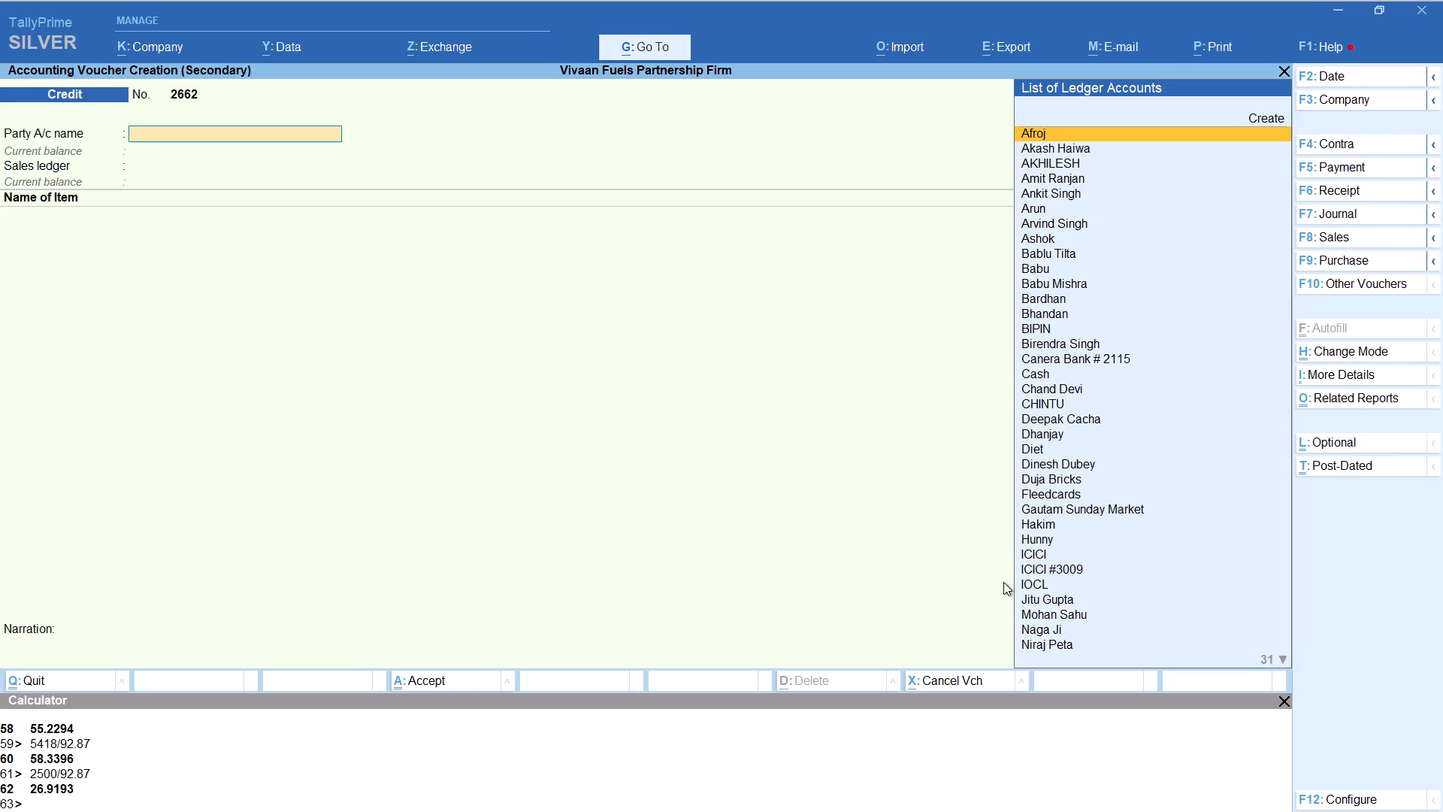
{"action": "type", "text": "hh"}
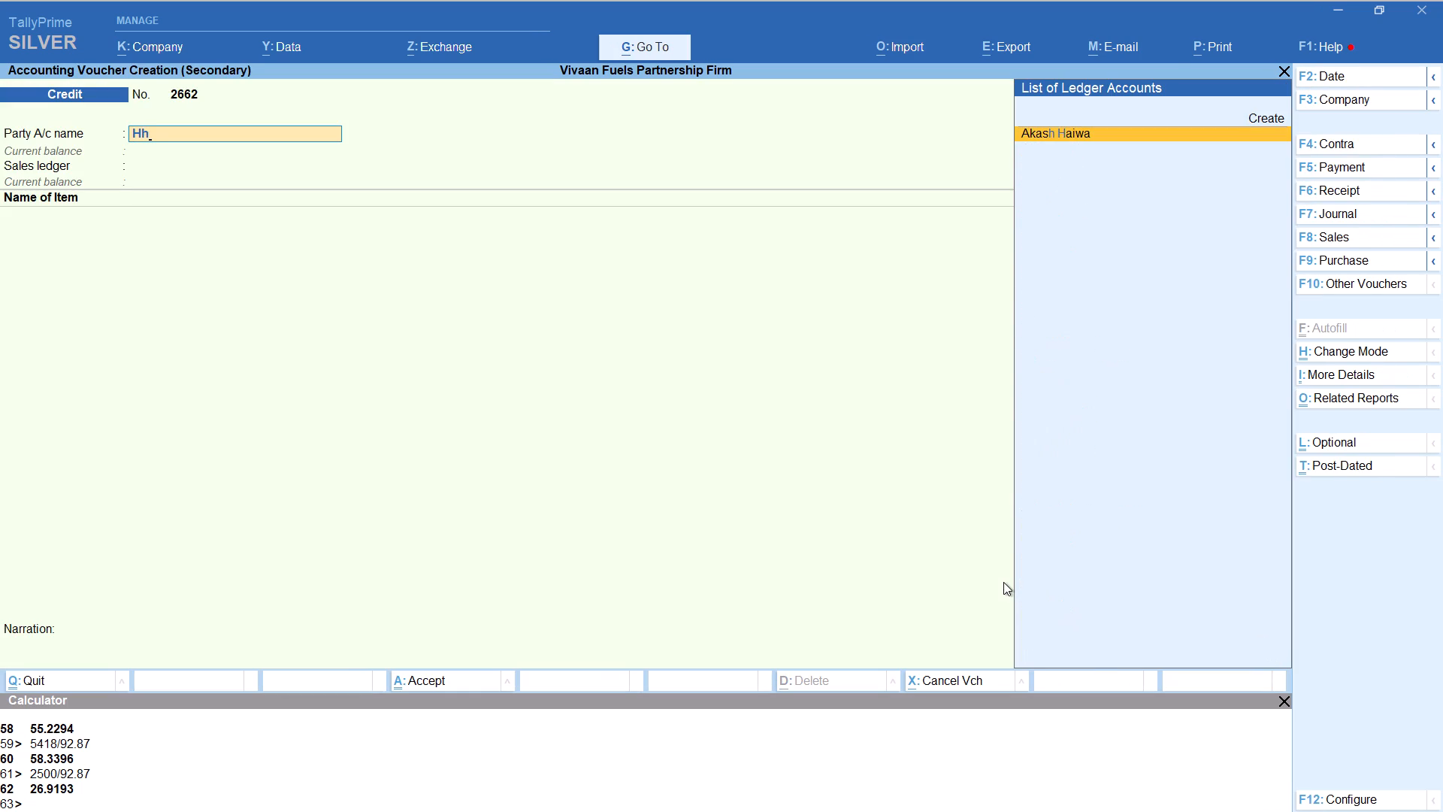
{"action": "key", "text": "BackSpace"}
{"action": "key", "text": "a"}
{"action": "type", "text": "kim"}
{"action": "key", "text": "Return"}
{"action": "key", "text": "Return"}
{"action": "key", "text": "Return"}
{"action": "key", "text": "Return"}
{"action": "key", "text": "Return"}
{"action": "key", "text": "Return"}
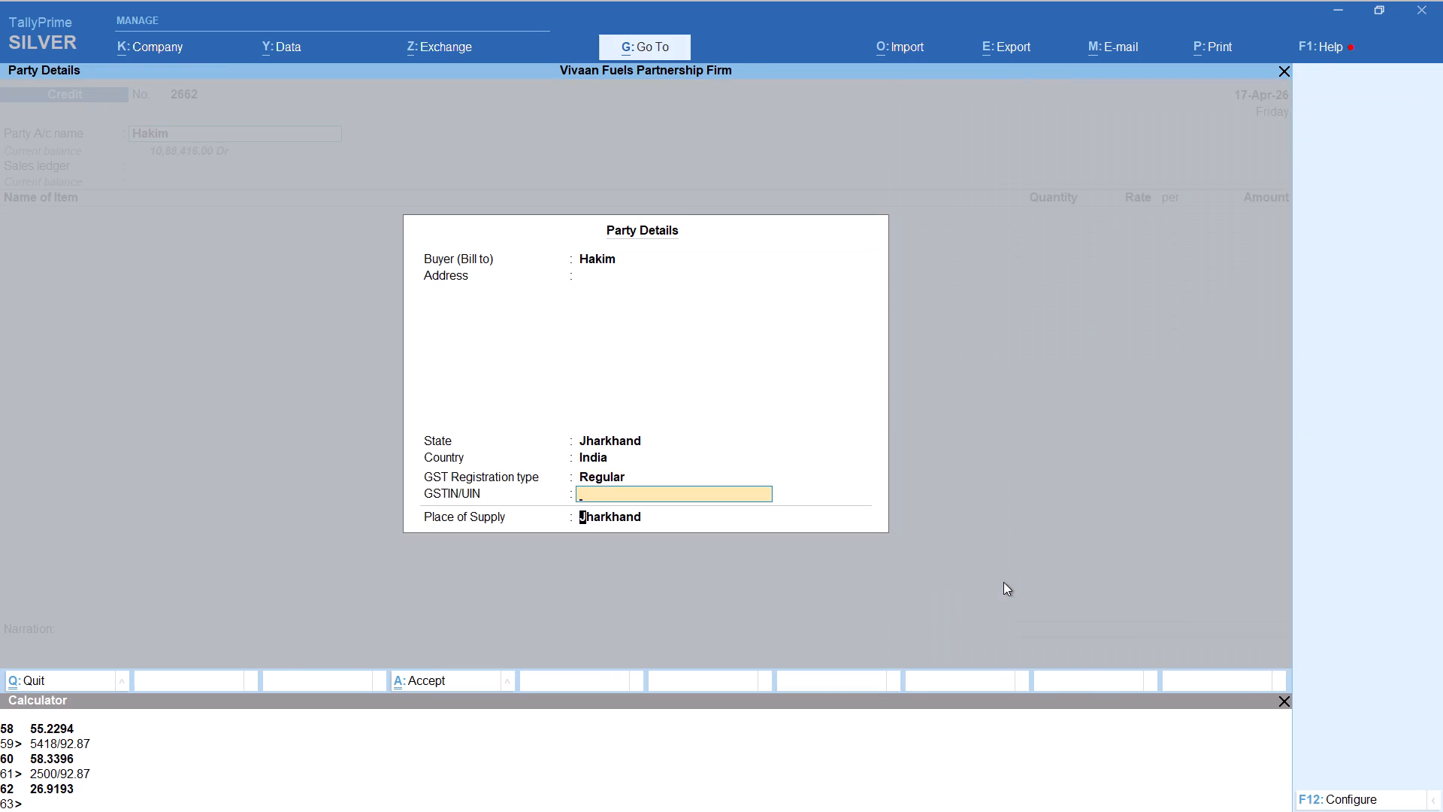
{"action": "key", "text": "Return"}
{"action": "key", "text": "Return"}
Add HSD with tracking Not Applicable, working out the quantity as 92870/92.87 and entering 1,000 litres at 92.87.
{"action": "type", "text": "hs"}
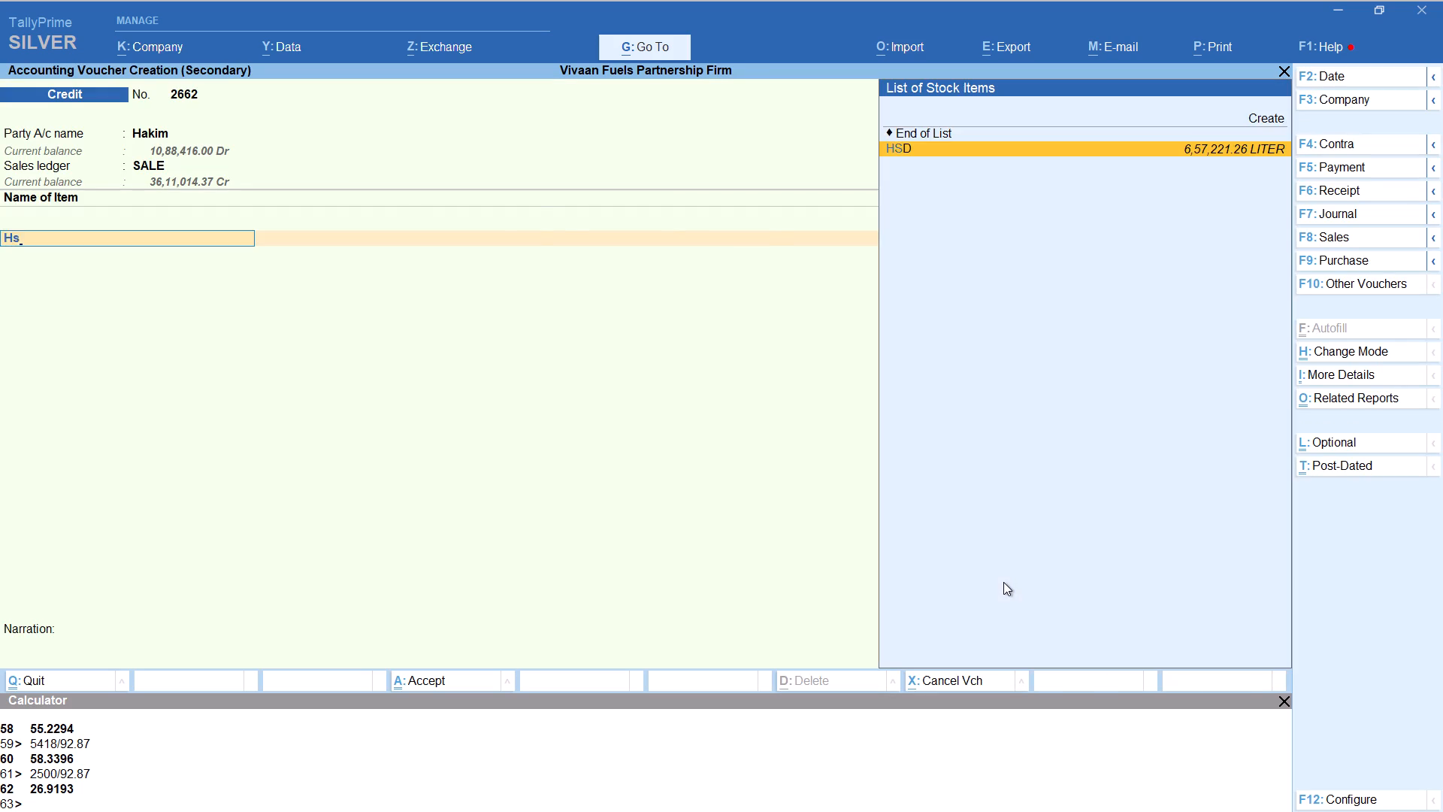
{"action": "key", "text": "Return"}
{"action": "key", "text": "Up"}
{"action": "key", "text": "Return"}
{"action": "key", "text": "alt+c"}
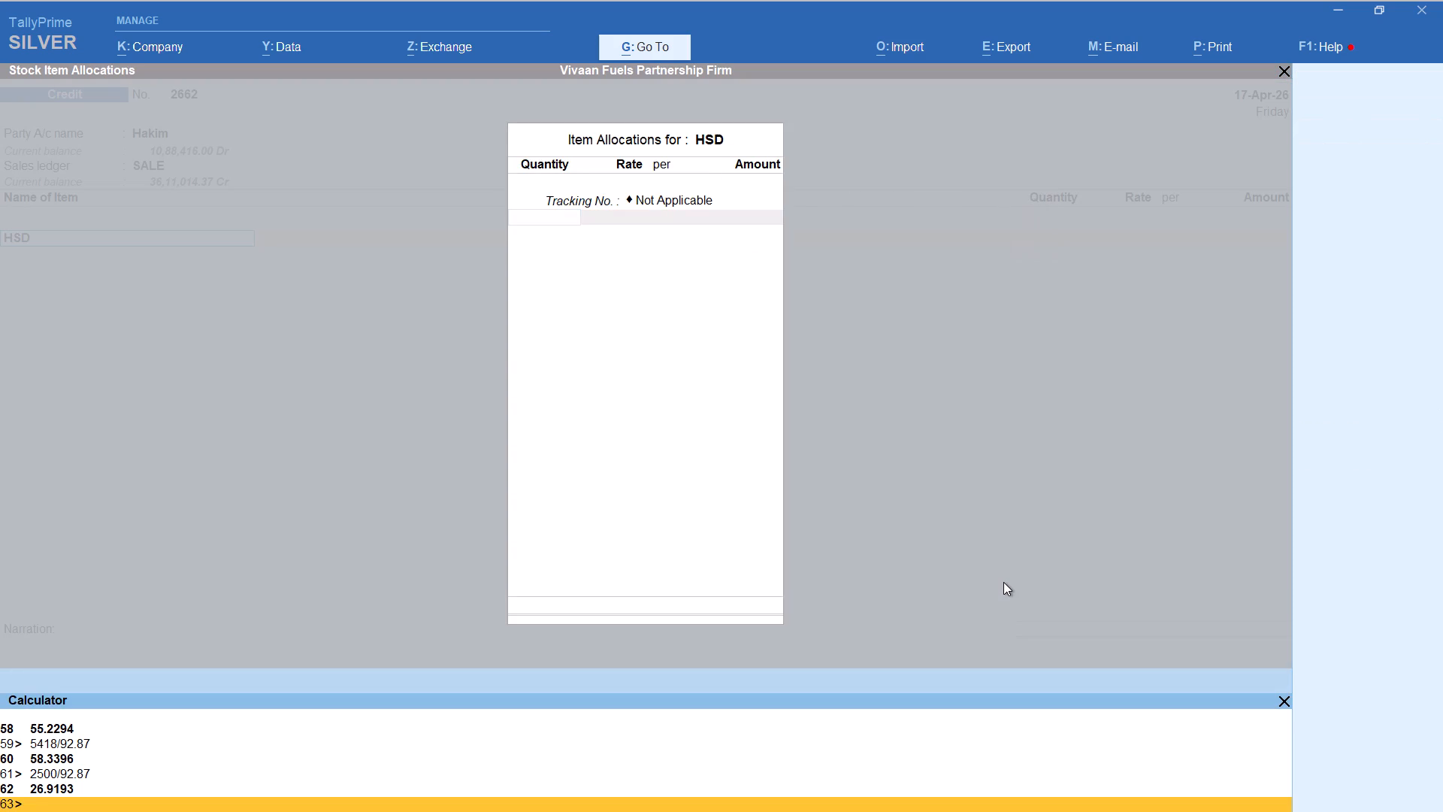
{"action": "type", "text": "92870/92.87"}
{"action": "key", "text": "Return"}
{"action": "key", "text": "Return"}
{"action": "key", "text": "Return"}
{"action": "key", "text": "Return"}
{"action": "key", "text": "Return"}
{"action": "key", "text": "Return"}
Add the Round Off ledger below the HSD item and save the Hakim voucher.
{"action": "key", "text": "Return"}
{"action": "key", "text": "r"}
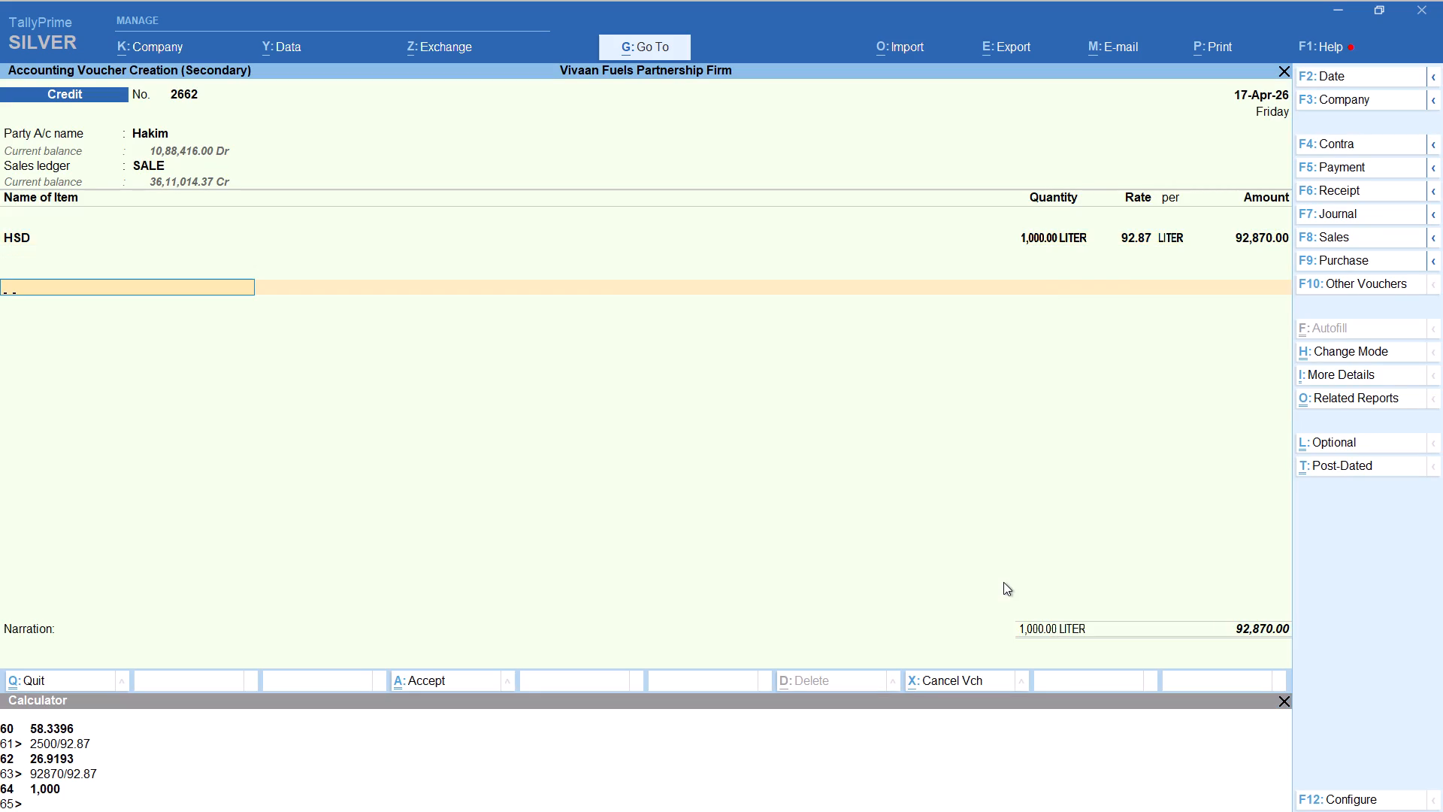
{"action": "key", "text": "Return"}
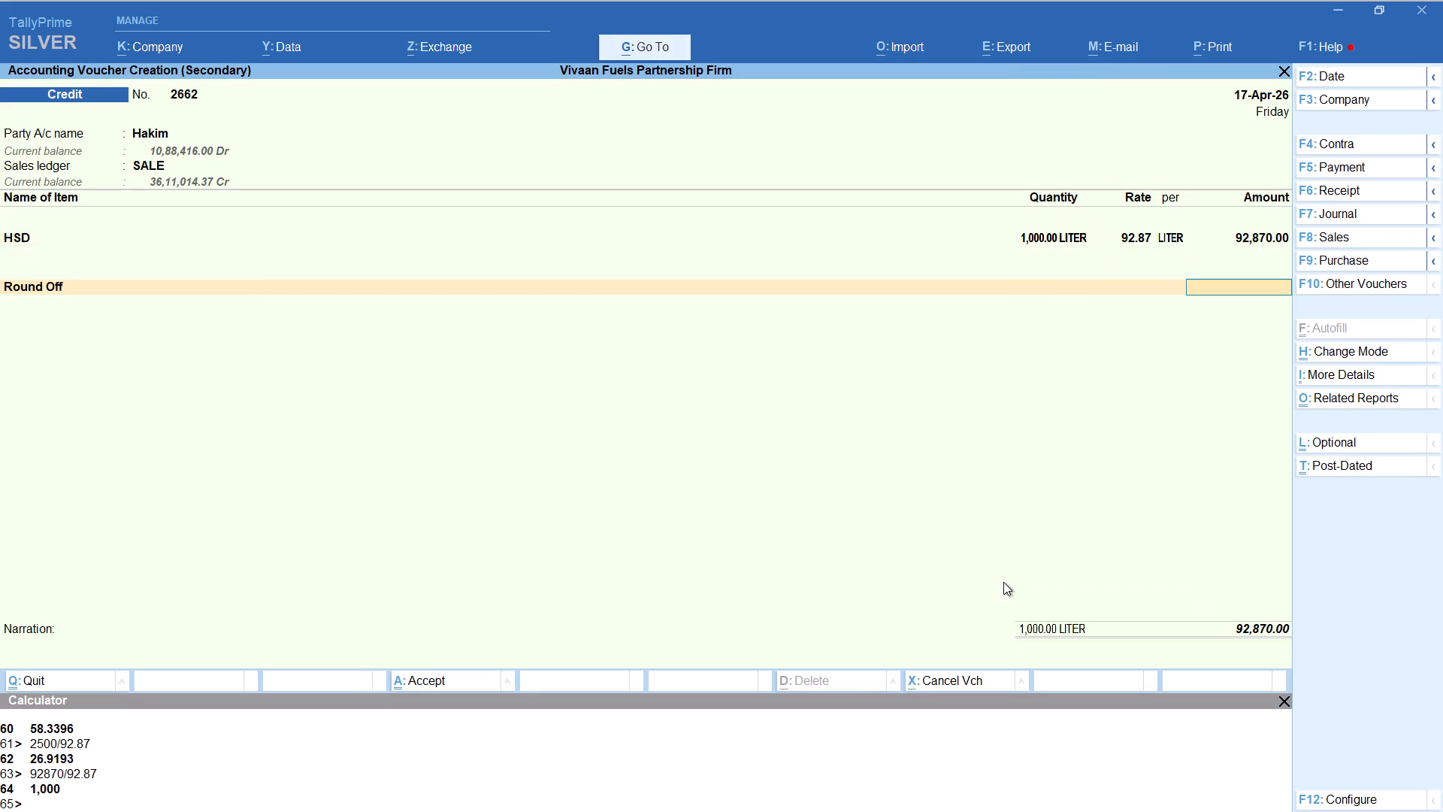
{"action": "key", "text": "ctrl+a"}
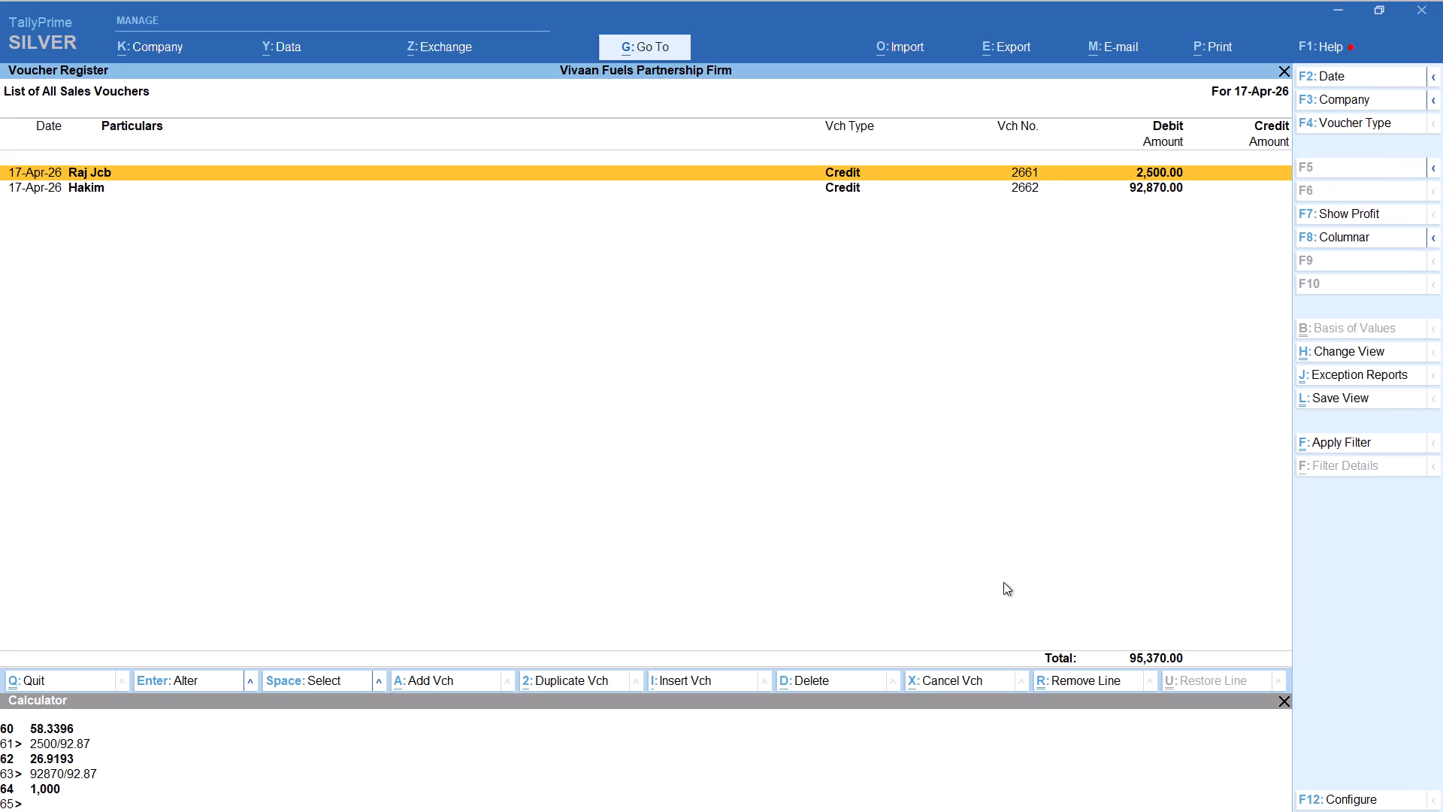
Start a third 17-Apr-26 credit voucher for party Dhanjay, accepting the default party details and the SALE ledger.
{"action": "key", "text": "alt+a"}
{"action": "type", "text": "dha"}
{"action": "key", "text": "Return"}
{"action": "key", "text": "Return"}
{"action": "key", "text": "Return"}
{"action": "key", "text": "Return"}
{"action": "key", "text": "Return"}
{"action": "key", "text": "Return"}
{"action": "key", "text": "Return"}
{"action": "key", "text": "Return"}
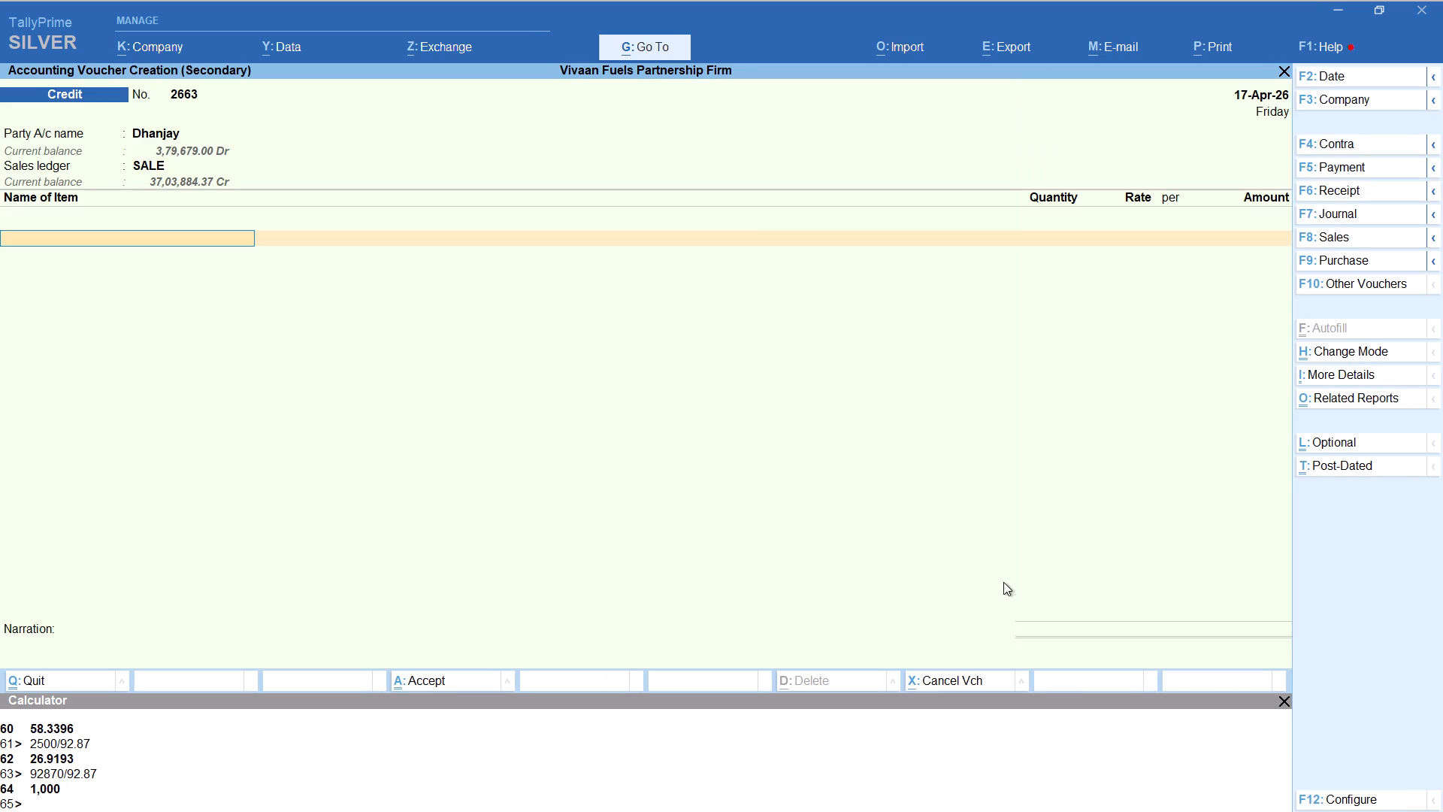
Add HSD with tracking Not Applicable, working out the quantity as 3000/92.87 and entering 32.30 litres at 92.87.
{"action": "type", "text": "hs"}
{"action": "key", "text": "Return"}
{"action": "key", "text": "Up"}
{"action": "key", "text": "Return"}
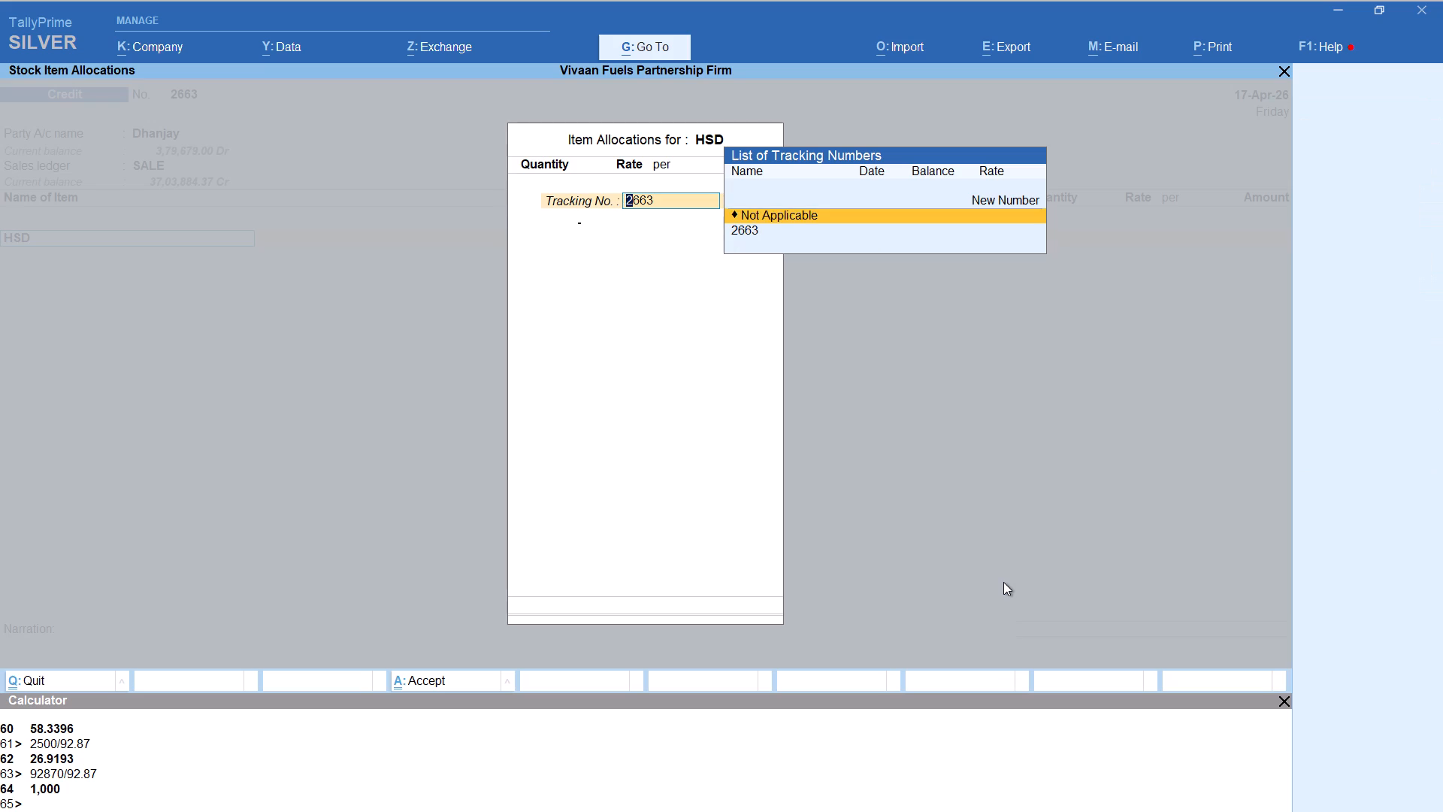
{"action": "key", "text": "alt+c"}
{"action": "type", "text": "3000/92.87"}
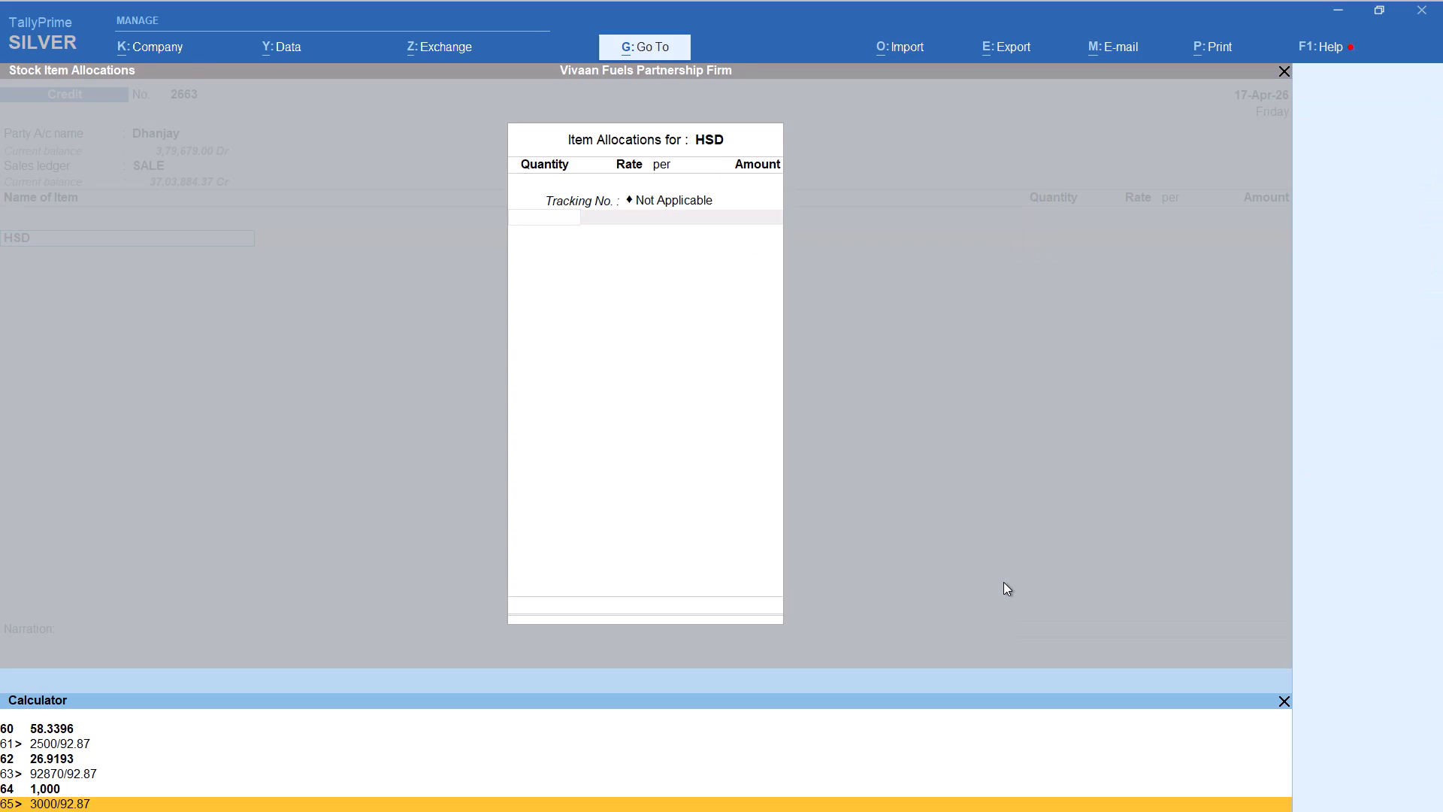
{"action": "key", "text": "Return"}
{"action": "key", "text": "Return"}
{"action": "key", "text": "Return"}
{"action": "key", "text": "Return"}
{"action": "key", "text": "Return"}
{"action": "key", "text": "Return"}
Add the Round Off ledger below the HSD item and save the Dhanjay voucher.
{"action": "key", "text": "Return"}
{"action": "type", "text": "rou"}
{"action": "key", "text": "Return"}
{"action": "key", "text": "ctrl+a"}
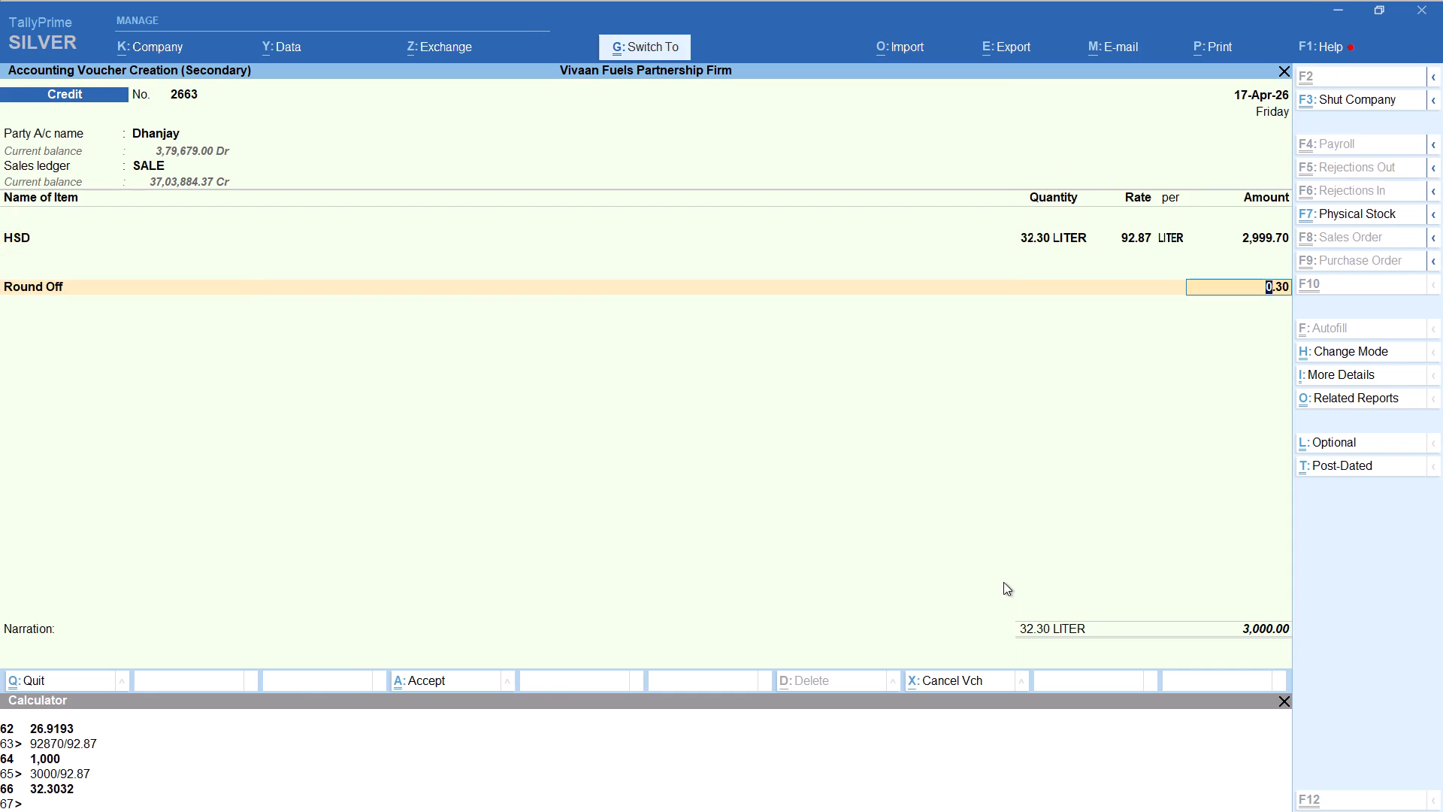
Start a fourth 17-Apr-26 credit voucher for party Surendra, accepting the default party details and the SALE ledger.
{"action": "key", "text": "alt+a"}
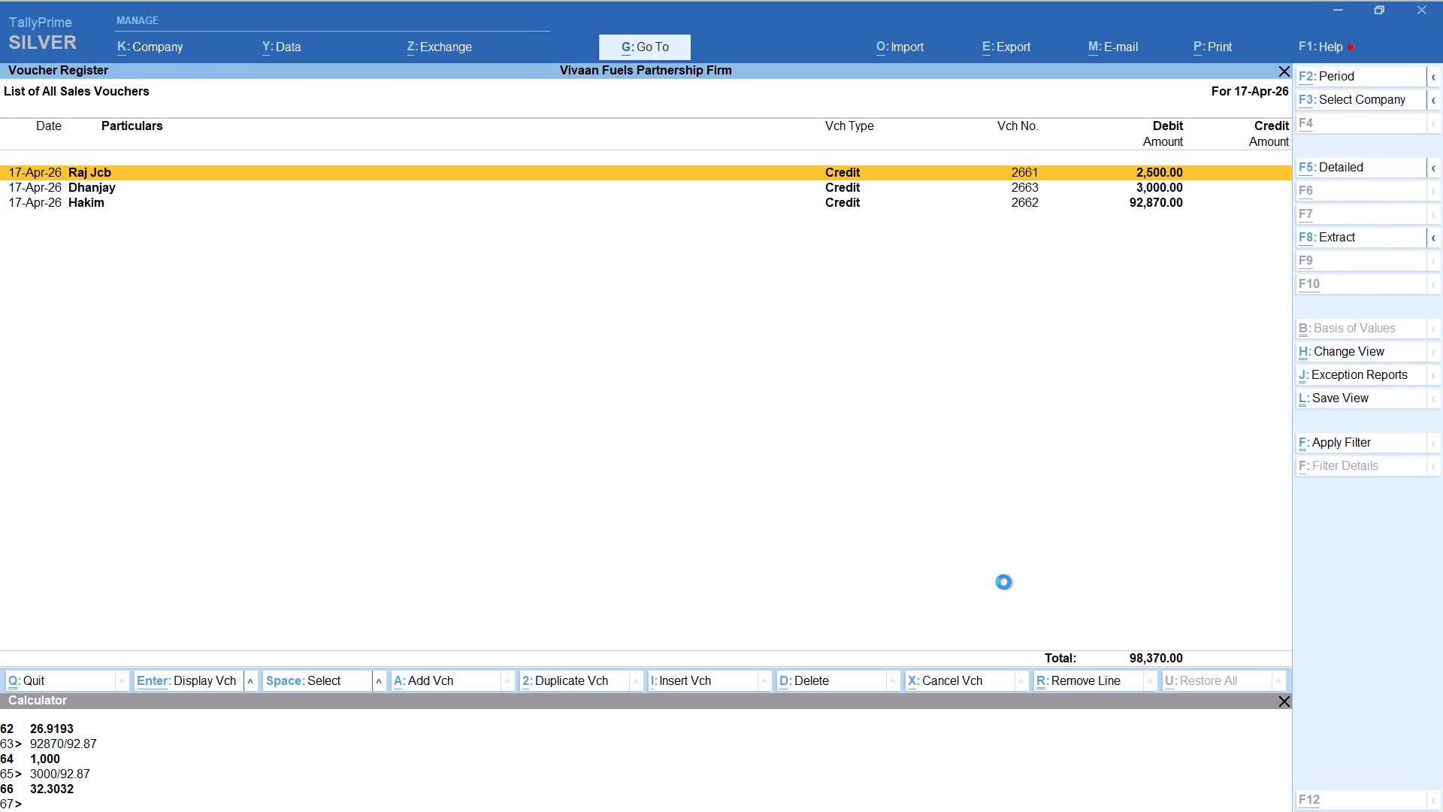
{"action": "type", "text": "sure"}
{"action": "key", "text": "Return"}
{"action": "key", "text": "Return"}
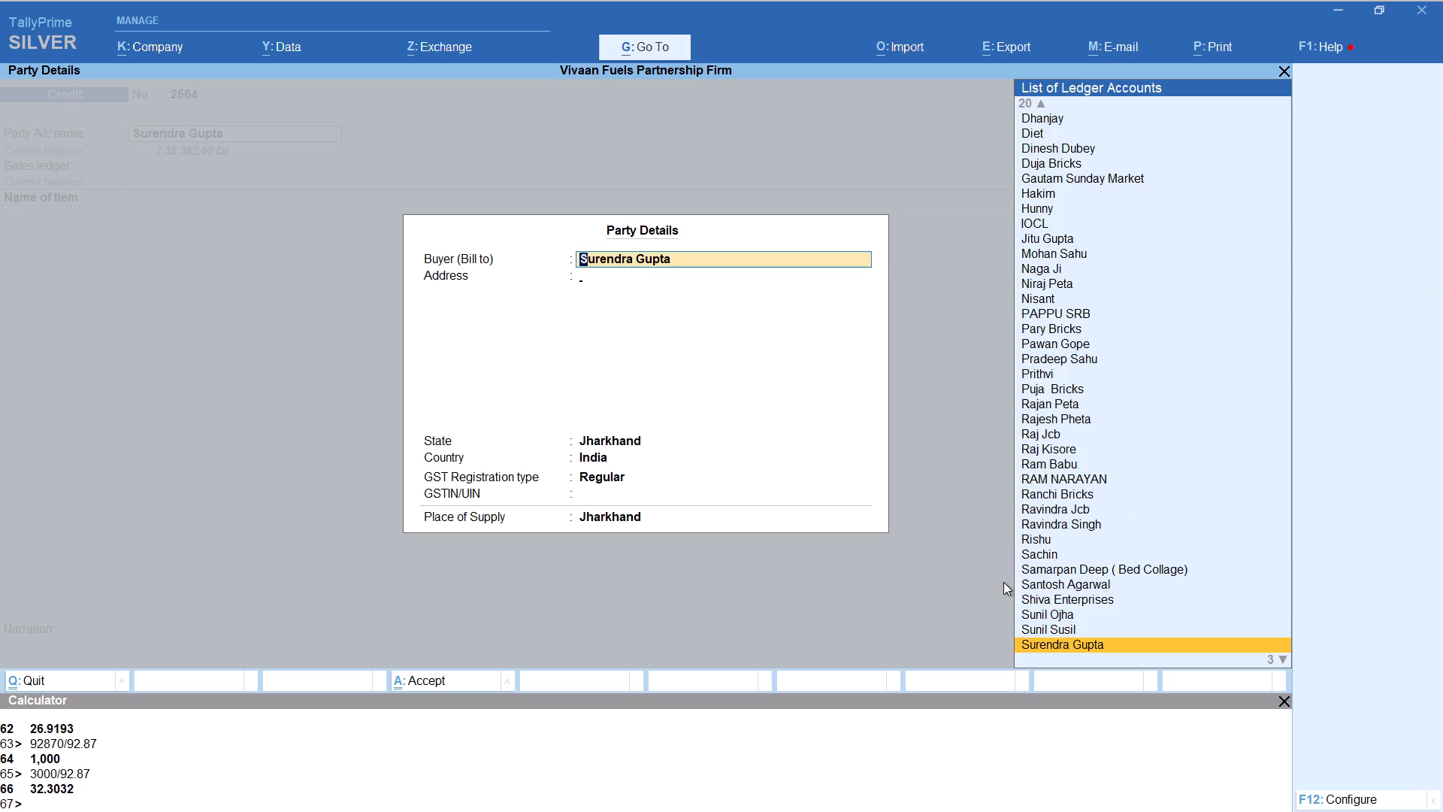
{"action": "key", "text": "Return"}
{"action": "key", "text": "Return"}
{"action": "key", "text": "Return"}
{"action": "key", "text": "Return"}
{"action": "key", "text": "Return"}
{"action": "key", "text": "Return"}
Add HSD with tracking Not Applicable, working out the quantity as 1000/92.87 and entering 10.77 litres at 92.87.
{"action": "type", "text": "hs"}
{"action": "key", "text": "Return"}
{"action": "key", "text": "Up"}
{"action": "key", "text": "Return"}
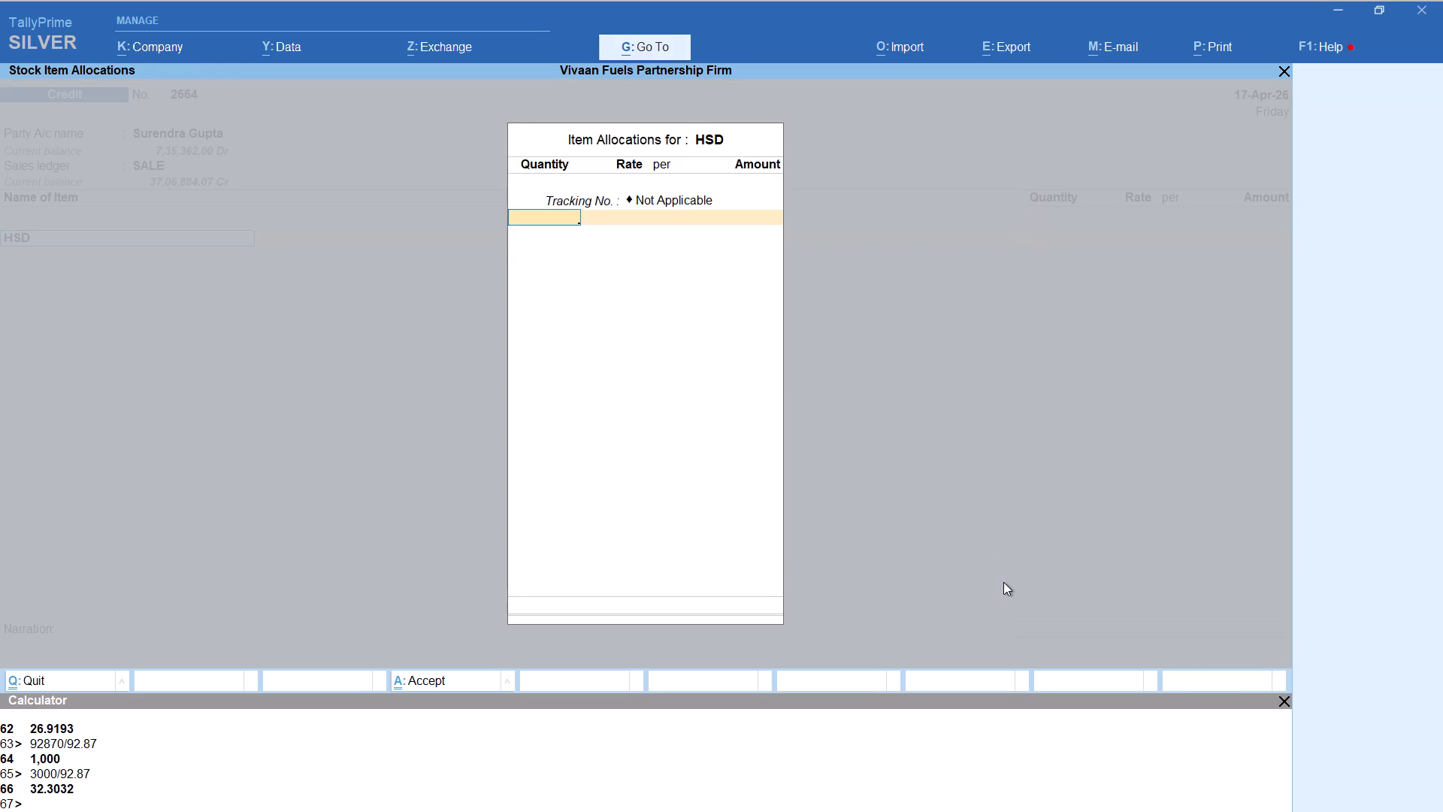
{"action": "key", "text": "alt+c"}
{"action": "type", "text": "1000/92.87"}
{"action": "key", "text": "Return"}
{"action": "key", "text": "Return"}
{"action": "key", "text": "Return"}
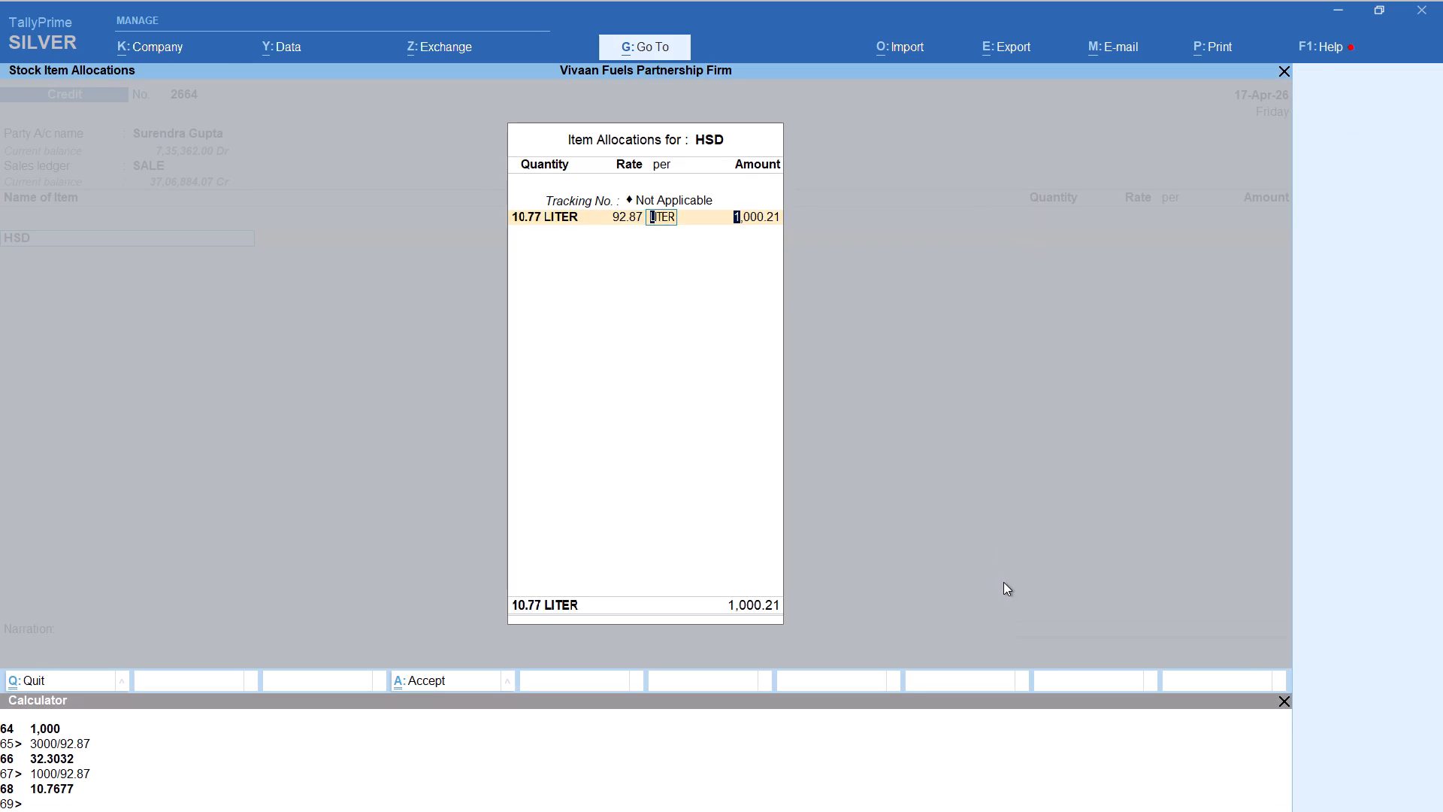
{"action": "key", "text": "Return"}
{"action": "key", "text": "Return"}
{"action": "key", "text": "Return"}
{"action": "key", "text": "Return"}
Add the Round Off ledger below the HSD item and save the Surendra voucher.
{"action": "type", "text": "rou"}
{"action": "key", "text": "Return"}
{"action": "key", "text": "ctrl+a"}
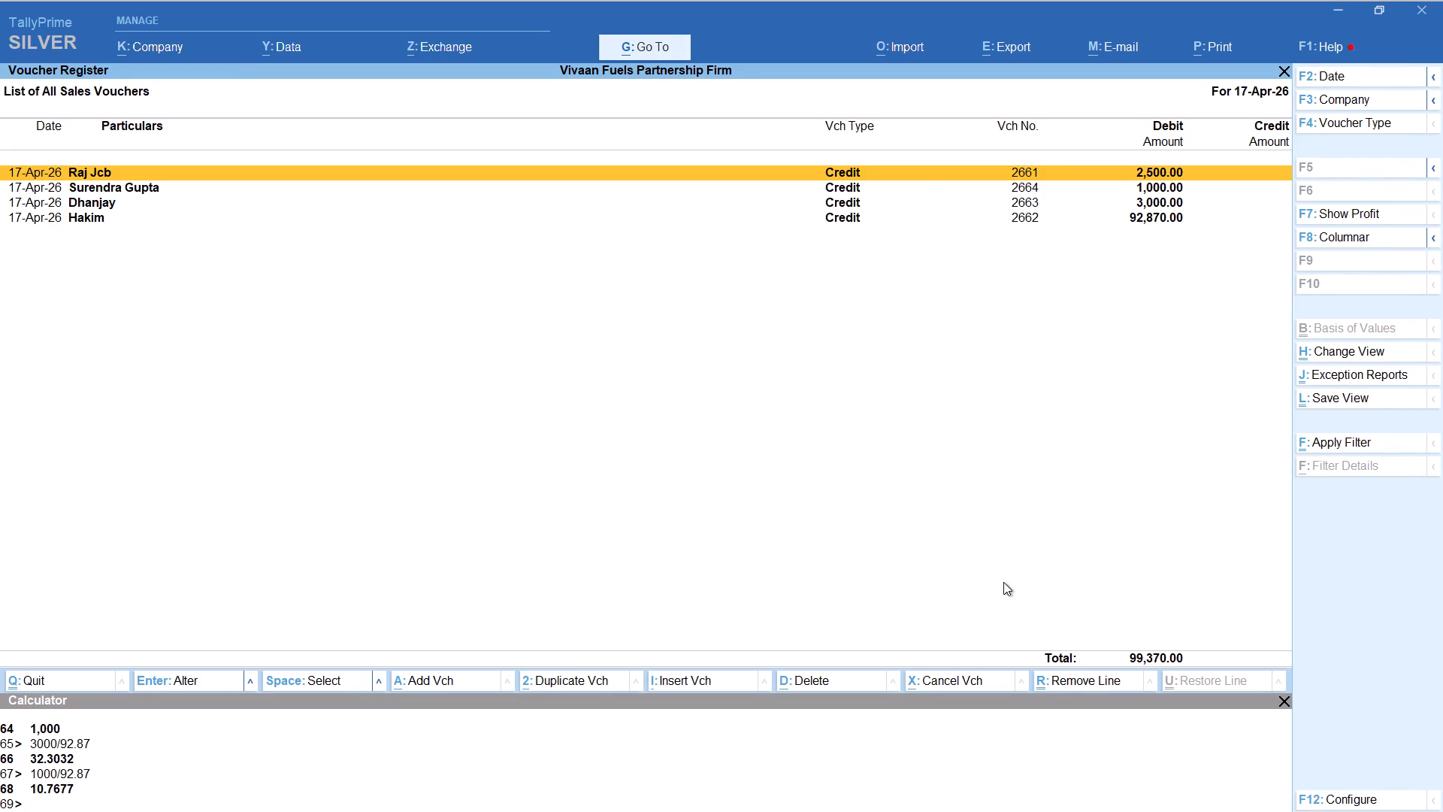
Start a fifth 17-Apr-26 credit voucher for party CHINTU, accepting the default party details and the SALE ledger.
{"action": "key", "text": "alt+a"}
{"action": "type", "text": "chintu"}
{"action": "key", "text": "Return"}
{"action": "key", "text": "Return"}
{"action": "key", "text": "Return"}
{"action": "key", "text": "Return"}
{"action": "key", "text": "Return"}
{"action": "key", "text": "Return"}
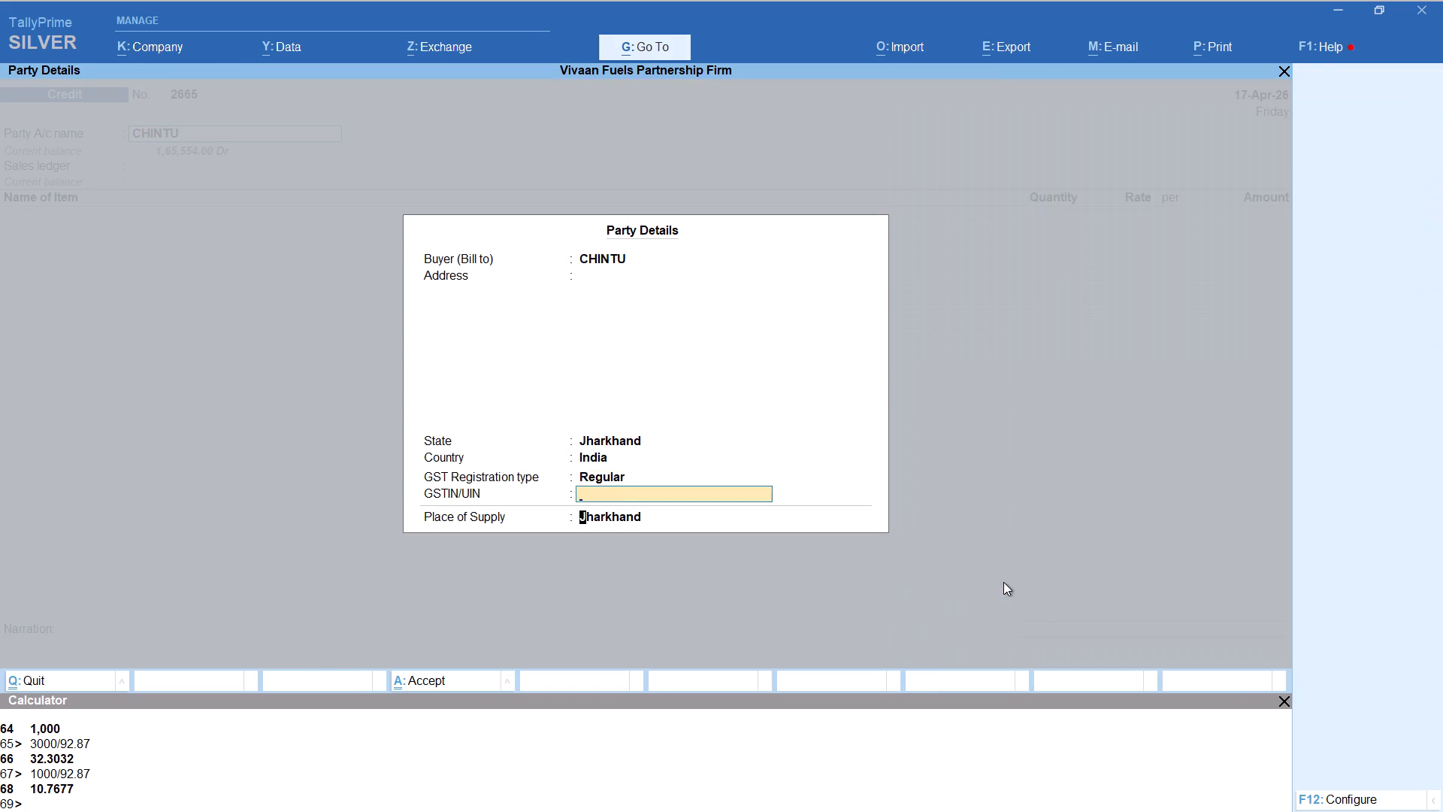
{"action": "key", "text": "Return"}
{"action": "key", "text": "Return"}
Add HSD with tracking Not Applicable, working out the quantity as 5000/92.87 and entering 53.84 litres at 92.87.
{"action": "key", "text": "h"}
{"action": "key", "text": "Return"}
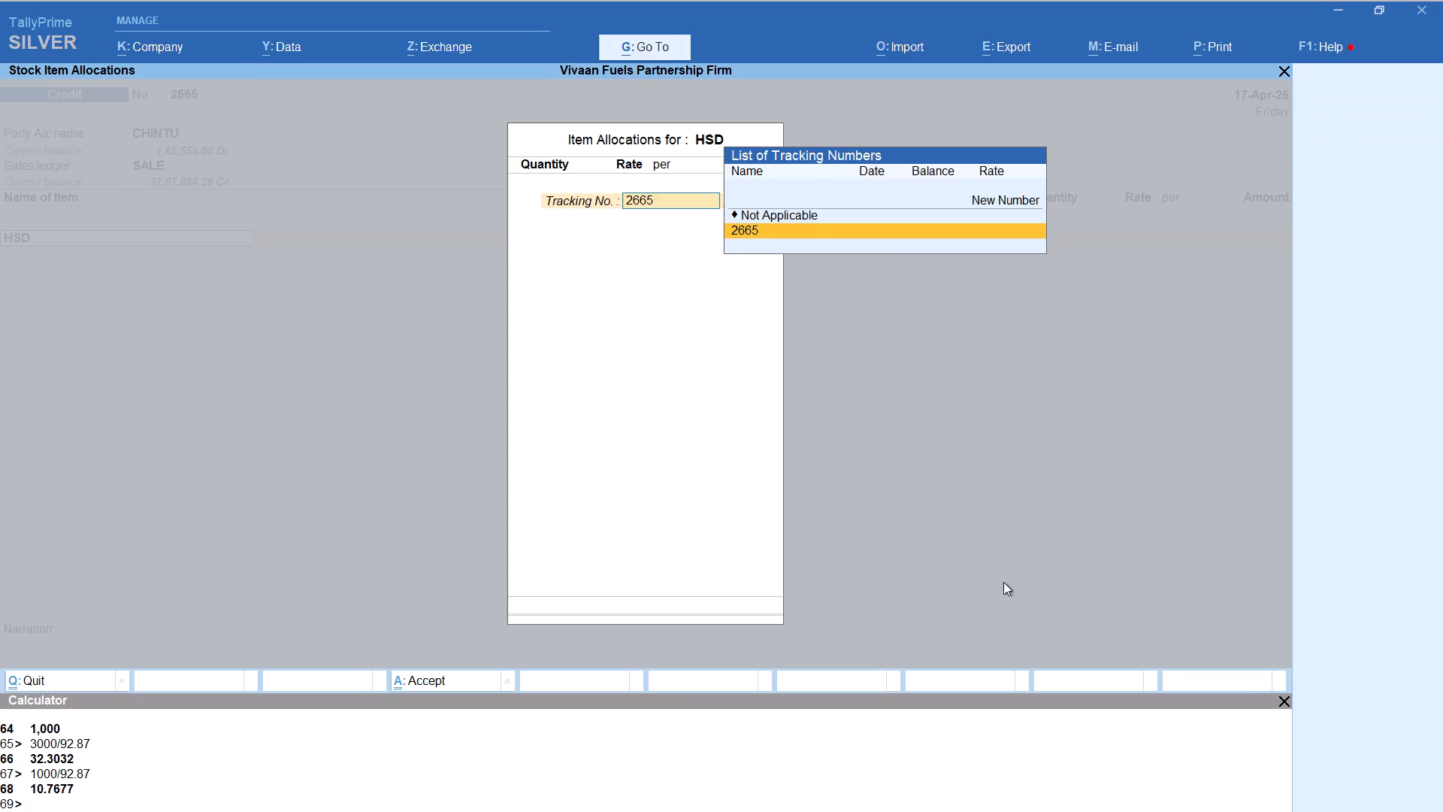
{"action": "key", "text": "Up"}
{"action": "key", "text": "Return"}
{"action": "key", "text": "alt+c"}
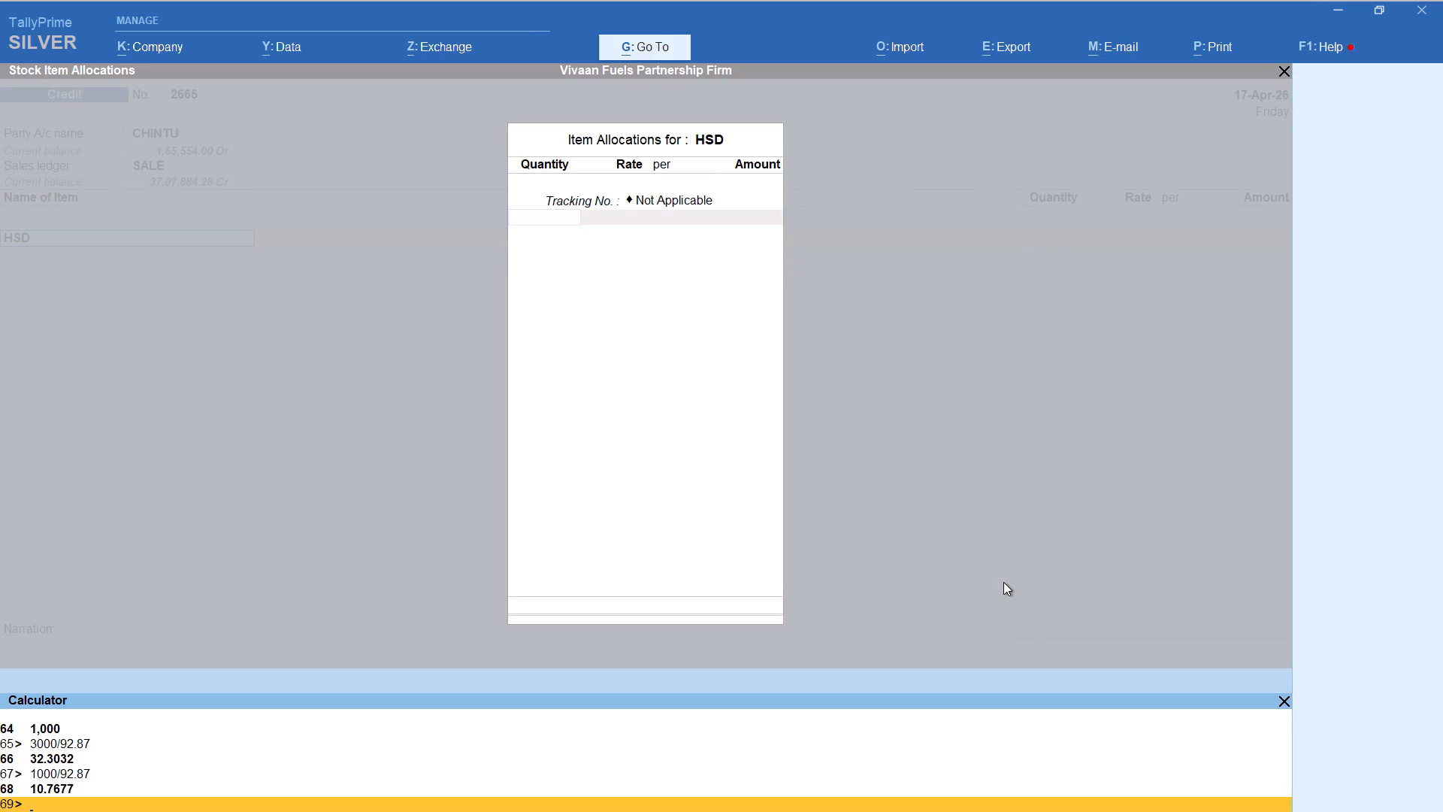
{"action": "type", "text": "5000/92.87"}
{"action": "key", "text": "Return"}
{"action": "key", "text": "Return"}
{"action": "key", "text": "Return"}
{"action": "key", "text": "Return"}
{"action": "key", "text": "Return"}
{"action": "key", "text": "Return"}
{"action": "key", "text": "Return"}
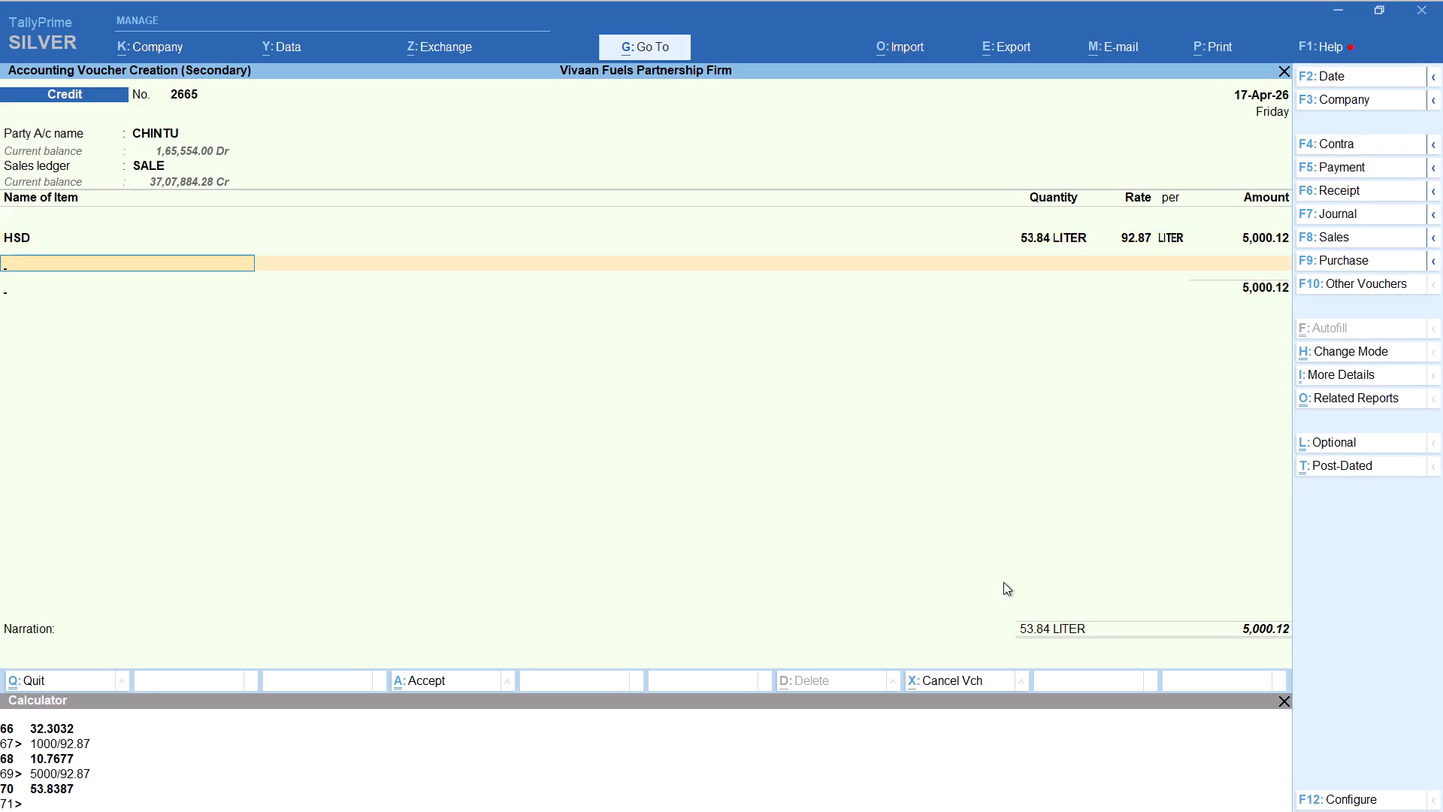
Add the Round Off ledger below the HSD item and save the CHINTU voucher.
{"action": "type", "text": "rou"}
{"action": "key", "text": "Return"}
{"action": "key", "text": "ctrl+a"}
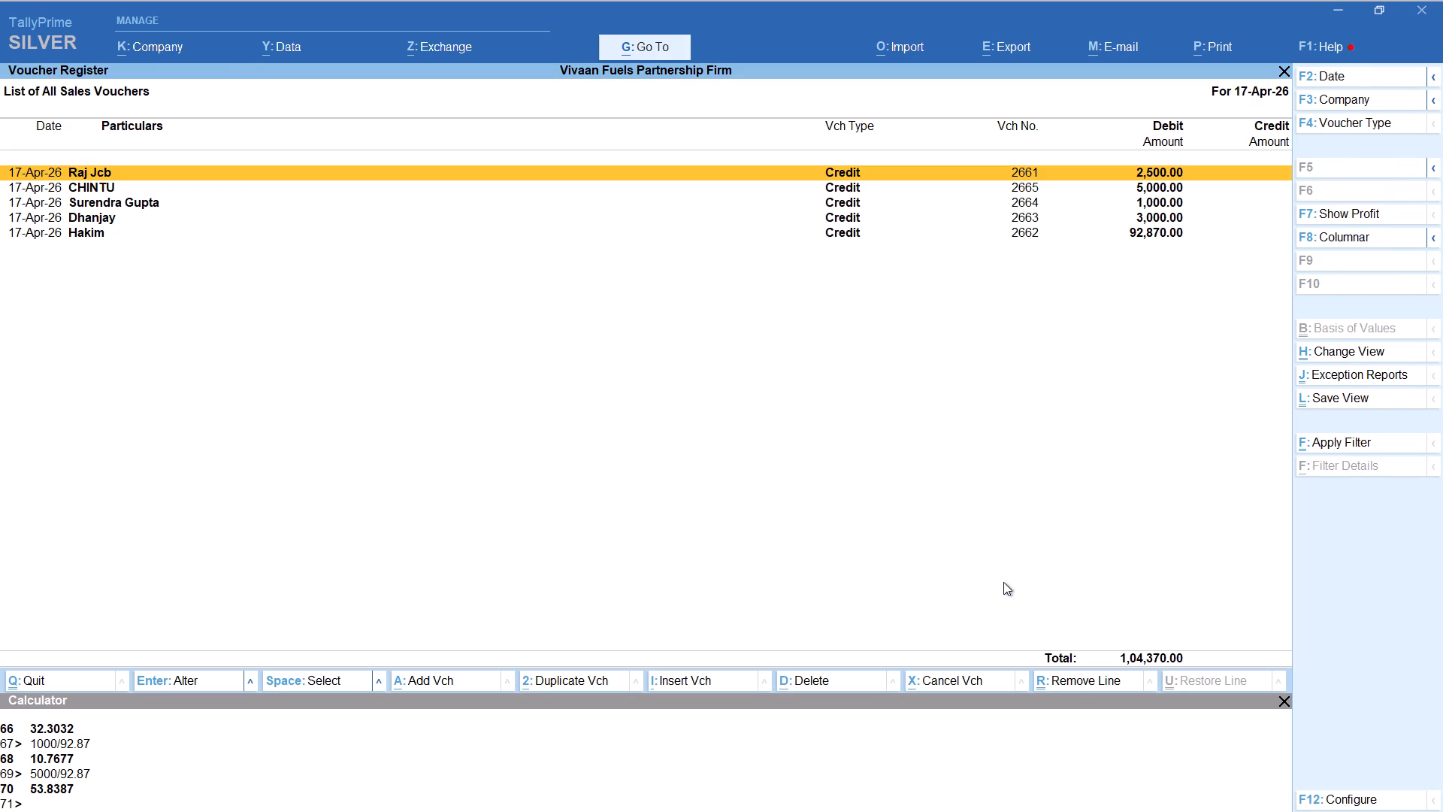
Start a sixth 17-Apr-26 credit voucher for party Santosh, accepting the default party details and the SALE ledger.
{"action": "key", "text": "alt+a"}
{"action": "type", "text": "santo"}
{"action": "key", "text": "Return"}
{"action": "key", "text": "Return"}
{"action": "key", "text": "Return"}
{"action": "key", "text": "Return"}
{"action": "key", "text": "Return"}
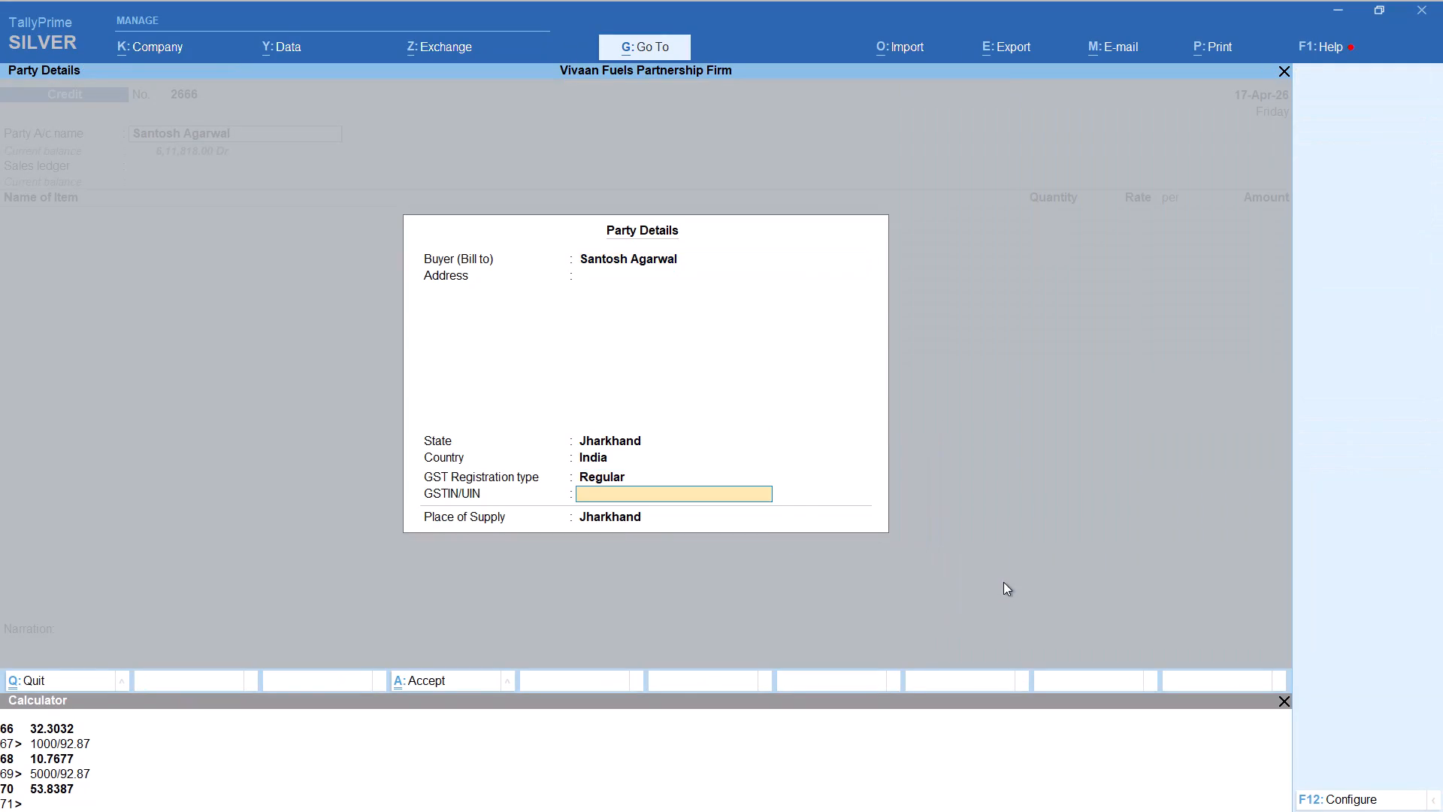
{"action": "key", "text": "Return"}
{"action": "key", "text": "Return"}
{"action": "key", "text": "Return"}
Add HSD with tracking Not Applicable, working out the quantity as 65009/92.87 and entering 700 litres at 92.87.
{"action": "type", "text": "hs"}
{"action": "key", "text": "Return"}
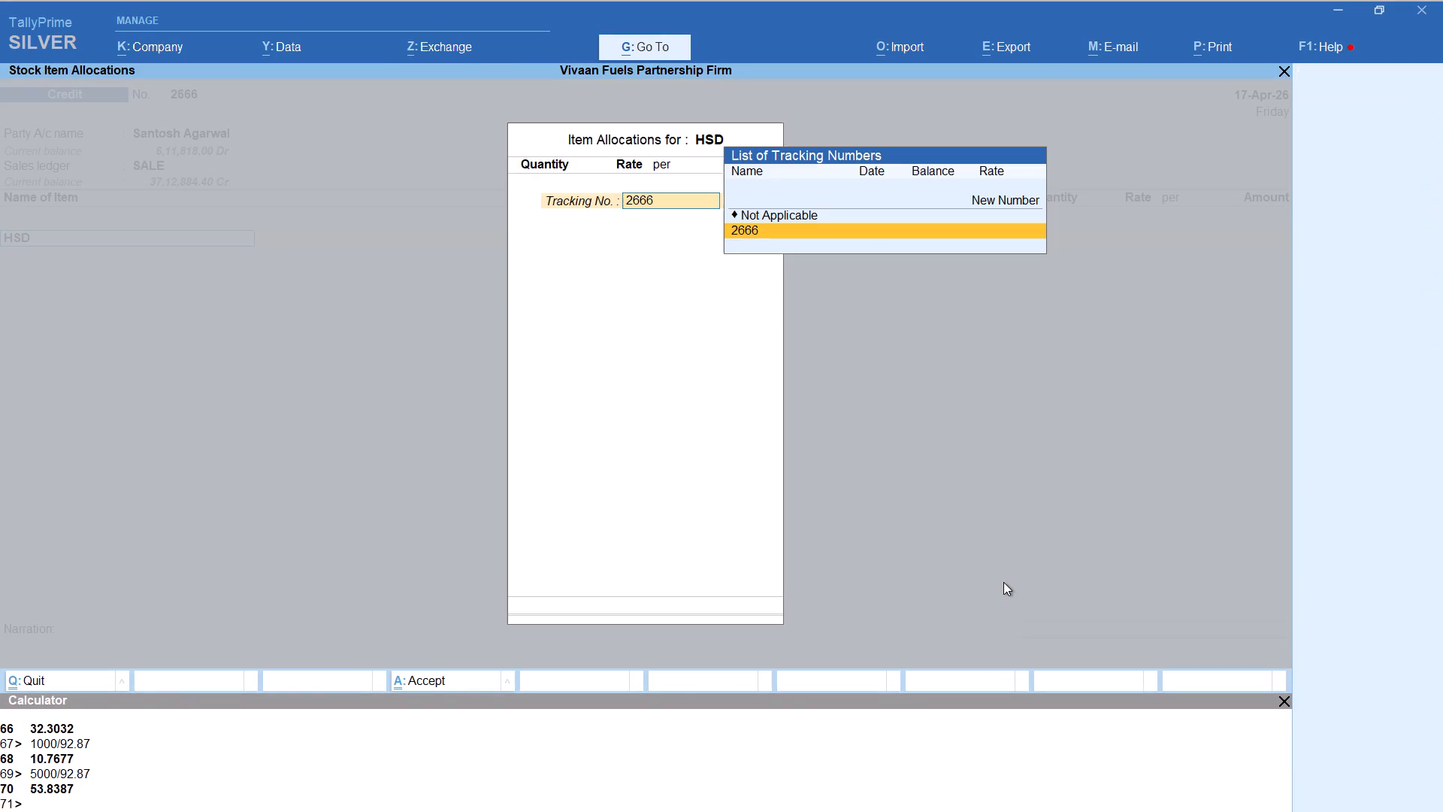
{"action": "key", "text": "Up"}
{"action": "key", "text": "Return"}
{"action": "key", "text": "alt+c"}
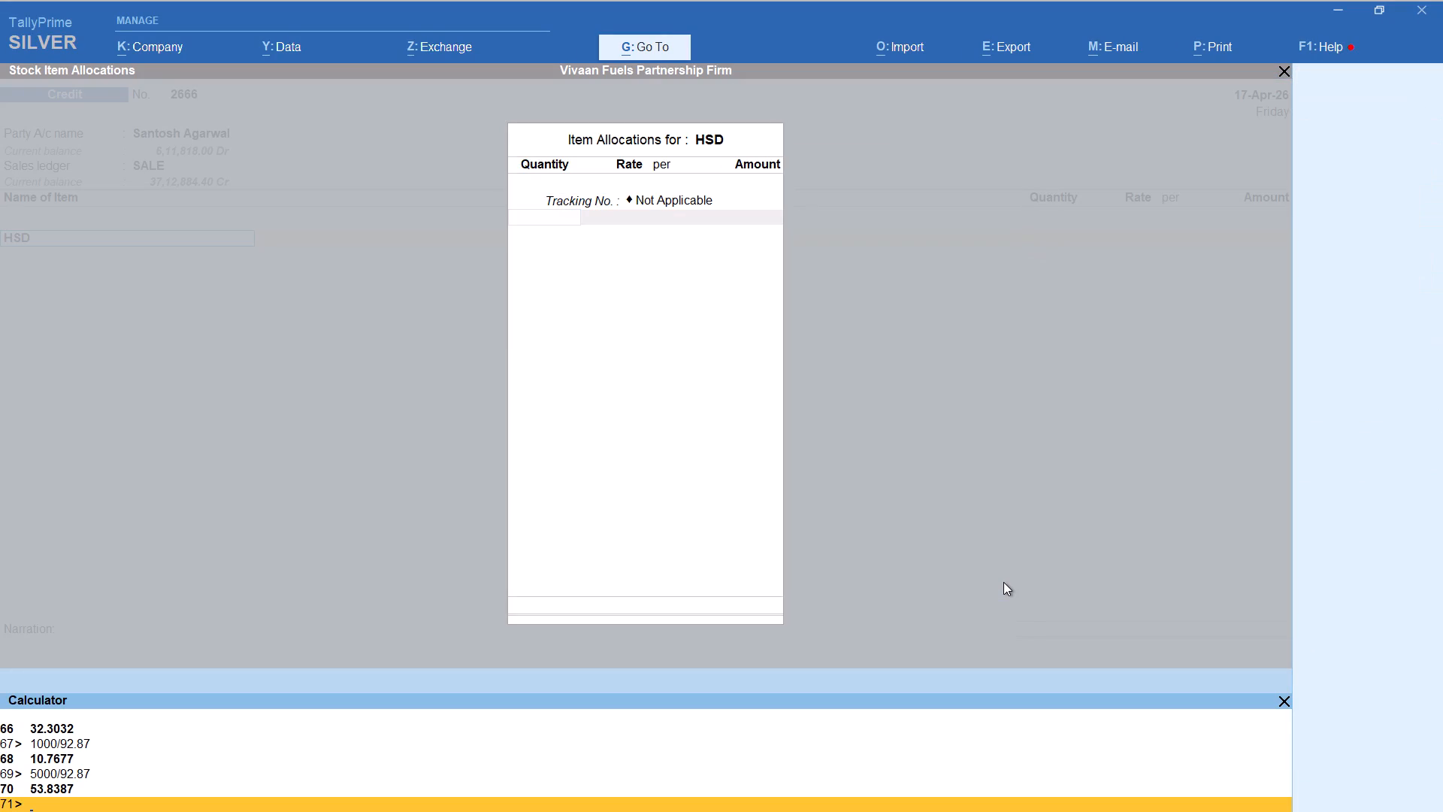
{"action": "type", "text": "65009/92.8"}
{"action": "key", "text": "7"}
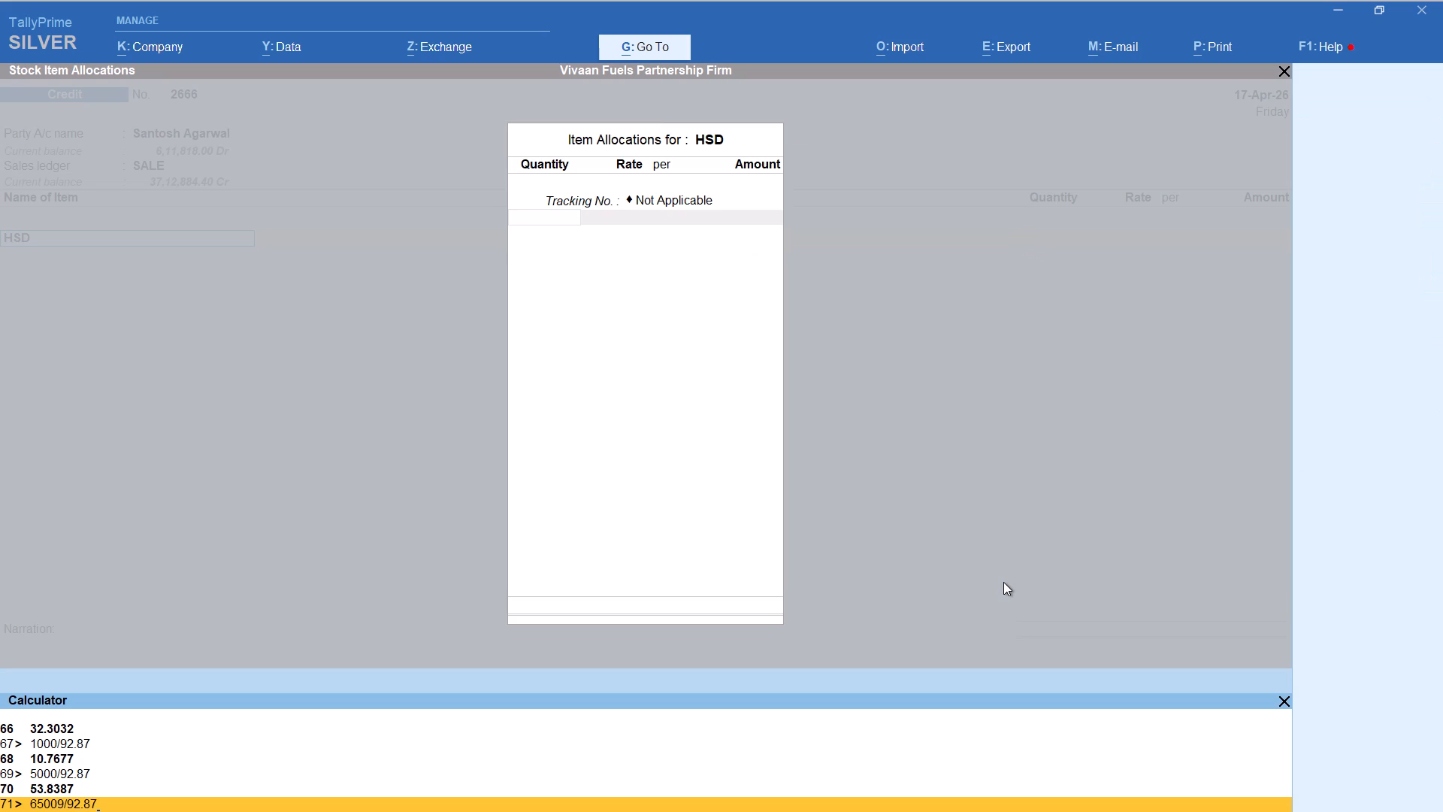
{"action": "key", "text": "Return"}
{"action": "key", "text": "Return"}
{"action": "key", "text": "Return"}
{"action": "key", "text": "Return"}
{"action": "key", "text": "Return"}
{"action": "key", "text": "Return"}
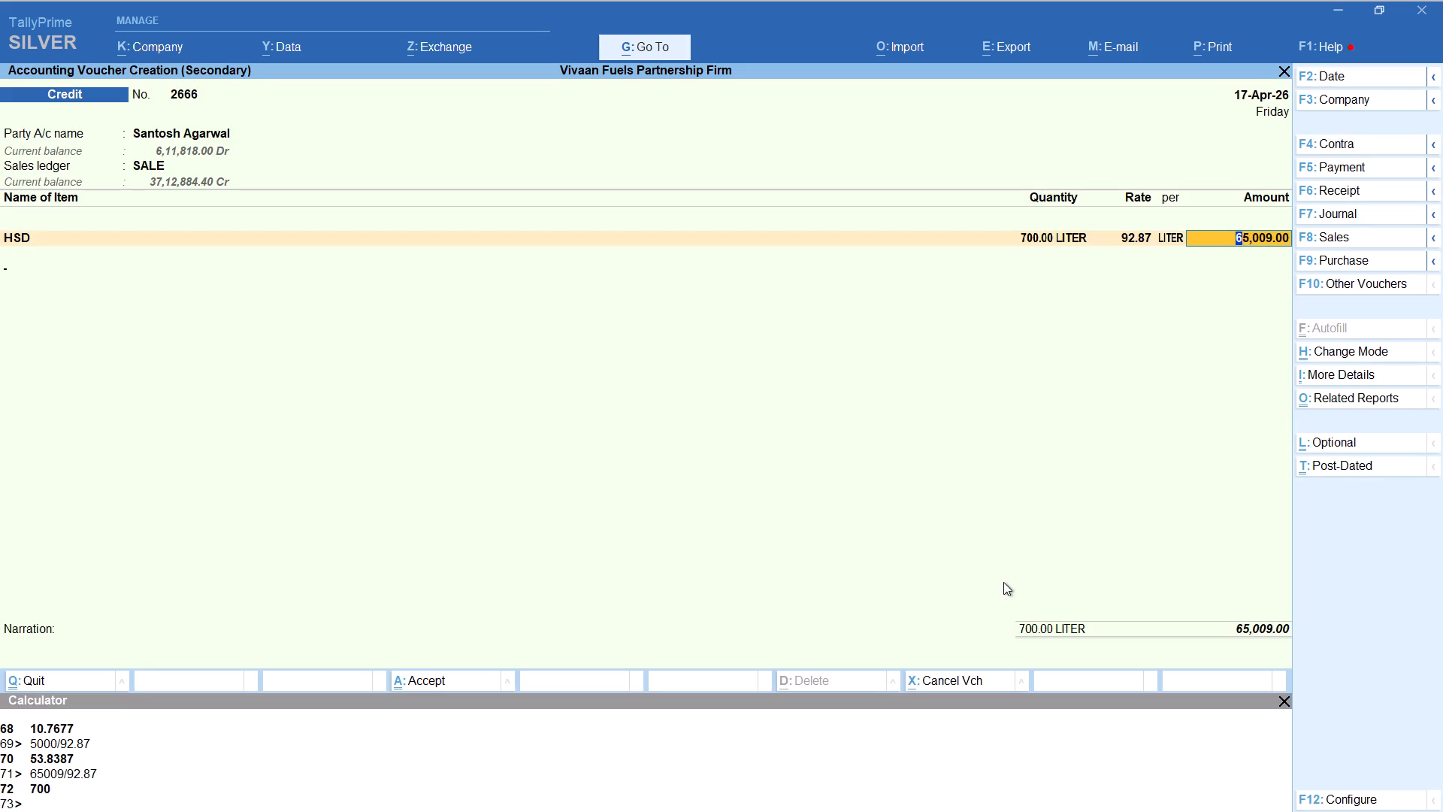
{"action": "key", "text": "Return"}
Add the Round Off ledger below the HSD item and save the Santosh voucher.
{"action": "key", "text": "r"}
{"action": "type", "text": "ou"}
{"action": "key", "text": "Return"}
{"action": "key", "text": "ctrl+a"}
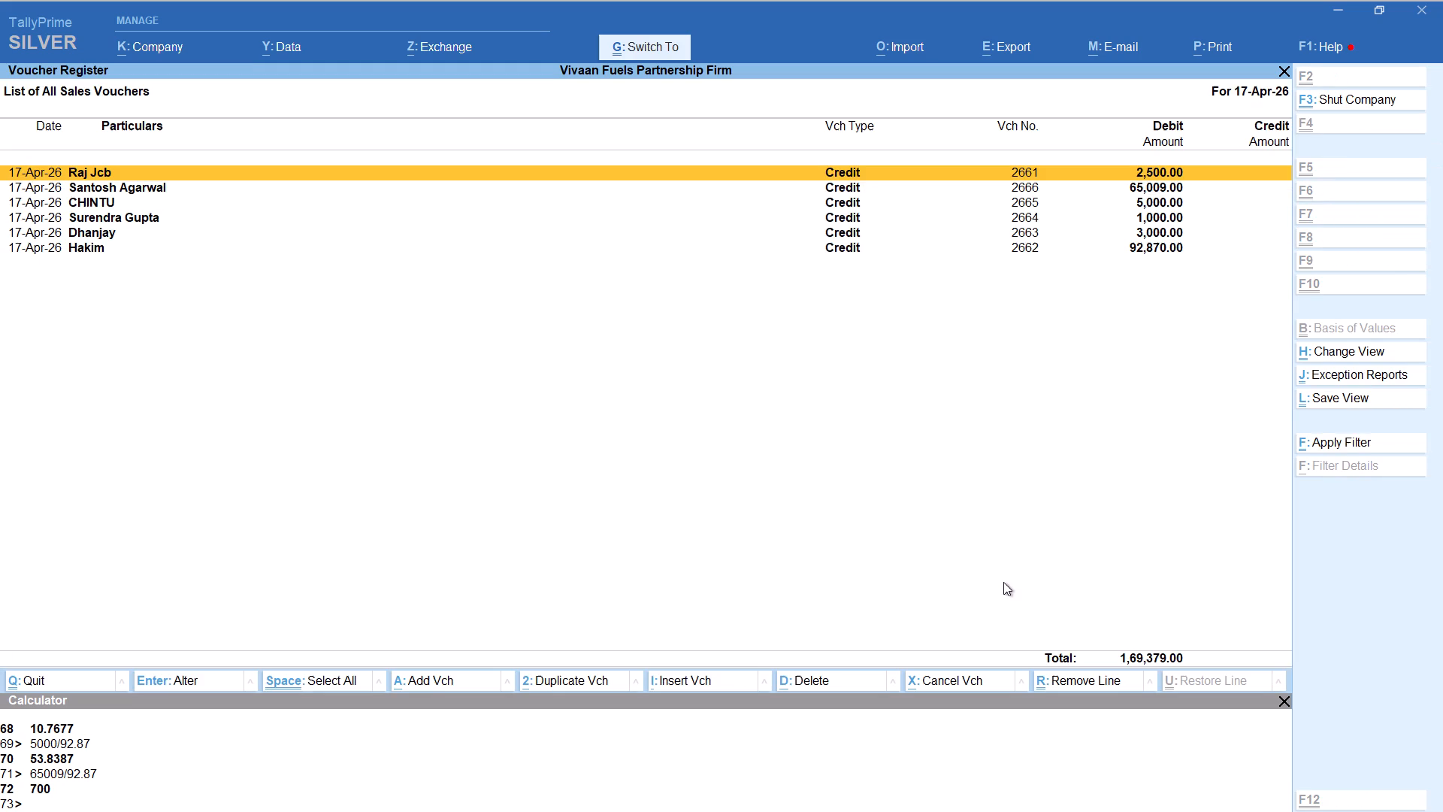
{"action": "right_click", "coordinate": [1003, 582]}
{"action": "middle_click", "coordinate": [1003, 582]}
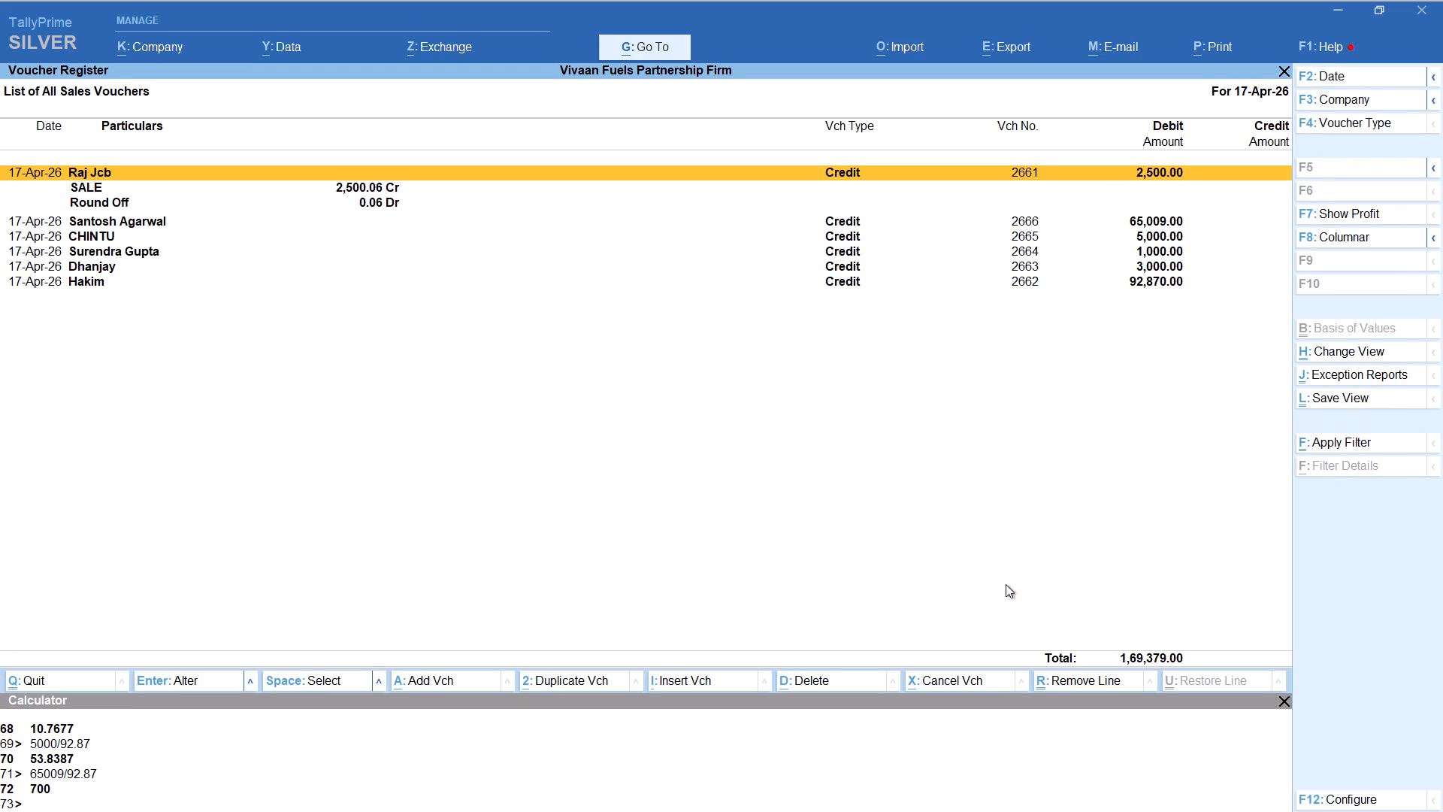
Start a seventh 17-Apr-26 credit voucher, again for party Surendra, accepting the default party details and the SALE ledger.
{"action": "key", "text": "alt+a"}
{"action": "type", "text": "sure"}
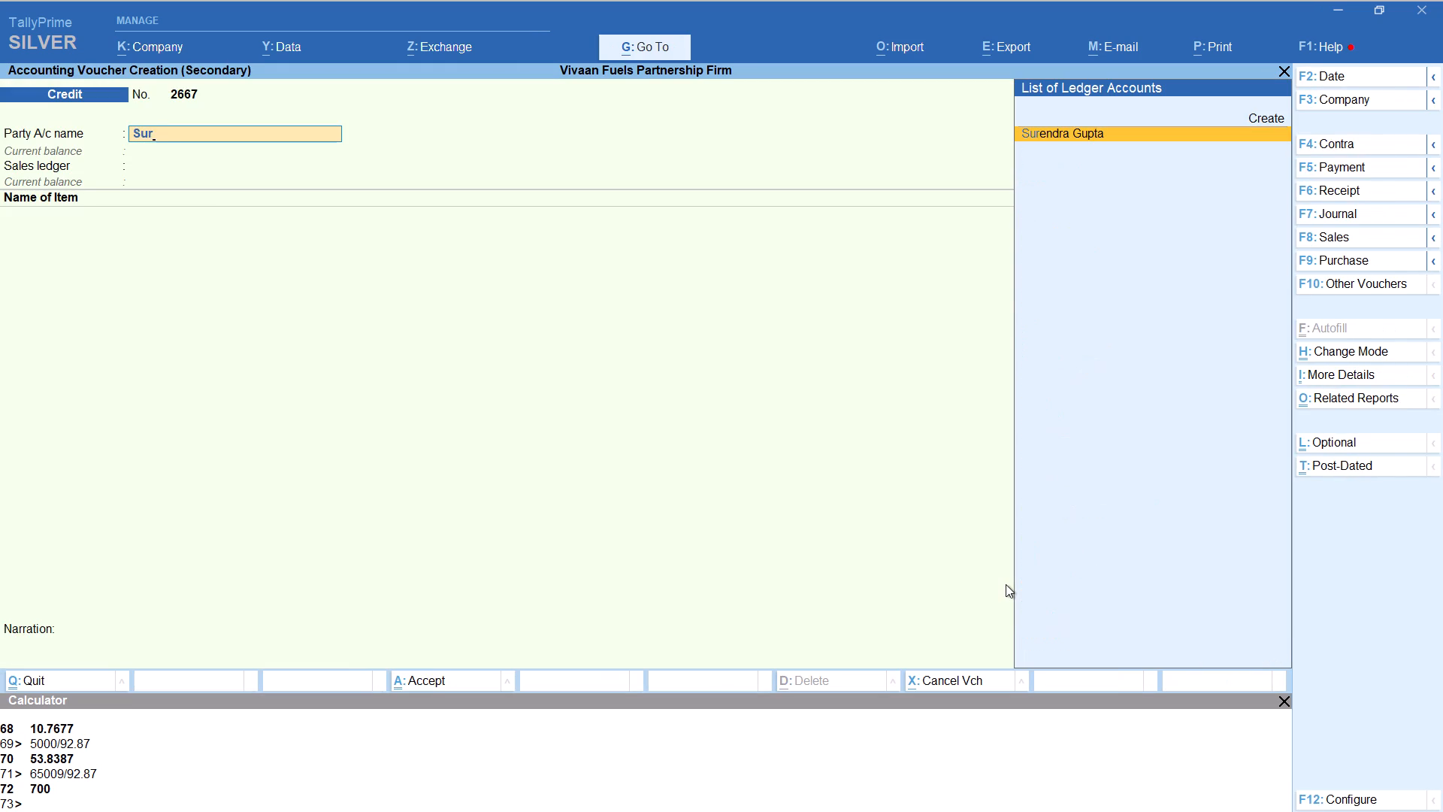
{"action": "key", "text": "Return"}
{"action": "key", "text": "Return"}
{"action": "key", "text": "Return"}
{"action": "key", "text": "Return"}
{"action": "key", "text": "Return"}
{"action": "key", "text": "Return"}
{"action": "key", "text": "Return"}
{"action": "key", "text": "Return"}
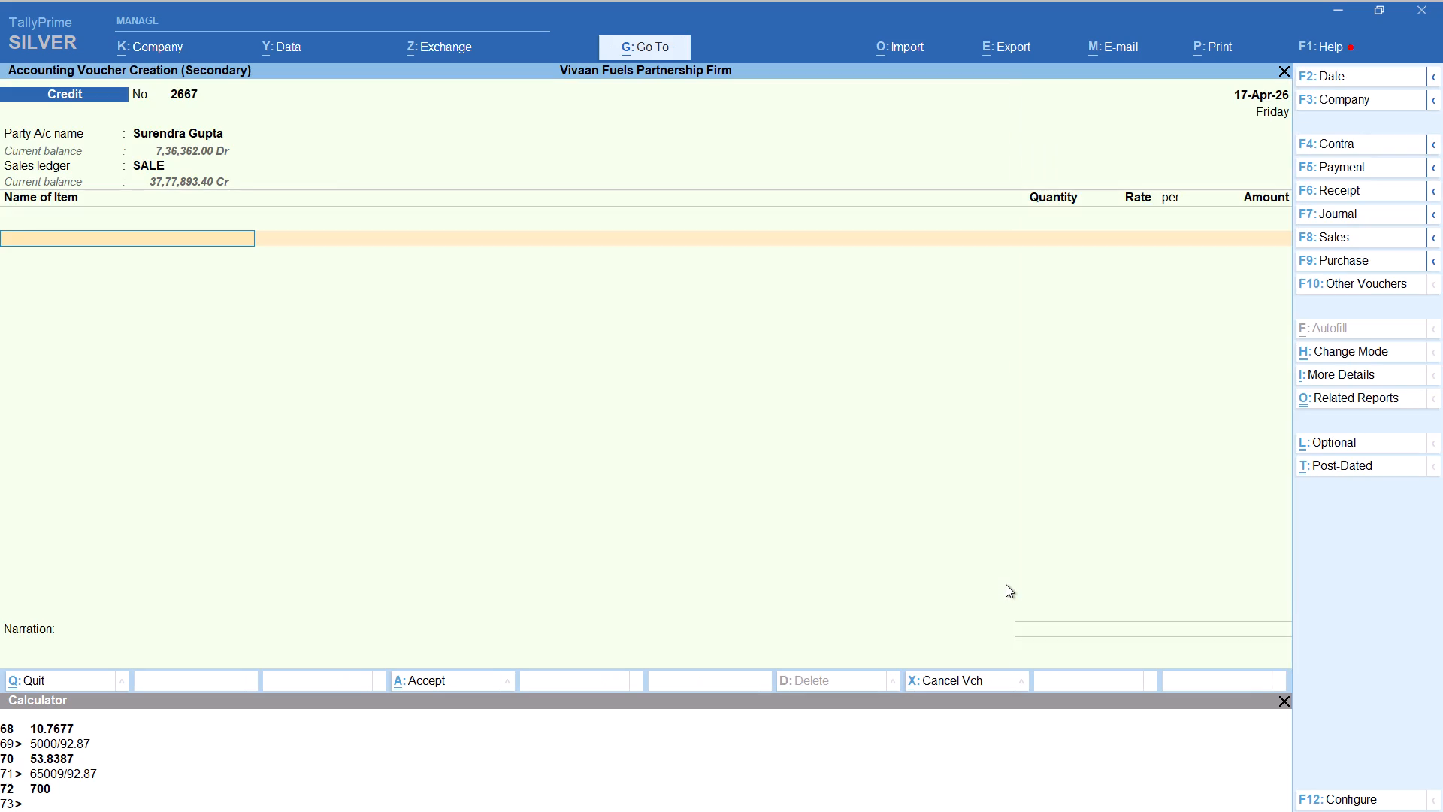
Add HSD with tracking Not Applicable, working out the quantity as 200/92.87 and entering 2.15 litres at 92.87.
{"action": "type", "text": "hs"}
{"action": "key", "text": "Return"}
{"action": "key", "text": "Up"}
{"action": "key", "text": "Return"}
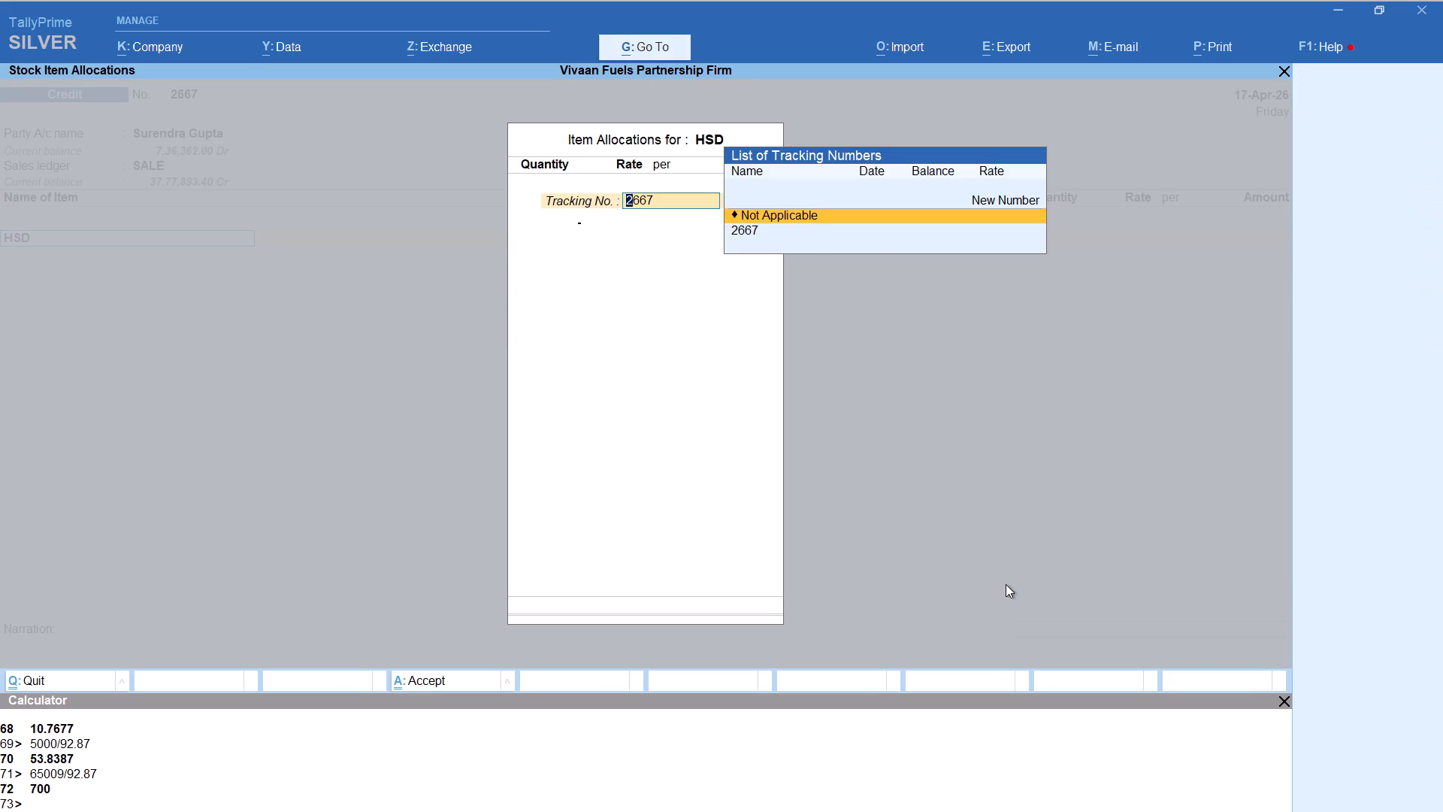
{"action": "key", "text": "alt+c"}
{"action": "type", "text": "200/92.87"}
{"action": "key", "text": "Return"}
{"action": "key", "text": "Return"}
{"action": "key", "text": "Return"}
{"action": "key", "text": "Return"}
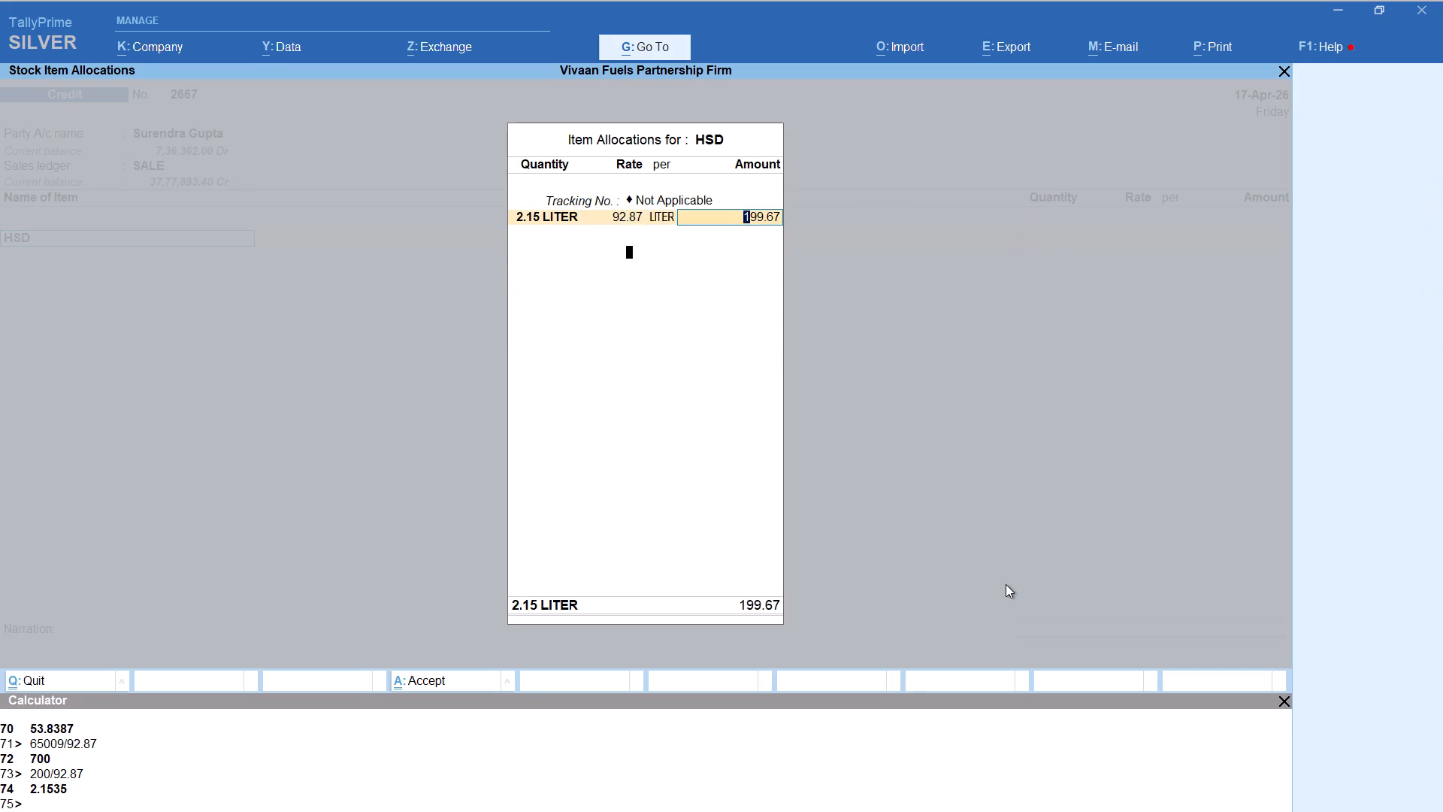
{"action": "key", "text": "Return"}
{"action": "key", "text": "Return"}
{"action": "key", "text": "Return"}
{"action": "key", "text": "Return"}
Add the Round Off ledger below the HSD item and save the second Surendra voucher.
{"action": "key", "text": "BackSpace"}
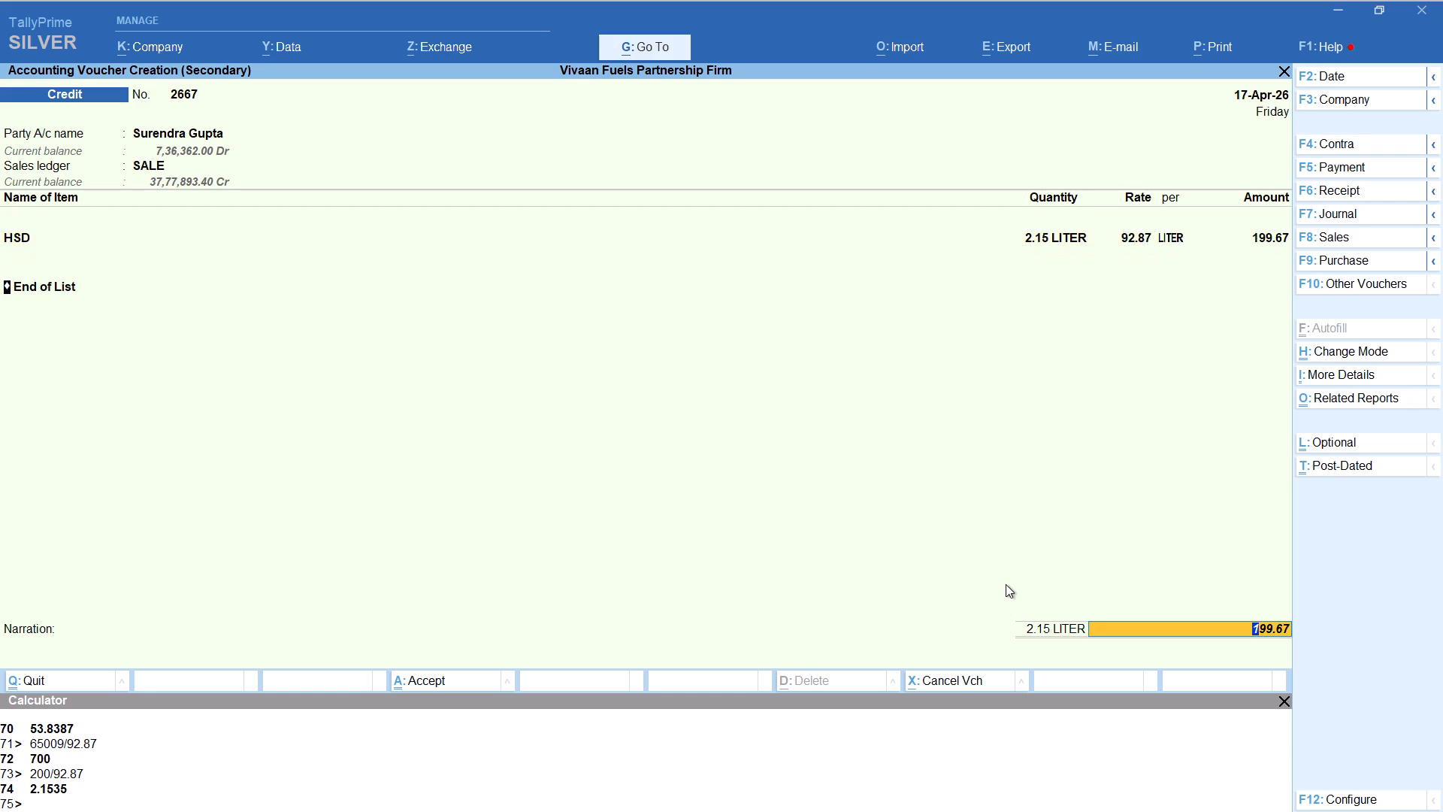
{"action": "type", "text": "rou"}
{"action": "key", "text": "Return"}
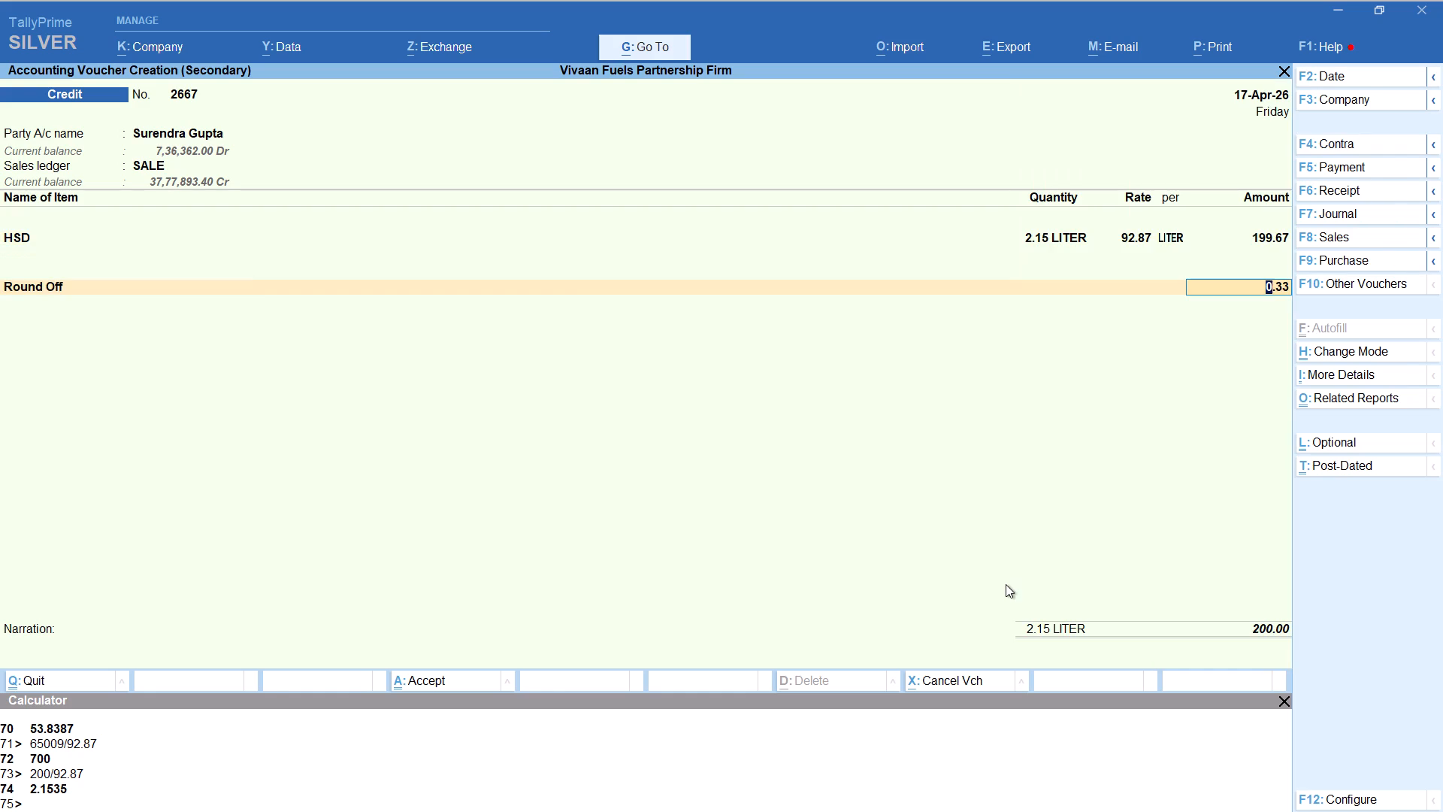
{"action": "key", "text": "ctrl+a"}
{"action": "right_click", "coordinate": [1006, 584]}
{"action": "middle_click", "coordinate": [1006, 584]}
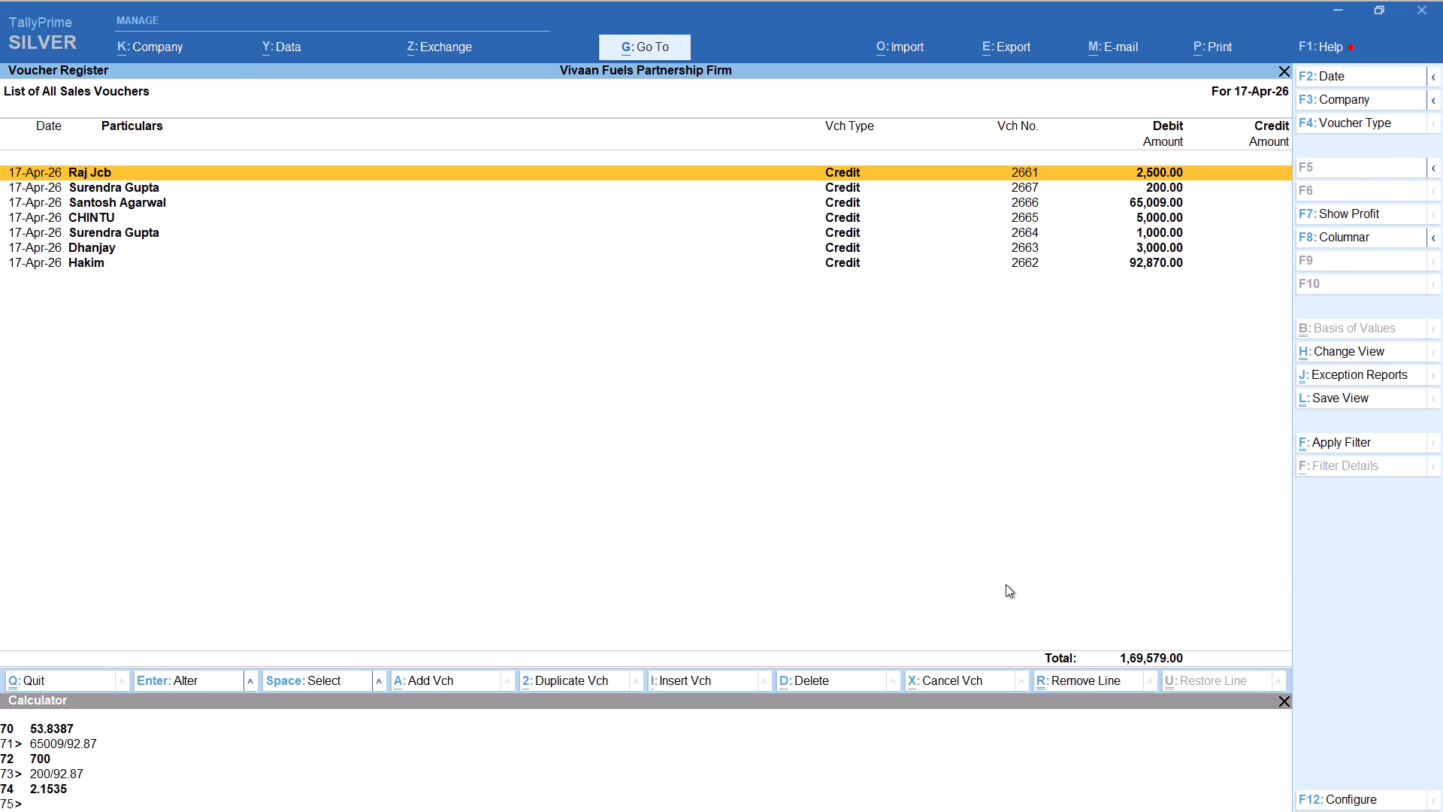
{"action": "key", "text": "alt+a"}
{"action": "type", "text": "raj"}
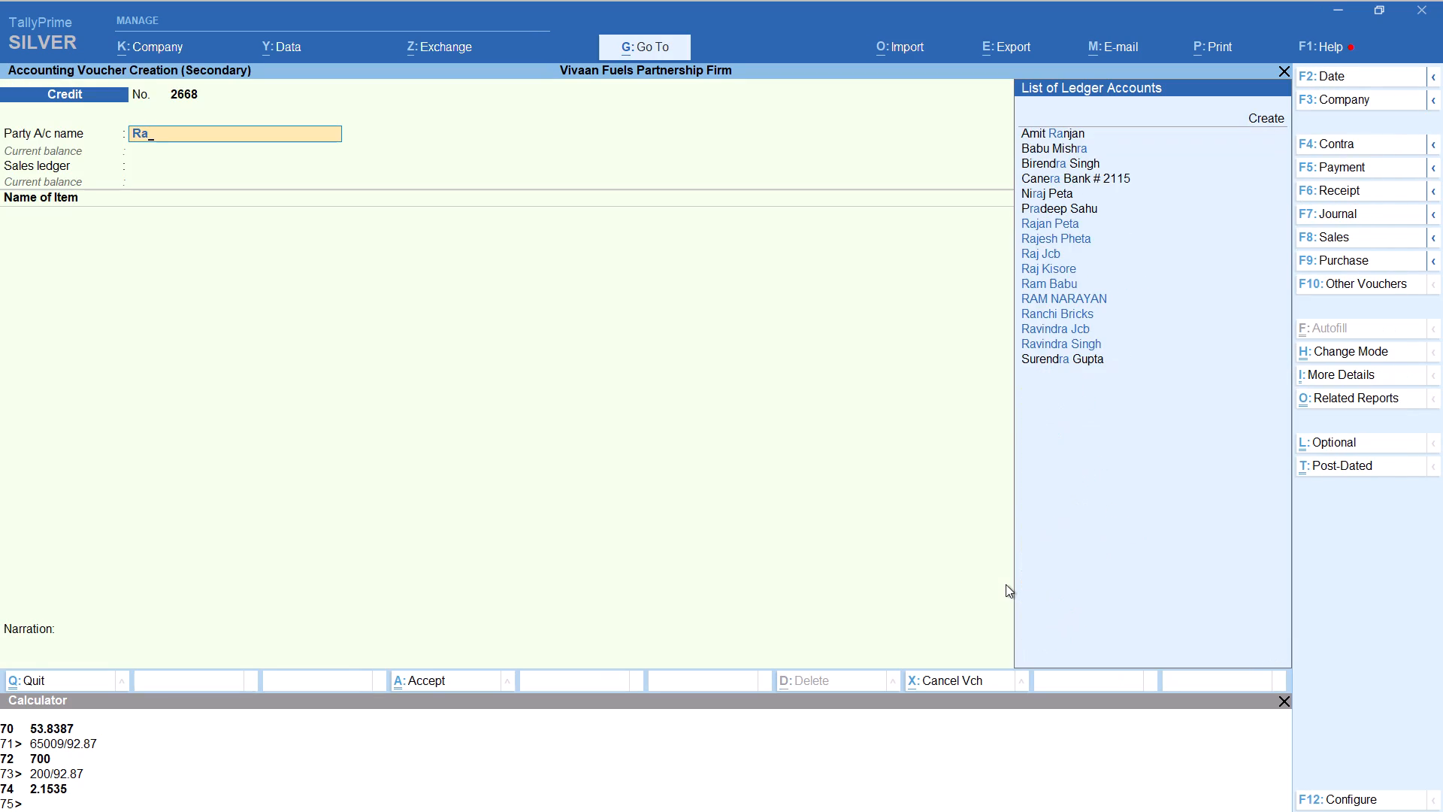
{"action": "key", "text": "Down"}
{"action": "key", "text": "Down"}
{"action": "key", "text": "Down"}
{"action": "key", "text": "Return"}
{"action": "key", "text": "Return"}
{"action": "key", "text": "Return"}
{"action": "key", "text": "Return"}
{"action": "key", "text": "Return"}
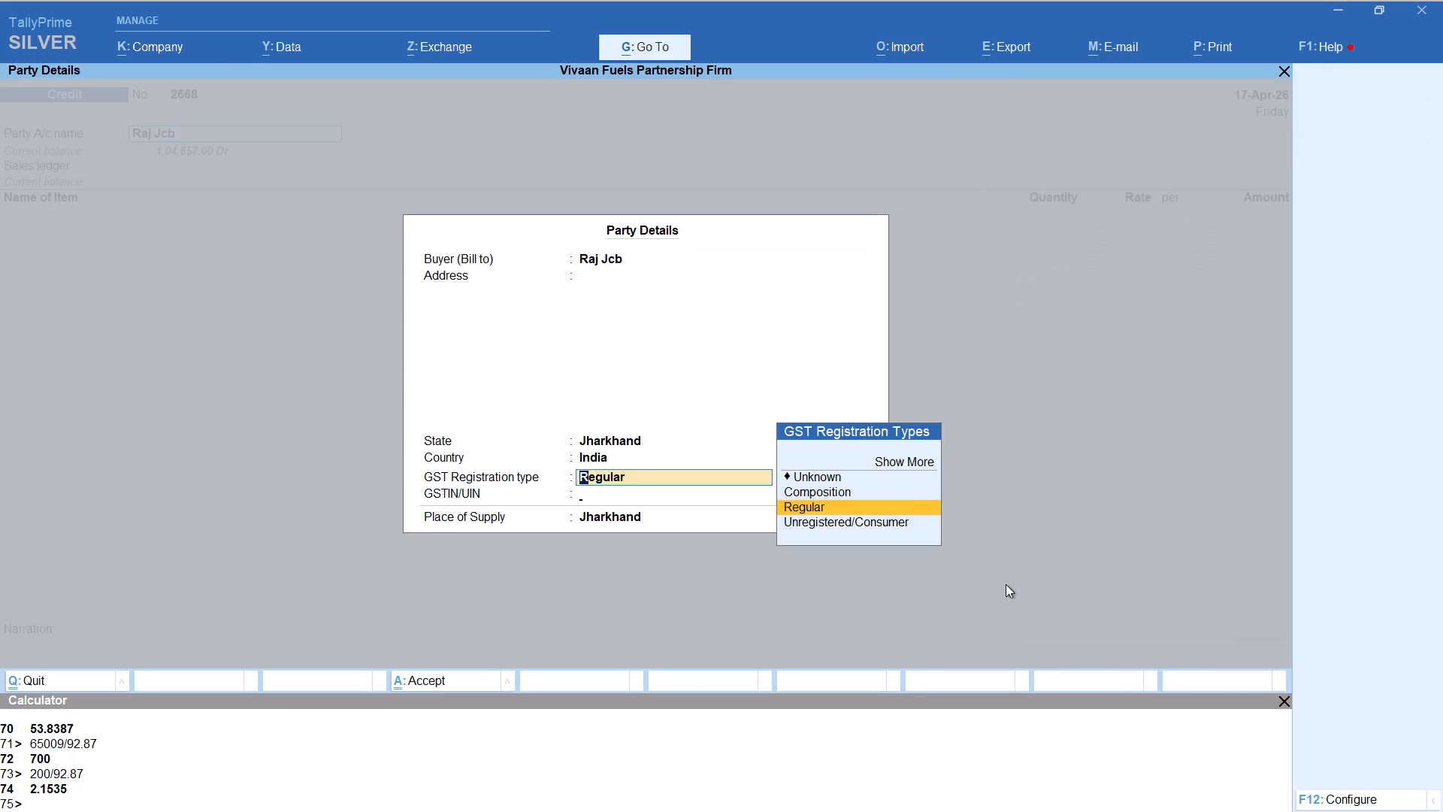
{"action": "key", "text": "Return"}
{"action": "key", "text": "Return"}
{"action": "key", "text": "Return"}
Add HSD with tracking Not Applicable, working out the quantity as 3700/92.87 and entering 39.84 litres at 92.87.
{"action": "type", "text": "hs"}
{"action": "key", "text": "Return"}
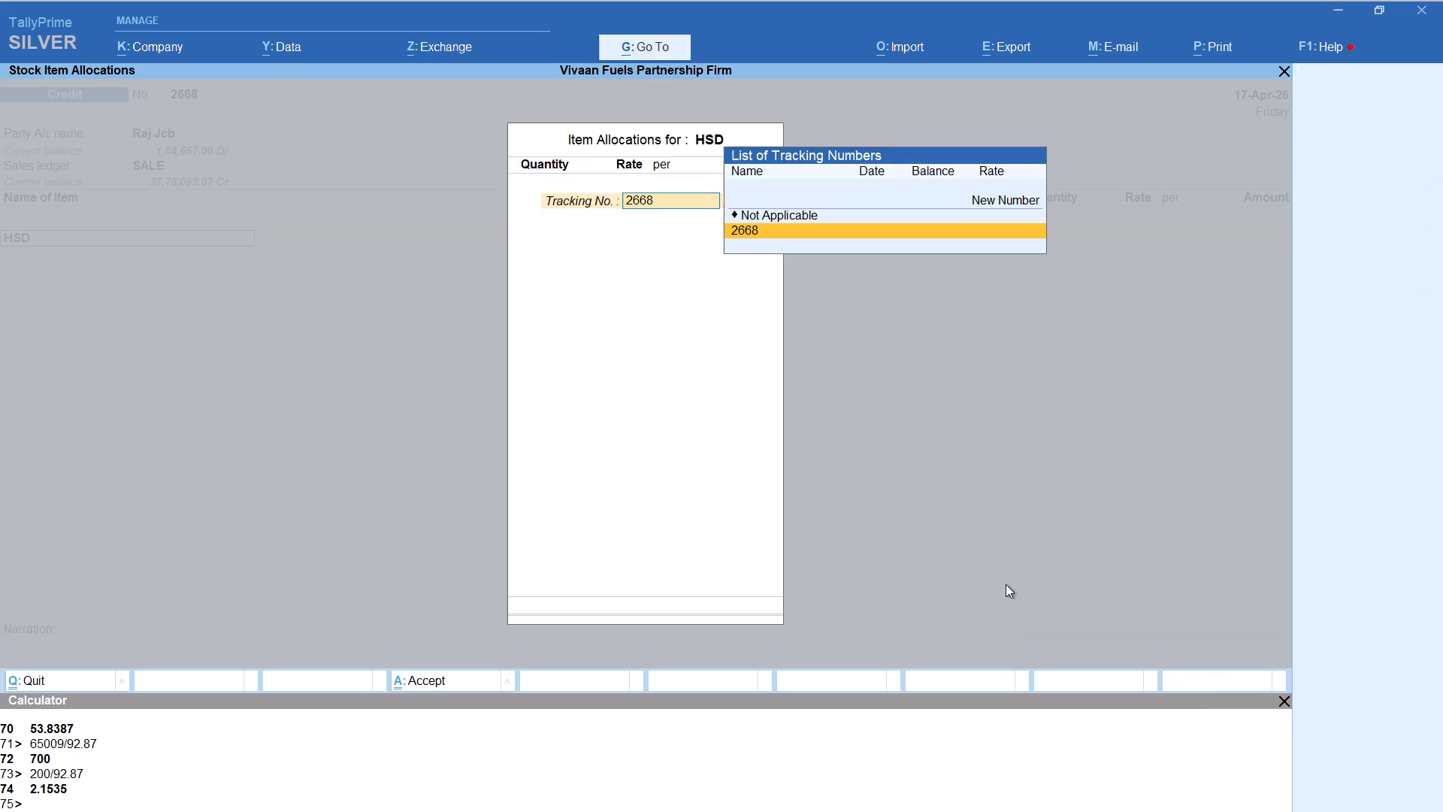
{"action": "key", "text": "Up"}
{"action": "key", "text": "Return"}
{"action": "key", "text": "alt+c"}
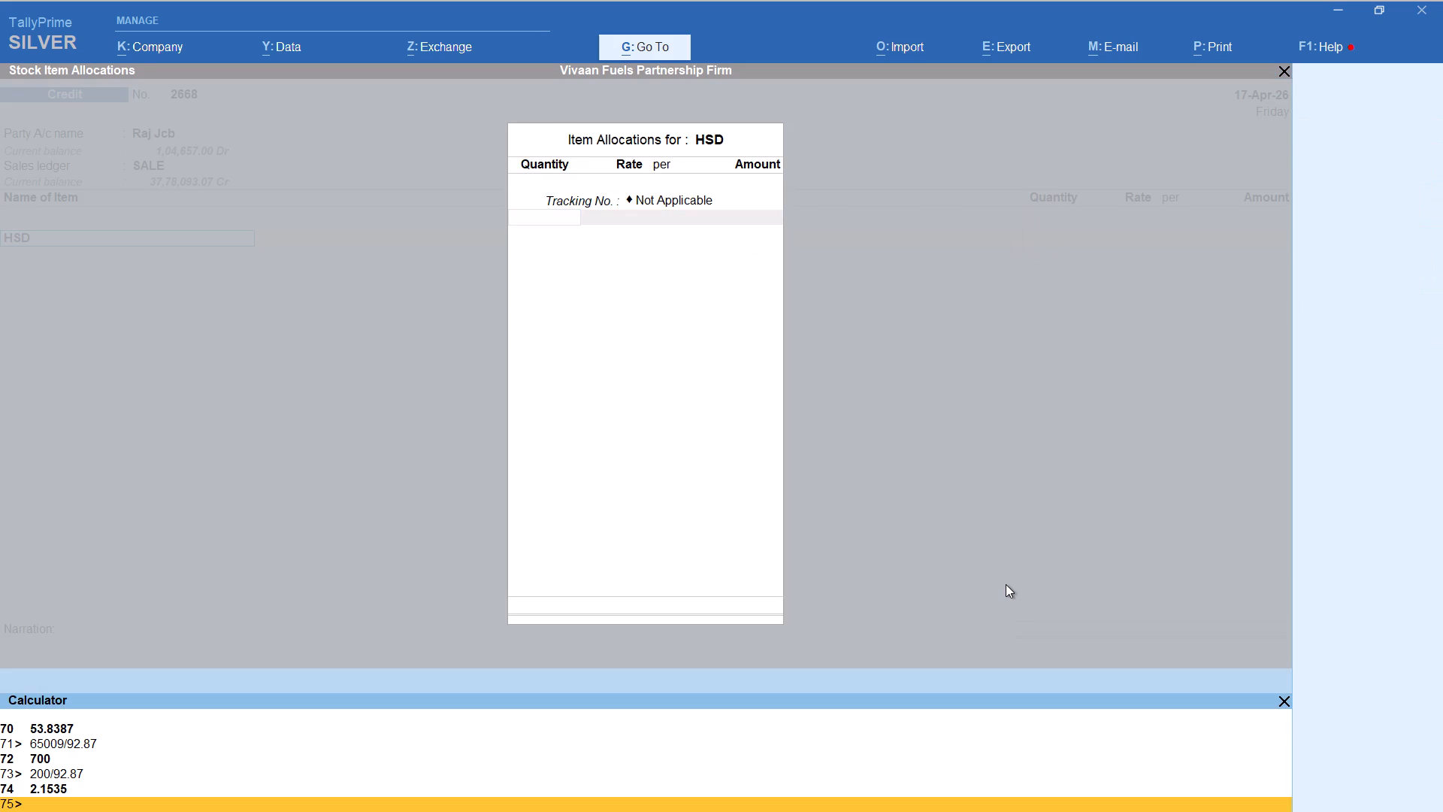
{"action": "type", "text": "3700"}
{"action": "type", "text": "/92.87"}
{"action": "key", "text": "Return"}
{"action": "key", "text": "Return"}
{"action": "key", "text": "Return"}
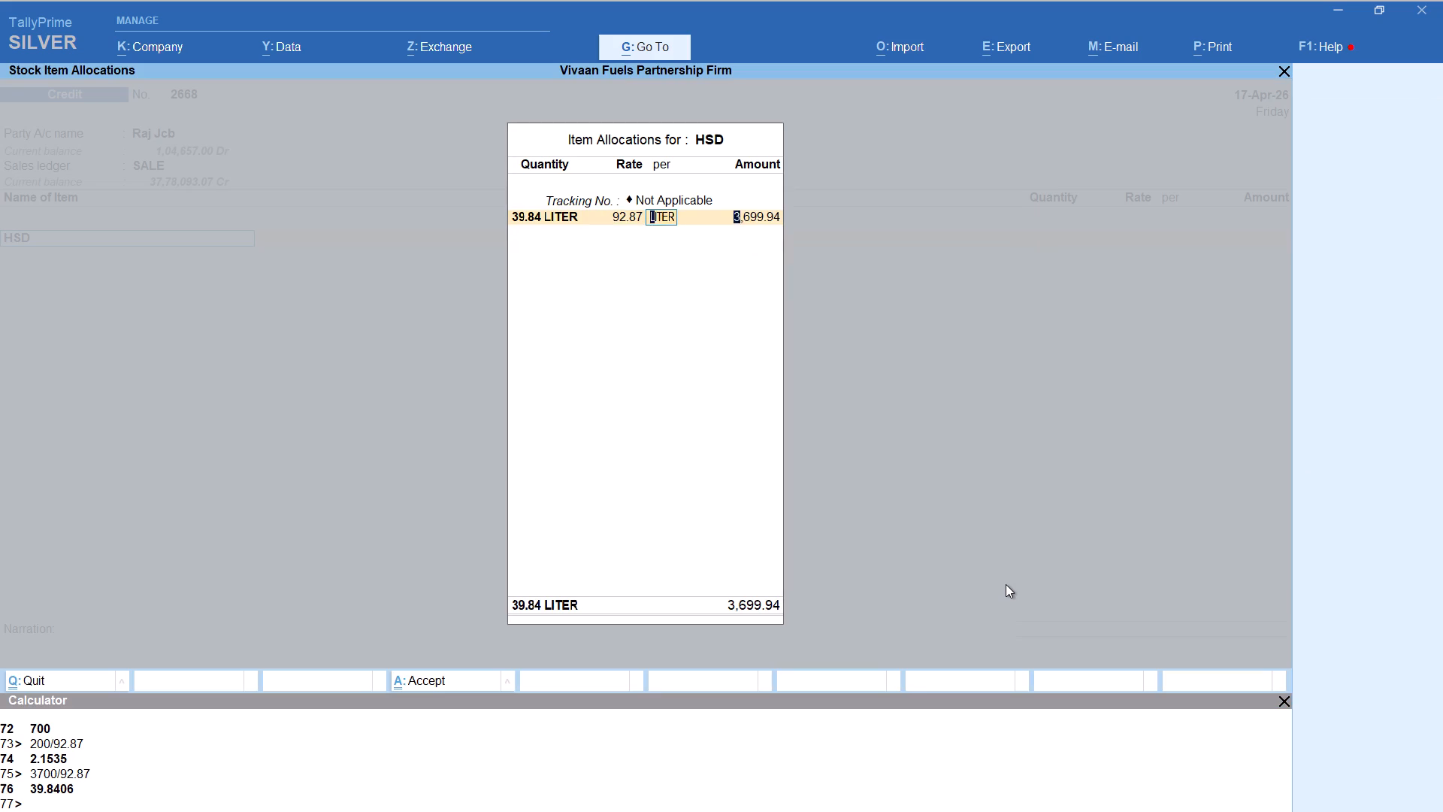
{"action": "key", "text": "Return"}
{"action": "key", "text": "Return"}
{"action": "key", "text": "Return"}
{"action": "key", "text": "Return"}
Add the Round Off ledger below the HSD item and save the second Raj Jcb voucher.
{"action": "type", "text": "rou"}
{"action": "key", "text": "Return"}
{"action": "key", "text": "ctrl+a"}
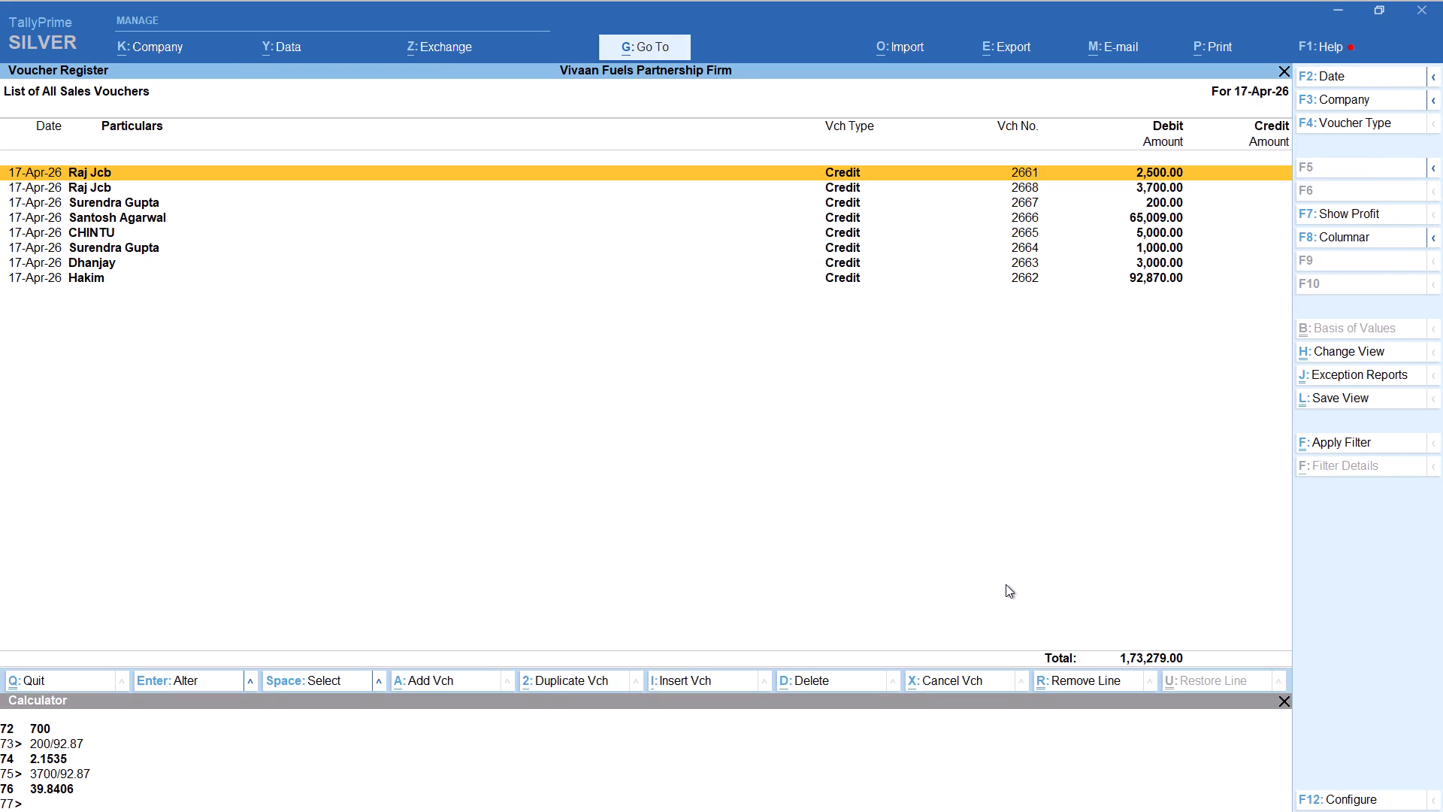
Start a ninth 17-Apr-26 credit voucher for party Gautam Sunday Market, accepting the default party details and the SALE ledger.
{"action": "key", "text": "alt+a"}
{"action": "type", "text": "ga"}
{"action": "right_click", "coordinate": [1006, 602]}
{"action": "middle_click", "coordinate": [1006, 603]}
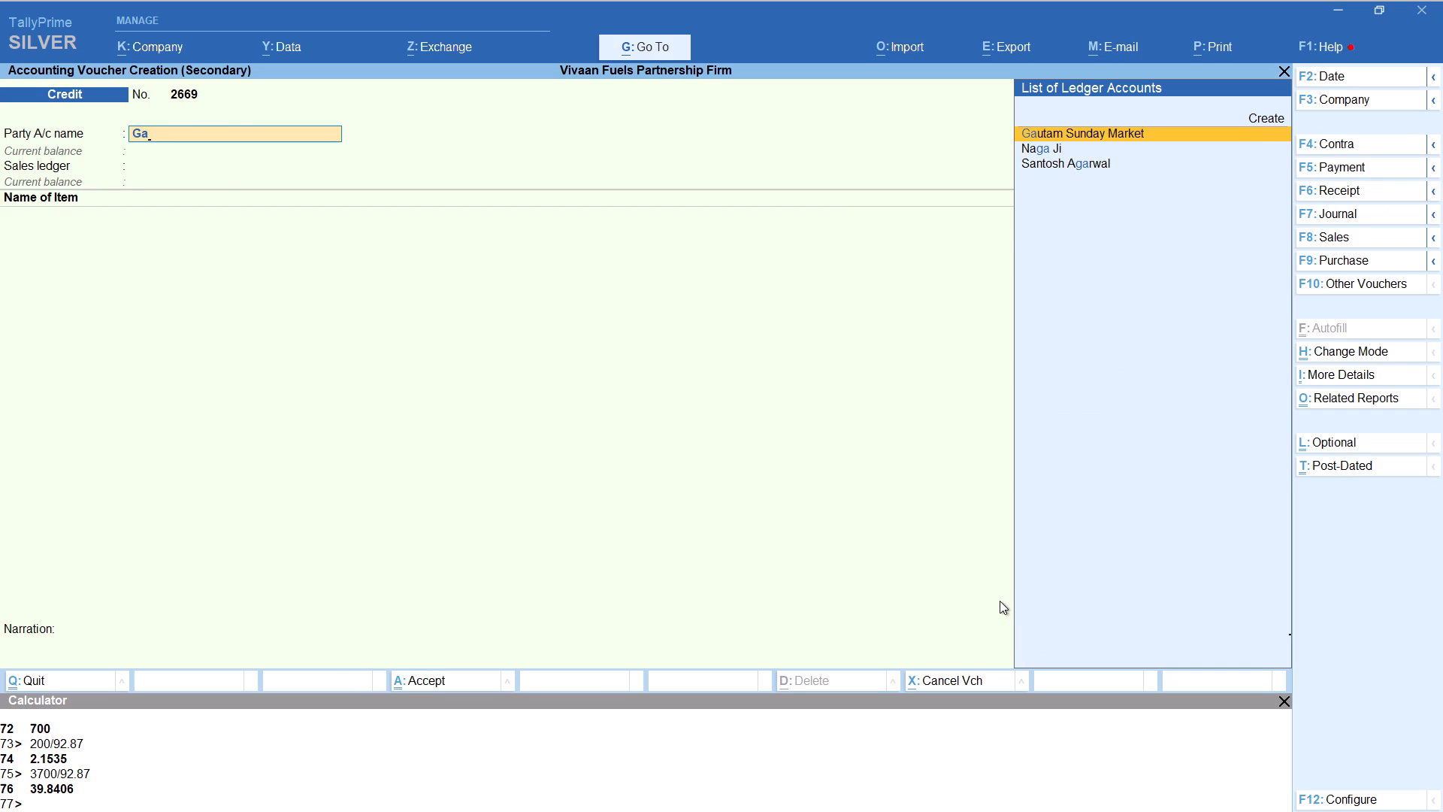
{"action": "key", "text": "BackSpace"}
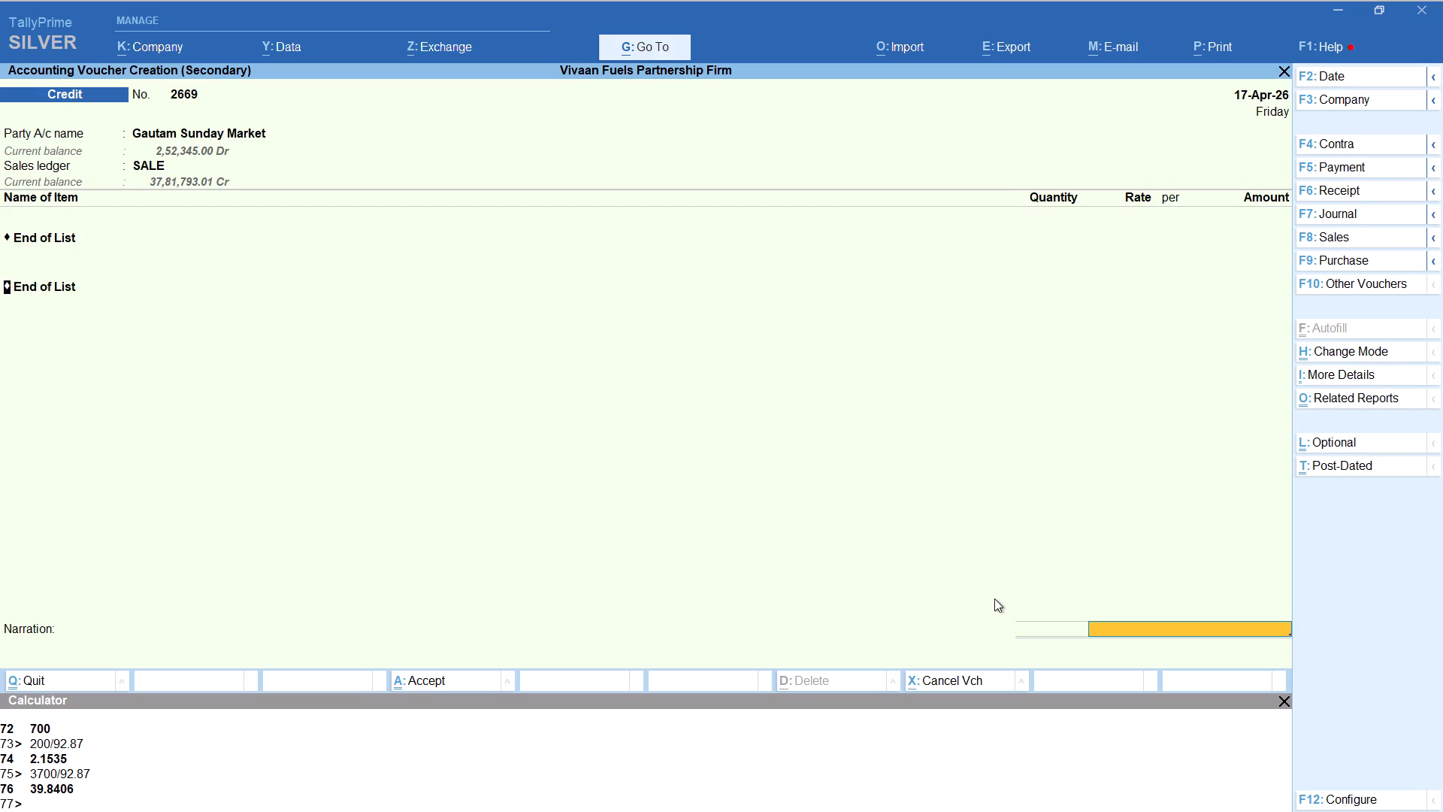
{"action": "key", "text": "BackSpace"}
Add HSD with tracking Not Applicable, working out the quantity as 3355/92.87 and entering 36.13 litres at 92.87.
{"action": "type", "text": "hs"}
{"action": "key", "text": "Return"}
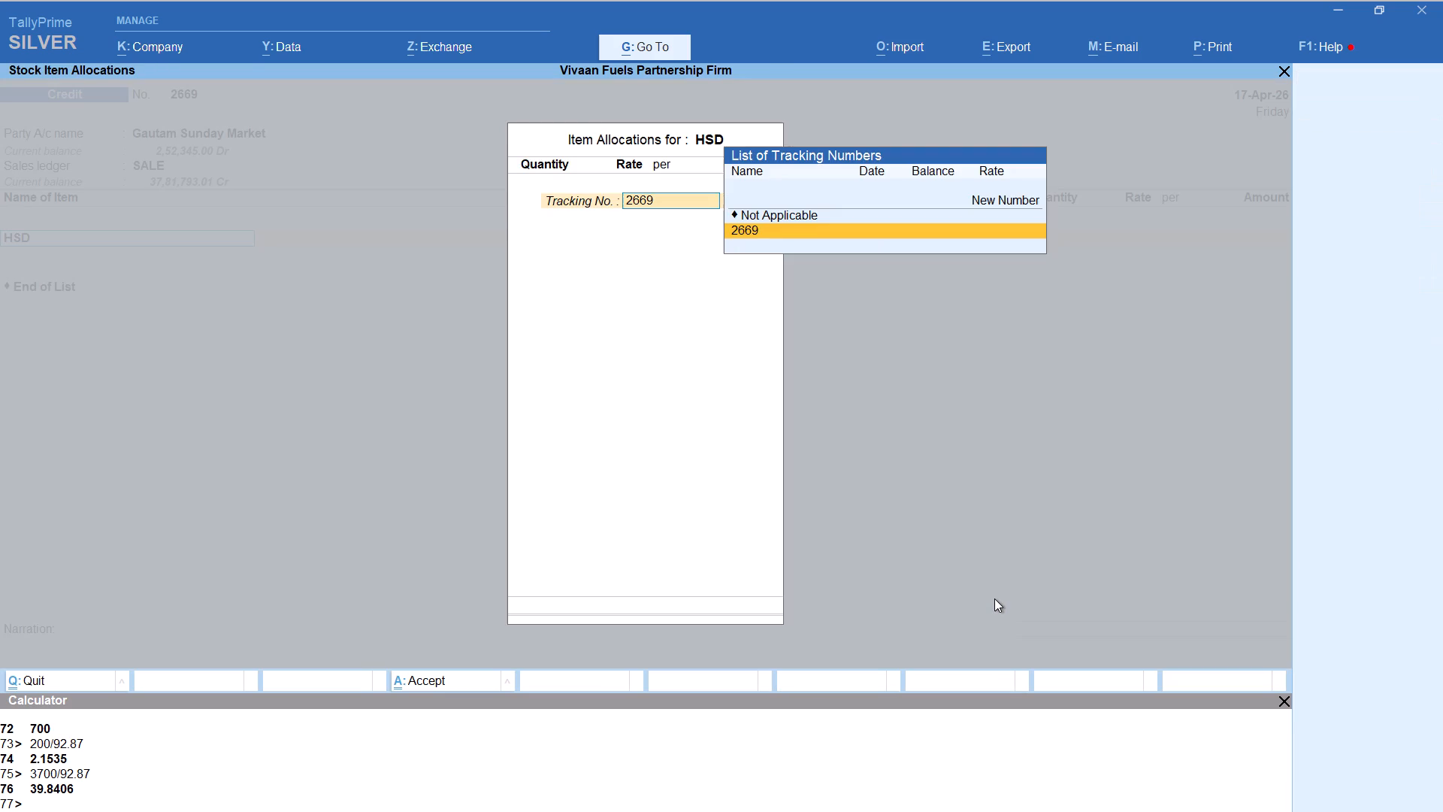
{"action": "key", "text": "Up"}
{"action": "key", "text": "Return"}
{"action": "key", "text": "alt+c"}
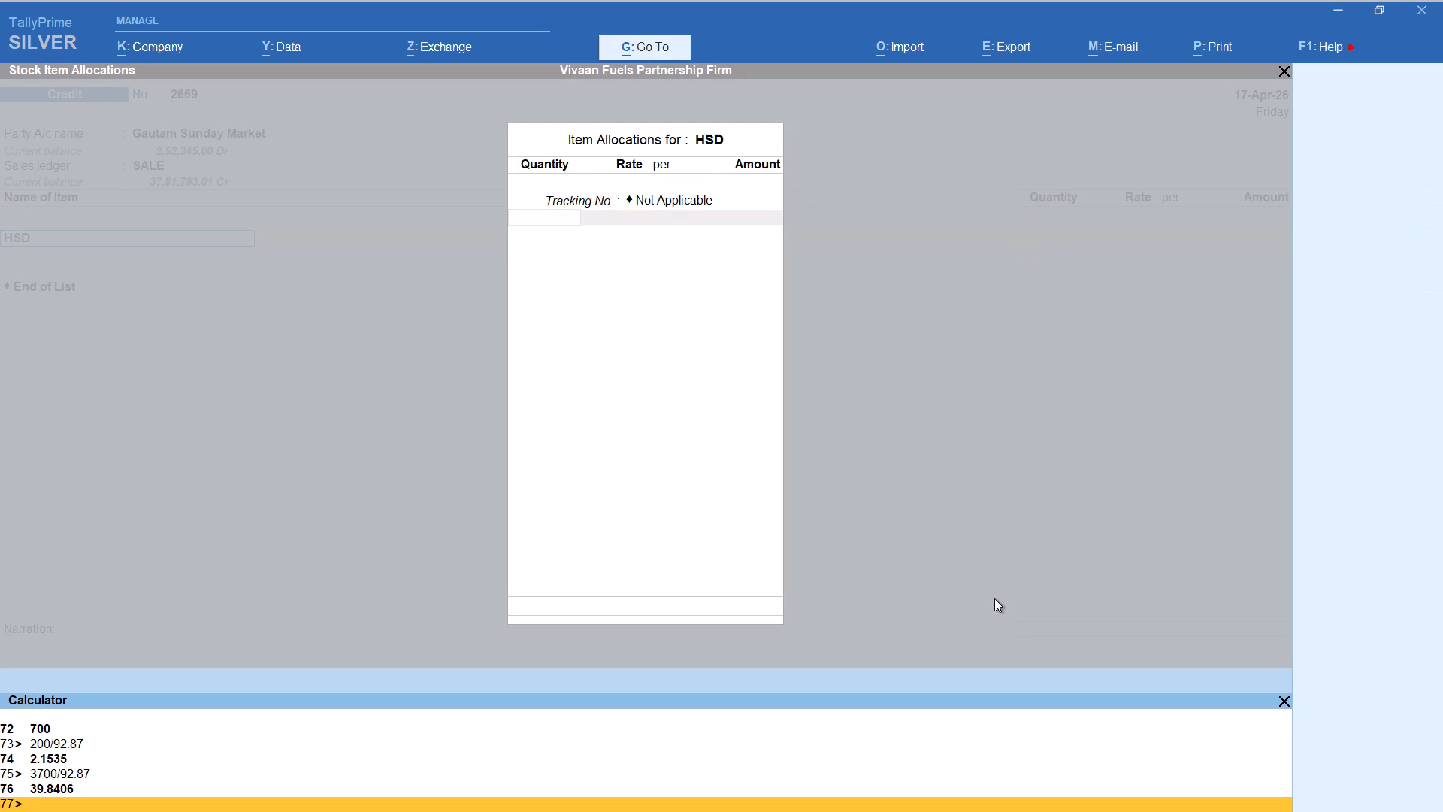
{"action": "type", "text": "3355/92.87"}
{"action": "key", "text": "Return"}
{"action": "key", "text": "Return"}
{"action": "key", "text": "Return"}
{"action": "key", "text": "Return"}
{"action": "key", "text": "Return"}
{"action": "key", "text": "Return"}
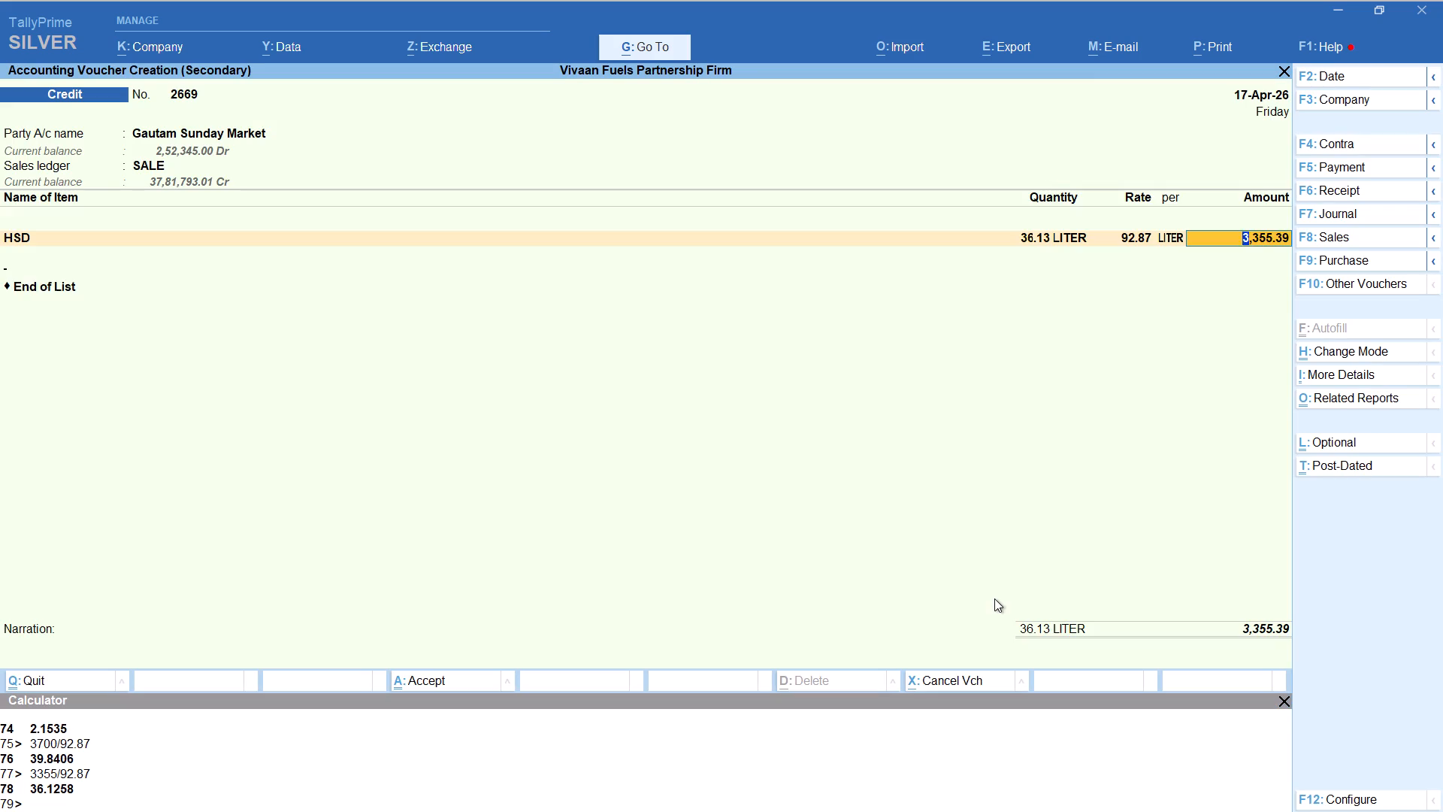
{"action": "key", "text": "Return"}
Add the Round Off ledger below the HSD item and save the Gautam Sunday Market voucher.
{"action": "type", "text": "rou"}
{"action": "key", "text": "Return"}
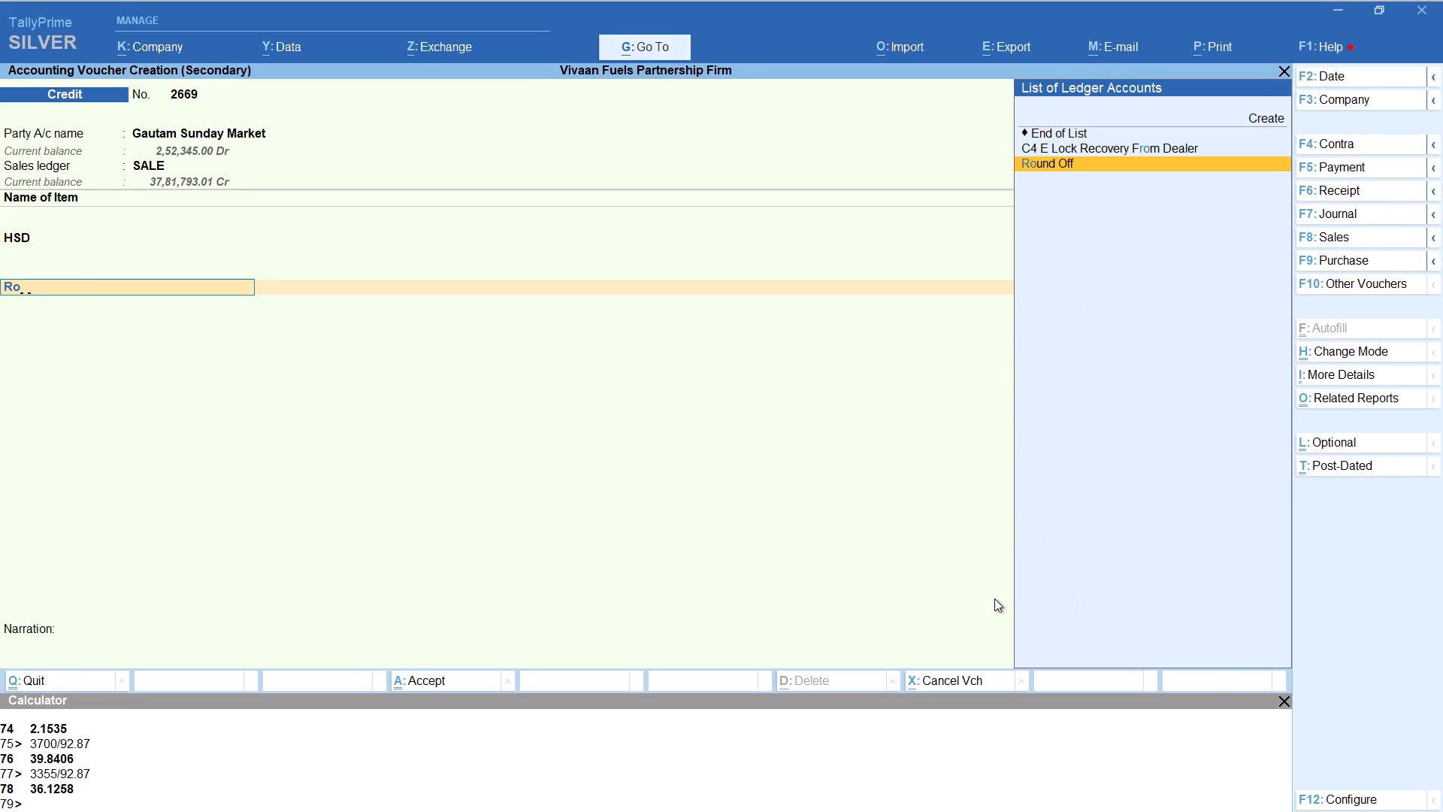
{"action": "key", "text": "ctrl+a"}
Start a tenth 17-Apr-26 credit voucher for party Arun, accepting the default party details and the SALE ledger.
{"action": "key", "text": "alt+a"}
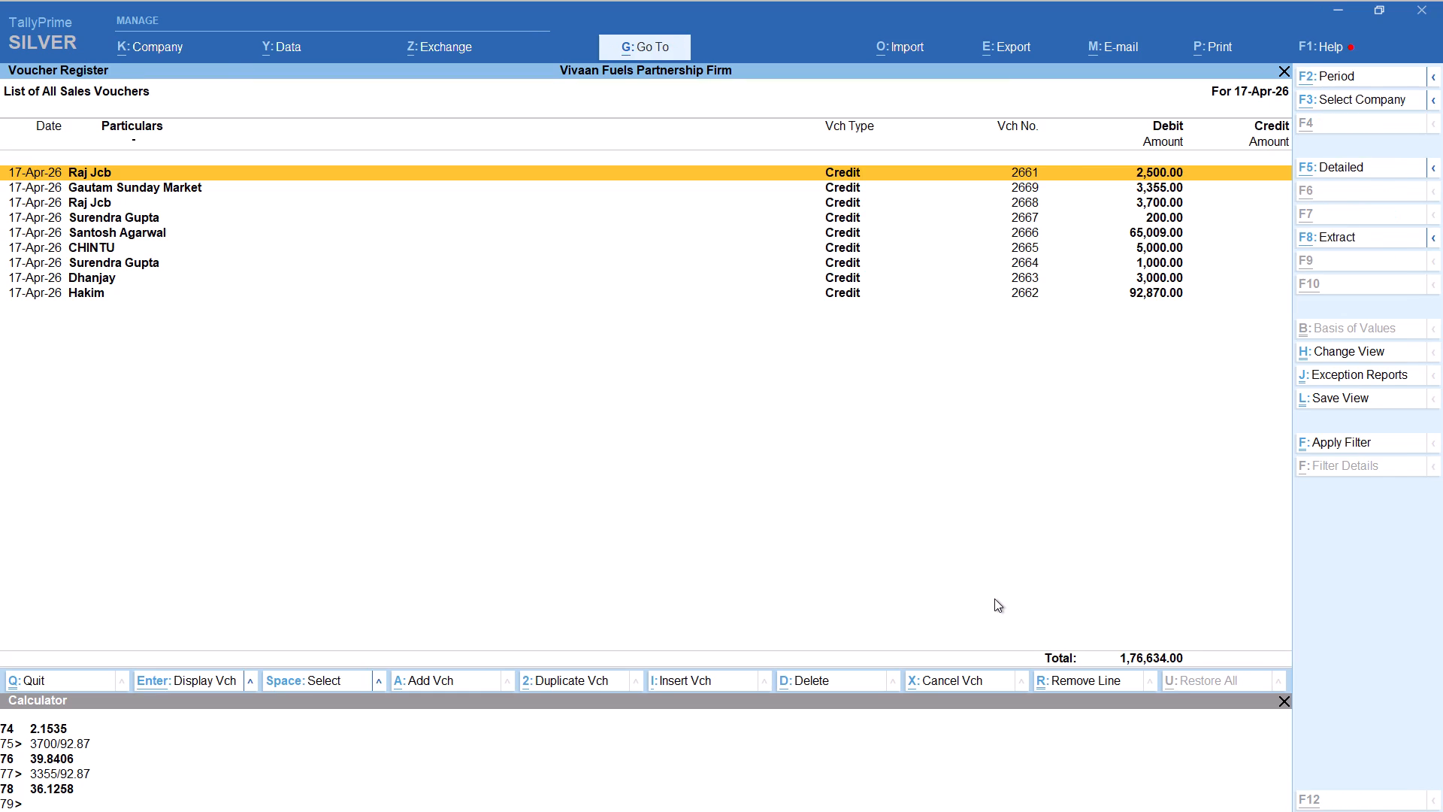
{"action": "type", "text": "arun"}
{"action": "key", "text": "Return"}
{"action": "key", "text": "Return"}
{"action": "key", "text": "Return"}
{"action": "key", "text": "Return"}
{"action": "key", "text": "Return"}
{"action": "key", "text": "Return"}
{"action": "key", "text": "Return"}
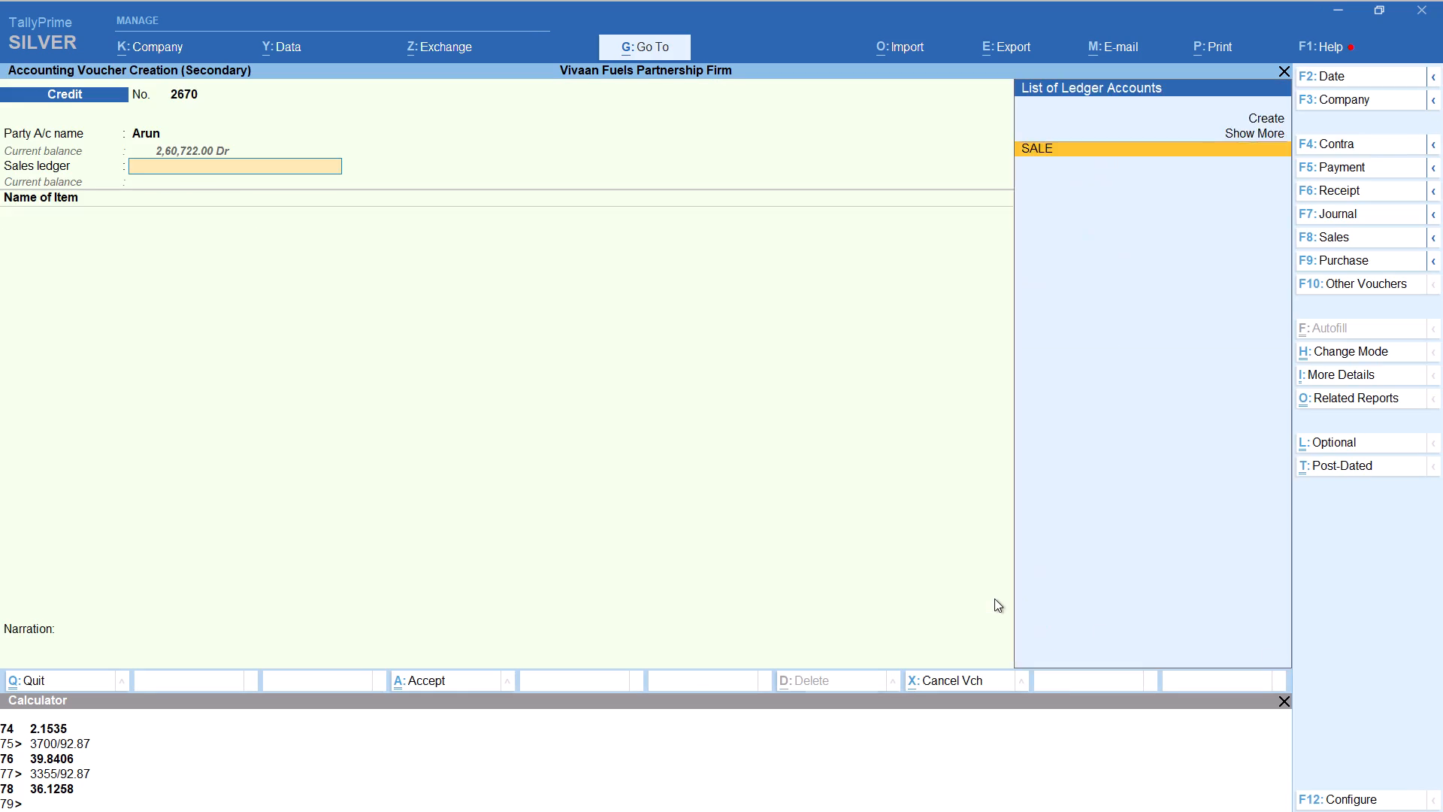
{"action": "key", "text": "Return"}
Add HSD with tracking Not Applicable, working out the quantity as 2000/92.87 and entering 21.54 litres at 92.87.
{"action": "type", "text": "hs"}
{"action": "key", "text": "Return"}
{"action": "key", "text": "Up"}
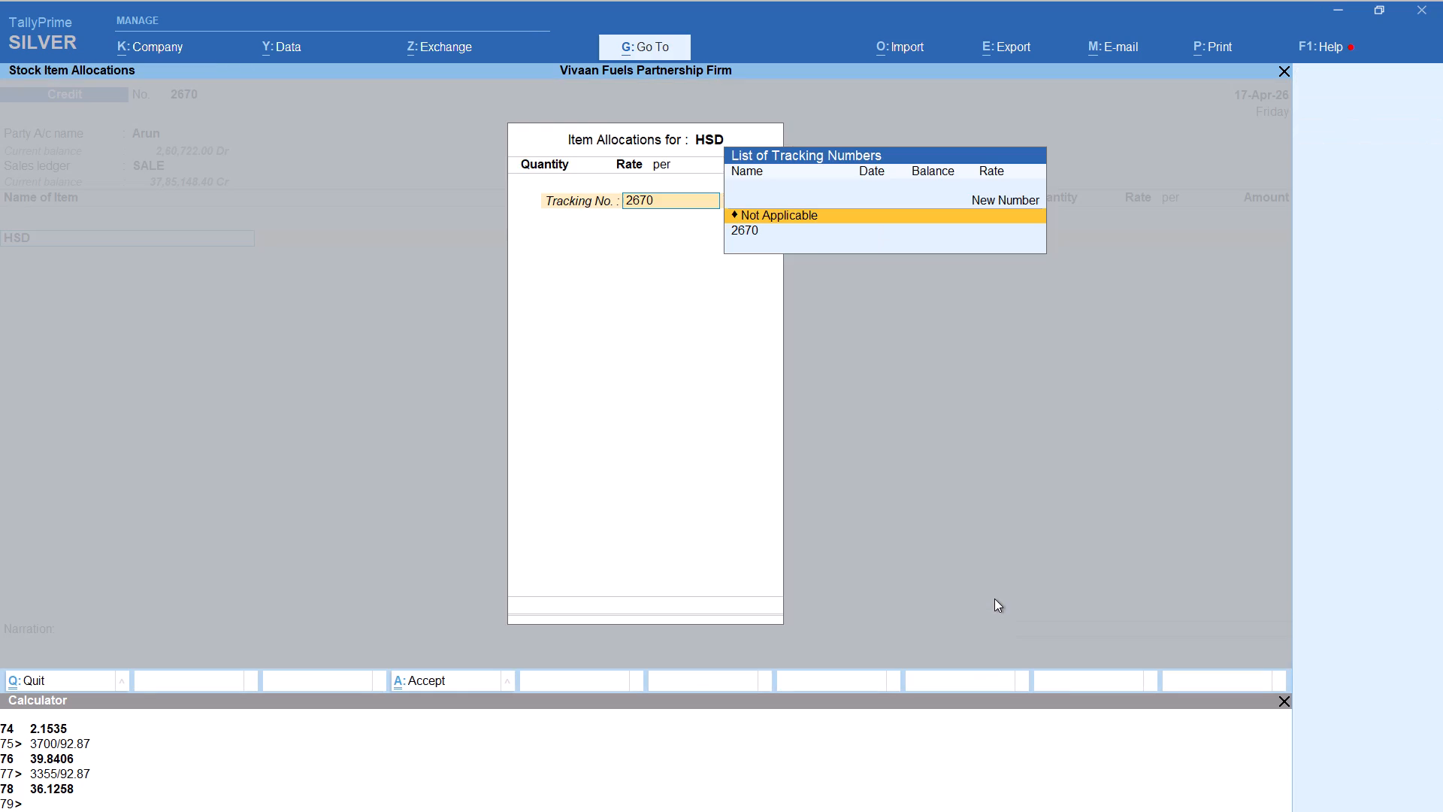
{"action": "key", "text": "Return"}
{"action": "key", "text": "alt+c"}
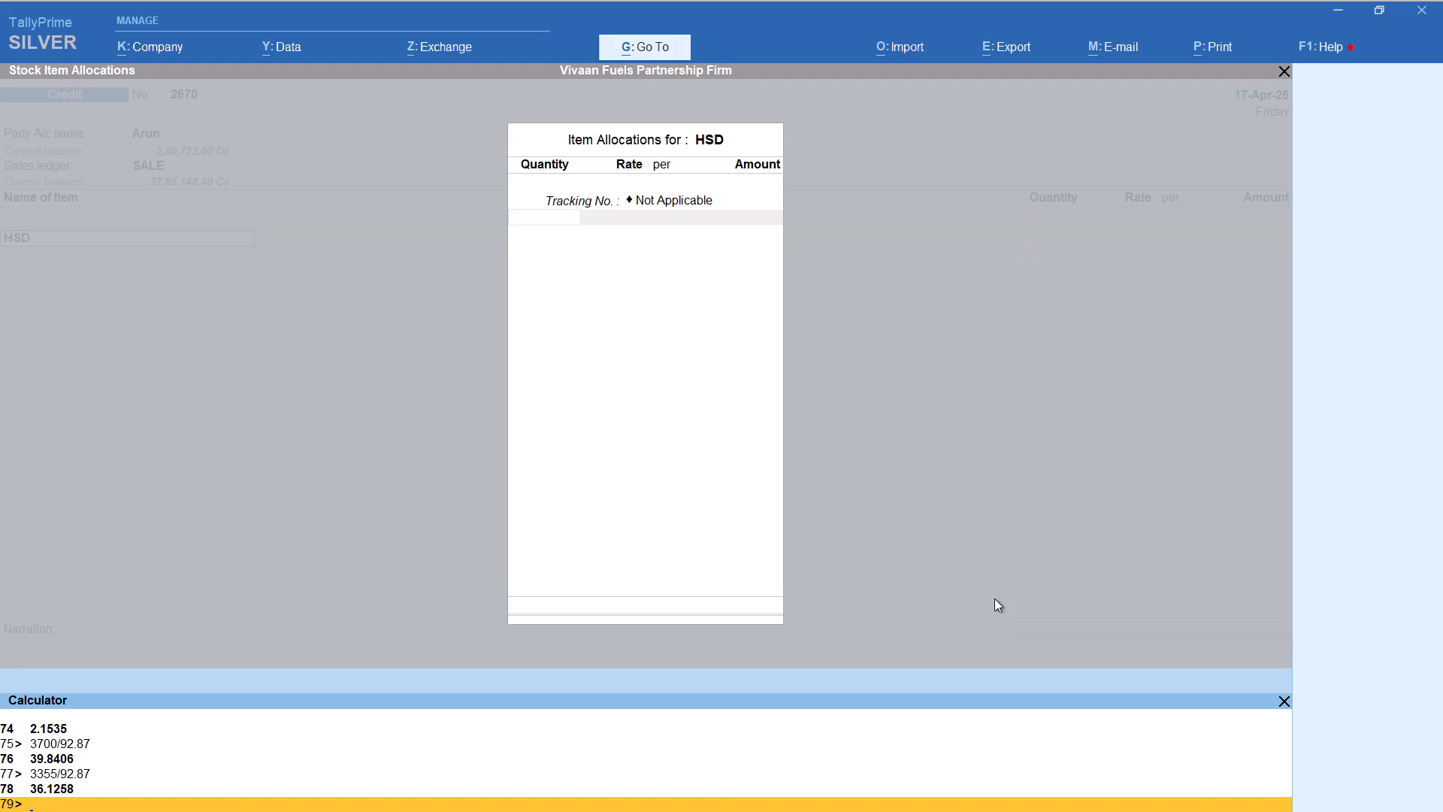
{"action": "type", "text": "2000/92.87"}
{"action": "key", "text": "Return"}
{"action": "key", "text": "Return"}
{"action": "key", "text": "Return"}
{"action": "key", "text": "Return"}
{"action": "key", "text": "Return"}
{"action": "key", "text": "Return"}
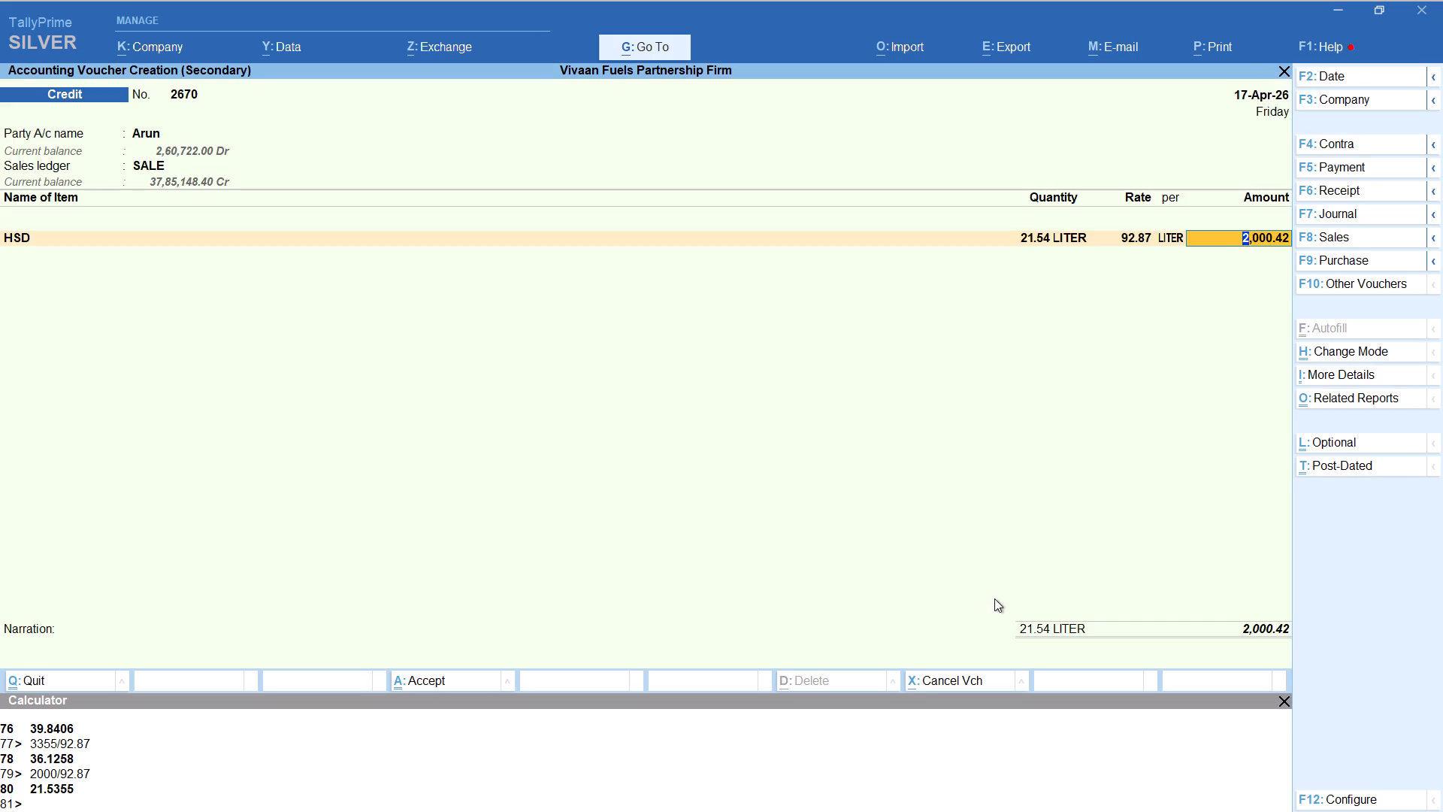
{"action": "key", "text": "Return"}
Add the Round Off ledger below the HSD item and save the Arun voucher.
{"action": "type", "text": "rou"}
{"action": "key", "text": "Return"}
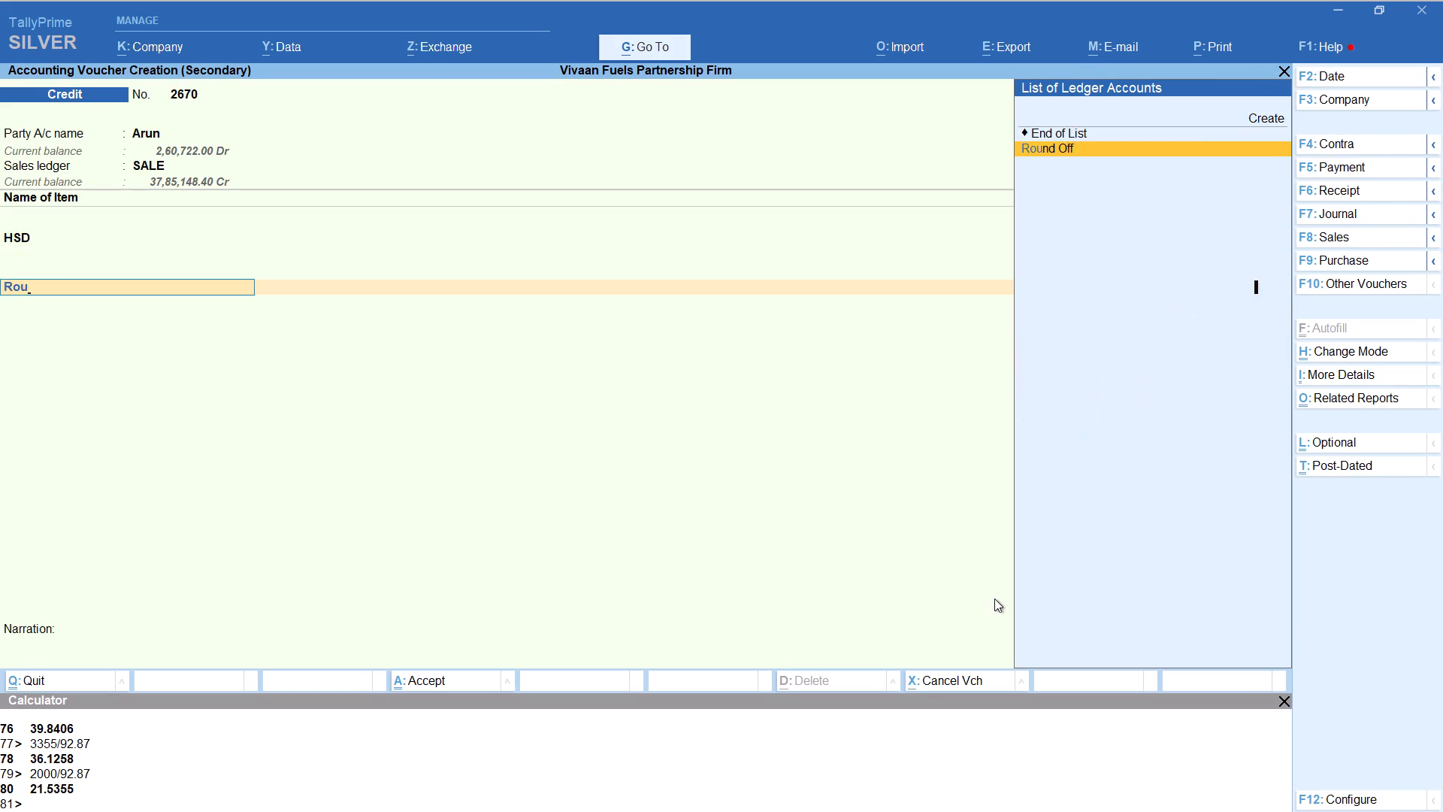
{"action": "key", "text": "ctrl+a"}
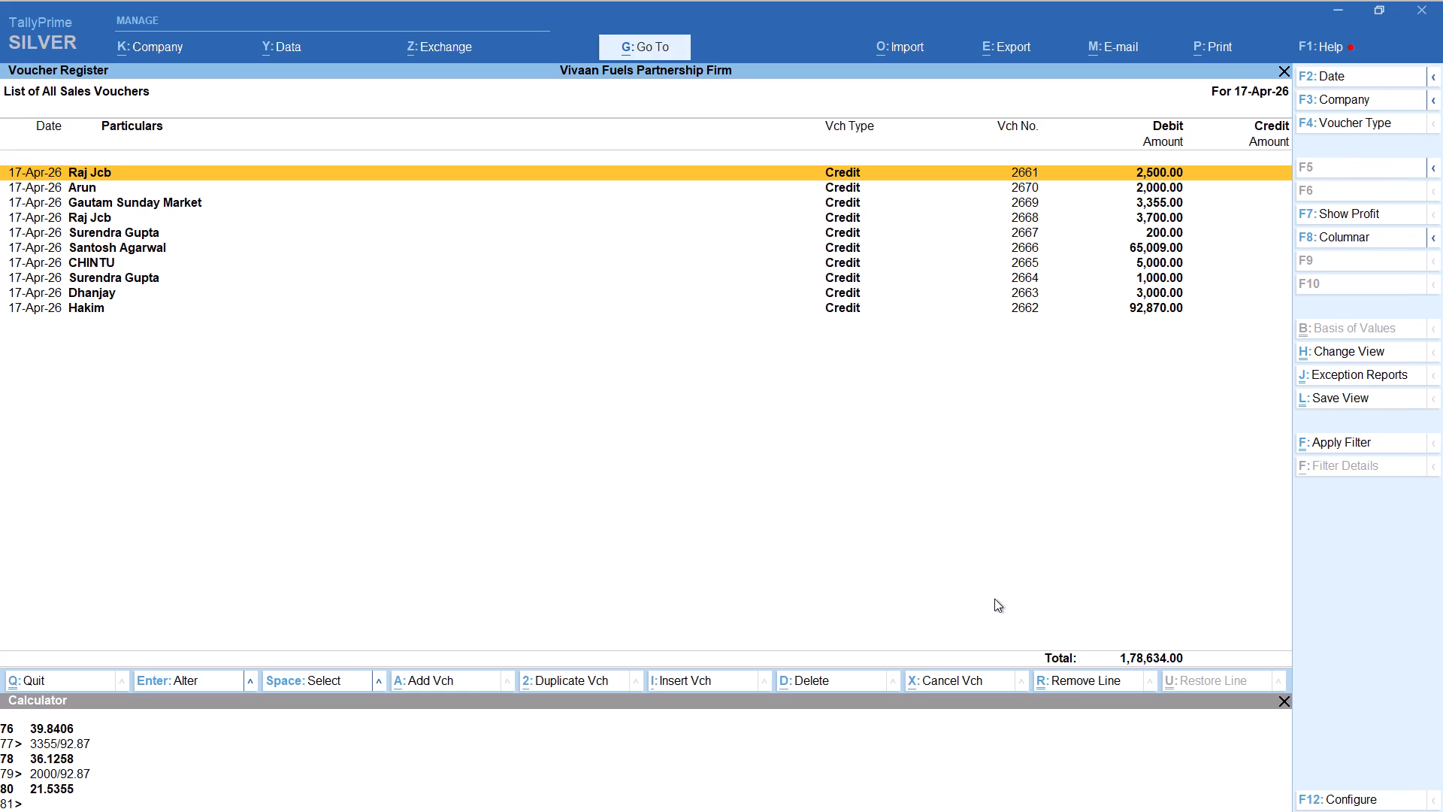
Start an eleventh 17-Apr-26 credit voucher for party Surendra, accepting the default party details and the SALE ledger.
{"action": "key", "text": "alt+a"}
{"action": "type", "text": "sur"}
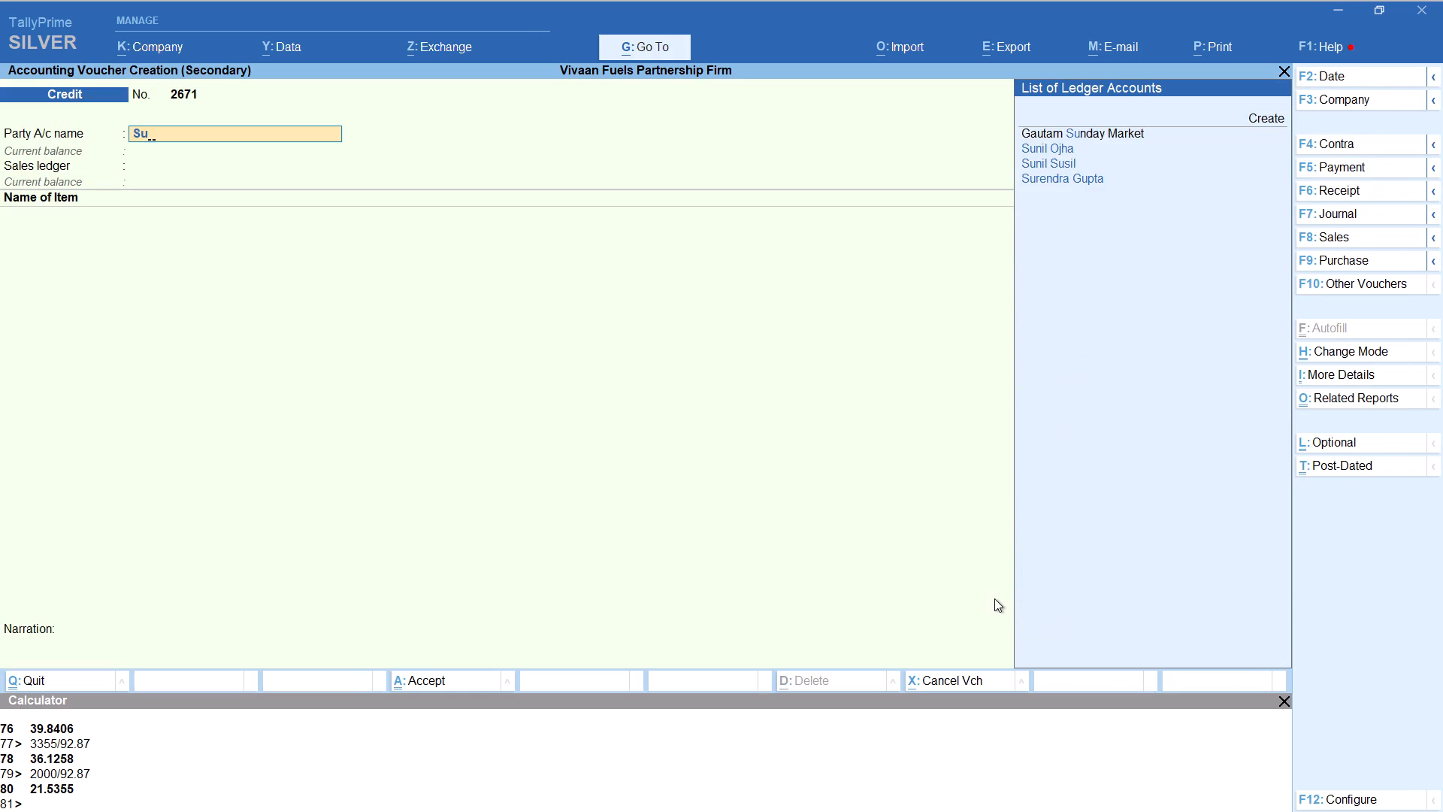
{"action": "key", "text": "Return"}
{"action": "key", "text": "Return"}
{"action": "key", "text": "Return"}
{"action": "key", "text": "Return"}
{"action": "key", "text": "Return"}
{"action": "key", "text": "Return"}
{"action": "key", "text": "Return"}
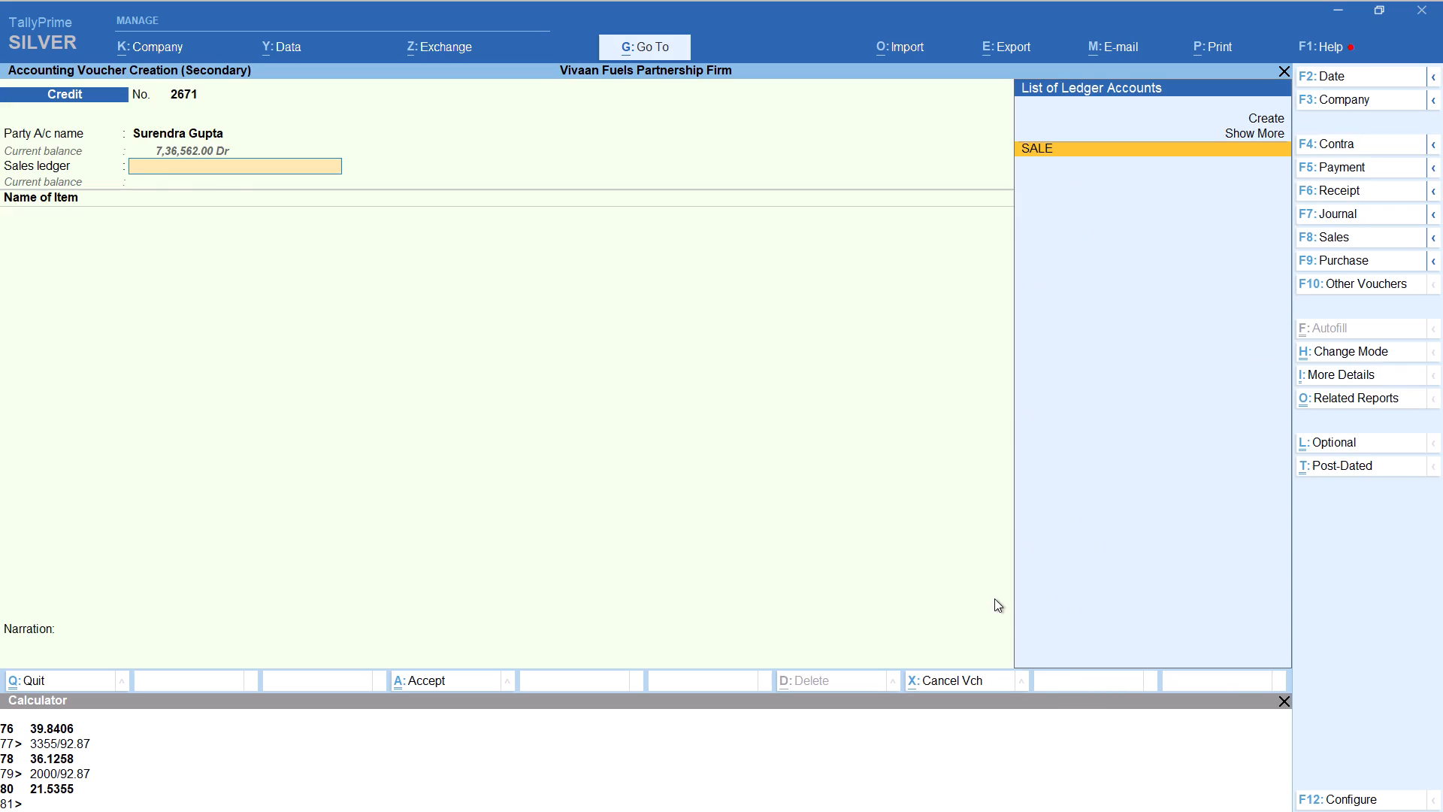
{"action": "key", "text": "Return"}
Add HSD with tracking Not Applicable, working out the quantity as 600/92.87 and entering 6.46 litres at 92.87.
{"action": "type", "text": "hs"}
{"action": "key", "text": "Return"}
{"action": "key", "text": "Up"}
{"action": "key", "text": "Return"}
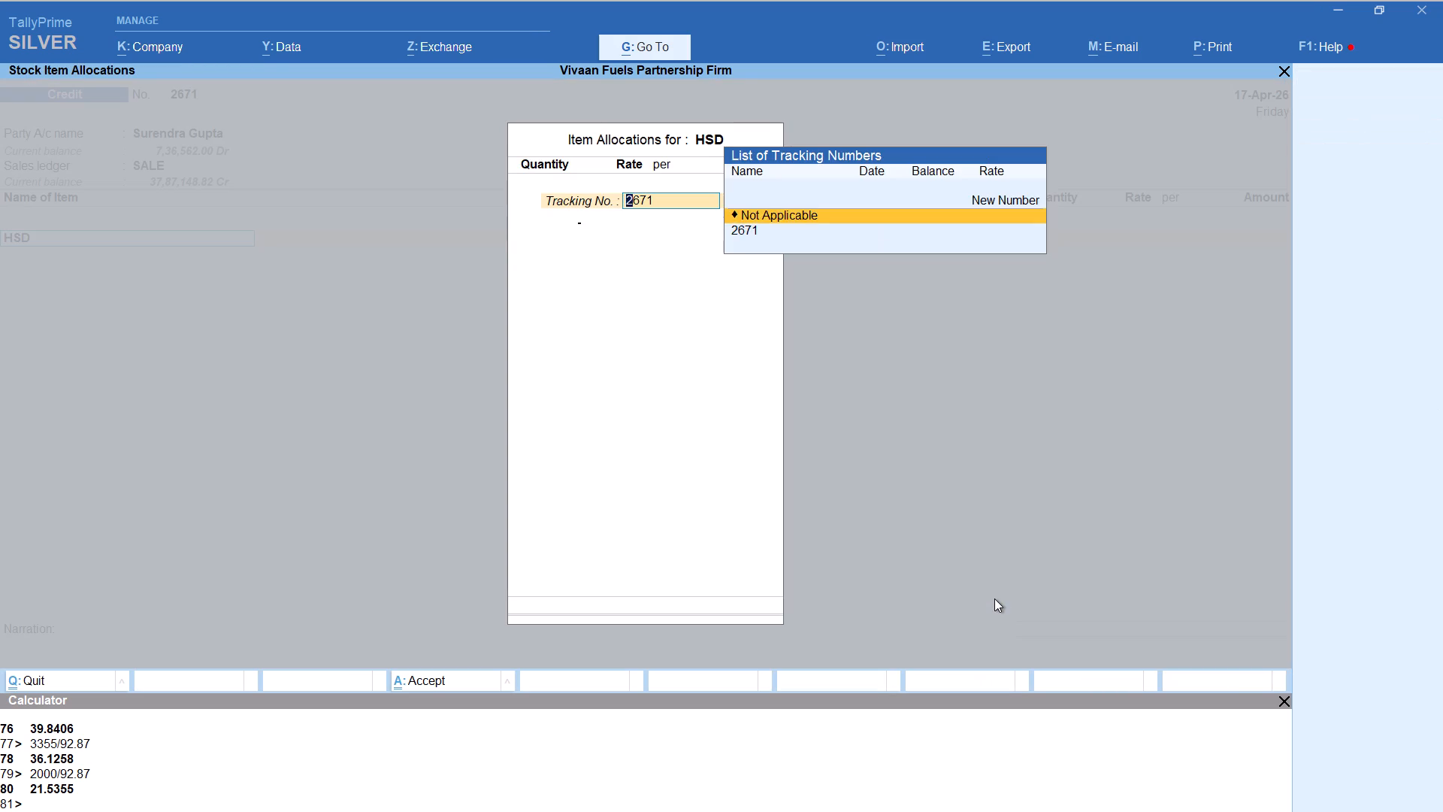
{"action": "key", "text": "alt+c"}
{"action": "type", "text": "600/92.87"}
{"action": "key", "text": "Return"}
{"action": "key", "text": "Return"}
{"action": "key", "text": "Return"}
{"action": "key", "text": "Return"}
{"action": "key", "text": "Return"}
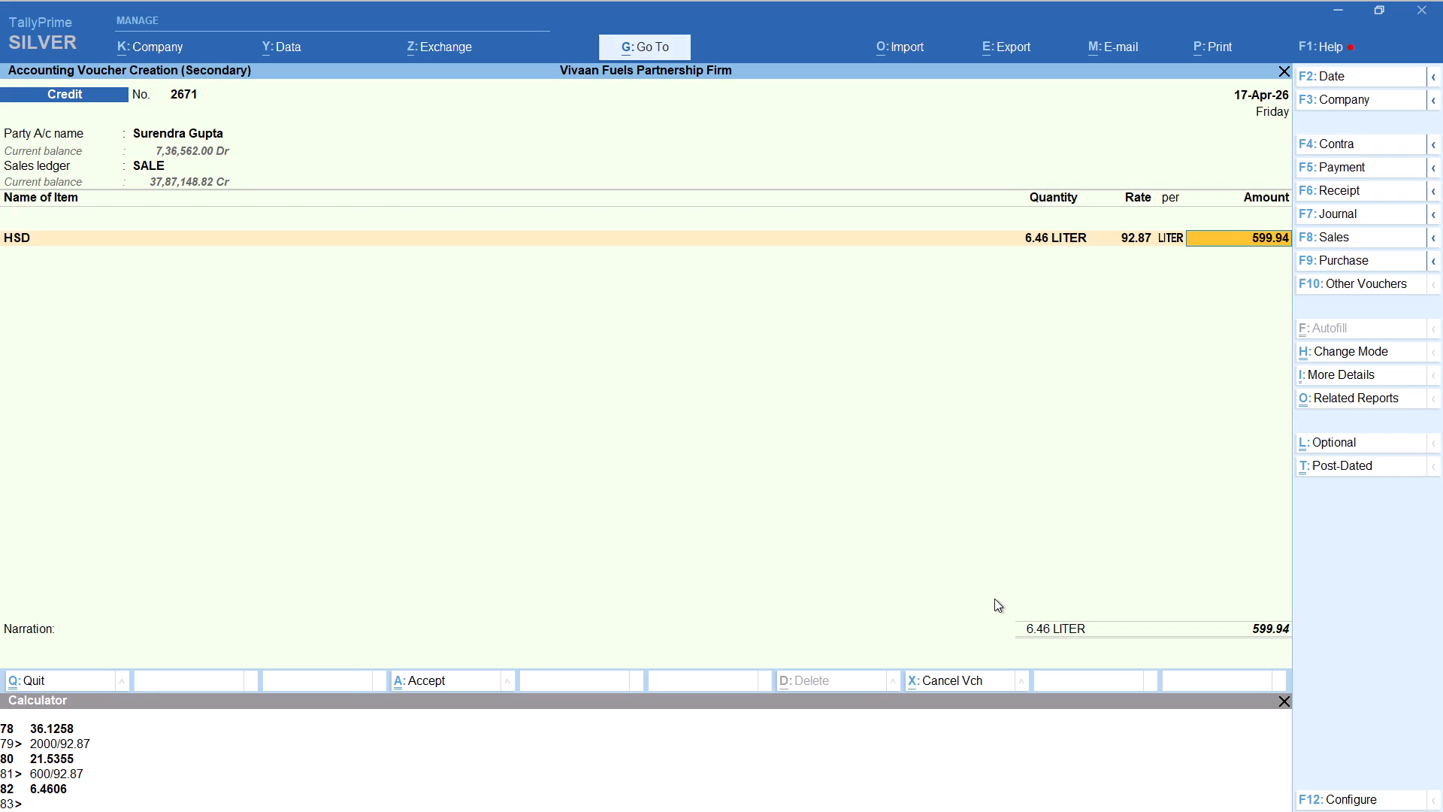
{"action": "key", "text": "Return"}
{"action": "key", "text": "Return"}
Add the Round Off ledger below the HSD item and save this Surendra voucher.
{"action": "type", "text": "rou"}
{"action": "key", "text": "Return"}
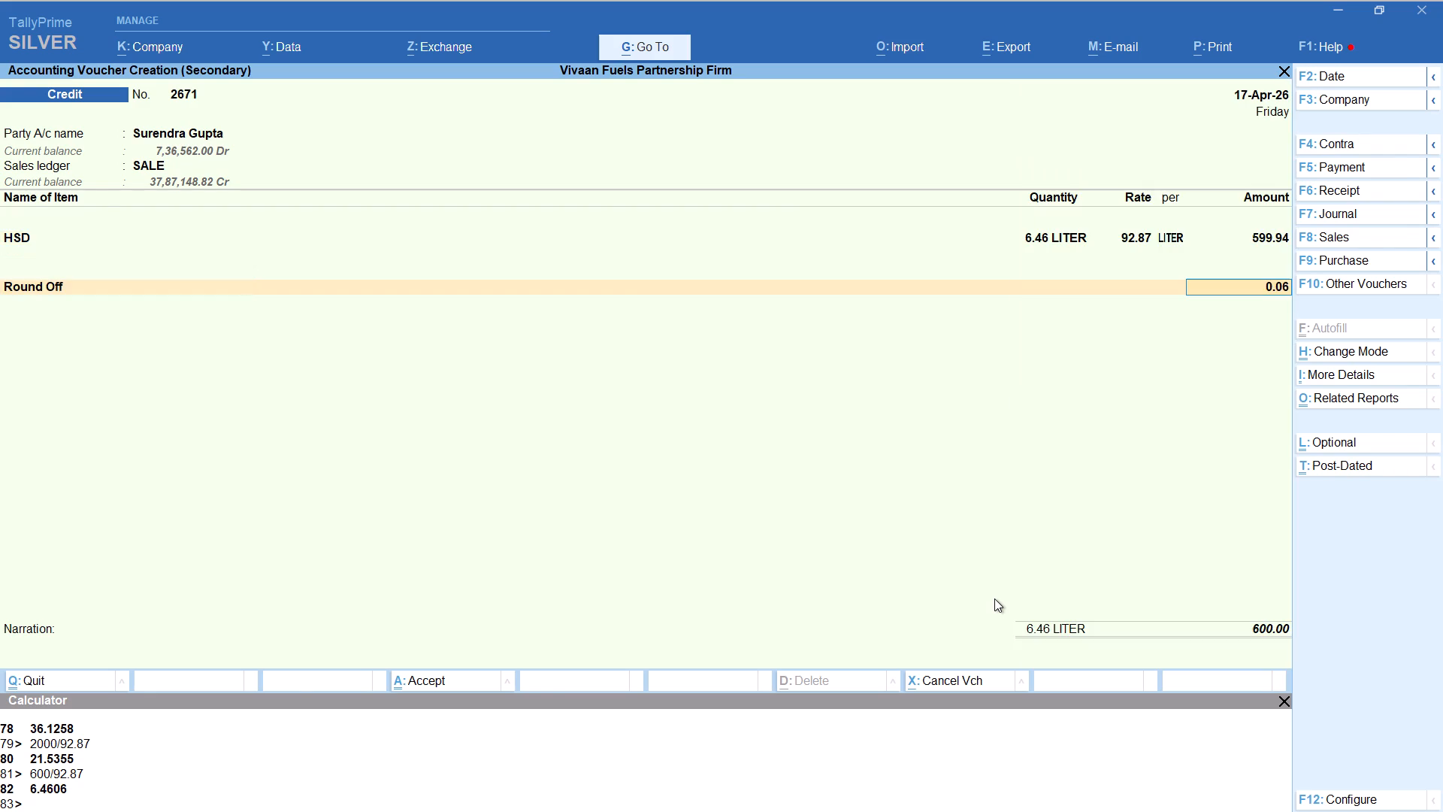
{"action": "key", "text": "ctrl+a"}
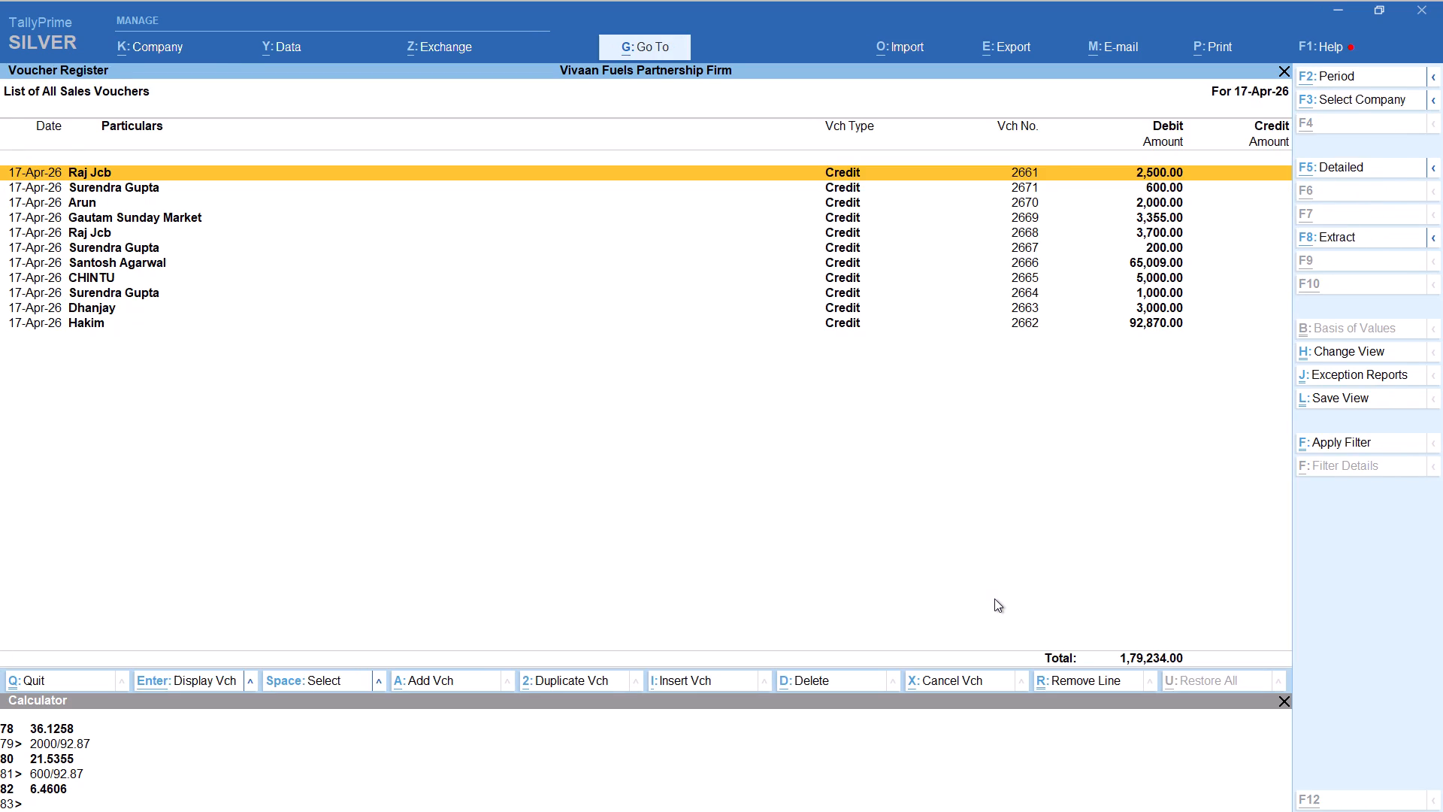
Start a twelfth 17-Apr-26 credit voucher for party Santosh, accepting the default party details and the SALE ledger.
{"action": "key", "text": "alt+a"}
{"action": "type", "text": "sant"}
{"action": "key", "text": "Return"}
{"action": "key", "text": "Return"}
{"action": "key", "text": "Return"}
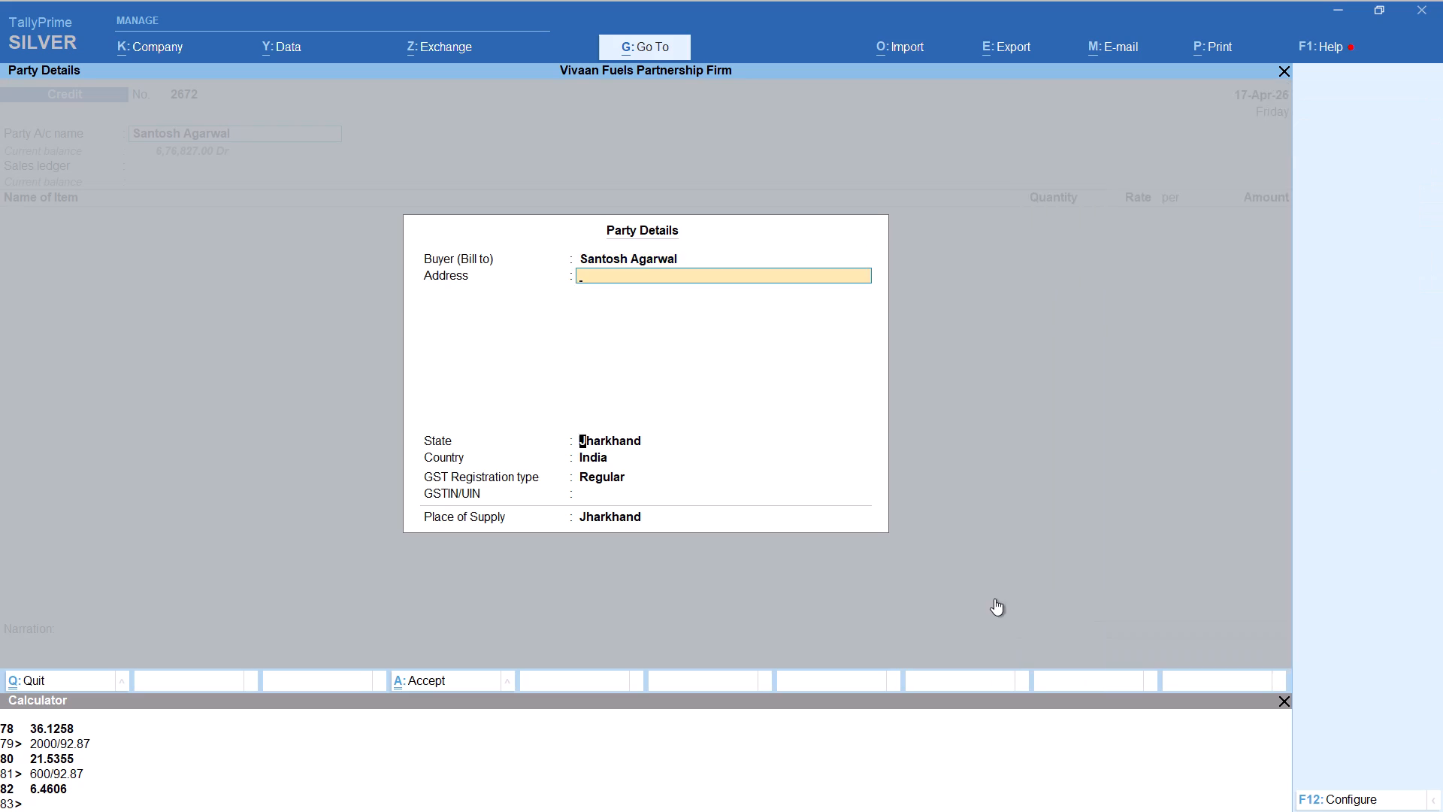
{"action": "key", "text": "Return"}
{"action": "key", "text": "Return"}
{"action": "key", "text": "Return"}
{"action": "key", "text": "Return"}
{"action": "key", "text": "Return"}
Add HSD with tracking Not Applicable, working out the quantity as 2361/92.87 and entering 25.42 litres at 92.87.
{"action": "type", "text": "hs"}
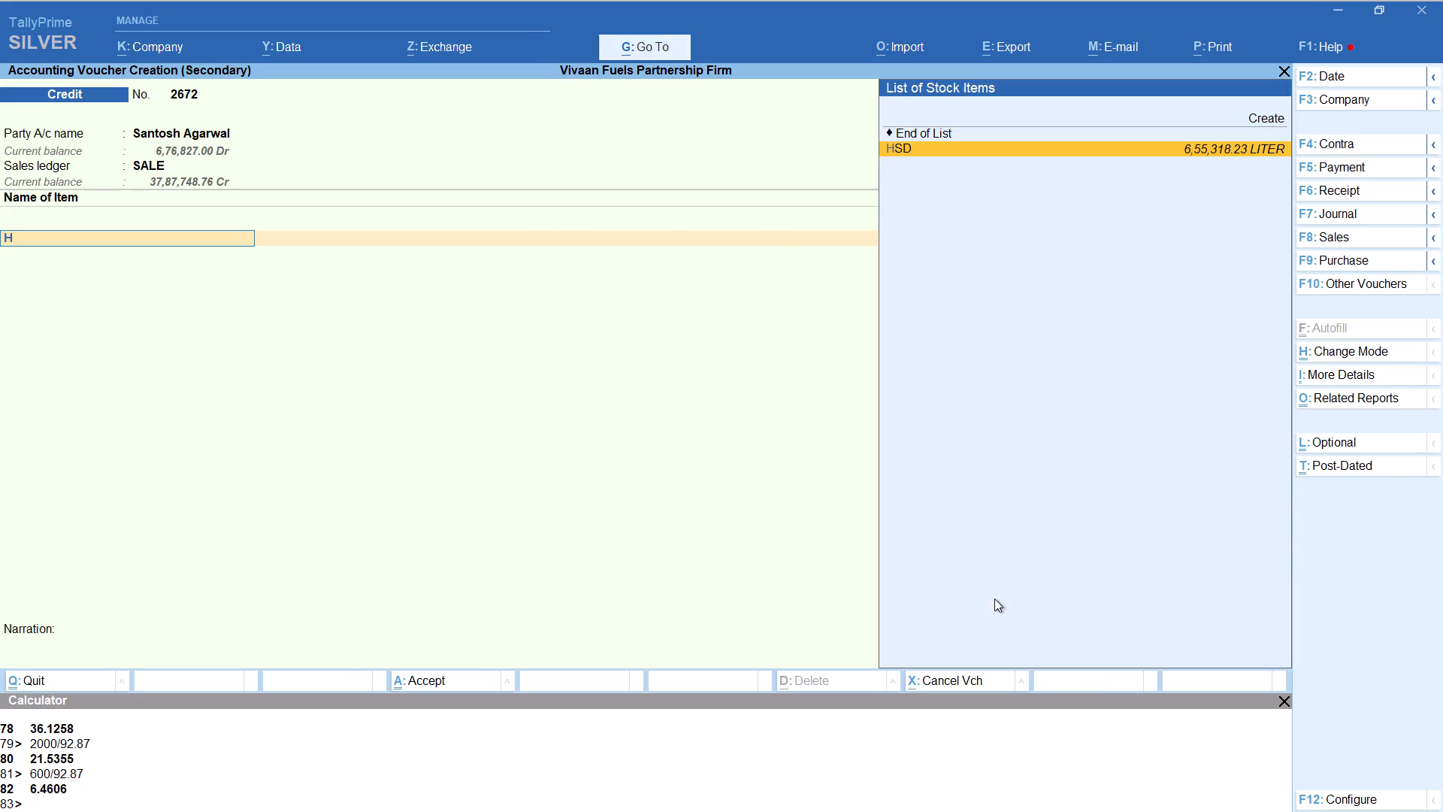
{"action": "key", "text": "Return"}
{"action": "key", "text": "Up"}
{"action": "key", "text": "Return"}
{"action": "key", "text": "alt+c"}
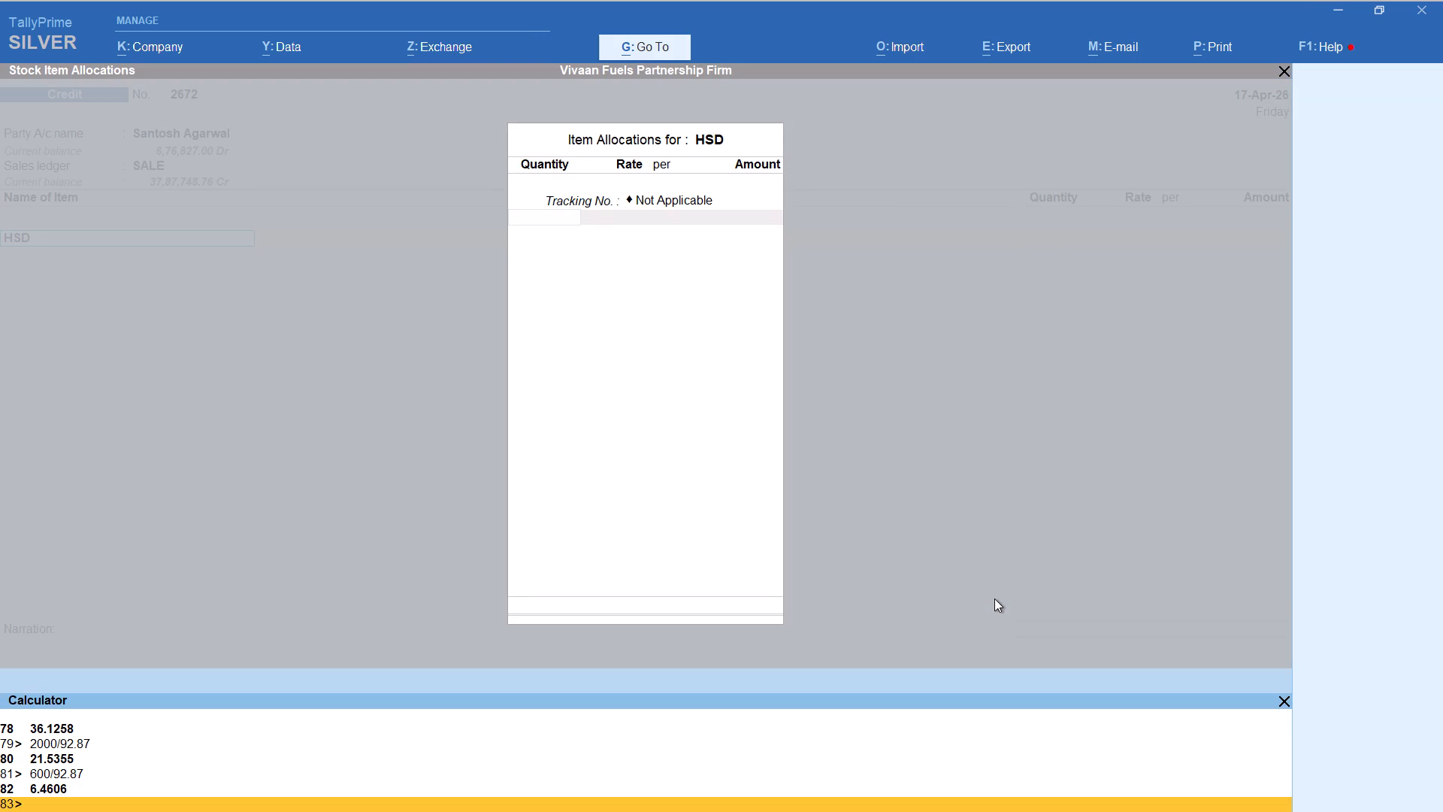
{"action": "type", "text": "2361/92.87"}
{"action": "key", "text": "Return"}
{"action": "key", "text": "Return"}
{"action": "key", "text": "Return"}
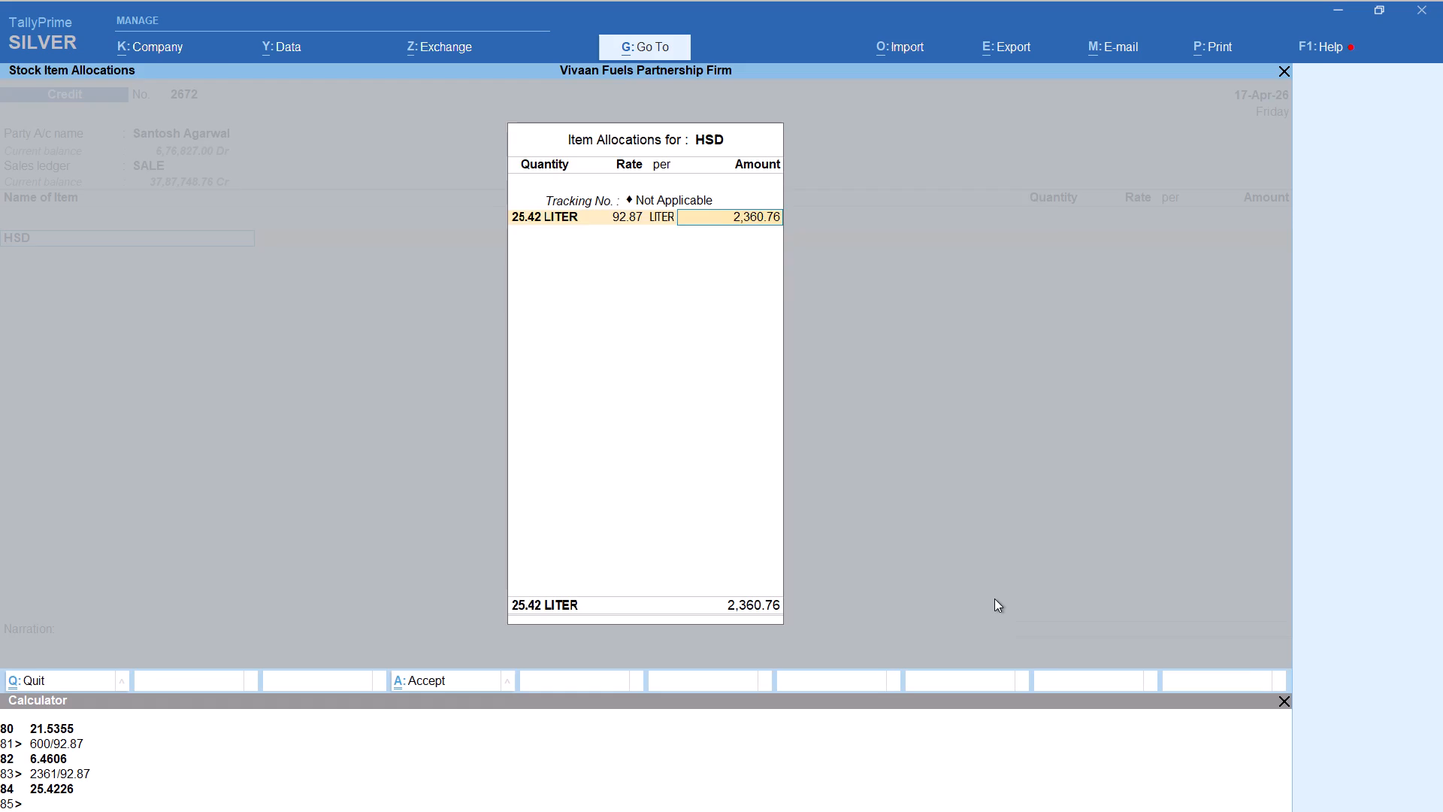
{"action": "key", "text": "Return"}
{"action": "key", "text": "Return"}
{"action": "key", "text": "Return"}
{"action": "key", "text": "Return"}
Add the Round Off ledger below the HSD item and save this Santosh voucher.
{"action": "type", "text": "rou"}
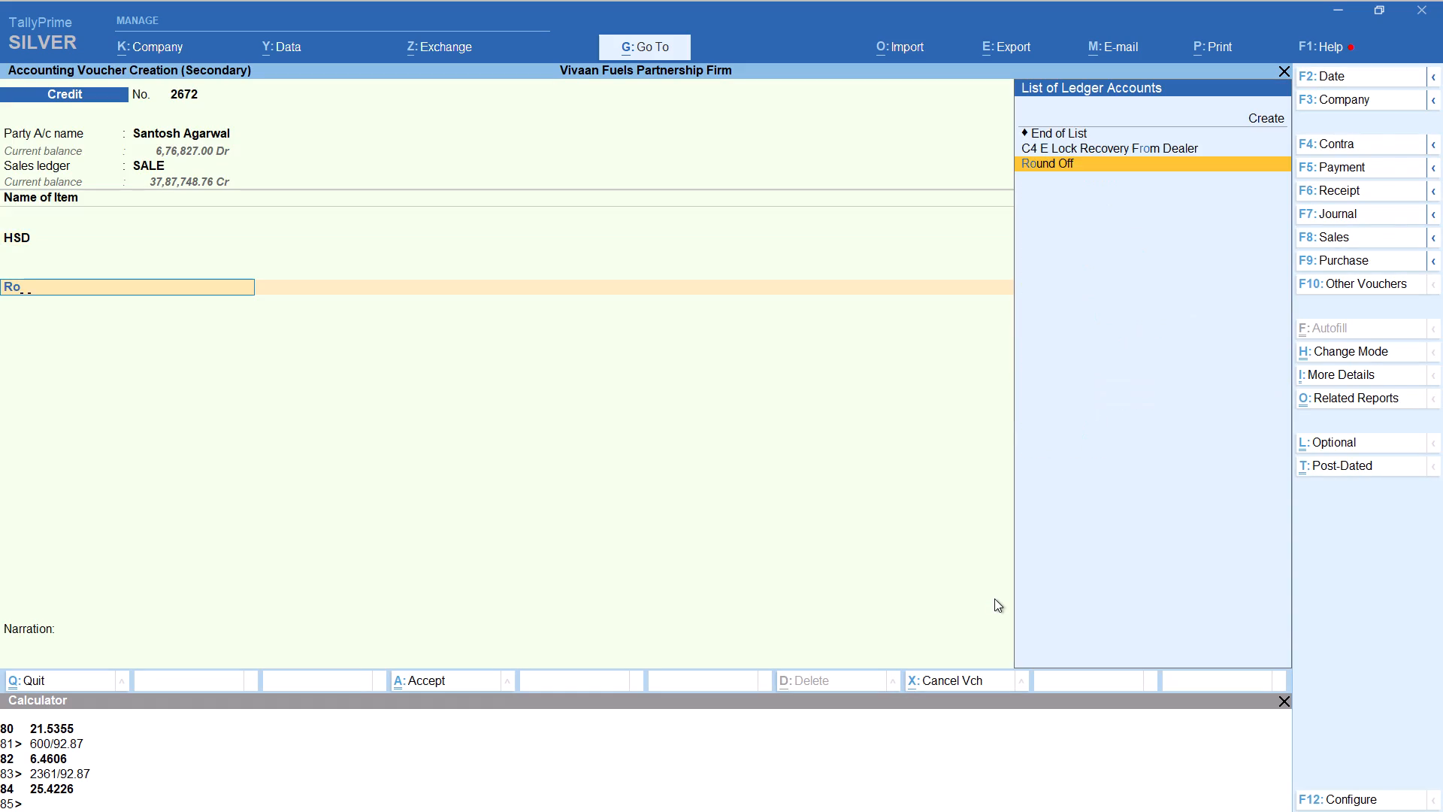
{"action": "key", "text": "Return"}
{"action": "key", "text": "ctrl+a"}
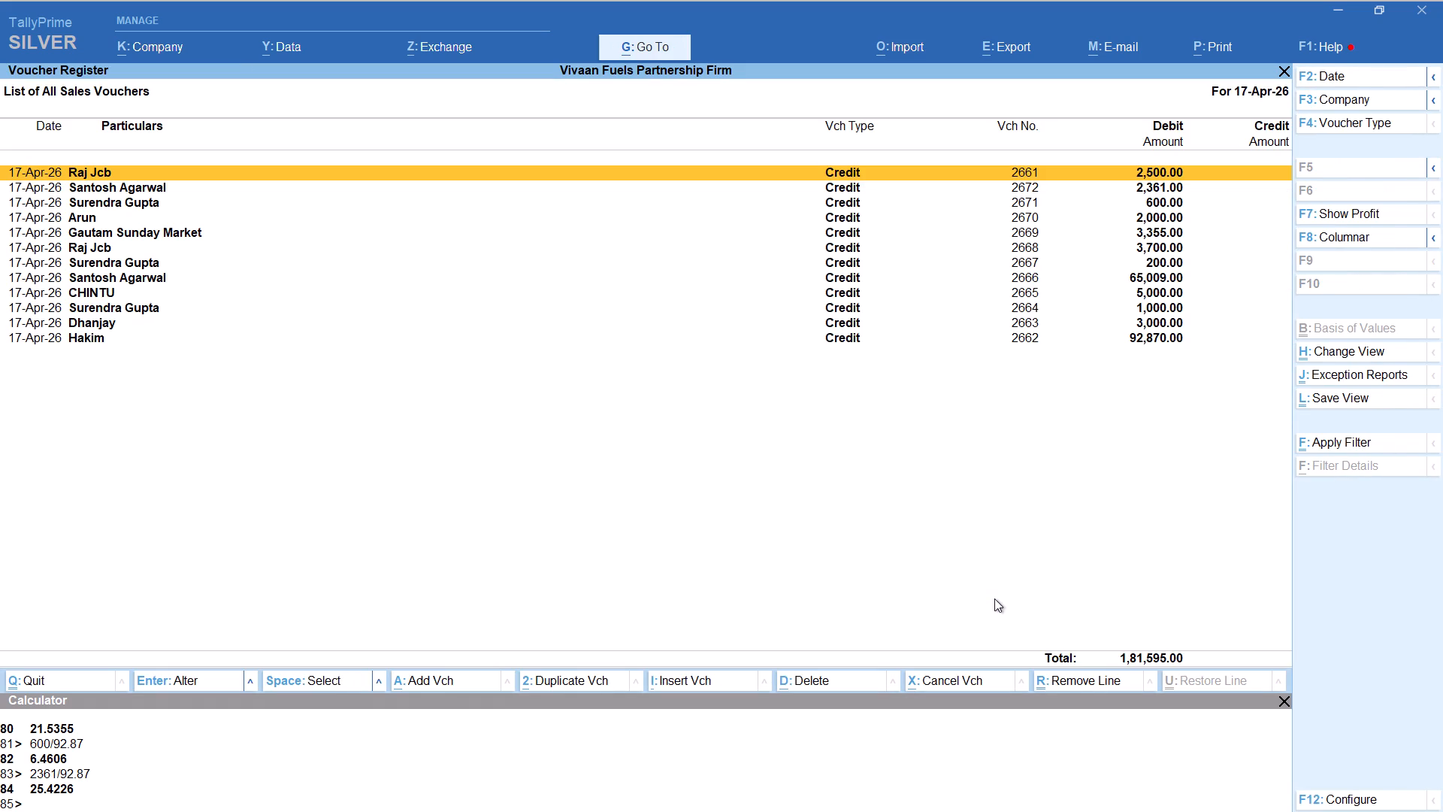
Start a thirteenth 17-Apr-26 credit voucher for the Ravindra party other than Ravindra Jcb, accepting the default party details and the SALE ledger.
{"action": "key", "text": "alt+a"}
{"action": "type", "text": "ravin"}
{"action": "key", "text": "Down"}
{"action": "key", "text": "Down"}
{"action": "key", "text": "Return"}
{"action": "key", "text": "Return"}
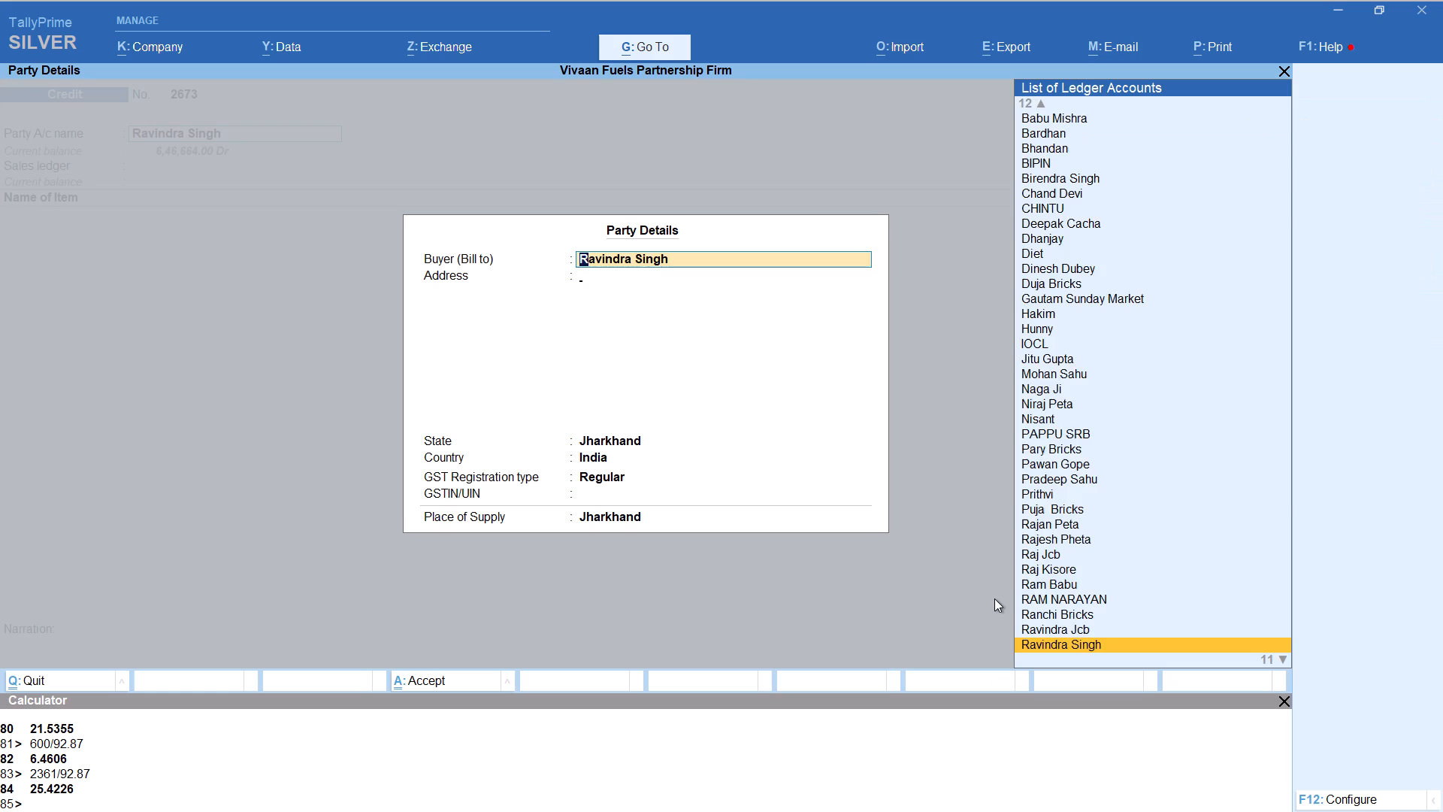
{"action": "key", "text": "Return"}
{"action": "key", "text": "Return"}
{"action": "key", "text": "Return"}
{"action": "key", "text": "Return"}
{"action": "key", "text": "Return"}
{"action": "key", "text": "Return"}
Add HSD with tracking Not Applicable, working out the quantity as 10807/92.87 and entering 116.37 litres at 92.87.
{"action": "type", "text": "hs"}
{"action": "key", "text": "Return"}
{"action": "key", "text": "Up"}
{"action": "key", "text": "Return"}
{"action": "type", "text": "c10807"}
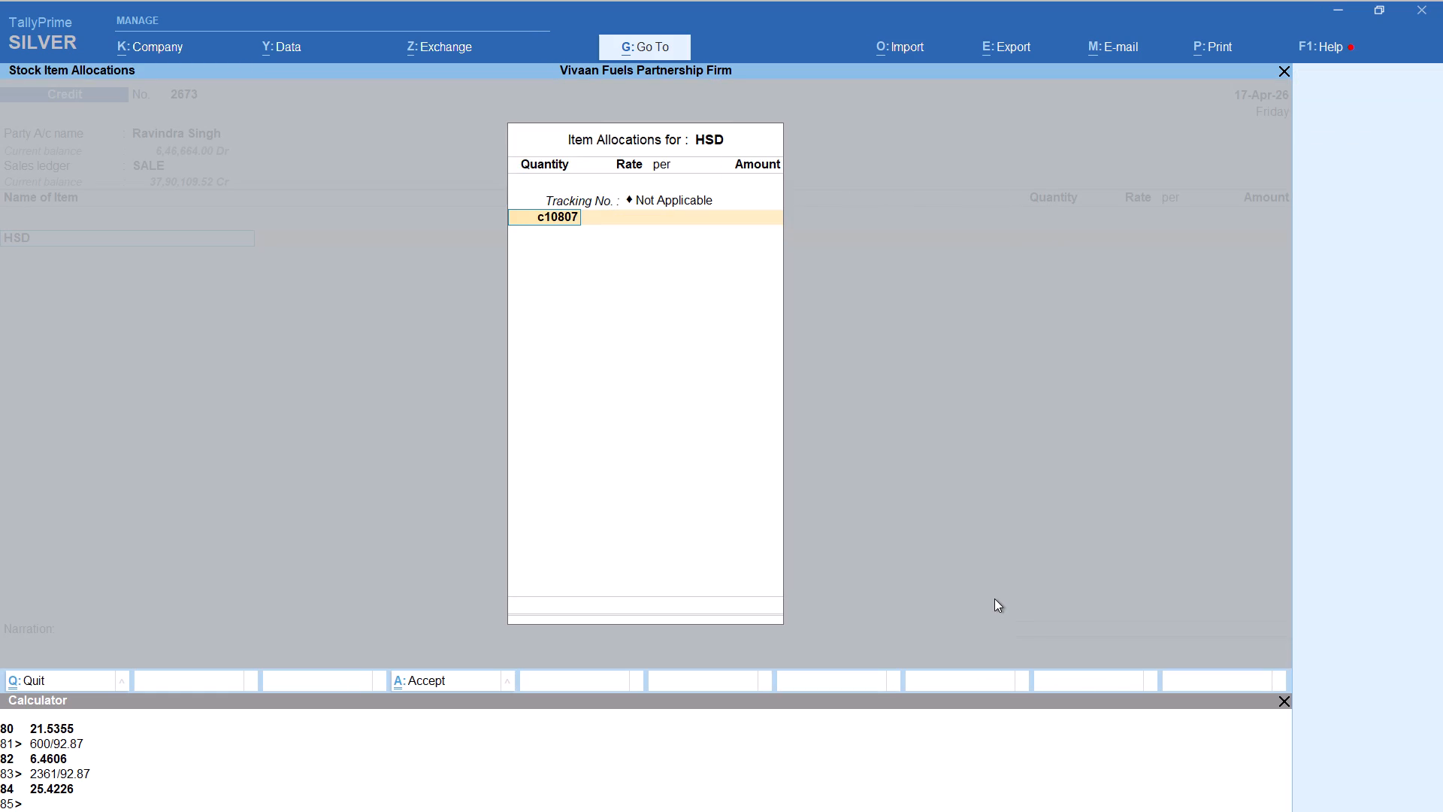
{"action": "key", "text": "alt+c"}
{"action": "type", "text": "10"}
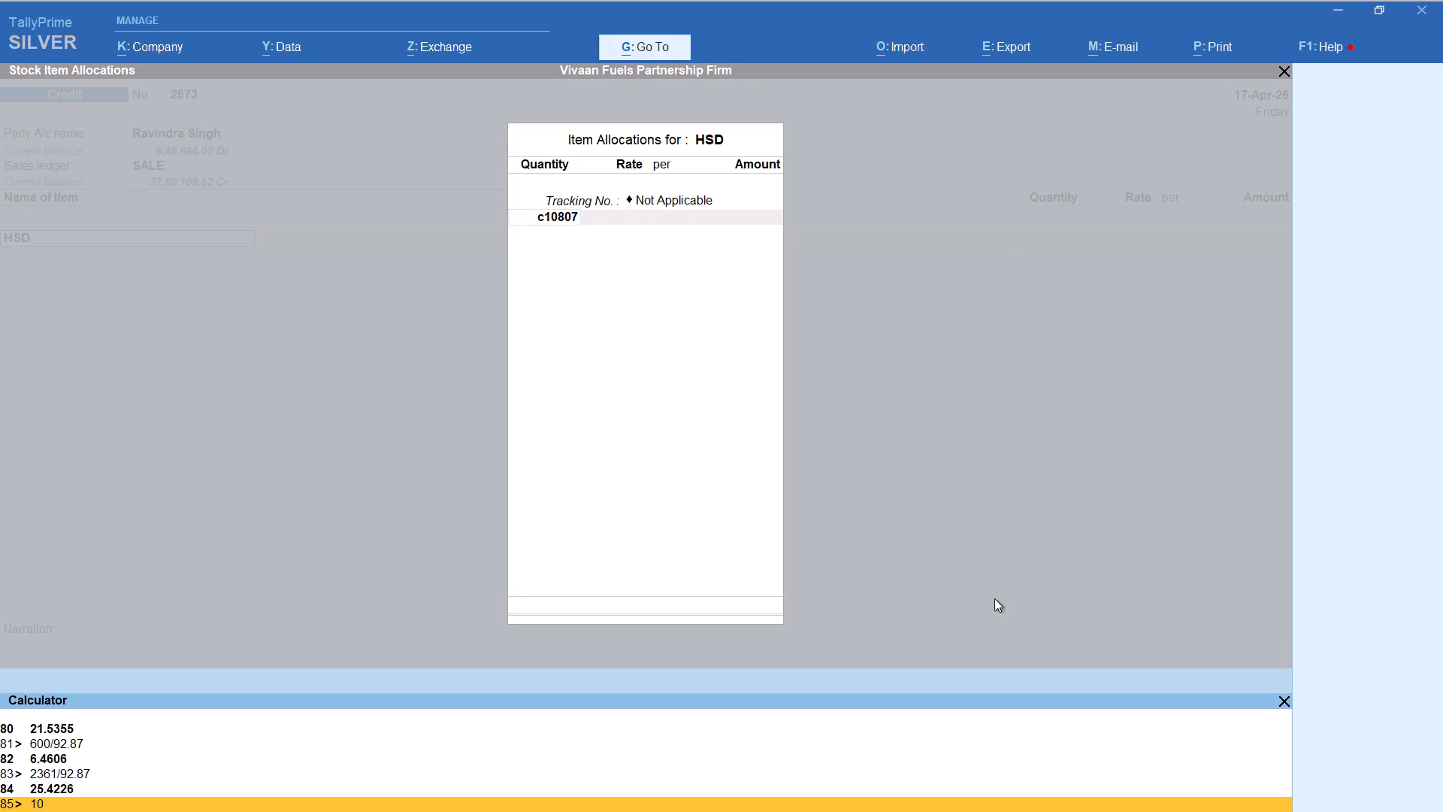
{"action": "type", "text": "807"}
{"action": "type", "text": "/92.87"}
{"action": "key", "text": "Return"}
{"action": "key", "text": "Return"}
{"action": "key", "text": "Return"}
{"action": "key", "text": "Return"}
{"action": "key", "text": "Return"}
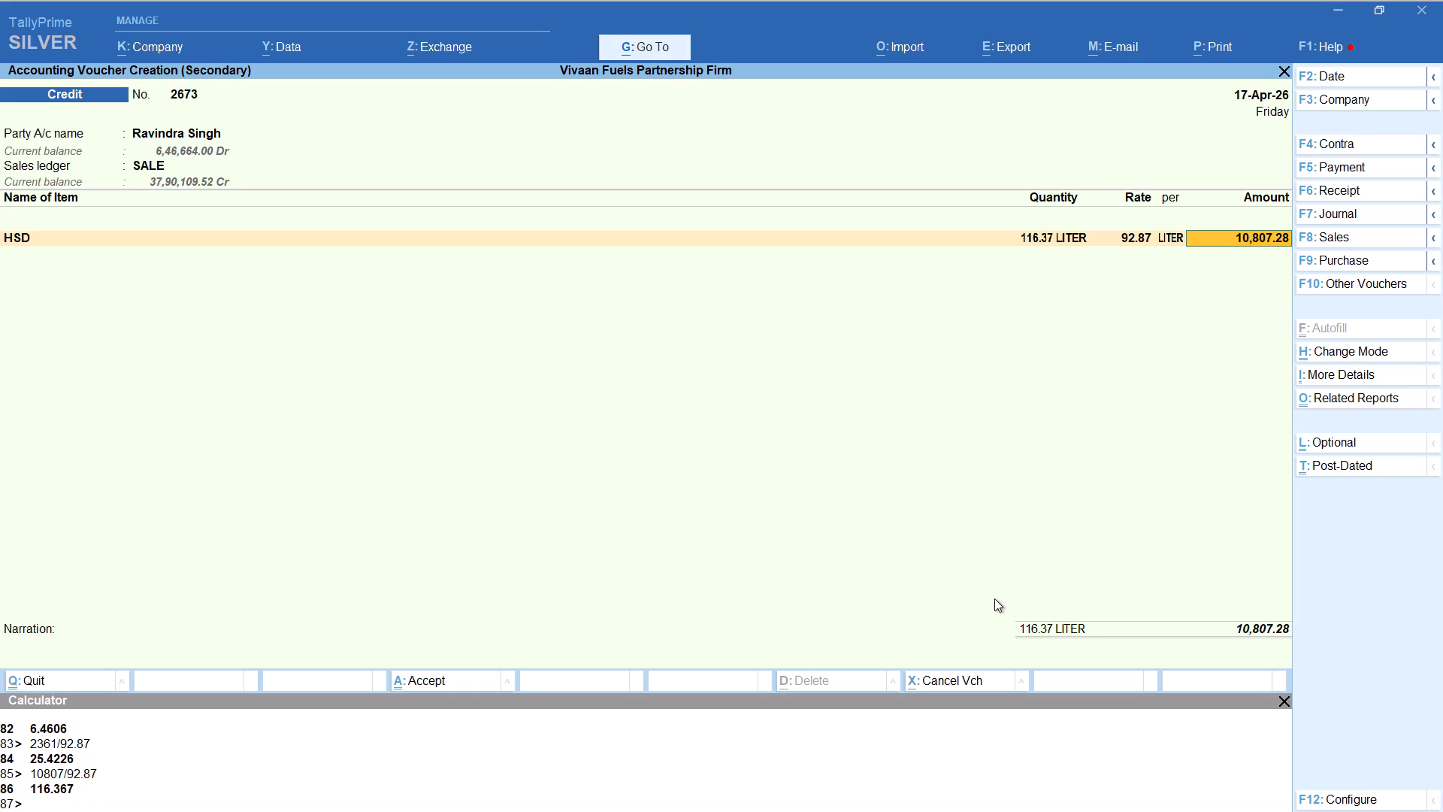
{"action": "key", "text": "Return"}
{"action": "key", "text": "Return"}
Add the Round Off ledger below the HSD item and save the Ravindra voucher.
{"action": "type", "text": "rou"}
{"action": "key", "text": "Return"}
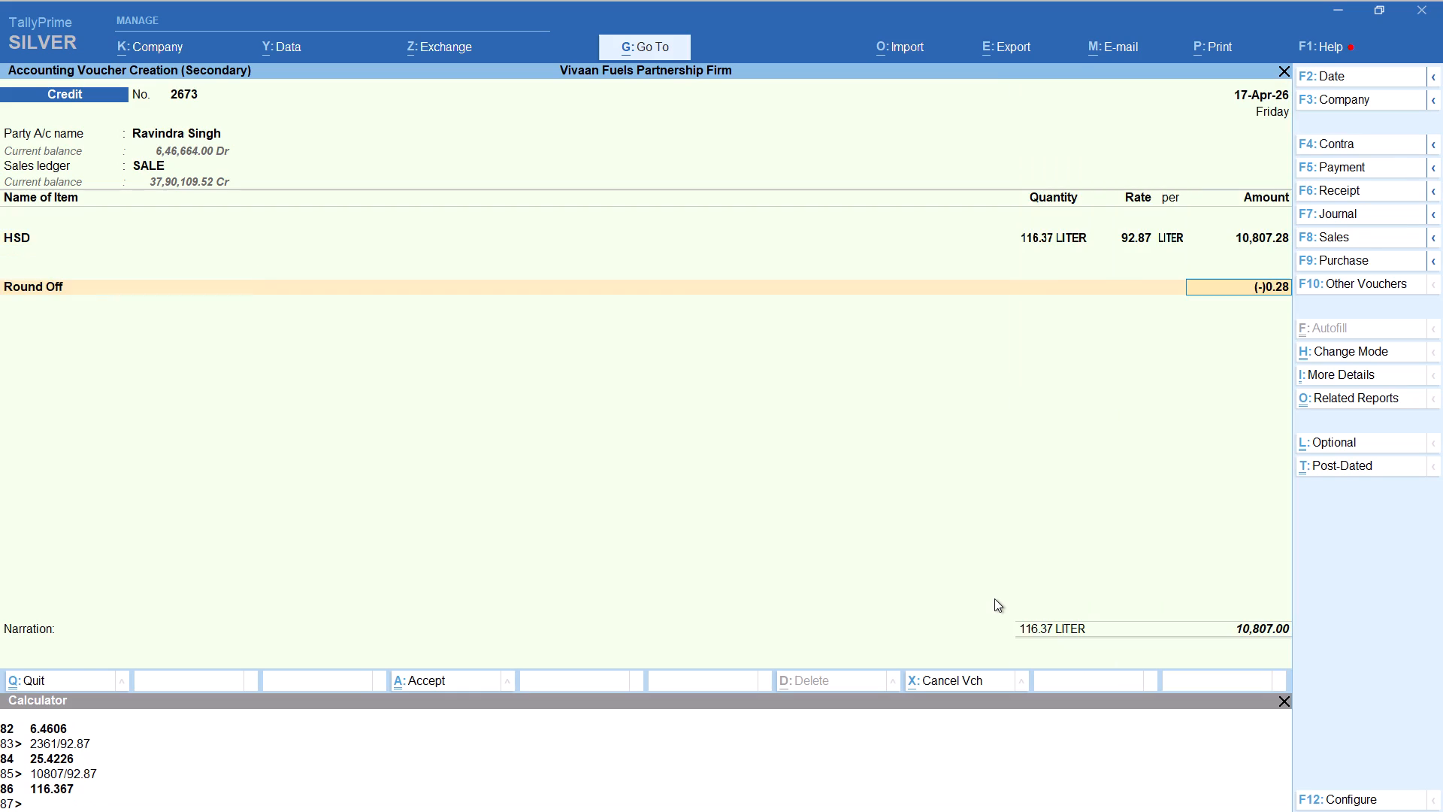
{"action": "key", "text": "ctrl+a"}
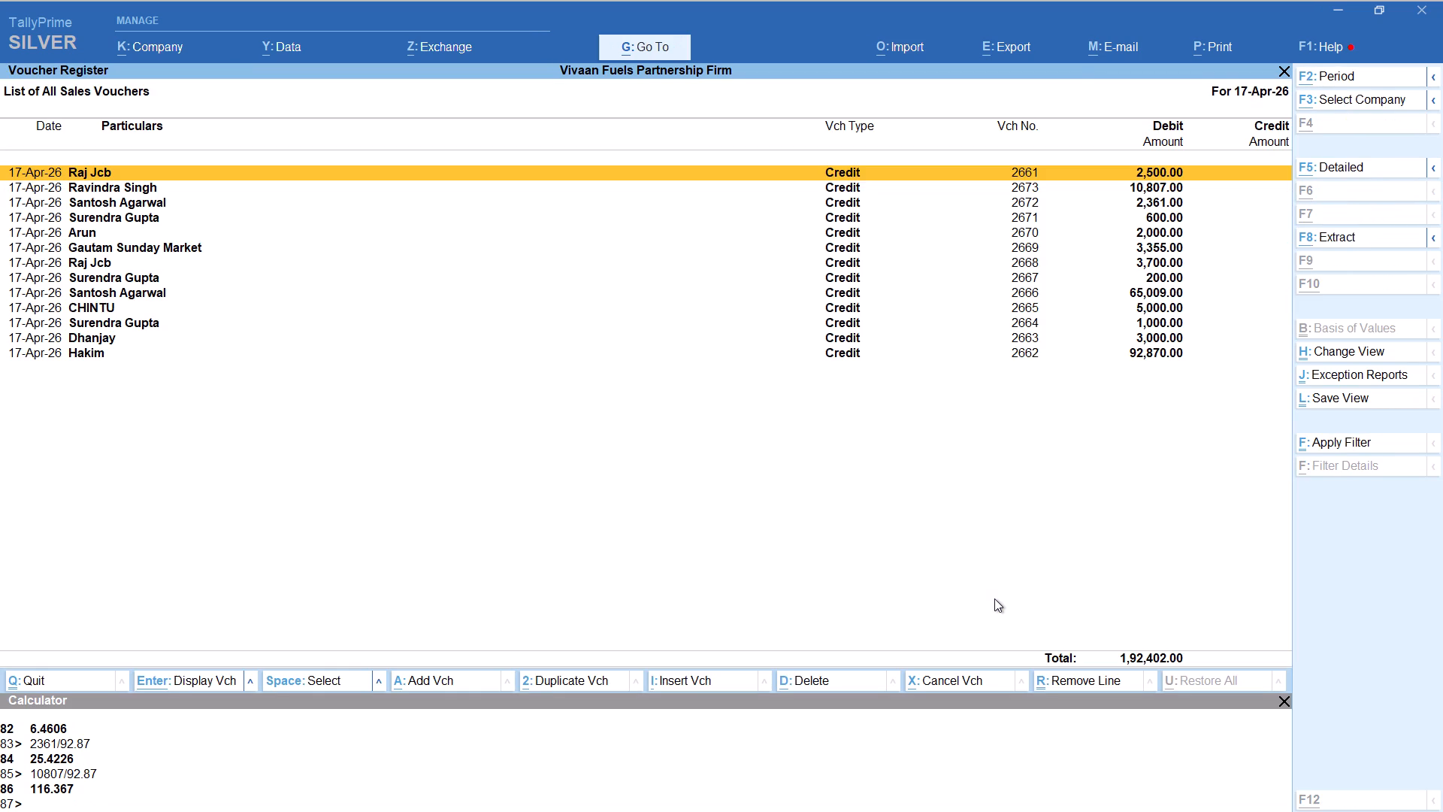
Start a fourteenth 17-Apr-26 credit voucher for the same Ravindra party, accepting the default party details and the SALE ledger.
{"action": "key", "text": "alt+a"}
{"action": "type", "text": "ravin"}
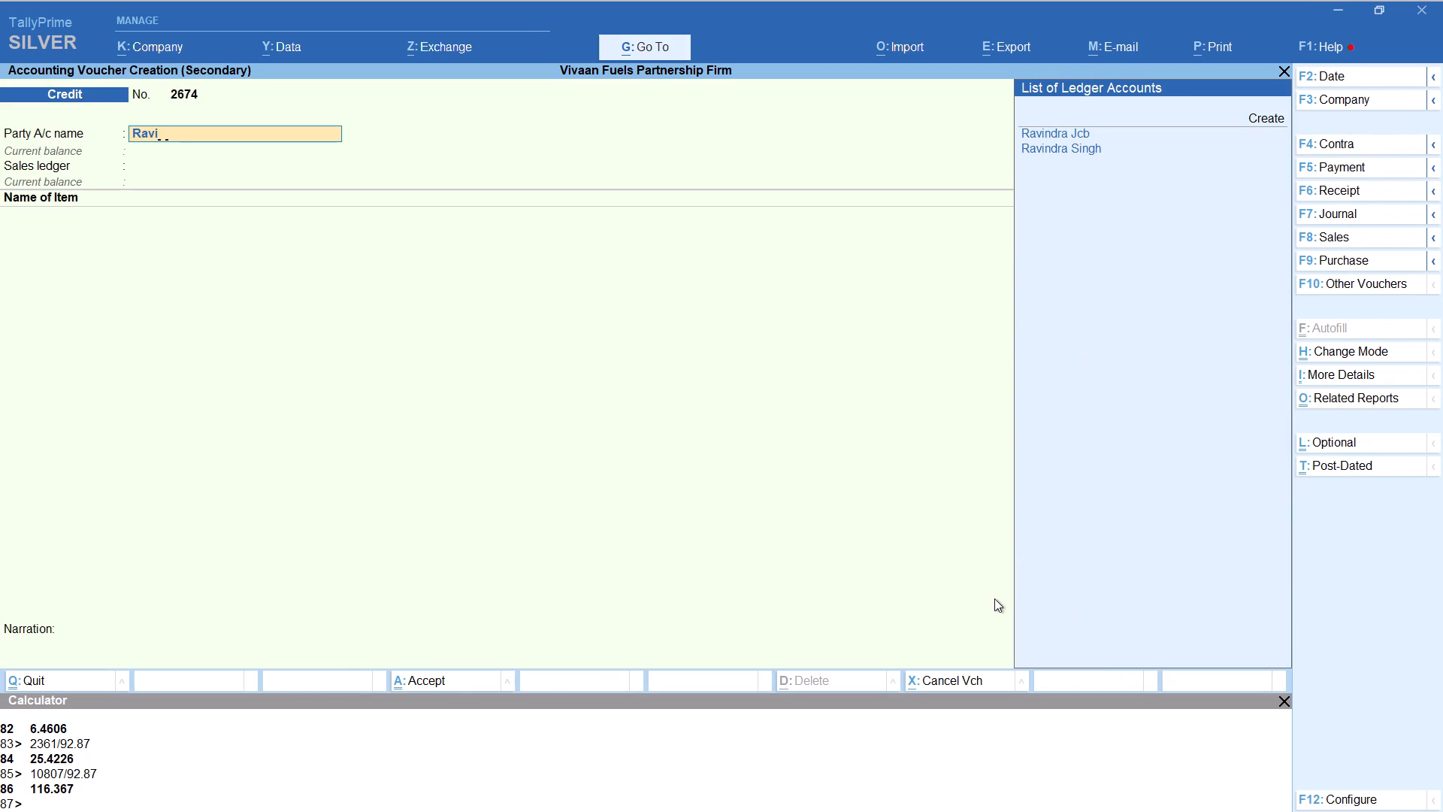
{"action": "key", "text": "Down"}
{"action": "key", "text": "Down"}
{"action": "key", "text": "Return"}
{"action": "key", "text": "Return"}
{"action": "key", "text": "Return"}
{"action": "key", "text": "Return"}
{"action": "key", "text": "Return"}
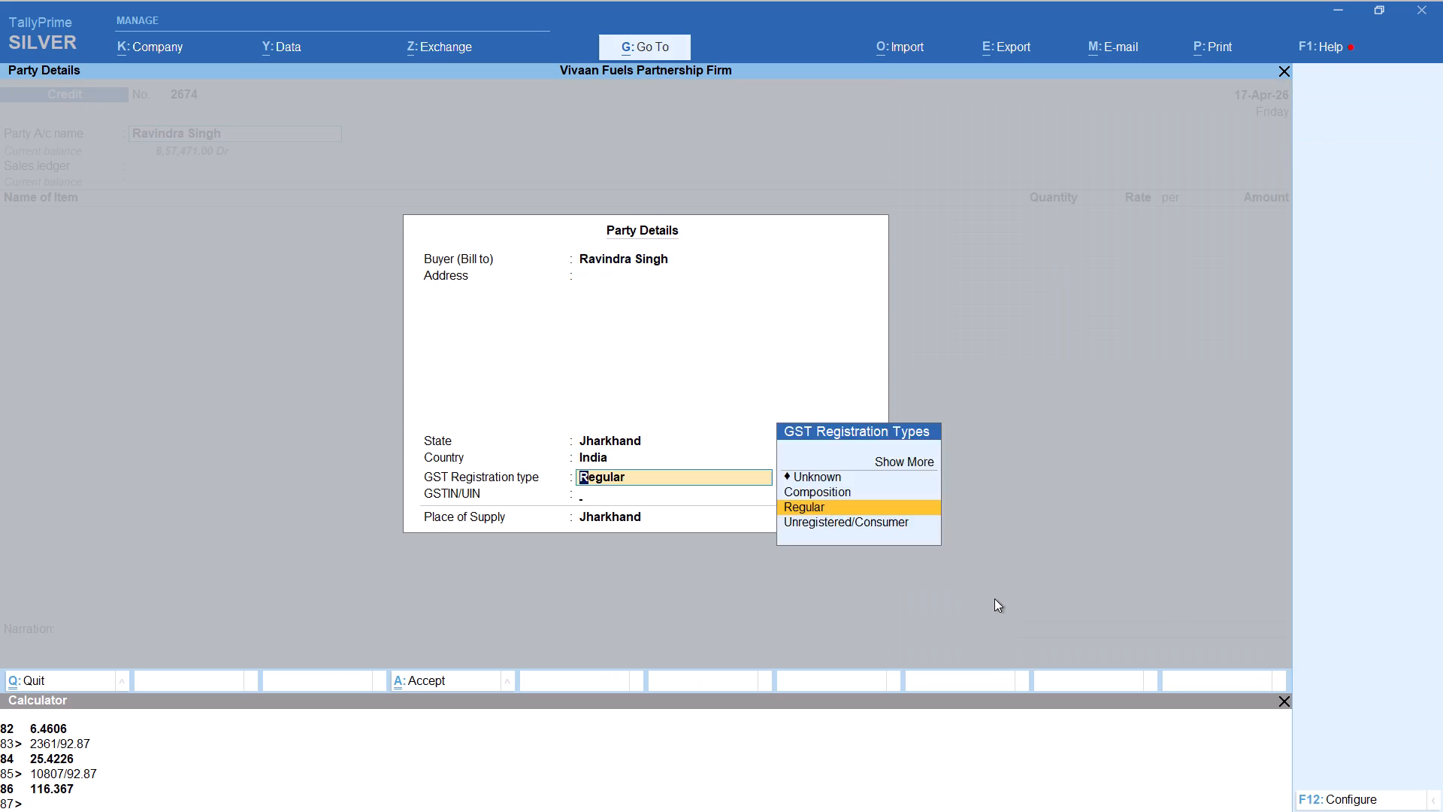
{"action": "key", "text": "Return"}
{"action": "key", "text": "Return"}
{"action": "key", "text": "Return"}
Add HSD with tracking Not Applicable, working out the quantity as 2733/92.87 and entering 29.43 litres at 92.87.
{"action": "type", "text": "hs"}
{"action": "key", "text": "Return"}
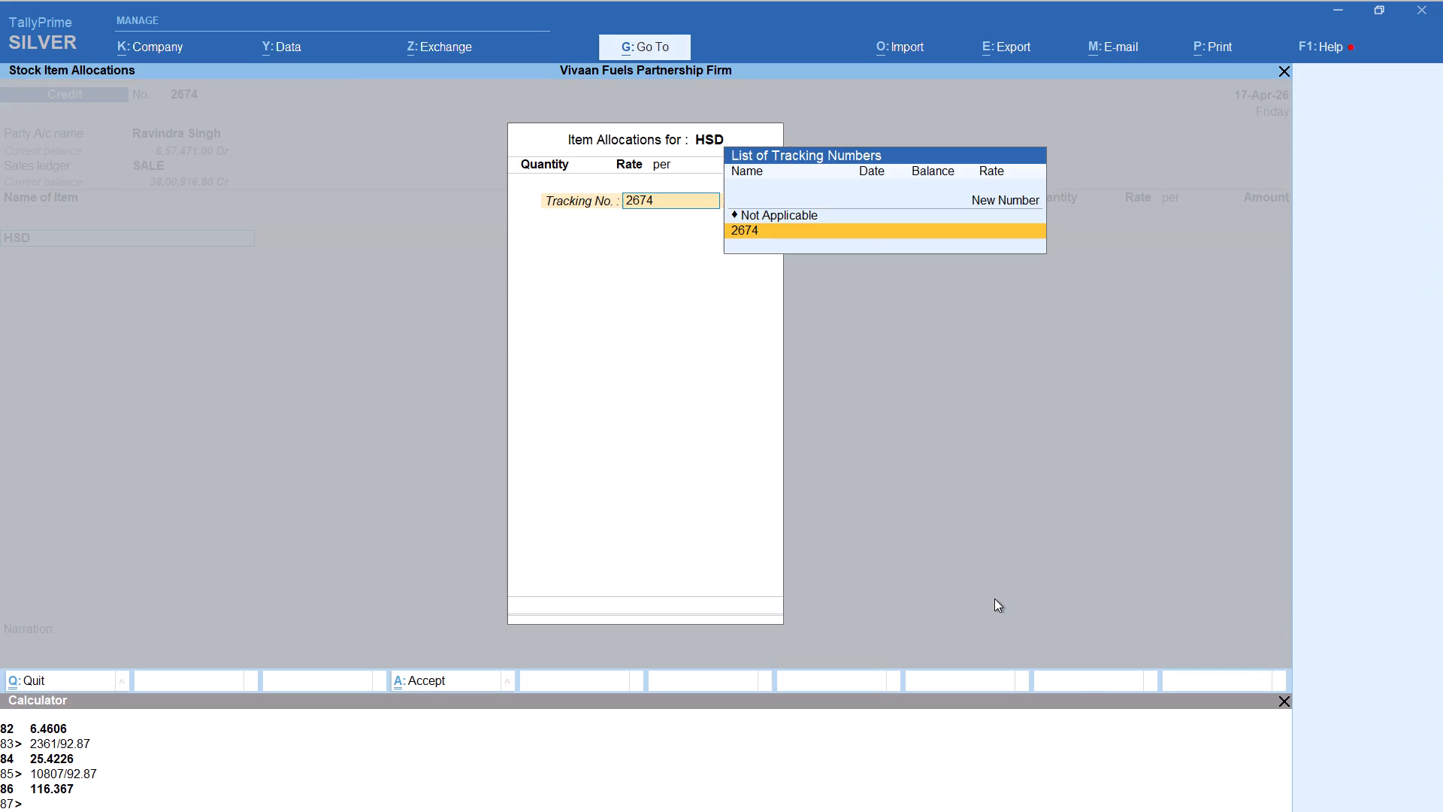
{"action": "key", "text": "Up"}
{"action": "key", "text": "Return"}
{"action": "key", "text": "alt+c"}
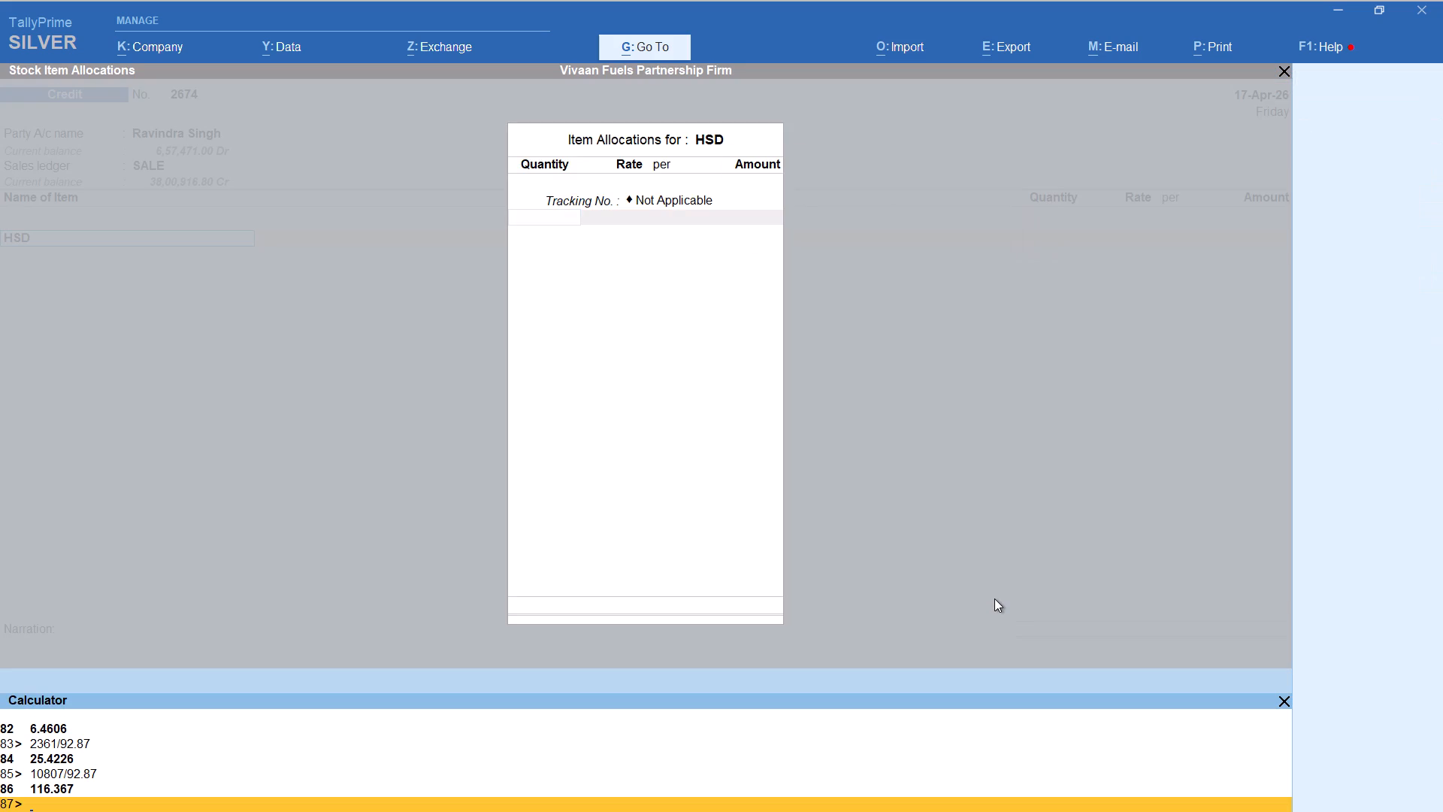
{"action": "type", "text": "2733"}
{"action": "type", "text": "/92.87"}
{"action": "key", "text": "Return"}
{"action": "key", "text": "Return"}
{"action": "key", "text": "Return"}
{"action": "key", "text": "Return"}
{"action": "key", "text": "Return"}
{"action": "key", "text": "Return"}
{"action": "key", "text": "Return"}
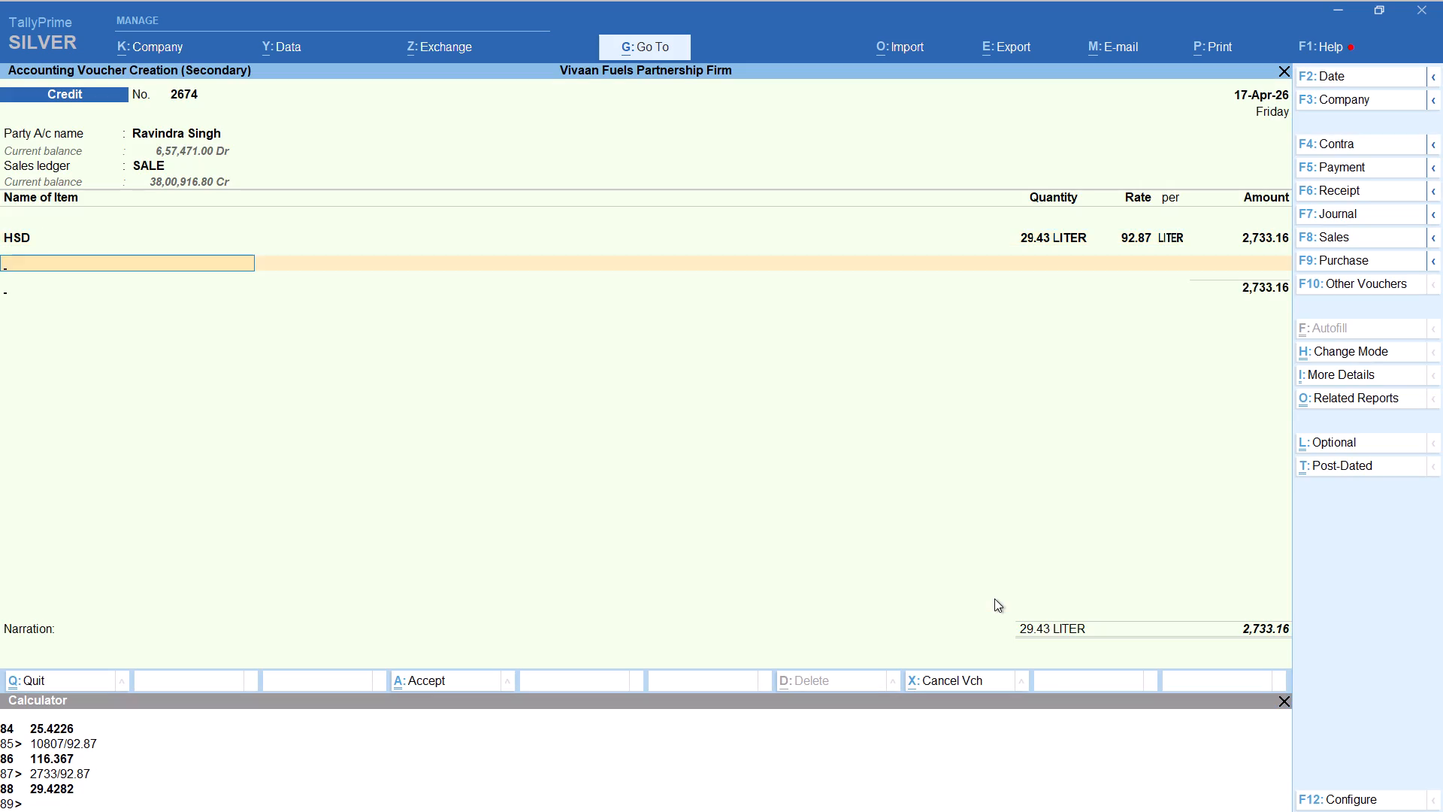
Add the Round Off ledger below the HSD item and save the second Ravindra voucher.
{"action": "type", "text": "rou"}
{"action": "key", "text": "Return"}
{"action": "key", "text": "ctrl+a"}
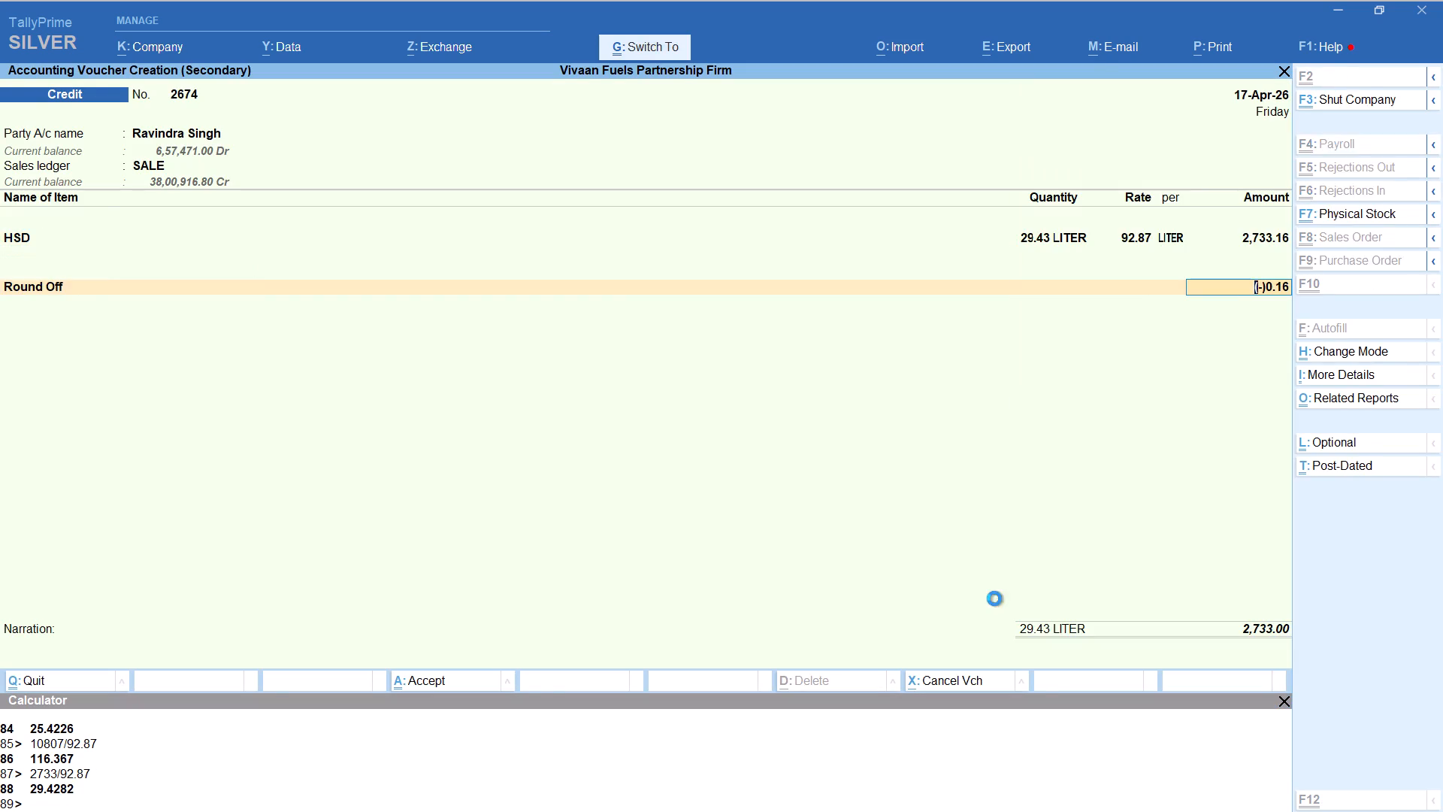
Start a fifteenth 17-Apr-26 credit voucher for the Mohan party, accepting the default party details and the SALE ledger.
{"action": "key", "text": "alt+a"}
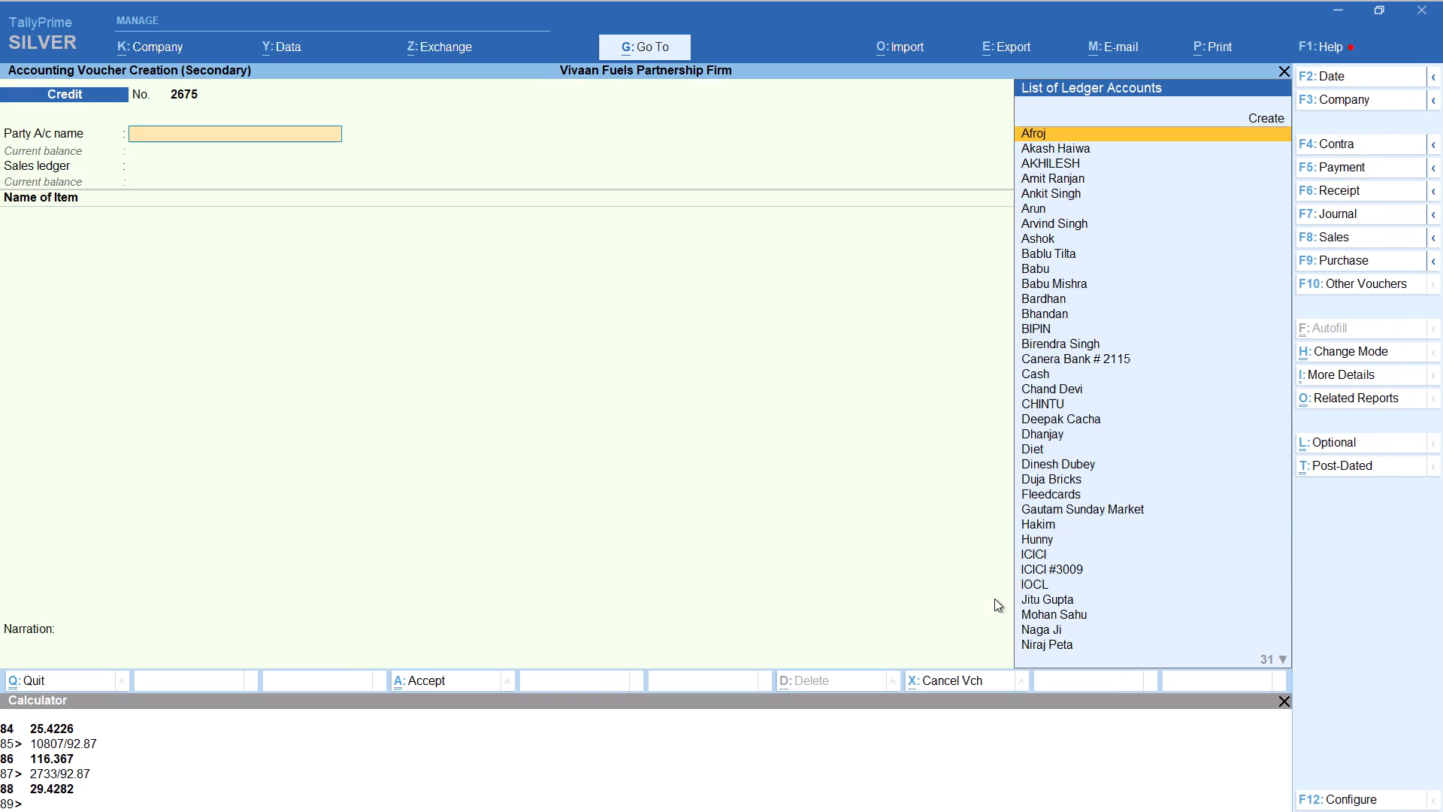
{"action": "type", "text": "mp"}
{"action": "key", "text": "BackSpace"}
{"action": "type", "text": "oh"}
{"action": "key", "text": "Return"}
{"action": "key", "text": "Return"}
{"action": "key", "text": "Return"}
{"action": "key", "text": "Return"}
{"action": "key", "text": "Return"}
{"action": "key", "text": "Return"}
{"action": "key", "text": "Return"}
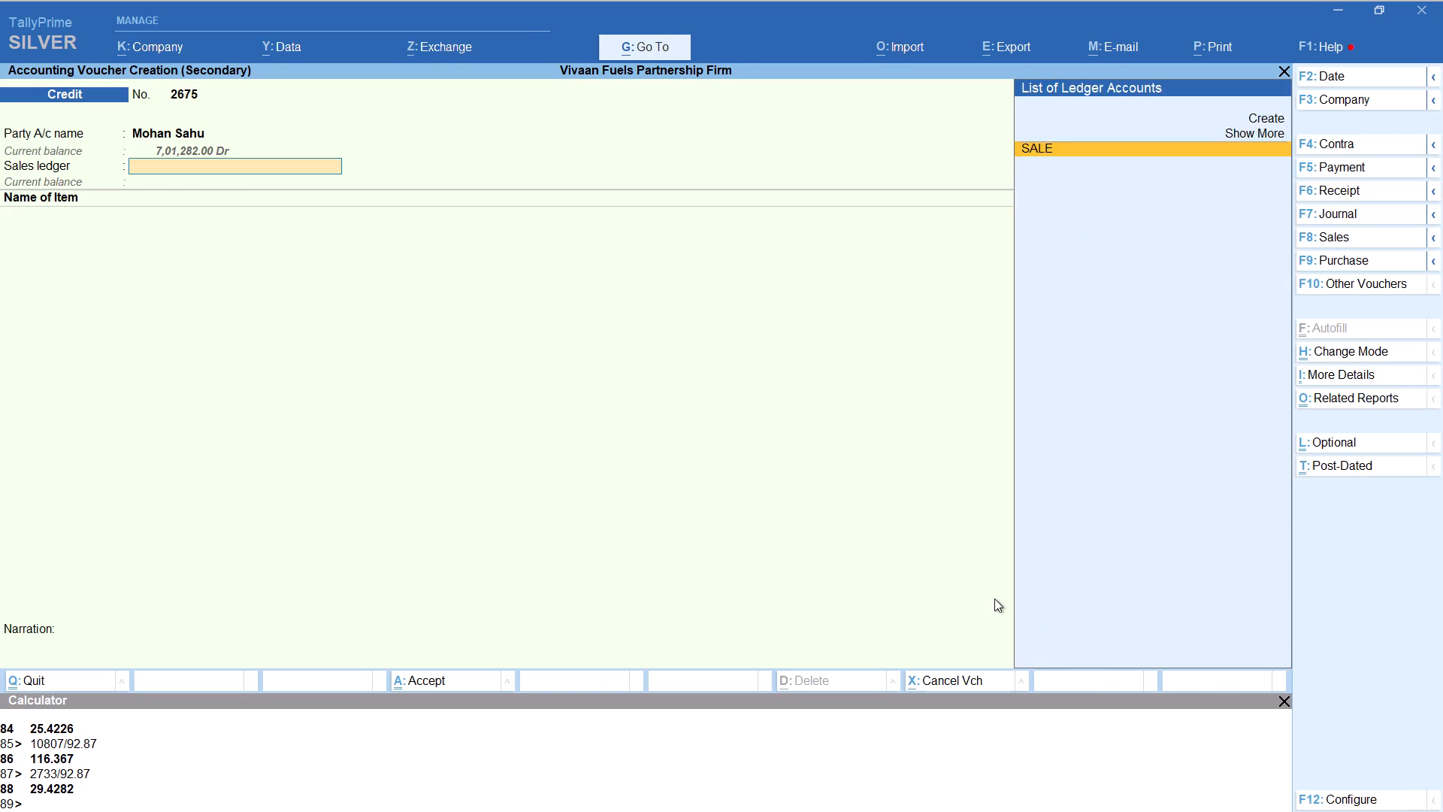
{"action": "key", "text": "Return"}
{"action": "right_click", "coordinate": [994, 598]}
Add HSD with tracking Not Applicable, working out the quantity as 5000/92.87 and entering 53.84 litres at 92.87.
{"action": "type", "text": "hs"}
{"action": "key", "text": "Return"}
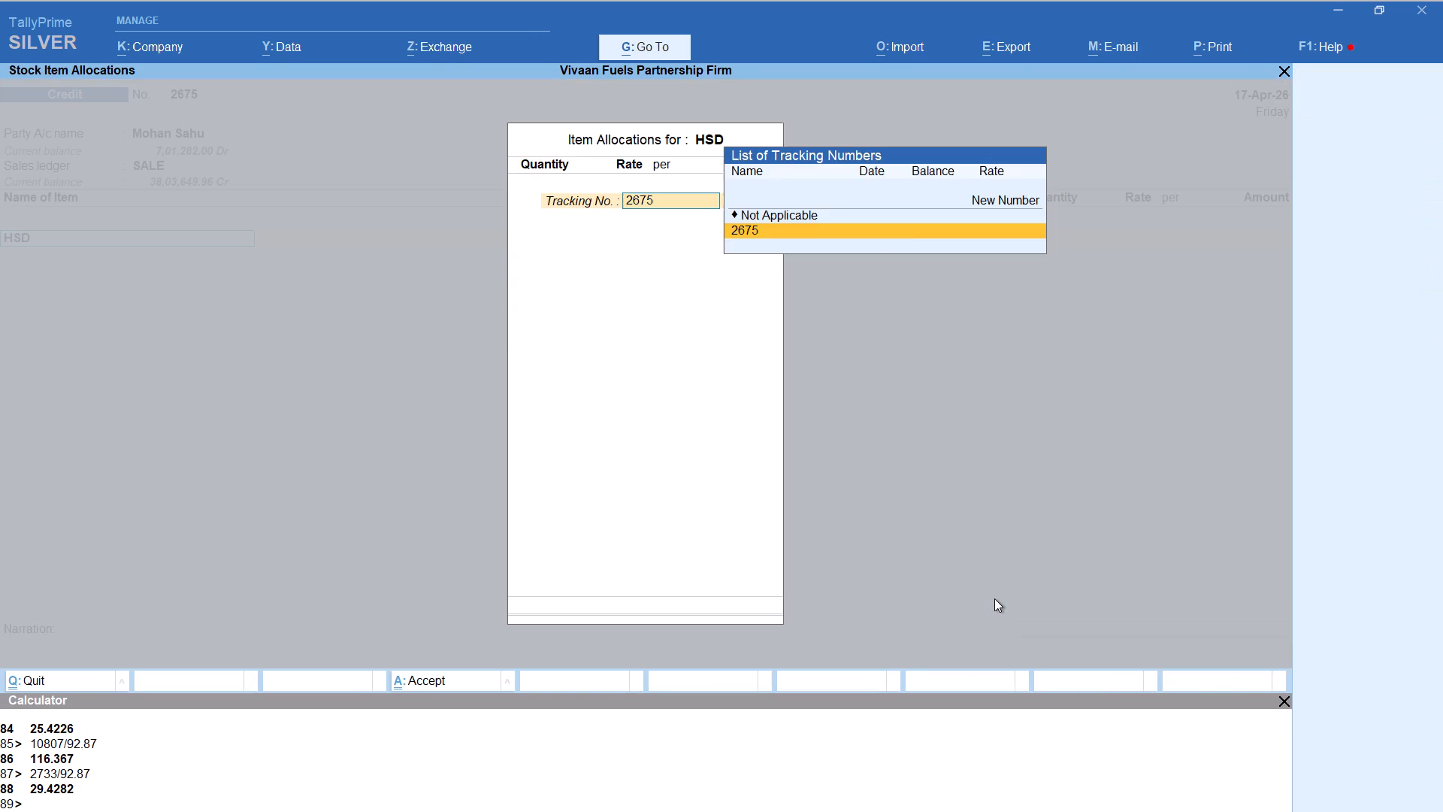
{"action": "key", "text": "Up"}
{"action": "key", "text": "Return"}
{"action": "key", "text": "alt+c"}
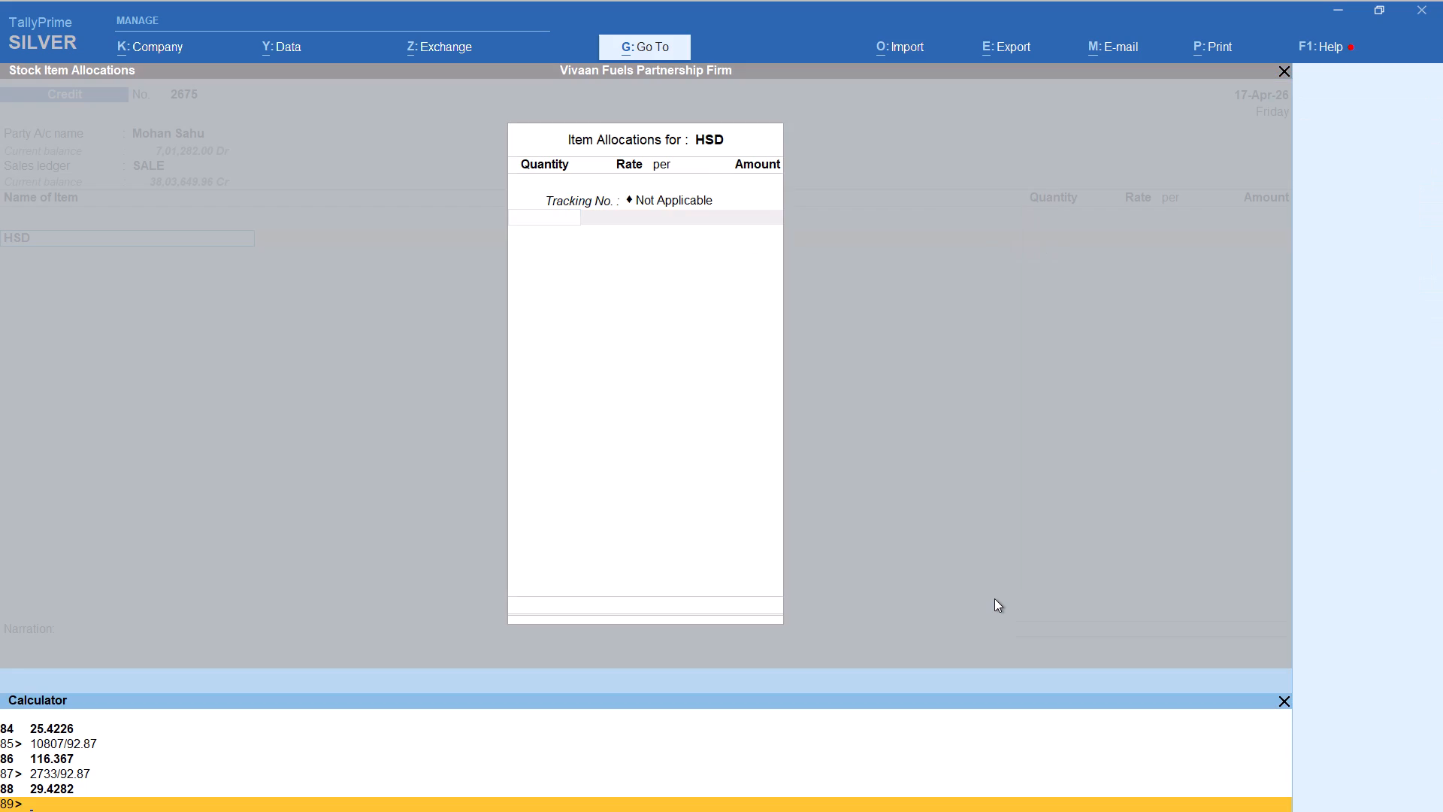
{"action": "type", "text": "5000/92.87"}
{"action": "key", "text": "Return"}
{"action": "key", "text": "Return"}
{"action": "key", "text": "Return"}
{"action": "key", "text": "Return"}
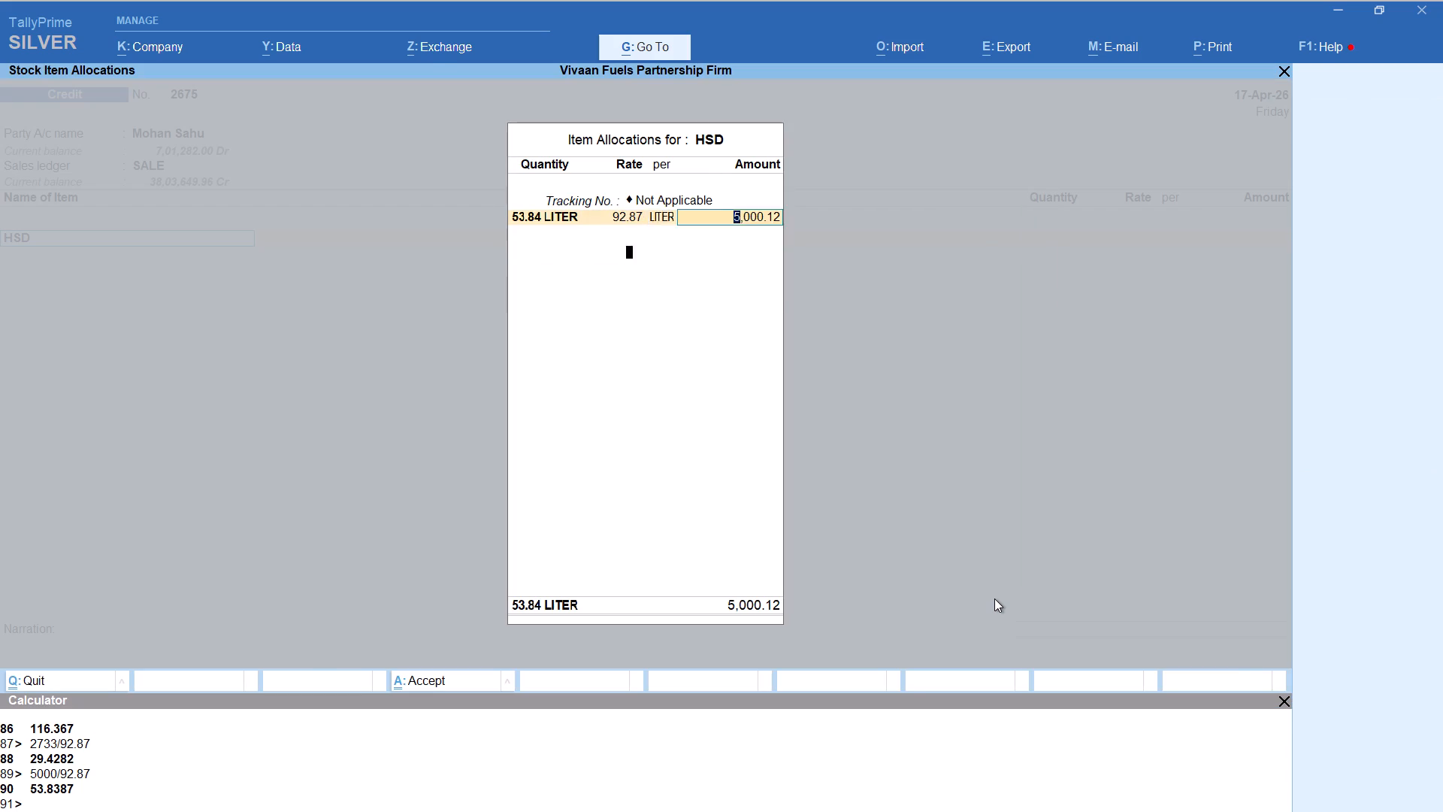
{"action": "key", "text": "Return"}
{"action": "key", "text": "Return"}
{"action": "key", "text": "Return"}
Add the Round Off ledger below the HSD item and save the Mohan voucher.
{"action": "type", "text": "rou"}
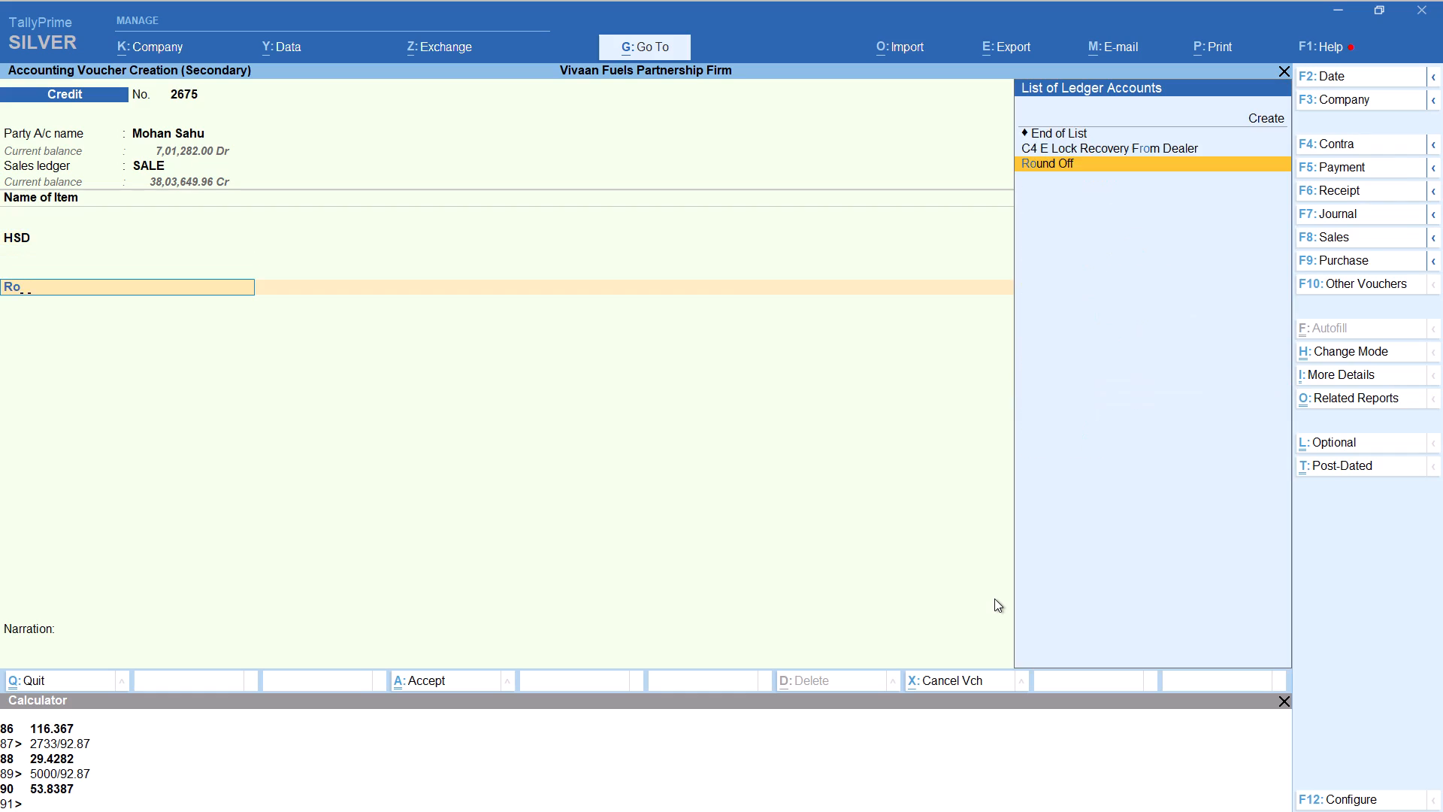
{"action": "key", "text": "Return"}
{"action": "key", "text": "ctrl+a"}
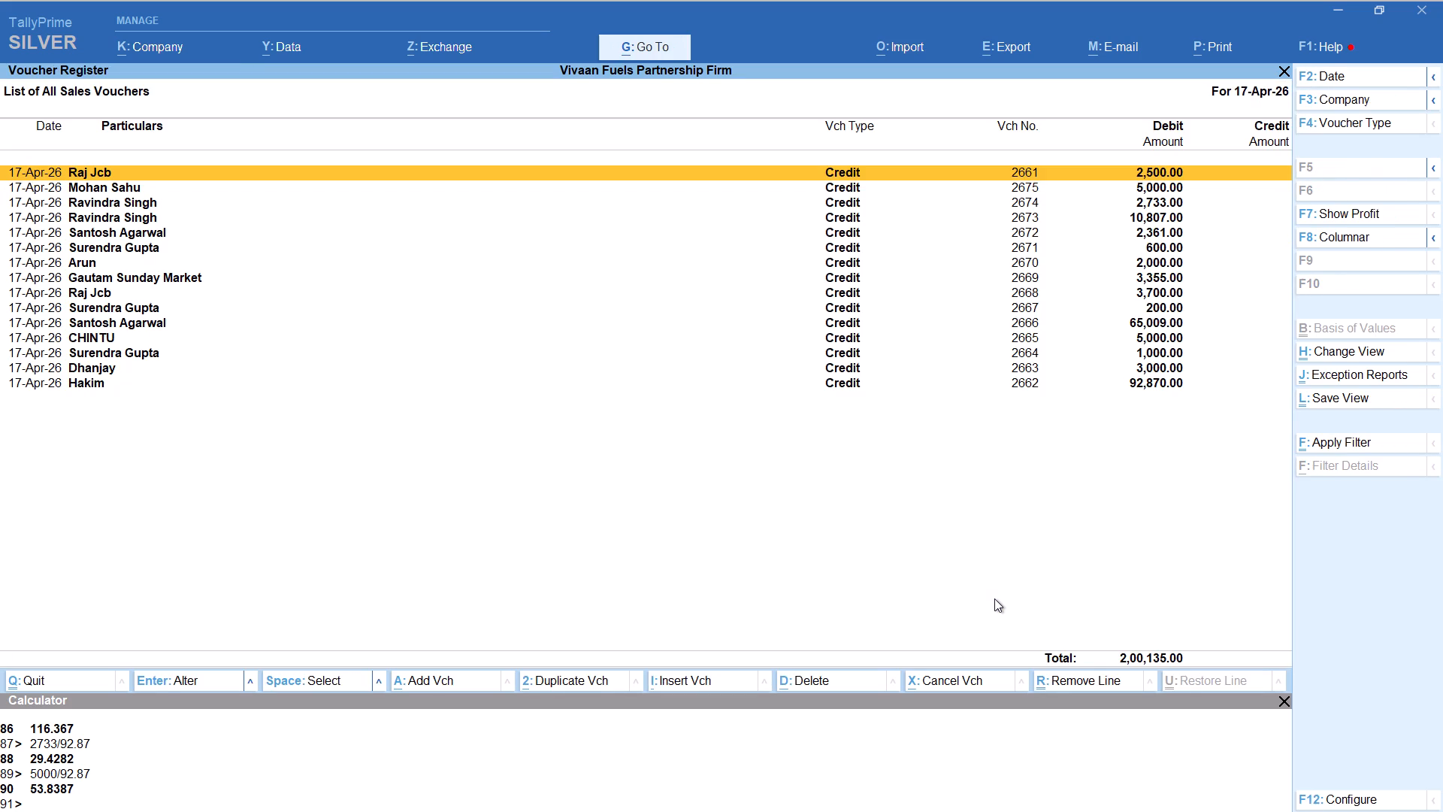
Start a sixteenth 17-Apr-26 credit voucher for Pary Bricks, accepting the default party details and the SALE ledger.
{"action": "key", "text": "alt+a"}
{"action": "type", "text": "paru"}
{"action": "key", "text": "Return"}
{"action": "key", "text": "Return"}
{"action": "key", "text": "Return"}
{"action": "key", "text": "Return"}
{"action": "key", "text": "Return"}
{"action": "key", "text": "Return"}
{"action": "key", "text": "Return"}
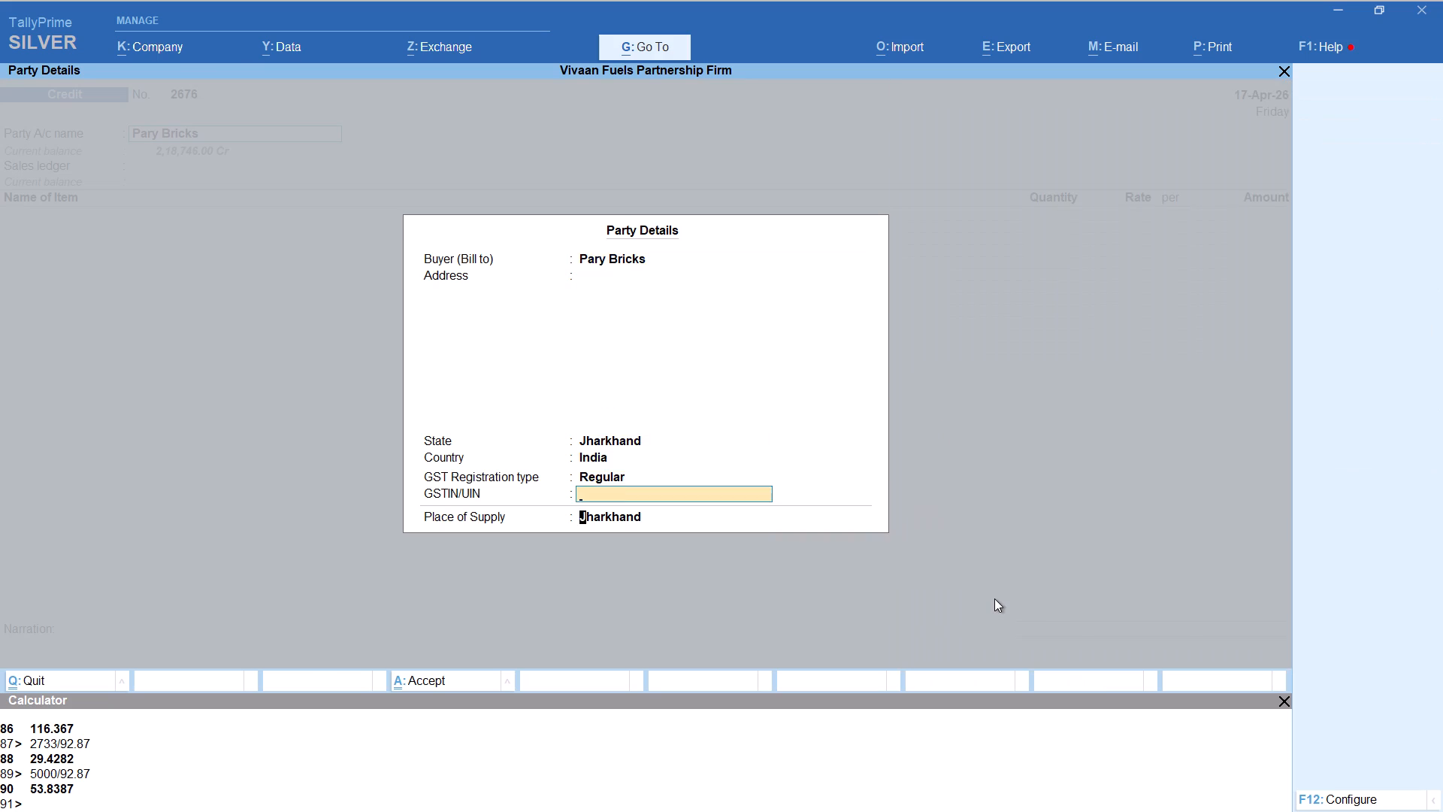
{"action": "key", "text": "Return"}
{"action": "key", "text": "Return"}
Add HSD with tracking Not Applicable, working out the quantity as 4010/92.87 and entering 43.18 litres at 92.87.
{"action": "type", "text": "hs"}
{"action": "key", "text": "Return"}
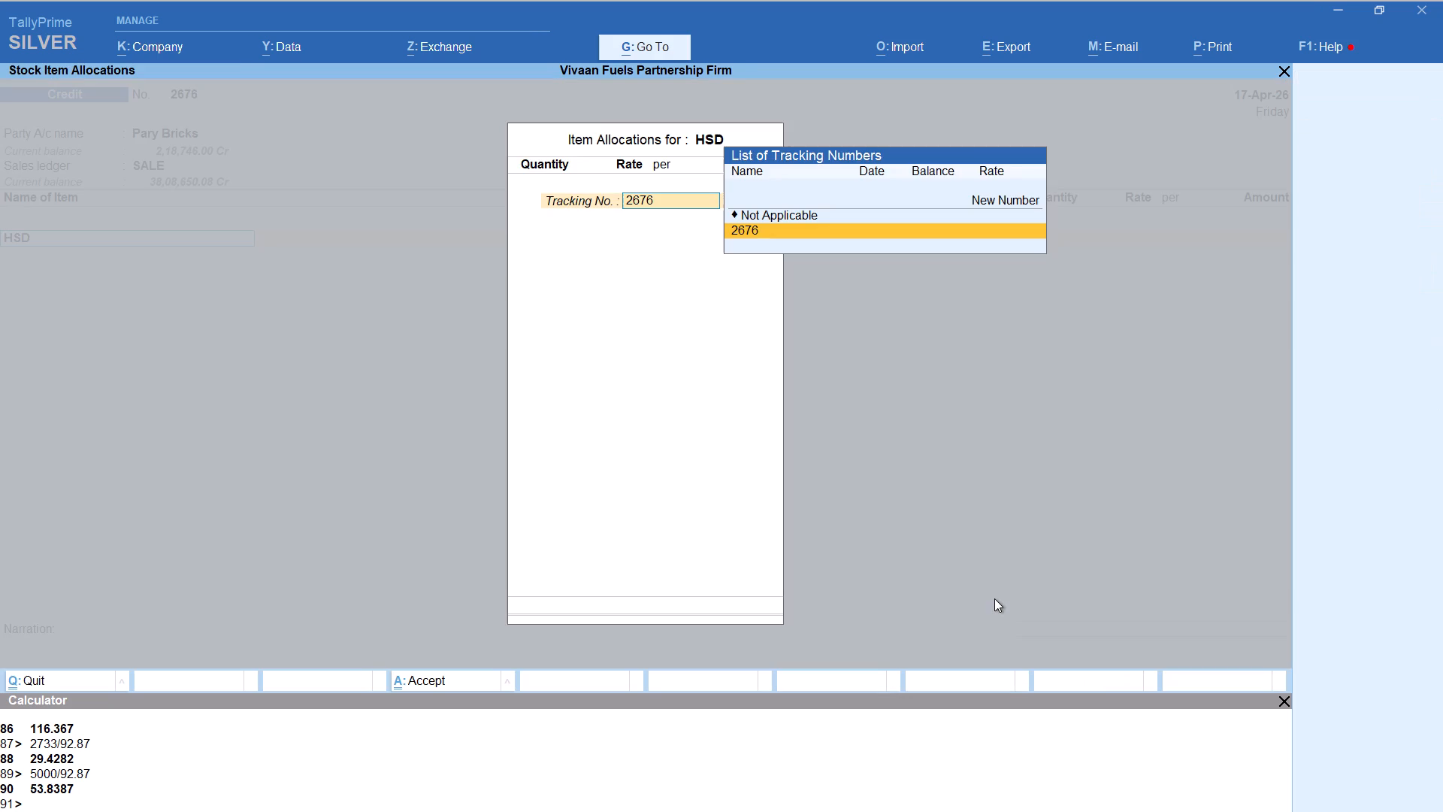
{"action": "key", "text": "Up"}
{"action": "key", "text": "Return"}
{"action": "key", "text": "alt+c"}
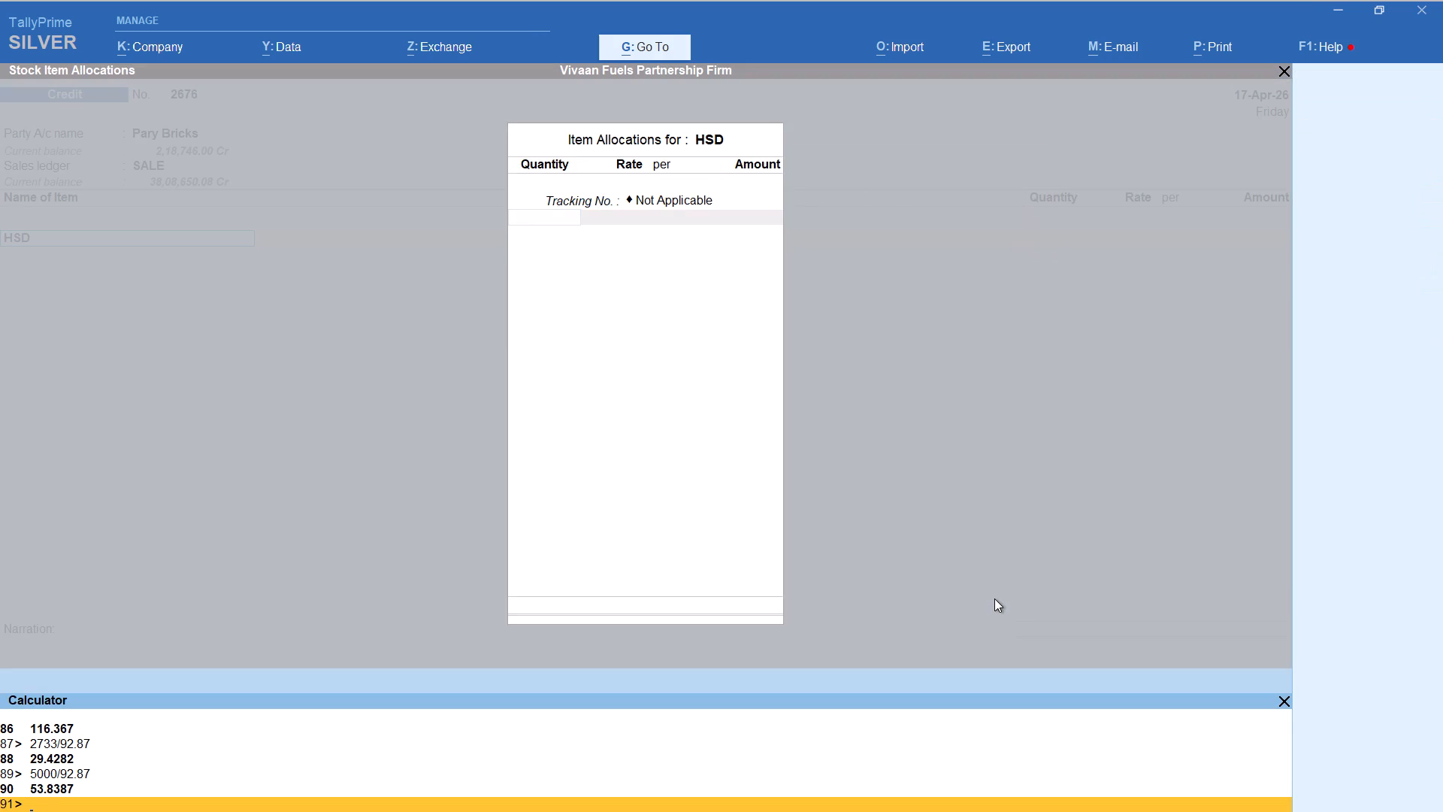
{"action": "type", "text": "4010/92.87"}
{"action": "key", "text": "Return"}
{"action": "key", "text": "Return"}
{"action": "key", "text": "Return"}
{"action": "key", "text": "Return"}
{"action": "key", "text": "Return"}
{"action": "key", "text": "Return"}
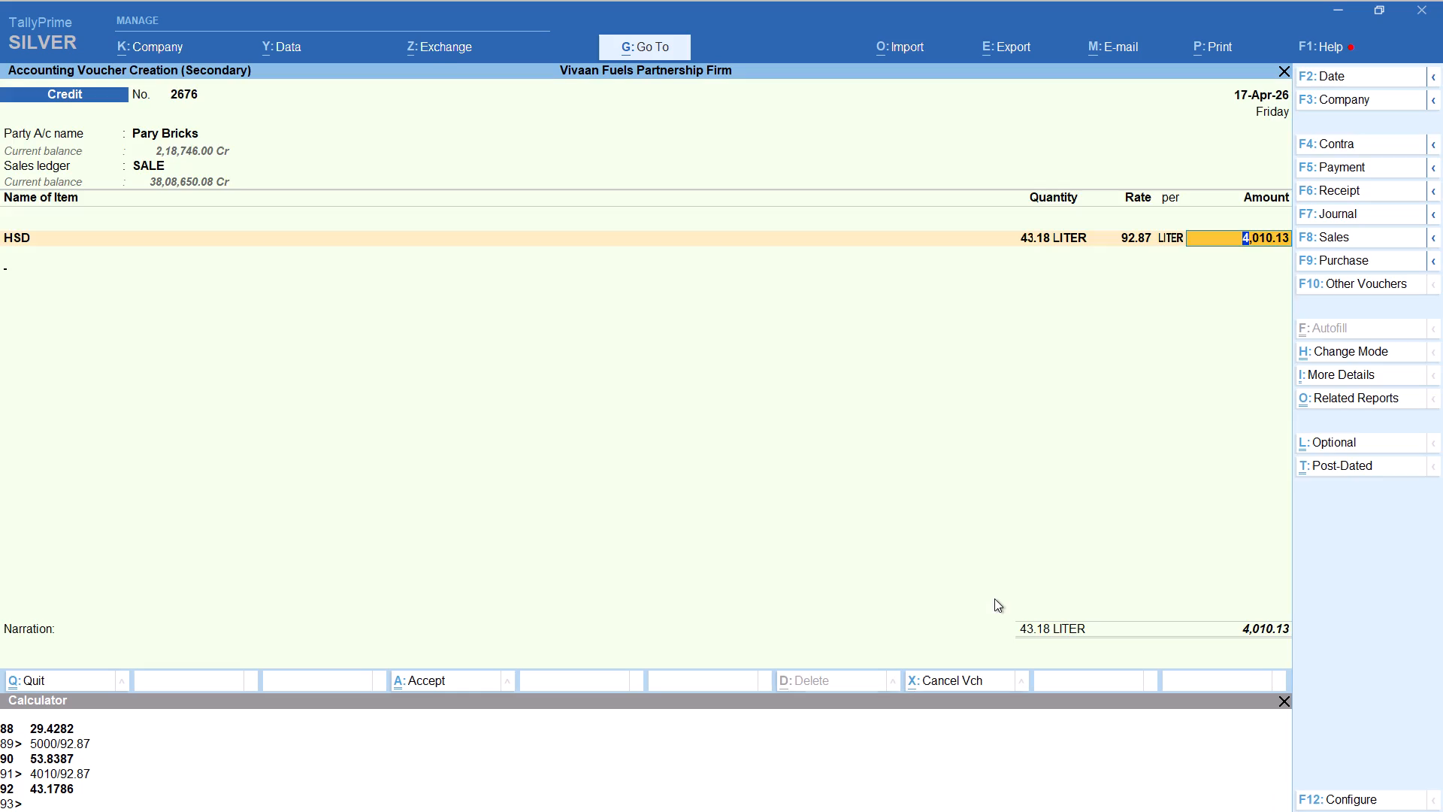
{"action": "key", "text": "Return"}
Add the Round Off ledger below the HSD item and save the Pary Bricks voucher.
{"action": "type", "text": "rou"}
{"action": "key", "text": "Return"}
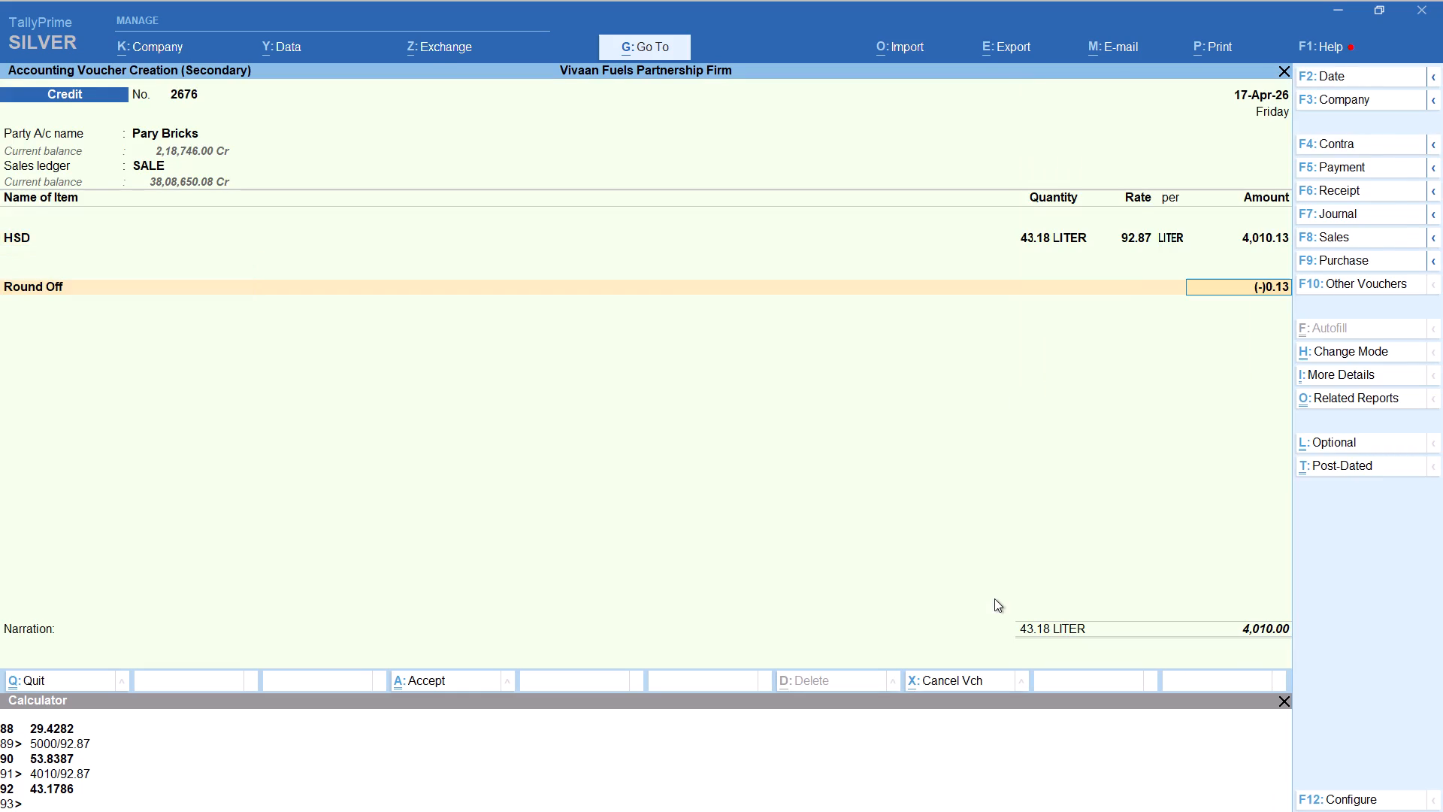
{"action": "key", "text": "ctrl+a"}
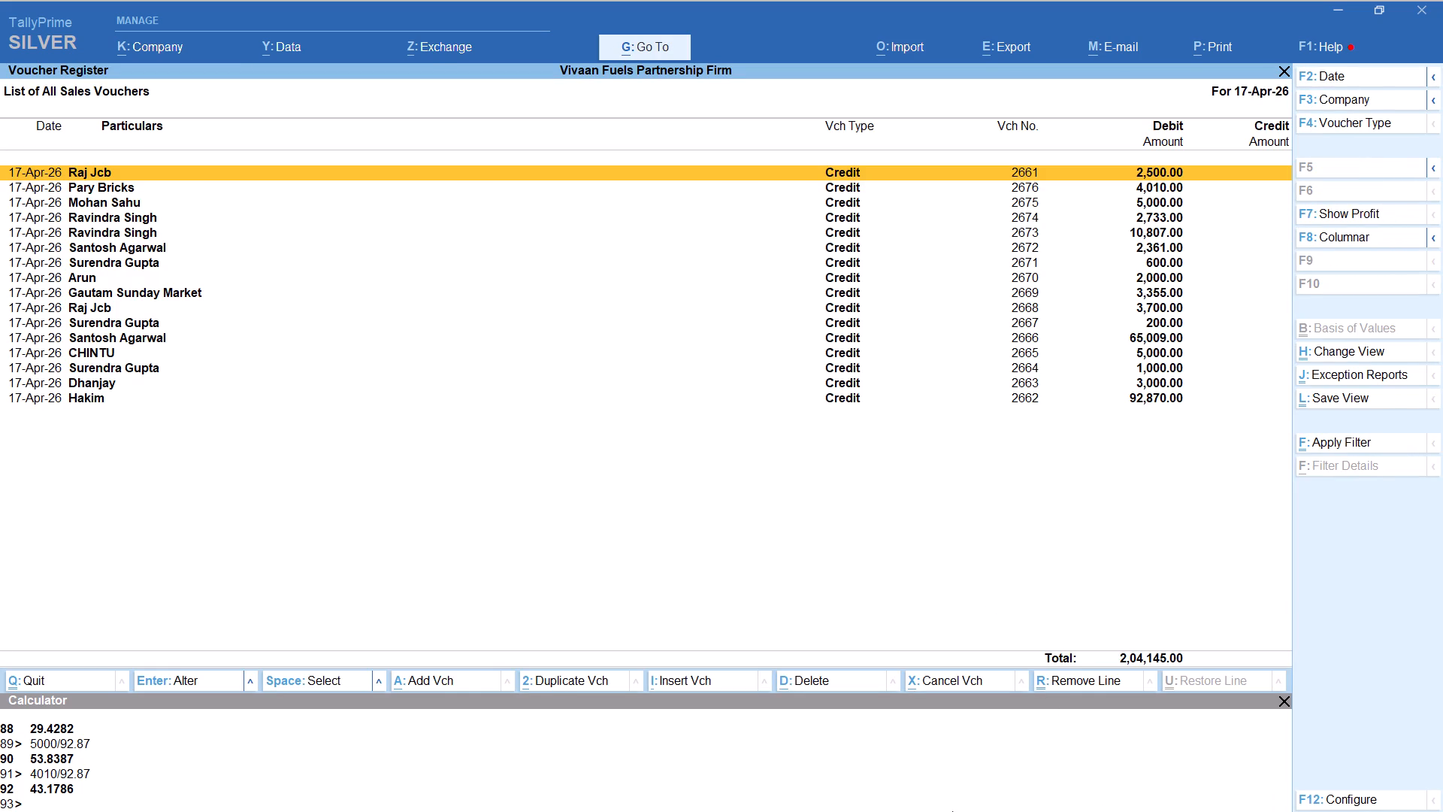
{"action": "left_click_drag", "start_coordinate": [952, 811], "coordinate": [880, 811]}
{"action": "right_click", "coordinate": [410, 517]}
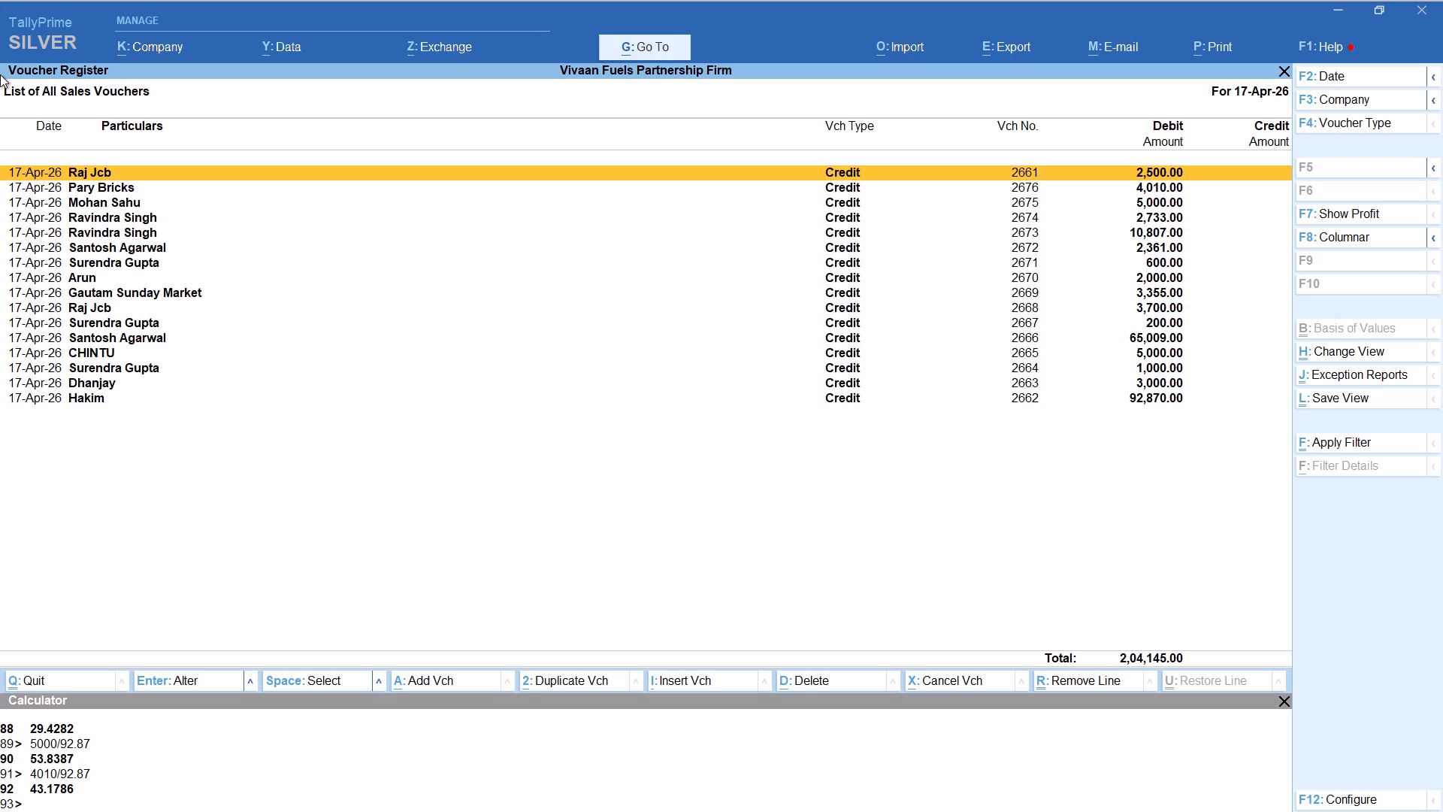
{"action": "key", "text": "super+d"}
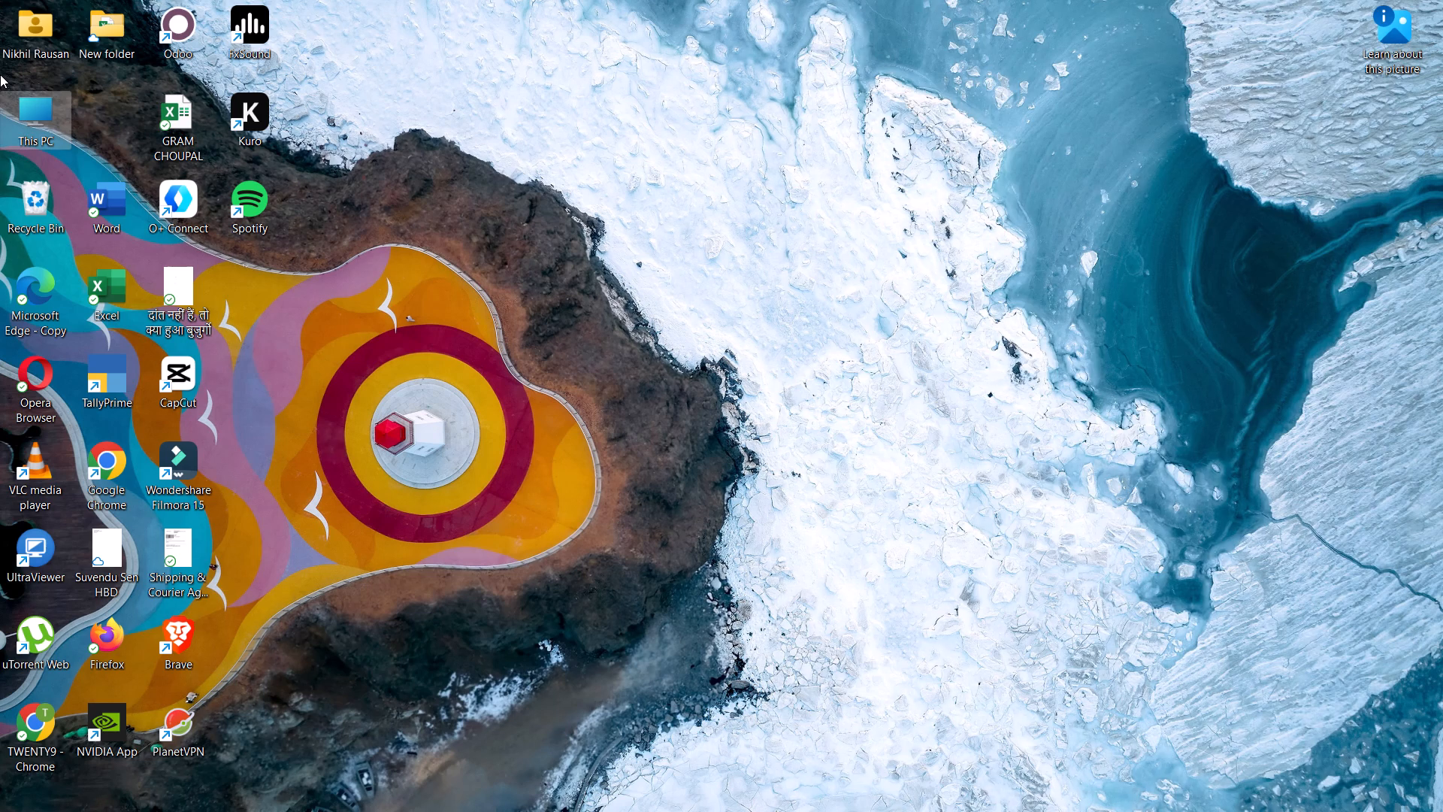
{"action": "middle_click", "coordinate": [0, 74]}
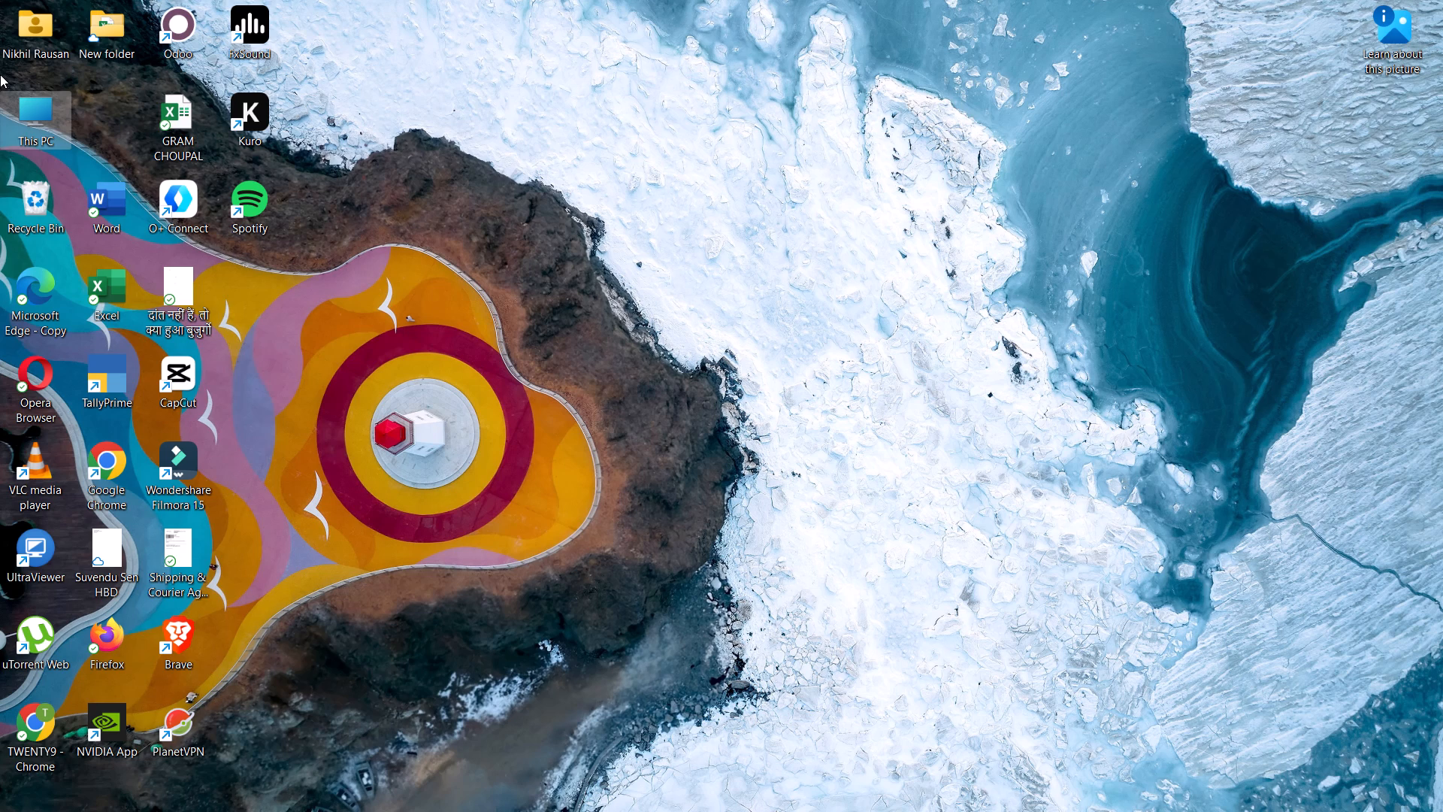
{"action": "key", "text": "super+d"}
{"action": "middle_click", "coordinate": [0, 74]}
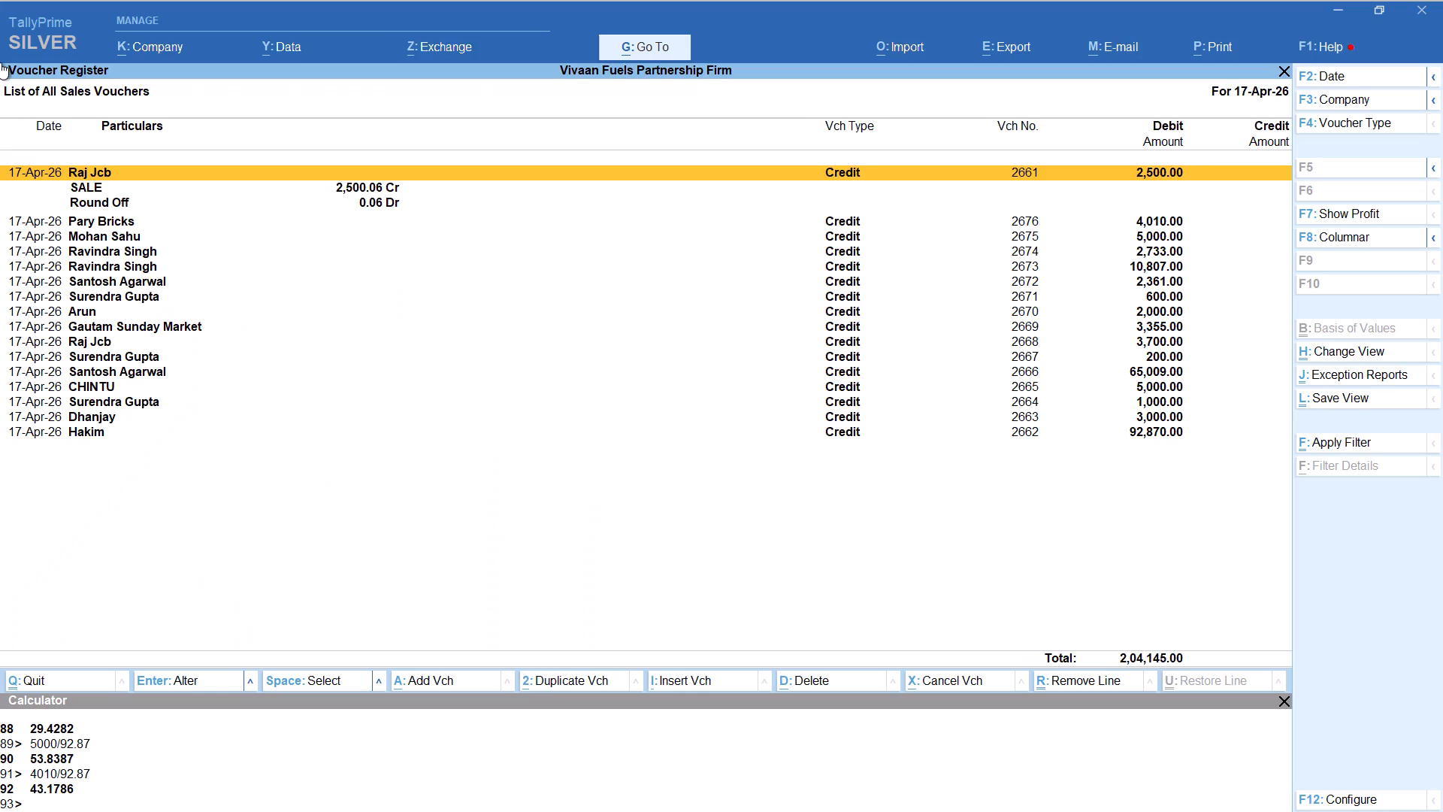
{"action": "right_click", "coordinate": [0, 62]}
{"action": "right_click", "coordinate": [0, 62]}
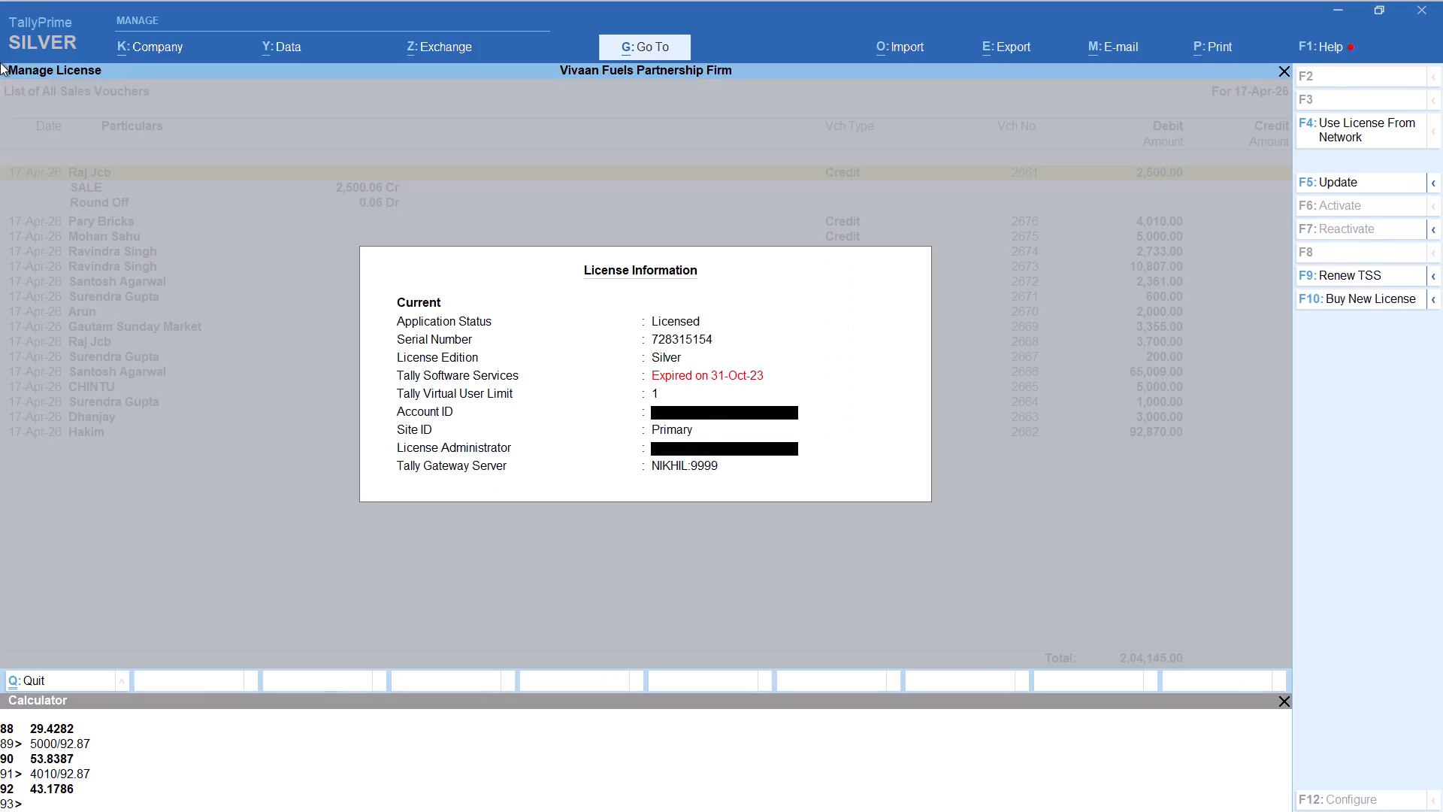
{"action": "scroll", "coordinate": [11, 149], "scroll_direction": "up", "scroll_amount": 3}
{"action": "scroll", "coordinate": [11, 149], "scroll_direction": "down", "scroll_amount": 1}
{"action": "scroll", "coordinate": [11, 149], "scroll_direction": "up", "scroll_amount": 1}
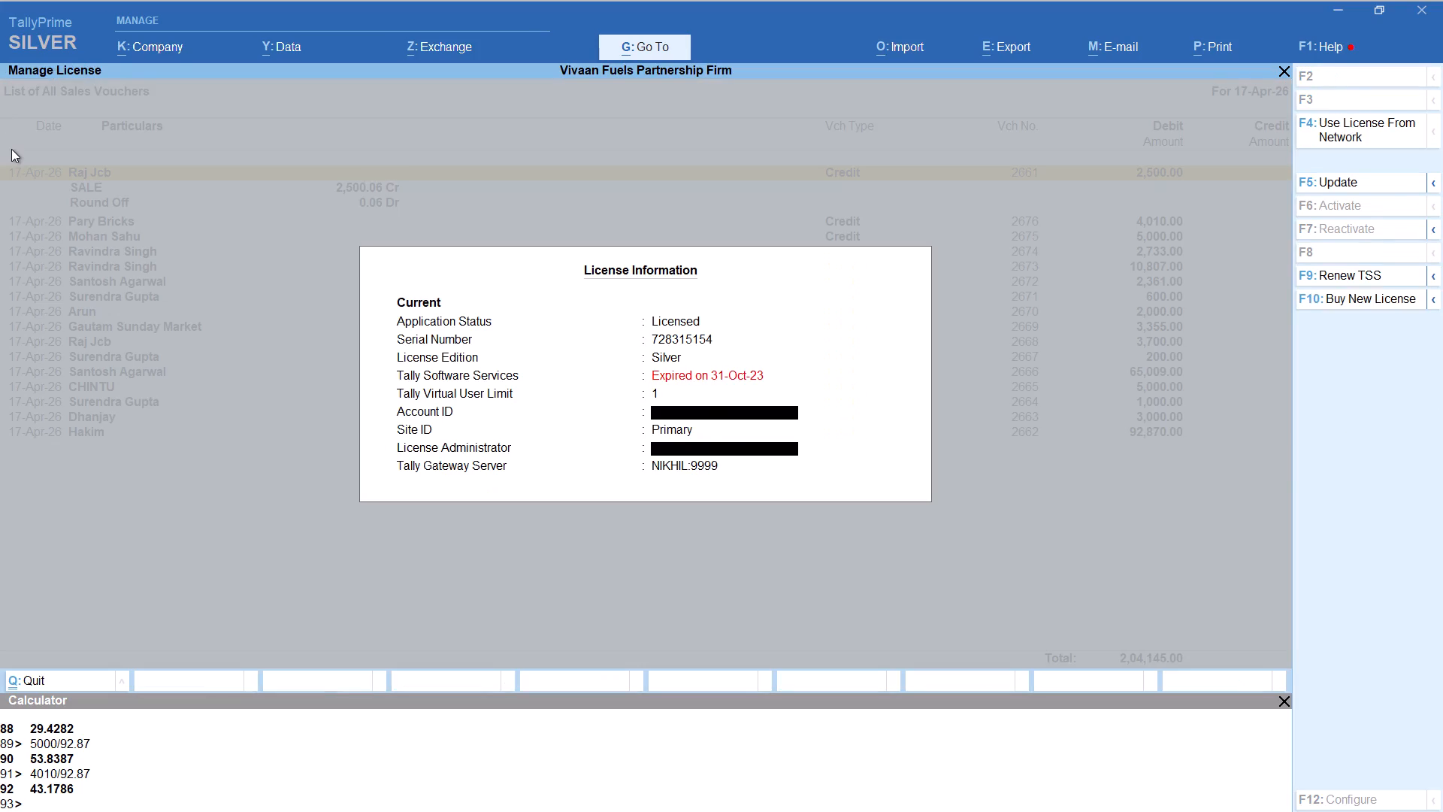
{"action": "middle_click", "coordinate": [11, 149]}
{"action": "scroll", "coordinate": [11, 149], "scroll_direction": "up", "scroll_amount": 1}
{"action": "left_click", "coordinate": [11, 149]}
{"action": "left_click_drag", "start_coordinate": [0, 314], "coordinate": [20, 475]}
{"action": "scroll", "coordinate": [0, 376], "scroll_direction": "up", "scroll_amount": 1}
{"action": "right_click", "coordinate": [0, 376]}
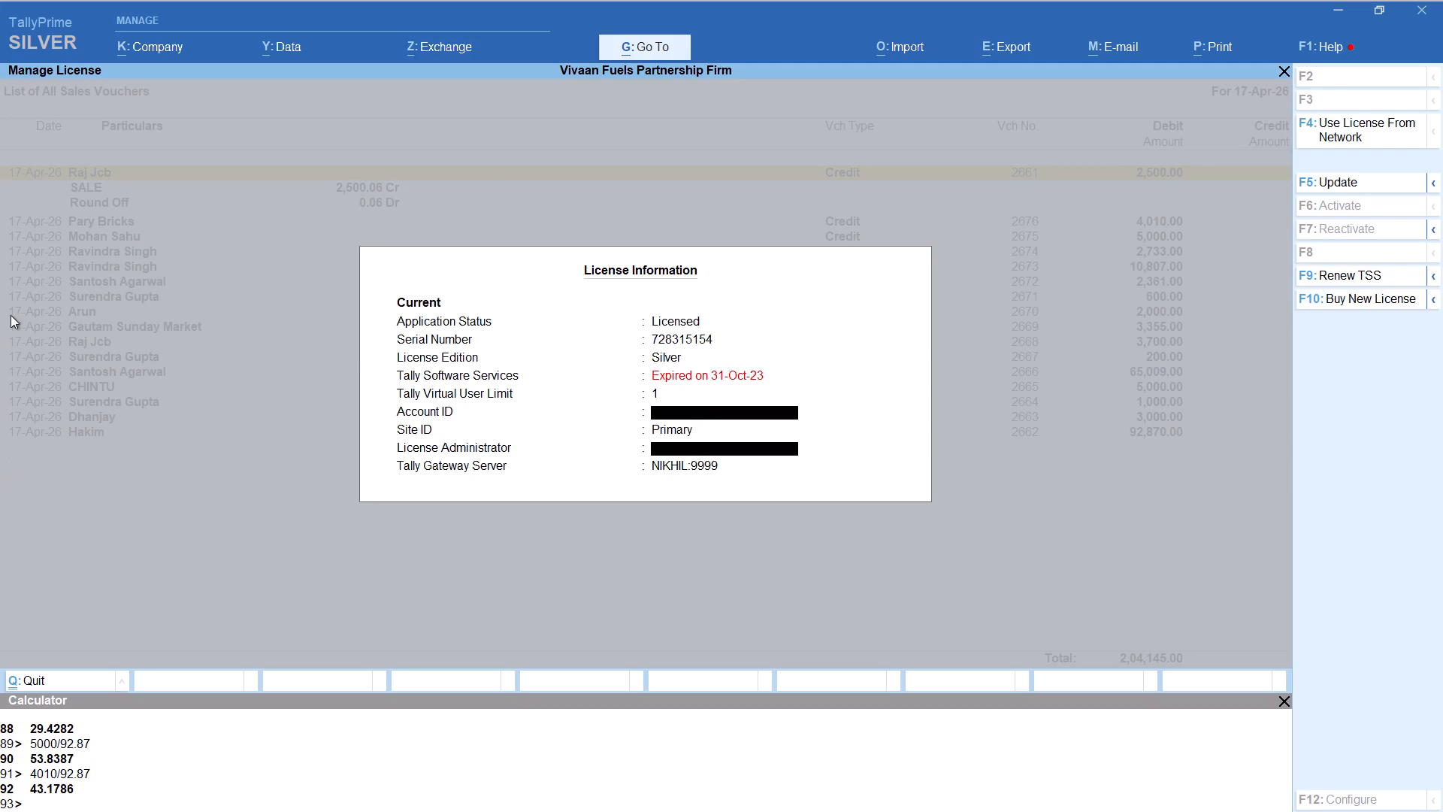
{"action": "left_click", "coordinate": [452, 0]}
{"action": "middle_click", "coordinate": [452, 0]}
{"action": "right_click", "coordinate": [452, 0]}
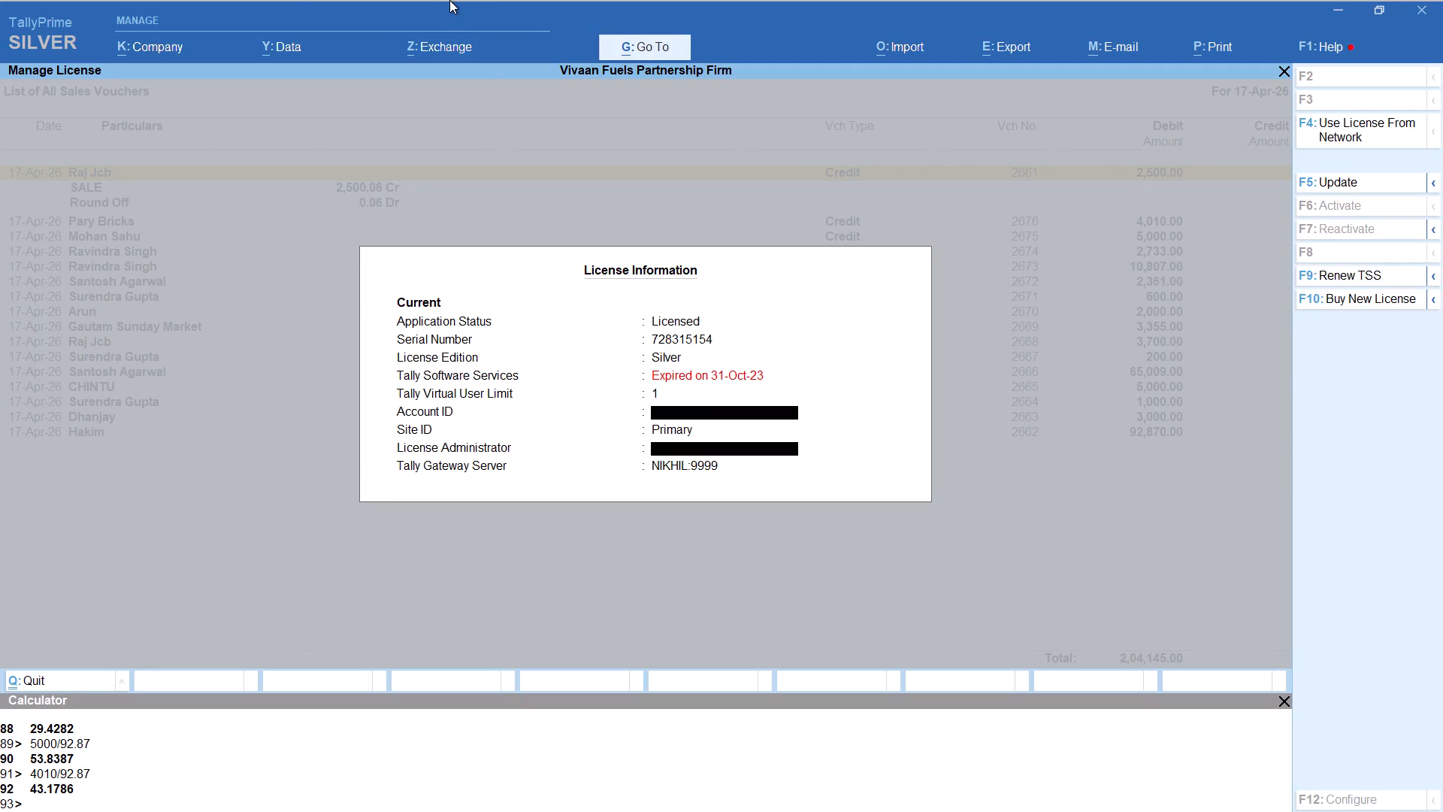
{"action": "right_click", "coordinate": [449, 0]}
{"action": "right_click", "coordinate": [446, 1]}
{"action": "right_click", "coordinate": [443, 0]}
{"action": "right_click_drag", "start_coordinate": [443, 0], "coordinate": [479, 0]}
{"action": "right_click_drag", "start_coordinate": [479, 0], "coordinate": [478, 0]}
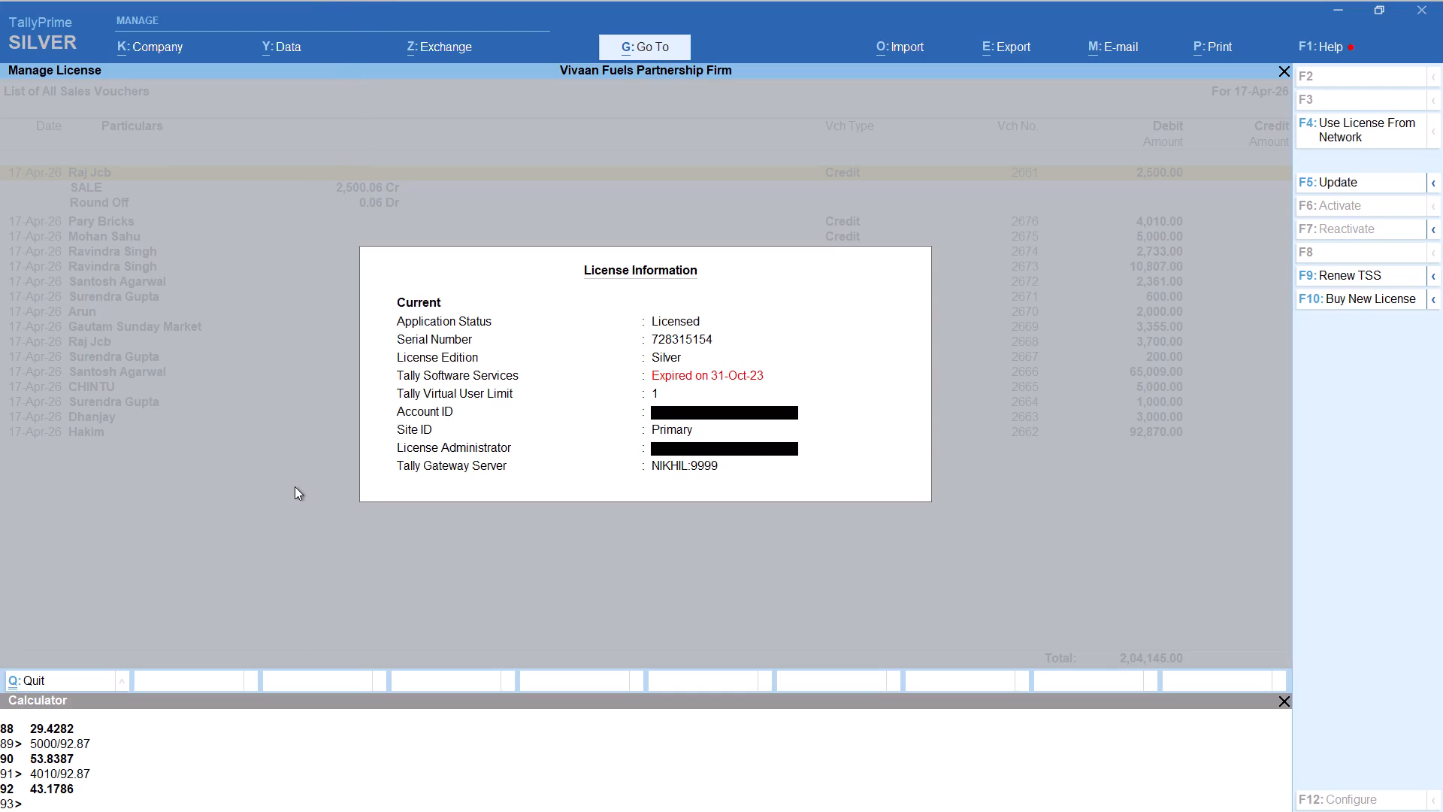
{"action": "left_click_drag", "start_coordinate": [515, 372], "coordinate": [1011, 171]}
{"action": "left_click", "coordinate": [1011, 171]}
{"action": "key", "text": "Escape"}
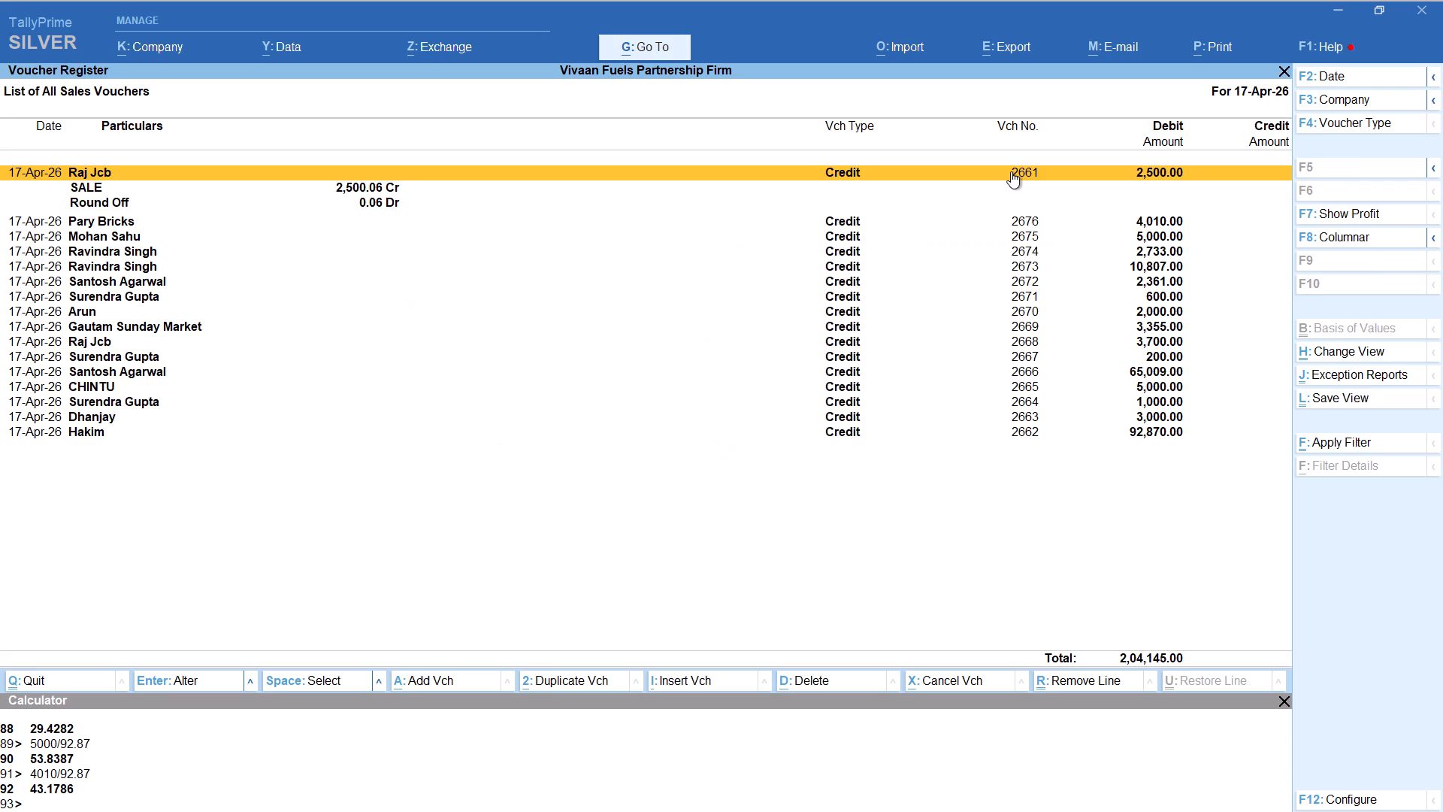
Open Raj Jcb credit voucher 2661 from the 17-Apr-26 register to review its entries, and quit without altering it.
{"action": "left_click", "coordinate": [1011, 171]}
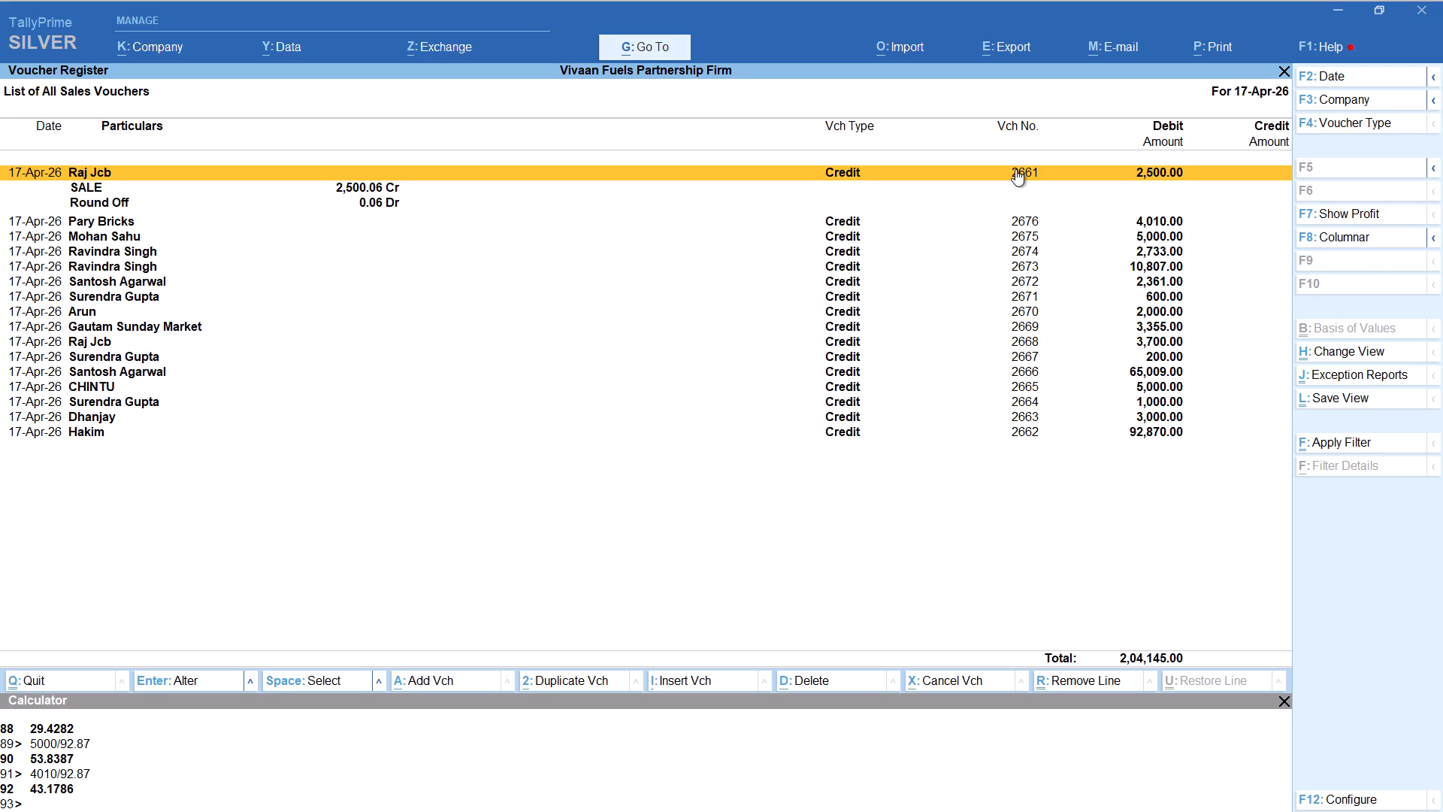
{"action": "double_click", "coordinate": [1015, 169]}
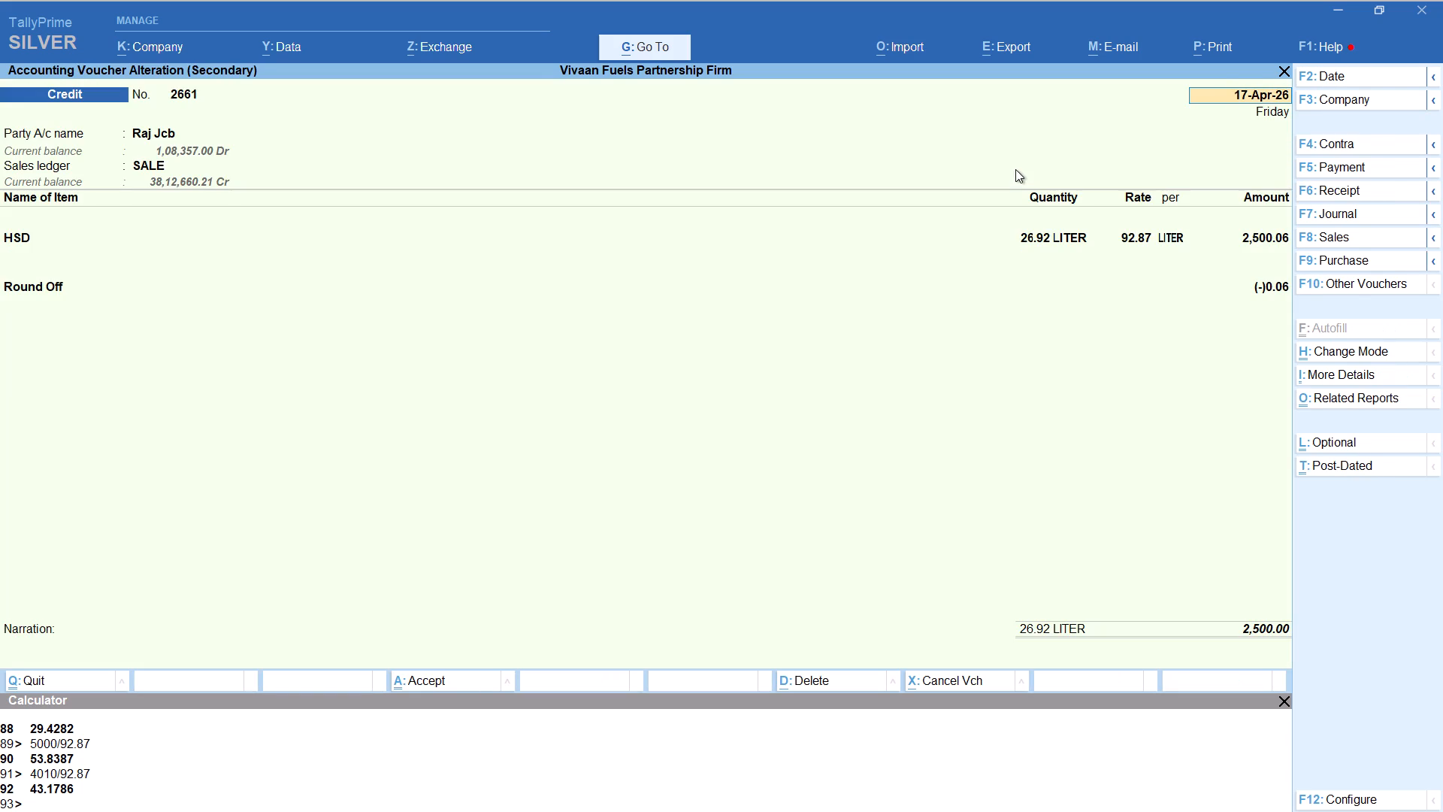
{"action": "key", "text": "Escape"}
{"action": "key", "text": "Escape"}
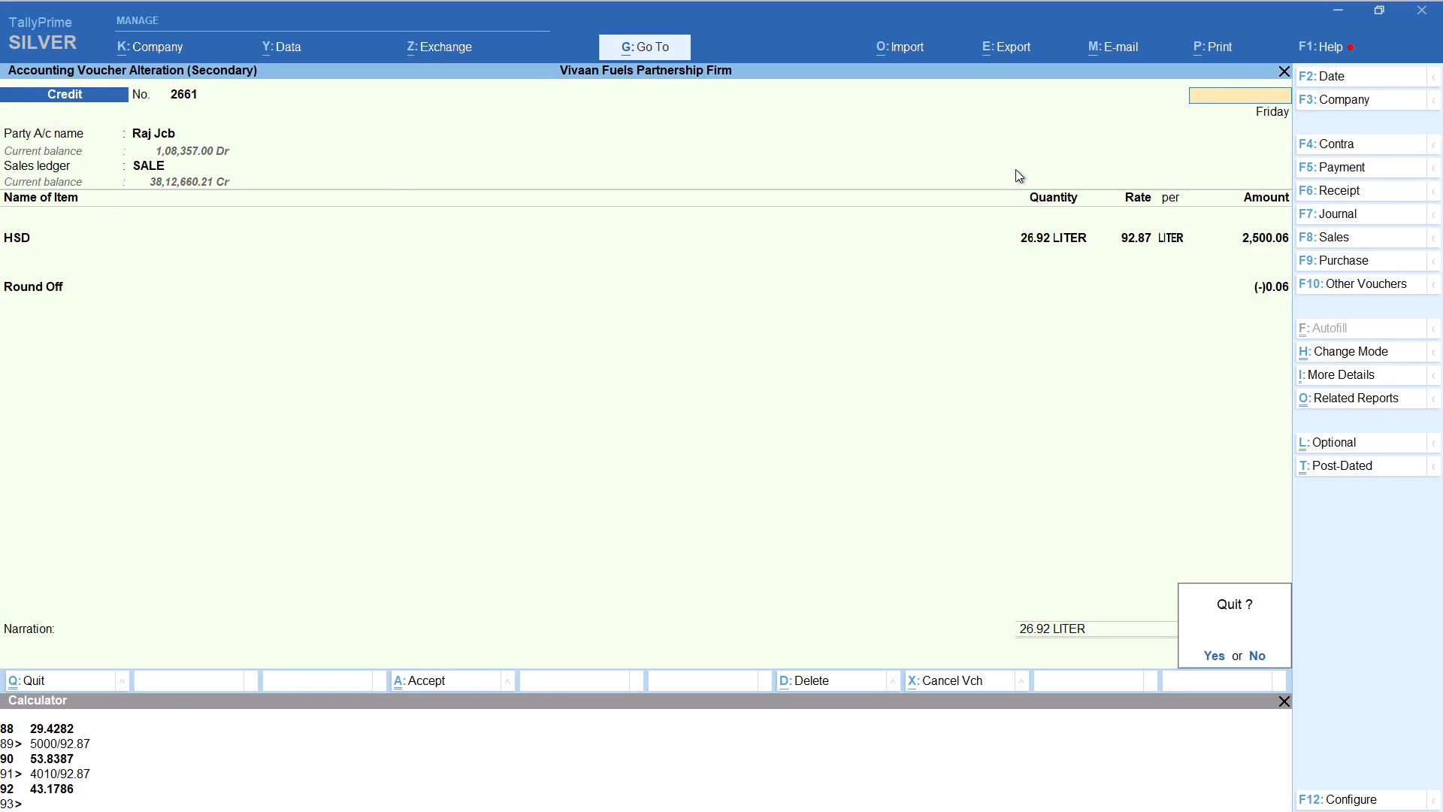
{"action": "key", "text": "Escape"}
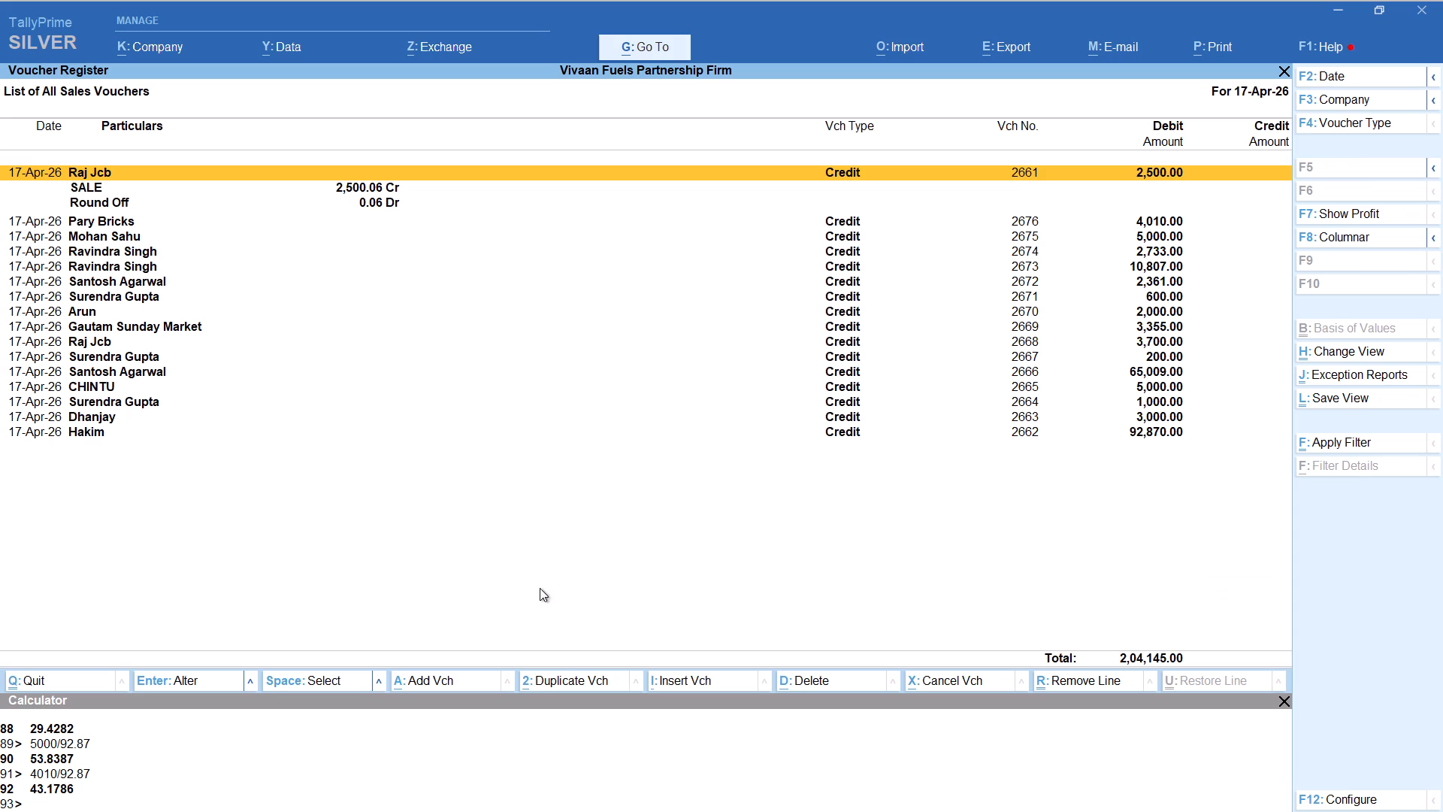
Check the 17-Apr CREDIT amount in the Excel balance sheet against the sales voucher register.
{"action": "left_click", "coordinate": [530, 535]}
{"action": "key", "text": "Down"}
{"action": "key", "text": "Down"}
{"action": "key", "text": "Down"}
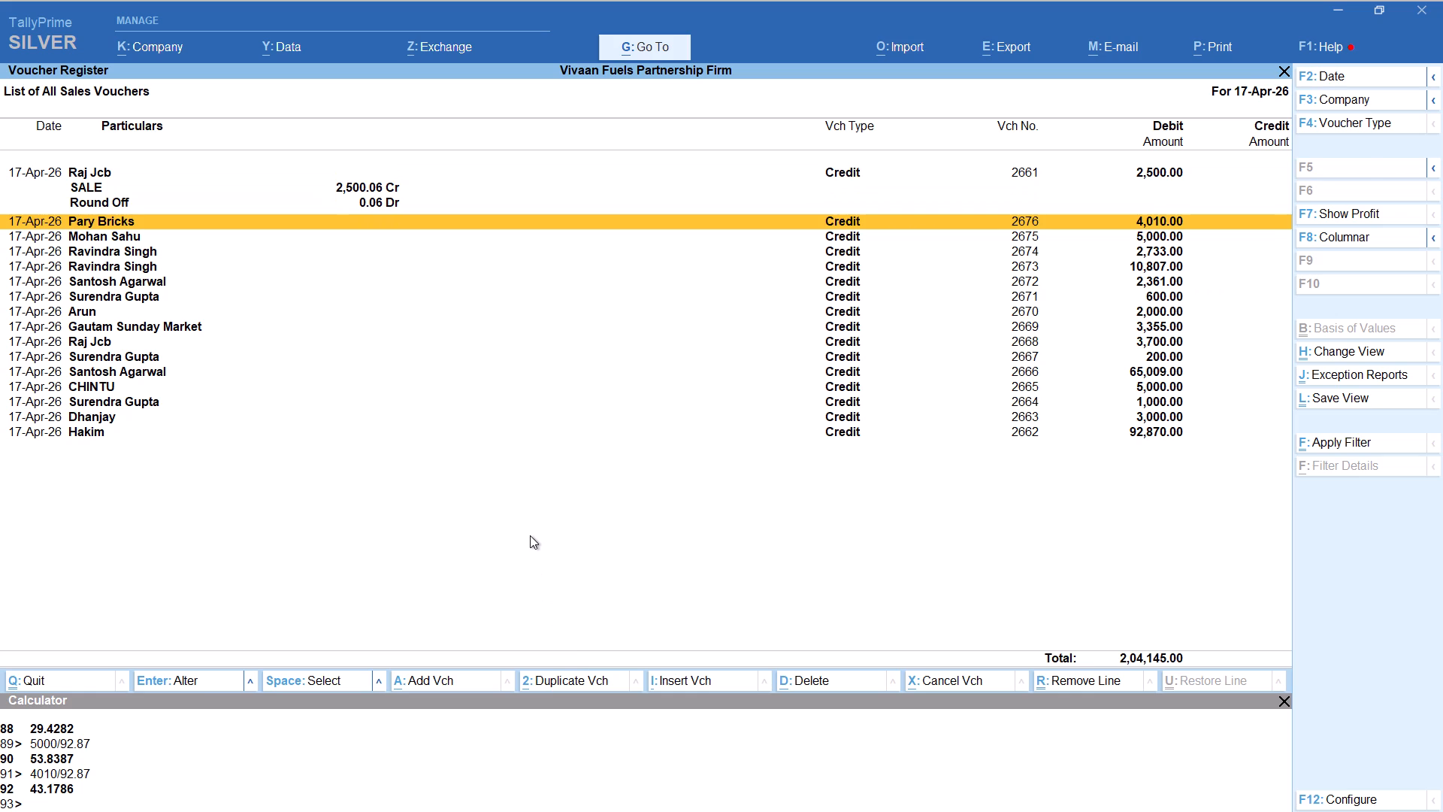
{"action": "key", "text": "alt+Tab"}
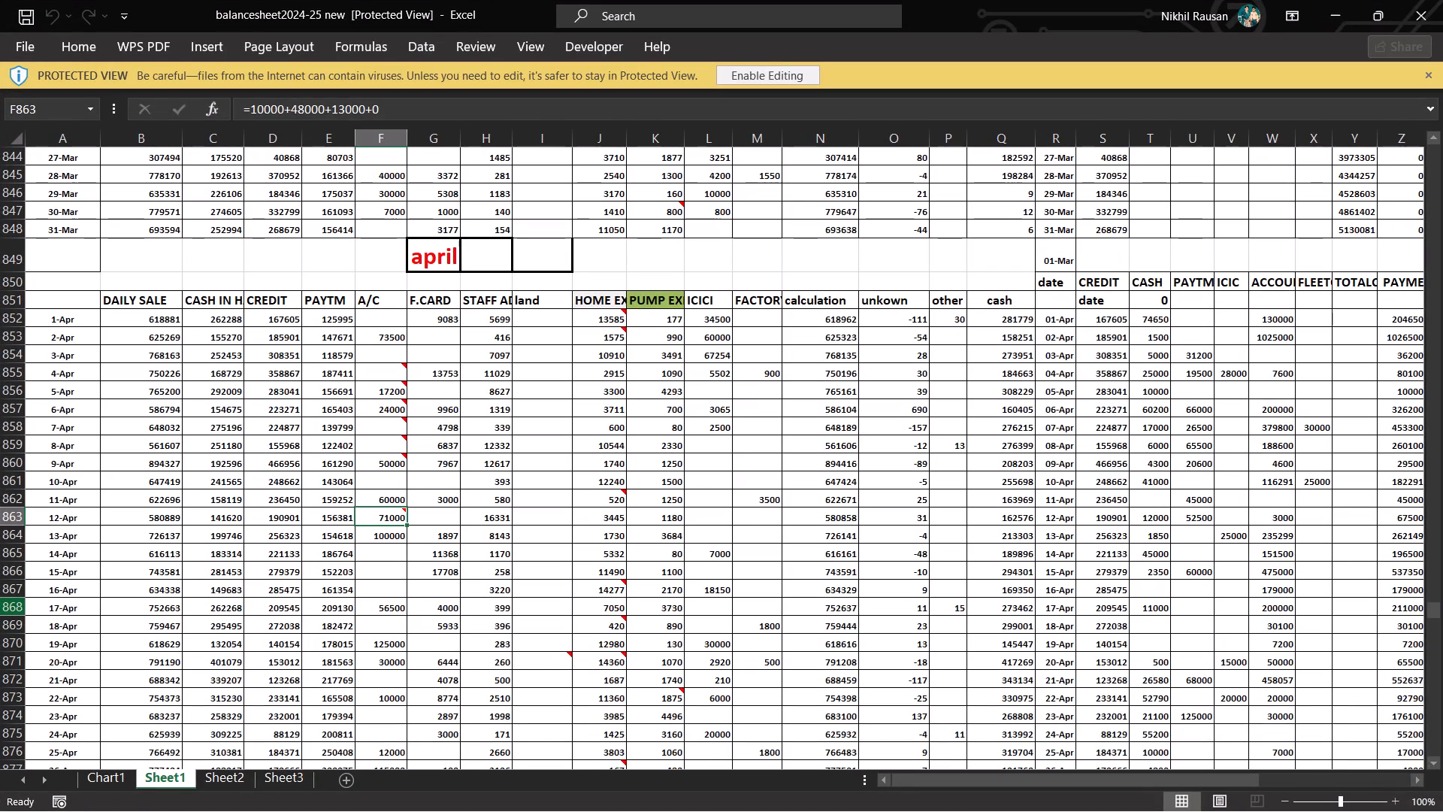
{"action": "left_click", "coordinate": [278, 611]}
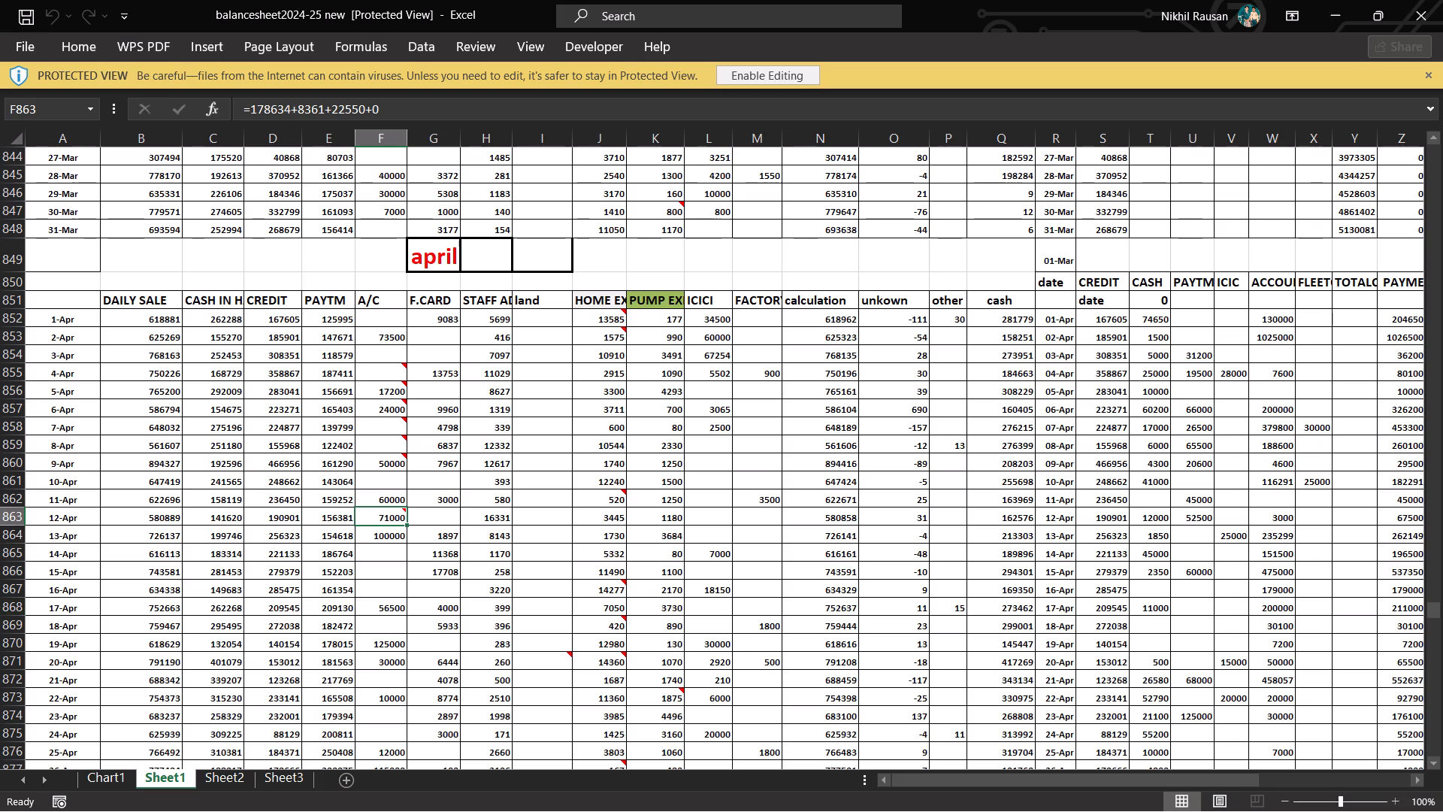
{"action": "key", "text": "alt+Tab"}
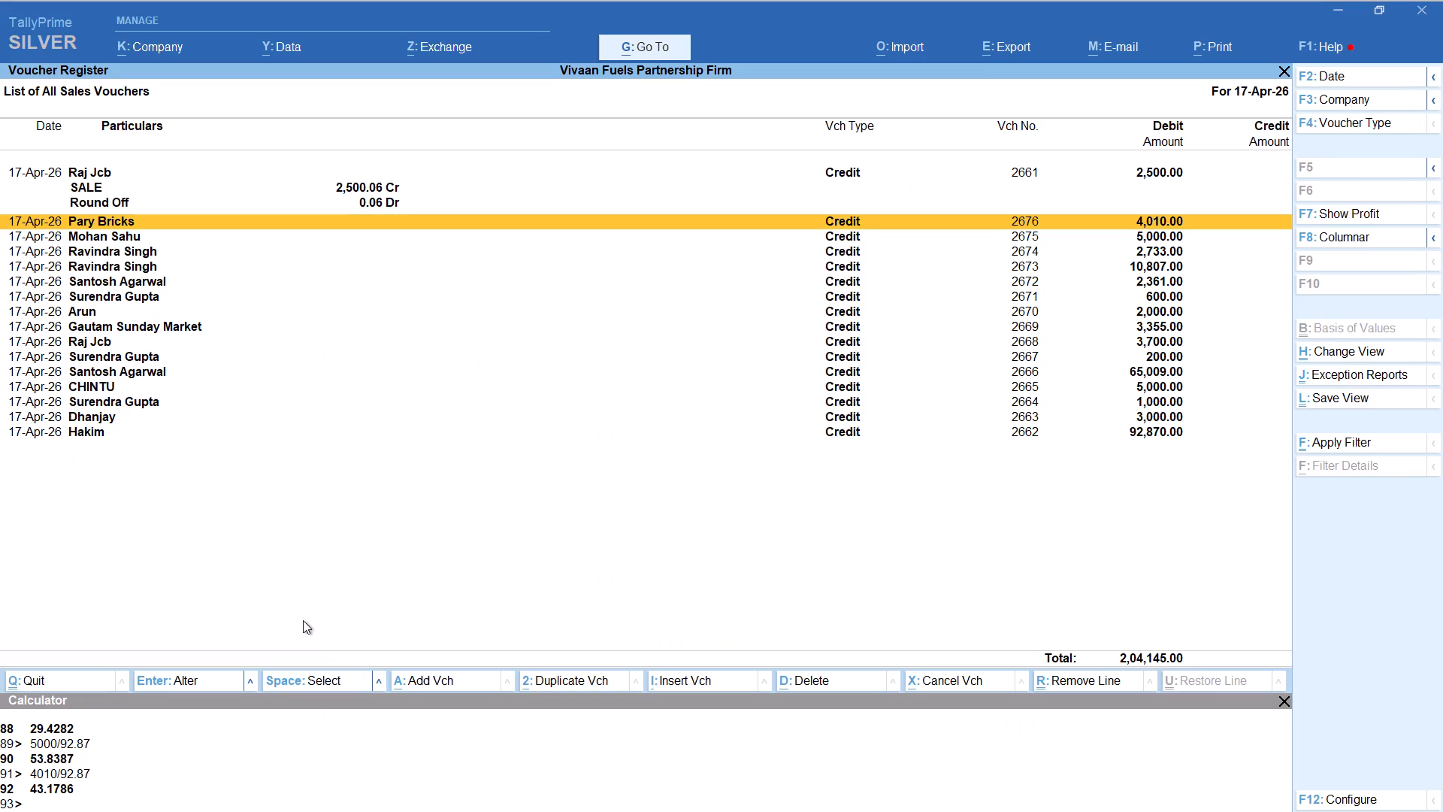
{"action": "key", "text": "Down"}
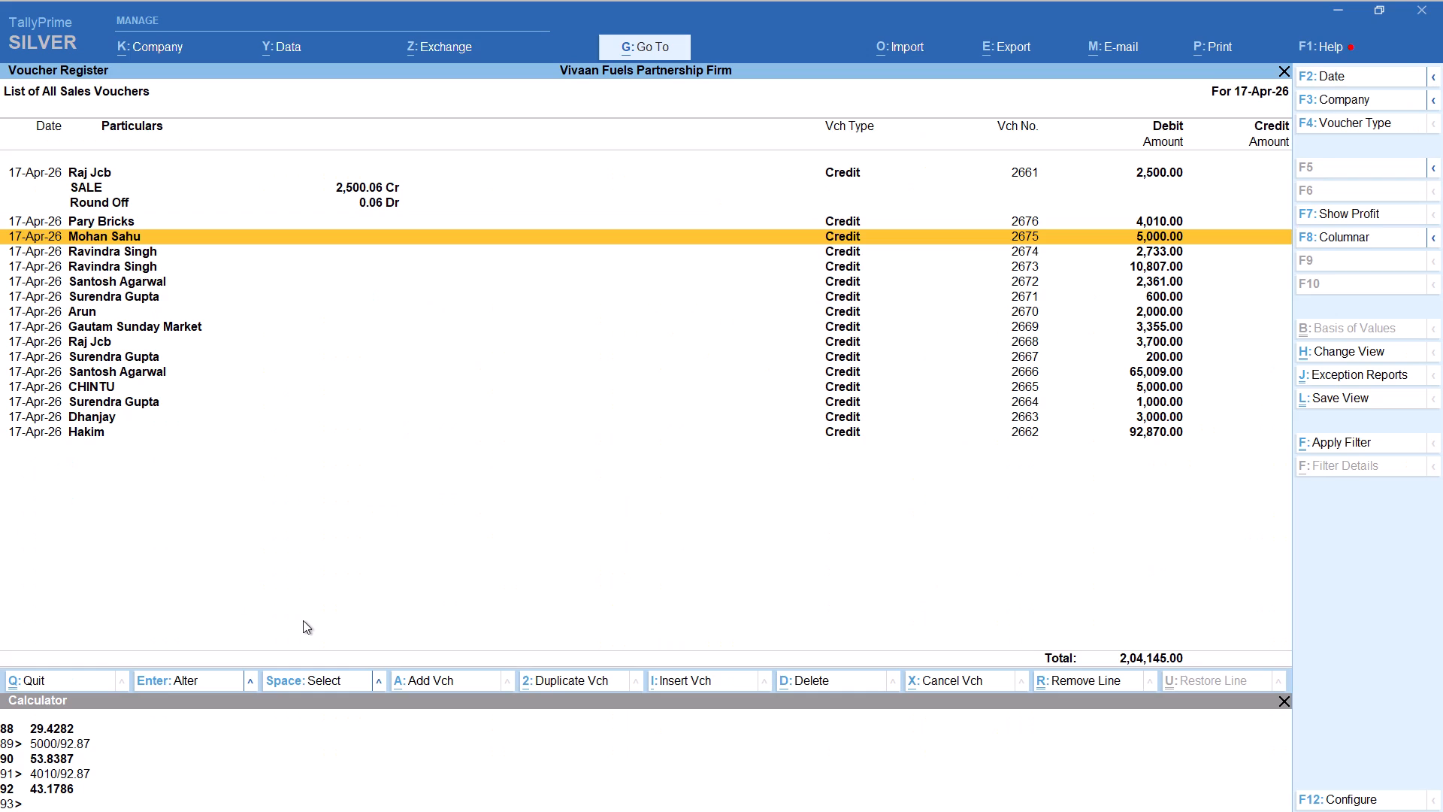
{"action": "key", "text": "Up"}
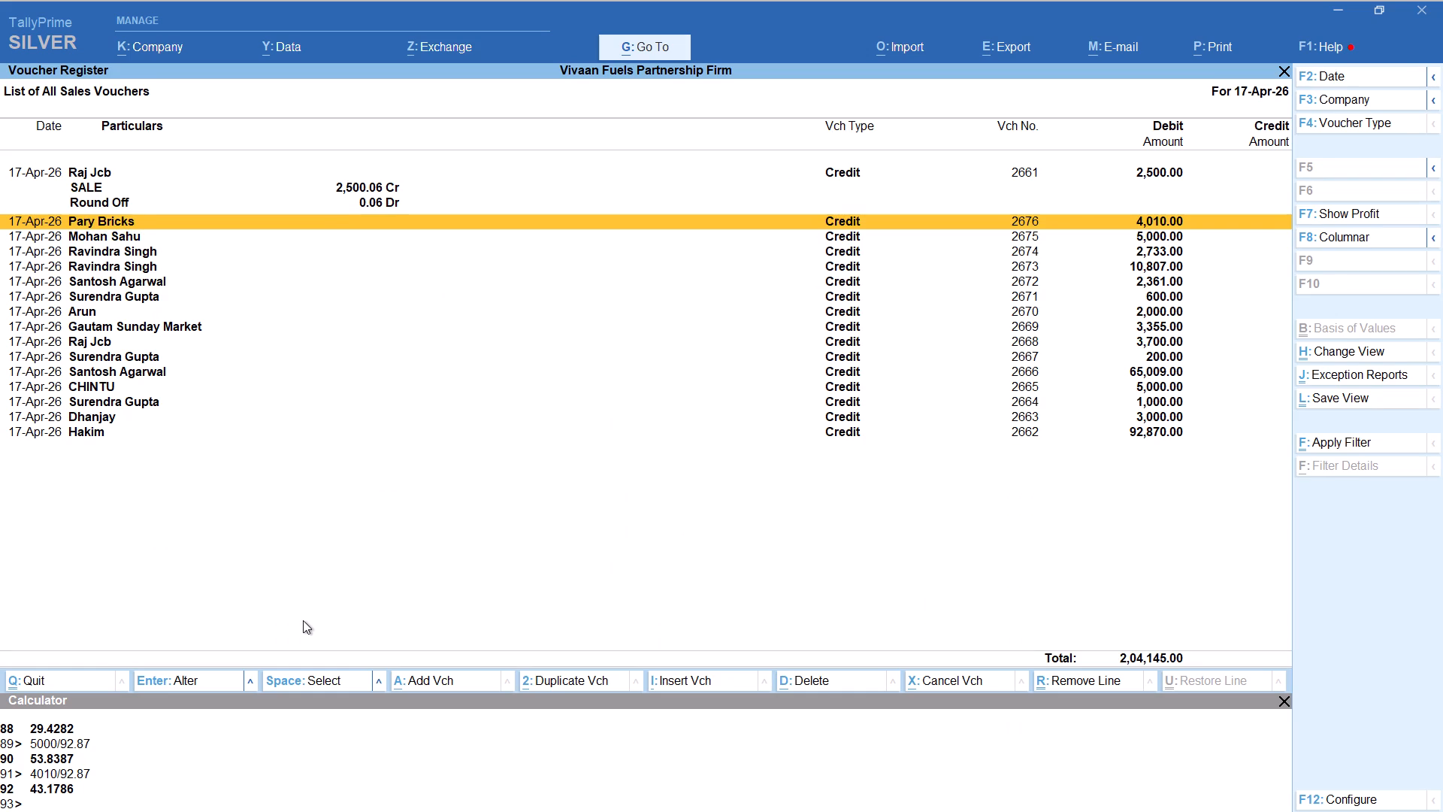
{"action": "key", "text": "Down"}
{"action": "key", "text": "Down"}
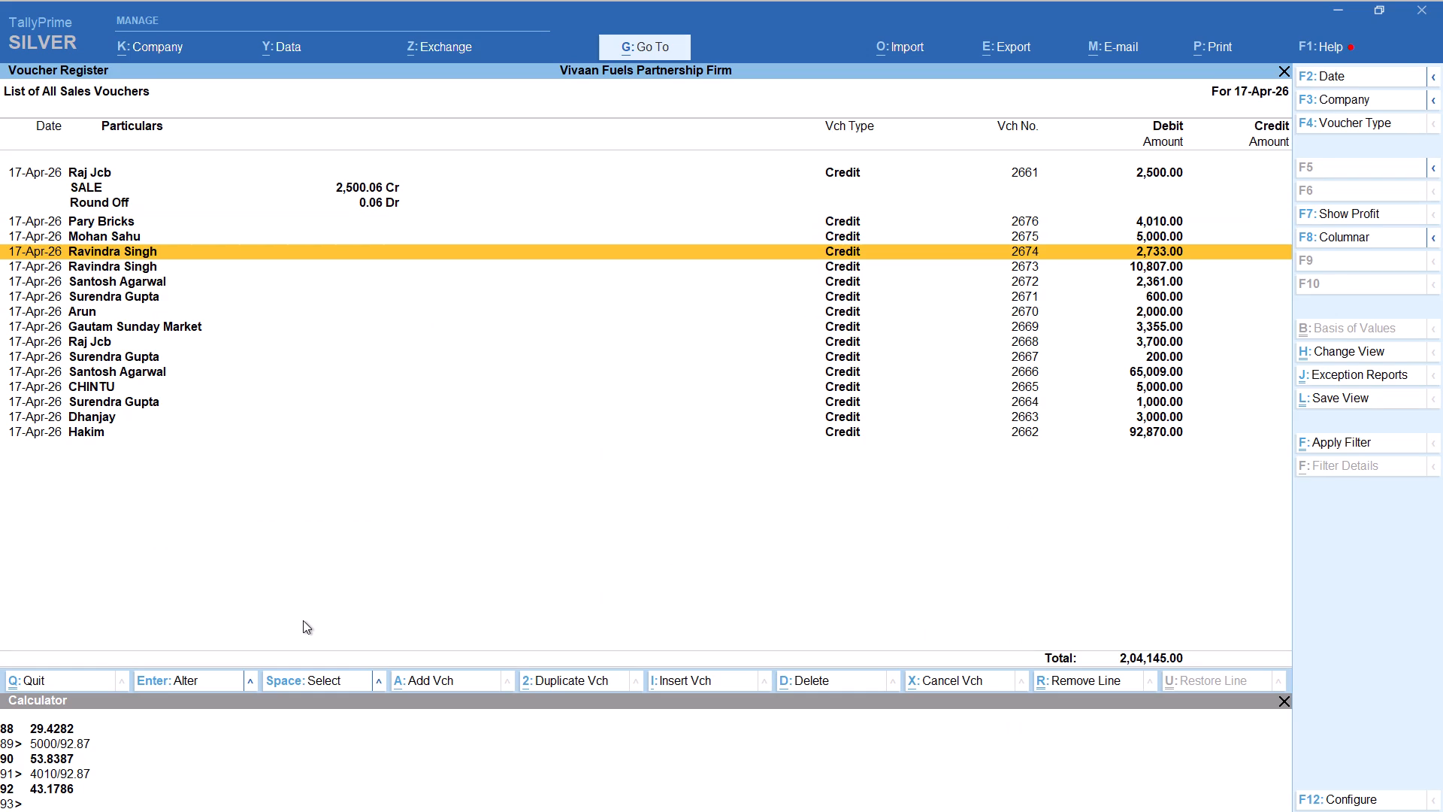
{"action": "key", "text": "Down"}
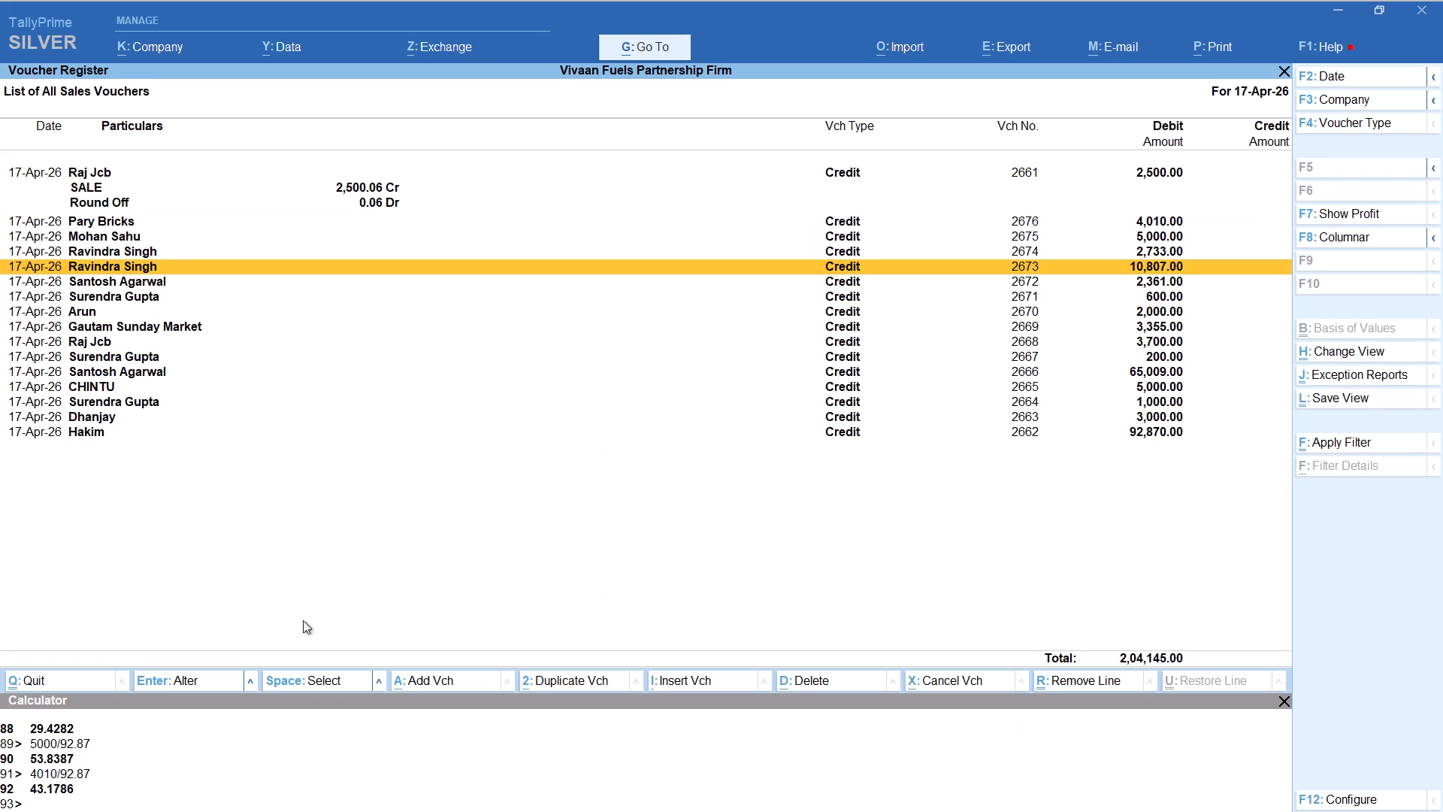
{"action": "key", "text": "Down"}
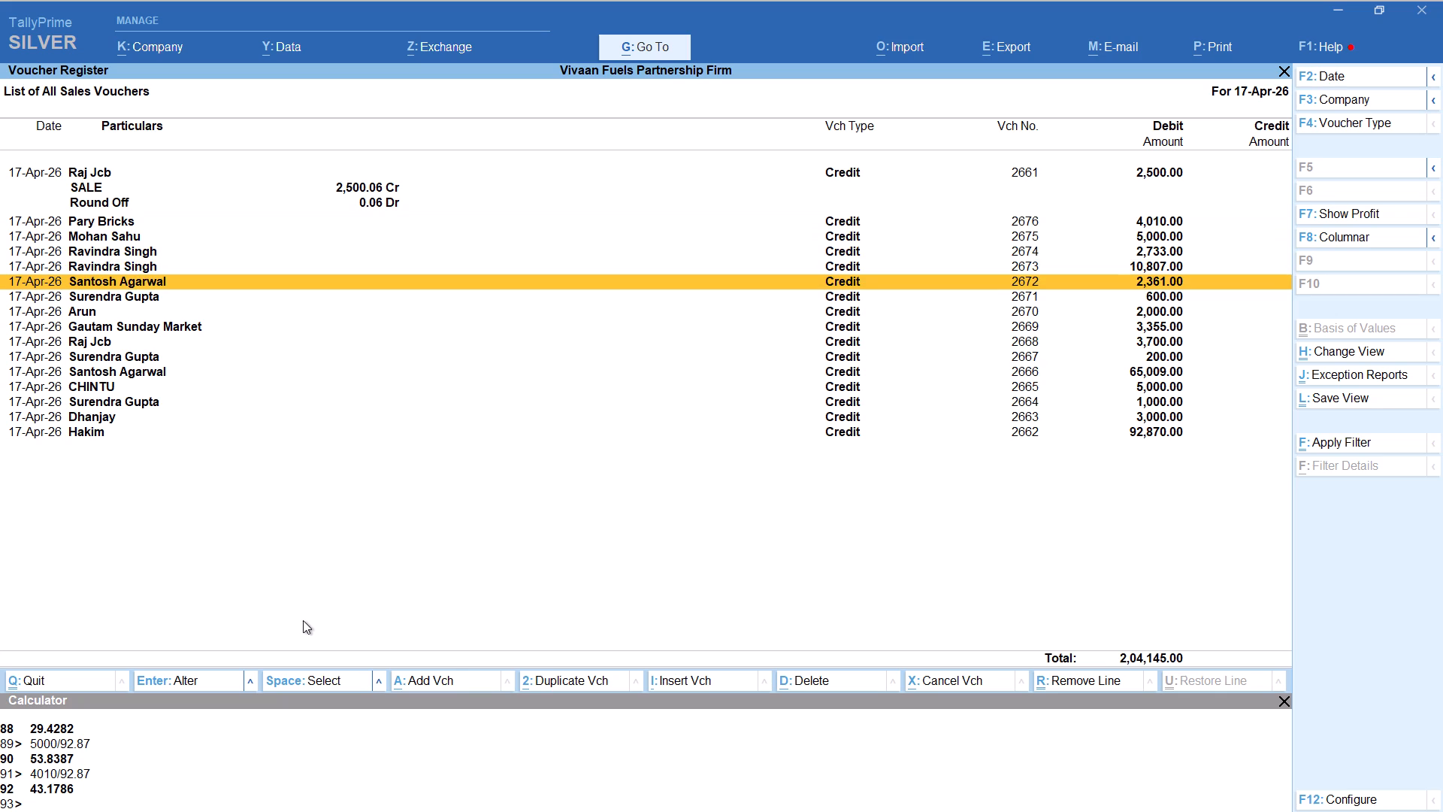
{"action": "key", "text": "Down"}
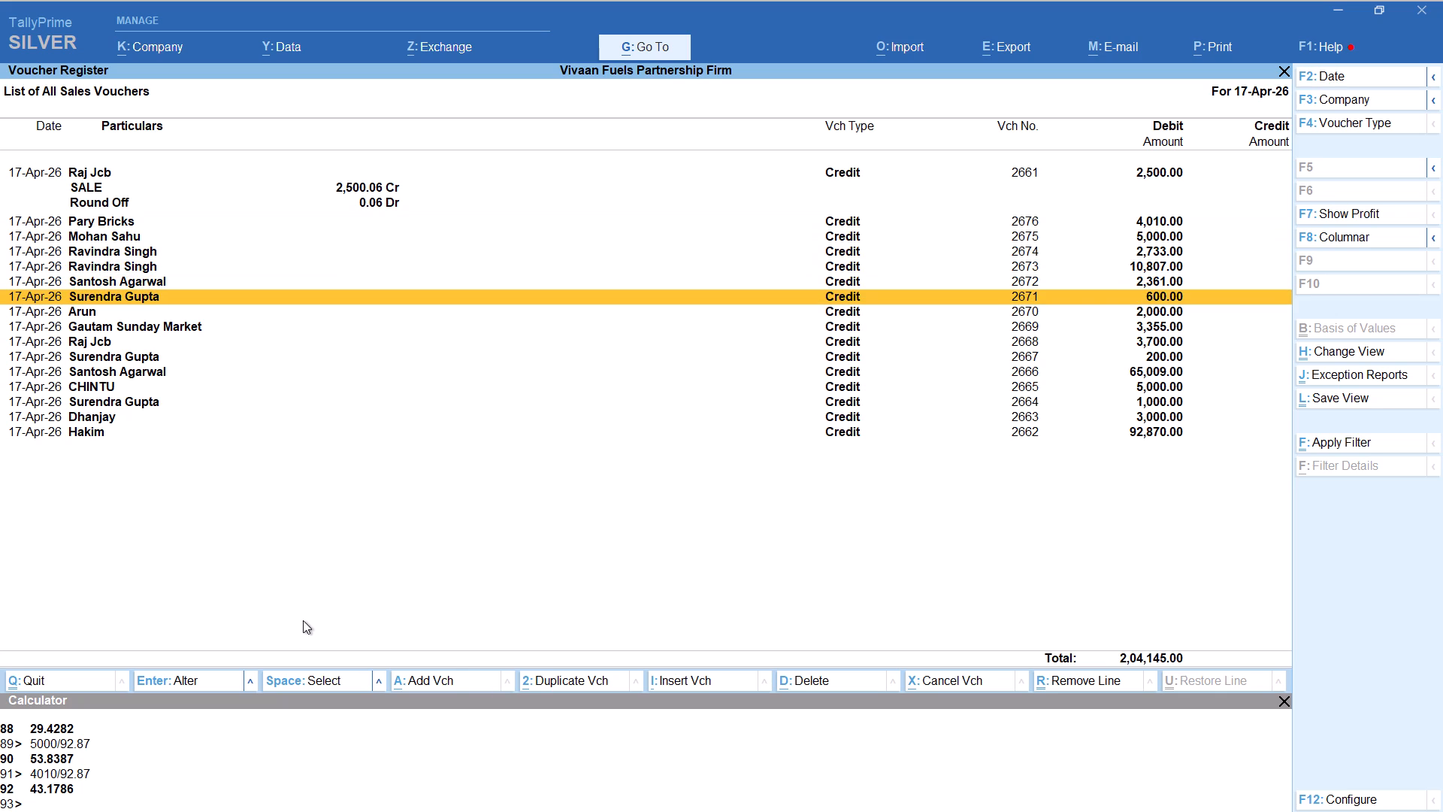
{"action": "key", "text": "Return"}
{"action": "key", "text": "Return"}
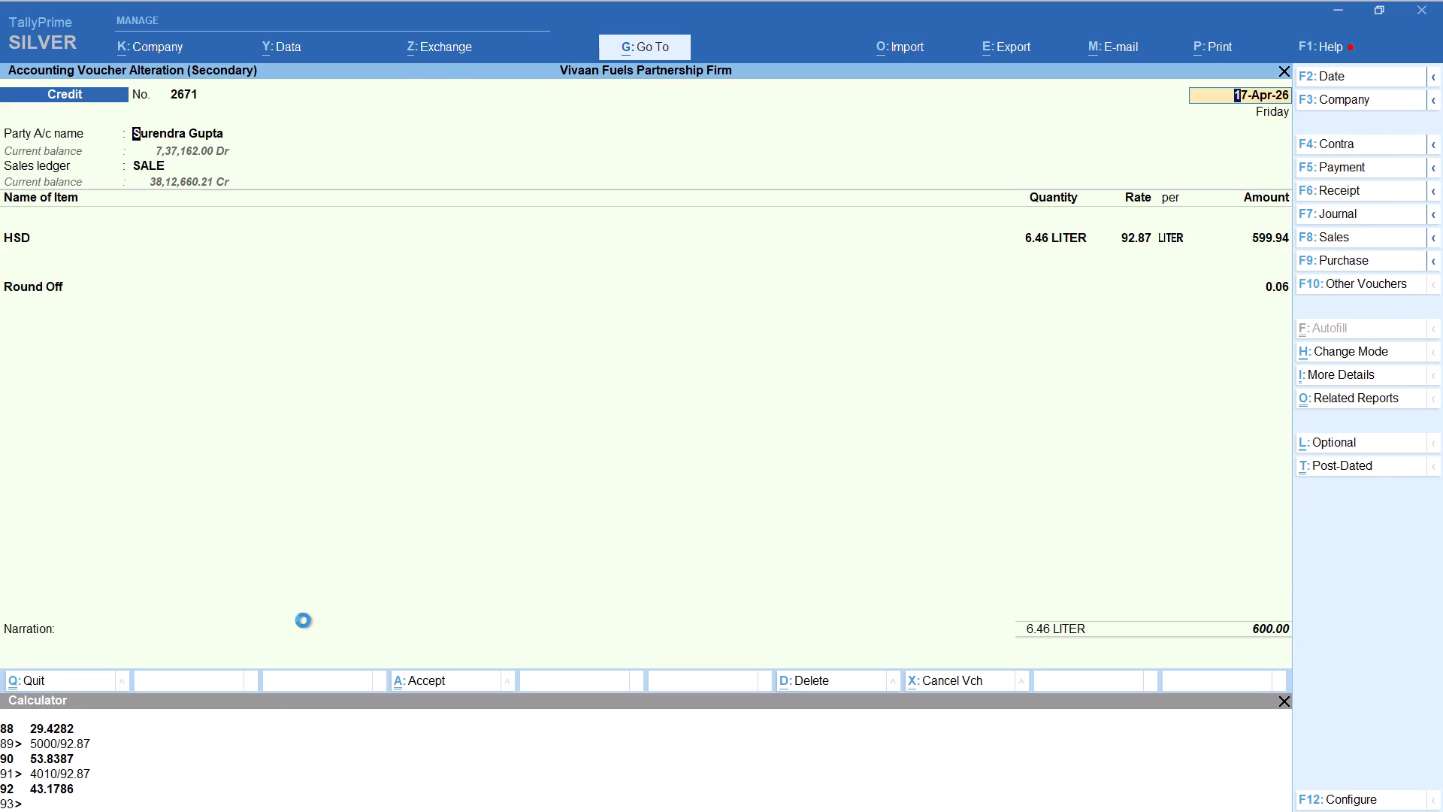
{"action": "key", "text": "Return"}
{"action": "key", "text": "Return"}
{"action": "key", "text": "Return"}
{"action": "key", "text": "Return"}
{"action": "key", "text": "Return"}
{"action": "key", "text": "Return"}
{"action": "key", "text": "Return"}
{"action": "key", "text": "Return"}
{"action": "key", "text": "Return"}
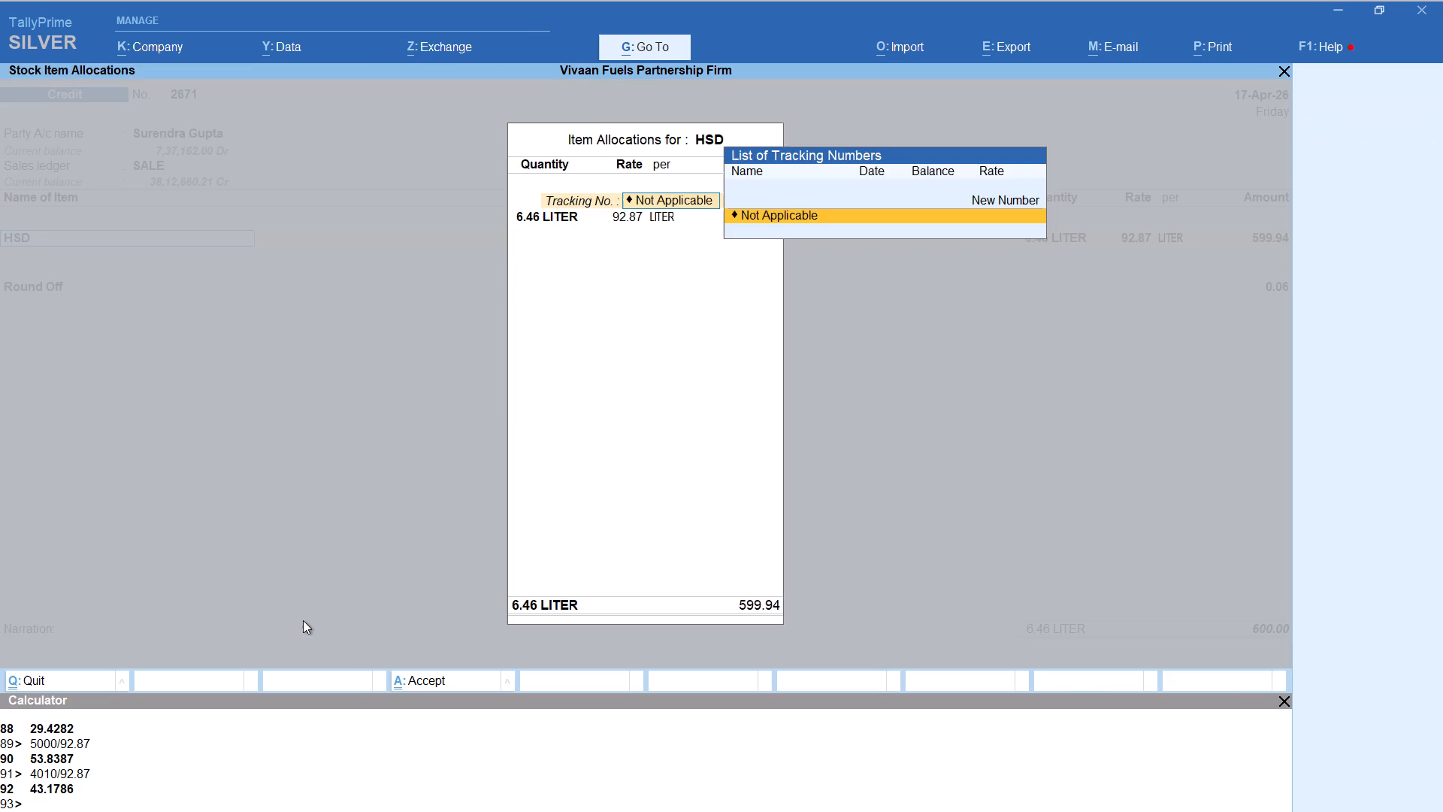
{"action": "key", "text": "Return"}
{"action": "key", "text": "alt+c"}
{"action": "type", "text": "6000/92.87"}
{"action": "key", "text": "Return"}
{"action": "key", "text": "Return"}
{"action": "key", "text": "Return"}
{"action": "key", "text": "Return"}
{"action": "key", "text": "Return"}
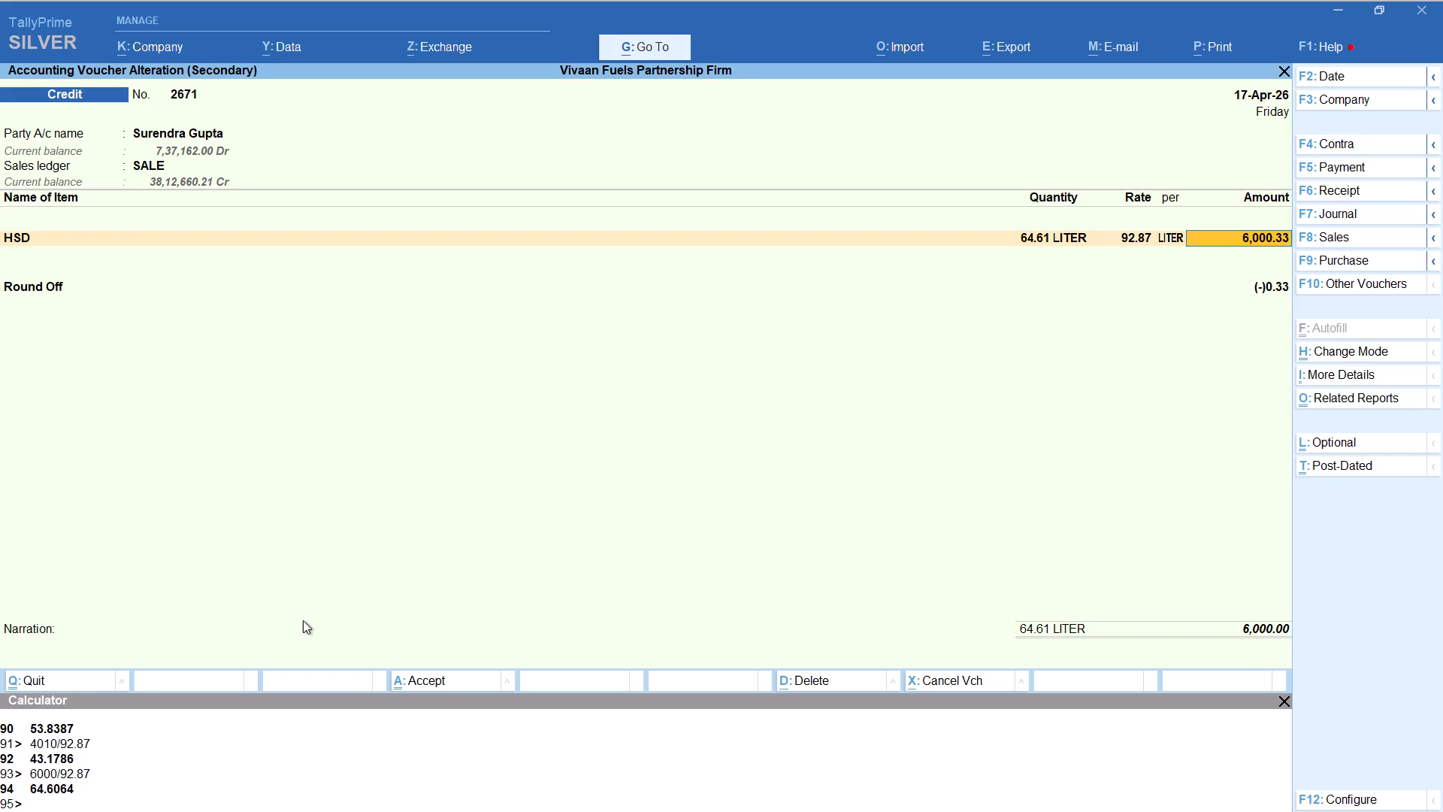
Set the Round Off cost centre allocation under Accountant to -0.33 and save the altered Surendra voucher.
{"action": "key", "text": "Return"}
{"action": "key", "text": "Return"}
{"action": "key", "text": "Return"}
{"action": "key", "text": "Return"}
{"action": "key", "text": "Return"}
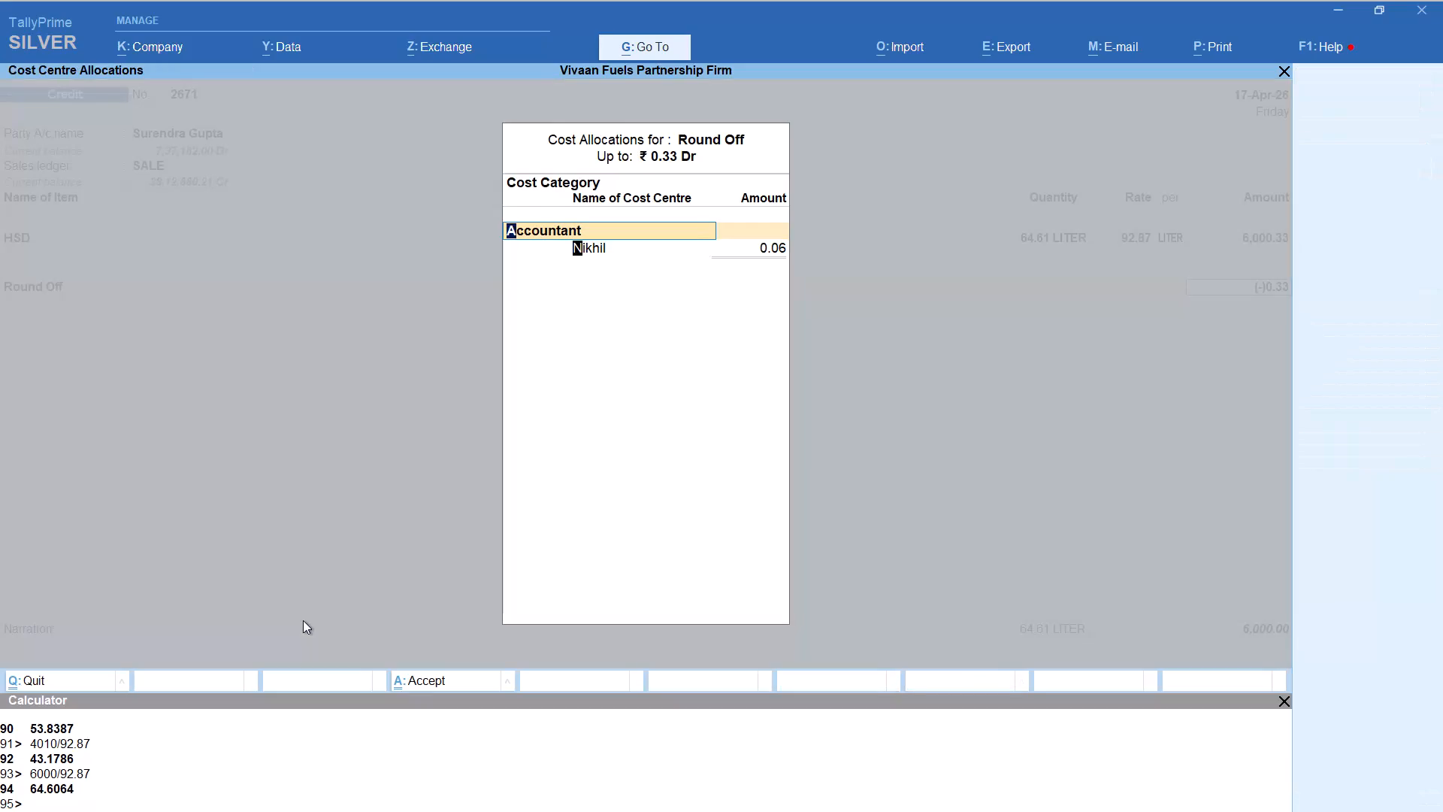
{"action": "key", "text": "Return"}
{"action": "key", "text": "Return"}
{"action": "key", "text": "Return"}
{"action": "key", "text": "Return"}
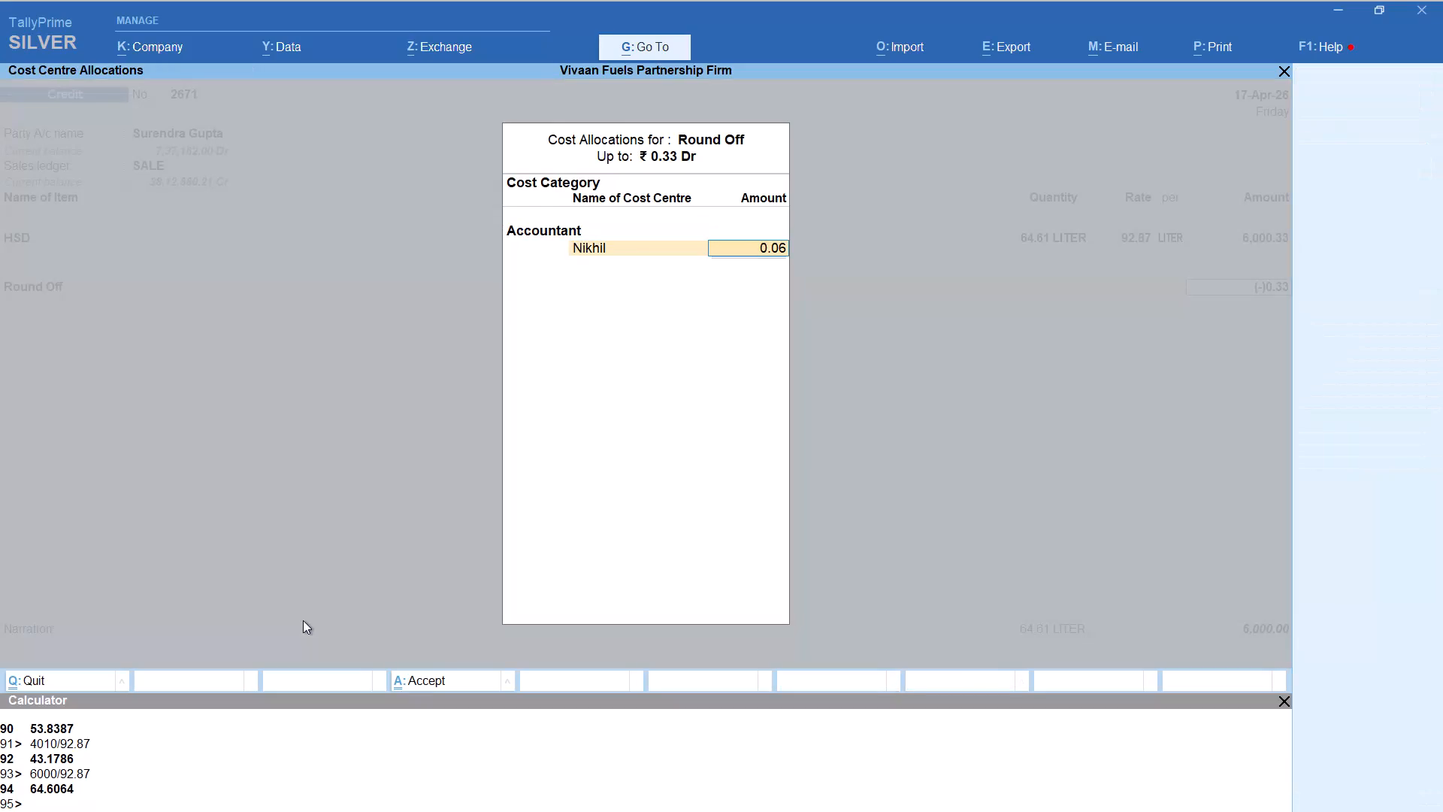
{"action": "key", "text": "Return"}
{"action": "key", "text": "minus"}
{"action": "type", "text": "0.33"}
{"action": "key", "text": "Return"}
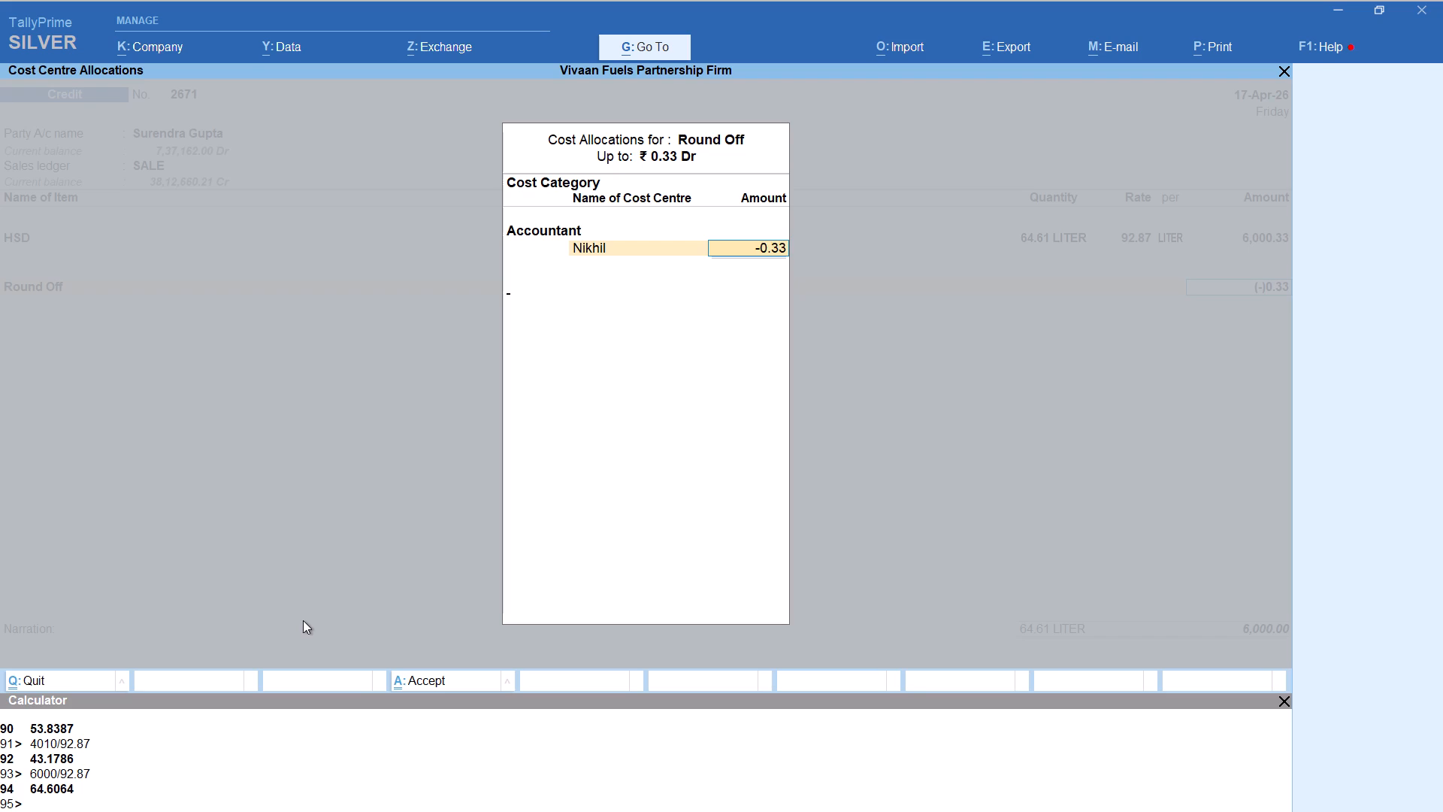
{"action": "key", "text": "Return"}
{"action": "key", "text": "Return"}
{"action": "key", "text": "Return"}
{"action": "key", "text": "Return"}
{"action": "key", "text": "Return"}
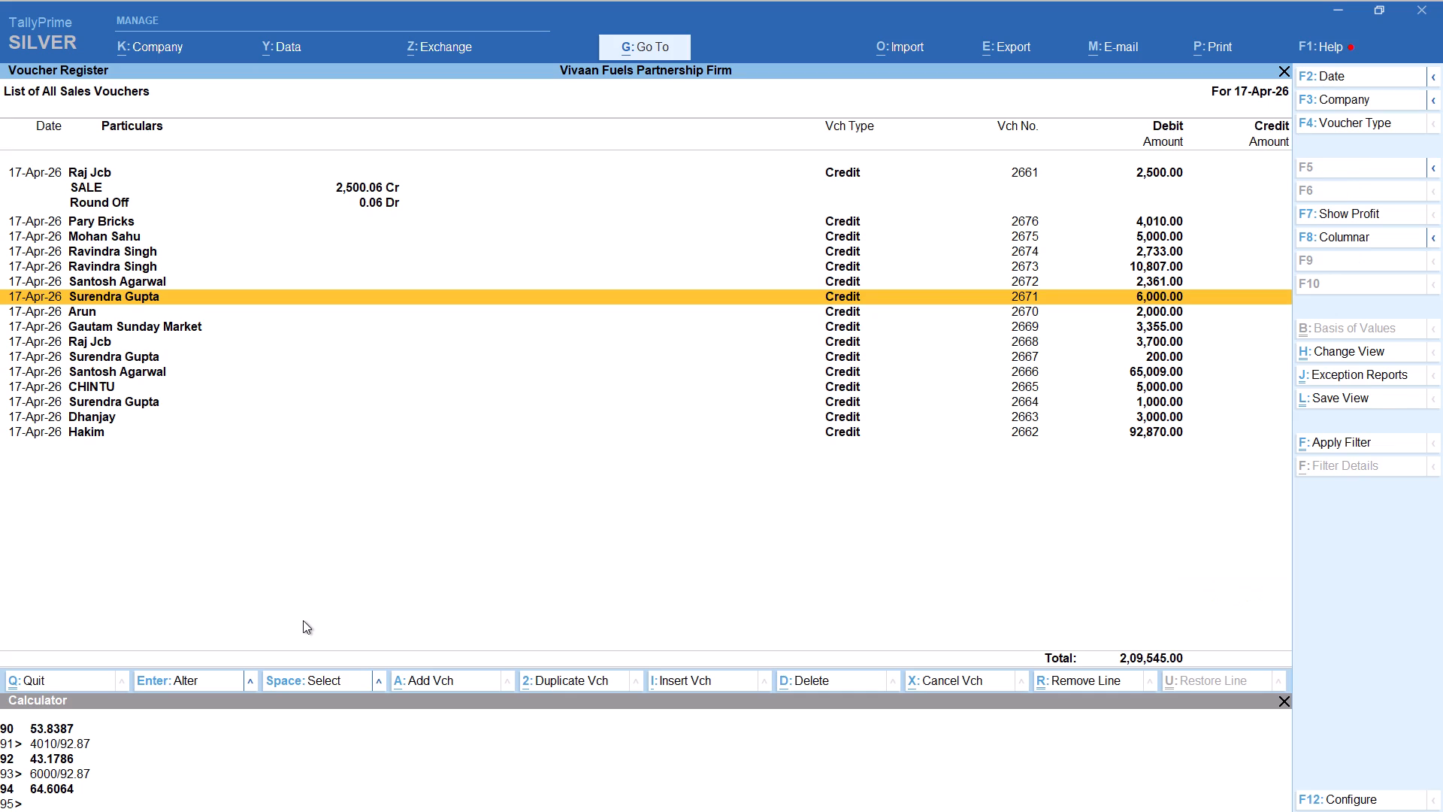
Recheck the 17-Apr CREDIT amount in the Excel balance sheet and return to the voucher register.
{"action": "key", "text": "alt+Tab"}
{"action": "key", "text": "alt+Tab"}
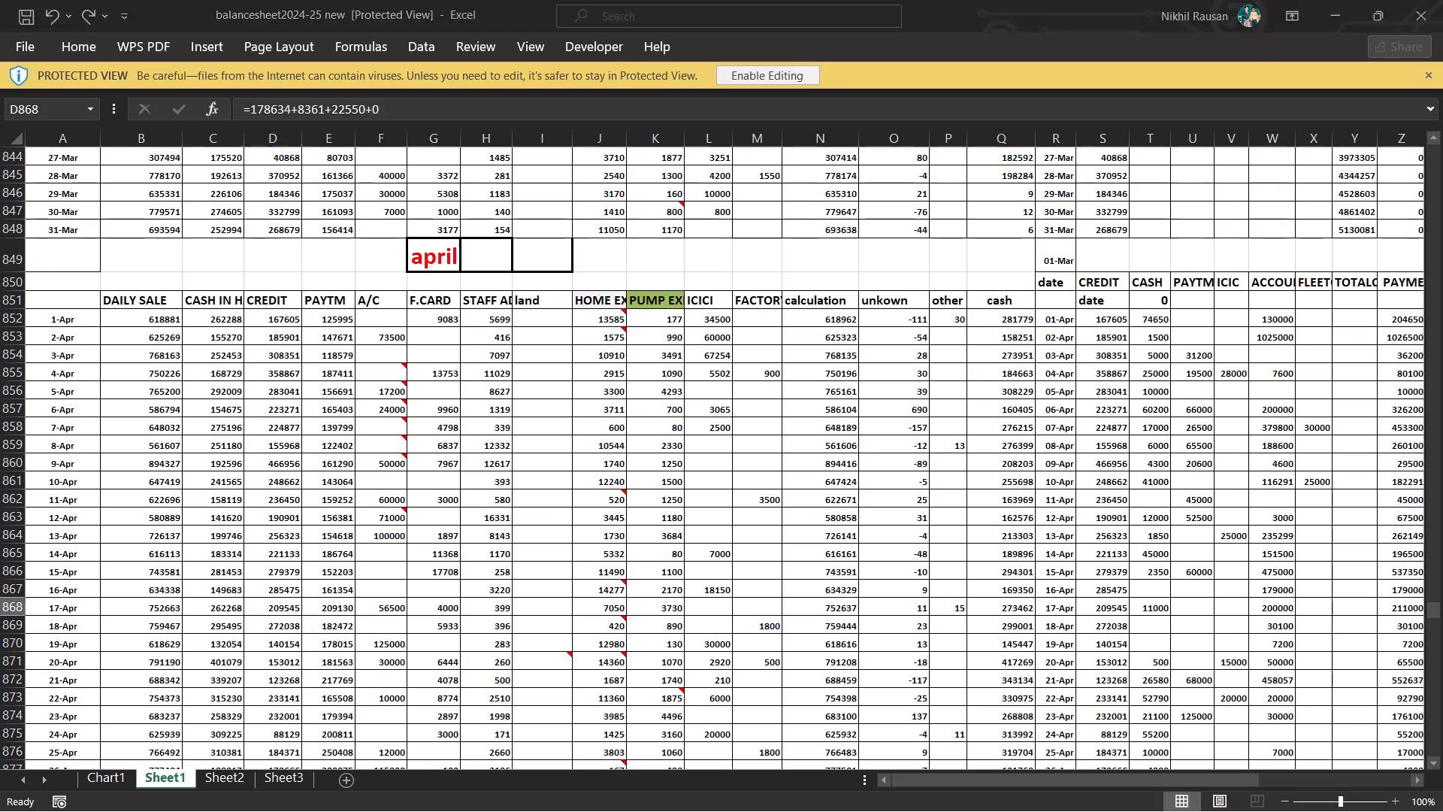
Change the sales voucher register's date to 18-Apr-26.
{"action": "key", "text": "F2"}
{"action": "type", "text": "118"}
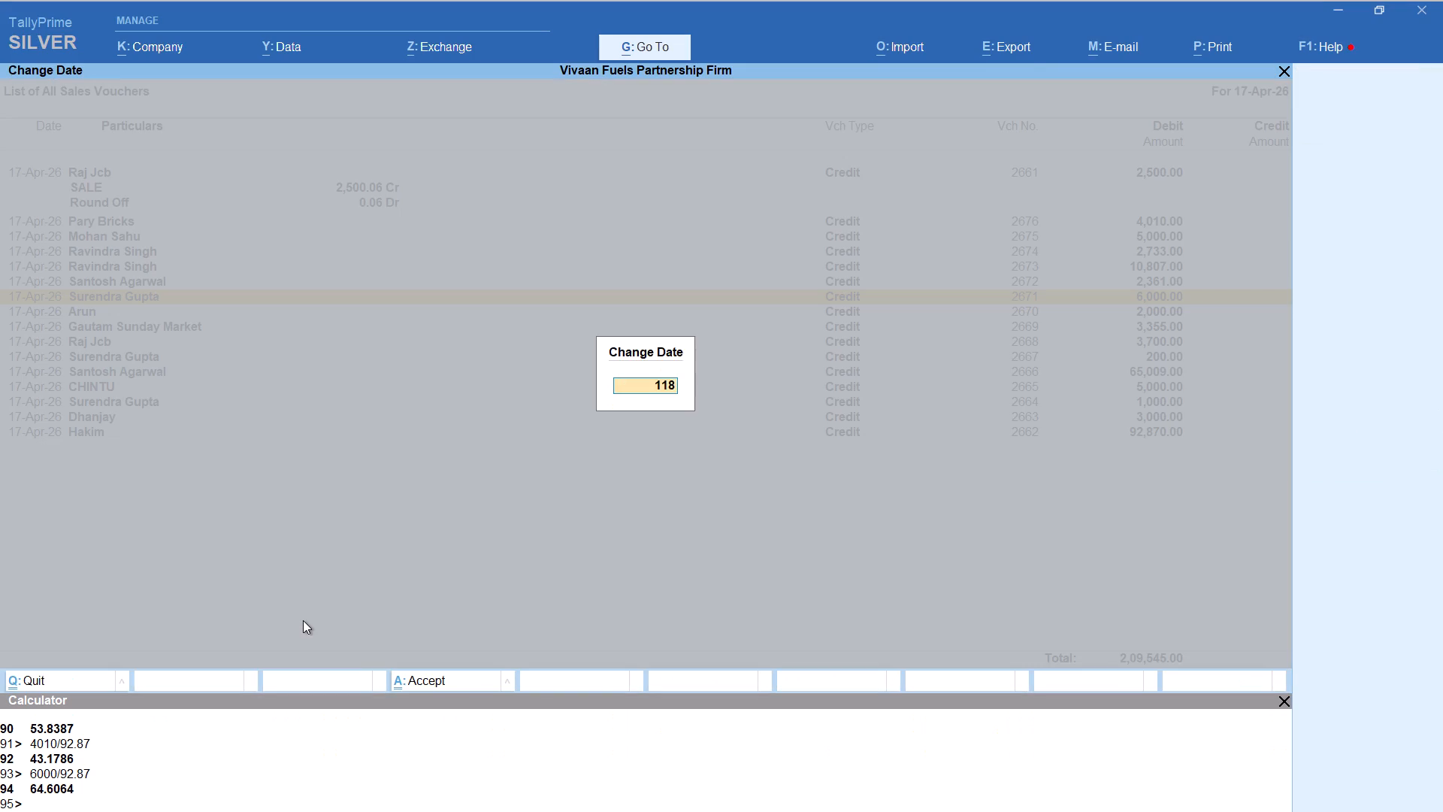
{"action": "key", "text": "BackSpace"}
{"action": "key", "text": "BackSpace"}
{"action": "key", "text": "8"}
{"action": "key", "text": "Return"}
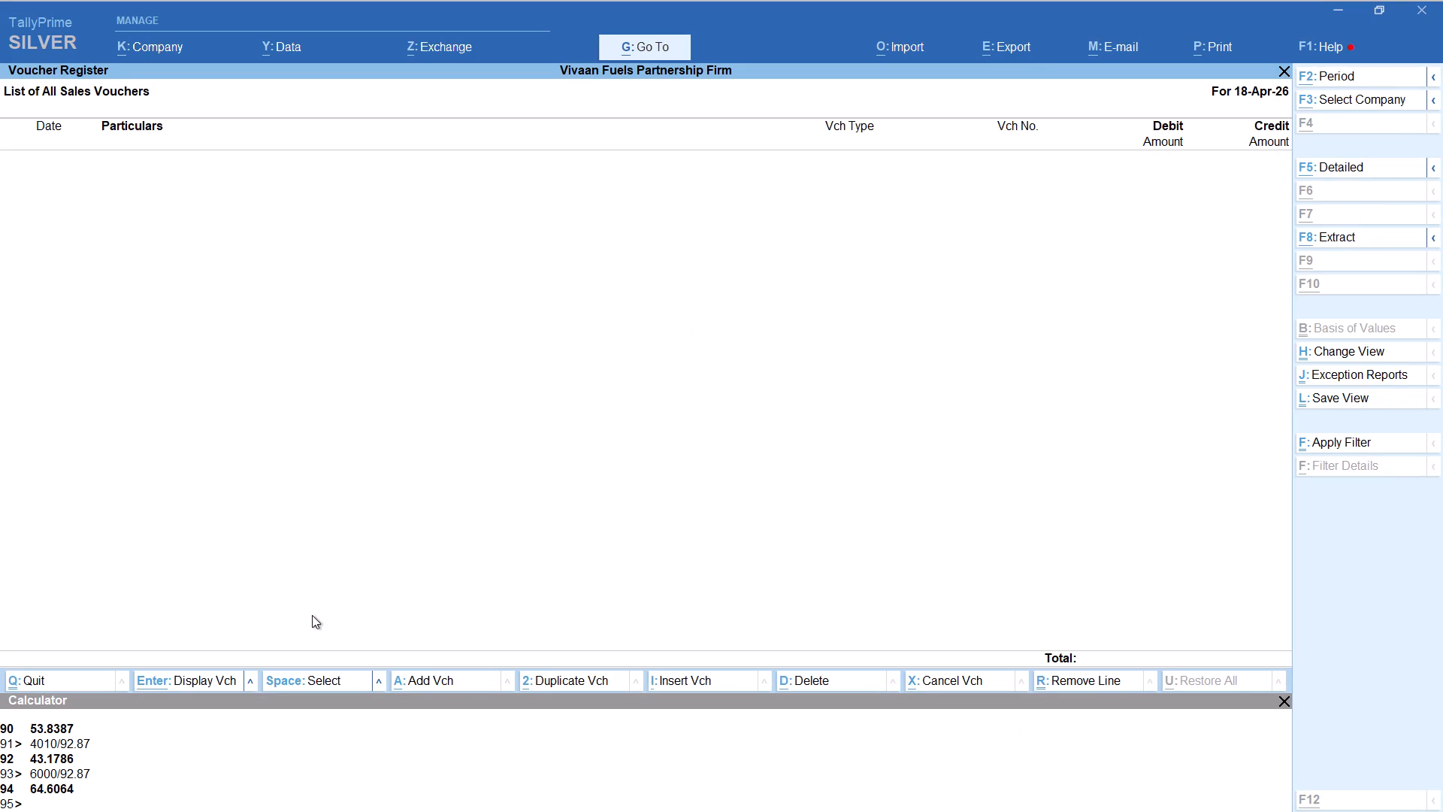
Start the first 18-Apr-26 Credit voucher for Santosh, accepting the default party details and the SALE ledger.
{"action": "key", "text": "alt+a"}
{"action": "left_click", "coordinate": [324, 581]}
{"action": "key", "text": "F8"}
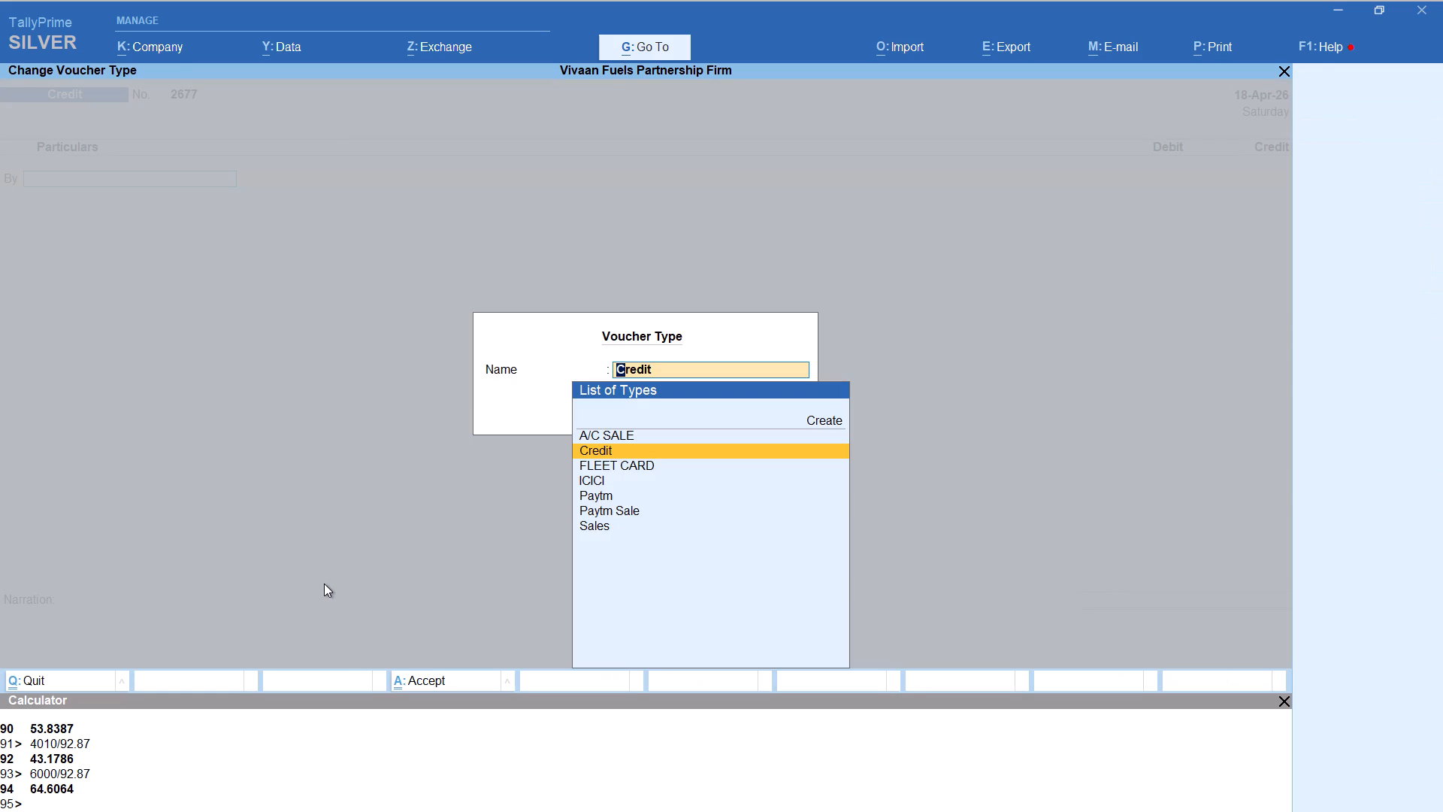
{"action": "key", "text": "Return"}
{"action": "left_click", "coordinate": [324, 583]}
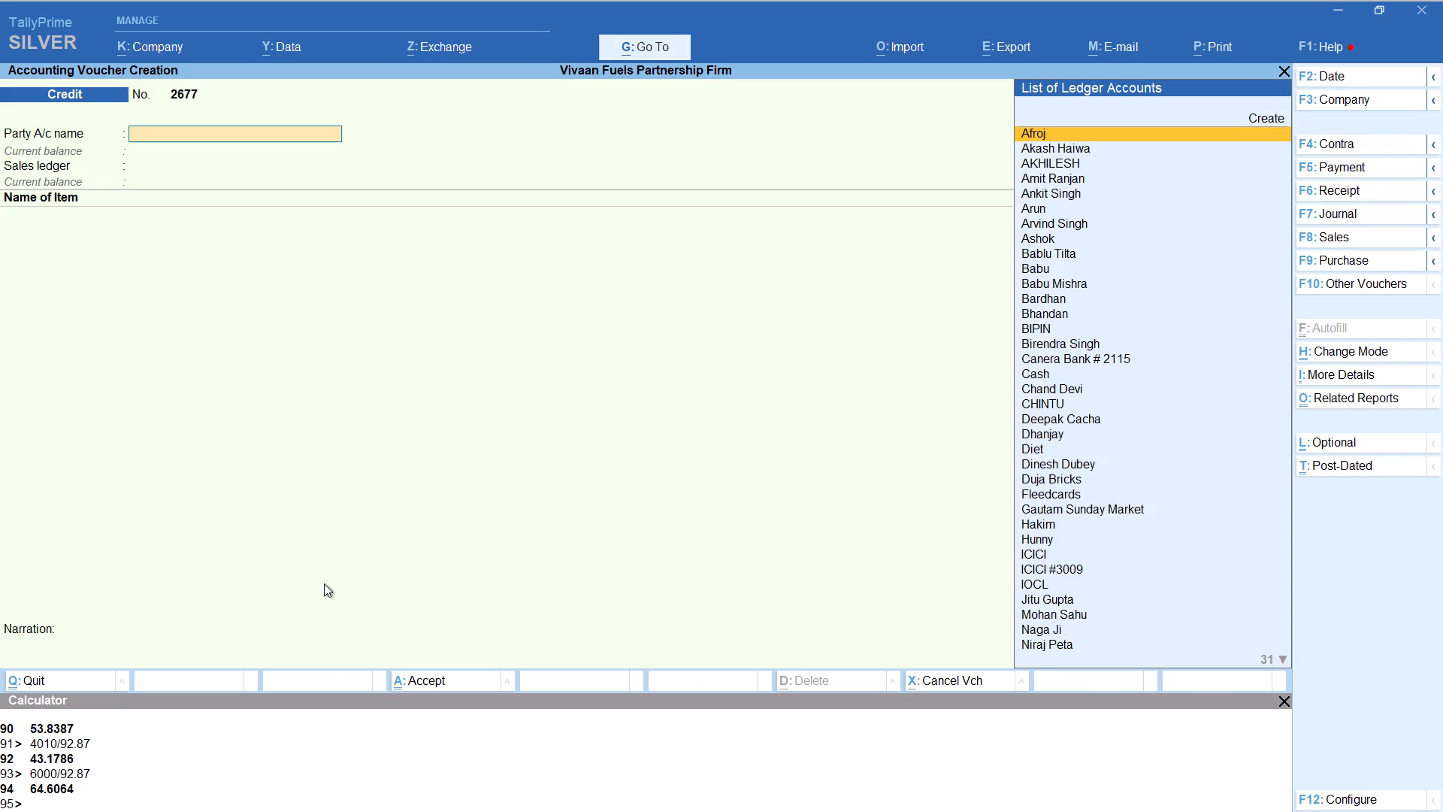
{"action": "type", "text": "sant"}
{"action": "left_click", "coordinate": [324, 583]}
{"action": "key", "text": "Return"}
{"action": "key", "text": "Return"}
{"action": "key", "text": "Return"}
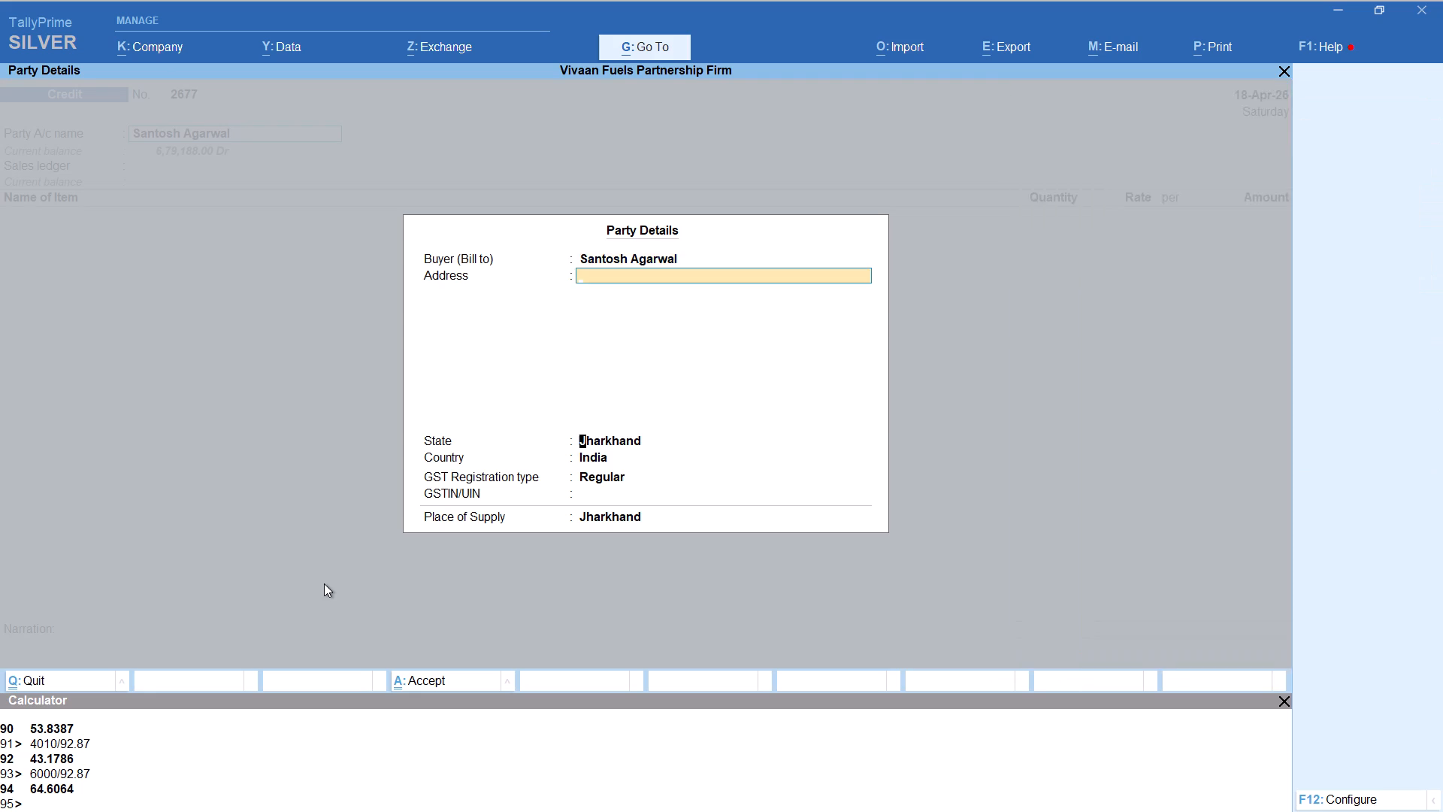
{"action": "key", "text": "Return"}
{"action": "key", "text": "Return"}
{"action": "key", "text": "Return"}
{"action": "key", "text": "Return"}
{"action": "key", "text": "Return"}
Add HSD to Santosh's voucher with the quantity calculated as 24519/92.87 (264.0142 litres), keeping the 92.87 rate and resulting amount.
{"action": "type", "text": "hs"}
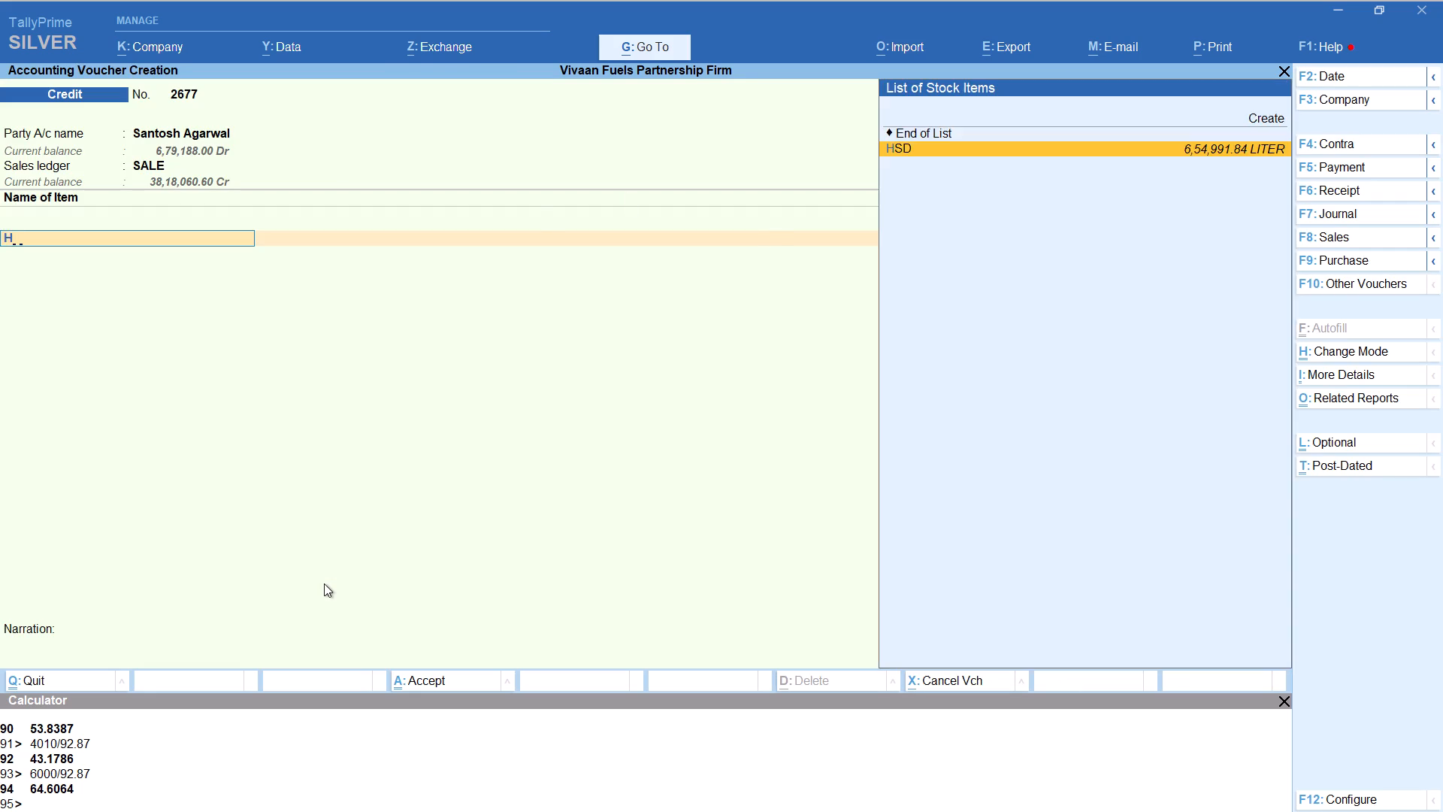
{"action": "key", "text": "Return"}
{"action": "key", "text": "Up"}
{"action": "key", "text": "Return"}
{"action": "key", "text": "alt+c"}
{"action": "left_click", "coordinate": [324, 583]}
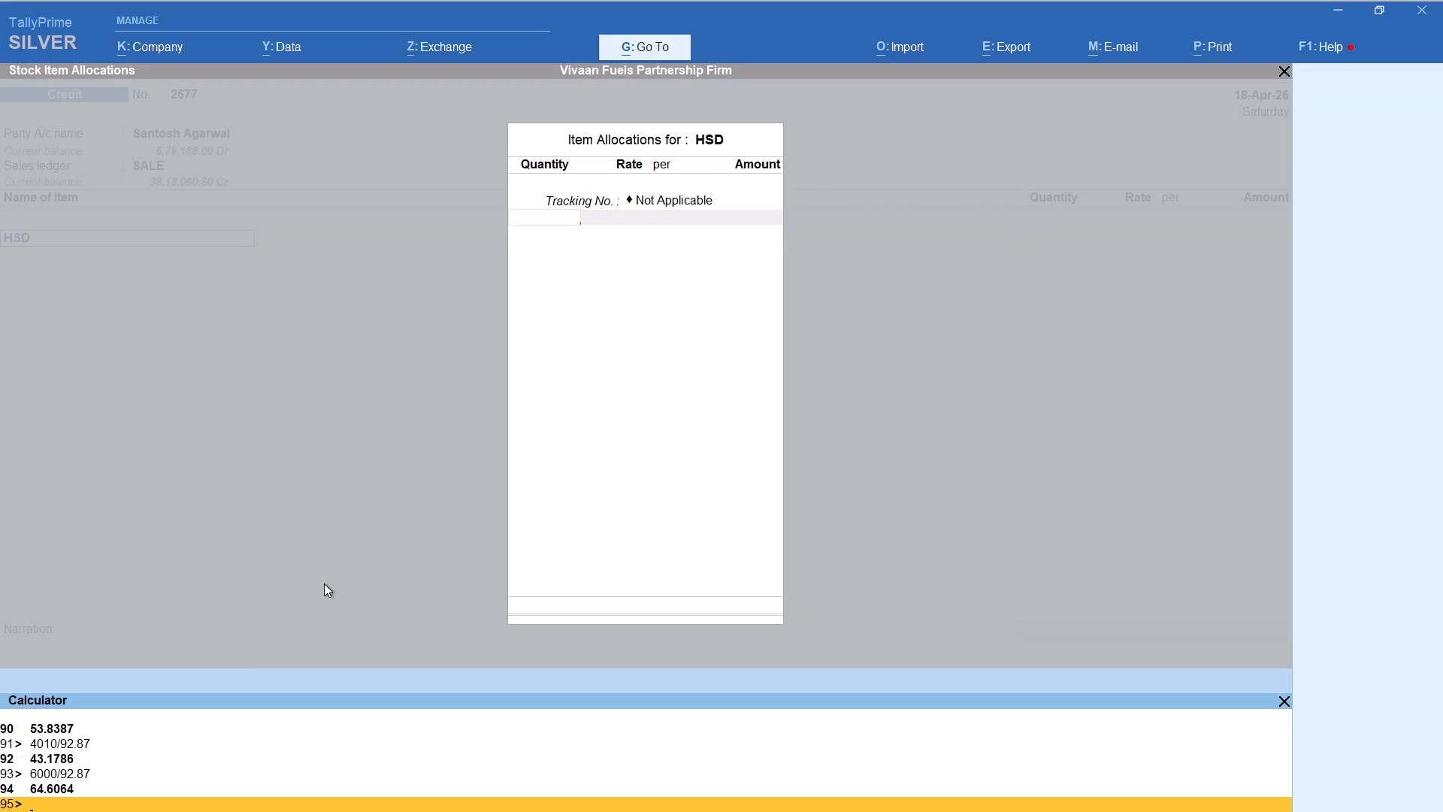
{"action": "type", "text": "24519"}
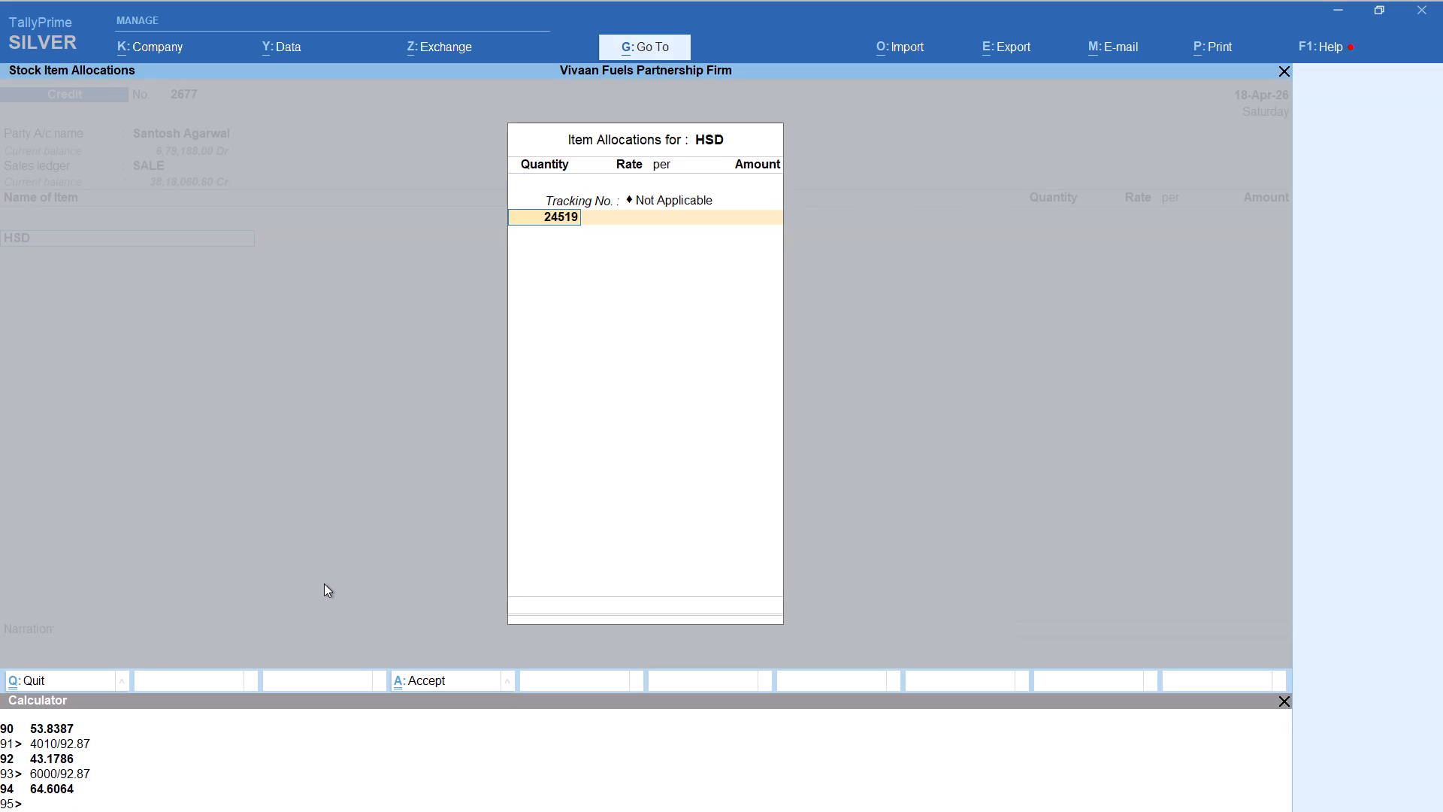
{"action": "key", "text": "alt+c"}
{"action": "type", "text": "24519"}
{"action": "type", "text": "/9"}
{"action": "type", "text": "2."}
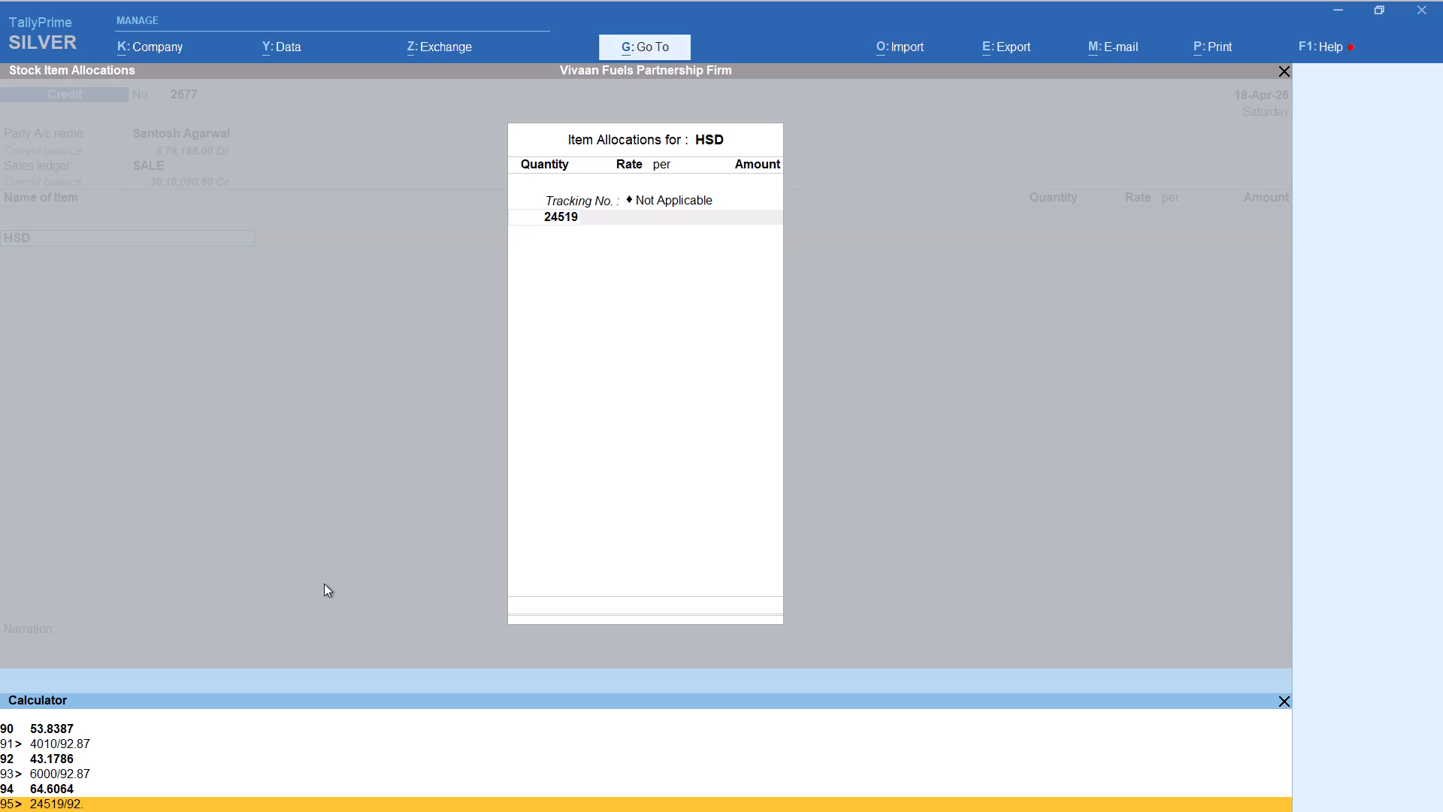
{"action": "type", "text": "87"}
{"action": "key", "text": "Return"}
{"action": "key", "text": "Return"}
{"action": "key", "text": "Return"}
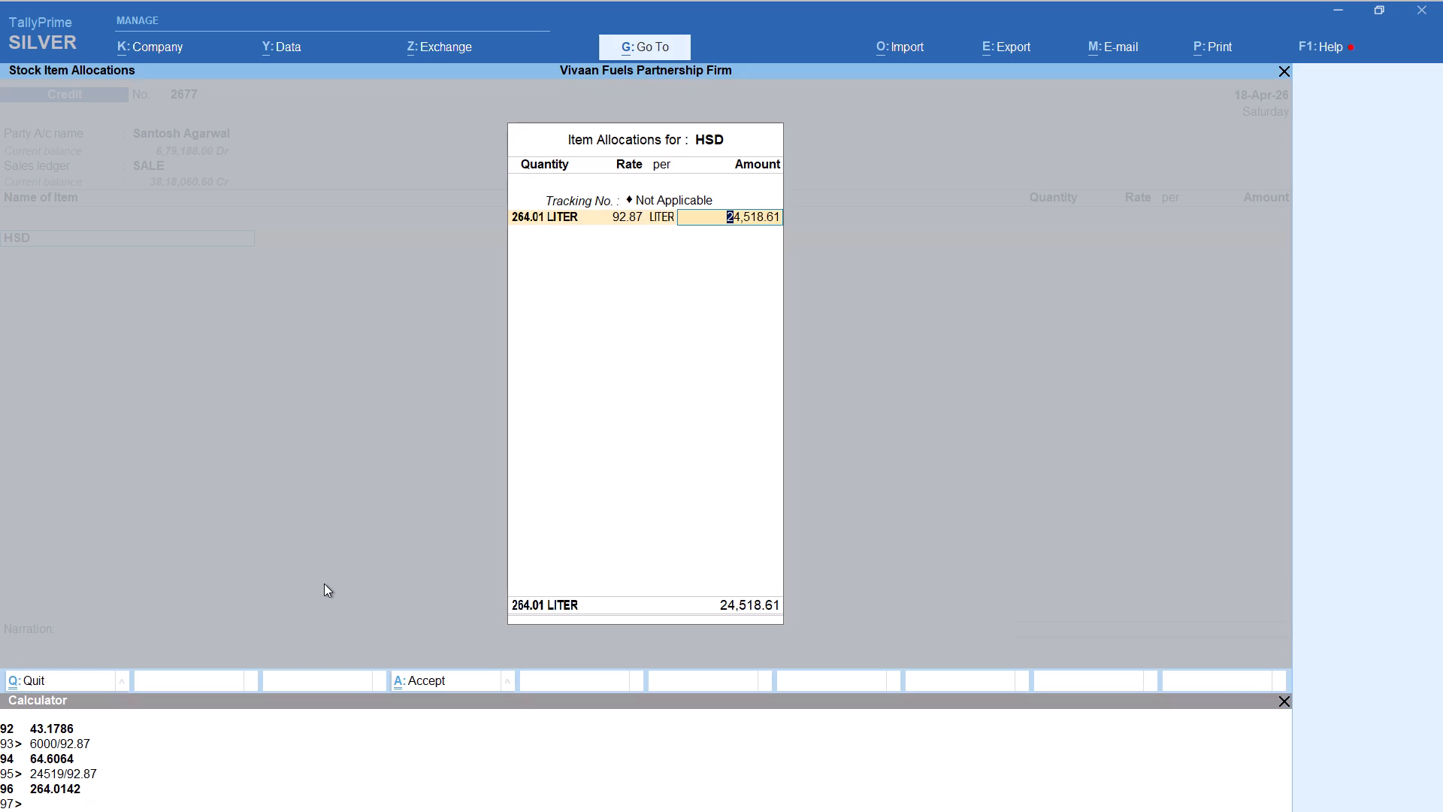
{"action": "key", "text": "Return"}
{"action": "key", "text": "Return"}
{"action": "key", "text": "Return"}
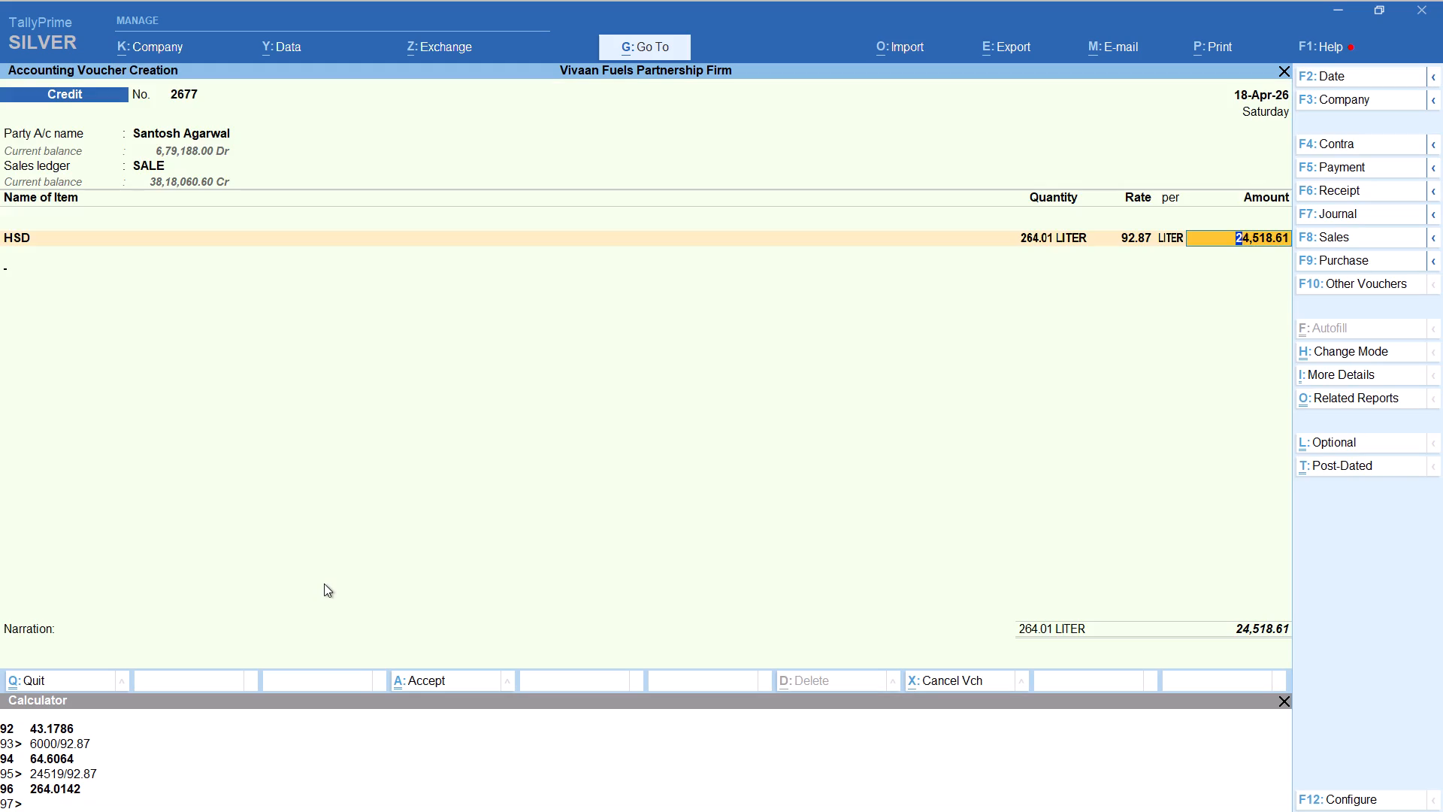
{"action": "key", "text": "Return"}
Add the Round Off ledger at 0.39 to Santosh's voucher and save it.
{"action": "type", "text": "ro"}
{"action": "left_click", "coordinate": [324, 583]}
{"action": "key", "text": "u"}
{"action": "key", "text": "Return"}
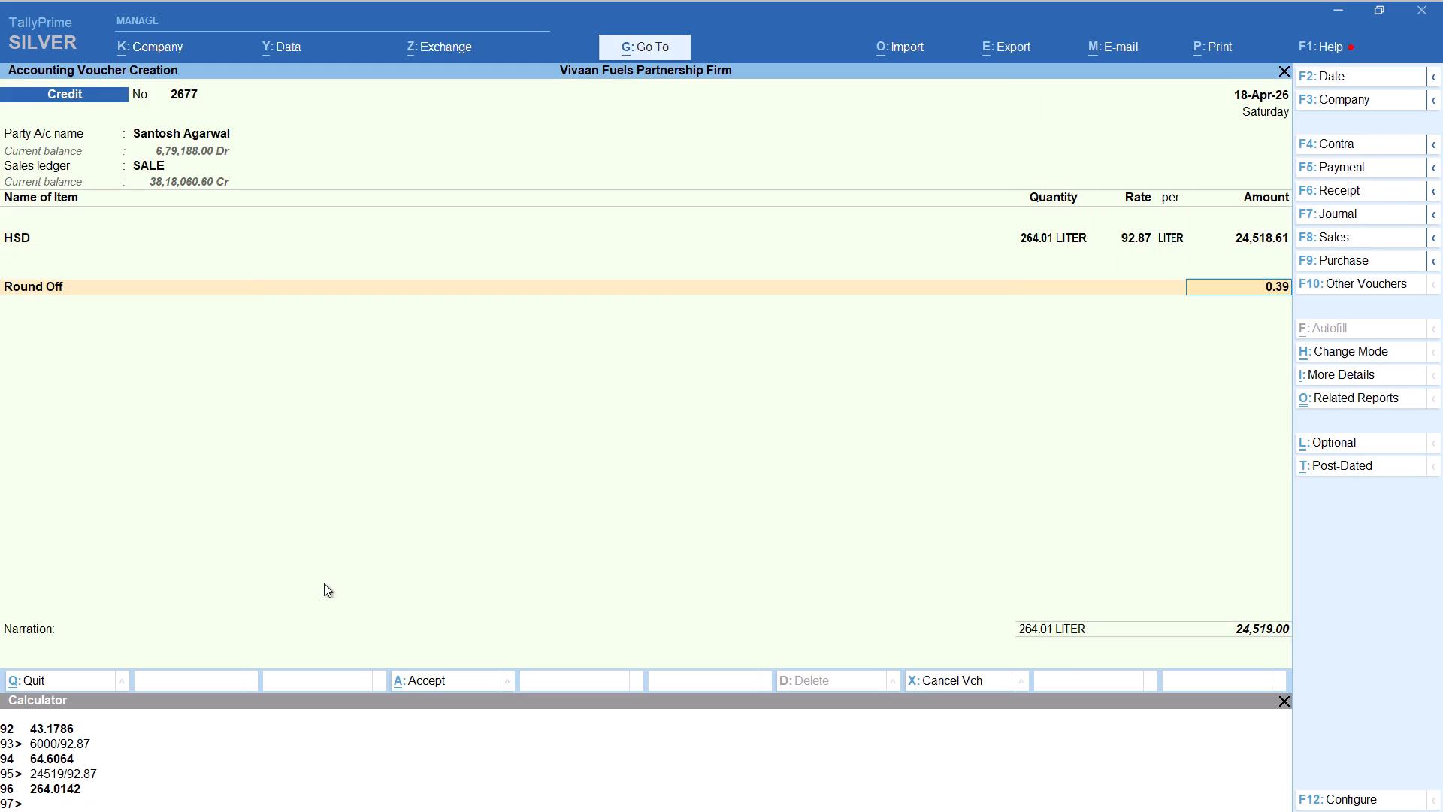
{"action": "key", "text": "ctrl+a"}
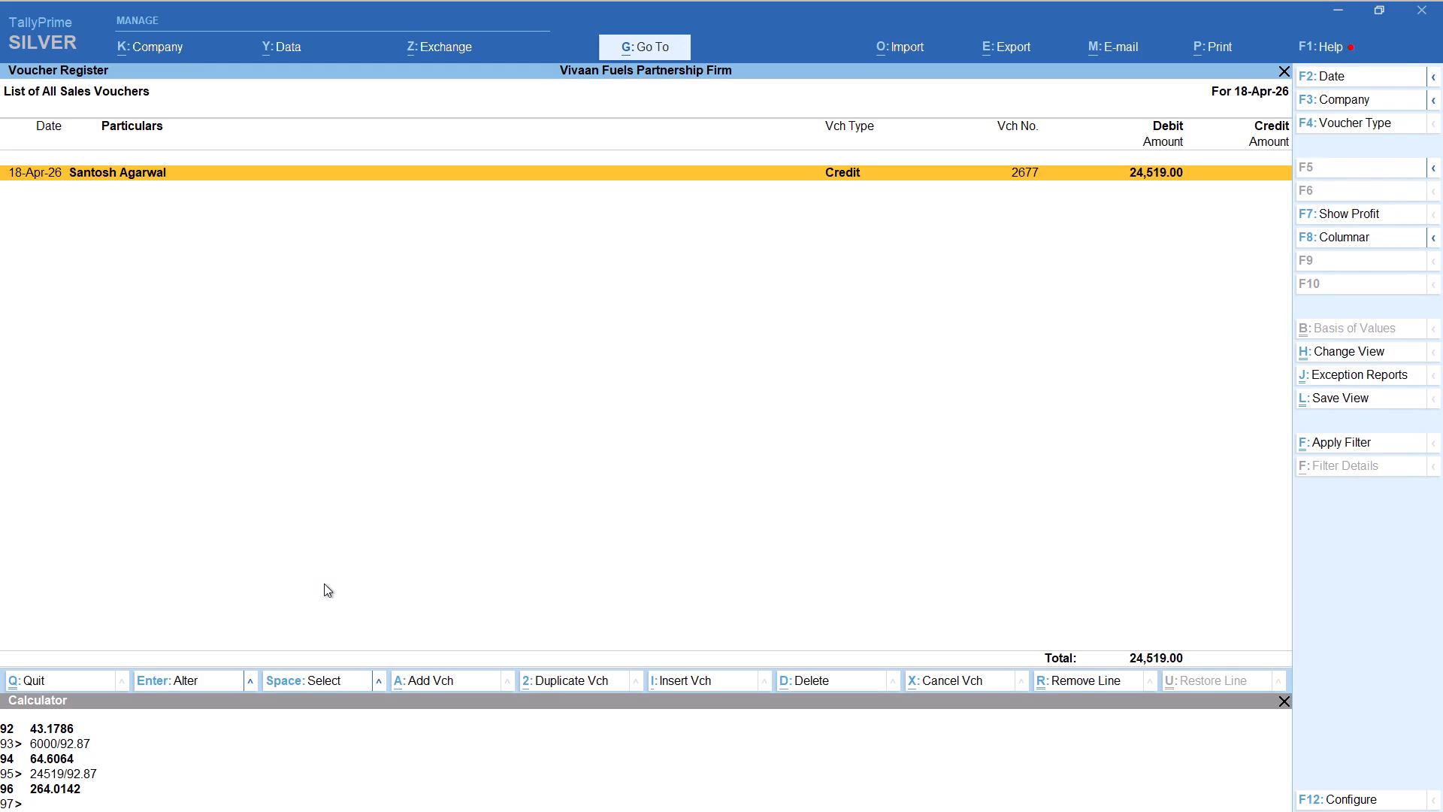
Start a new 18-Apr-26 Credit voucher for Afroj, accepting the default party details and the SALE ledger.
{"action": "key", "text": "alt+a"}
{"action": "type", "text": "afroj"}
{"action": "key", "text": "Return"}
{"action": "key", "text": "Return"}
{"action": "key", "text": "Return"}
{"action": "key", "text": "Return"}
{"action": "key", "text": "Return"}
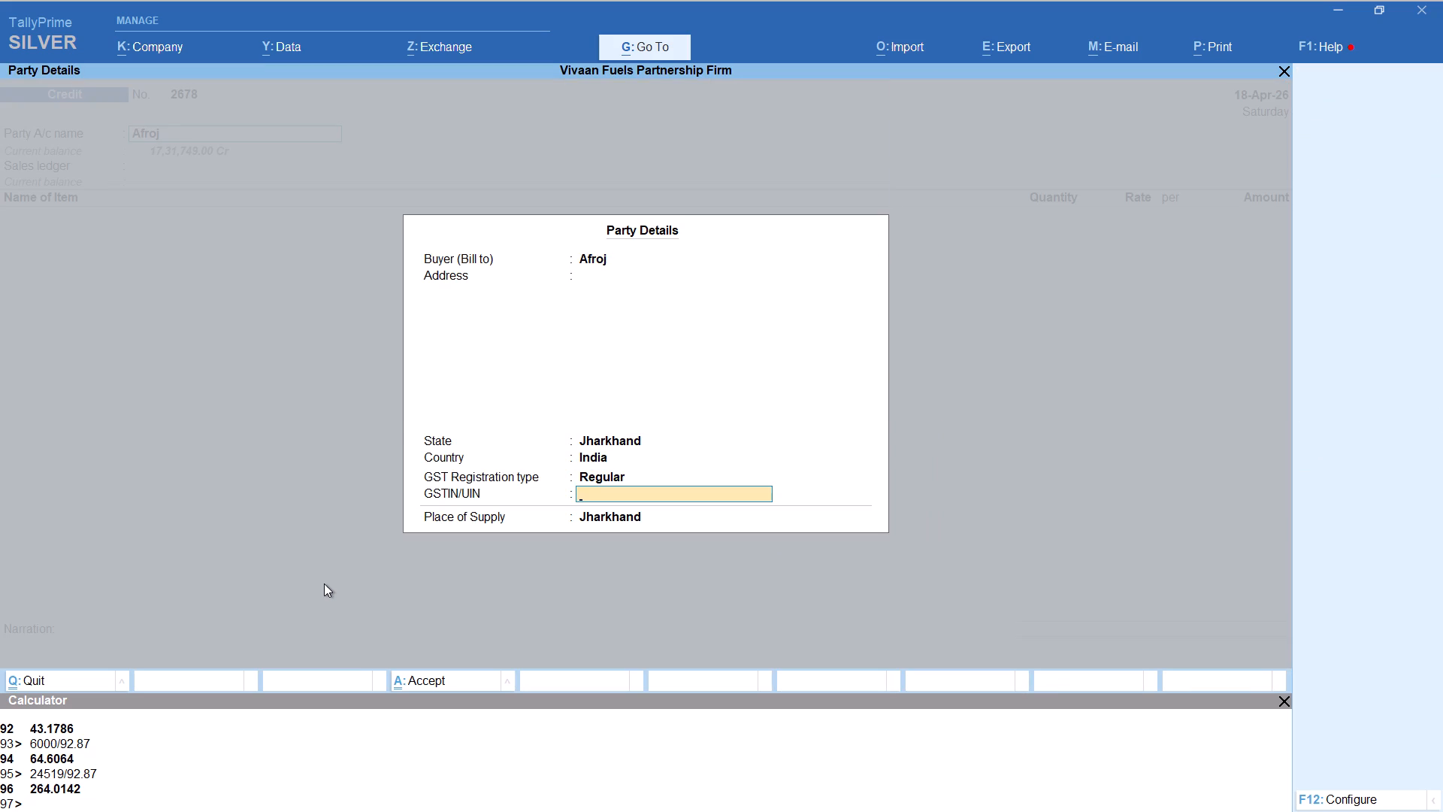
{"action": "key", "text": "Return"}
{"action": "key", "text": "Return"}
{"action": "key", "text": "Return"}
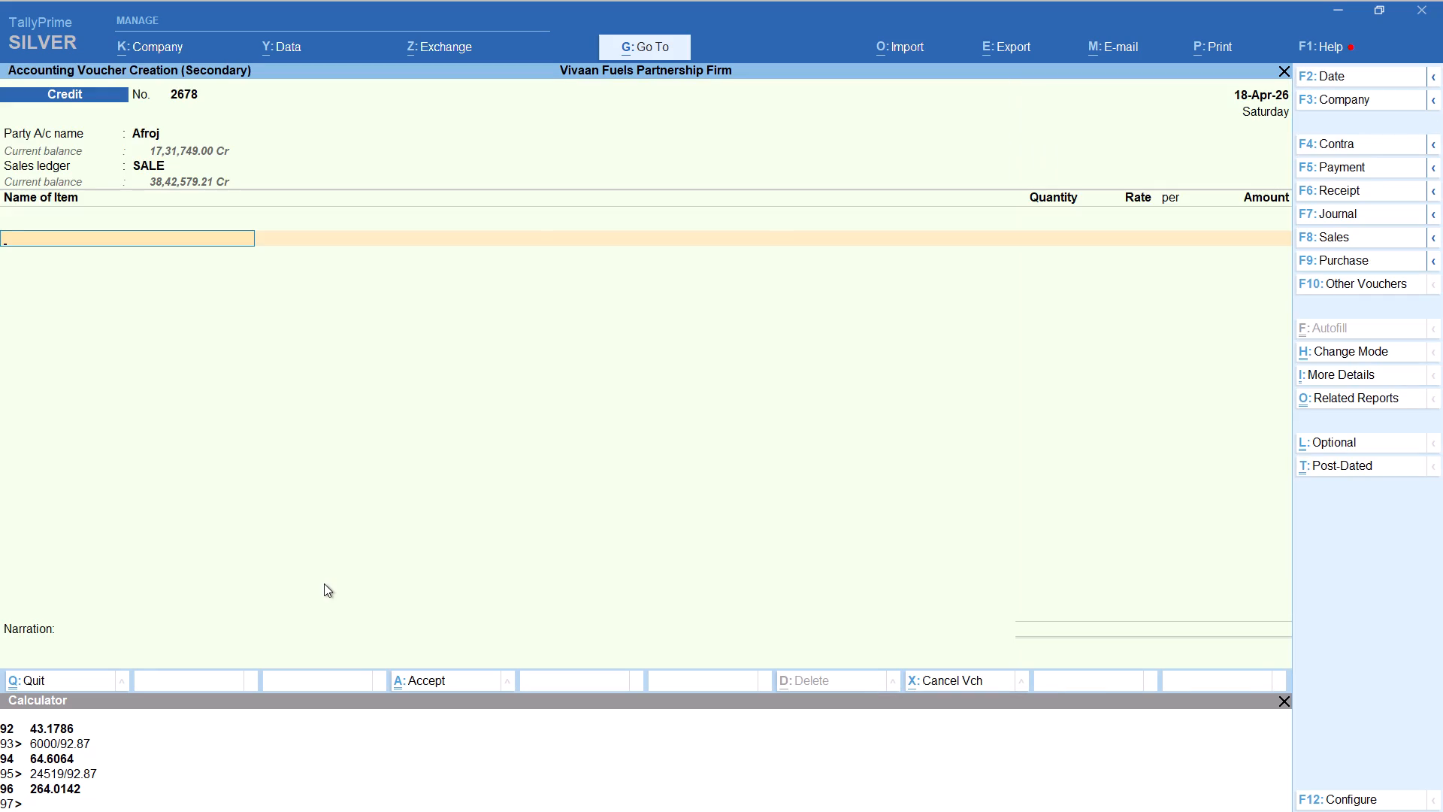
Add HSD to Afroj's voucher with the quantity calculated as 3010/92.87 (32.4109 litres), keeping the default rate and amount.
{"action": "type", "text": "hs"}
{"action": "key", "text": "Return"}
{"action": "key", "text": "Up"}
{"action": "key", "text": "Return"}
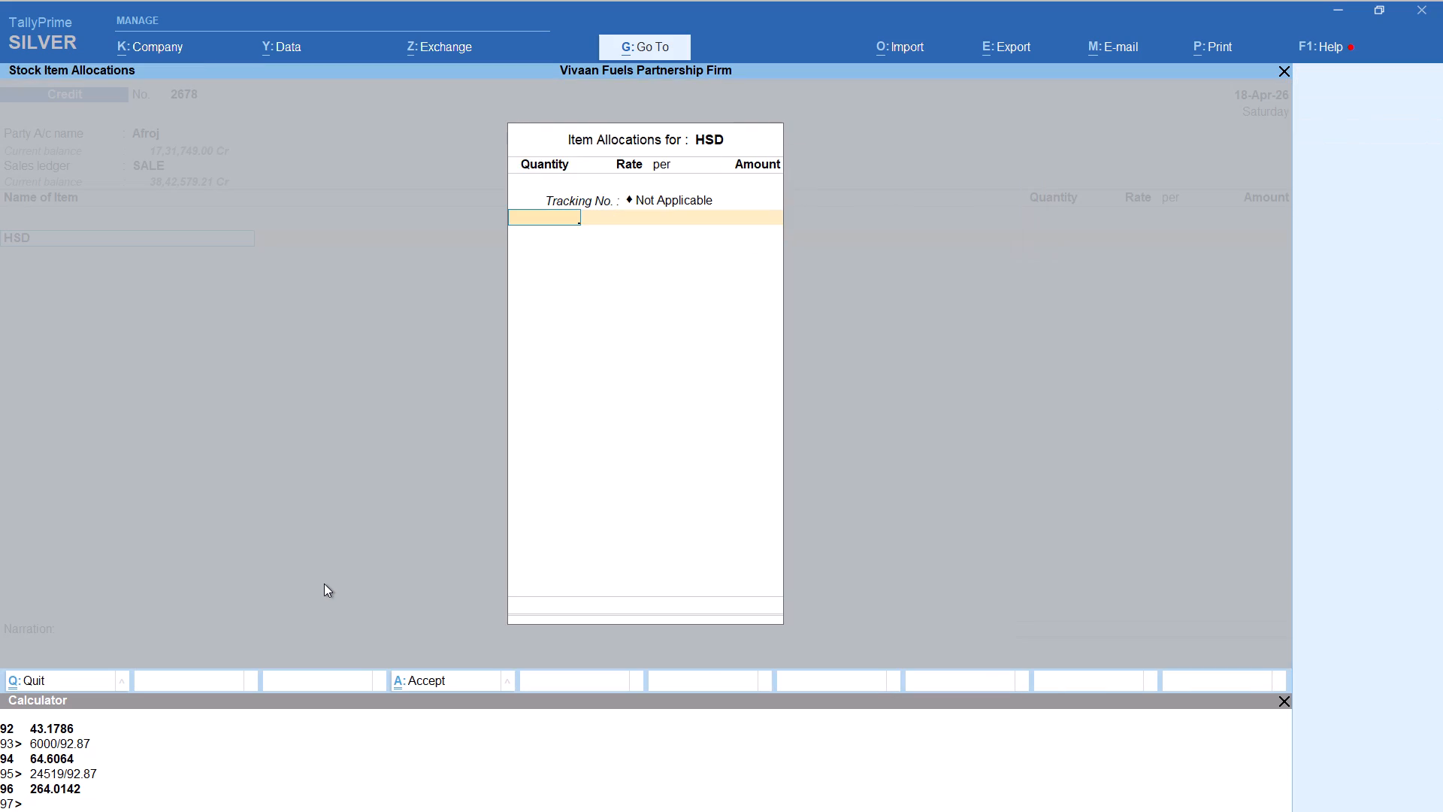
{"action": "key", "text": "alt+c"}
{"action": "type", "text": "3010/92.87"}
{"action": "key", "text": "Return"}
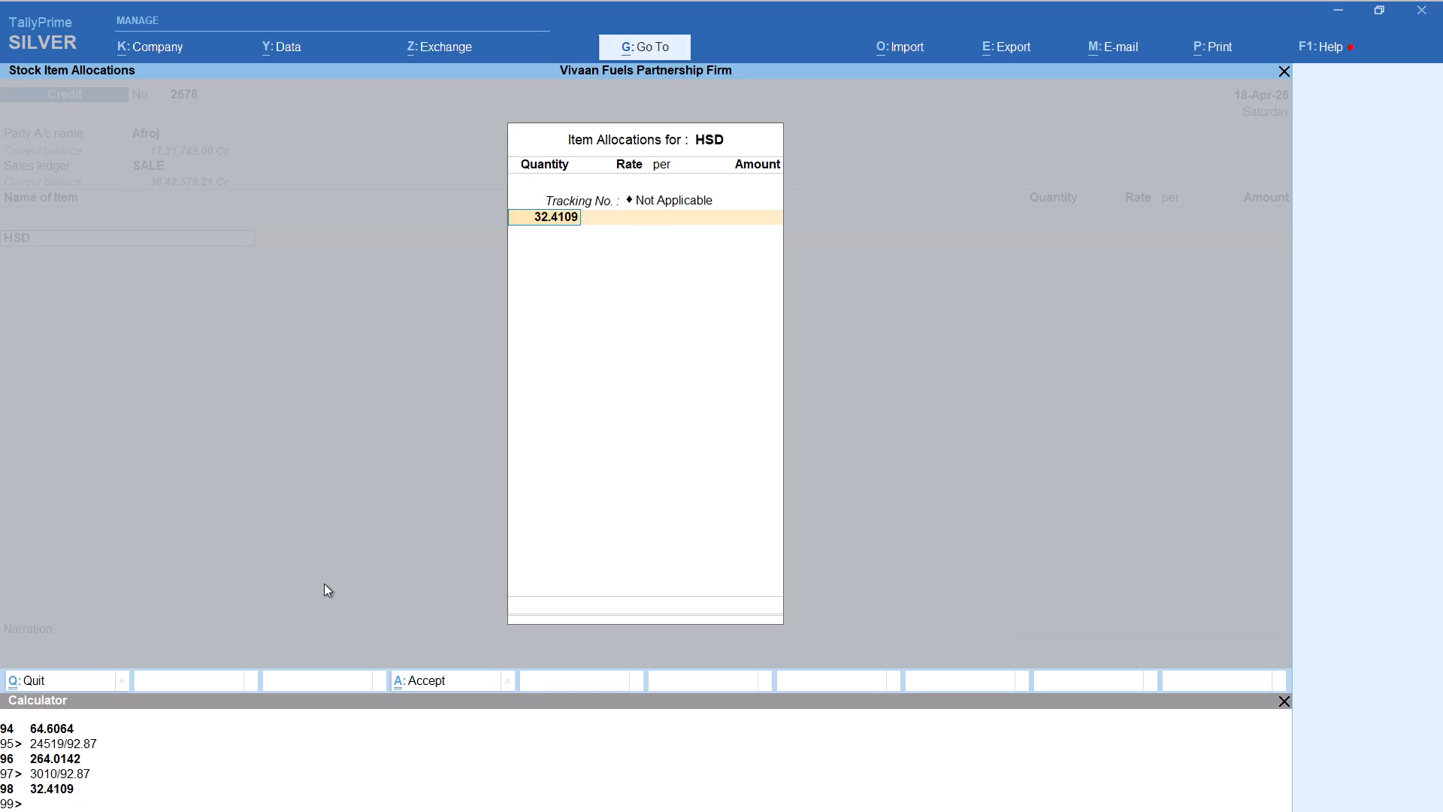
{"action": "key", "text": "Return"}
{"action": "key", "text": "Return"}
{"action": "key", "text": "Return"}
{"action": "key", "text": "Return"}
{"action": "key", "text": "Return"}
{"action": "key", "text": "Return"}
Add the Round Off ledger to Afroj's voucher and save it.
{"action": "type", "text": "rou"}
{"action": "key", "text": "Return"}
{"action": "key", "text": "ctrl+a"}
Start a new 18-Apr-26 Credit voucher for Mohan, accepting the default party details and the SALE ledger.
{"action": "key", "text": "alt+a"}
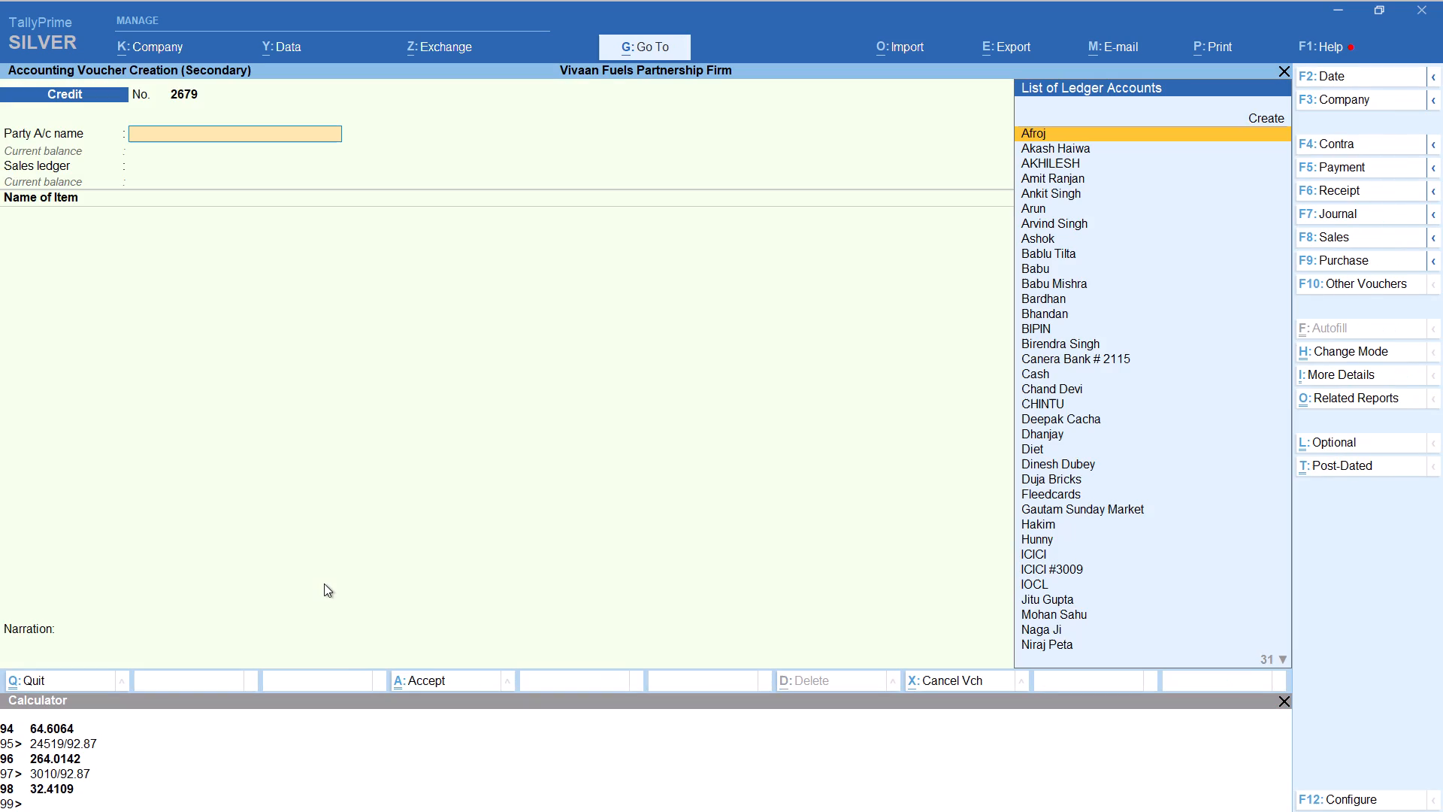
{"action": "type", "text": "moh"}
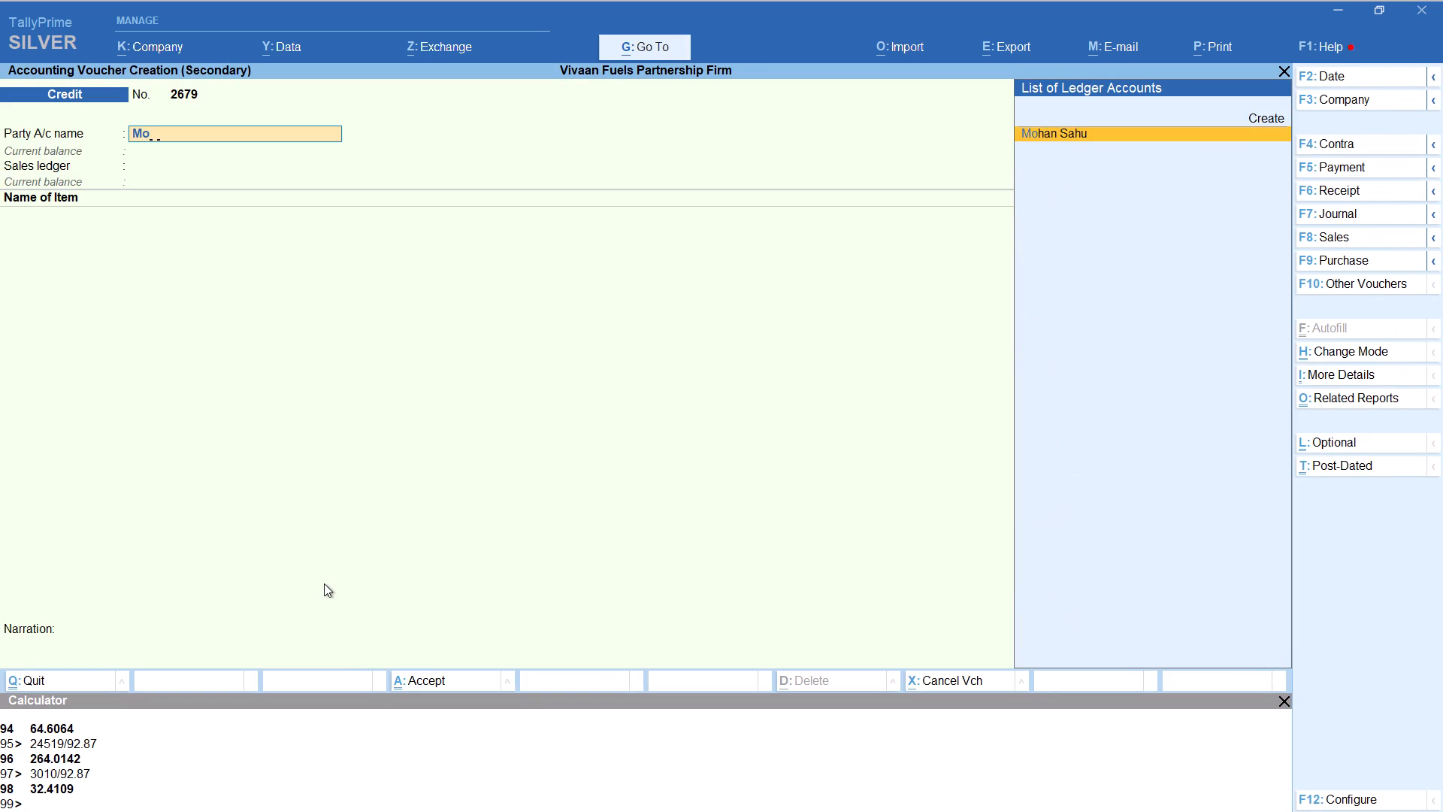
{"action": "key", "text": "Return"}
{"action": "key", "text": "Return"}
{"action": "key", "text": "Return"}
{"action": "key", "text": "Return"}
{"action": "key", "text": "Return"}
{"action": "key", "text": "Return"}
{"action": "key", "text": "Return"}
{"action": "key", "text": "Return"}
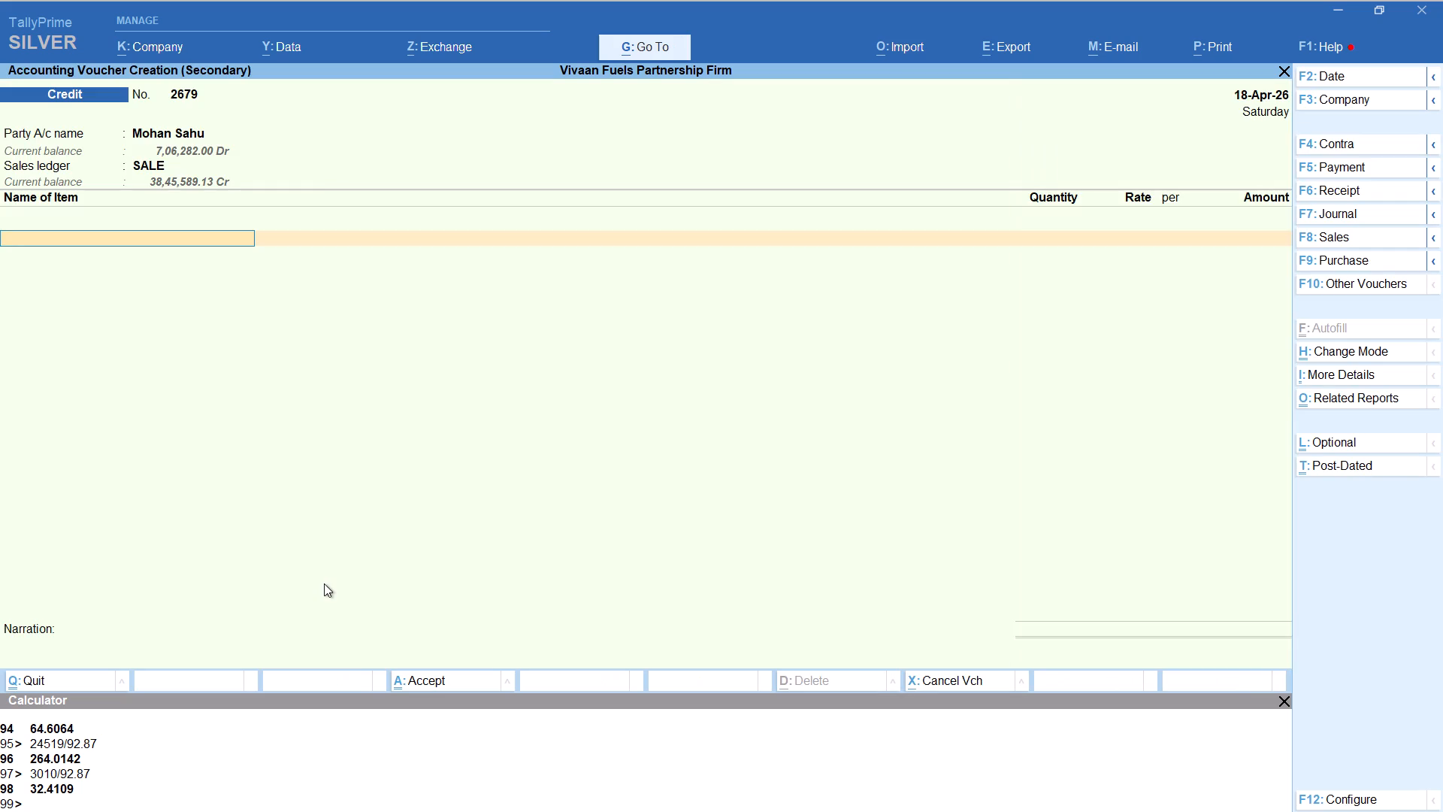
Add HSD to Mohan's voucher and begin calculating its quantity from the amount 5500.
{"action": "type", "text": "hs"}
{"action": "key", "text": "Return"}
{"action": "key", "text": "Up"}
{"action": "key", "text": "Return"}
{"action": "key", "text": "alt+c"}
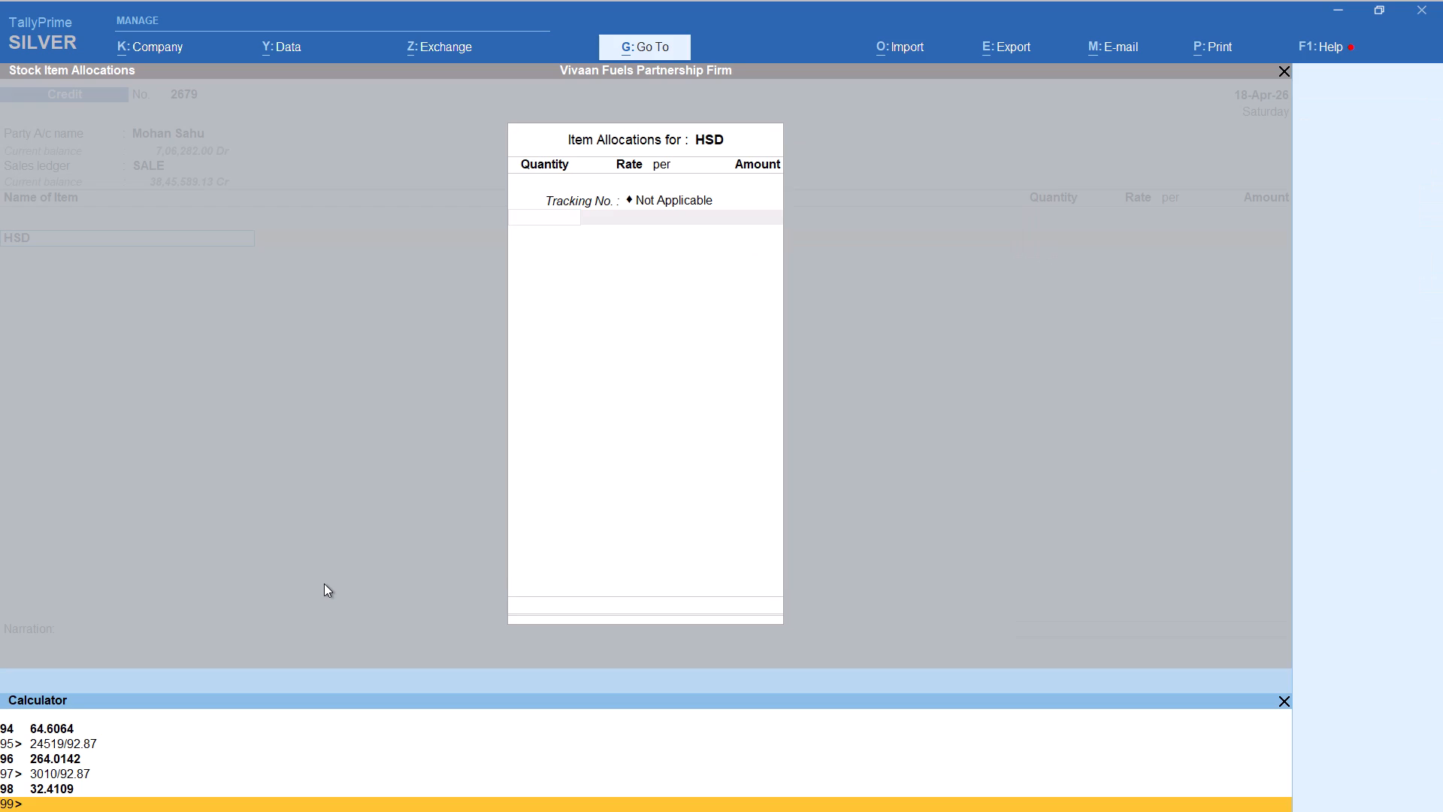
{"action": "type", "text": "5500"}
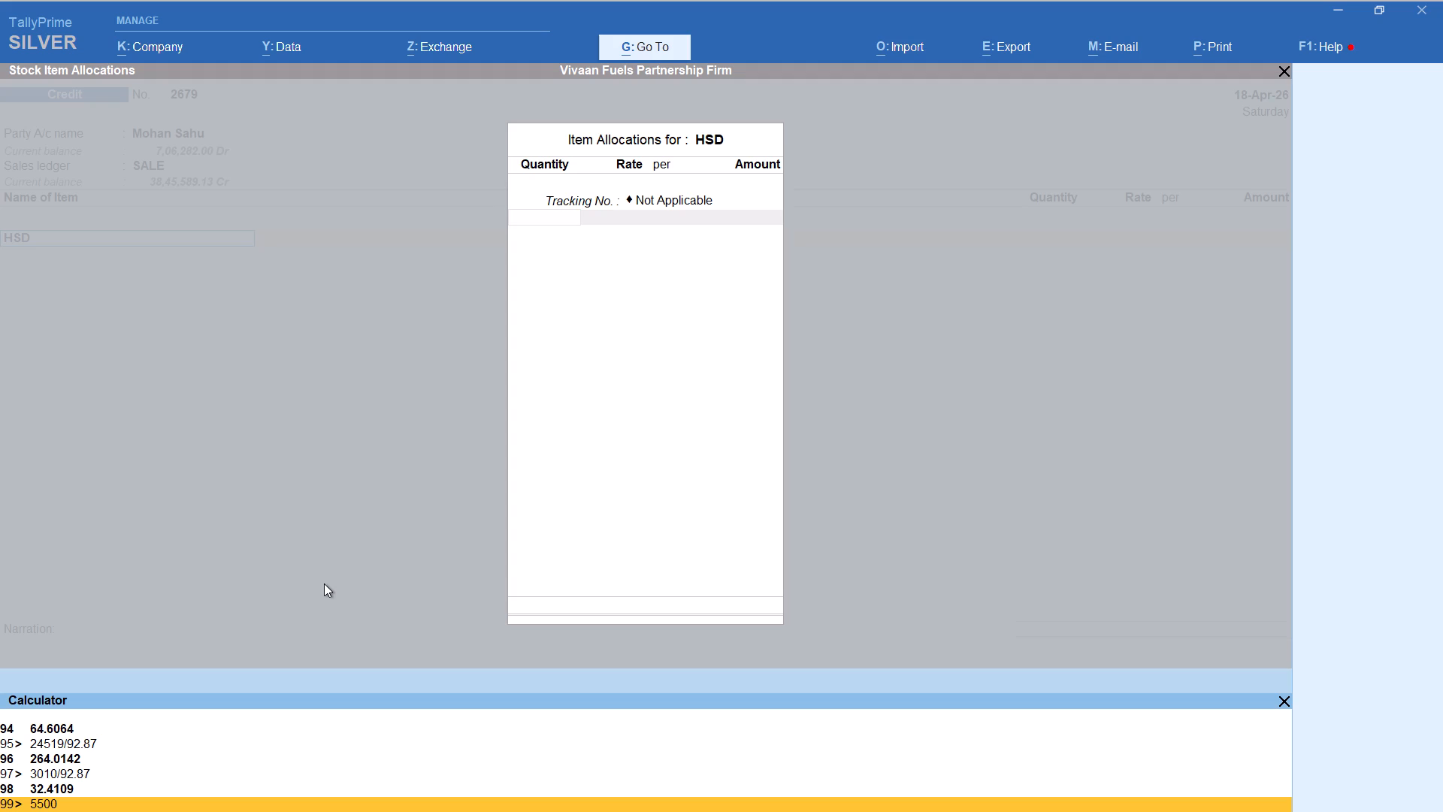
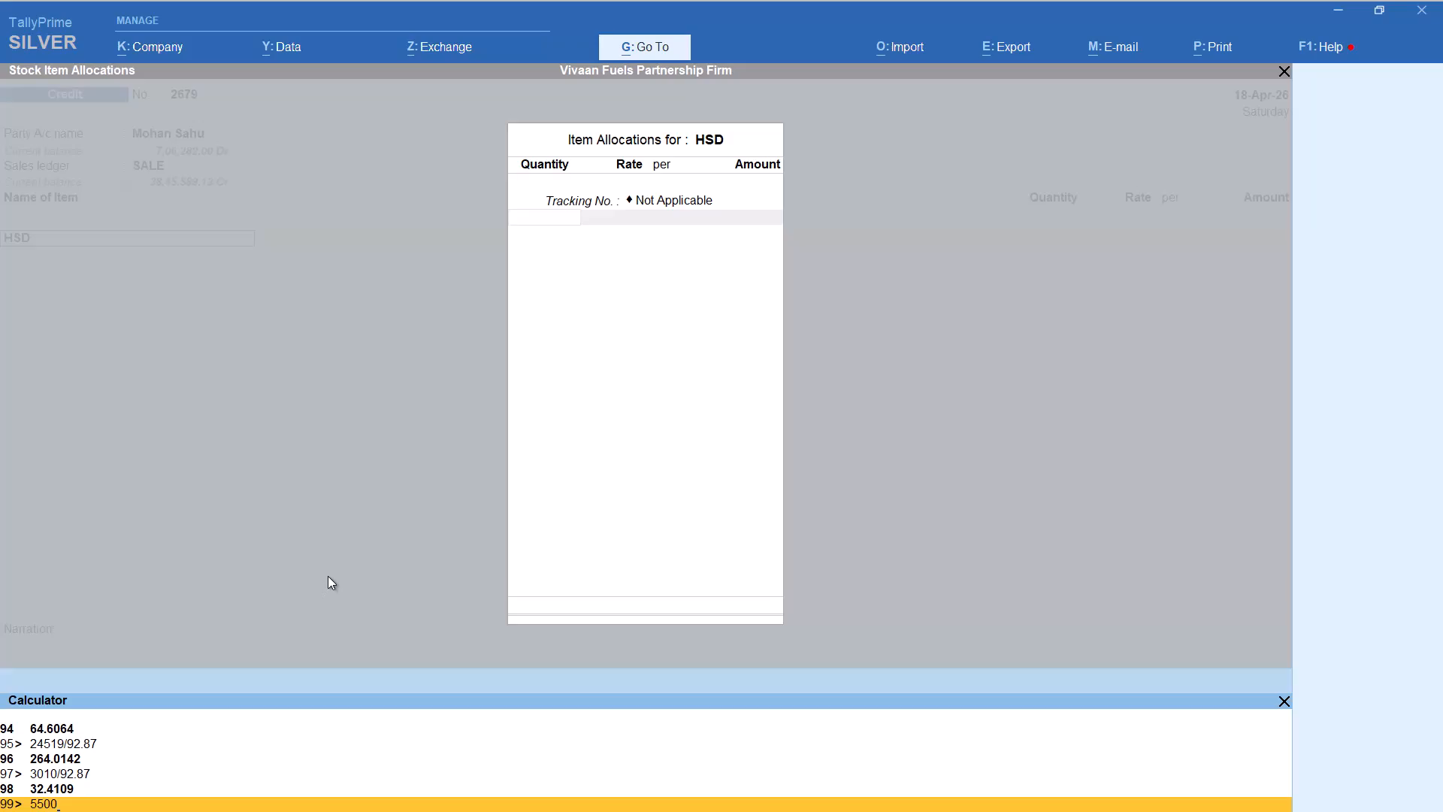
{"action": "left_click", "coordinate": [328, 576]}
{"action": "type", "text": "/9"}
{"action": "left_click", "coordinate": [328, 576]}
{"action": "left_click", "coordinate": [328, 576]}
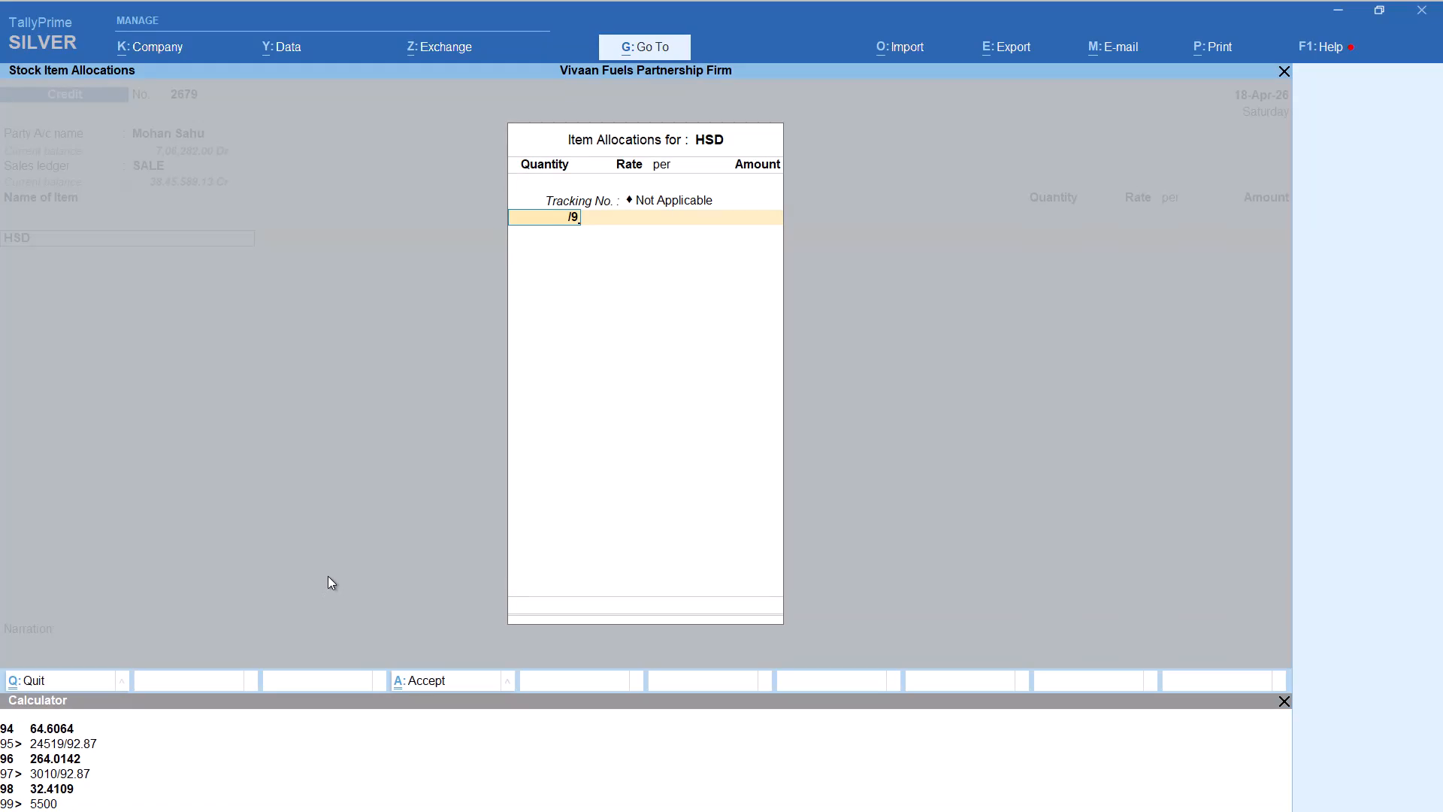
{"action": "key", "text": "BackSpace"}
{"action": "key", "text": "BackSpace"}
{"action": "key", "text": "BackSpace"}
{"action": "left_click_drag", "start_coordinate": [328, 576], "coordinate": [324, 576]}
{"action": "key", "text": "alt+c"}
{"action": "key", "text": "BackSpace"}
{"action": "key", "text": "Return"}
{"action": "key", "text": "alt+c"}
Complete the HSD quantity for Mohan's voucher as 5500/92.87 (59.2226 litres), keeping the default rate and amount.
{"action": "key", "text": "slash"}
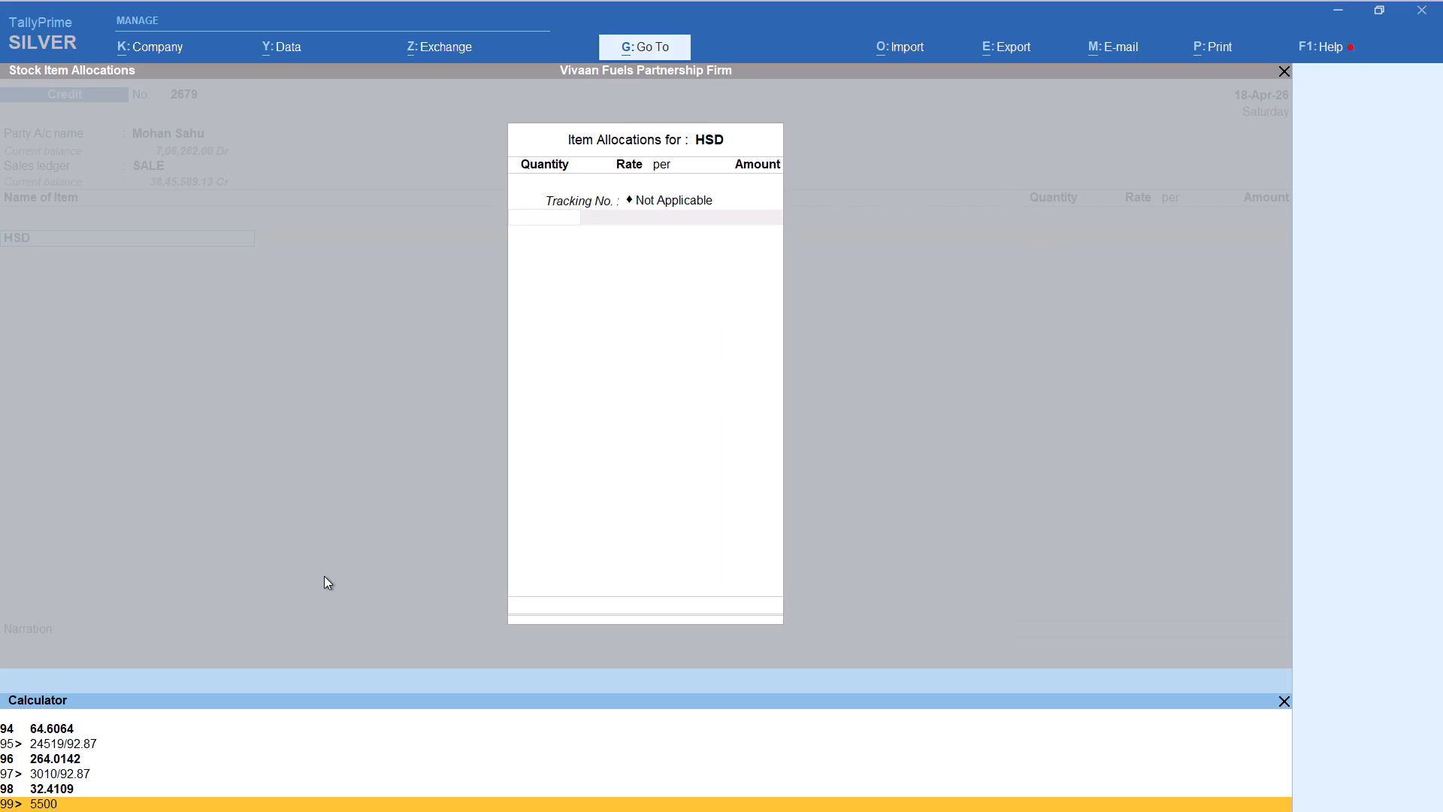
{"action": "left_click_drag", "start_coordinate": [324, 576], "coordinate": [322, 576]}
{"action": "type", "text": "92.87"}
{"action": "key", "text": "Return"}
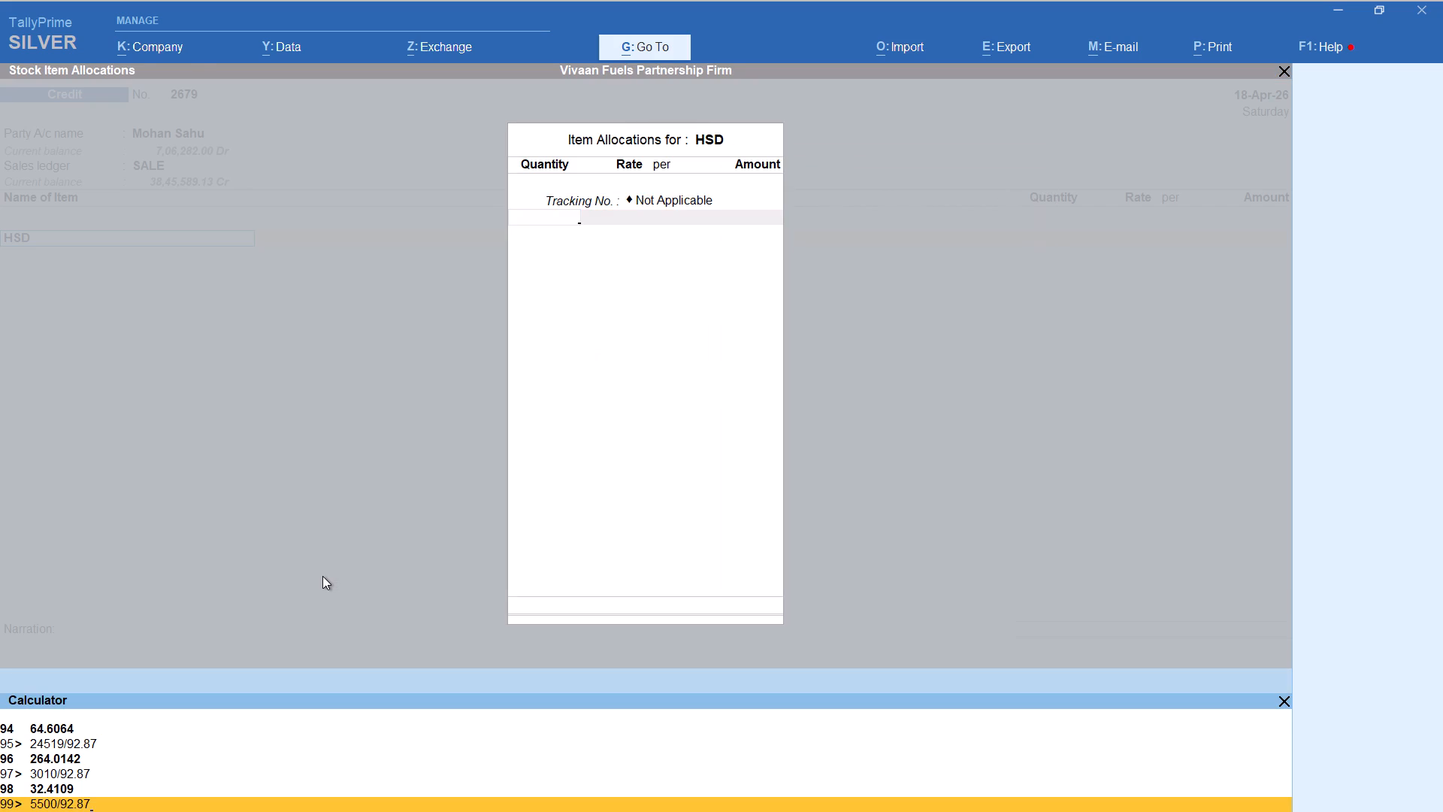
{"action": "left_click_drag", "start_coordinate": [322, 576], "coordinate": [313, 577]}
{"action": "key", "text": "Return"}
{"action": "key", "text": "Return"}
{"action": "middle_click", "coordinate": [322, 576]}
{"action": "key", "text": "Return"}
{"action": "key", "text": "Return"}
{"action": "key", "text": "Return"}
{"action": "middle_click_drag", "start_coordinate": [320, 576], "coordinate": [313, 577]}
{"action": "key", "text": "Return"}
Add the Round Off ledger to Mohan's voucher and save it.
{"action": "key", "text": "r"}
{"action": "middle_click", "coordinate": [313, 577]}
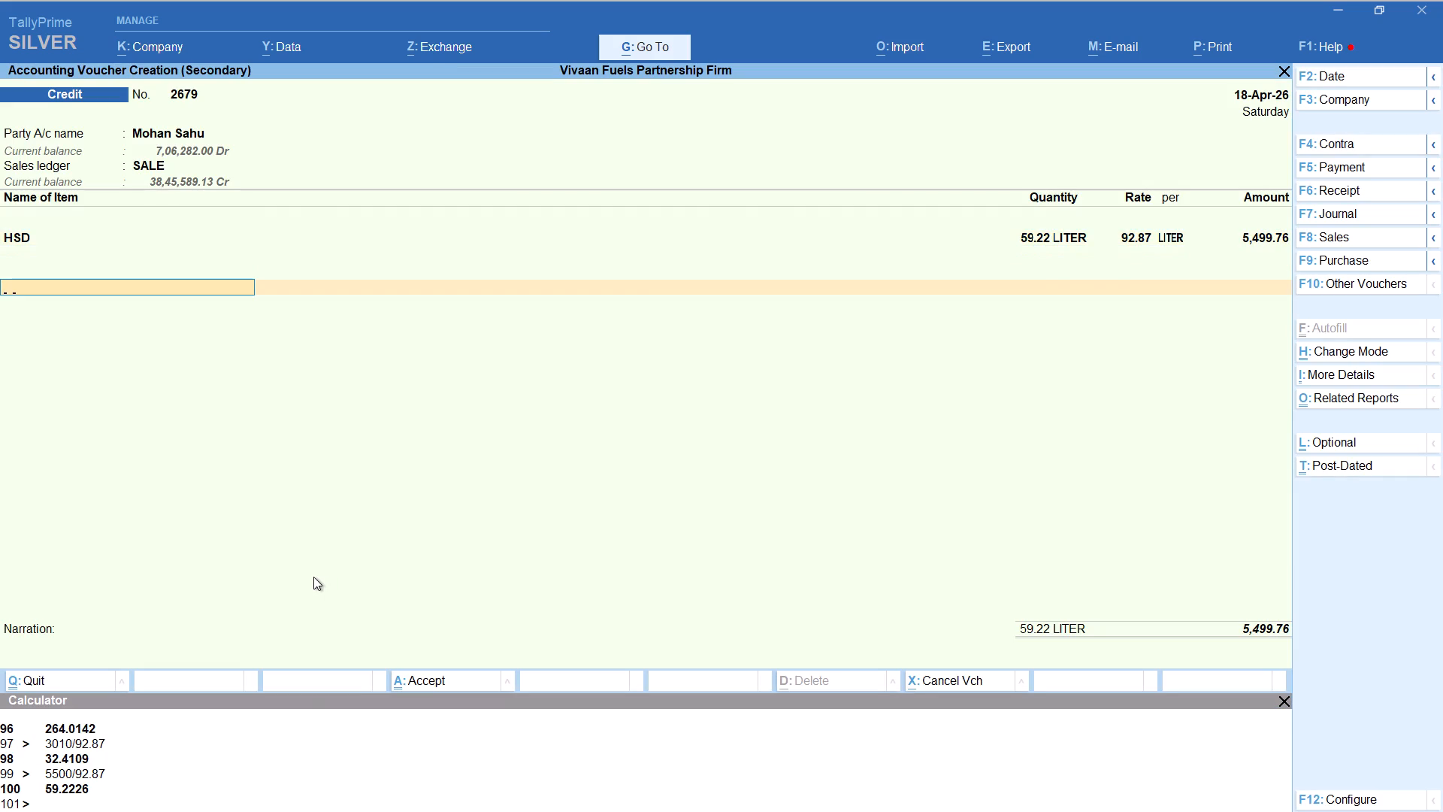
{"action": "left_click_drag", "start_coordinate": [313, 577], "coordinate": [313, 577]}
{"action": "key", "text": "o"}
{"action": "key", "text": "u"}
{"action": "key", "text": "Return"}
{"action": "key", "text": "ctrl+a"}
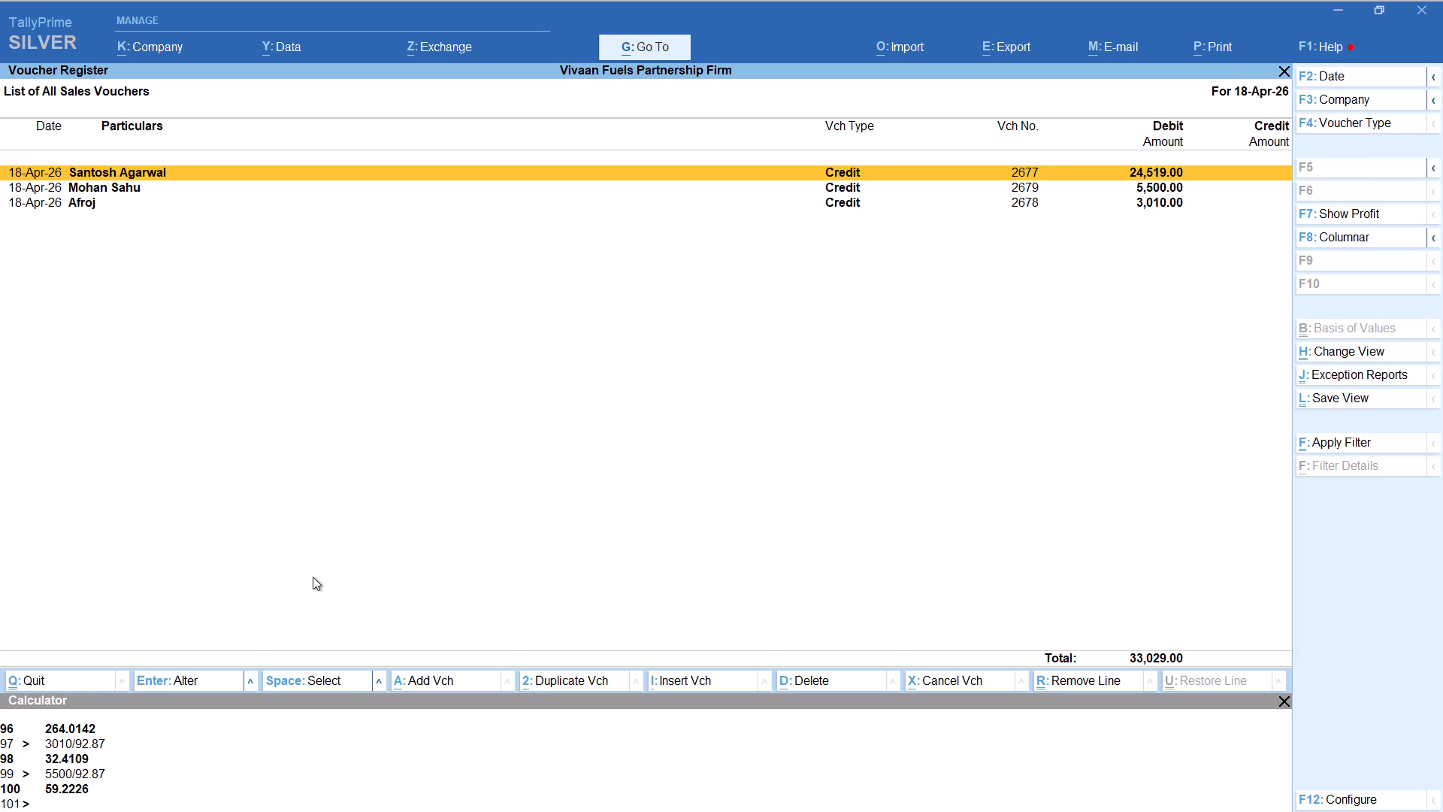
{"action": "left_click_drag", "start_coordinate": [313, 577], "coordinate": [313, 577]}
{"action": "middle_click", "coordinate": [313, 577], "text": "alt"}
Start a new 18-Apr-26 Credit voucher for the third party below the first "sut" match, accepting the default party details and SALE ledger.
{"action": "key", "text": "alt+a"}
{"action": "type", "text": "sut"}
{"action": "key", "text": "Down"}
{"action": "key", "text": "Down"}
{"action": "key", "text": "Down"}
{"action": "key", "text": "Return"}
{"action": "key", "text": "Return"}
{"action": "key", "text": "Return"}
{"action": "key", "text": "Return"}
{"action": "key", "text": "Return"}
{"action": "key", "text": "Return"}
{"action": "key", "text": "Return"}
{"action": "key", "text": "Return"}
Add HSD to the "sut" party's voucher with quantity 1000/92.87, keeping the default rate and amount.
{"action": "type", "text": "hs"}
{"action": "key", "text": "Return"}
{"action": "key", "text": "Up"}
{"action": "key", "text": "Return"}
{"action": "key", "text": "alt+c"}
{"action": "type", "text": "1000/92.87"}
{"action": "key", "text": "Return"}
{"action": "key", "text": "Return"}
{"action": "key", "text": "Return"}
{"action": "key", "text": "Return"}
{"action": "key", "text": "Return"}
{"action": "key", "text": "Return"}
{"action": "key", "text": "Return"}
Add the Round Off ledger to the "sut" party's voucher and save it.
{"action": "type", "text": "rrou"}
{"action": "key", "text": "Return"}
{"action": "key", "text": "ctrl+a"}
Start a new 18-Apr-26 Credit voucher for Hakim, accepting the default party details and the SALE ledger.
{"action": "key", "text": "alt+a"}
{"action": "key", "text": "k"}
{"action": "key", "text": "BackSpace"}
{"action": "type", "text": "hakim"}
{"action": "key", "text": "Return"}
{"action": "key", "text": "Return"}
{"action": "key", "text": "Return"}
{"action": "key", "text": "Return"}
{"action": "key", "text": "Return"}
{"action": "key", "text": "Return"}
{"action": "key", "text": "Return"}
{"action": "key", "text": "Return"}
Add HSD to Hakim's voucher with quantity 92870/92.87, keeping the default rate and amount.
{"action": "type", "text": "hs"}
{"action": "key", "text": "Return"}
{"action": "key", "text": "Up"}
{"action": "key", "text": "Return"}
{"action": "key", "text": "alt+c"}
{"action": "type", "text": "92870/92.87"}
{"action": "key", "text": "Return"}
{"action": "key", "text": "Return"}
{"action": "key", "text": "Return"}
{"action": "key", "text": "Return"}
{"action": "key", "text": "Return"}
{"action": "key", "text": "Return"}
{"action": "key", "text": "Return"}
Add the Round Off ledger to Hakim's voucher and save it.
{"action": "type", "text": "rou"}
{"action": "key", "text": "Return"}
{"action": "key", "text": "ctrl+a"}
Start a new 18-Apr-26 Credit voucher for the party matching "sure", accepting the default party details and the SALE ledger.
{"action": "key", "text": "alt+a"}
{"action": "type", "text": "sure"}
{"action": "key", "text": "Return"}
{"action": "key", "text": "Return"}
{"action": "key", "text": "Return"}
{"action": "key", "text": "Return"}
{"action": "key", "text": "Return"}
{"action": "key", "text": "Return"}
{"action": "key", "text": "Return"}
{"action": "key", "text": "Return"}
Add HSD to the "sure" party's voucher with quantity 1000/92.87 (10.7677 litres), keeping the default rate and amount.
{"action": "type", "text": "hs"}
{"action": "key", "text": "Return"}
{"action": "key", "text": "Up"}
{"action": "key", "text": "Return"}
{"action": "key", "text": "alt+c"}
{"action": "type", "text": "1000/92.87"}
{"action": "key", "text": "Return"}
{"action": "key", "text": "Return"}
{"action": "key", "text": "Return"}
{"action": "key", "text": "Return"}
{"action": "key", "text": "Return"}
{"action": "key", "text": "Return"}
{"action": "key", "text": "Return"}
Add the Round Off ledger to the "sure" party's HSD voucher and save it.
{"action": "type", "text": "rou"}
{"action": "key", "text": "Return"}
{"action": "key", "text": "ctrl+a"}
Start a new 18-Apr-26 Credit voucher for the party matching "dhanj", accepting the default party details and the SALE ledger.
{"action": "key", "text": "alt+a"}
{"action": "type", "text": "dhanj"}
{"action": "key", "text": "Return"}
{"action": "key", "text": "Return"}
{"action": "key", "text": "Return"}
{"action": "key", "text": "Return"}
{"action": "key", "text": "Return"}
{"action": "key", "text": "Return"}
{"action": "key", "text": "Return"}
{"action": "key", "text": "Return"}
Add HSD to the "dhanj" party's voucher with quantity 3000/92.87 (32.3032 litres), keeping the default rate and amount.
{"action": "type", "text": "hs"}
{"action": "key", "text": "Return"}
{"action": "key", "text": "Up"}
{"action": "key", "text": "Return"}
{"action": "key", "text": "alt+c"}
{"action": "type", "text": "3000/92.87"}
{"action": "key", "text": "Return"}
{"action": "key", "text": "Return"}
{"action": "key", "text": "Return"}
{"action": "key", "text": "Return"}
{"action": "key", "text": "Return"}
{"action": "key", "text": "Return"}
{"action": "key", "text": "Return"}
Add the Round Off ledger to the "dhanj" party's voucher and save it.
{"action": "type", "text": "rou"}
{"action": "key", "text": "Return"}
{"action": "key", "text": "ctrl+a"}
Start a second 18-Apr-26 Credit voucher for the party matching "sure", accepting the default party details and the SALE ledger.
{"action": "key", "text": "alt+a"}
{"action": "type", "text": "sure"}
{"action": "key", "text": "Return"}
{"action": "key", "text": "Return"}
{"action": "key", "text": "Return"}
{"action": "key", "text": "Return"}
{"action": "key", "text": "Return"}
{"action": "key", "text": "Return"}
{"action": "key", "text": "Return"}
{"action": "key", "text": "Return"}
Add MS to the "sure" party's second voucher with quantity 200/98.10 (2.0387 litres), keeping the default rate and amount.
{"action": "type", "text": "ms"}
{"action": "key", "text": "Down"}
{"action": "key", "text": "Return"}
{"action": "key", "text": "Up"}
{"action": "key", "text": "Return"}
{"action": "key", "text": "alt+c"}
{"action": "type", "text": "200/98.10"}
{"action": "key", "text": "Return"}
{"action": "key", "text": "Return"}
{"action": "key", "text": "Return"}
{"action": "key", "text": "Return"}
{"action": "key", "text": "Return"}
{"action": "key", "text": "Return"}
{"action": "key", "text": "Return"}
Add the Round Off ledger to the "sure" party's MS voucher and save it.
{"action": "type", "text": "rou"}
{"action": "key", "text": "Return"}
{"action": "key", "text": "ctrl+a"}
Start a new 18-Apr-26 Credit voucher for Santosh, accepting the default party details and the SALE ledger.
{"action": "key", "text": "alt+a"}
{"action": "type", "text": "sat"}
{"action": "key", "text": "Down"}
{"action": "key", "text": "Down"}
{"action": "key", "text": "Down"}
{"action": "key", "text": "Return"}
{"action": "key", "text": "Return"}
{"action": "key", "text": "Return"}
{"action": "key", "text": "Return"}
{"action": "key", "text": "Return"}
{"action": "key", "text": "Return"}
{"action": "key", "text": "Return"}
{"action": "key", "text": "Return"}
Add HSD to Santosh's voucher and begin calculating its quantity as 26024/92.87.
{"action": "type", "text": "hs"}
{"action": "key", "text": "Return"}
{"action": "key", "text": "Up"}
{"action": "key", "text": "Return"}
{"action": "key", "text": "alt+c"}
{"action": "type", "text": "26024"}
{"action": "type", "text": "/92.87"}
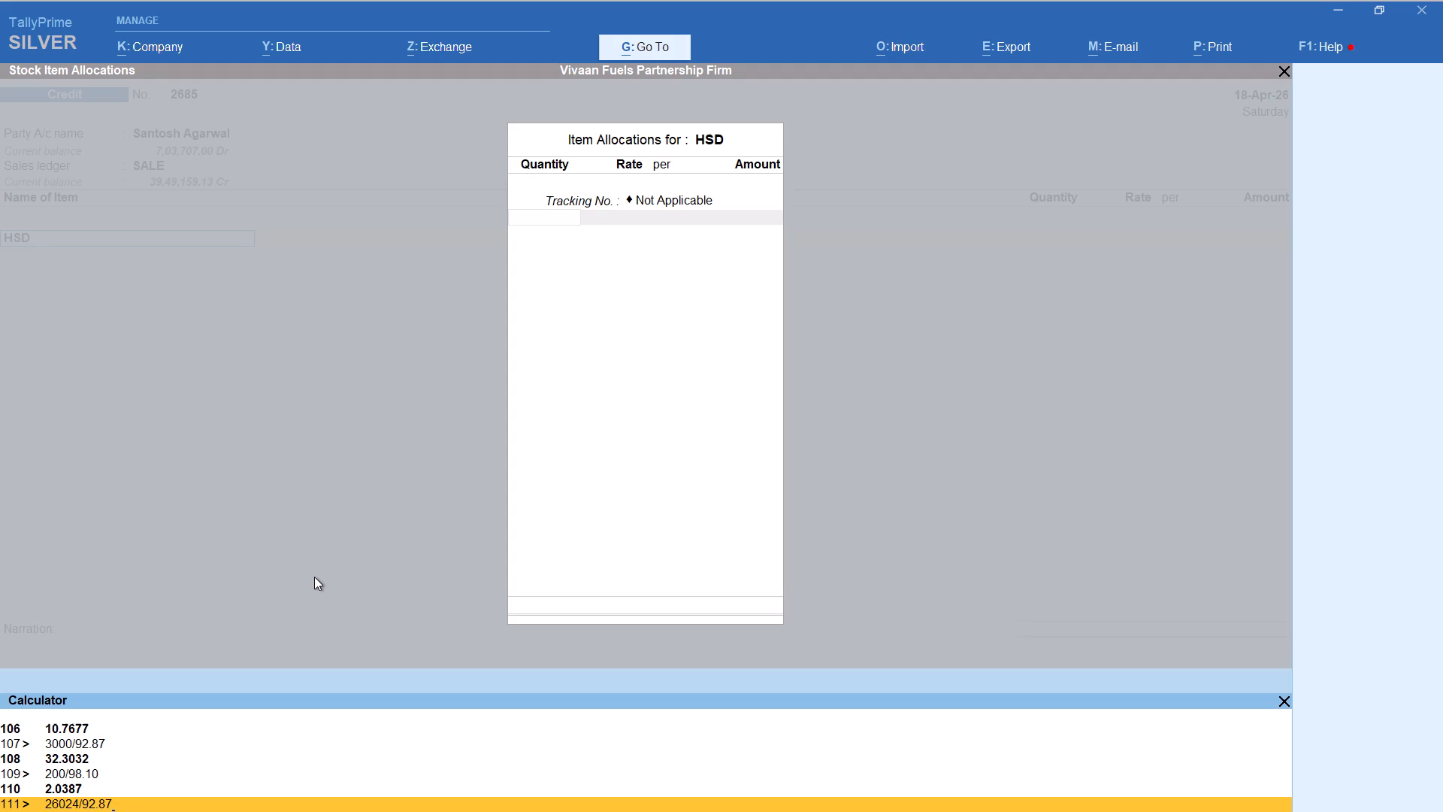
{"action": "left_click", "coordinate": [314, 577]}
{"action": "left_click", "coordinate": [314, 577]}
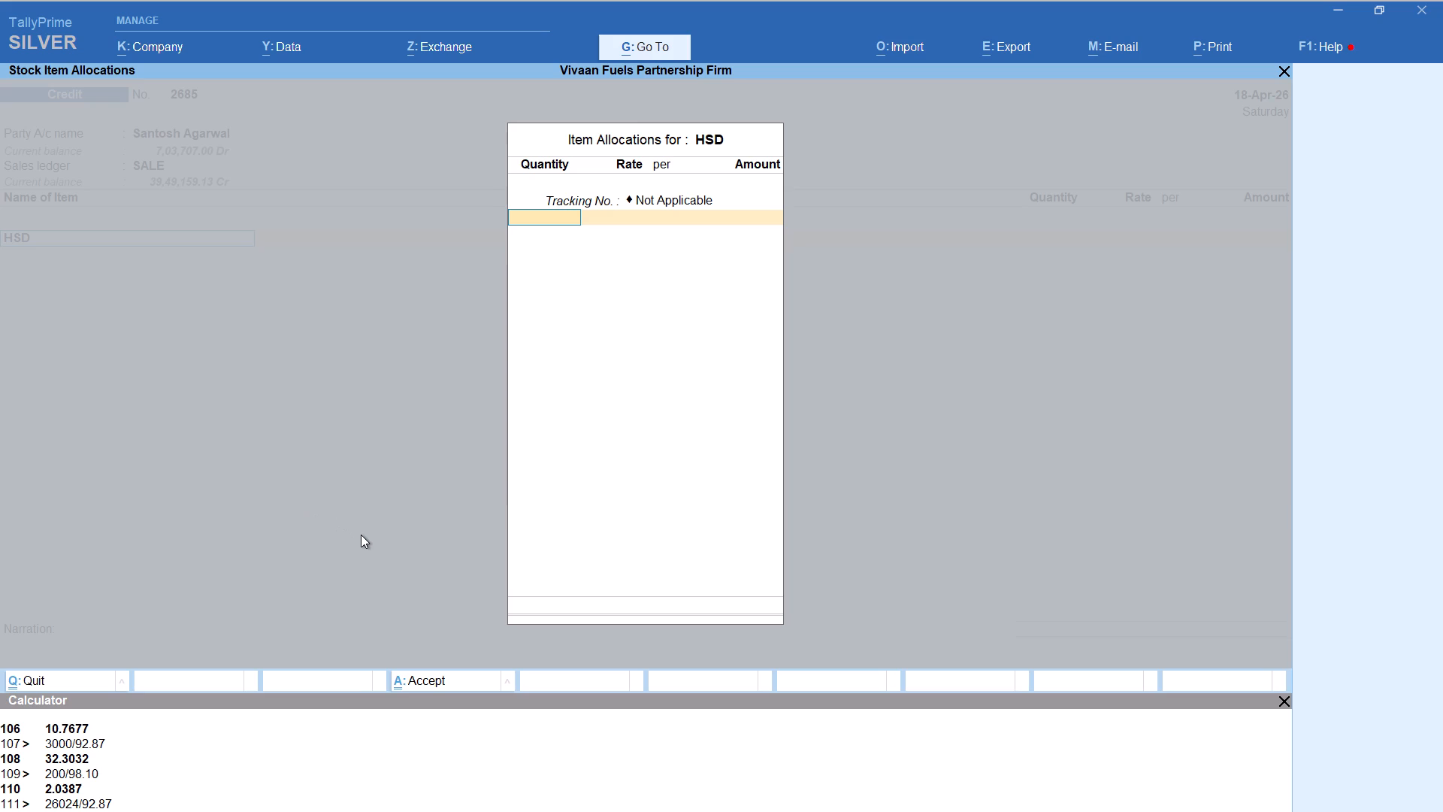
Complete Santosh's HSD line with tracking number Not Applicable and quantity 26024/92.87 (280.2197 litres), keeping the default rate and amount.
{"action": "scroll", "coordinate": [361, 535], "scroll_direction": "up", "scroll_amount": 1}
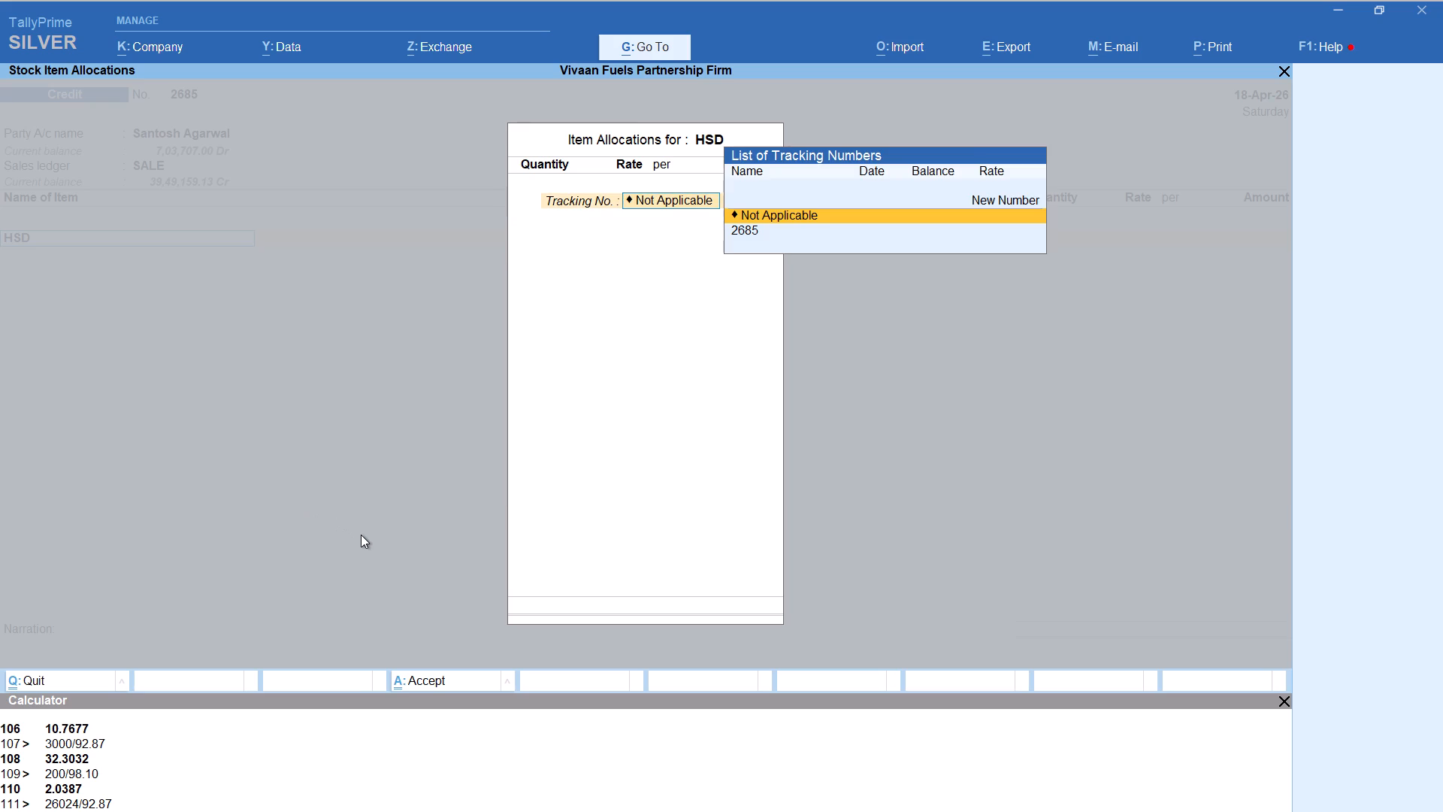
{"action": "scroll", "coordinate": [361, 535], "scroll_direction": "up", "scroll_amount": 1}
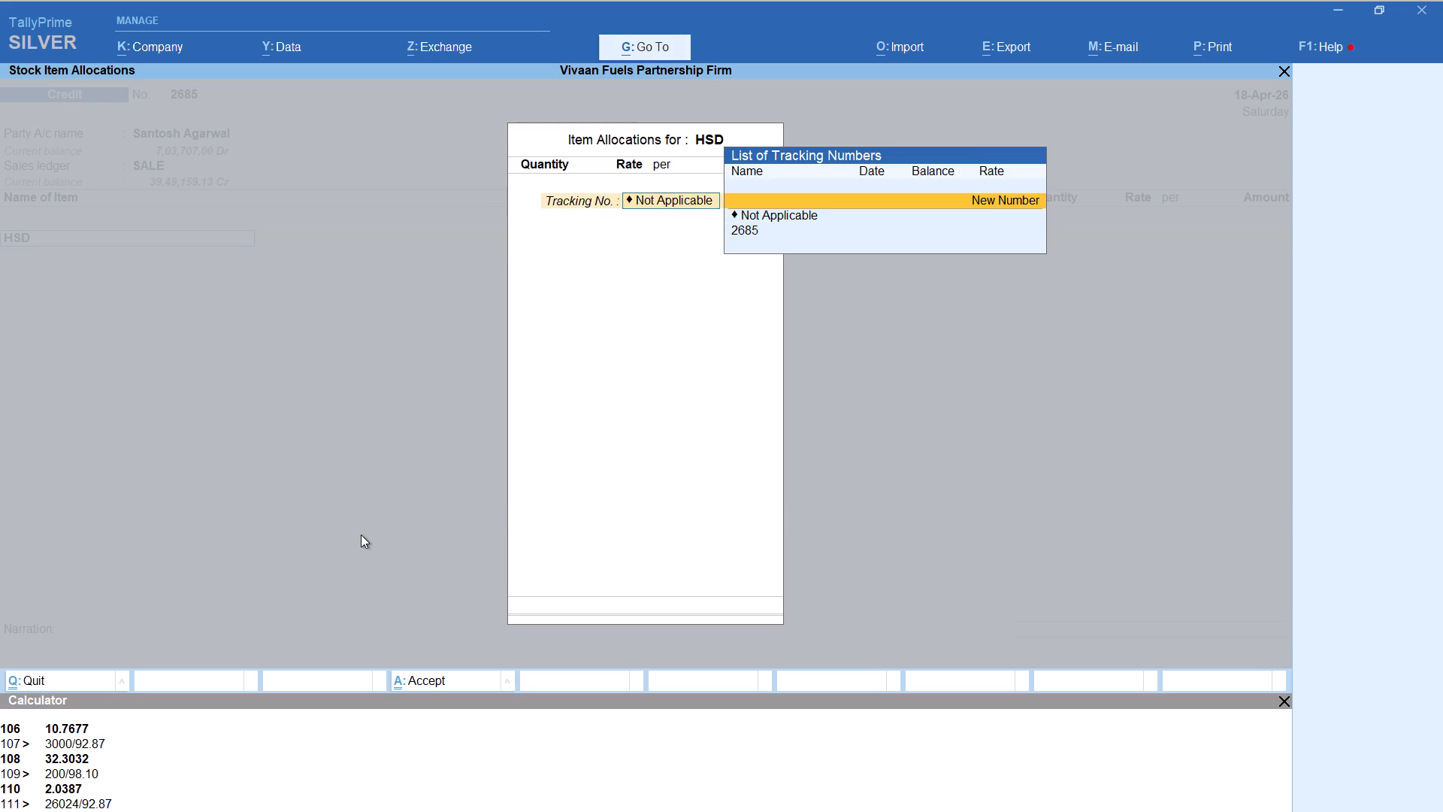
{"action": "key", "text": "Down"}
{"action": "key", "text": "Return"}
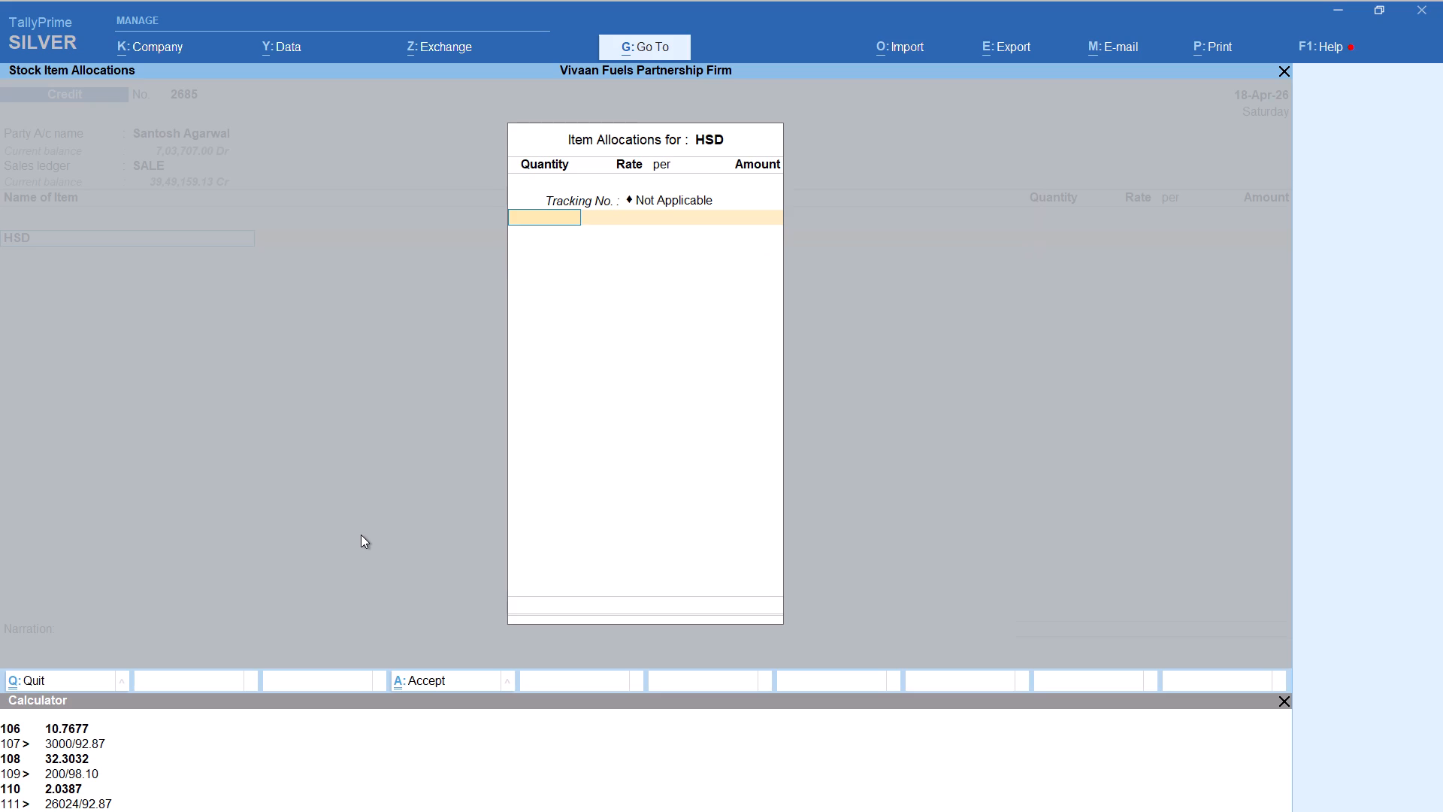
{"action": "key", "text": "alt+c"}
{"action": "type", "text": "26"}
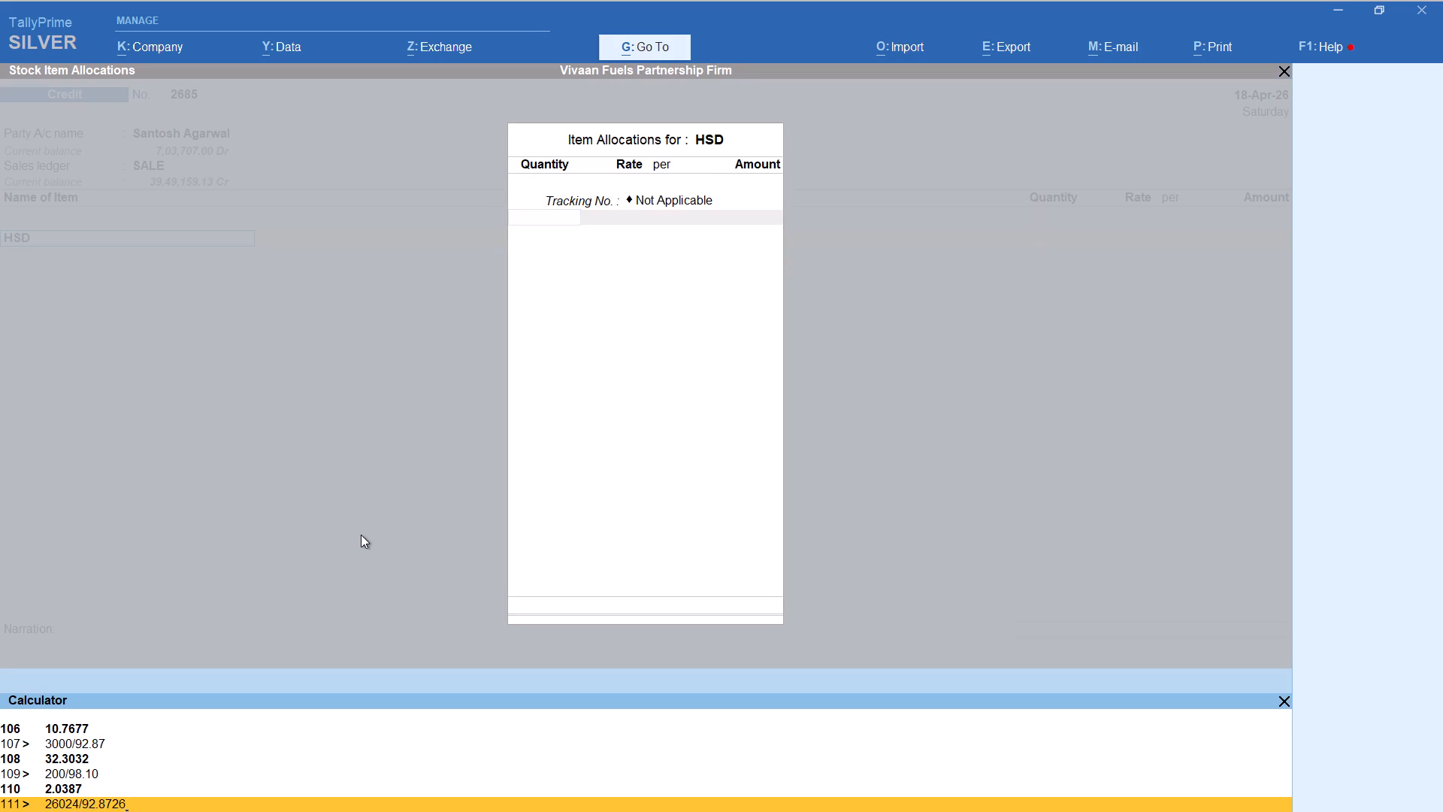
{"action": "key", "text": "BackSpace"}
{"action": "key", "text": "BackSpace"}
{"action": "key", "text": "Return"}
{"action": "key", "text": "Return"}
{"action": "key", "text": "Return"}
{"action": "key", "text": "Return"}
{"action": "key", "text": "Return"}
{"action": "key", "text": "Return"}
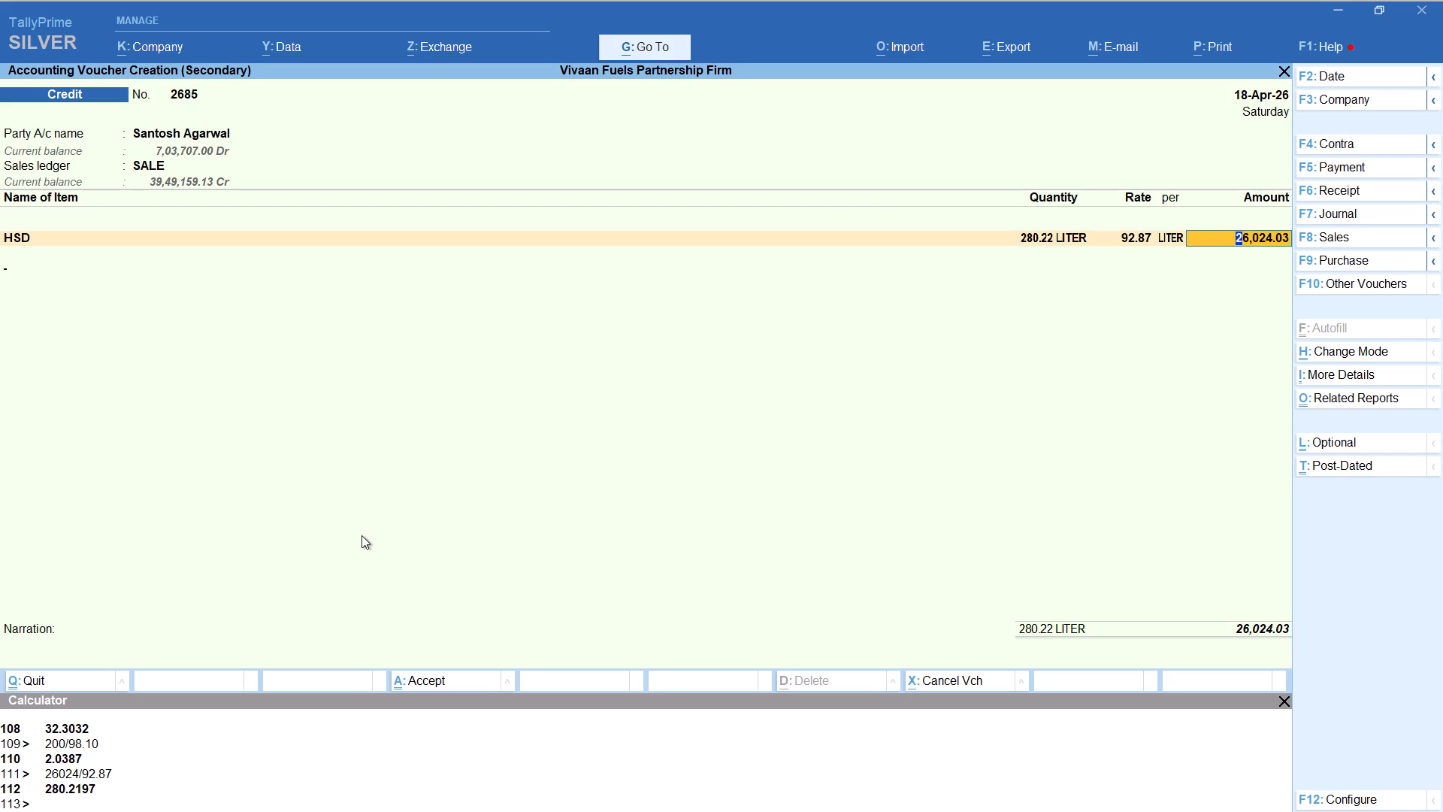
{"action": "key", "text": "Return"}
Add the Round Off ledger to Santosh's 26,024 HSD voucher and save it.
{"action": "key", "text": "r"}
{"action": "key", "text": "o"}
{"action": "key", "text": "u"}
{"action": "key", "text": "Return"}
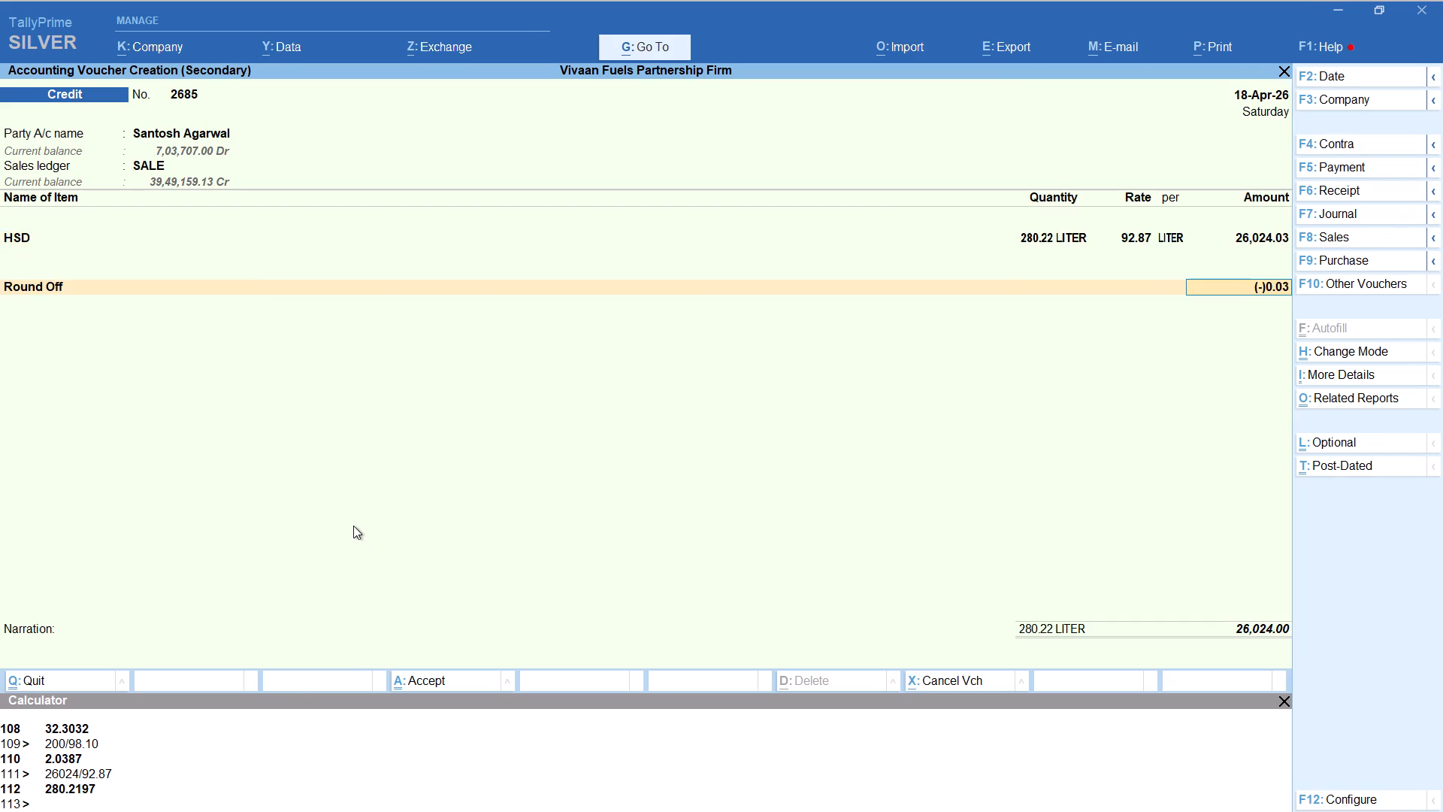
{"action": "key", "text": "ctrl+a"}
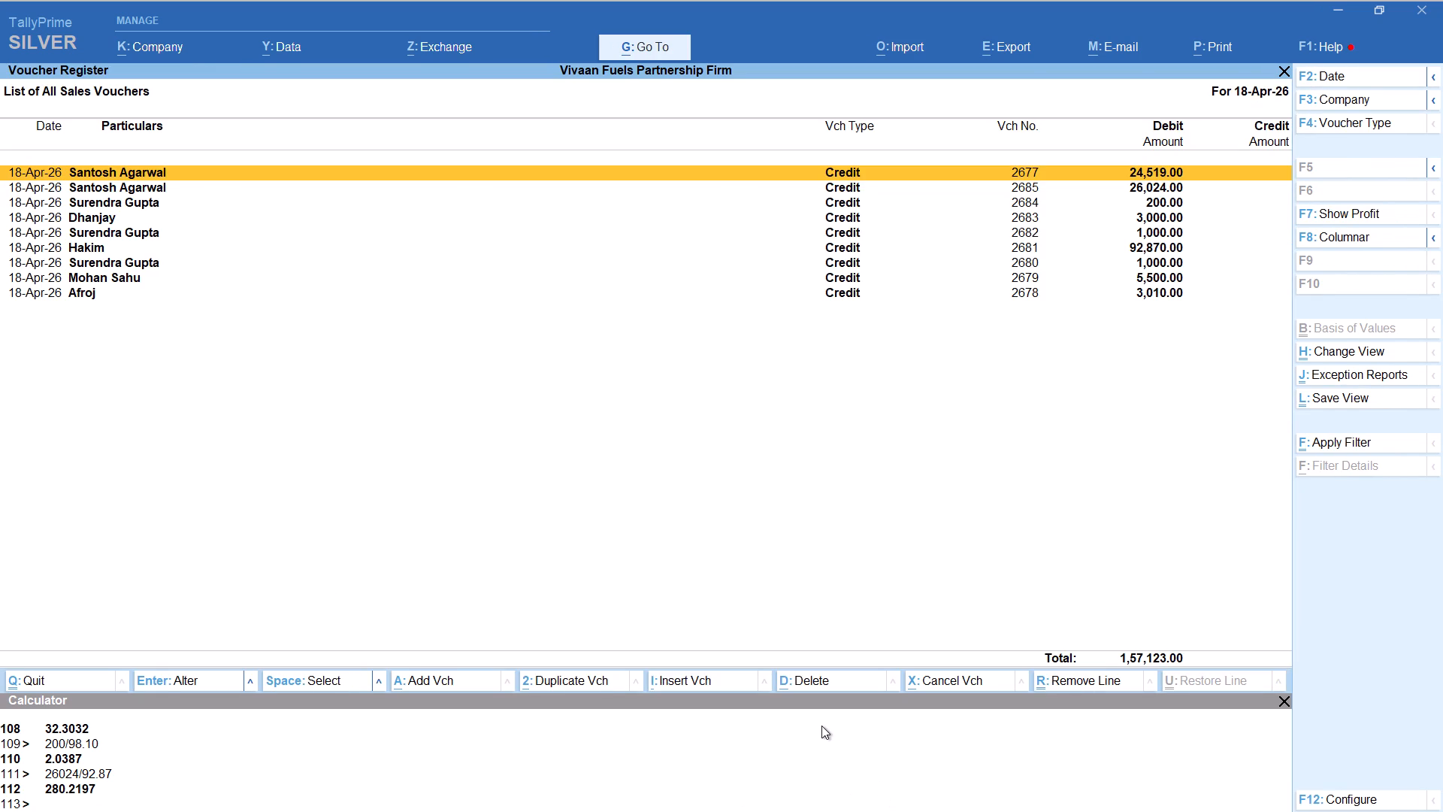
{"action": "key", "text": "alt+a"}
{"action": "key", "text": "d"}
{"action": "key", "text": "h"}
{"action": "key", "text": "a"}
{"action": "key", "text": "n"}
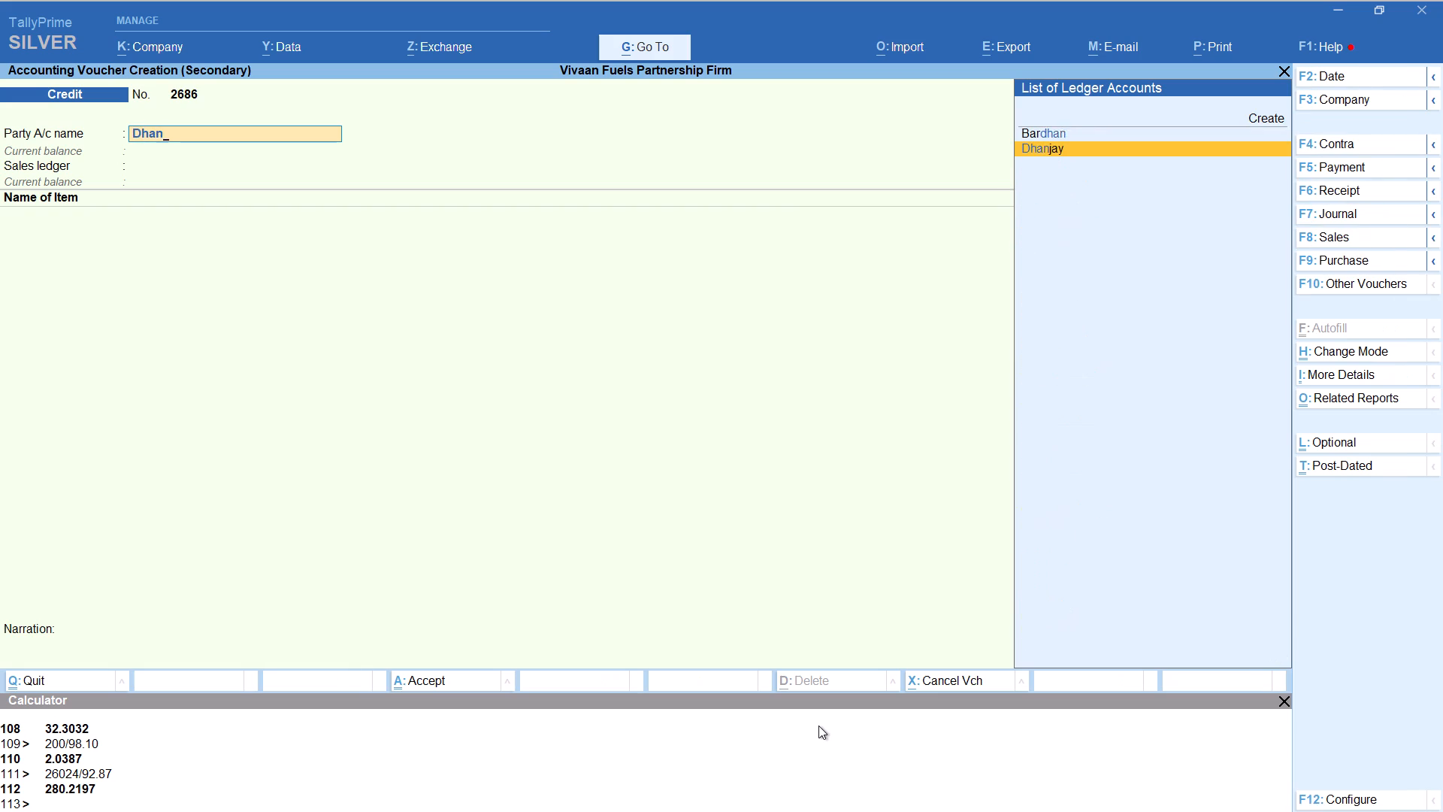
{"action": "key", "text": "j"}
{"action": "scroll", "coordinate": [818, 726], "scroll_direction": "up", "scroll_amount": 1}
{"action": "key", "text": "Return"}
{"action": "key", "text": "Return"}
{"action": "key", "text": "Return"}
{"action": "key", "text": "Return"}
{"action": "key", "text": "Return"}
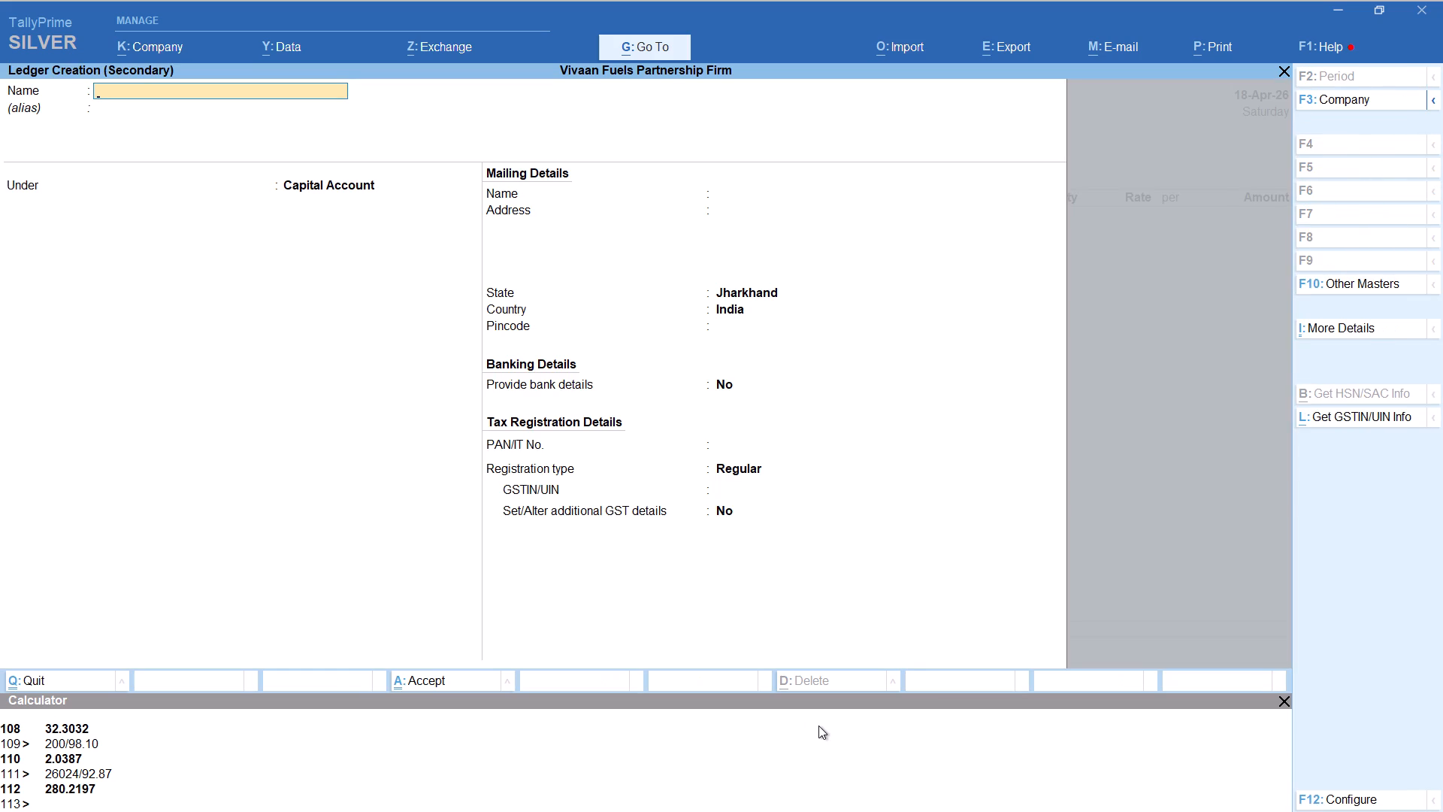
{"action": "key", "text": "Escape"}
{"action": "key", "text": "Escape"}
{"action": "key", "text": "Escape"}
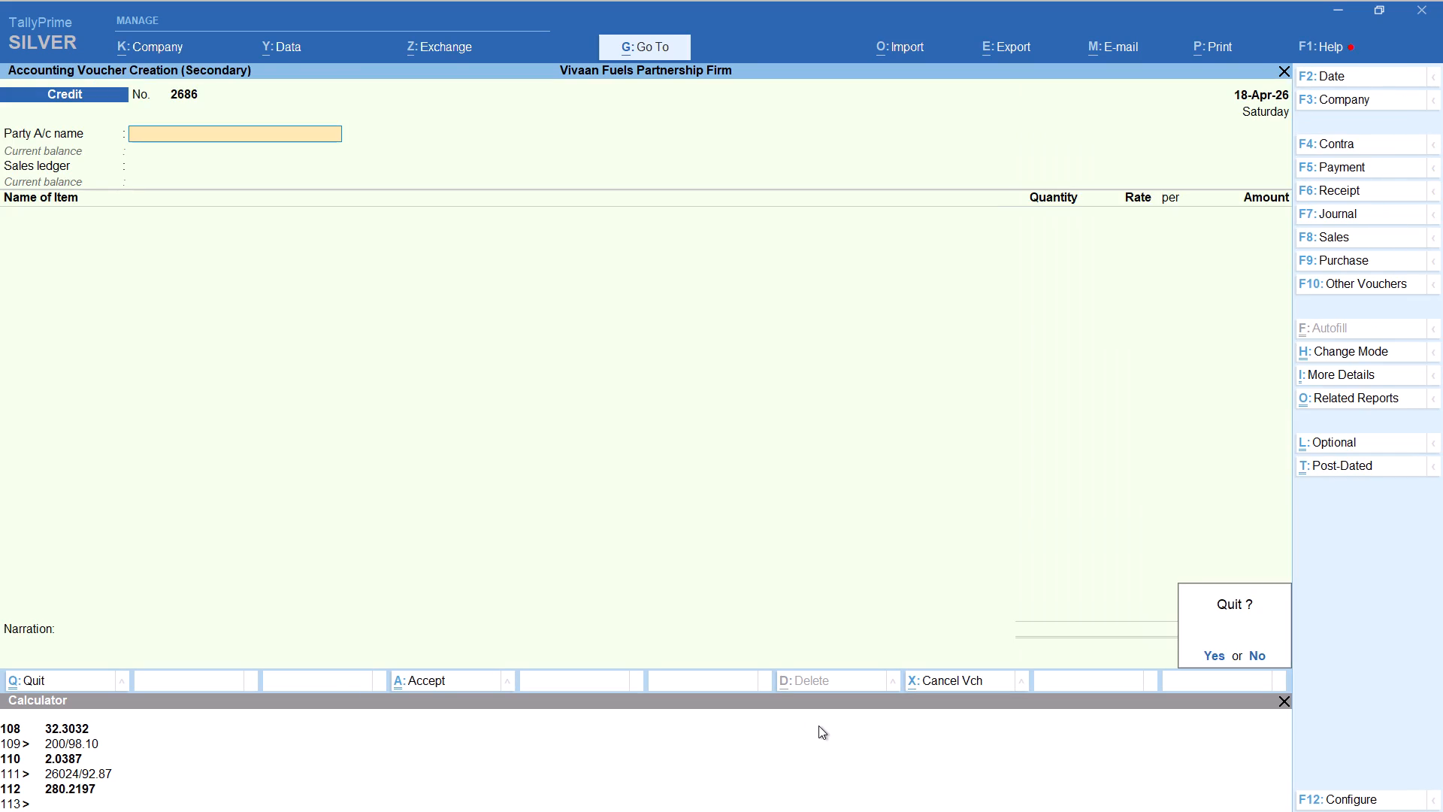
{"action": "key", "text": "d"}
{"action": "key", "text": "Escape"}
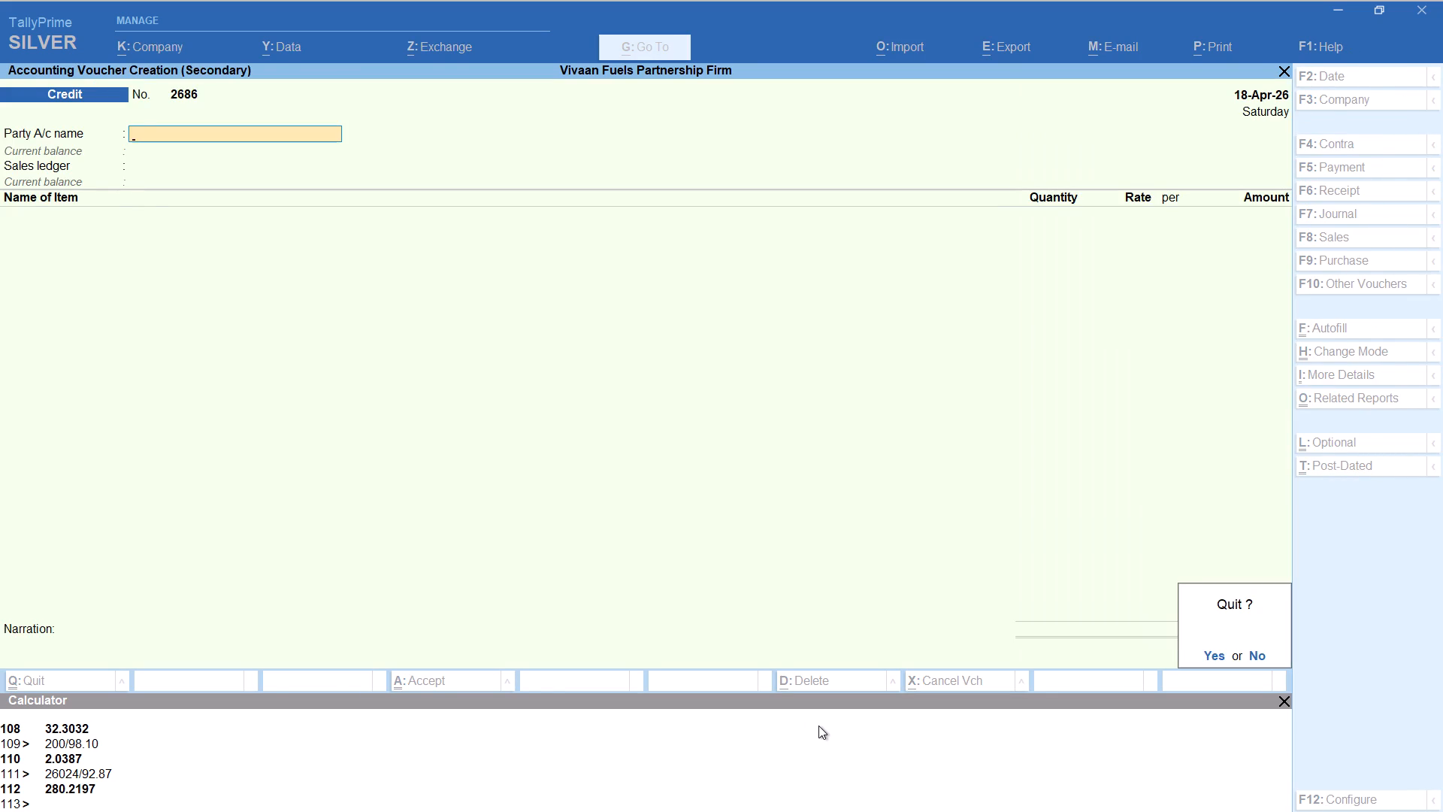
Start a new 18-Apr-26 Credit voucher for Dhanjay, accepting the default party details and the SALE ledger.
{"action": "key", "text": "alt+a"}
{"action": "type", "text": "dh"}
{"action": "key", "text": "Return"}
{"action": "key", "text": "Return"}
{"action": "key", "text": "Return"}
{"action": "key", "text": "Return"}
{"action": "key", "text": "Return"}
{"action": "key", "text": "Return"}
{"action": "key", "text": "Return"}
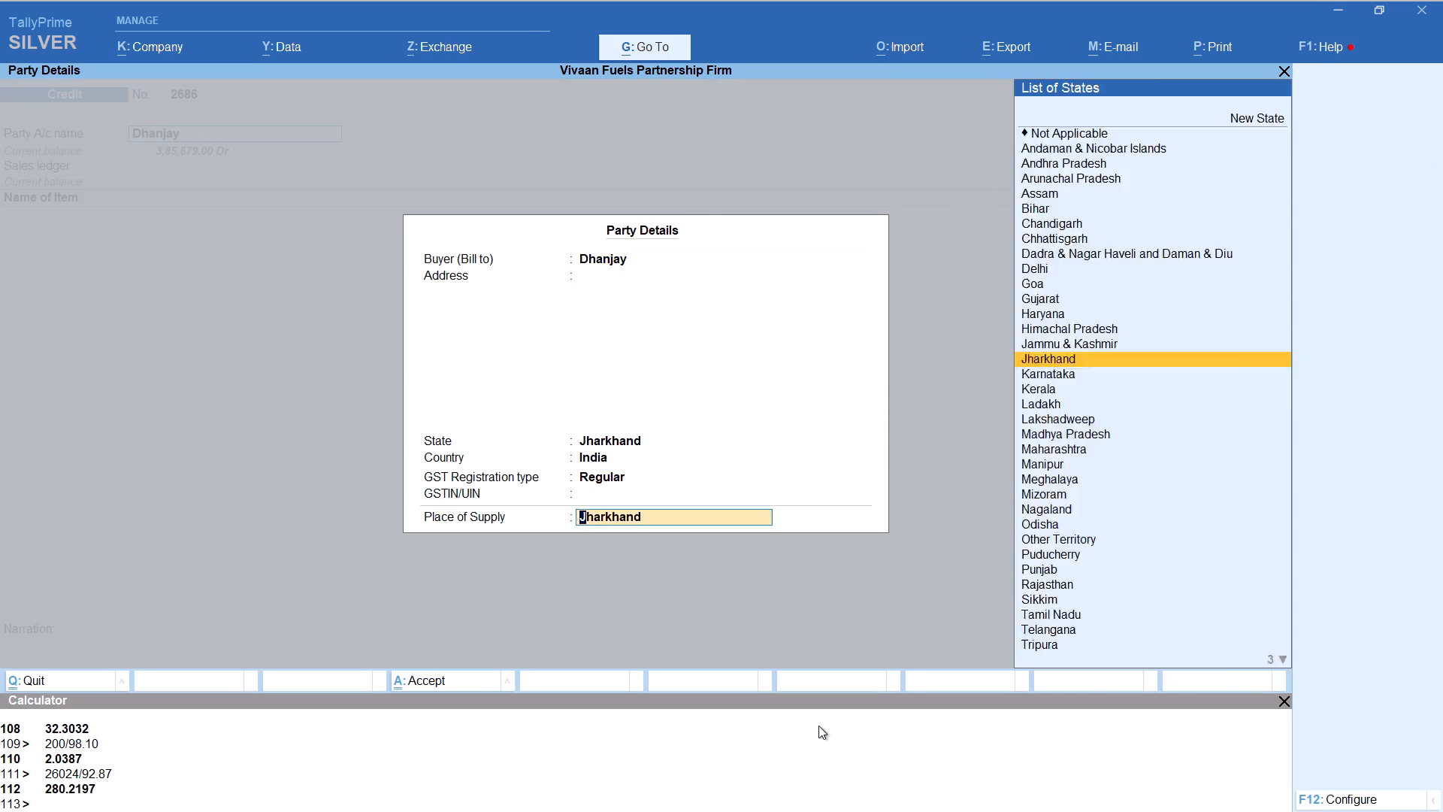
{"action": "key", "text": "Return"}
Add HSD to Dhanjay's voucher with tracking number Not Applicable and quantity 7972/92.87 (85.8404 litres), keeping the default rate and amount.
{"action": "type", "text": "hs"}
{"action": "key", "text": "Return"}
{"action": "key", "text": "Up"}
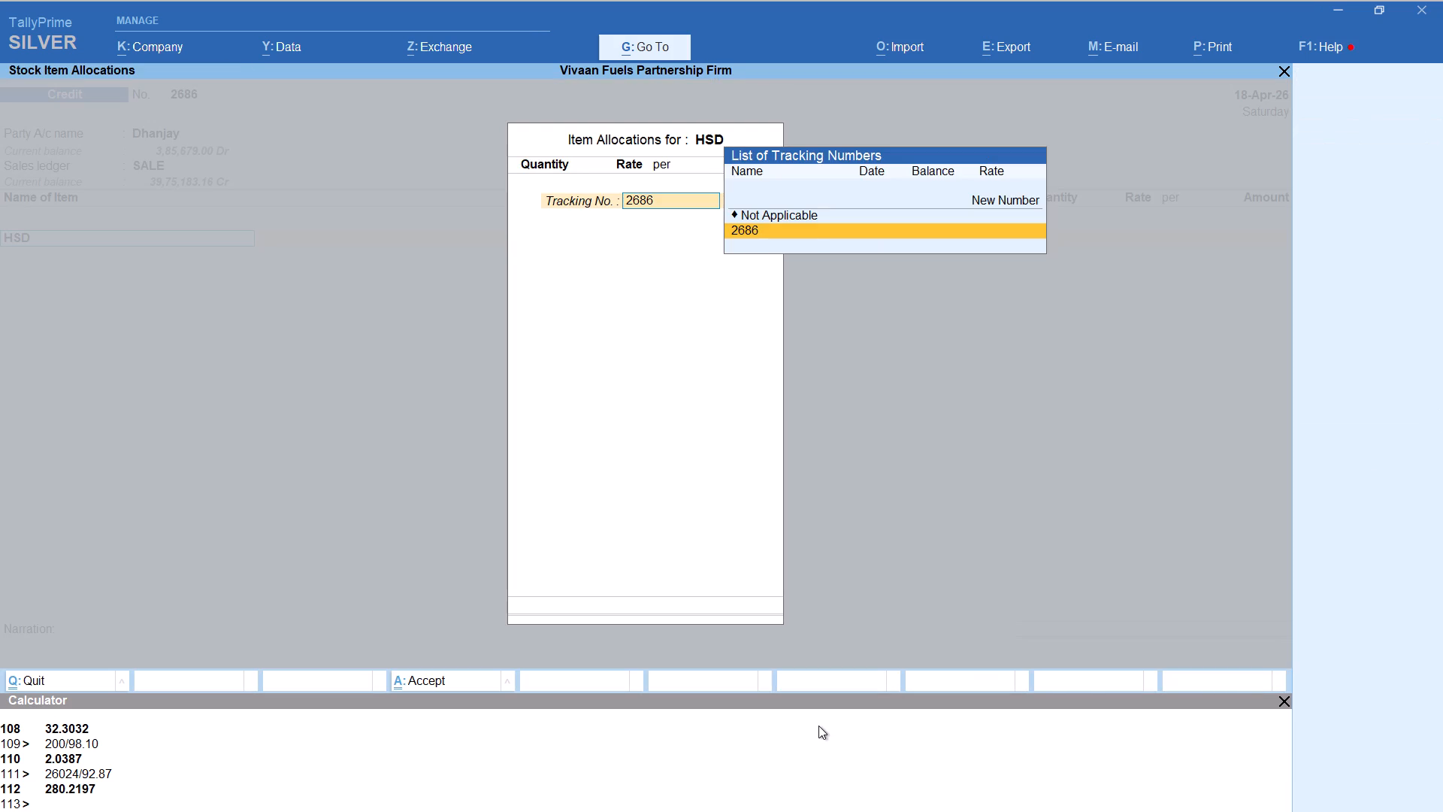
{"action": "key", "text": "Return"}
{"action": "key", "text": "alt+c"}
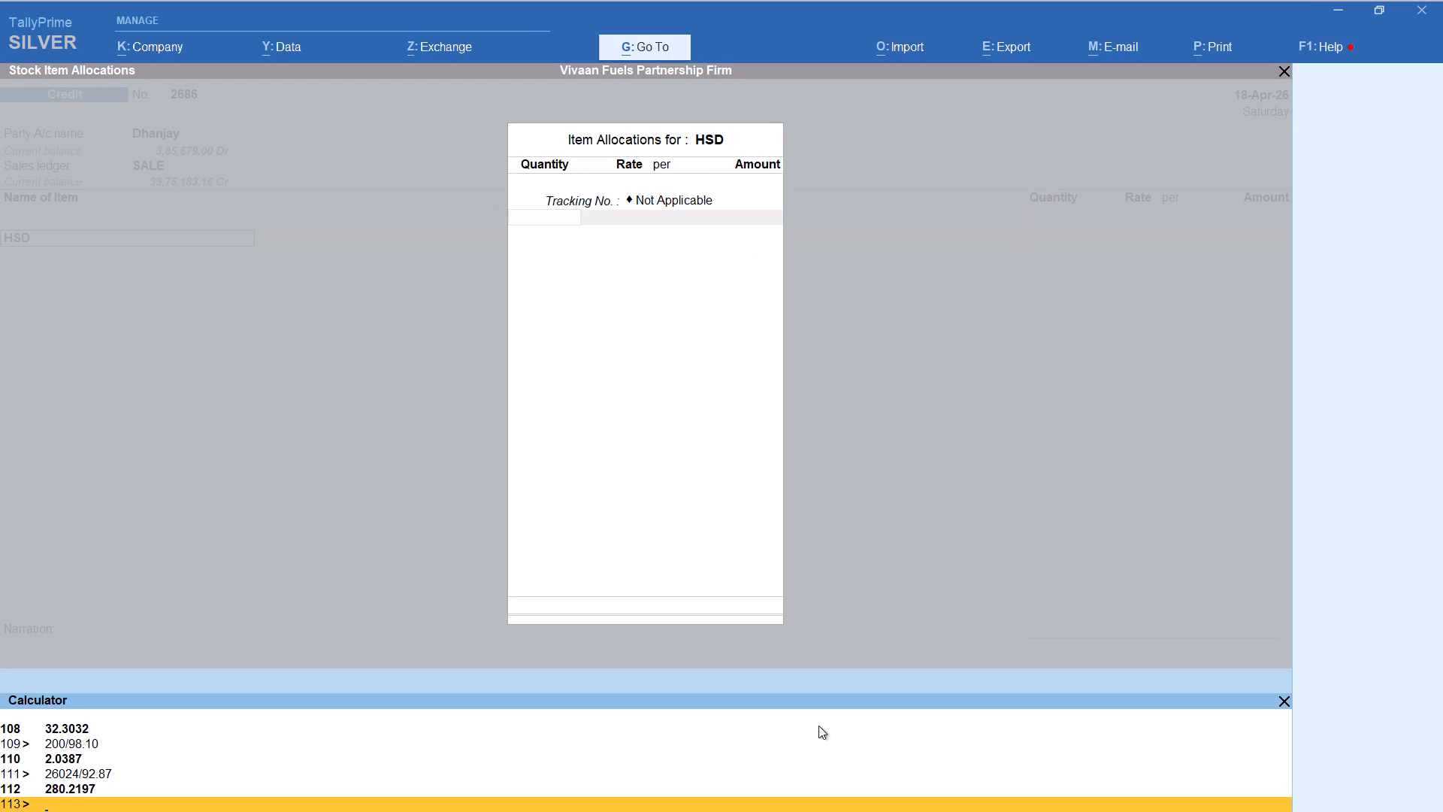
{"action": "type", "text": "7972/"}
{"action": "type", "text": "92.87"}
{"action": "key", "text": "Return"}
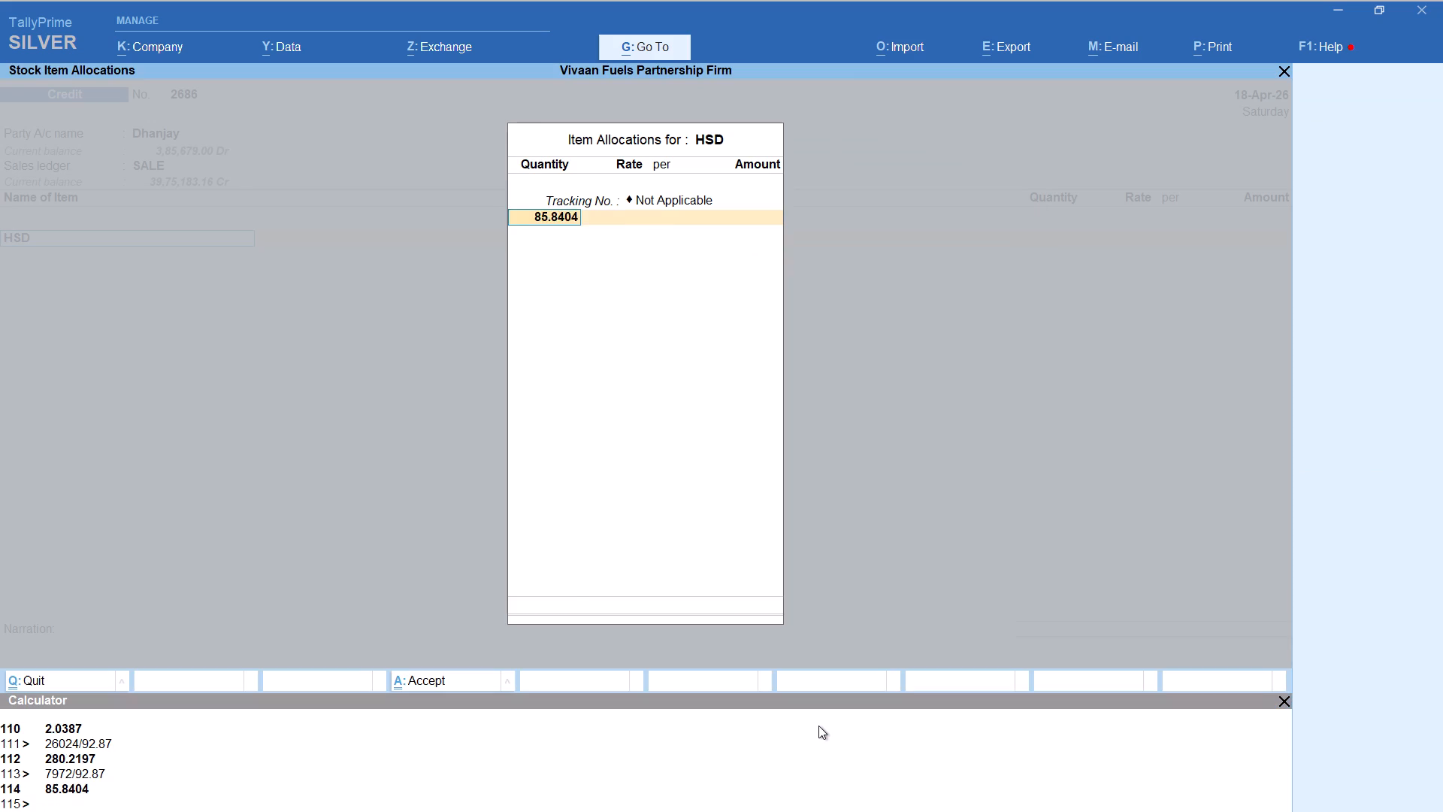
{"action": "key", "text": "Return"}
{"action": "key", "text": "Return"}
{"action": "key", "text": "Return"}
{"action": "key", "text": "Return"}
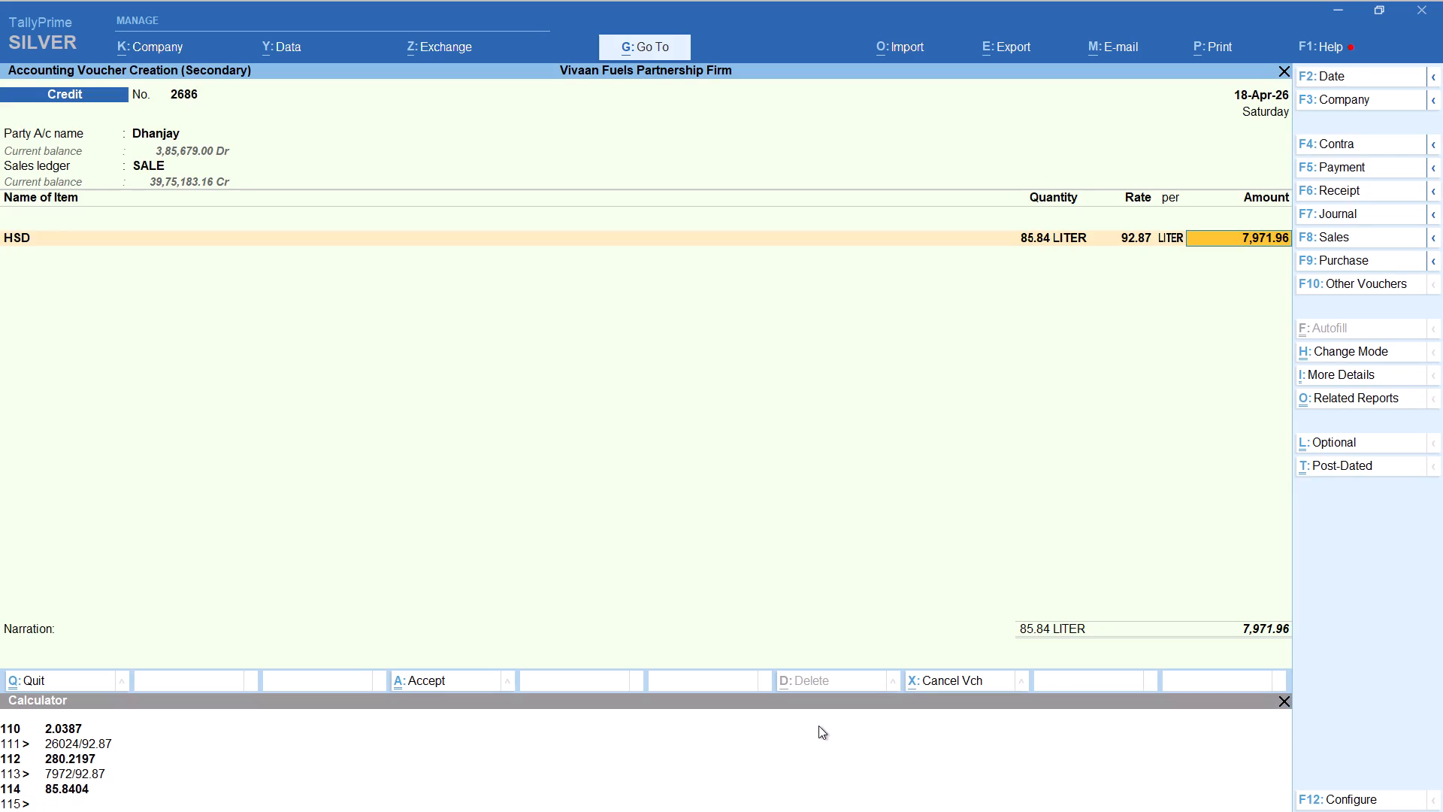
{"action": "key", "text": "Return"}
{"action": "key", "text": "Return"}
Add the Round Off ledger to Dhanjay's HSD voucher and save it.
{"action": "type", "text": "rou"}
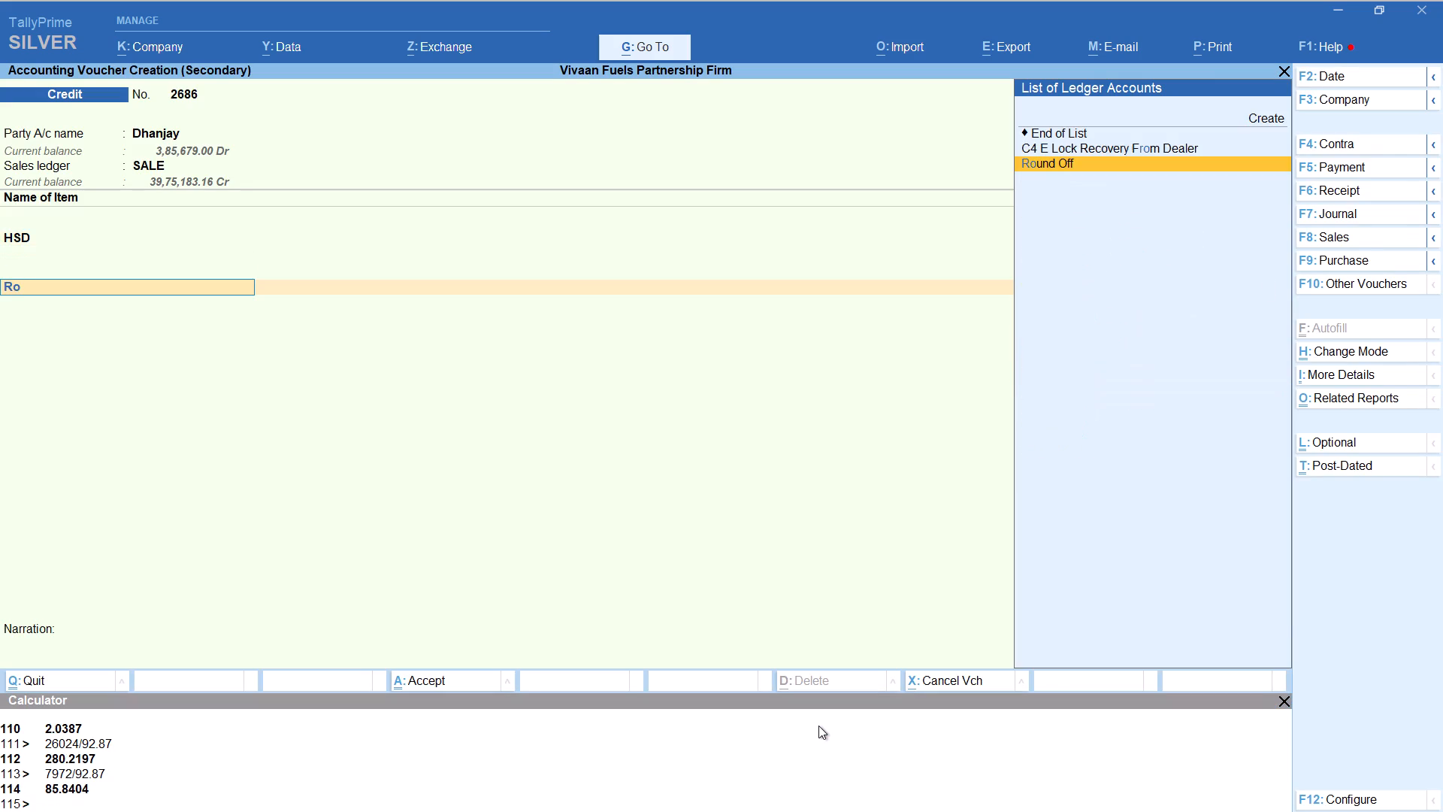
{"action": "key", "text": "Return"}
{"action": "key", "text": "ctrl+a"}
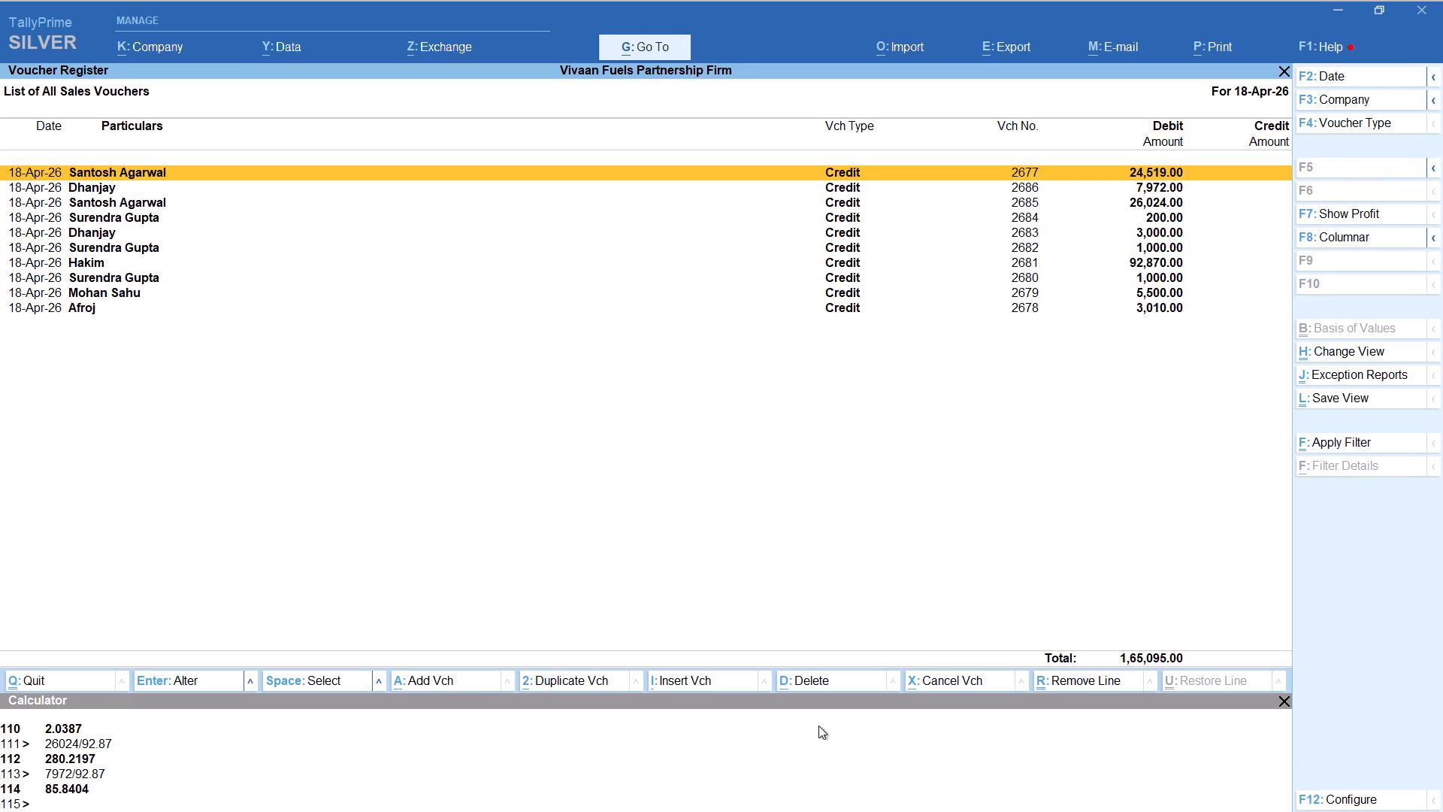
Start another 18-Apr-26 Credit voucher for Santosh, accepting the default party details and the SALE ledger.
{"action": "key", "text": "alt+a"}
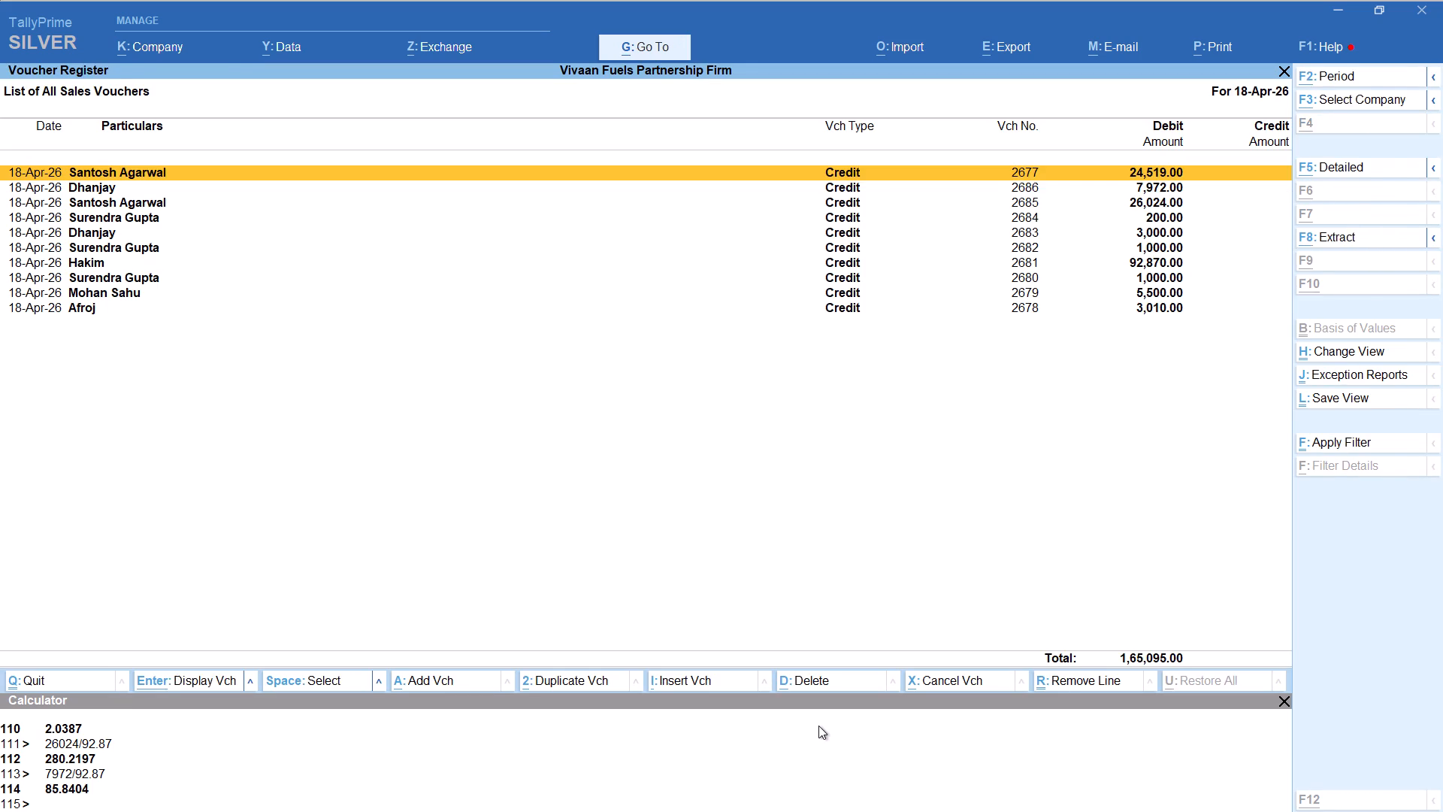
{"action": "type", "text": "san"}
{"action": "middle_click", "coordinate": [818, 726]}
{"action": "key", "text": "Return"}
{"action": "key", "text": "Return"}
{"action": "key", "text": "Return"}
{"action": "key", "text": "Return"}
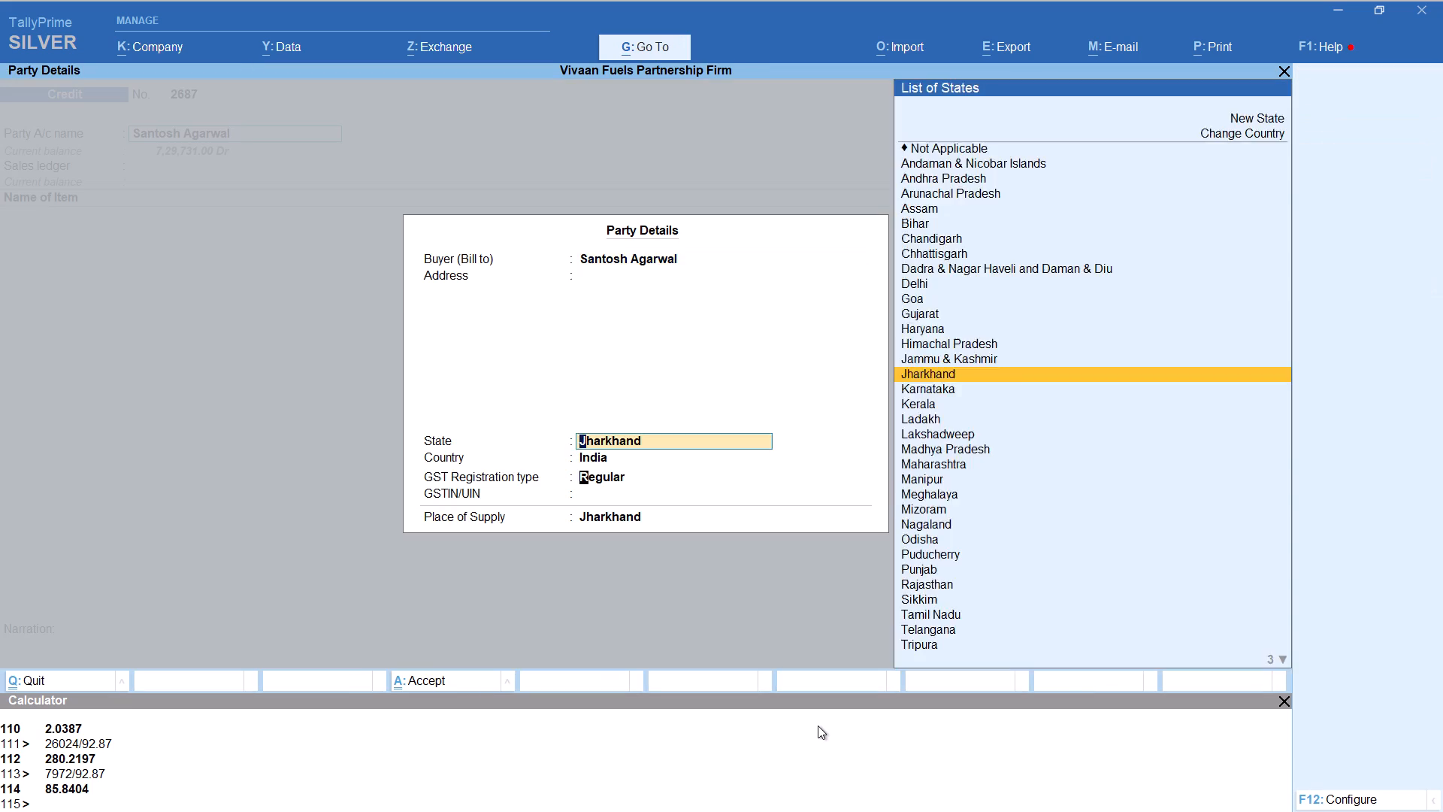
{"action": "key", "text": "Return"}
{"action": "key", "text": "Return"}
{"action": "middle_click", "coordinate": [818, 726]}
{"action": "key", "text": "Return"}
{"action": "middle_click", "coordinate": [818, 726]}
{"action": "key", "text": "Return"}
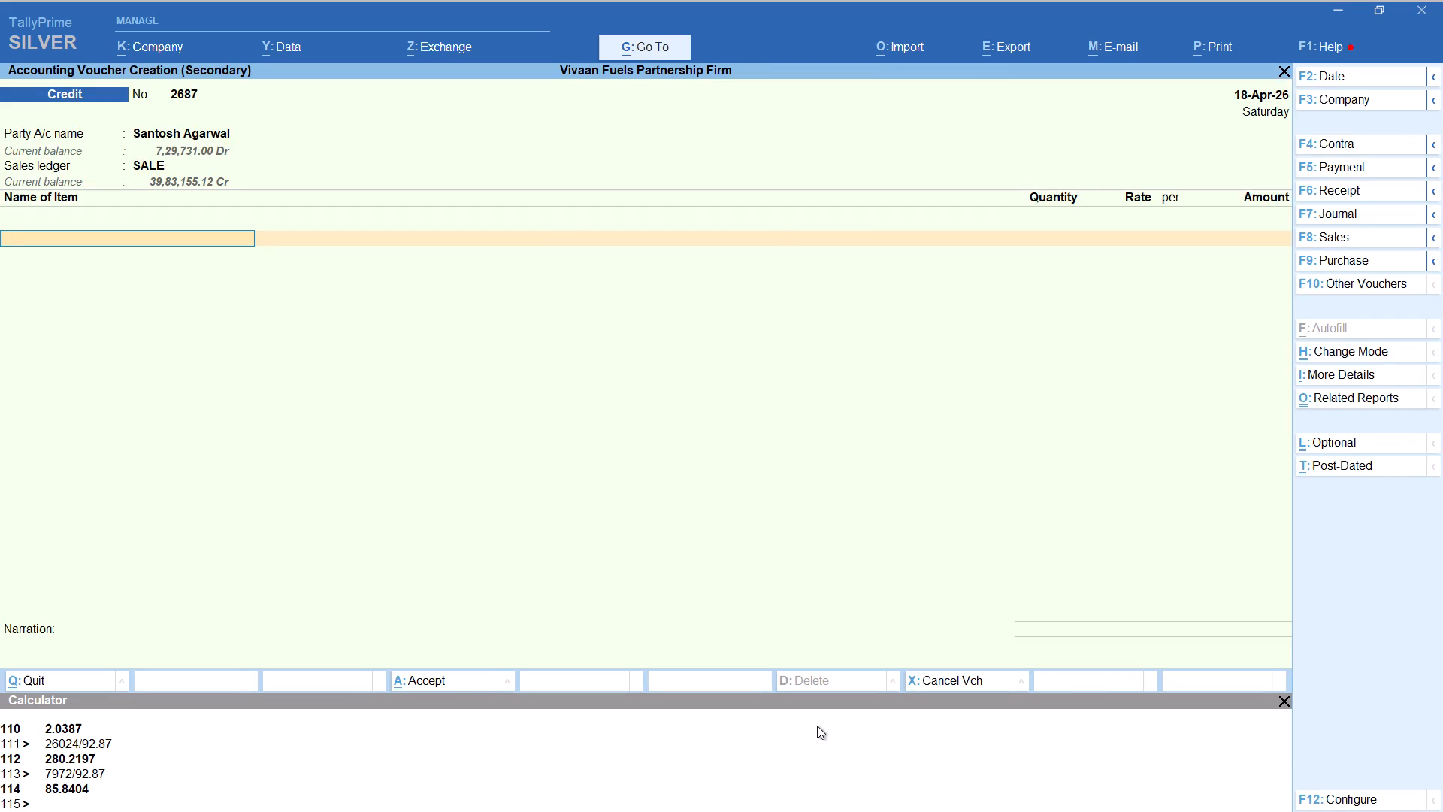
Add HSD to Santosh's new voucher with tracking number Not Applicable and quantity 23350/92.87 (251.4267 litres), keeping the default rate and amount.
{"action": "type", "text": "hs"}
{"action": "key", "text": "Return"}
{"action": "key", "text": "Up"}
{"action": "key", "text": "Return"}
{"action": "key", "text": "alt+c"}
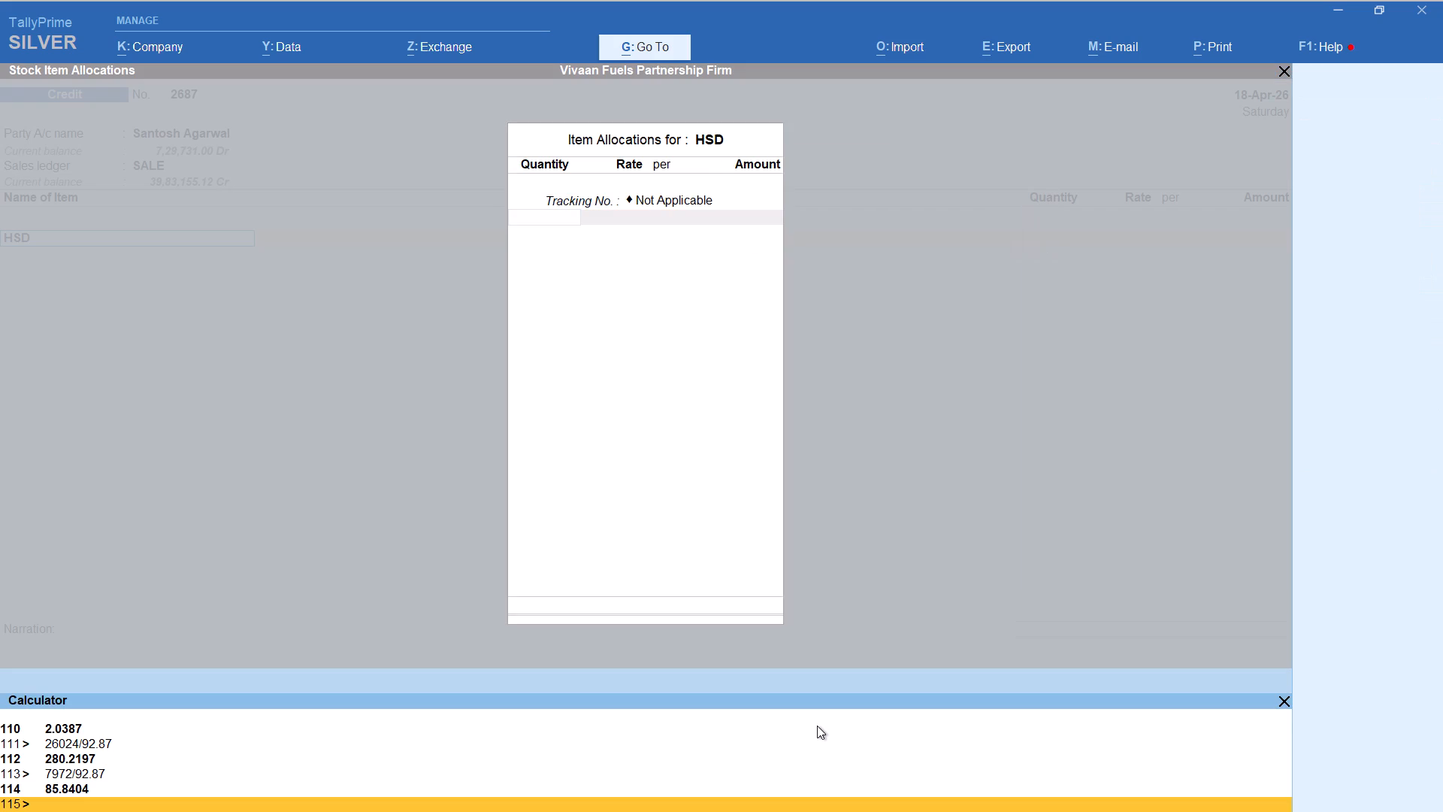
{"action": "type", "text": "23350"}
{"action": "type", "text": "/92.87"}
{"action": "key", "text": "Return"}
{"action": "key", "text": "Return"}
{"action": "key", "text": "Return"}
{"action": "key", "text": "Return"}
{"action": "key", "text": "Return"}
{"action": "key", "text": "Return"}
{"action": "key", "text": "Return"}
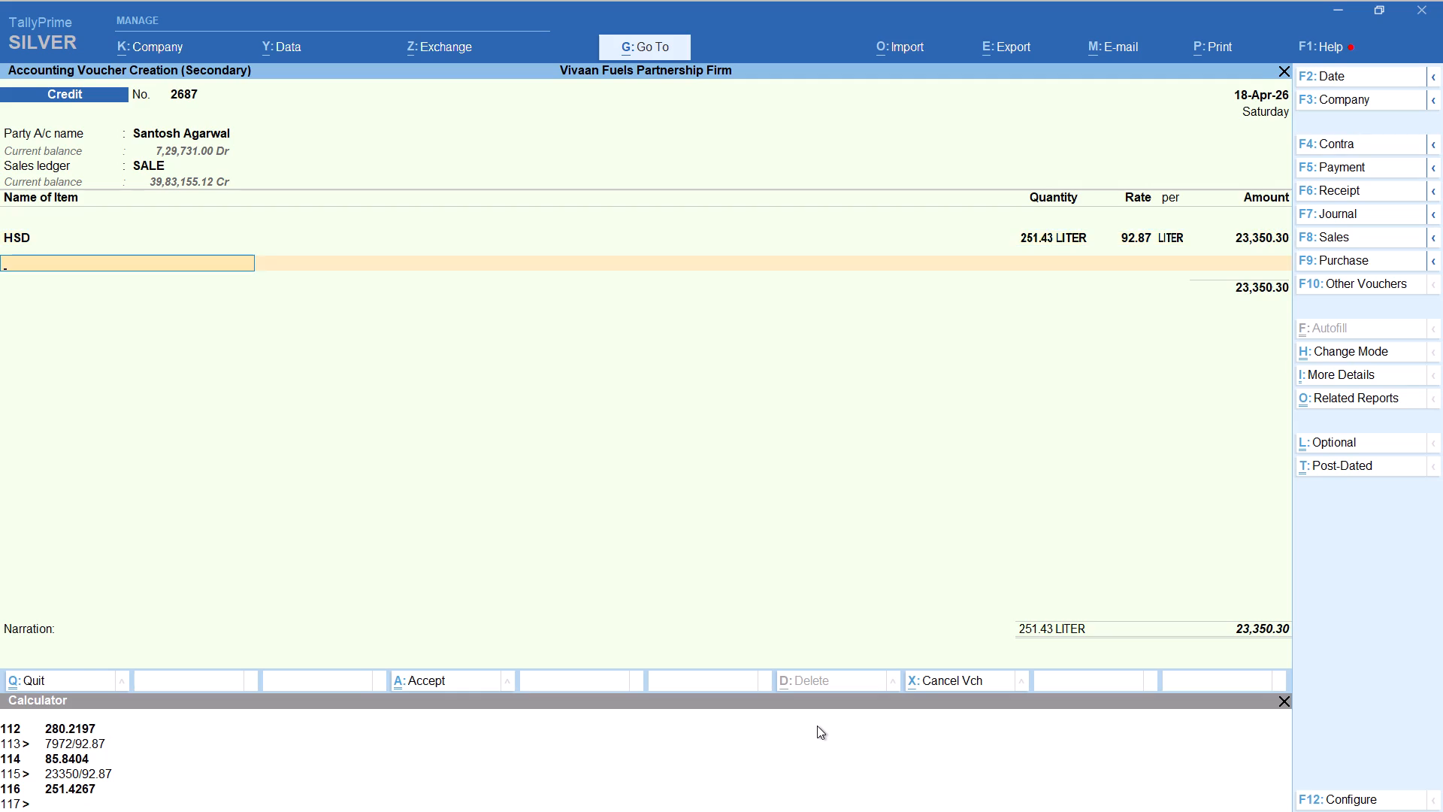
Add the Round Off ledger to Santosh's 251.43-litre HSD voucher and save it.
{"action": "type", "text": "rou"}
{"action": "key", "text": "Return"}
{"action": "key", "text": "ctrl+a"}
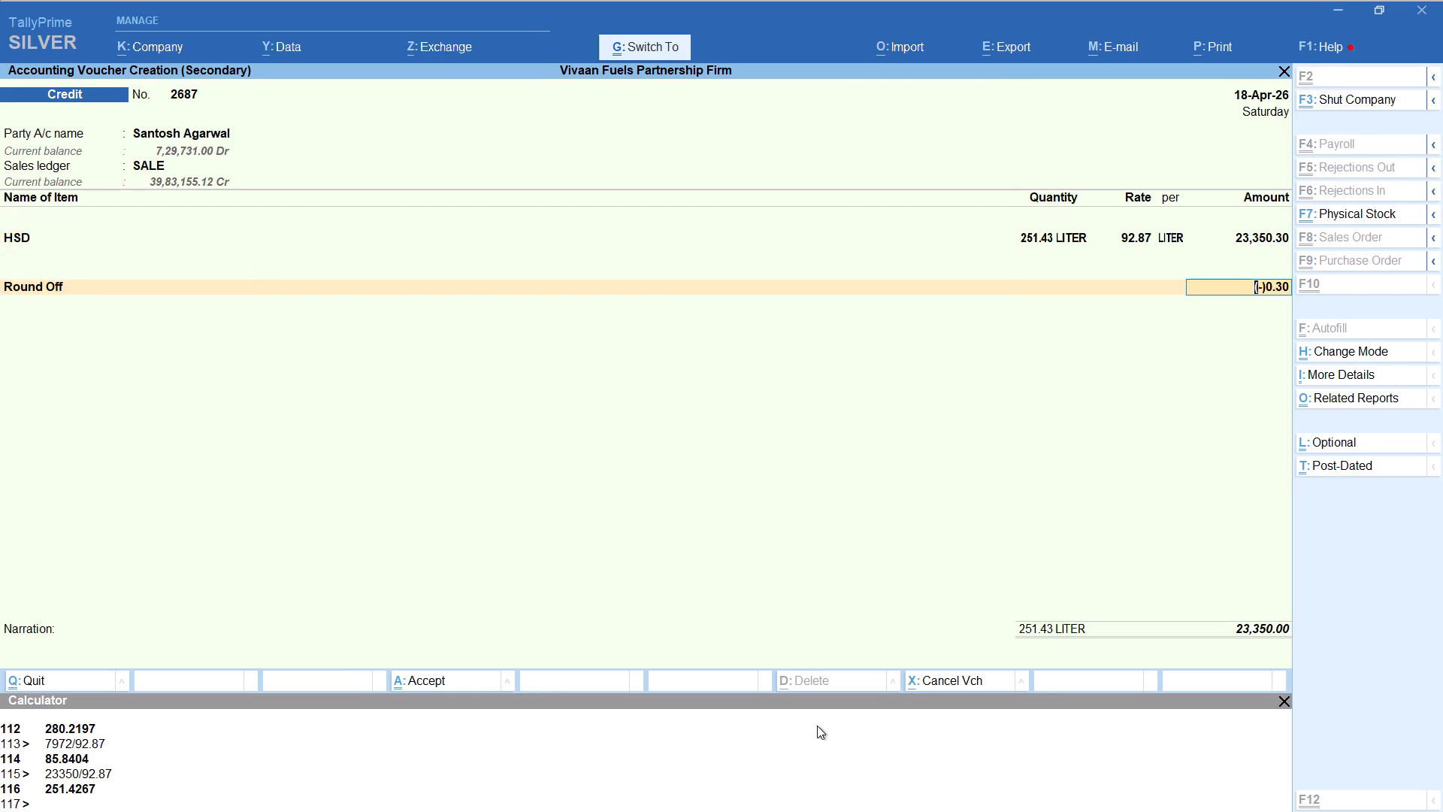
Start a new 18-Apr-26 Credit voucher for Mohan, accepting the default party details and the SALE ledger.
{"action": "key", "text": "alt+a"}
{"action": "type", "text": "mohan"}
{"action": "key", "text": "Return"}
{"action": "key", "text": "Return"}
{"action": "key", "text": "Return"}
{"action": "key", "text": "Return"}
{"action": "key", "text": "Return"}
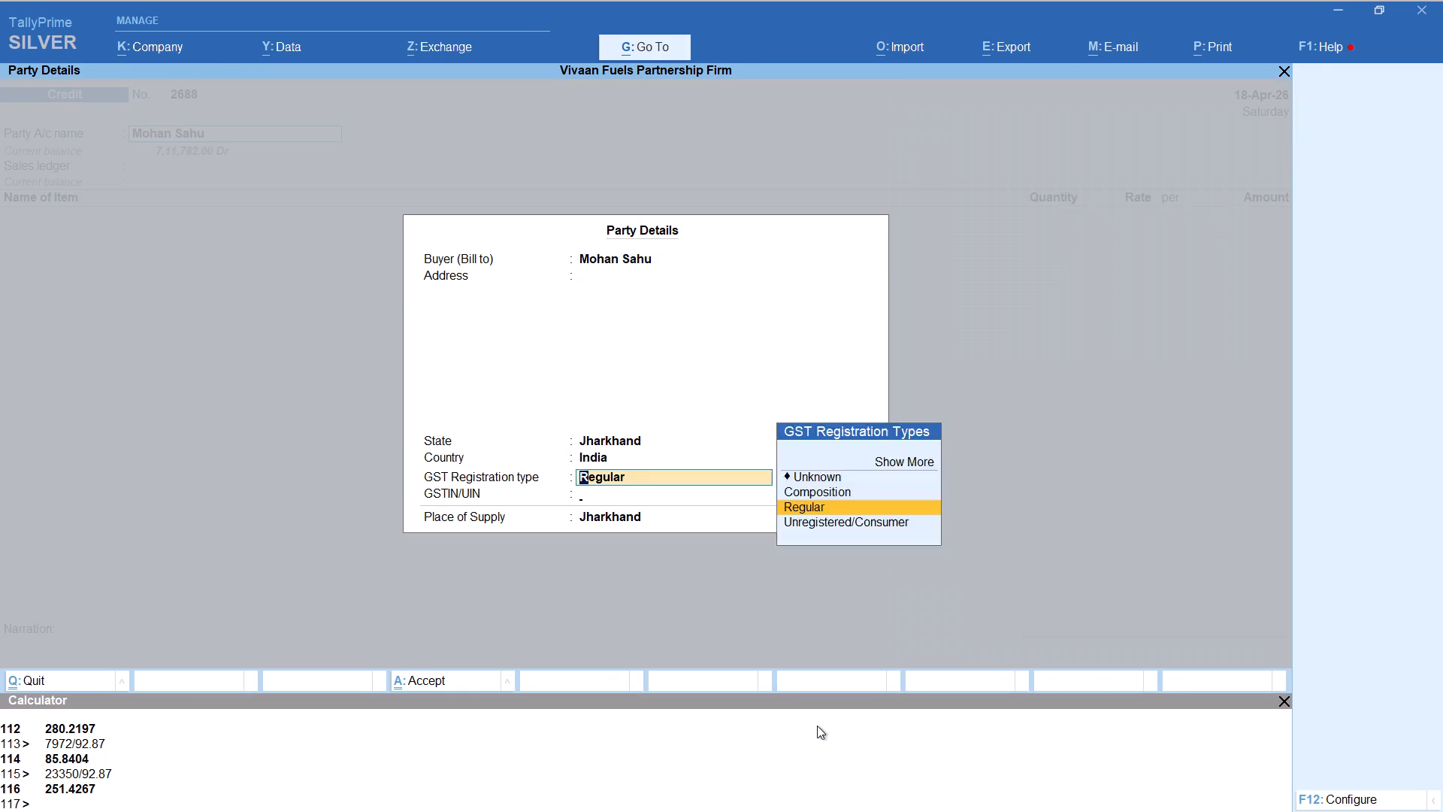
{"action": "key", "text": "Return"}
{"action": "key", "text": "Return"}
{"action": "key", "text": "Return"}
Add HSD to Mohan's voucher with tracking number Not Applicable and quantity 7000/92.87 (75.3742 litres), keeping the default rate and amount.
{"action": "type", "text": "hs"}
{"action": "key", "text": "Return"}
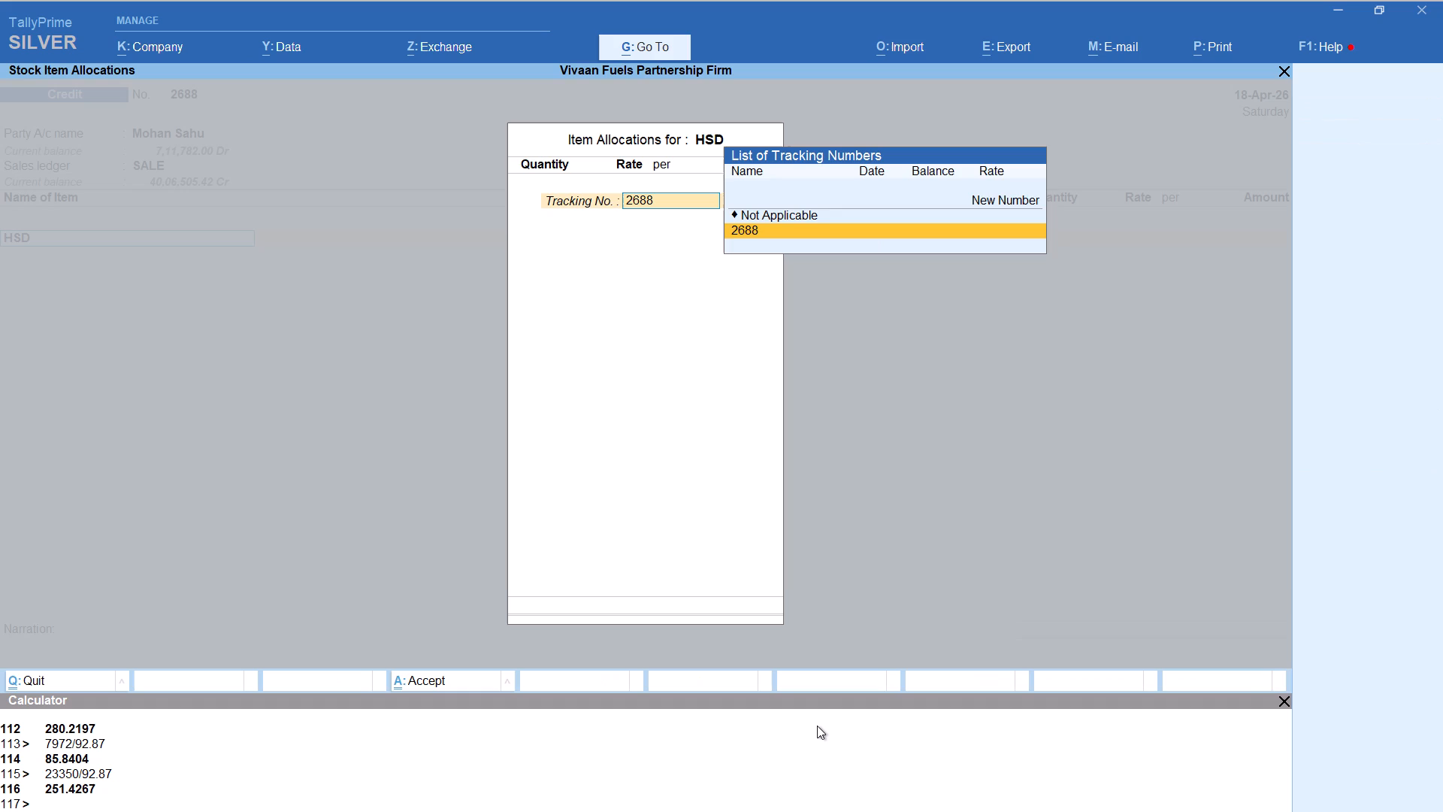
{"action": "key", "text": "Up"}
{"action": "key", "text": "Return"}
{"action": "key", "text": "alt+c"}
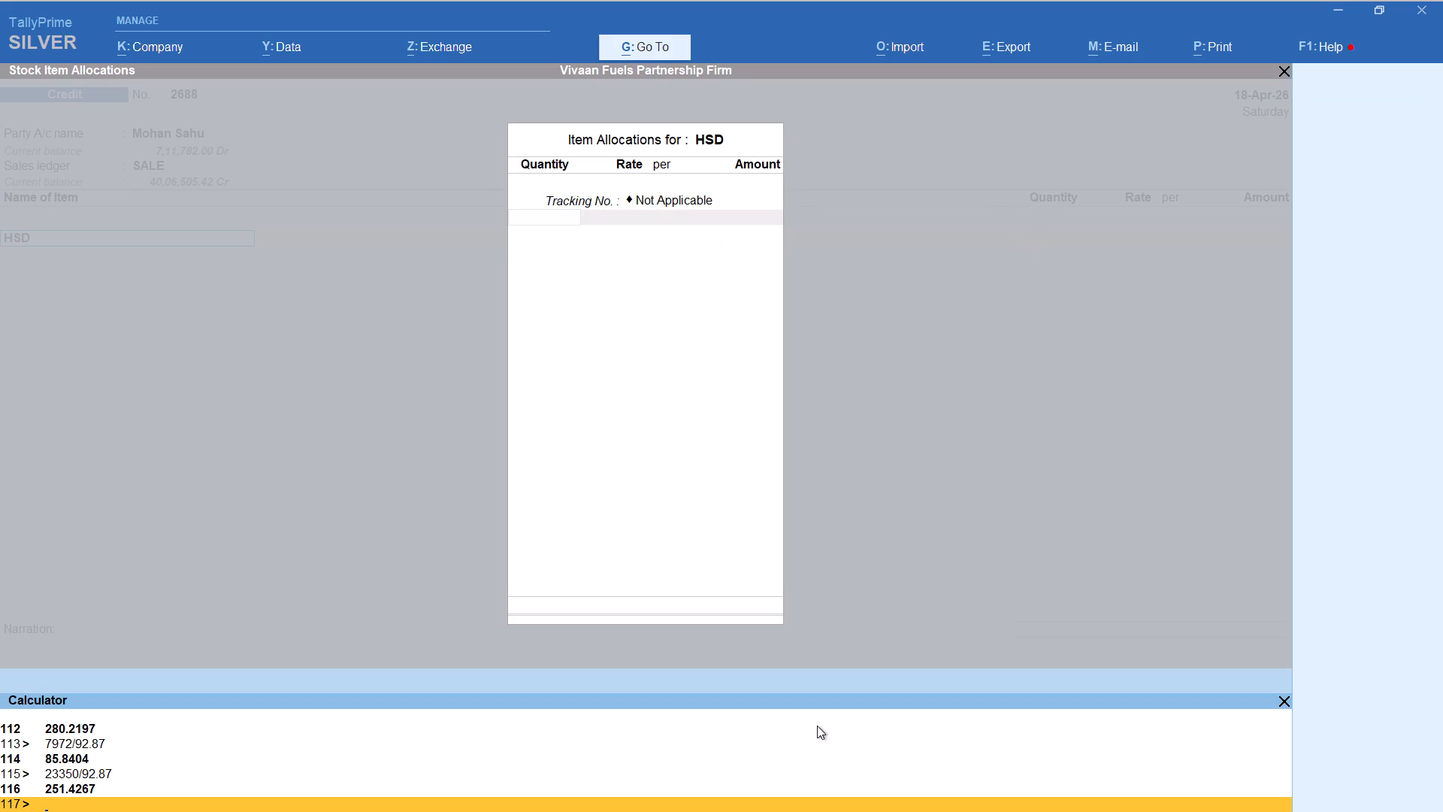
{"action": "type", "text": "7000/92.87"}
{"action": "key", "text": "Return"}
{"action": "key", "text": "Return"}
{"action": "key", "text": "Return"}
{"action": "key", "text": "Return"}
{"action": "key", "text": "Return"}
{"action": "key", "text": "Return"}
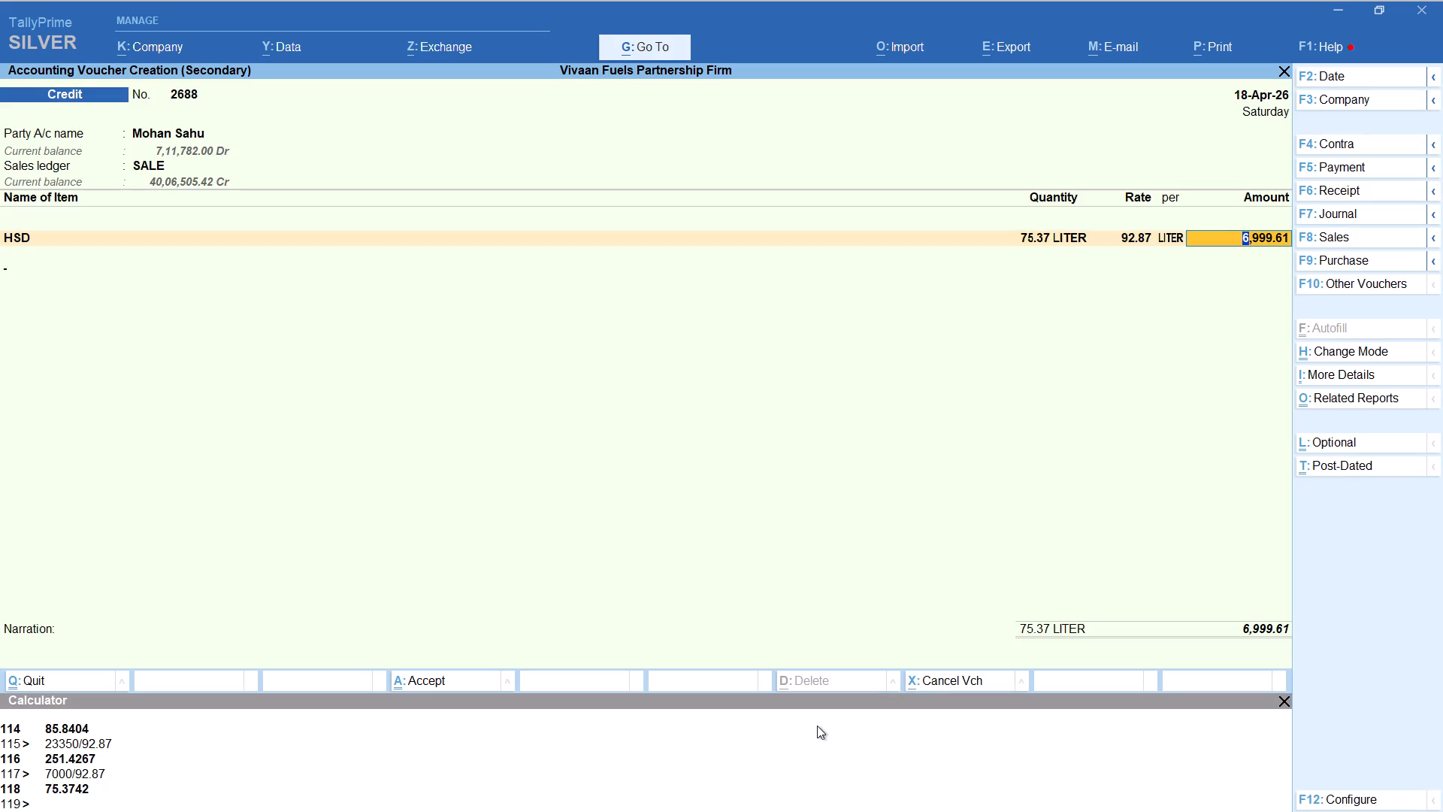
{"action": "key", "text": "Return"}
Add the Round Off ledger to Mohan's HSD voucher and save it.
{"action": "type", "text": "rou"}
{"action": "key", "text": "Return"}
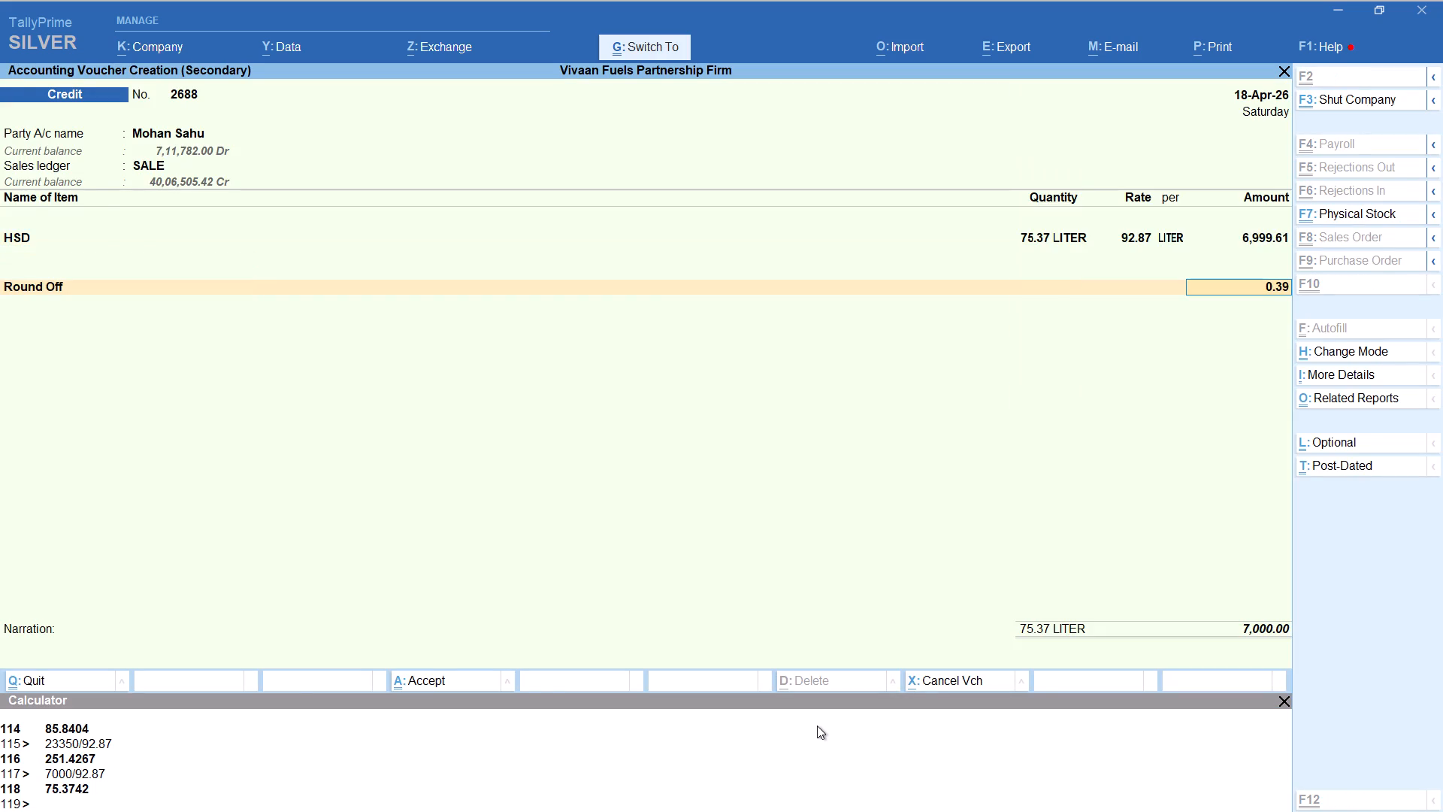
{"action": "key", "text": "ctrl+a"}
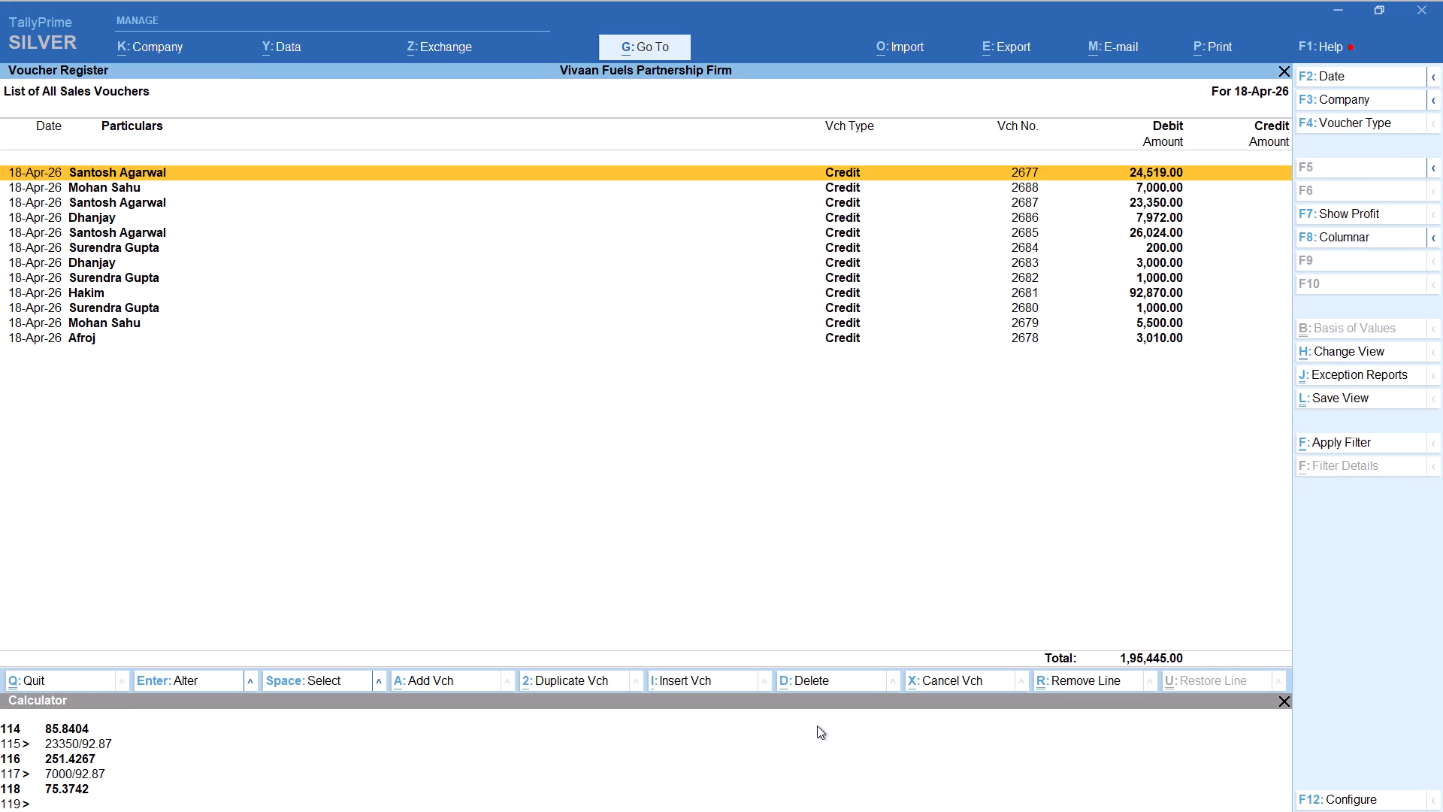
Start a new 18-Apr-26 Credit voucher for the Bed Collage party, accepting the default party details and the SALE ledger.
{"action": "key", "text": "alt+a"}
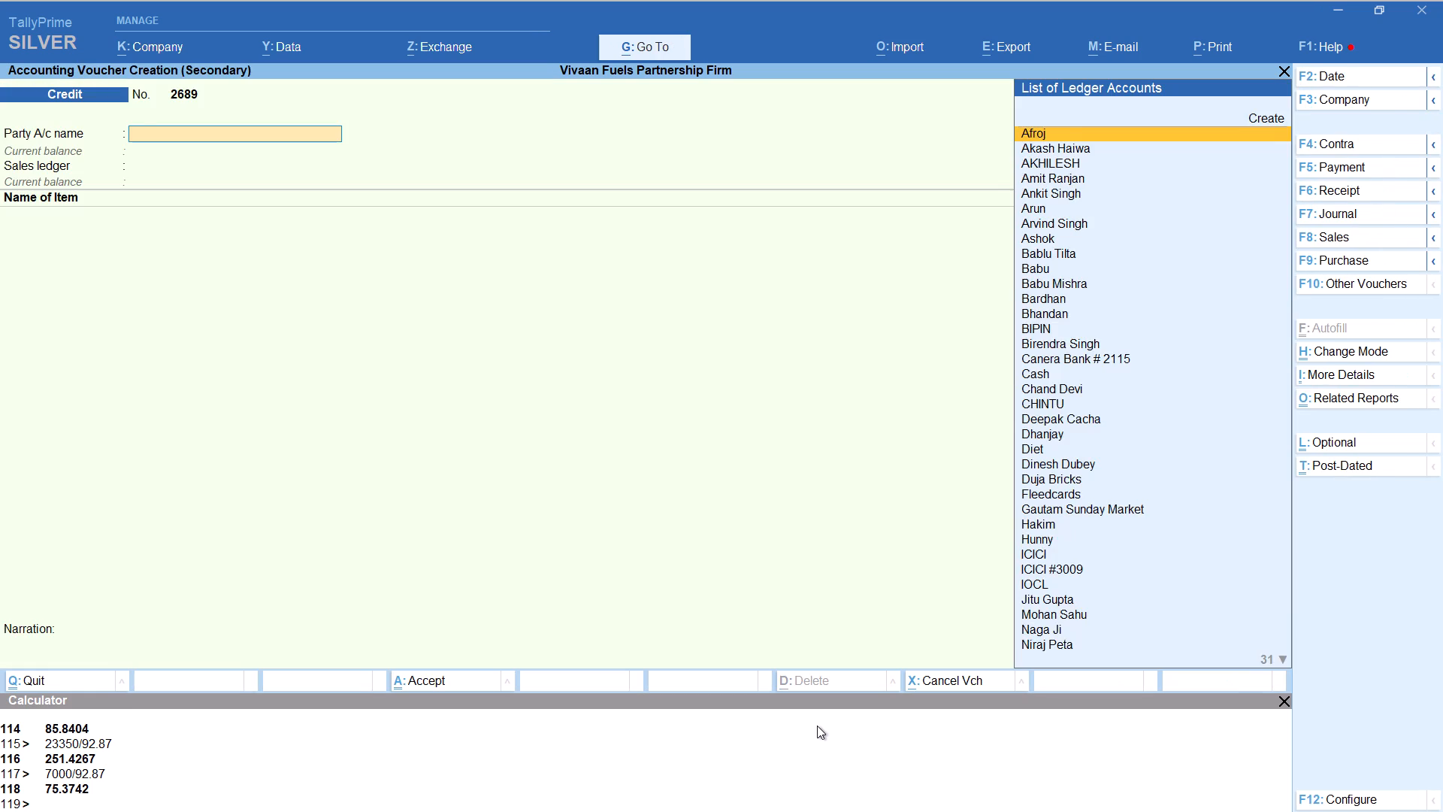
{"action": "type", "text": "bed"}
{"action": "key", "text": "Return"}
{"action": "key", "text": "Return"}
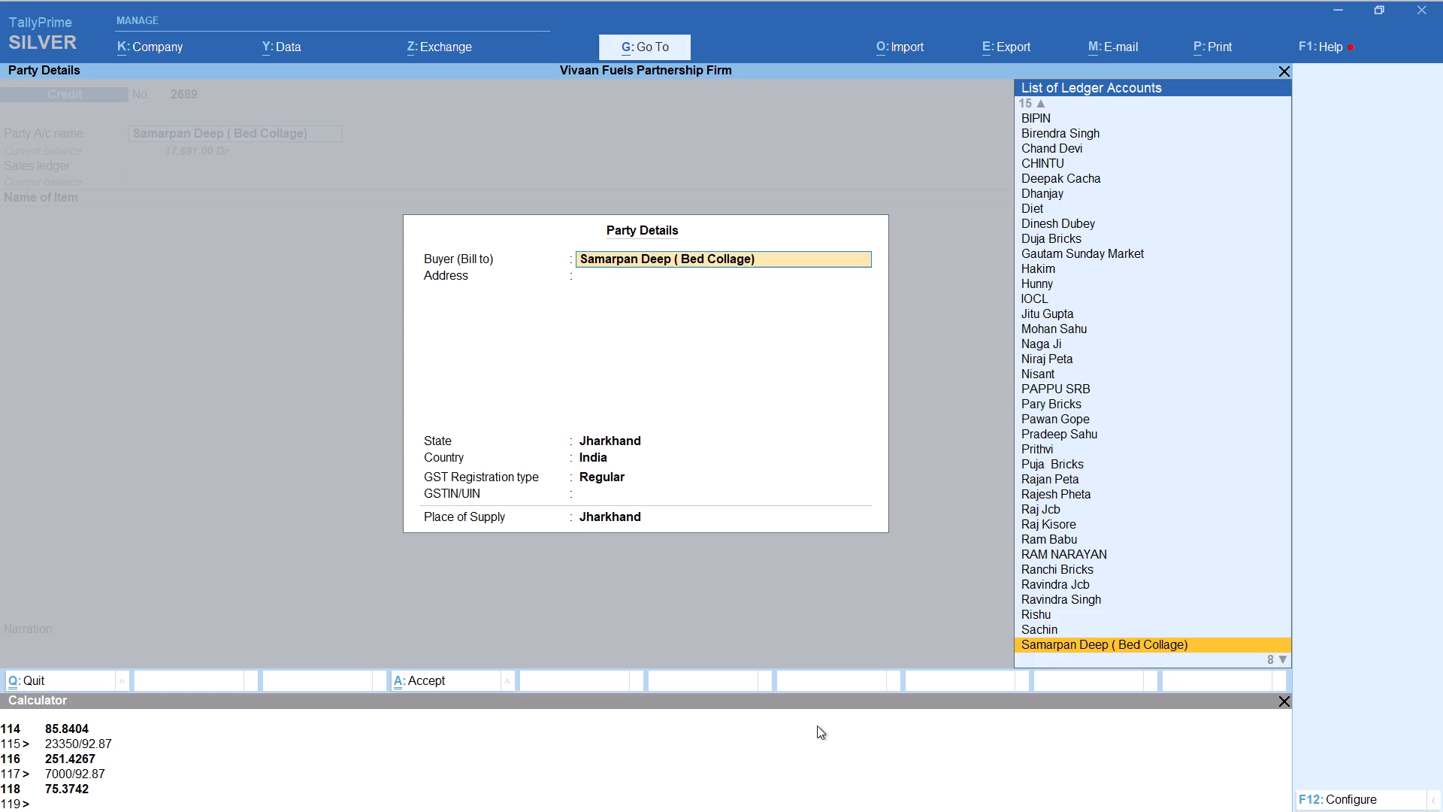
{"action": "key", "text": "Return"}
{"action": "key", "text": "Return"}
{"action": "key", "text": "Return"}
{"action": "key", "text": "Return"}
{"action": "key", "text": "Return"}
{"action": "key", "text": "Return"}
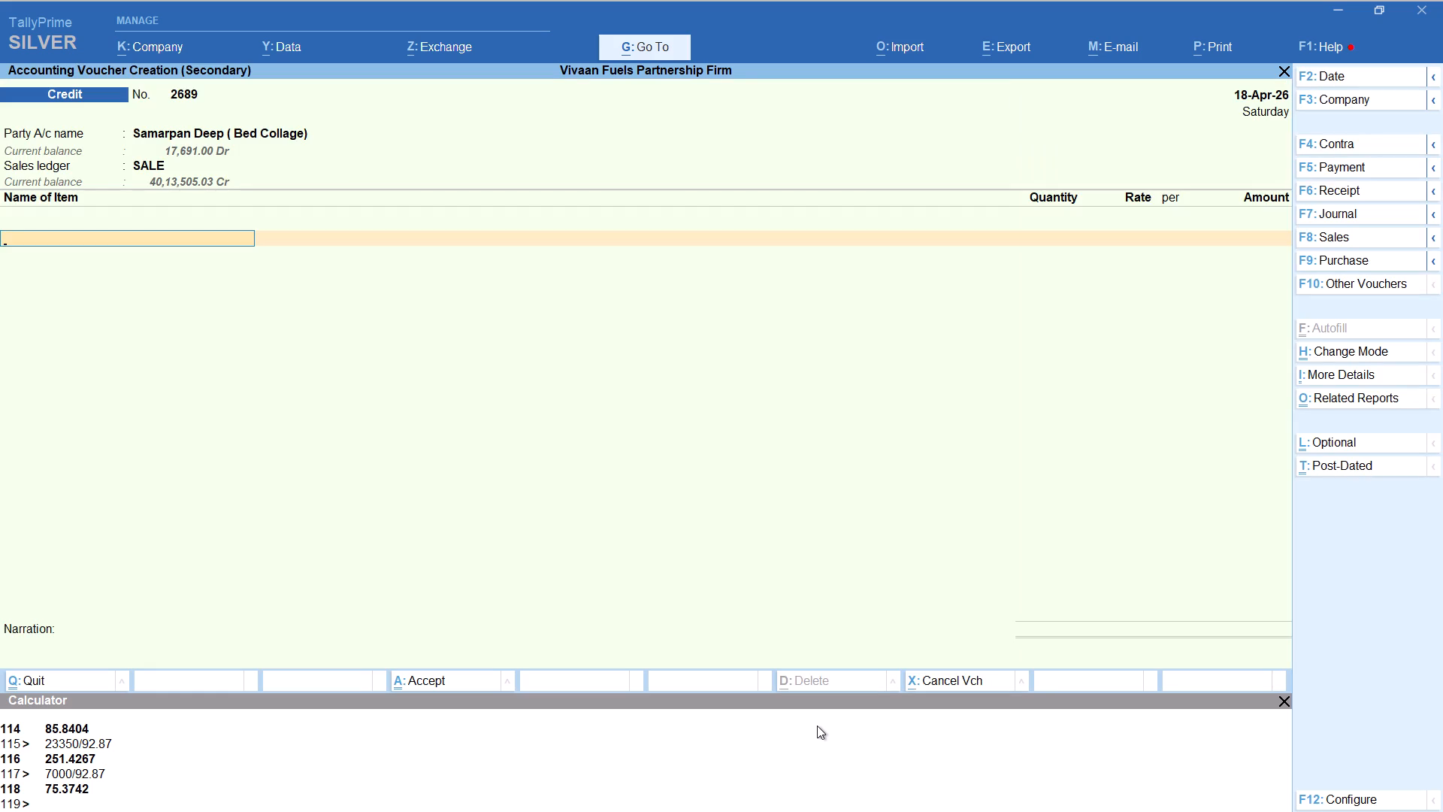
Add HSD to the Bed Collage voucher with tracking number Not Applicable and quantity 2000/92.87 (21.5355 litres), keeping the default rate and amount.
{"action": "type", "text": "hs"}
{"action": "key", "text": "Return"}
{"action": "key", "text": "Up"}
{"action": "key", "text": "Return"}
{"action": "key", "text": "alt+c"}
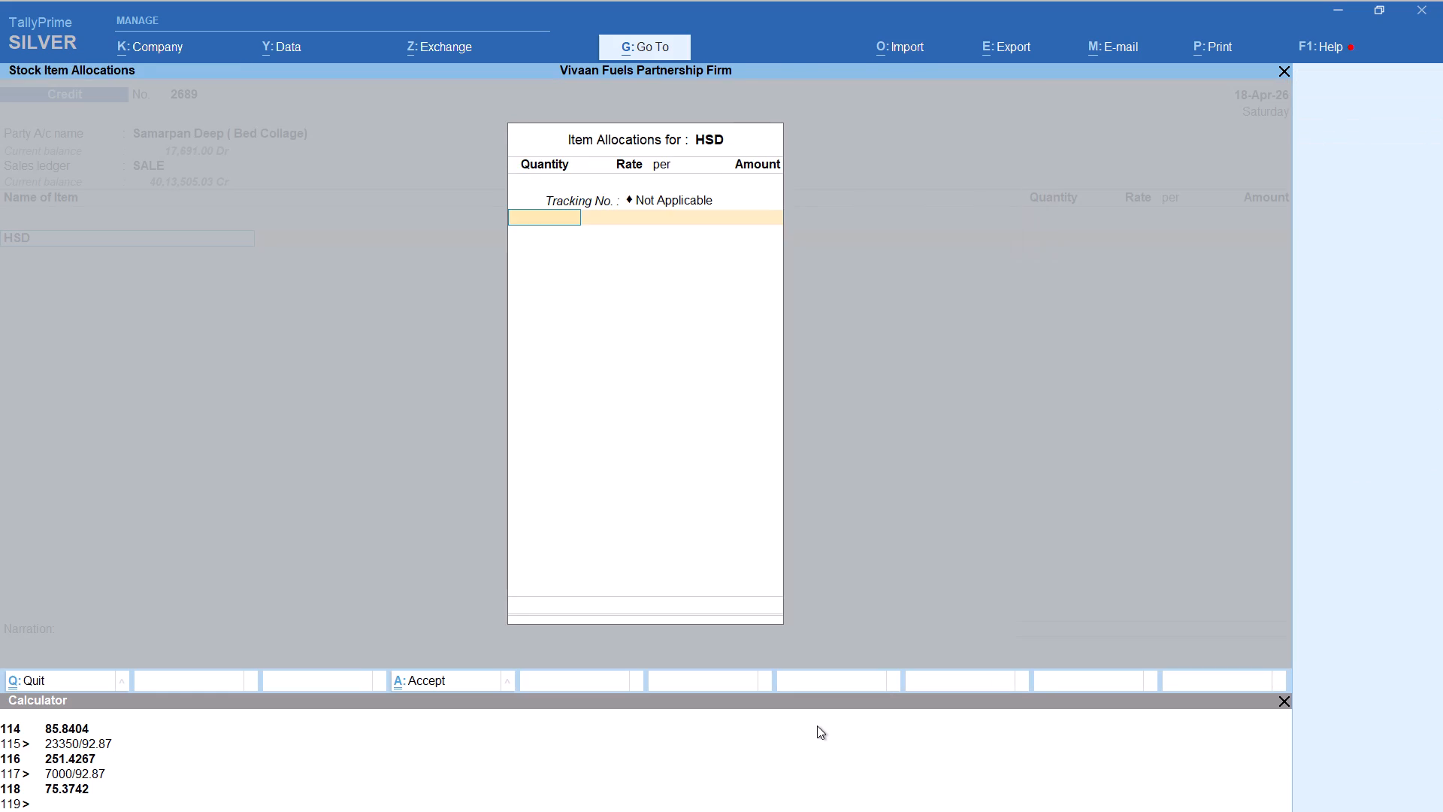
{"action": "type", "text": "2000/92.87"}
{"action": "key", "text": "Return"}
{"action": "key", "text": "Return"}
{"action": "key", "text": "Return"}
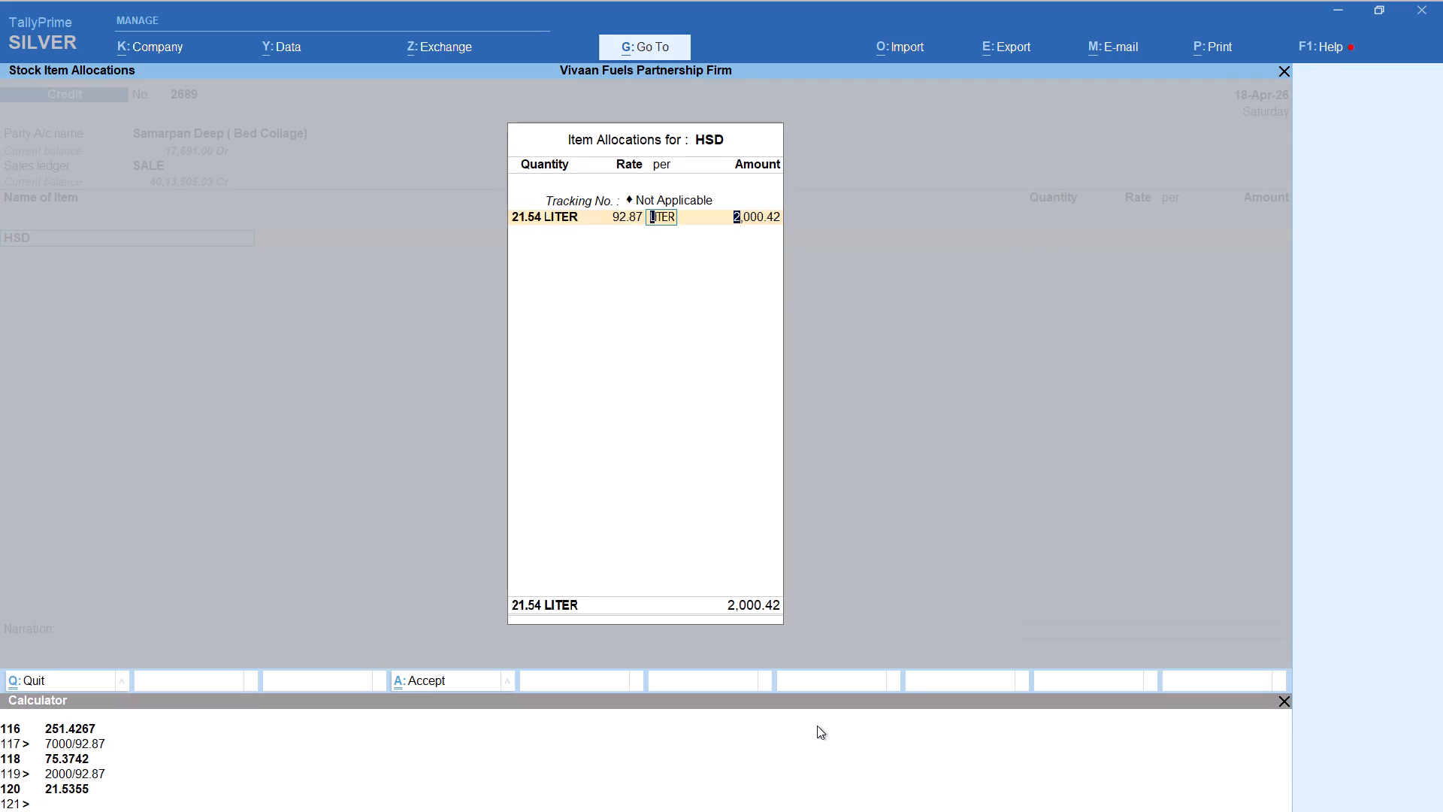
{"action": "key", "text": "Return"}
{"action": "key", "text": "Return"}
{"action": "key", "text": "Return"}
{"action": "key", "text": "Return"}
Add the Round Off ledger to the Bed Collage party's HSD voucher and save it.
{"action": "type", "text": "rou"}
{"action": "key", "text": "Return"}
{"action": "key", "text": "ctrl+a"}
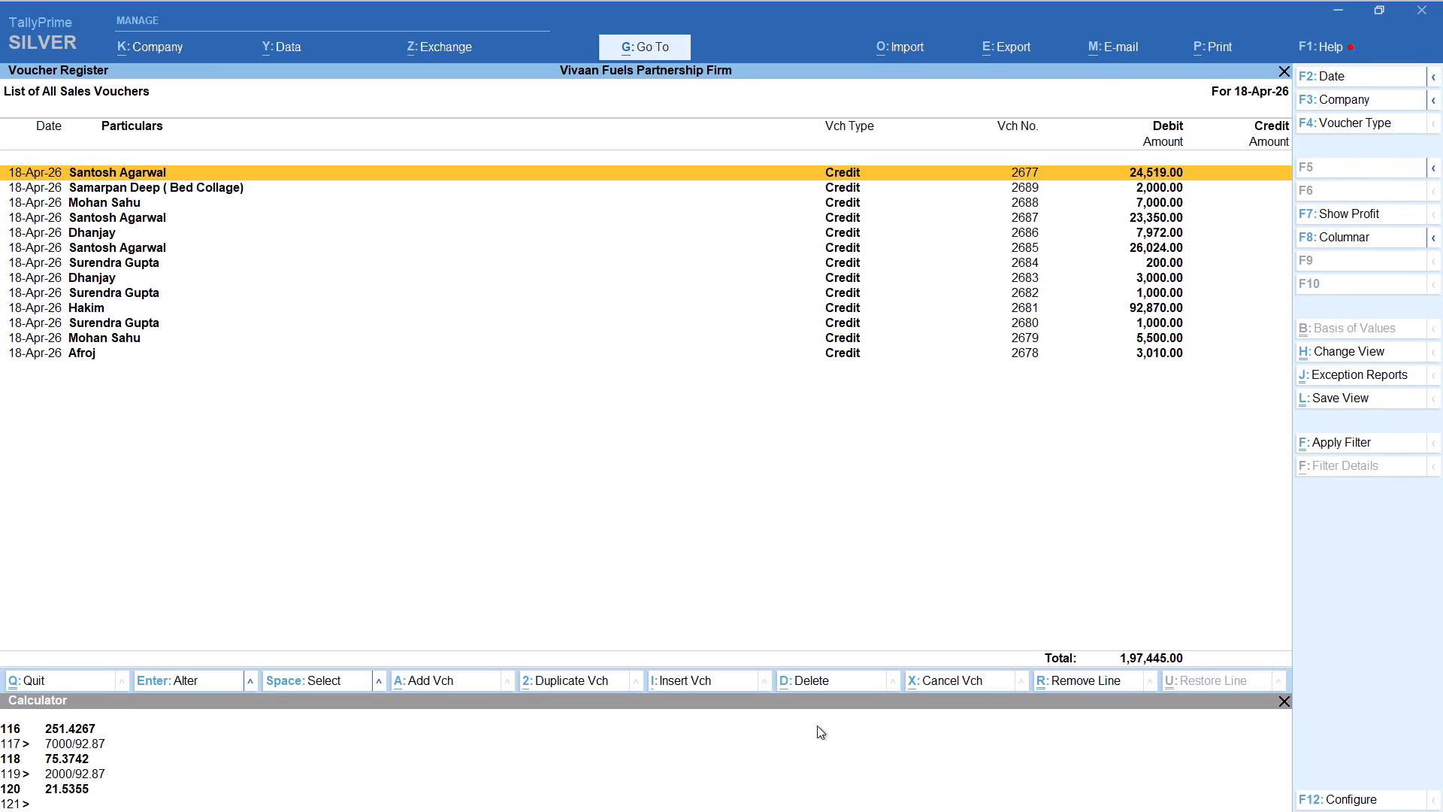
Start a new 18-Apr-26 Credit voucher for Dhanjay, accepting the default party details and the SALE ledger.
{"action": "key", "text": "alt+a"}
{"action": "type", "text": "dhan"}
{"action": "key", "text": "Return"}
{"action": "key", "text": "Return"}
{"action": "key", "text": "Return"}
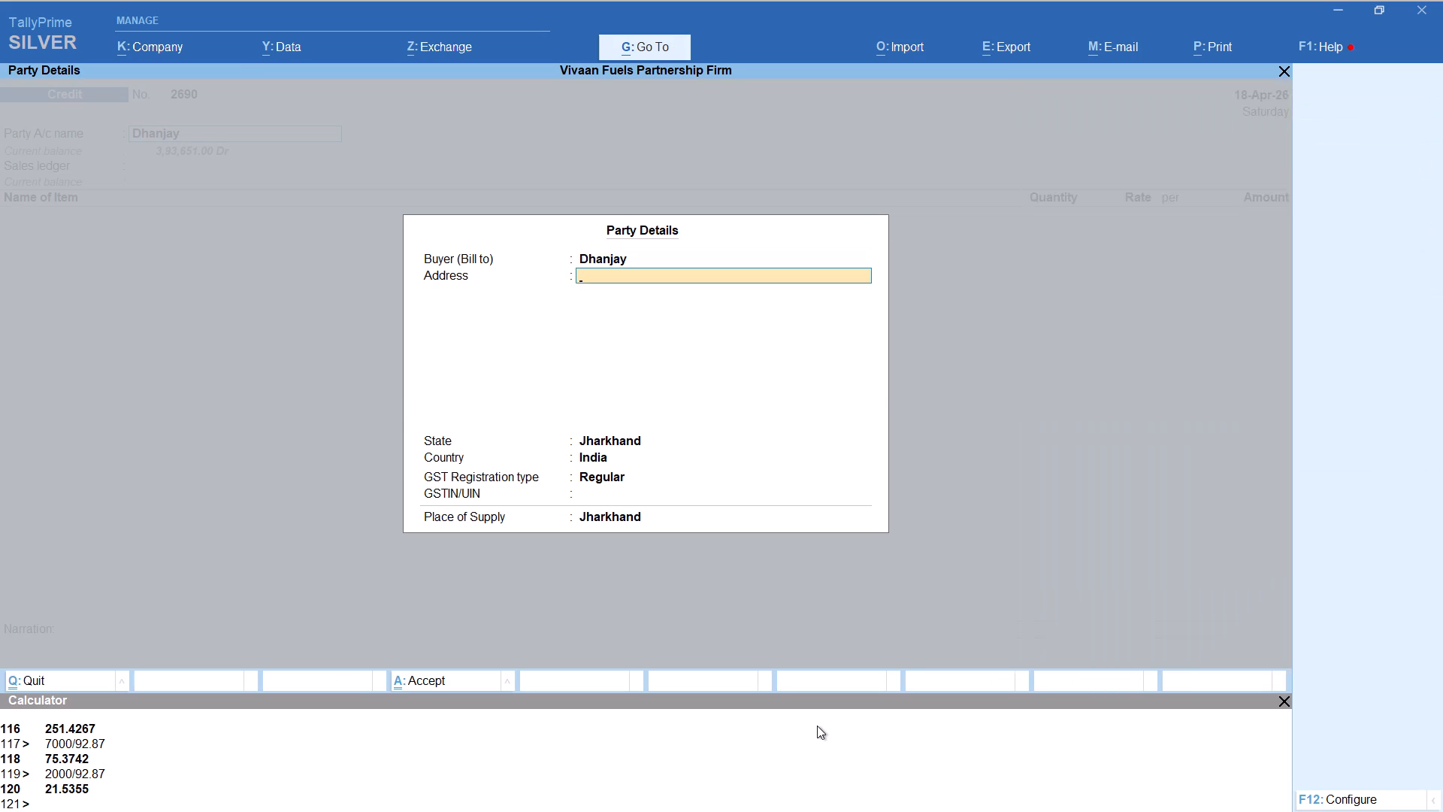
{"action": "key", "text": "Return"}
{"action": "key", "text": "Return"}
{"action": "key", "text": "Return"}
{"action": "key", "text": "Return"}
{"action": "key", "text": "Return"}
Add HSD to Dhanjay's voucher with tracking number Not Applicable and quantity 5500/92.87 (59.2226 litres), keeping the default rate and amount.
{"action": "type", "text": "hs"}
{"action": "key", "text": "Return"}
{"action": "key", "text": "Up"}
{"action": "key", "text": "Return"}
{"action": "key", "text": "alt+c"}
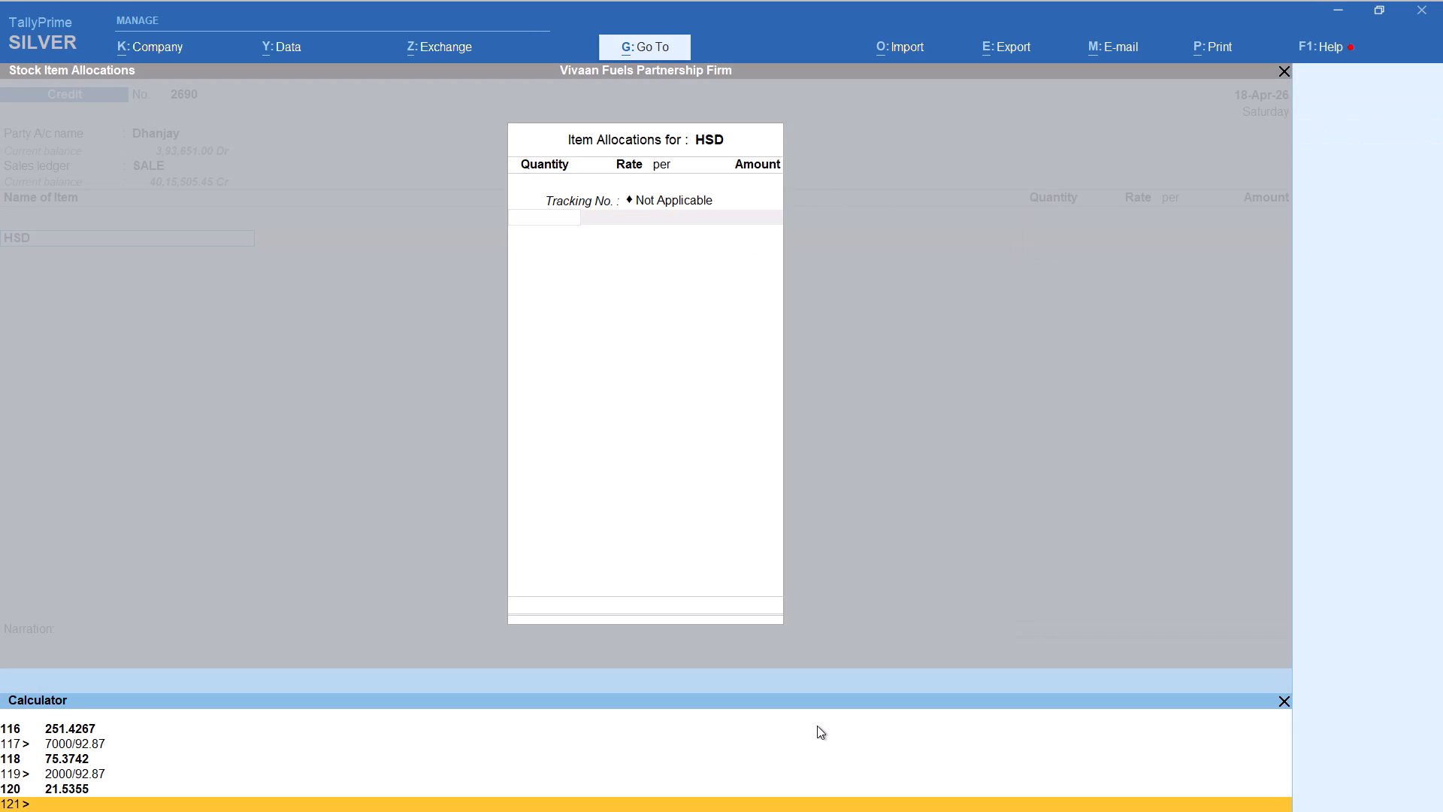
{"action": "type", "text": "5500/92.87"}
{"action": "key", "text": "Return"}
{"action": "key", "text": "Return"}
{"action": "key", "text": "Return"}
{"action": "key", "text": "Return"}
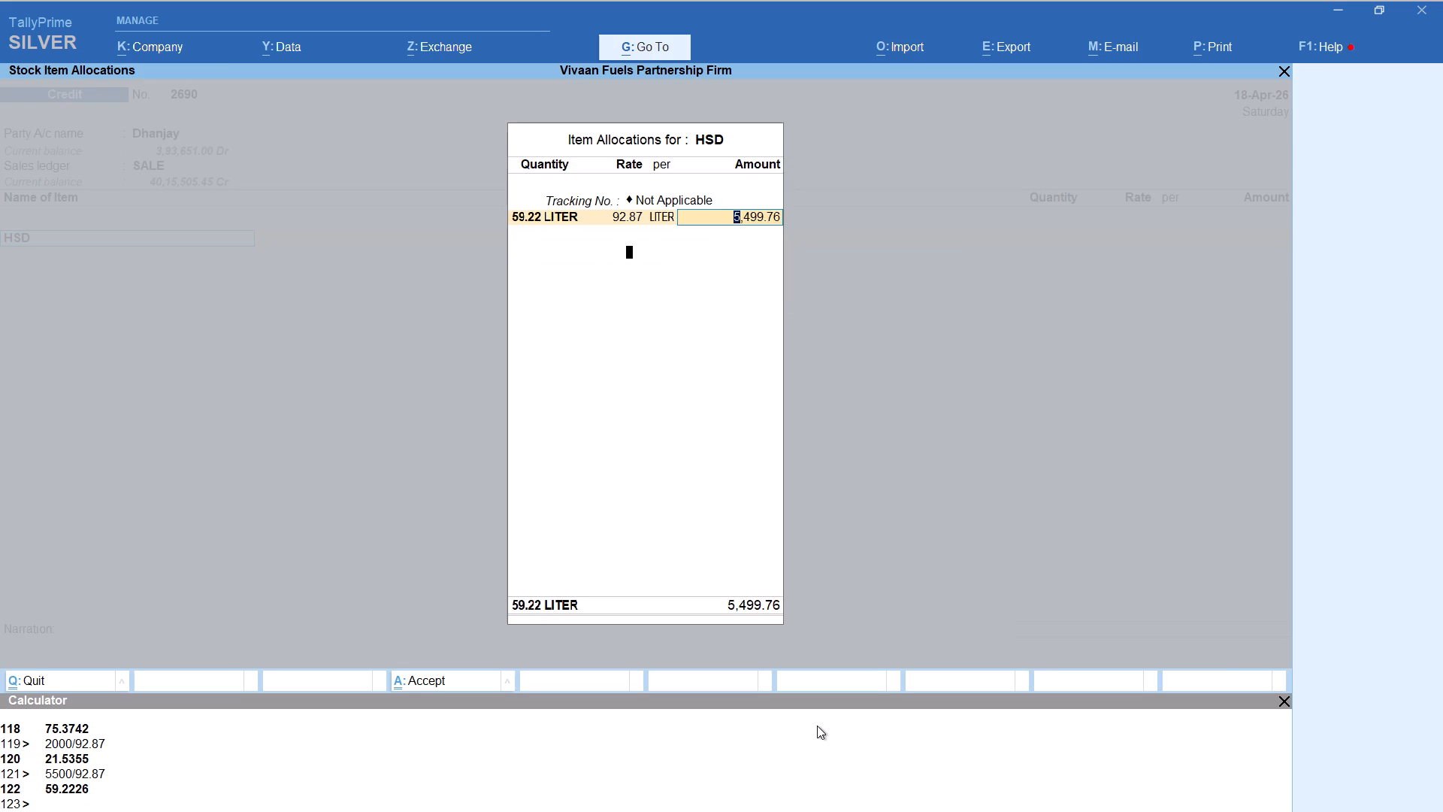
{"action": "key", "text": "Return"}
{"action": "key", "text": "Return"}
{"action": "key", "text": "Return"}
Add the Round Off ledger to Dhanjay's HSD voucher and save it.
{"action": "type", "text": "rou"}
{"action": "key", "text": "Return"}
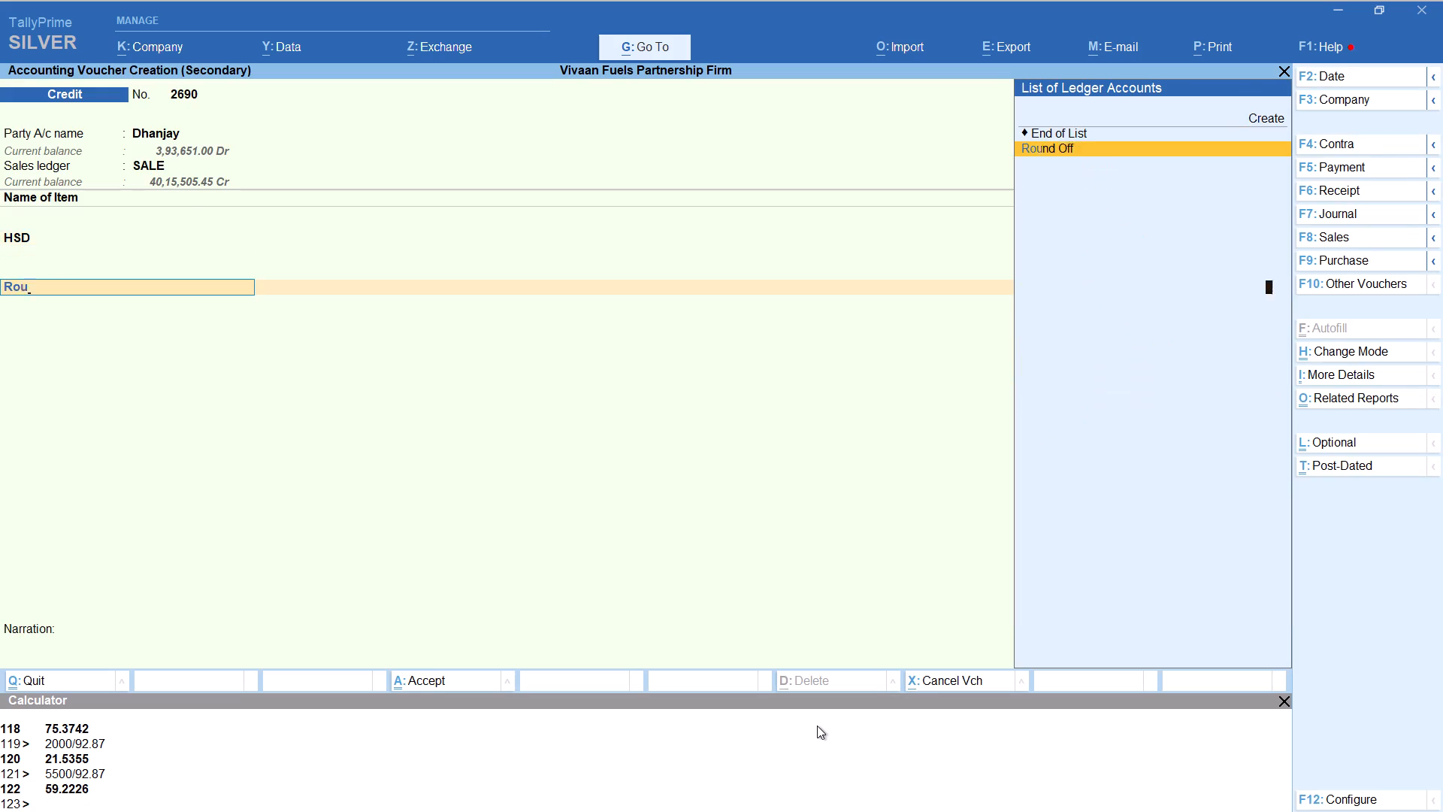
{"action": "key", "text": "ctrl+a"}
Start another 18-Apr-26 Credit voucher for Dhanjay, accepting the default party details and the SALE ledger.
{"action": "key", "text": "alt+a"}
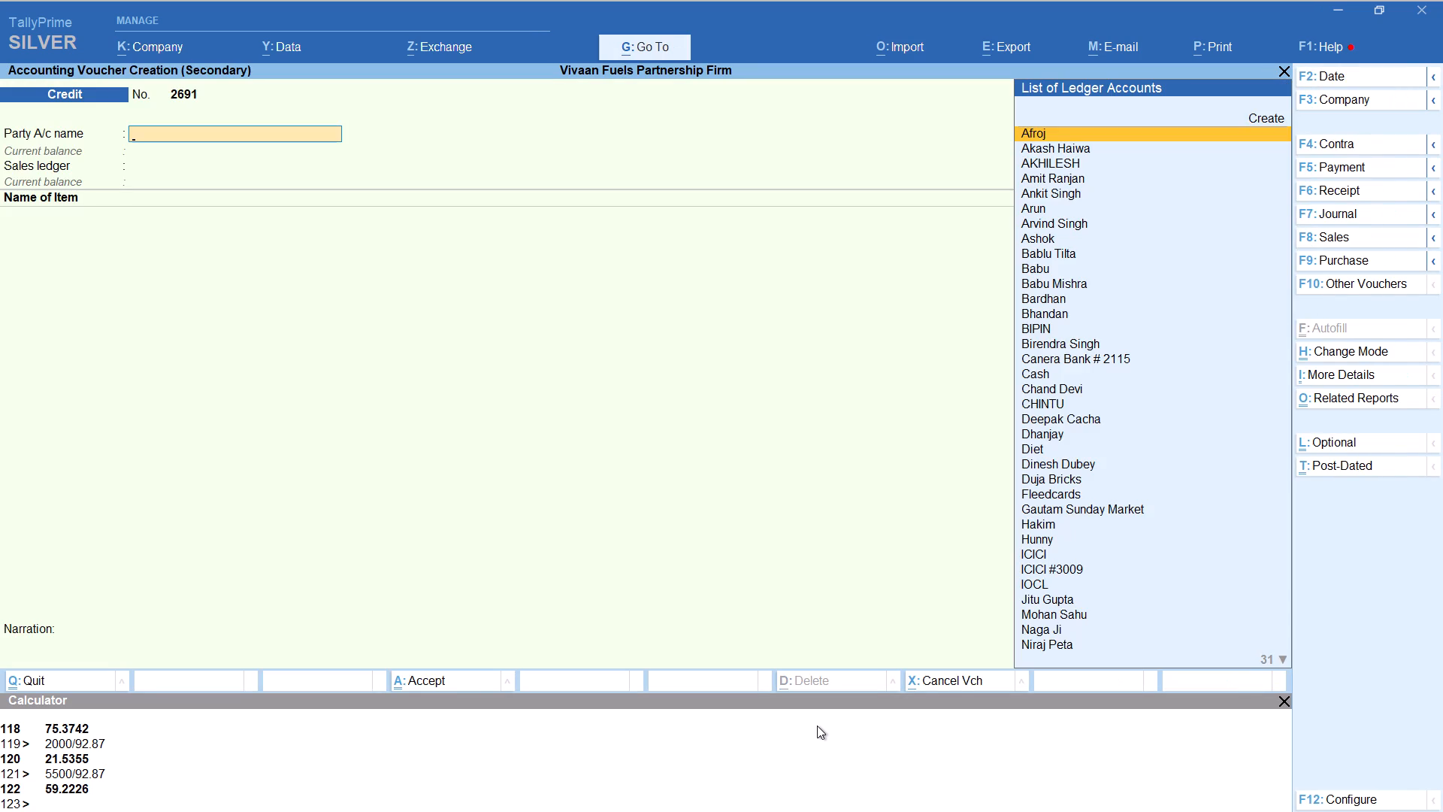
{"action": "type", "text": "dhan"}
{"action": "middle_click", "coordinate": [753, 711]}
{"action": "scroll", "coordinate": [753, 711], "scroll_direction": "up", "scroll_amount": 1}
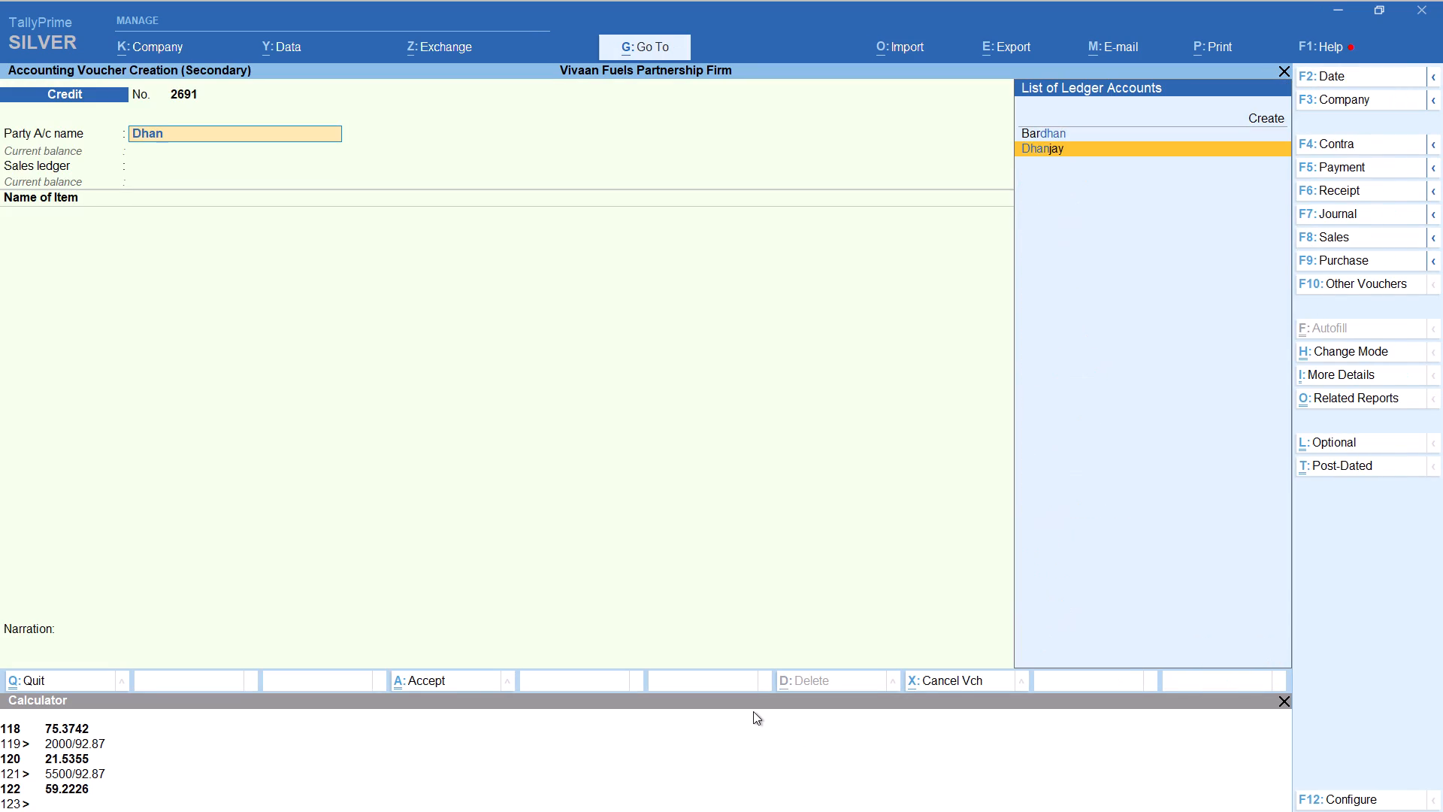
{"action": "key", "text": "Down"}
{"action": "key", "text": "Return"}
{"action": "key", "text": "Return"}
{"action": "key", "text": "Return"}
{"action": "key", "text": "Return"}
{"action": "key", "text": "Return"}
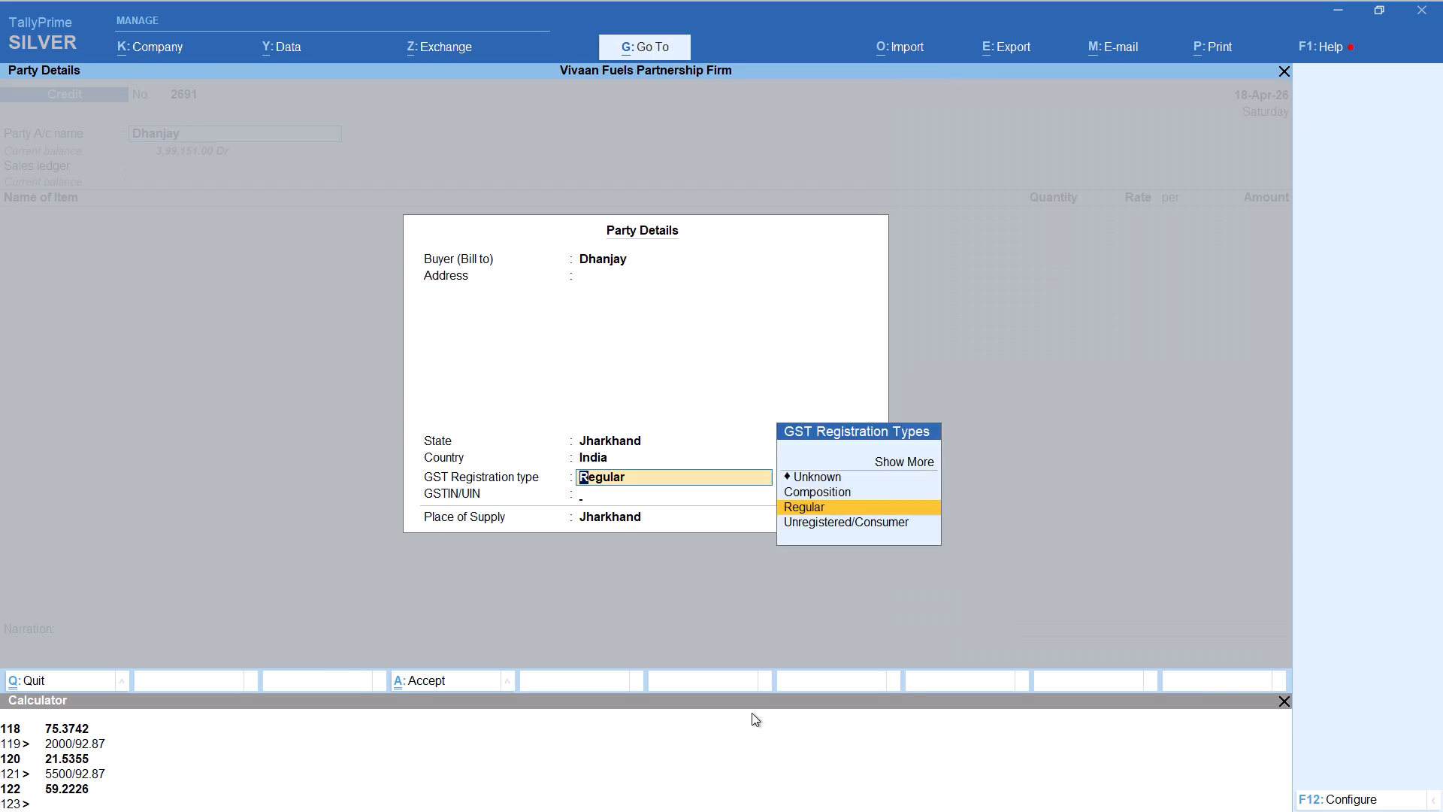
{"action": "key", "text": "Return"}
{"action": "key", "text": "Return"}
{"action": "key", "text": "Return"}
Add HSD to Dhanjay's second voucher with tracking number Not Applicable and quantity 7847/92.87 (84.4945 litres), keeping the default rate and amount.
{"action": "type", "text": "hs"}
{"action": "key", "text": "Return"}
{"action": "key", "text": "Up"}
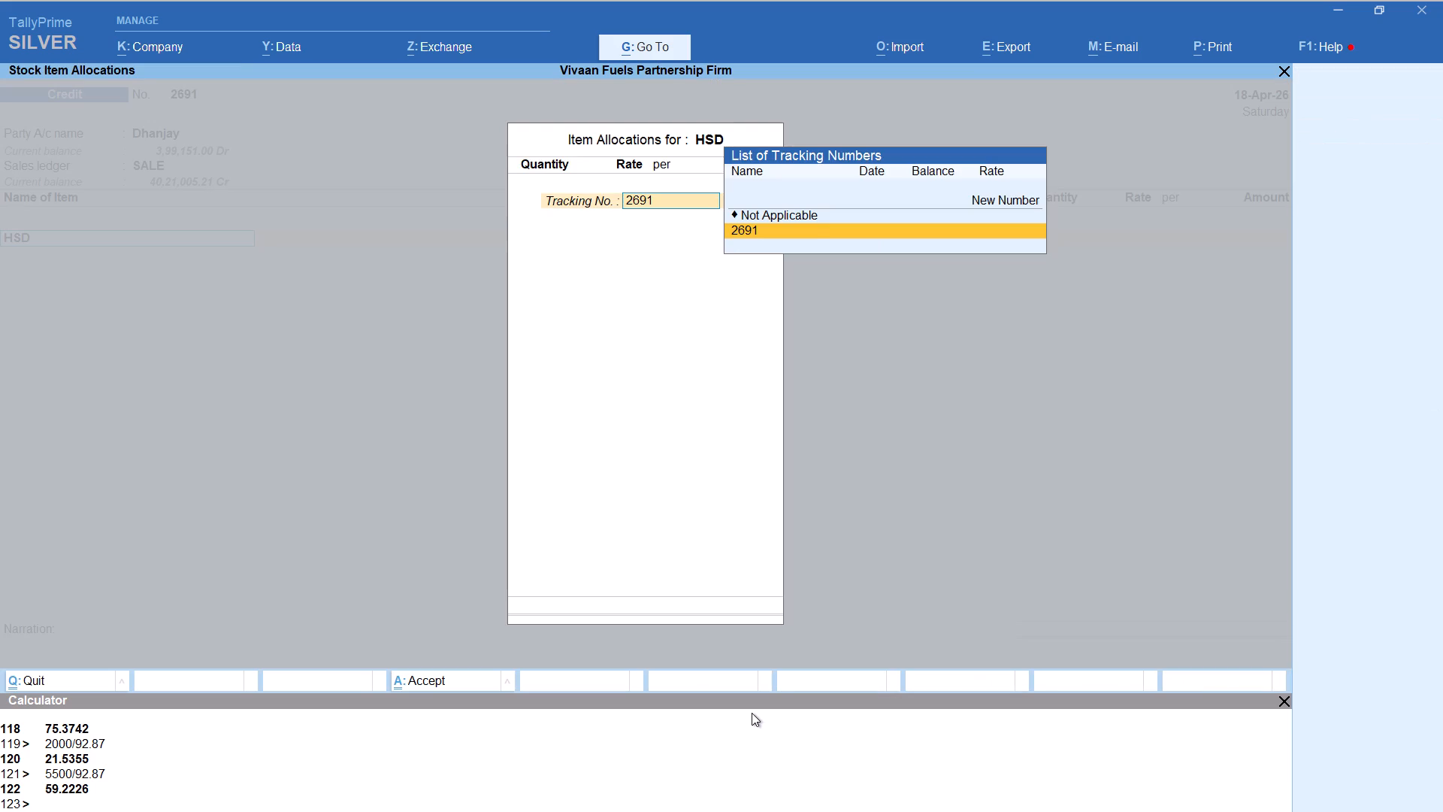
{"action": "key", "text": "Return"}
{"action": "key", "text": "alt+c"}
{"action": "key", "text": "7"}
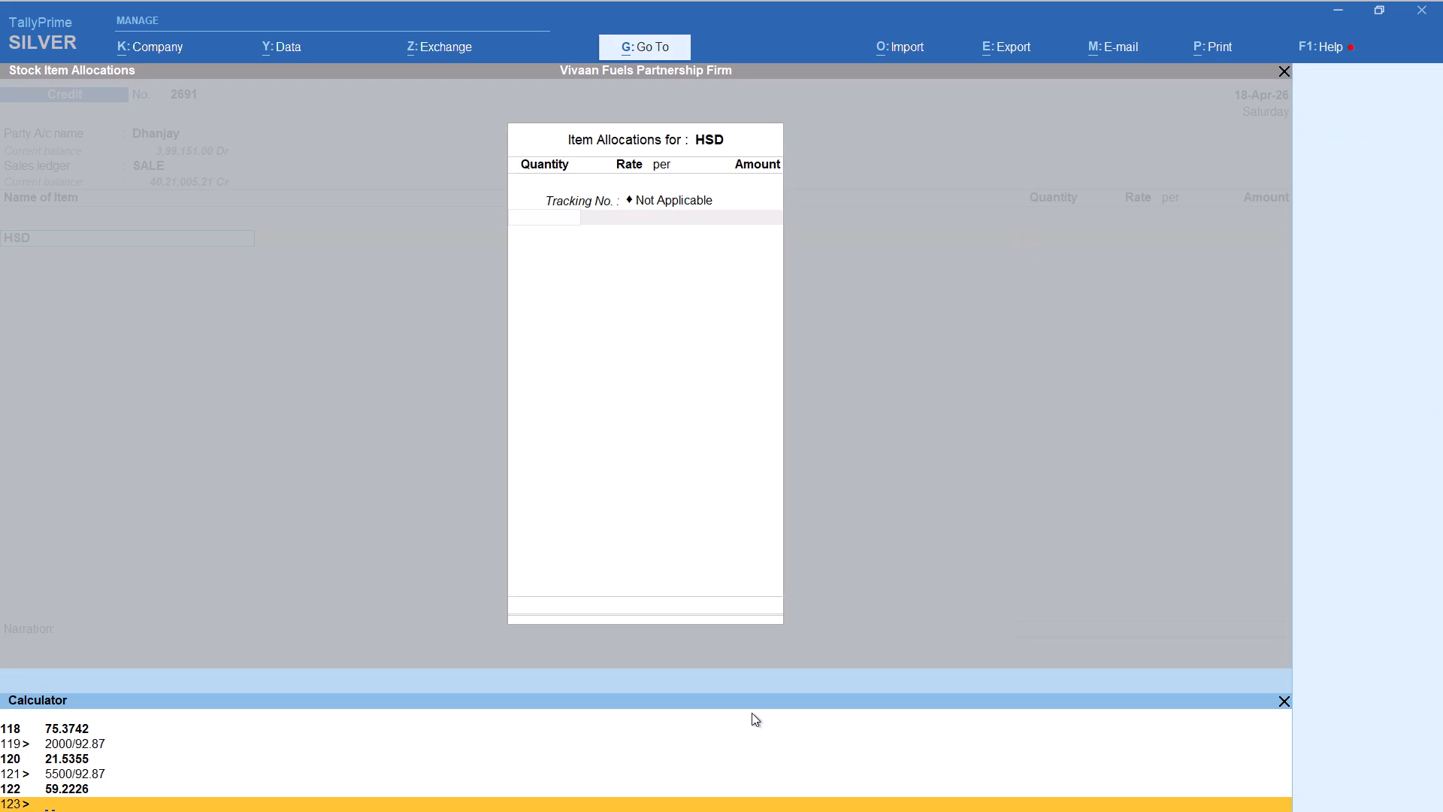
{"action": "key", "text": "2"}
{"action": "key", "text": "7"}
{"action": "key", "text": "BackSpace"}
{"action": "type", "text": "47"}
{"action": "key", "text": "BackSpace"}
{"action": "key", "text": "BackSpace"}
{"action": "key", "text": "BackSpace"}
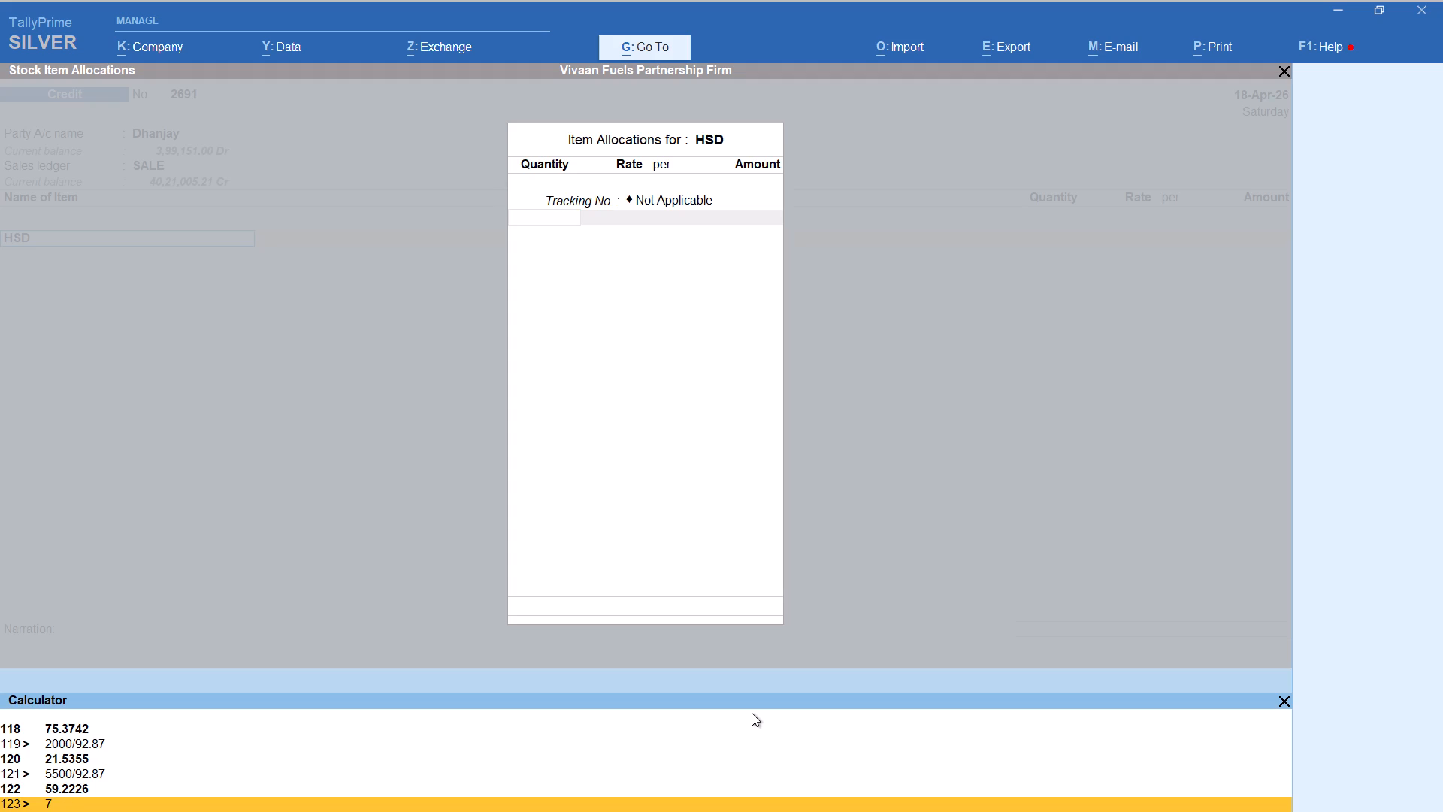
{"action": "type", "text": "24"}
{"action": "key", "text": "7"}
{"action": "middle_click", "coordinate": [752, 713]}
{"action": "middle_click", "coordinate": [752, 713]}
{"action": "middle_click", "coordinate": [752, 713]}
{"action": "key", "text": "BackSpace"}
{"action": "key", "text": "BackSpace"}
{"action": "key", "text": "BackSpace"}
{"action": "type", "text": "847"}
{"action": "type", "text": "/92.87"}
{"action": "key", "text": "Return"}
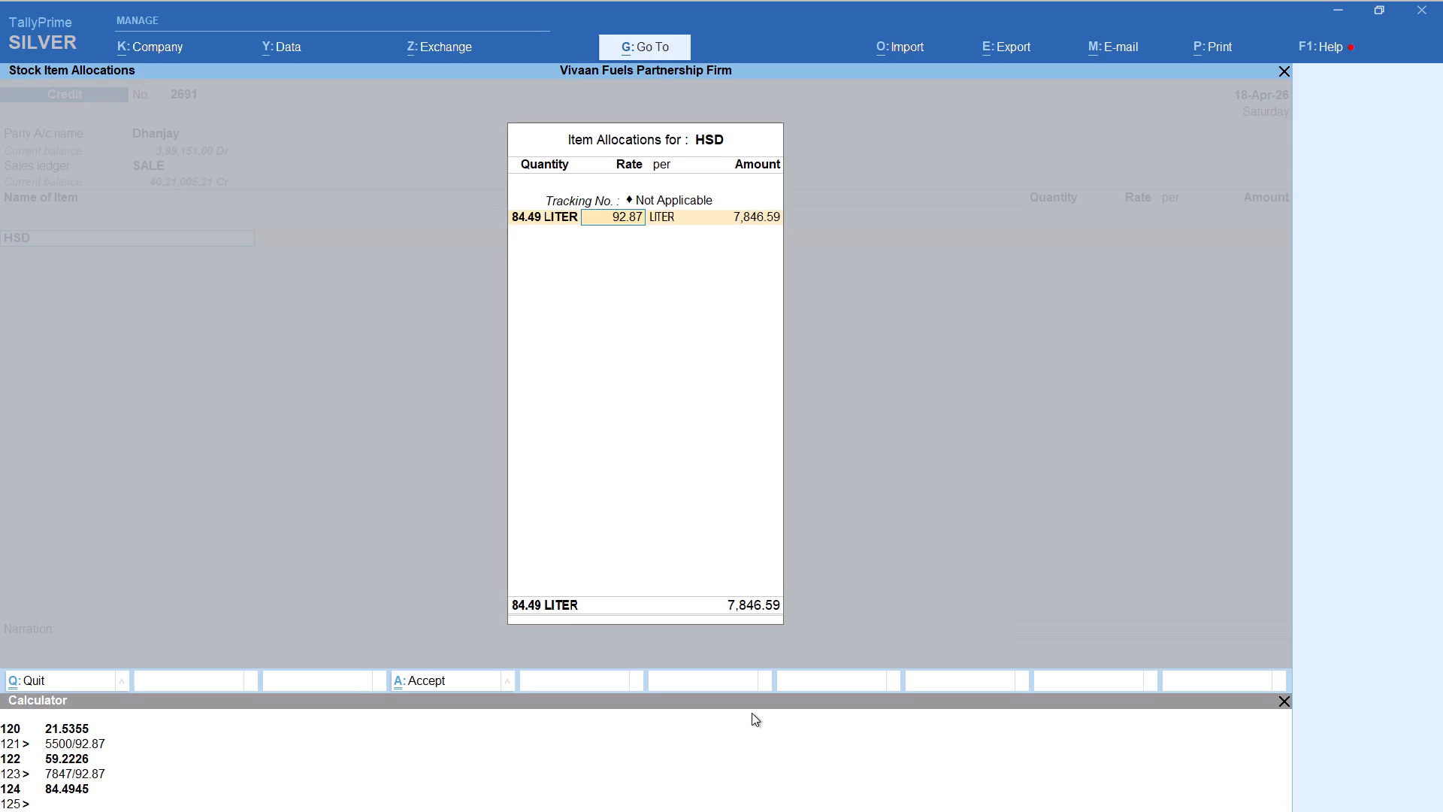
{"action": "key", "text": "Return"}
{"action": "key", "text": "Return"}
{"action": "key", "text": "Return"}
{"action": "key", "text": "Return"}
{"action": "key", "text": "Return"}
{"action": "key", "text": "Return"}
Add the Round Off ledger to Dhanjay's second HSD voucher and save it.
{"action": "type", "text": "rou"}
{"action": "key", "text": "Return"}
{"action": "key", "text": "ctrl+a"}
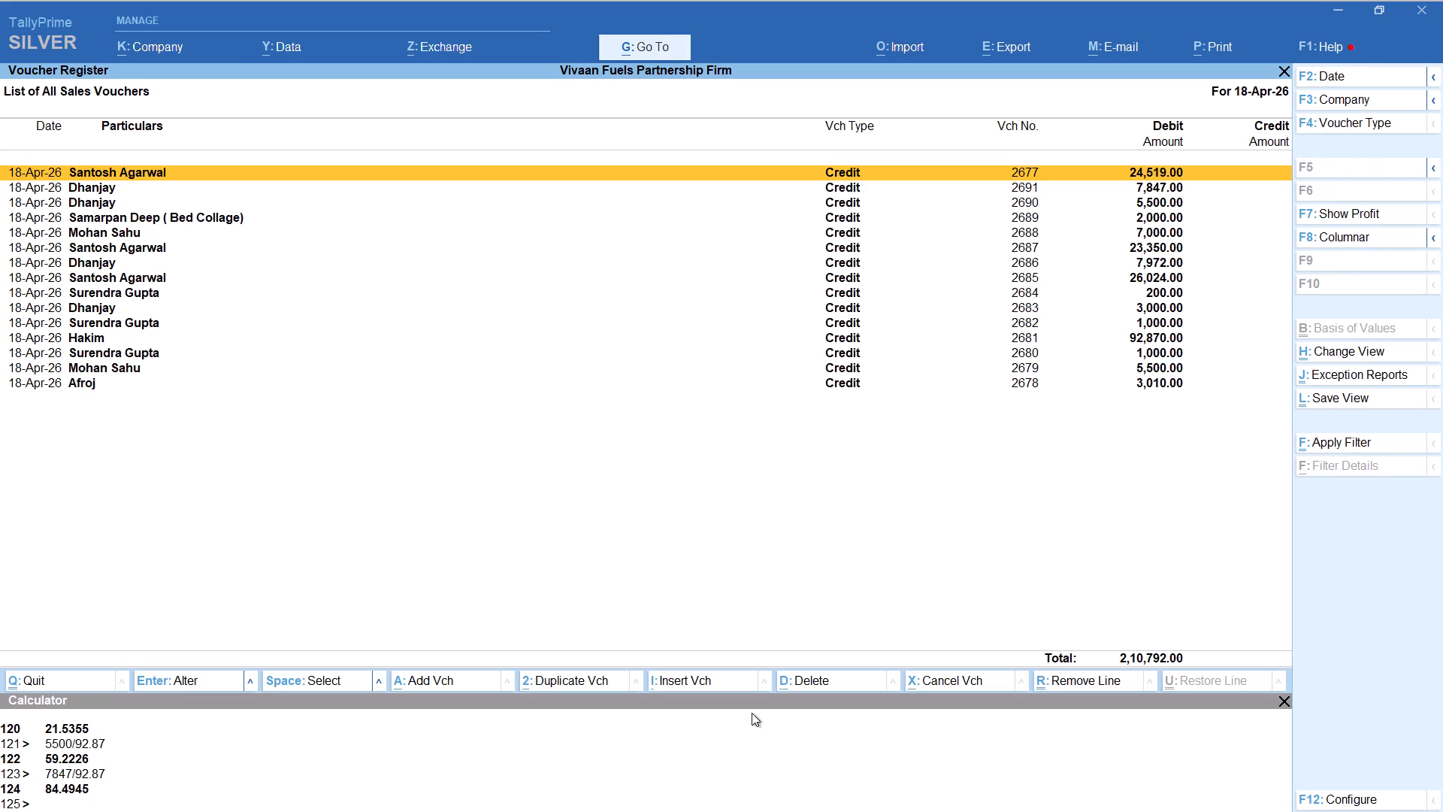
Start a new 18-Apr-26 Credit voucher for Ravindra, the party other than Ravindra Jcb, accepting the default party details and the SALE ledger.
{"action": "key", "text": "alt+a"}
{"action": "type", "text": "ravindra"}
{"action": "key", "text": "Down"}
{"action": "key", "text": "Down"}
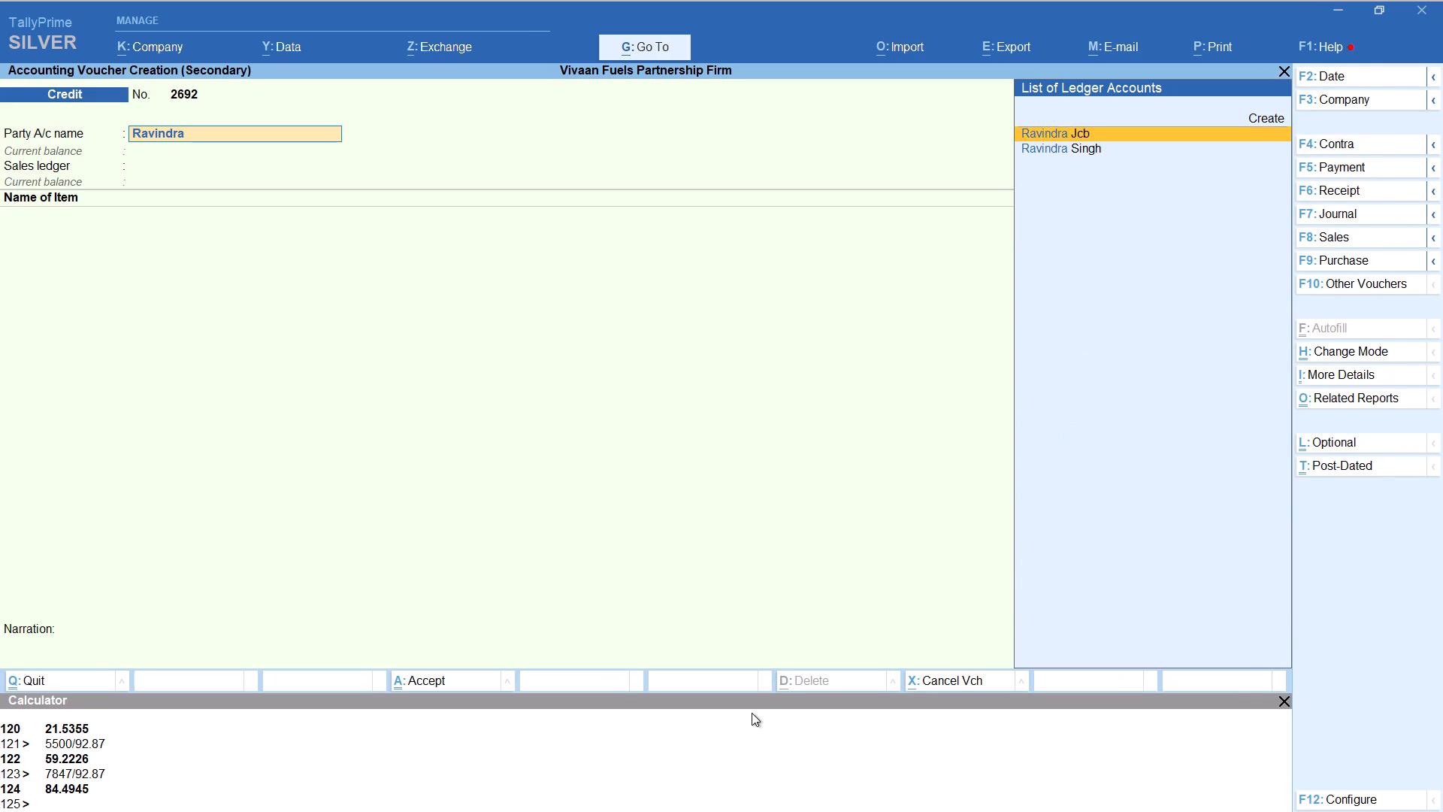
{"action": "key", "text": "Return"}
{"action": "key", "text": "Return"}
{"action": "key", "text": "Return"}
{"action": "key", "text": "Return"}
{"action": "key", "text": "Return"}
{"action": "key", "text": "Return"}
{"action": "key", "text": "Return"}
{"action": "key", "text": "Return"}
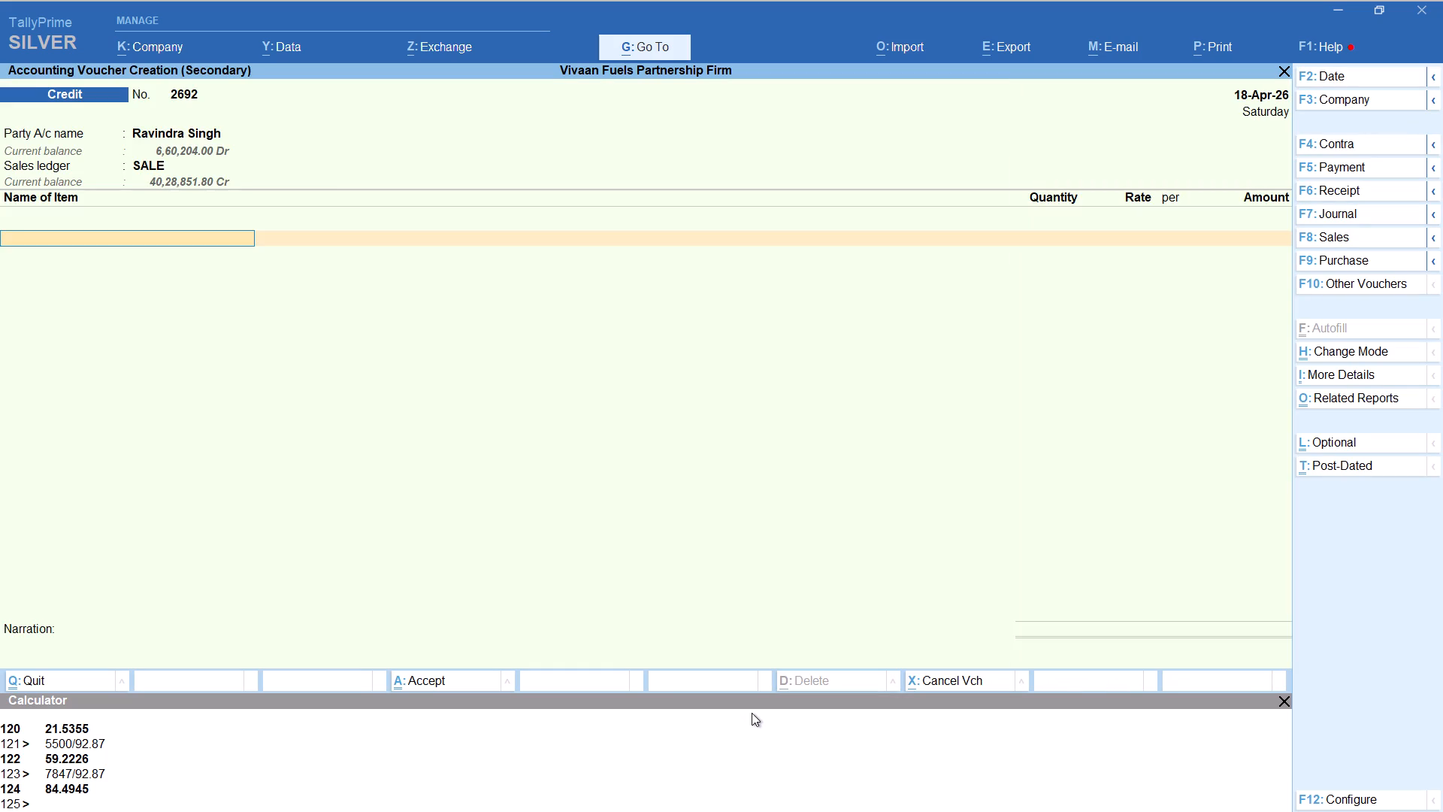
Add HSD to Ravindra's voucher with tracking number Not Applicable and quantity 8849/92.87 (95.2837 litres), keeping the default rate and amount.
{"action": "type", "text": "hs"}
{"action": "key", "text": "Return"}
{"action": "key", "text": "Up"}
{"action": "key", "text": "Return"}
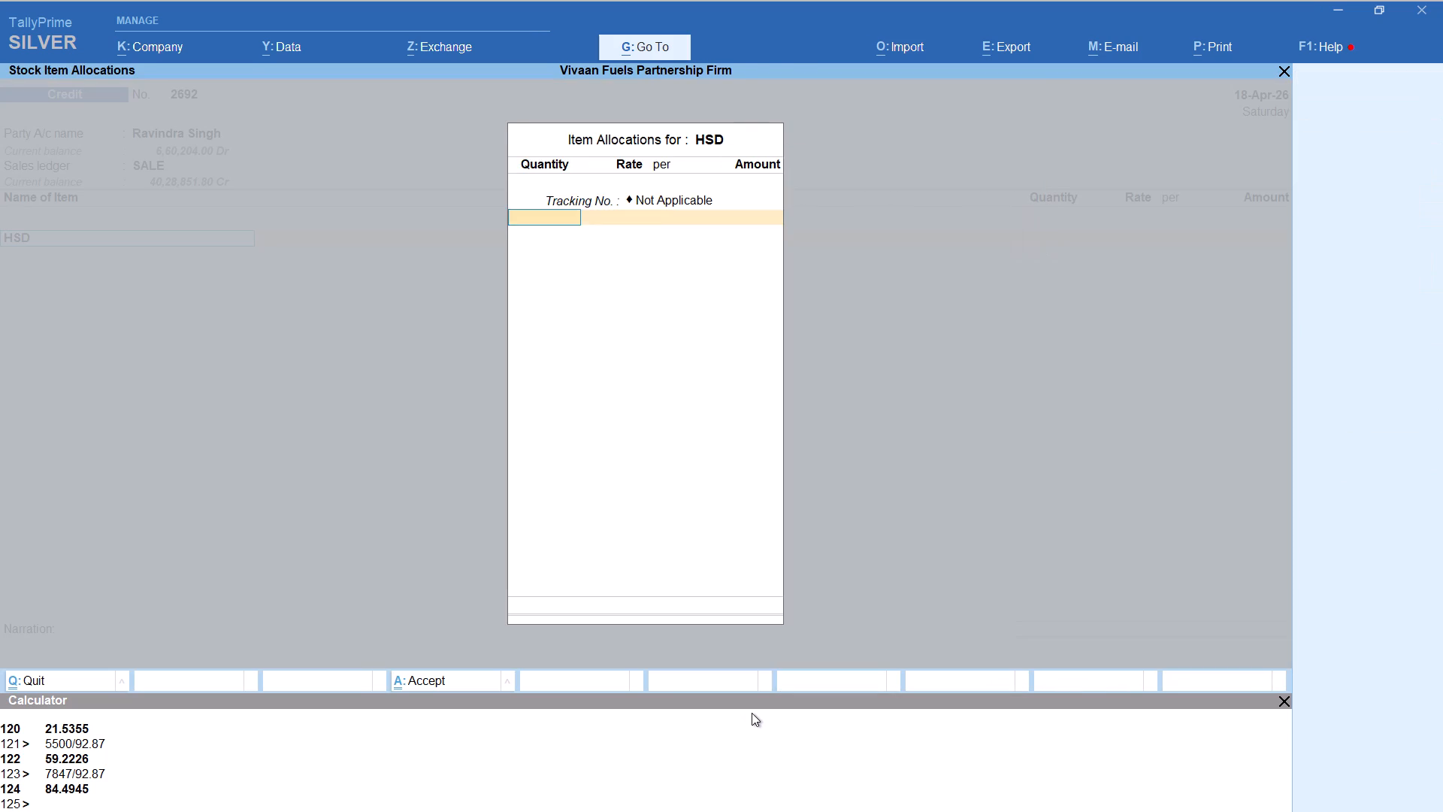
{"action": "key", "text": "alt+c"}
{"action": "type", "text": "8849"}
{"action": "type", "text": "/92.87"}
{"action": "key", "text": "Return"}
{"action": "key", "text": "Return"}
{"action": "key", "text": "Return"}
{"action": "key", "text": "Return"}
{"action": "key", "text": "Return"}
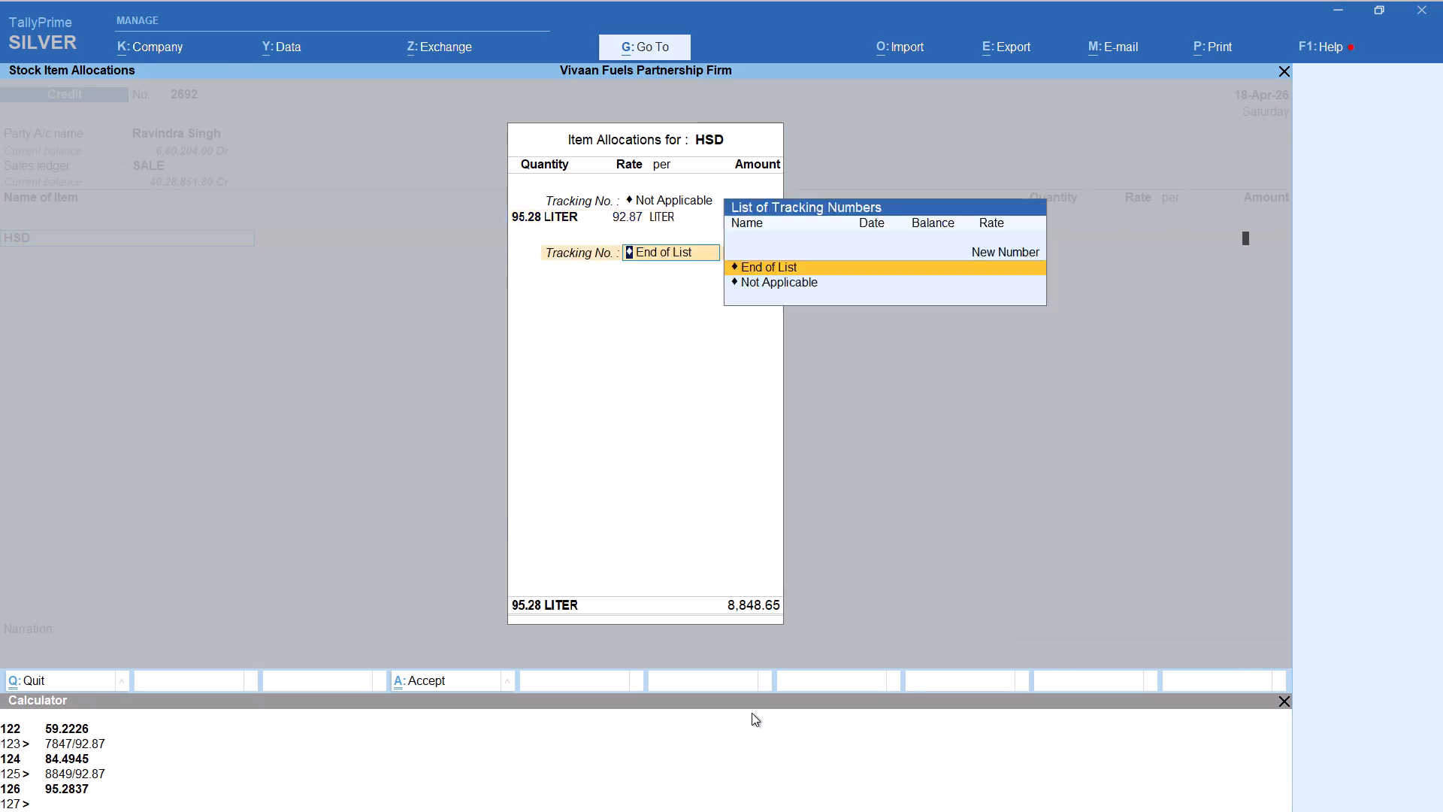
{"action": "key", "text": "Return"}
{"action": "key", "text": "Return"}
{"action": "key", "text": "Return"}
{"action": "key", "text": "BackSpace"}
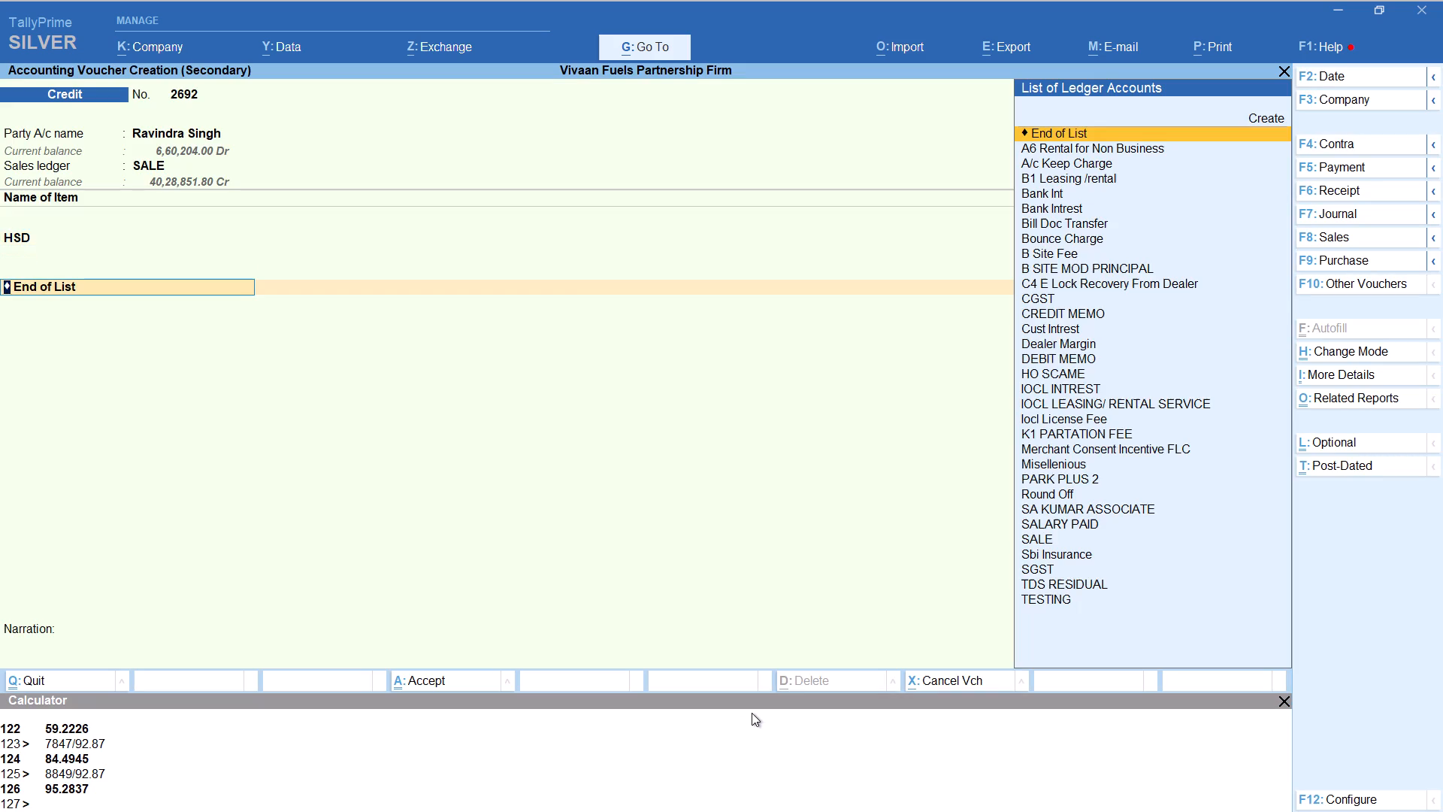
Add the Round Off ledger to Ravindra's HSD voucher and save it.
{"action": "type", "text": "rou"}
{"action": "key", "text": "Return"}
{"action": "key", "text": "ctrl+a"}
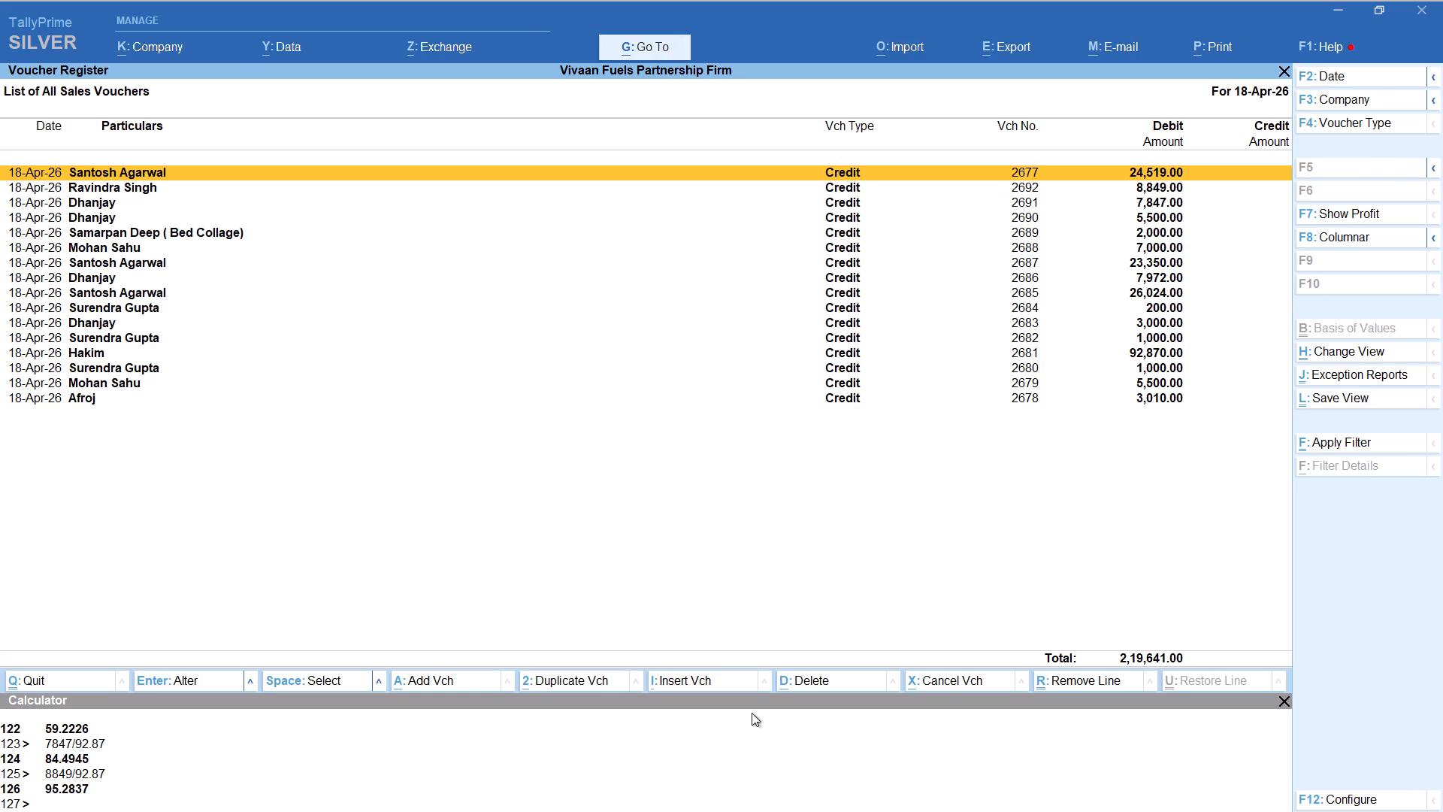
Start a new 18-Apr-26 Credit voucher for Vikash.
{"action": "key", "text": "alt+a"}
{"action": "type", "text": "vik"}
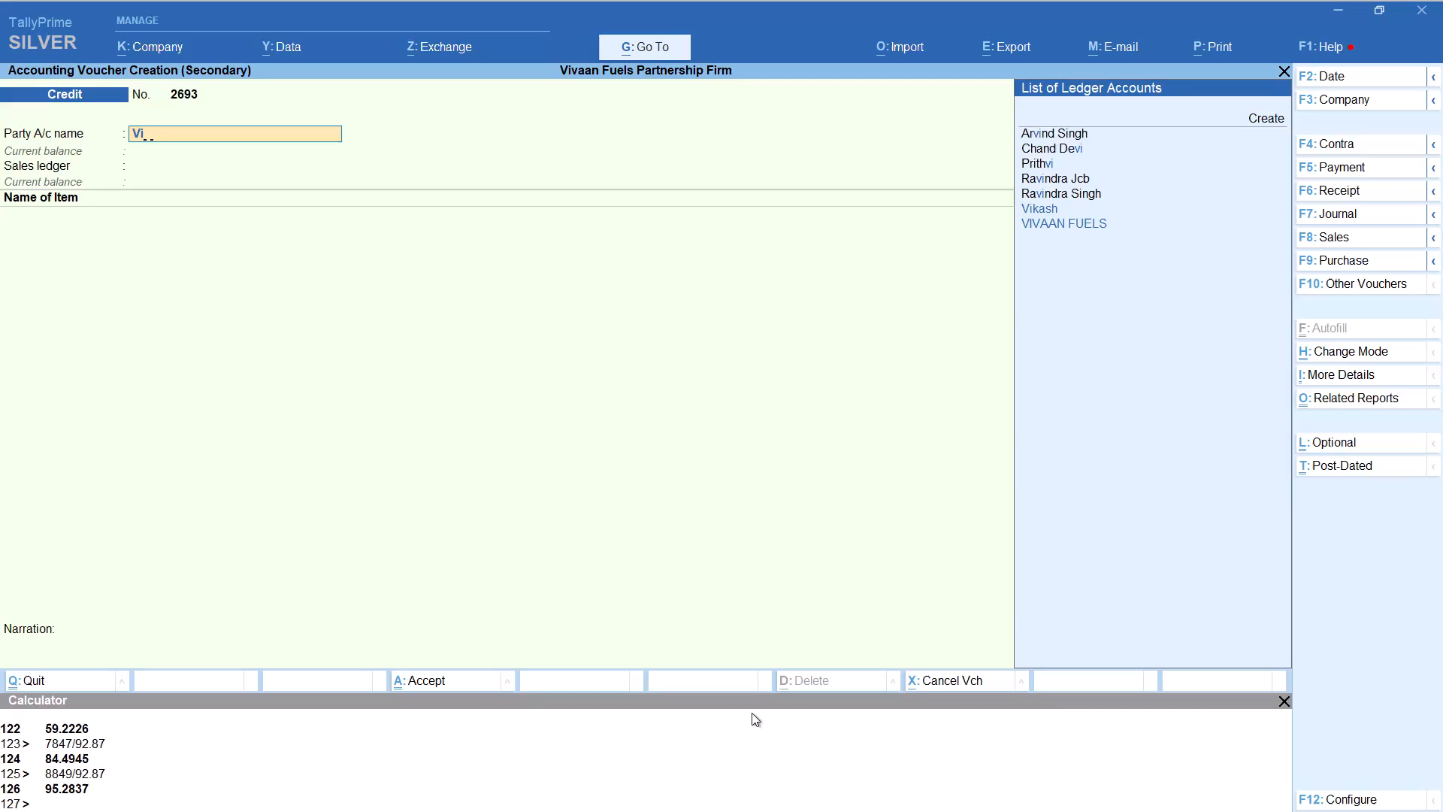
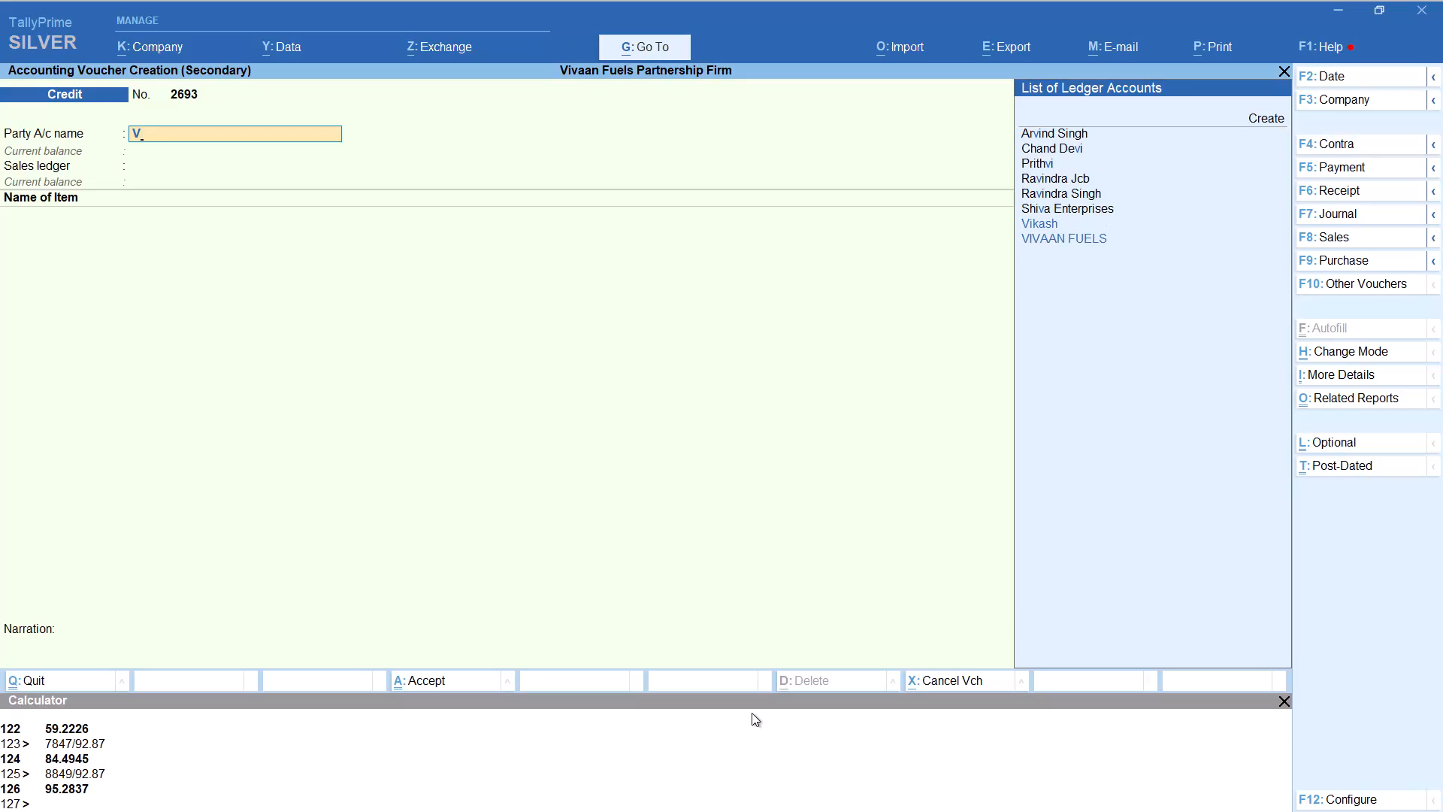
Make Akash the party of the new 18-Apr-26 Credit voucher instead, accepting the default party details and the SALE ledger.
{"action": "key", "text": "BackSpace"}
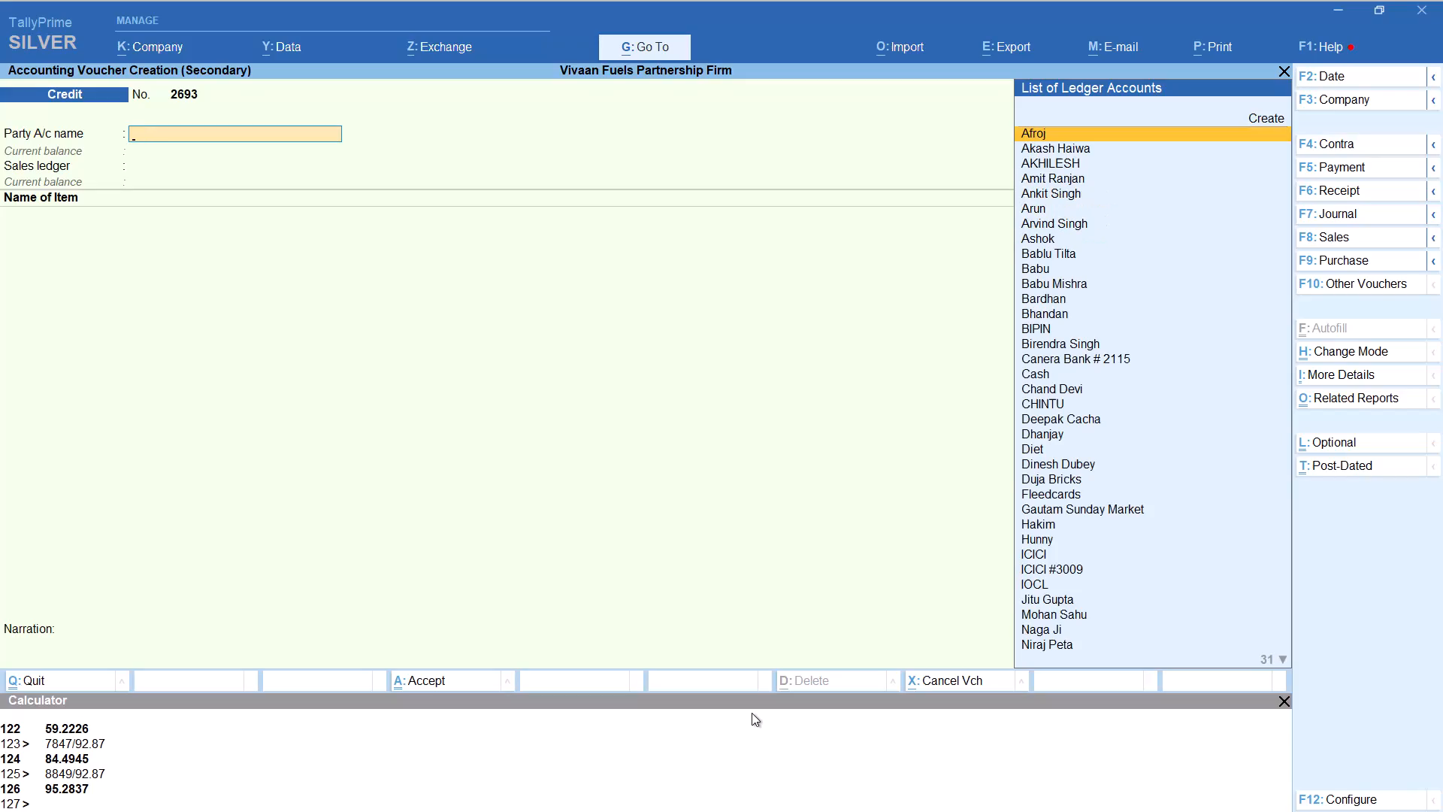
{"action": "type", "text": "ak"}
{"action": "key", "text": "Down"}
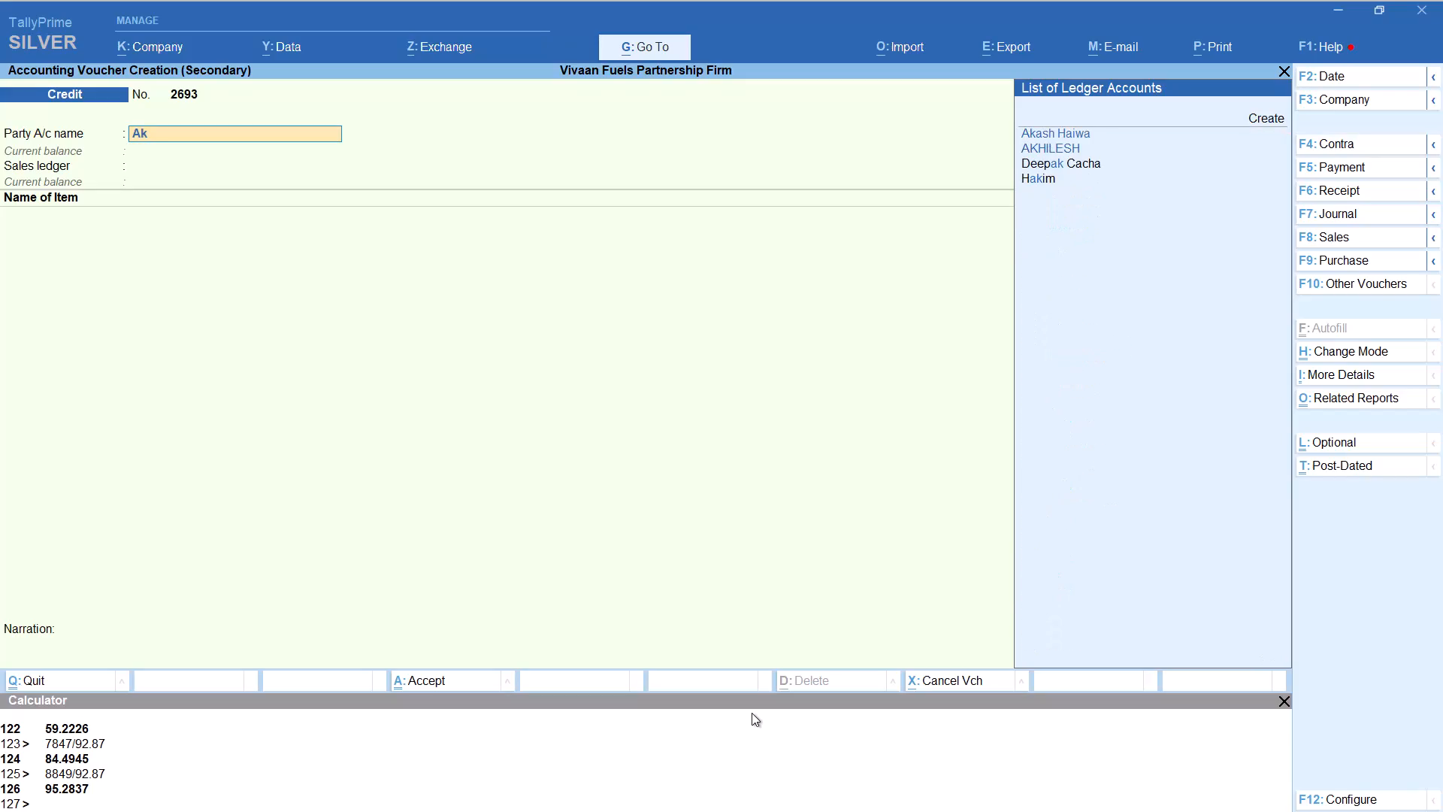
{"action": "key", "text": "Return"}
{"action": "key", "text": "Return"}
{"action": "key", "text": "Return"}
{"action": "key", "text": "Return"}
{"action": "key", "text": "Return"}
{"action": "key", "text": "Return"}
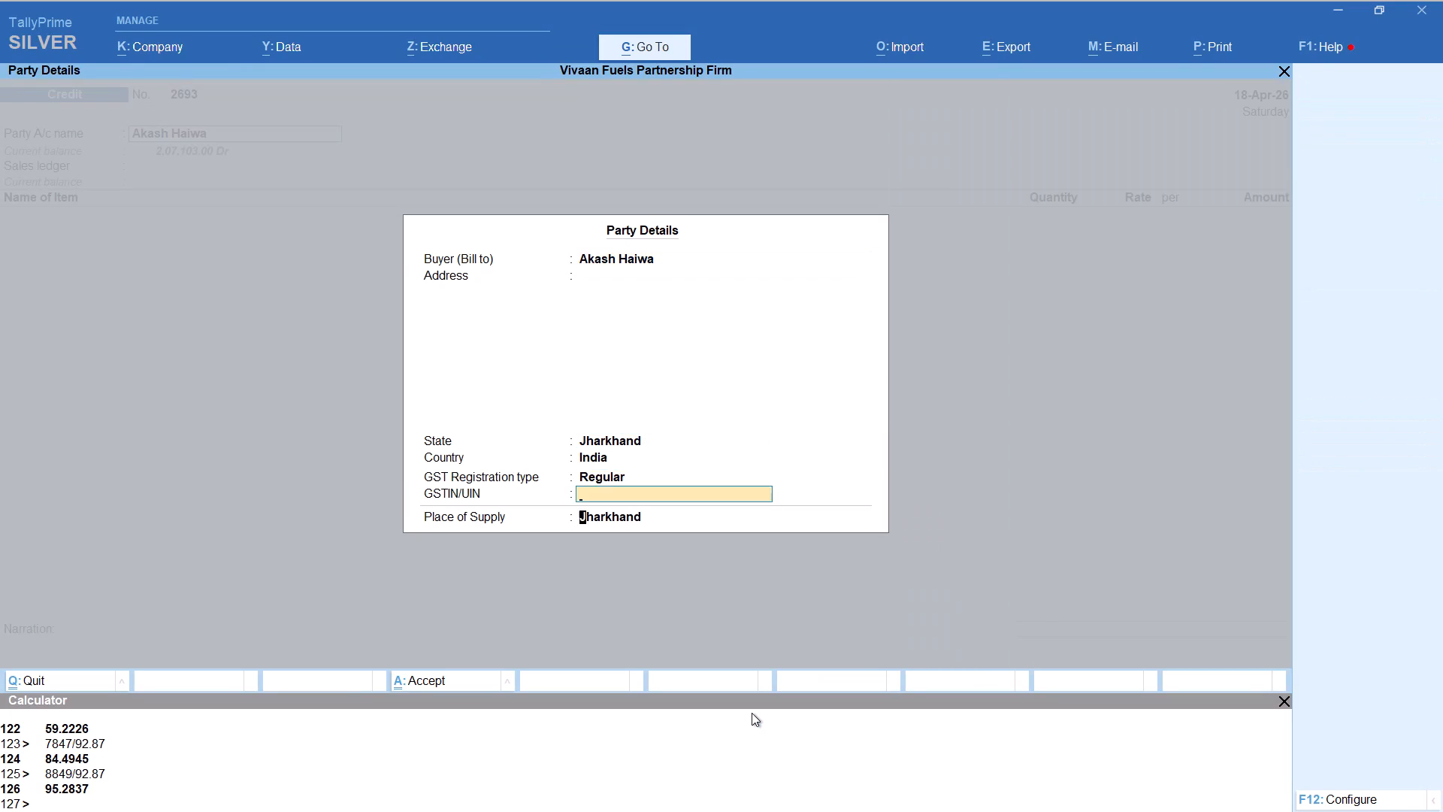
{"action": "key", "text": "Return"}
{"action": "key", "text": "Return"}
Add HSD to Akash's voucher with tracking number Not Applicable and quantity 20138/92.87 (216.8407 litres), keeping the default rate and amount.
{"action": "key", "text": "j"}
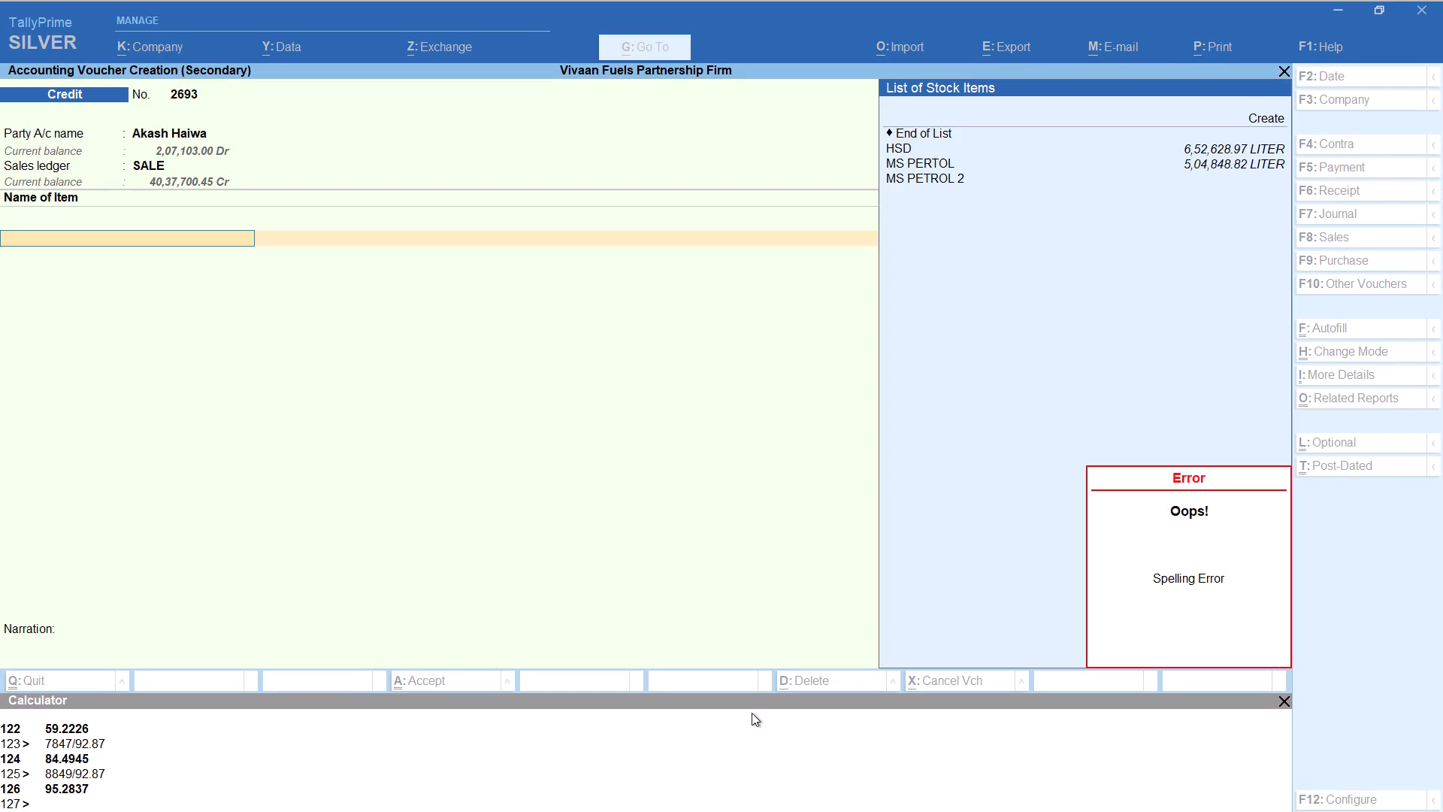
{"action": "key", "text": "BackSpace"}
{"action": "type", "text": "hs"}
{"action": "key", "text": "Return"}
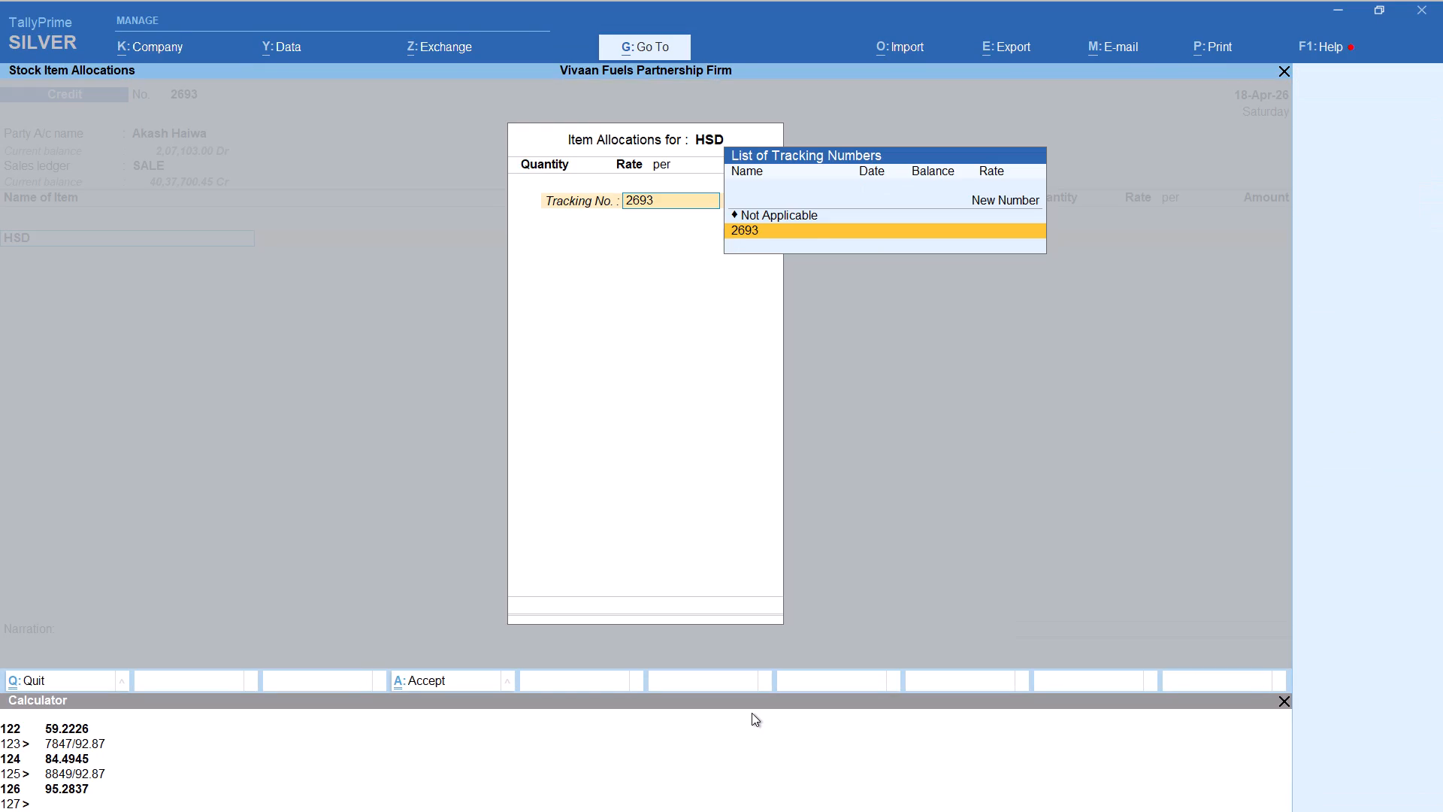
{"action": "key", "text": "Up"}
{"action": "key", "text": "Return"}
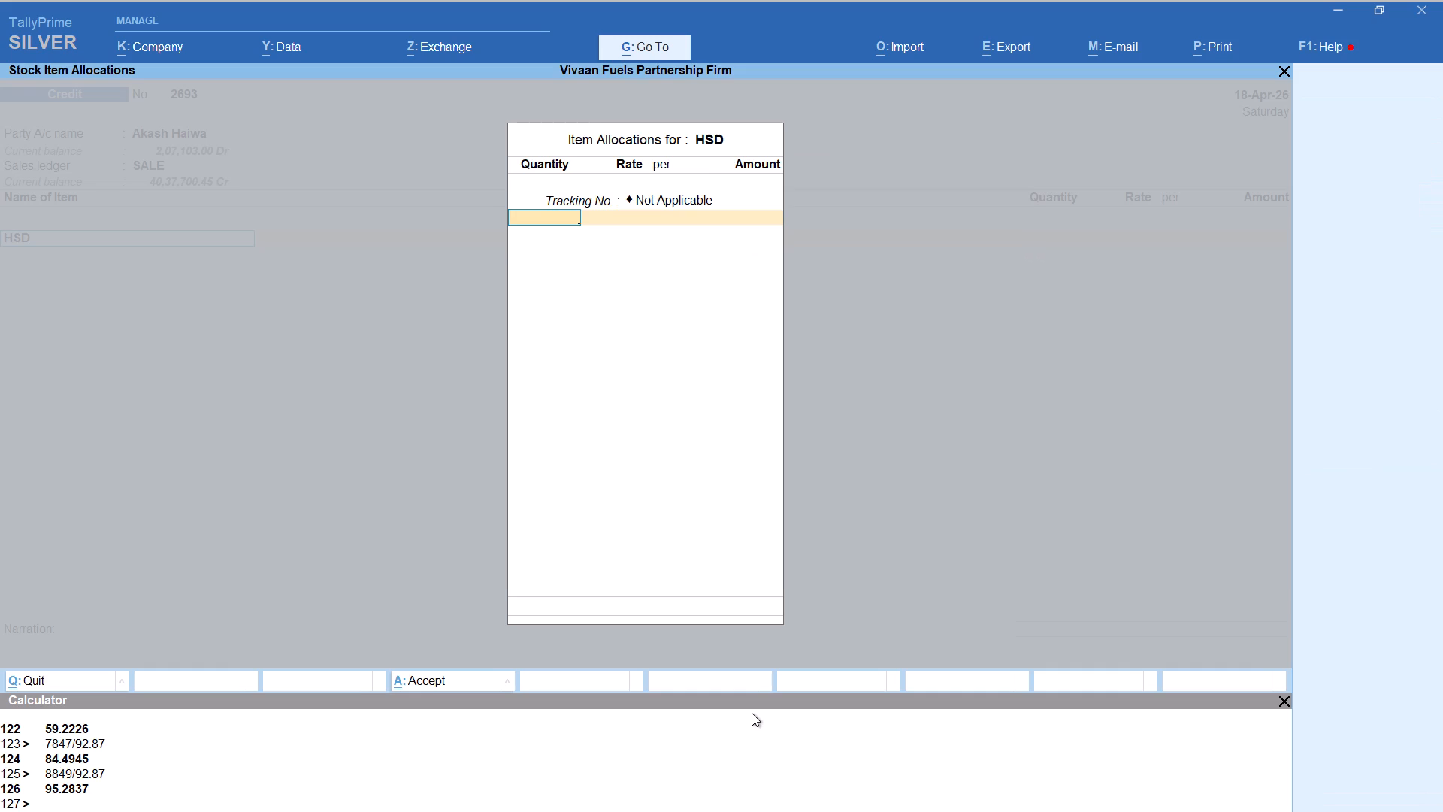
{"action": "key", "text": "2"}
{"action": "key", "text": "BackSpace"}
{"action": "key", "text": "alt+c"}
{"action": "type", "text": "20138/92.87"}
{"action": "key", "text": "Return"}
{"action": "key", "text": "Return"}
{"action": "key", "text": "Return"}
{"action": "key", "text": "Return"}
{"action": "key", "text": "Return"}
{"action": "key", "text": "Return"}
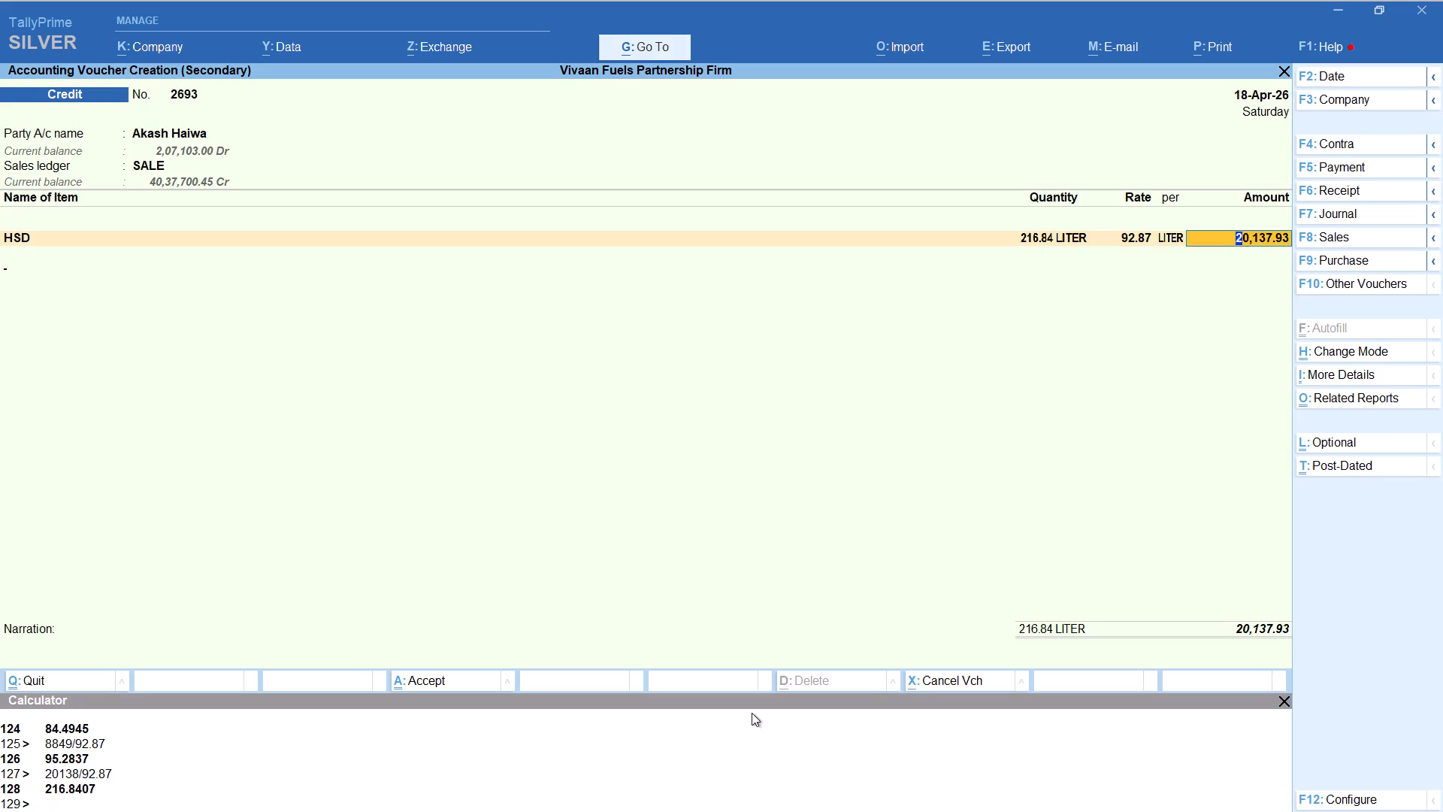
{"action": "key", "text": "Return"}
Add the Round Off ledger to Akash's HSD voucher and save it.
{"action": "type", "text": "rou"}
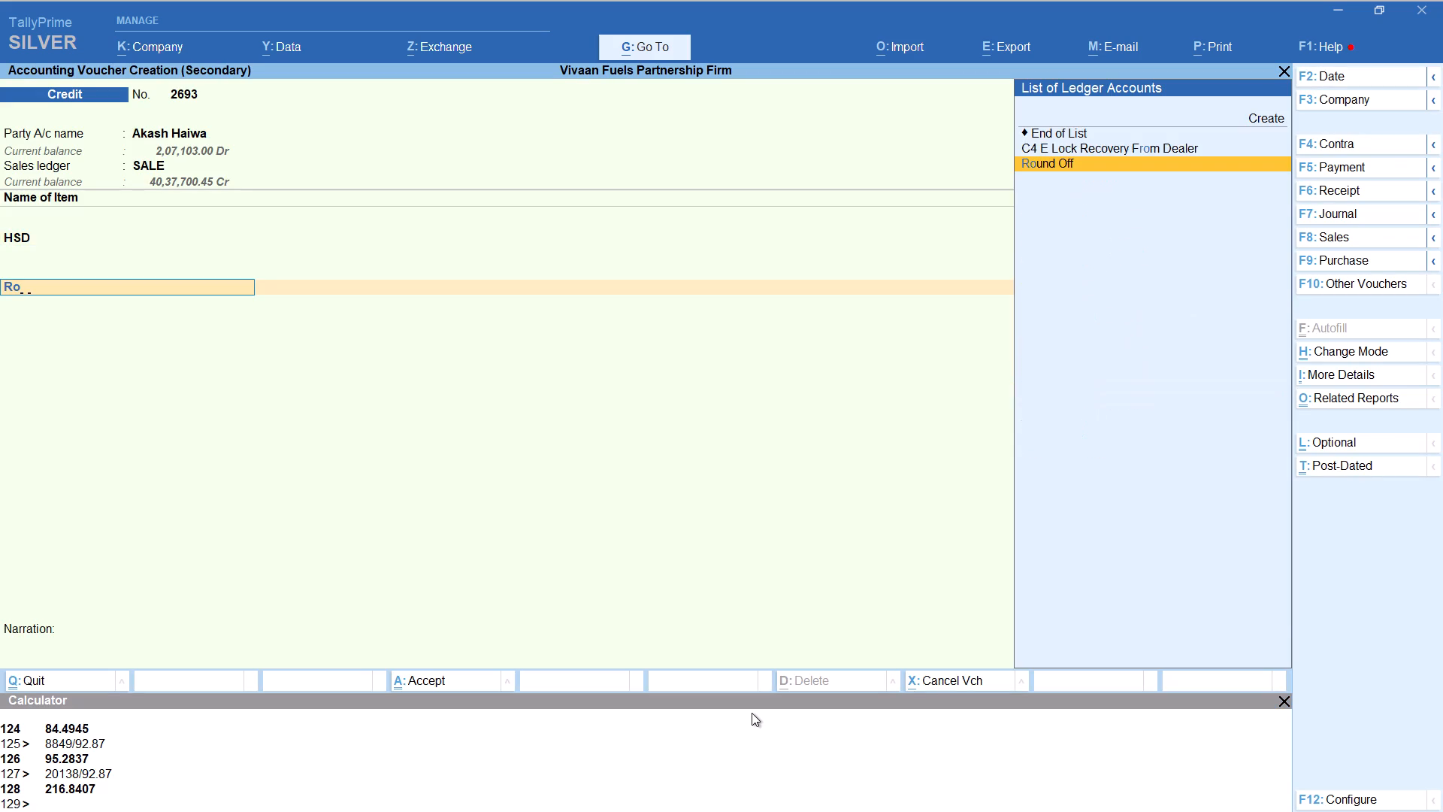
{"action": "key", "text": "Return"}
{"action": "key", "text": "ctrl+a"}
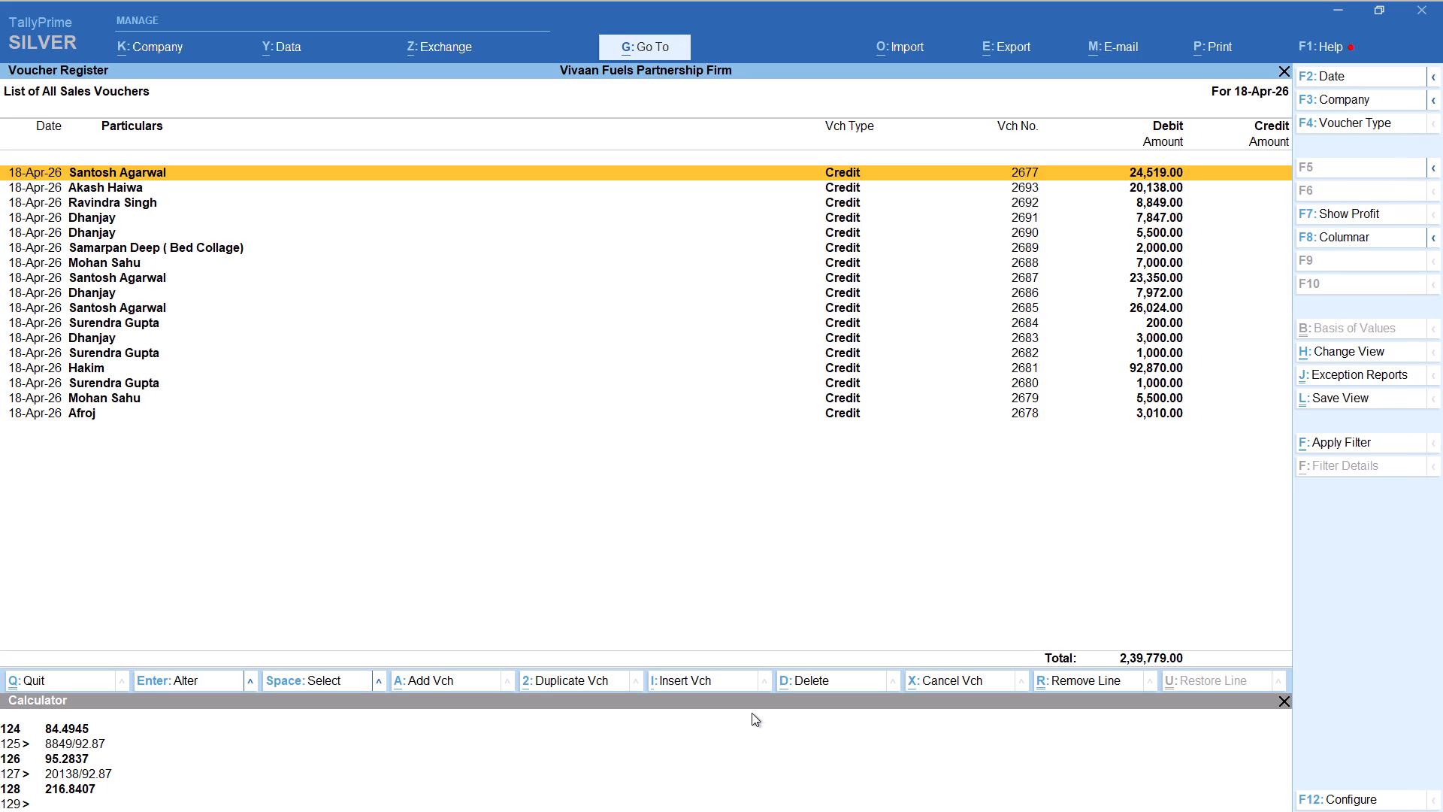
Start a new 18-Apr-26 Credit voucher for Rajan, accepting the default party details and the SALE ledger.
{"action": "key", "text": "alt+a"}
{"action": "type", "text": "raj"}
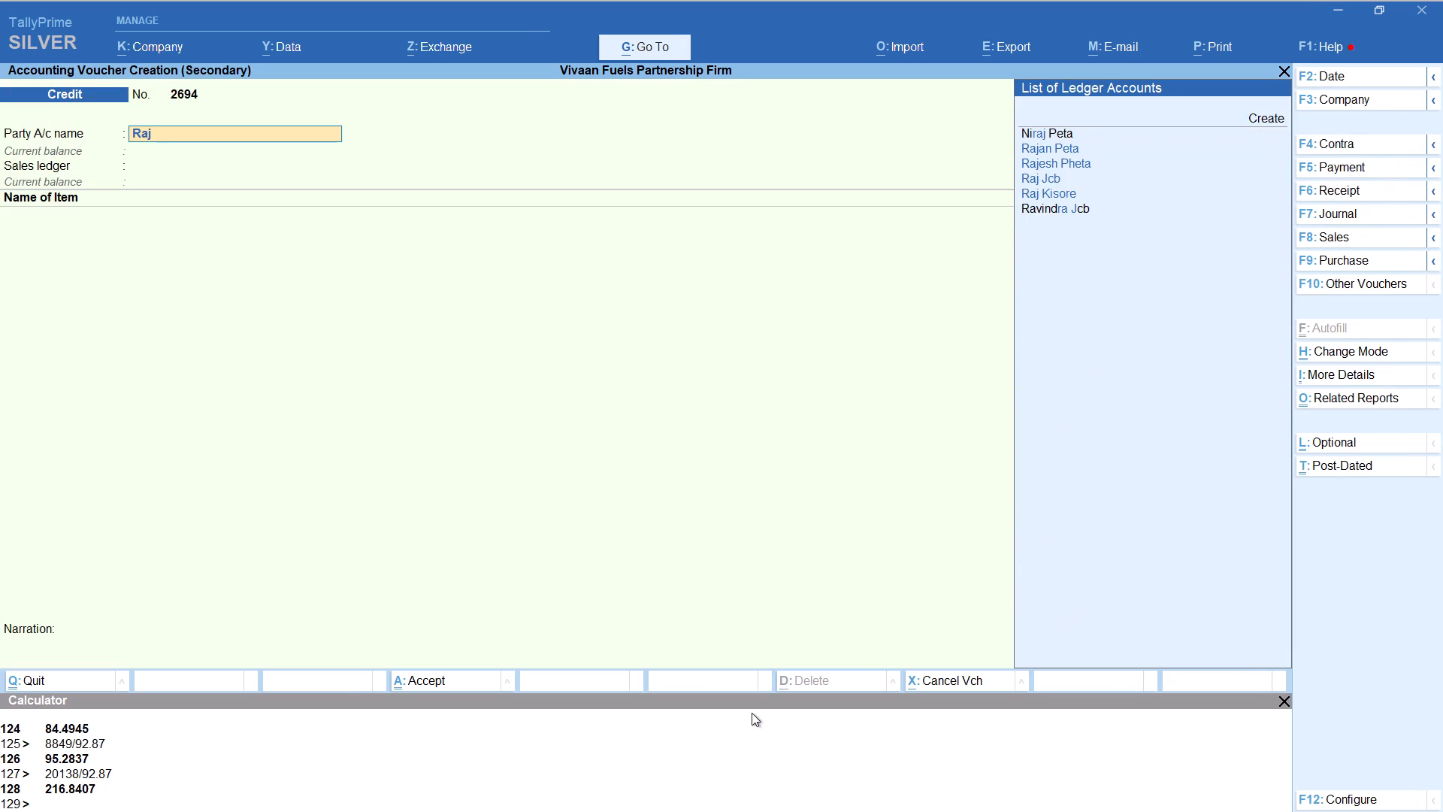
{"action": "key", "text": "Down"}
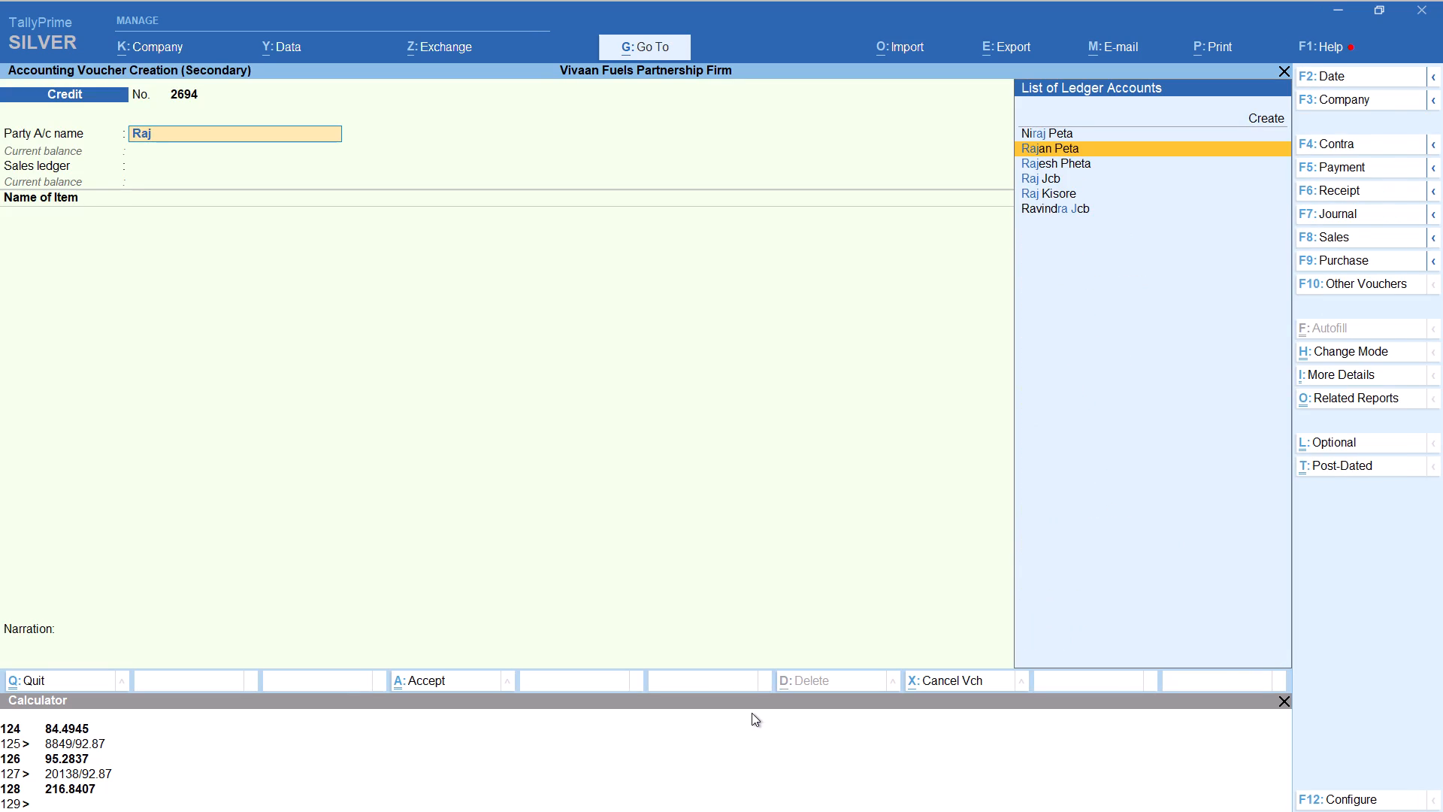
{"action": "key", "text": "Return"}
{"action": "key", "text": "Return"}
{"action": "key", "text": "Return"}
{"action": "key", "text": "Return"}
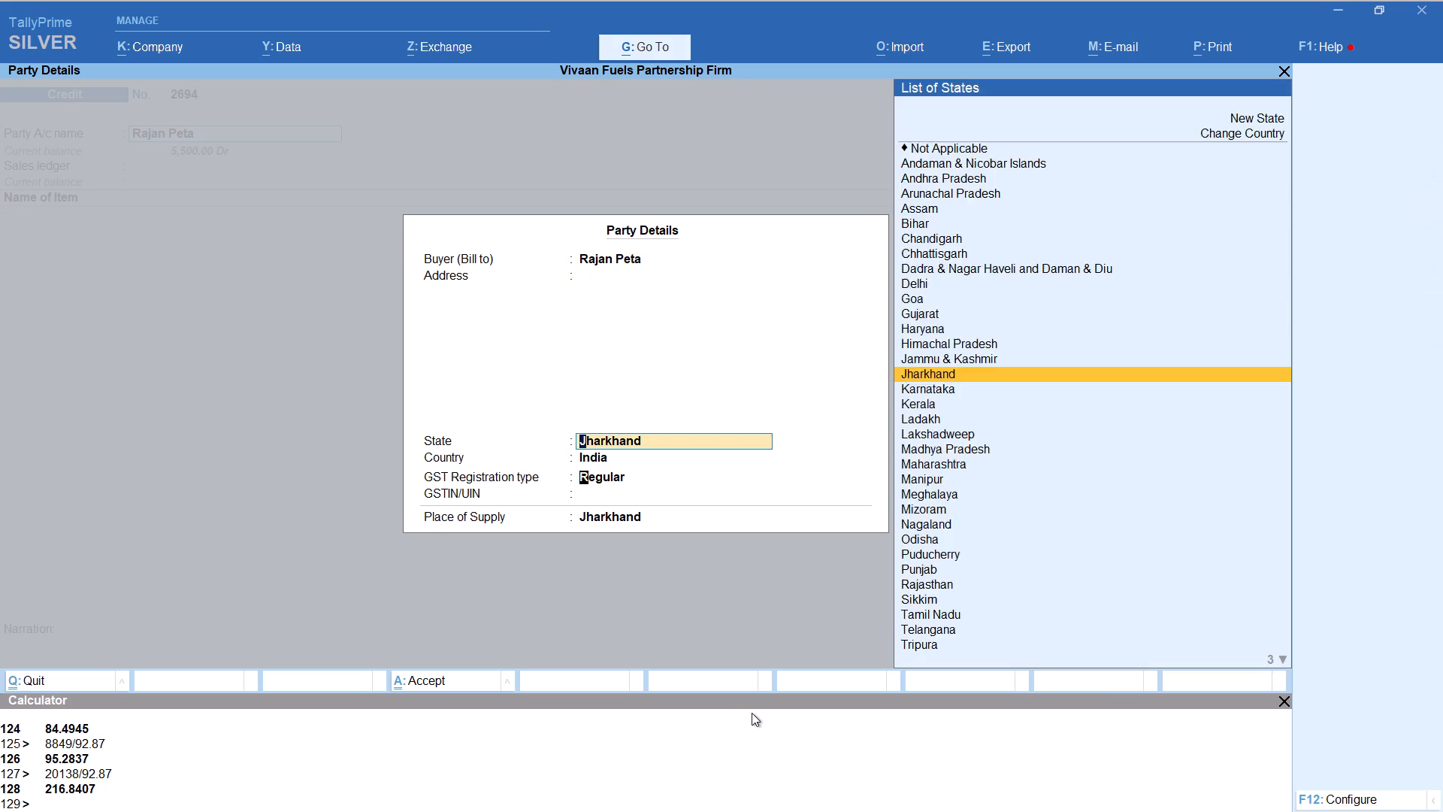
{"action": "key", "text": "Return"}
{"action": "key", "text": "Return"}
{"action": "key", "text": "Return"}
{"action": "key", "text": "Return"}
Add HSD to Rajan's voucher with tracking number Not Applicable and quantity 1000/92.87 (10.7677 litres), keeping the default rate and amount.
{"action": "type", "text": "hsd"}
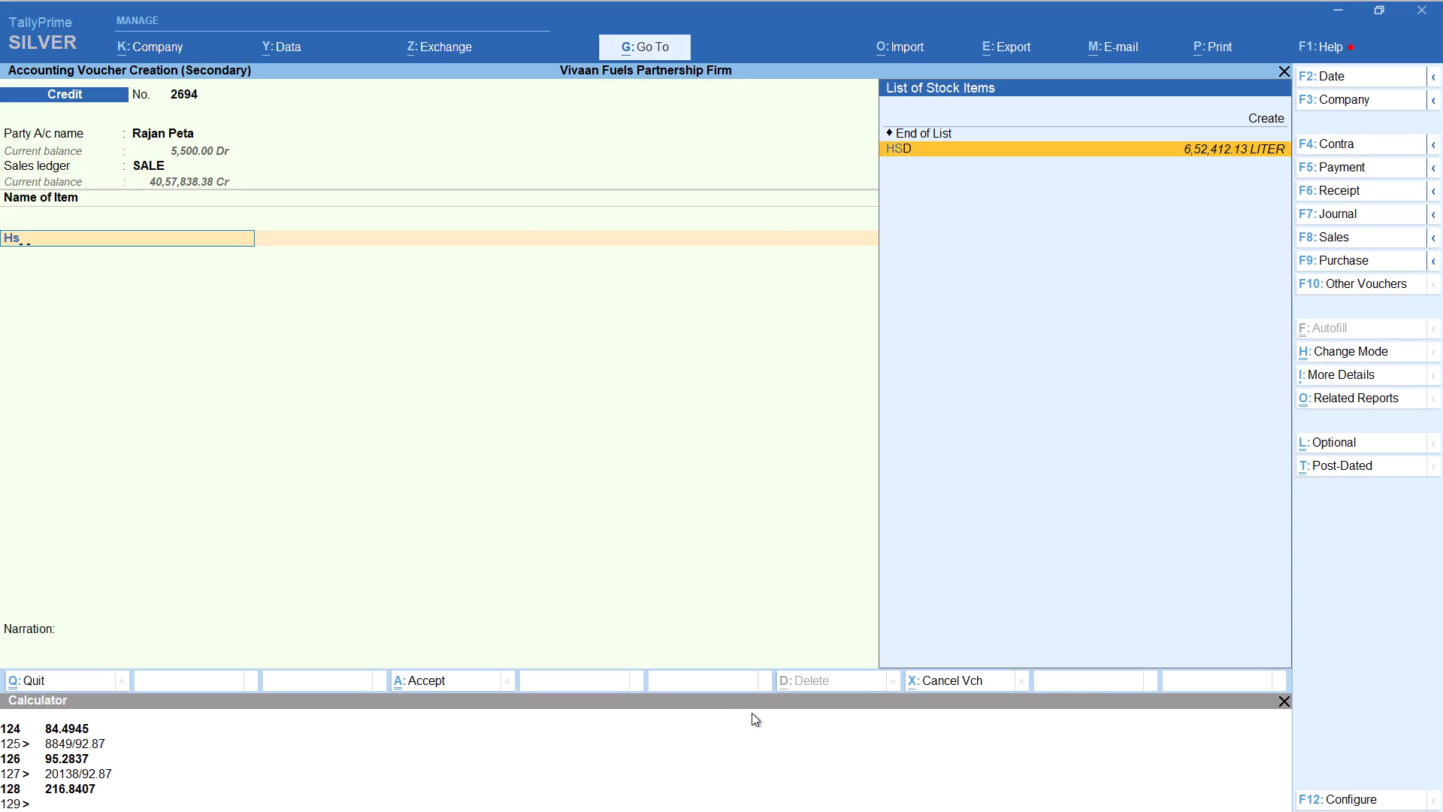
{"action": "key", "text": "Return"}
{"action": "key", "text": "Up"}
{"action": "key", "text": "Return"}
{"action": "key", "text": "alt+c"}
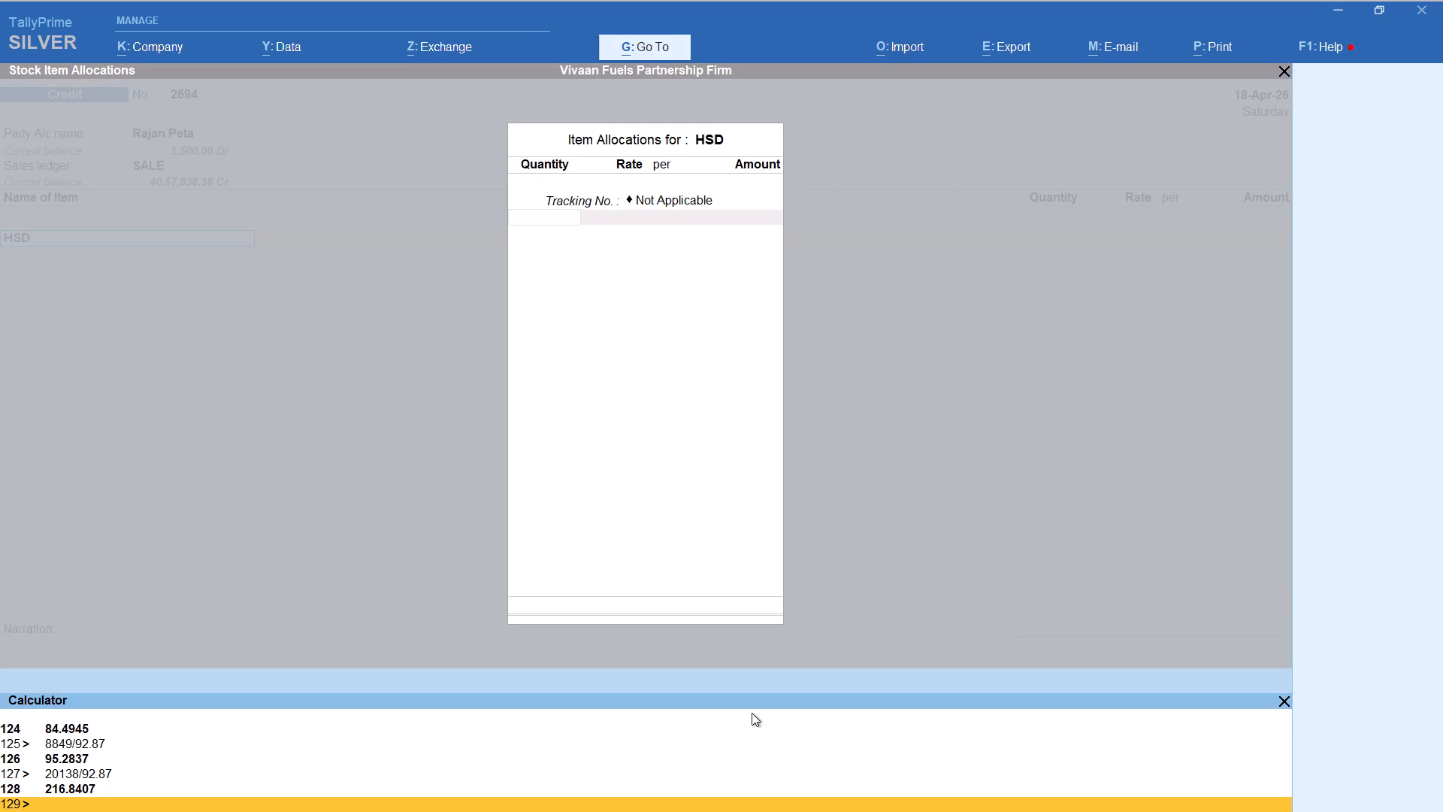
{"action": "type", "text": "1000/92.87"}
{"action": "key", "text": "Return"}
{"action": "key", "text": "Return"}
{"action": "key", "text": "Return"}
{"action": "key", "text": "Return"}
{"action": "key", "text": "Return"}
{"action": "key", "text": "Return"}
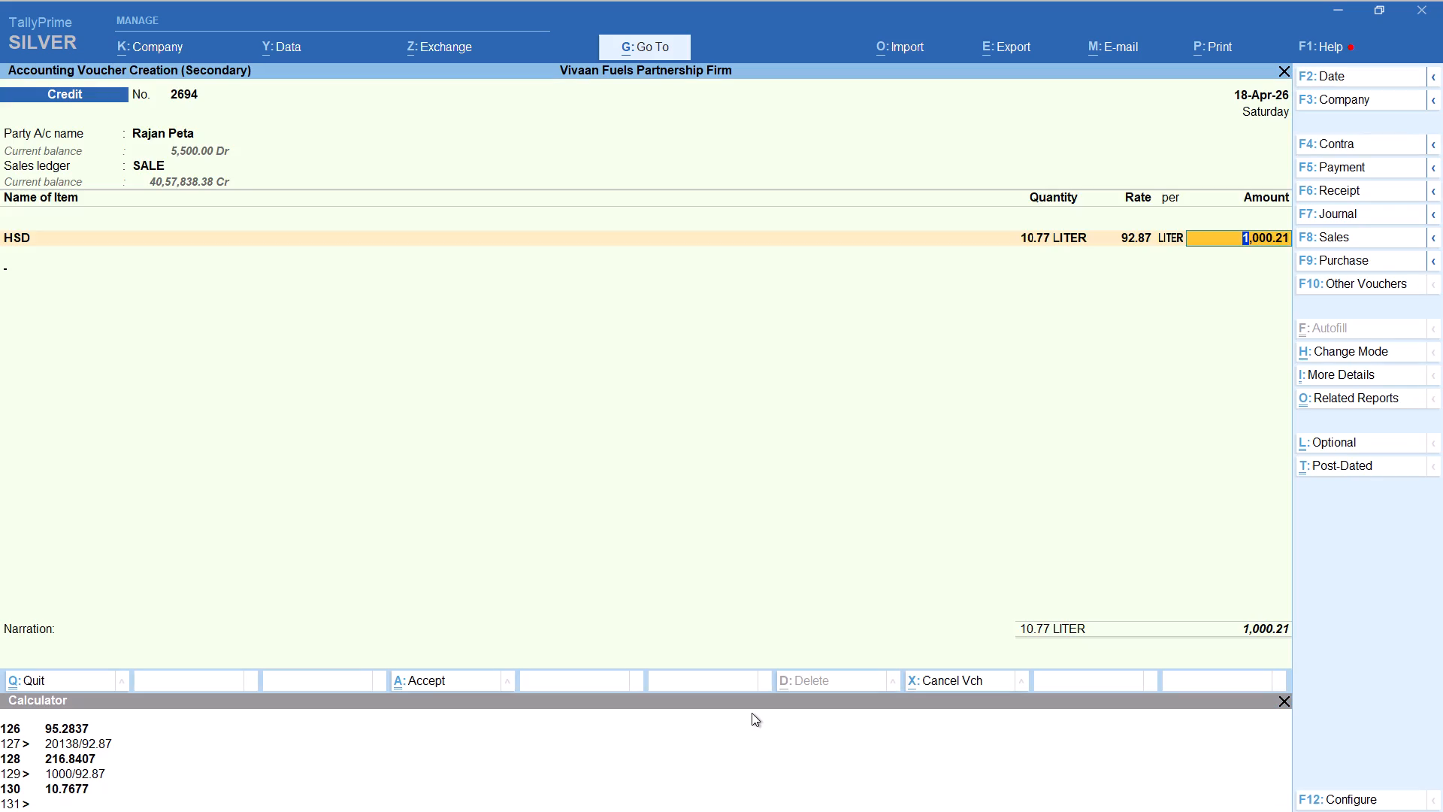
{"action": "key", "text": "Return"}
Add the Round Off ledger to Rajan's HSD voucher and save it.
{"action": "type", "text": "rou"}
{"action": "key", "text": "Return"}
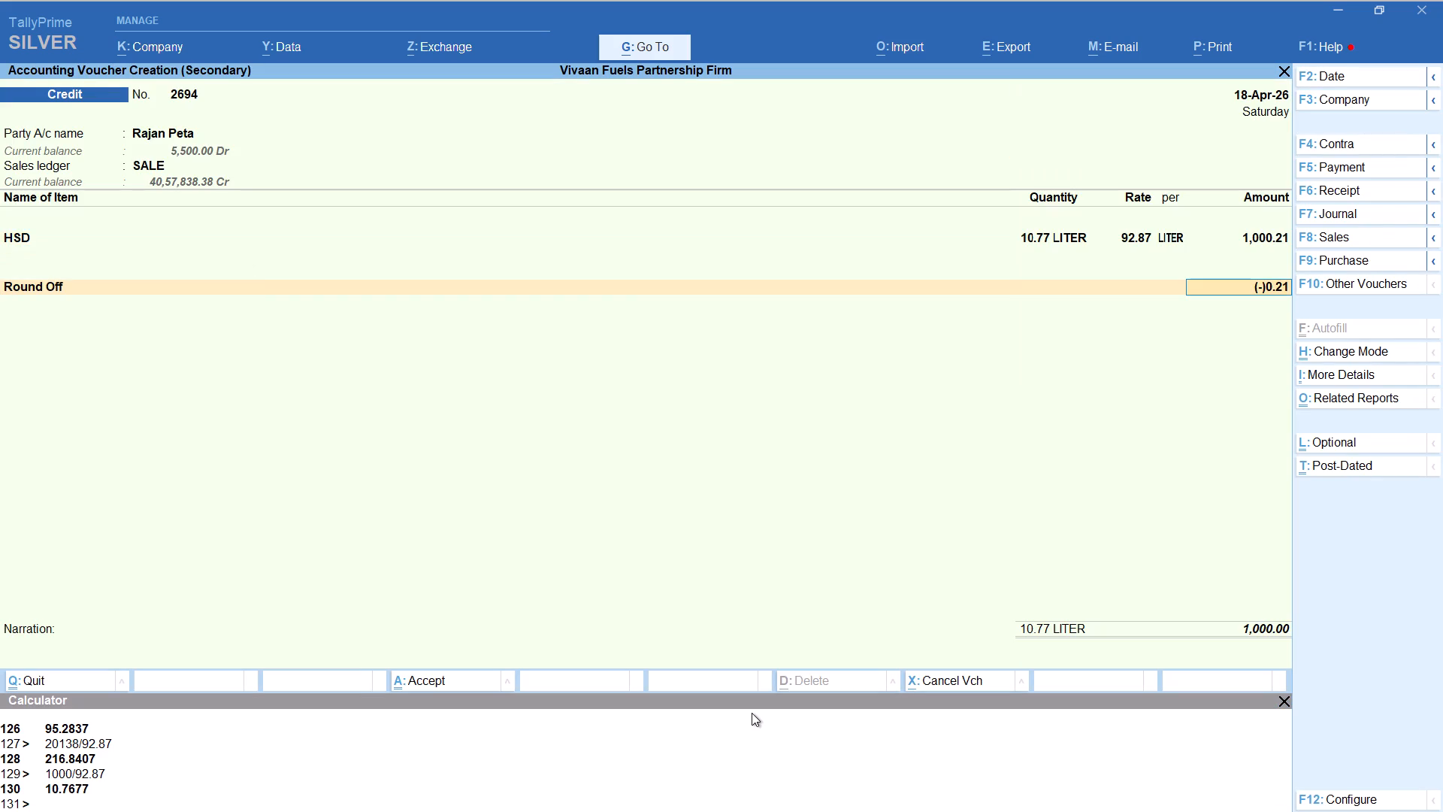
{"action": "key", "text": "ctrl+a"}
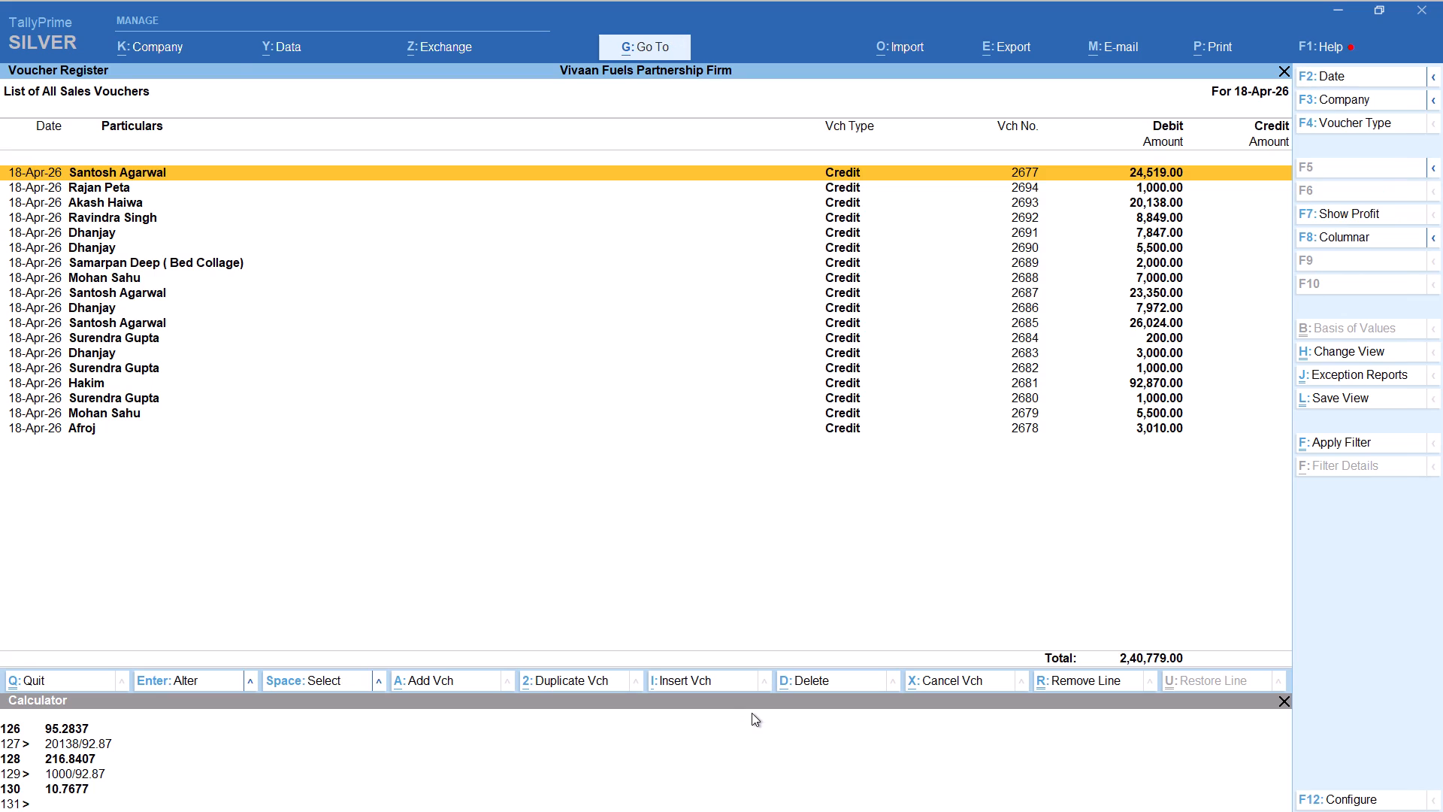
Start a new 18-Apr-26 Credit voucher for Ravindra, the party other than Ravindra Jcb, accepting the default party details and the SALE ledger.
{"action": "key", "text": "alt+a"}
{"action": "type", "text": "ravin"}
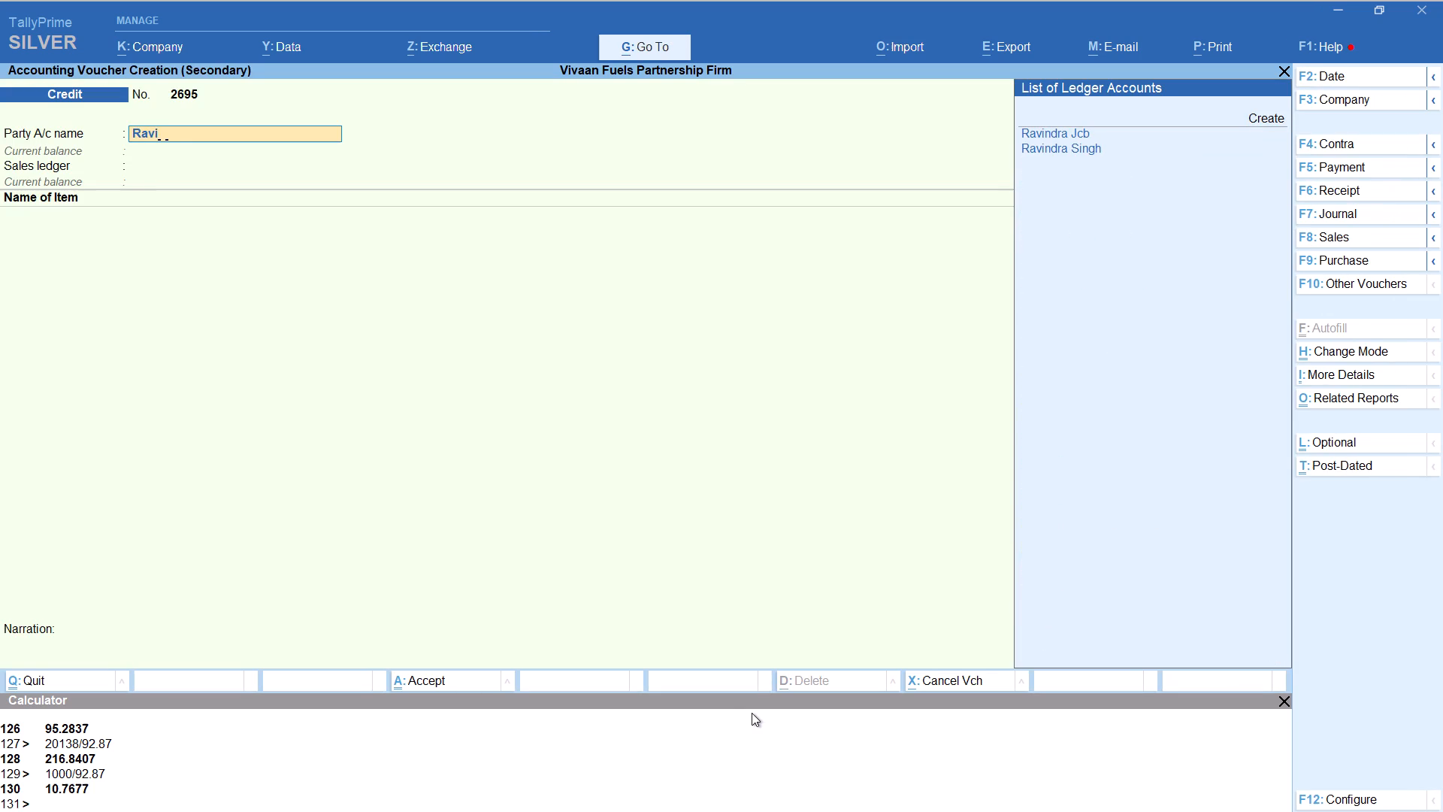
{"action": "key", "text": "Down"}
{"action": "key", "text": "Down"}
{"action": "key", "text": "Return"}
{"action": "key", "text": "Return"}
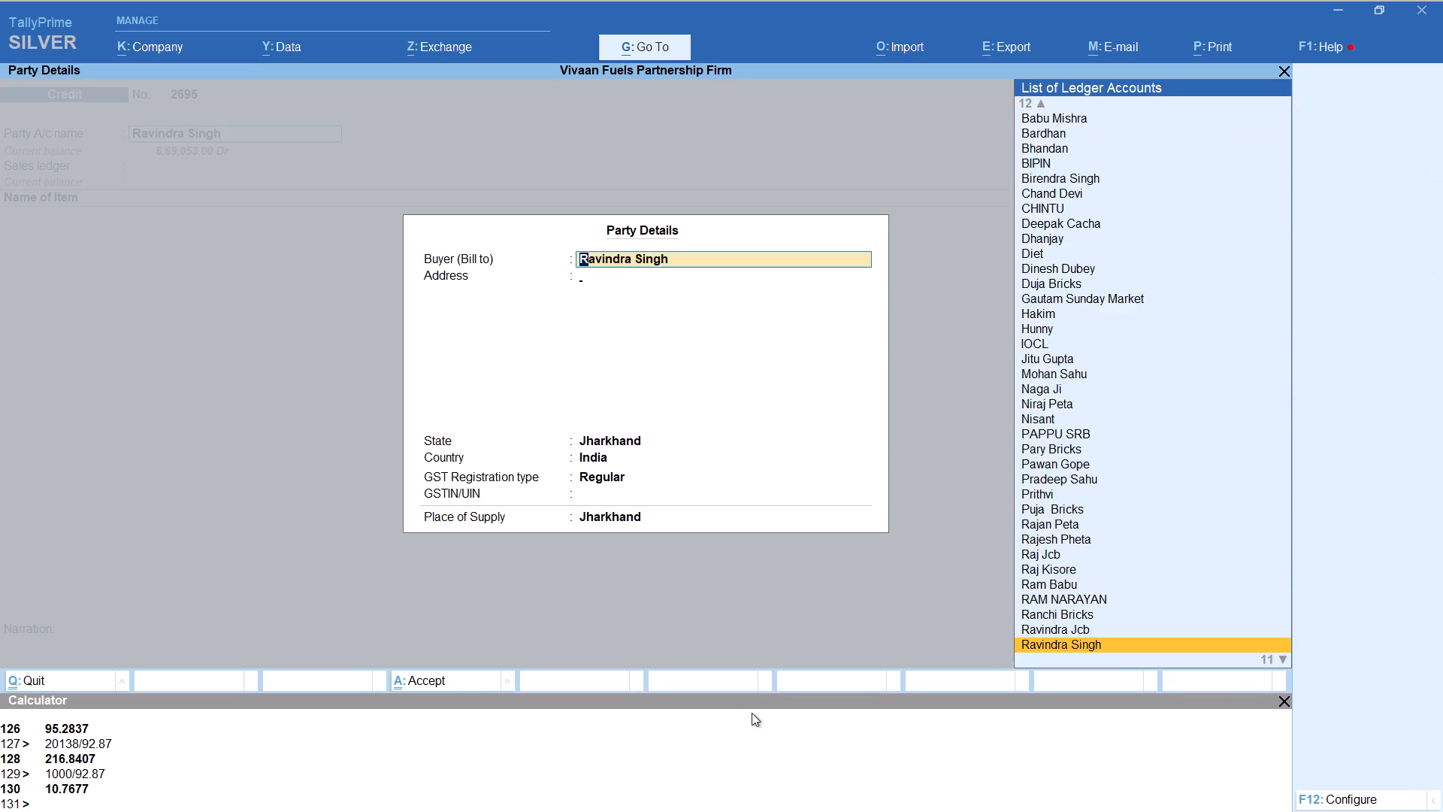
{"action": "key", "text": "Return"}
{"action": "key", "text": "Return"}
{"action": "key", "text": "Return"}
{"action": "key", "text": "Return"}
{"action": "key", "text": "Return"}
{"action": "key", "text": "Return"}
Add HSD to Ravindra's voucher with tracking number Not Applicable, calculating its quantity from the amount 5249.
{"action": "type", "text": "hs"}
{"action": "key", "text": "Return"}
{"action": "key", "text": "Up"}
{"action": "key", "text": "Return"}
{"action": "key", "text": "alt+c"}
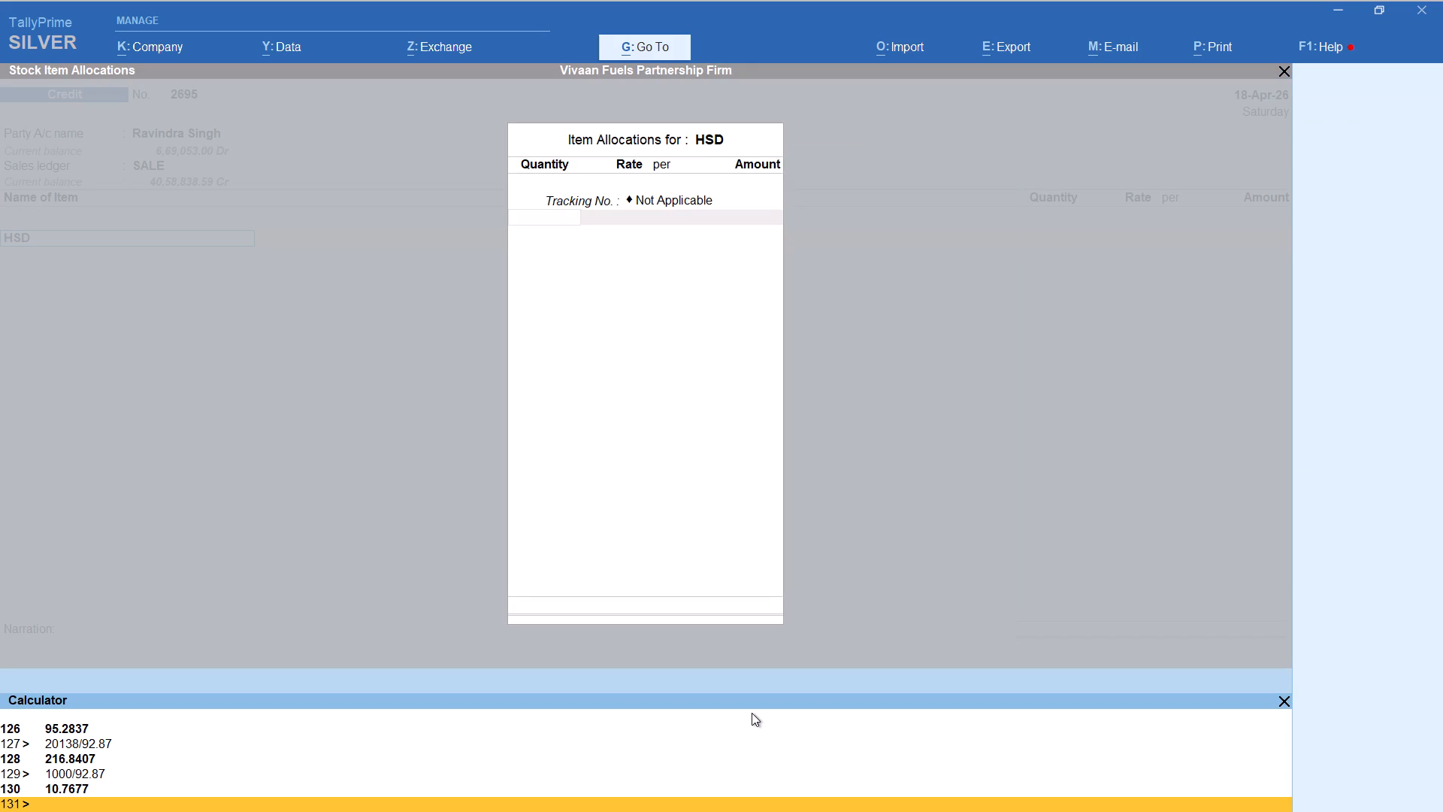
{"action": "type", "text": "5249"}
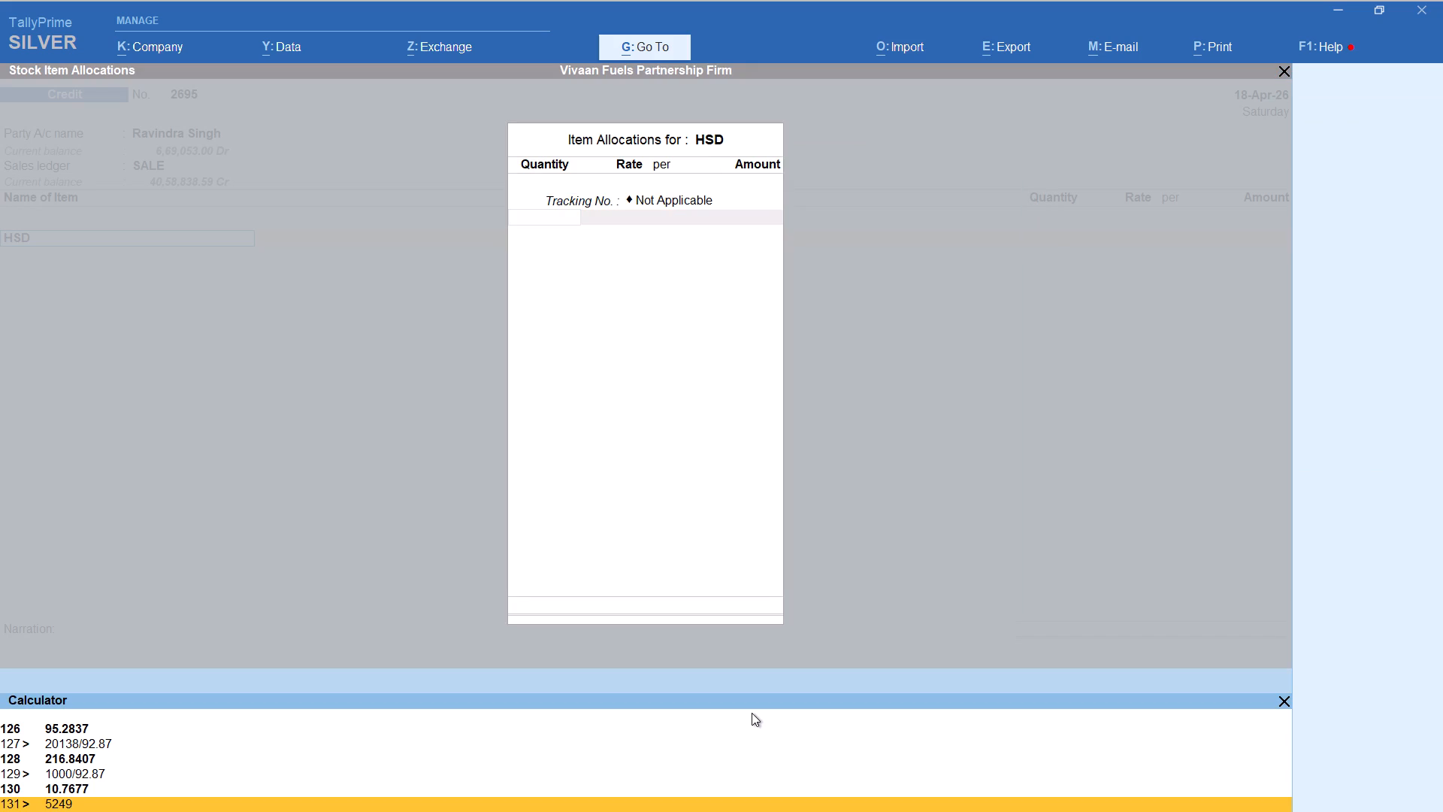
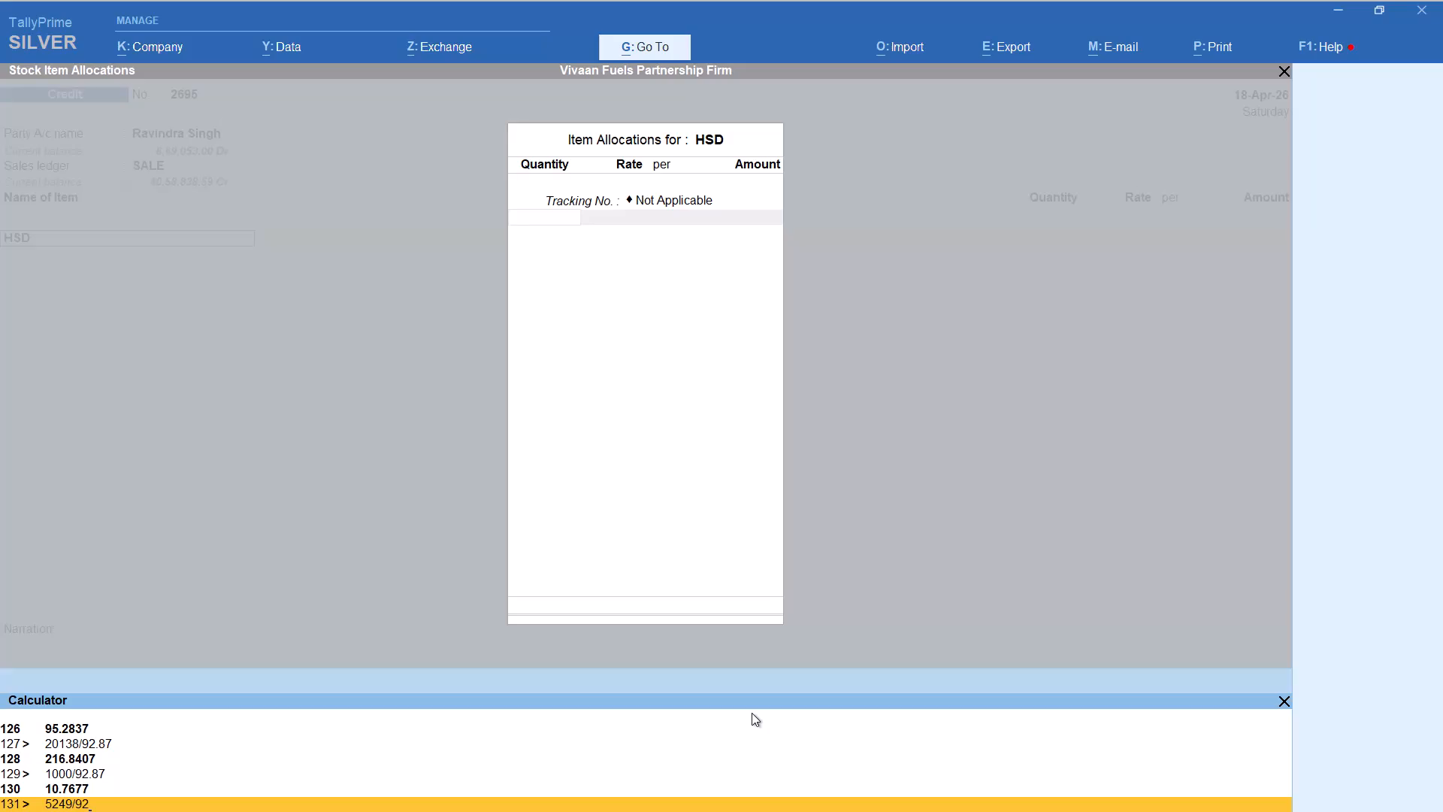
Complete Ravindra's HSD line with quantity 5249/92.87 (56.5199 litres), keeping the default rate and amount.
{"action": "type", "text": ".87"}
{"action": "key", "text": "Return"}
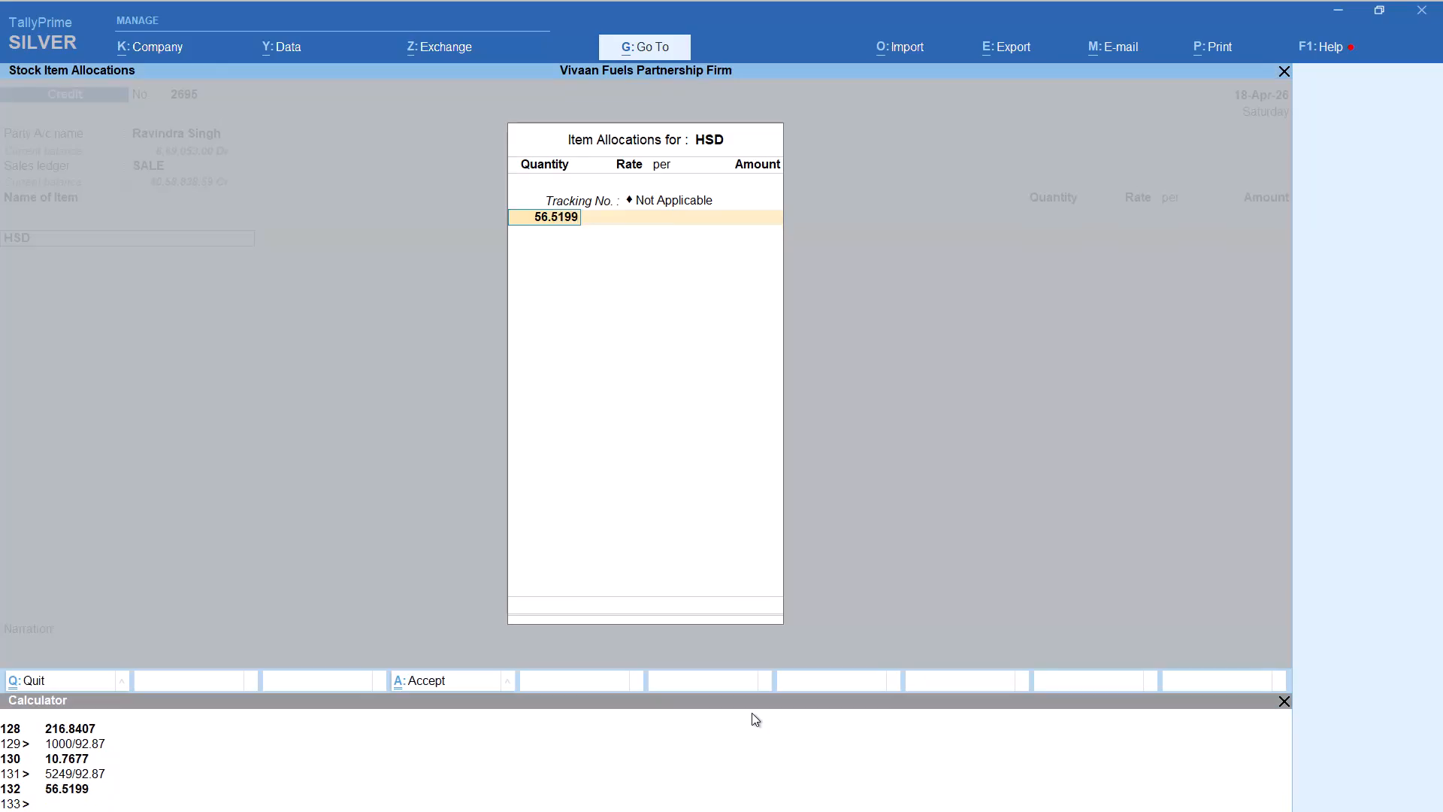
{"action": "key", "text": "Return"}
{"action": "key", "text": "Return"}
{"action": "key", "text": "Return"}
{"action": "key", "text": "Return"}
{"action": "key", "text": "Return"}
{"action": "key", "text": "Return"}
Add the Round Off ledger to Ravindra's HSD voucher and save it.
{"action": "type", "text": "rou"}
{"action": "key", "text": "Return"}
{"action": "key", "text": "ctrl+a"}
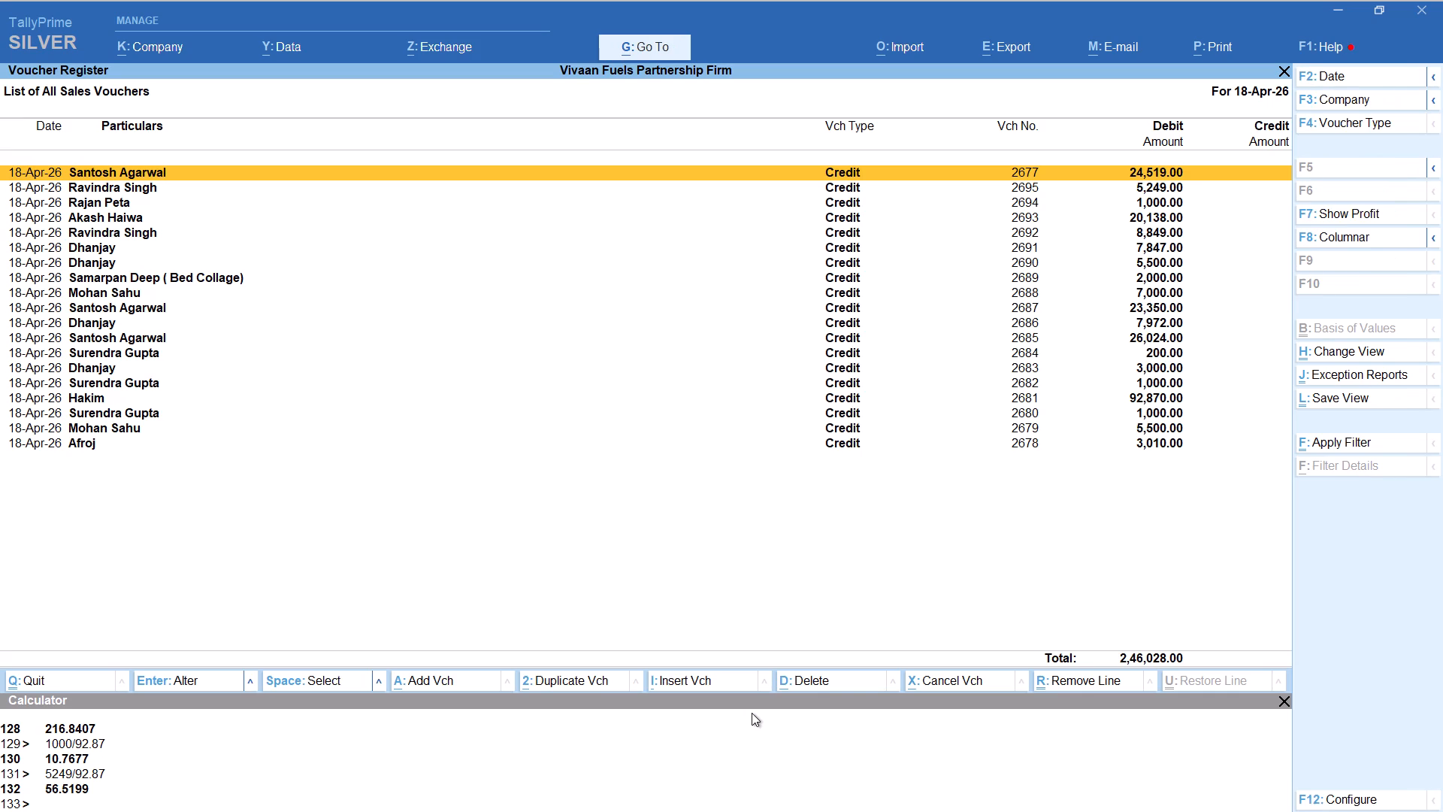
Start a new 18-Apr-26 Credit voucher for Afroj, accepting the default party details and the SALE ledger.
{"action": "key", "text": "alt+a"}
{"action": "type", "text": "afroj"}
{"action": "key", "text": "Return"}
{"action": "key", "text": "Return"}
{"action": "key", "text": "Return"}
{"action": "key", "text": "Return"}
{"action": "key", "text": "Return"}
{"action": "key", "text": "Return"}
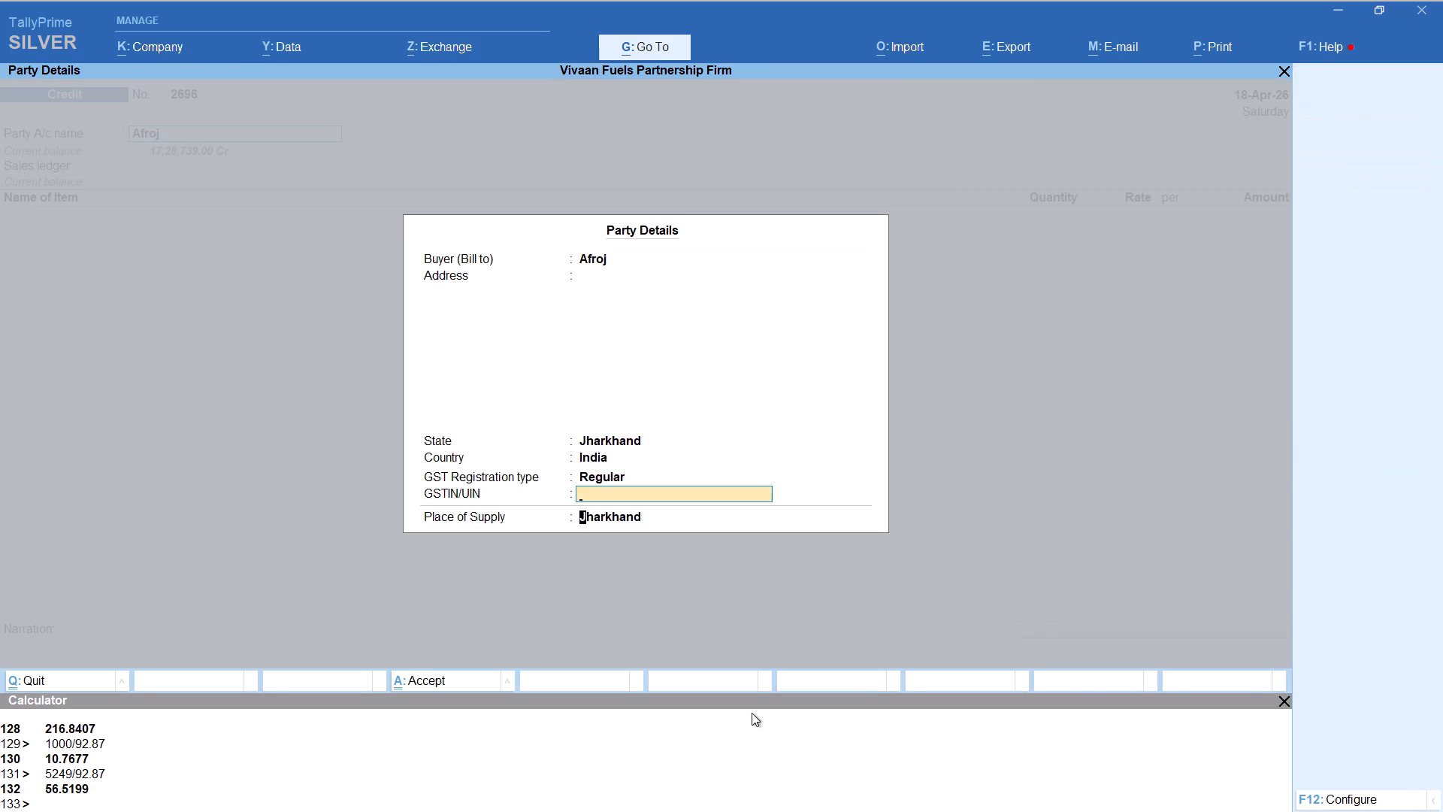
{"action": "key", "text": "Return"}
{"action": "key", "text": "Return"}
Add HSD to Afroj's voucher with tracking number Not Applicable and quantity 3010/92.87 (32.4109 litres), keeping the default rate and amount.
{"action": "type", "text": "hs"}
{"action": "key", "text": "Return"}
{"action": "key", "text": "Up"}
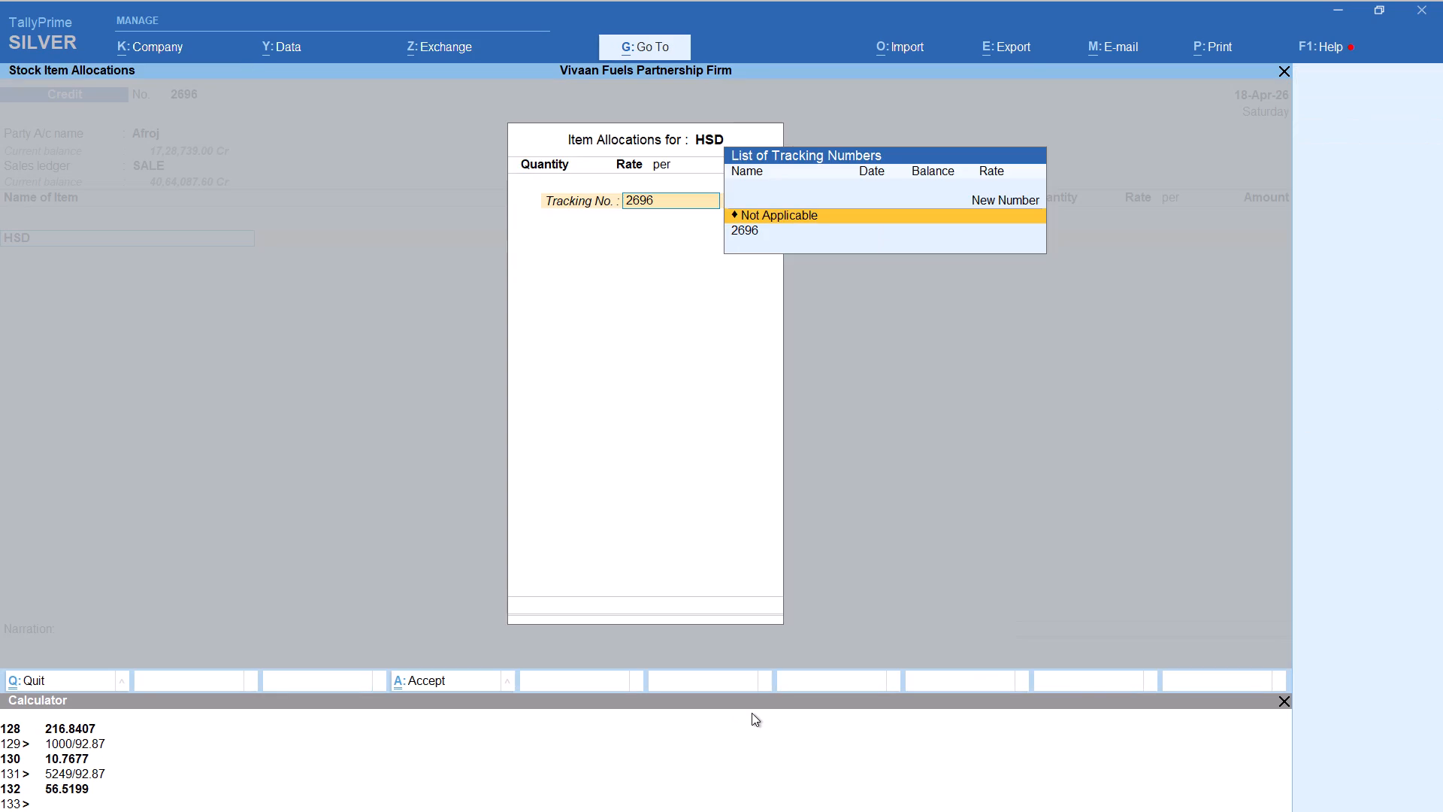
{"action": "key", "text": "Return"}
{"action": "key", "text": "alt+c"}
{"action": "type", "text": "3010/92.87"}
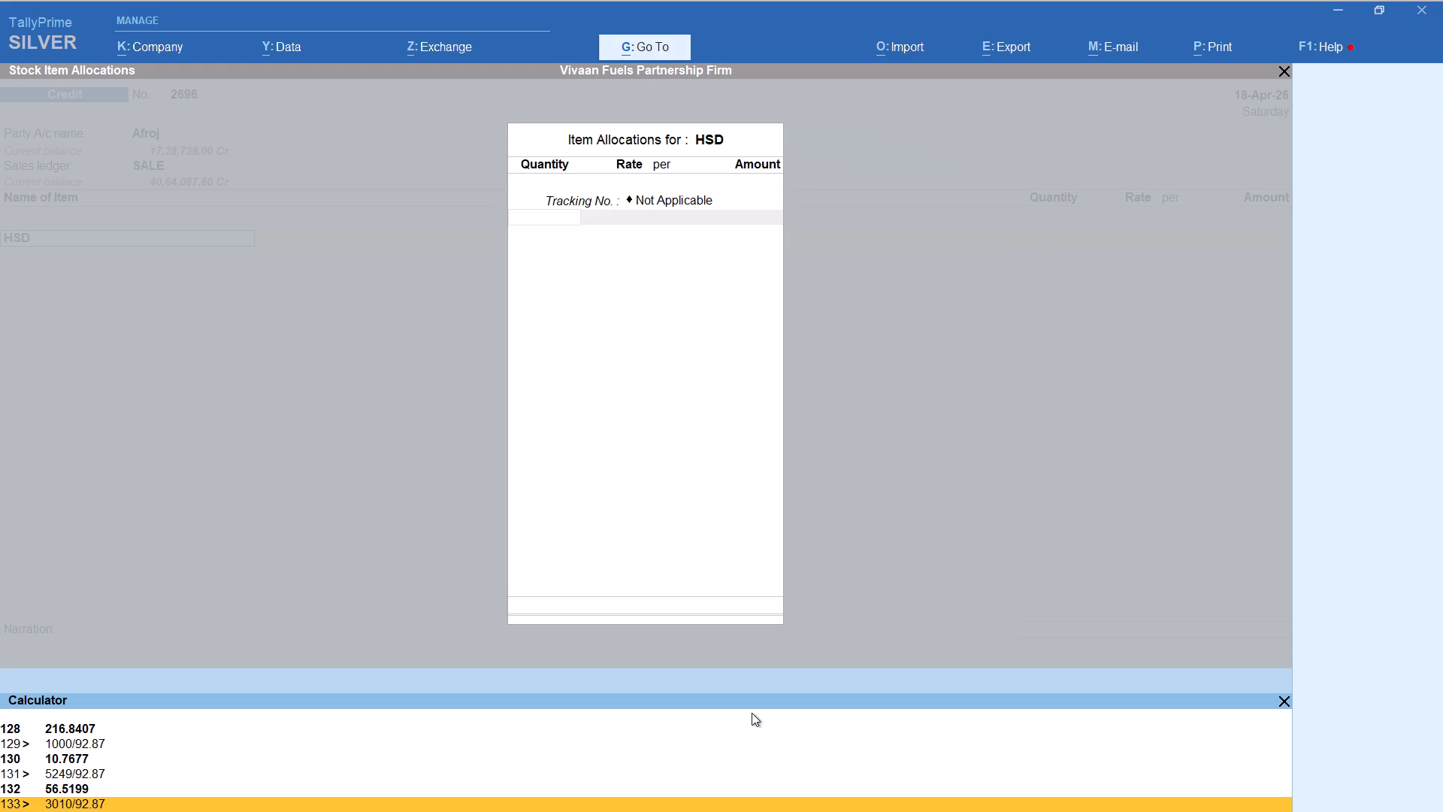
{"action": "key", "text": "Return"}
{"action": "key", "text": "Return"}
{"action": "key", "text": "Return"}
{"action": "key", "text": "Return"}
{"action": "key", "text": "Return"}
{"action": "key", "text": "Return"}
{"action": "key", "text": "Return"}
Add the Round Off ledger to Afroj's HSD voucher and save it.
{"action": "type", "text": "rou"}
{"action": "key", "text": "Return"}
{"action": "key", "text": "ctrl+a"}
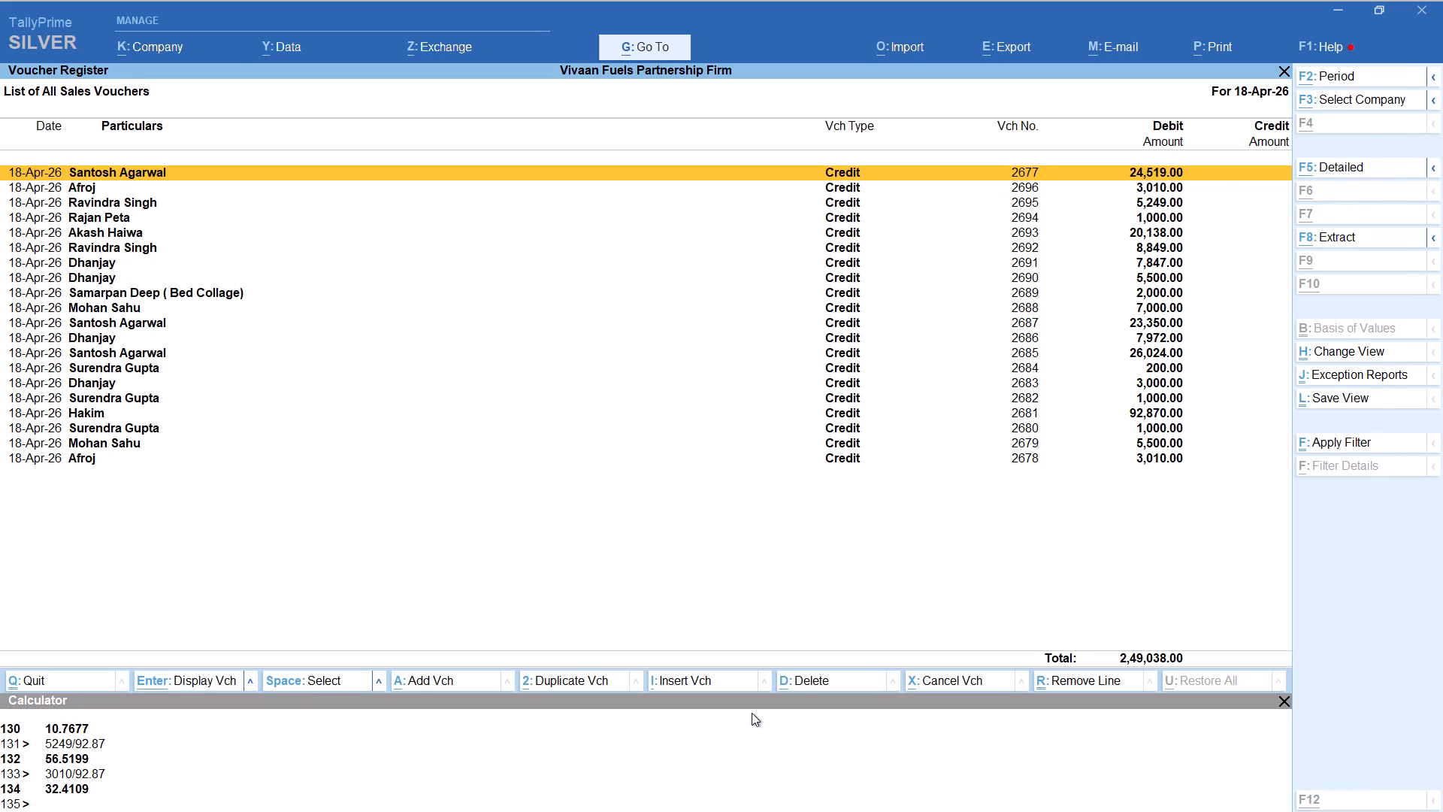
Start a new 18-Apr-26 Credit voucher for Dhanjay, accepting the default party details and the SALE ledger.
{"action": "key", "text": "alt+a"}
{"action": "type", "text": "dhanj"}
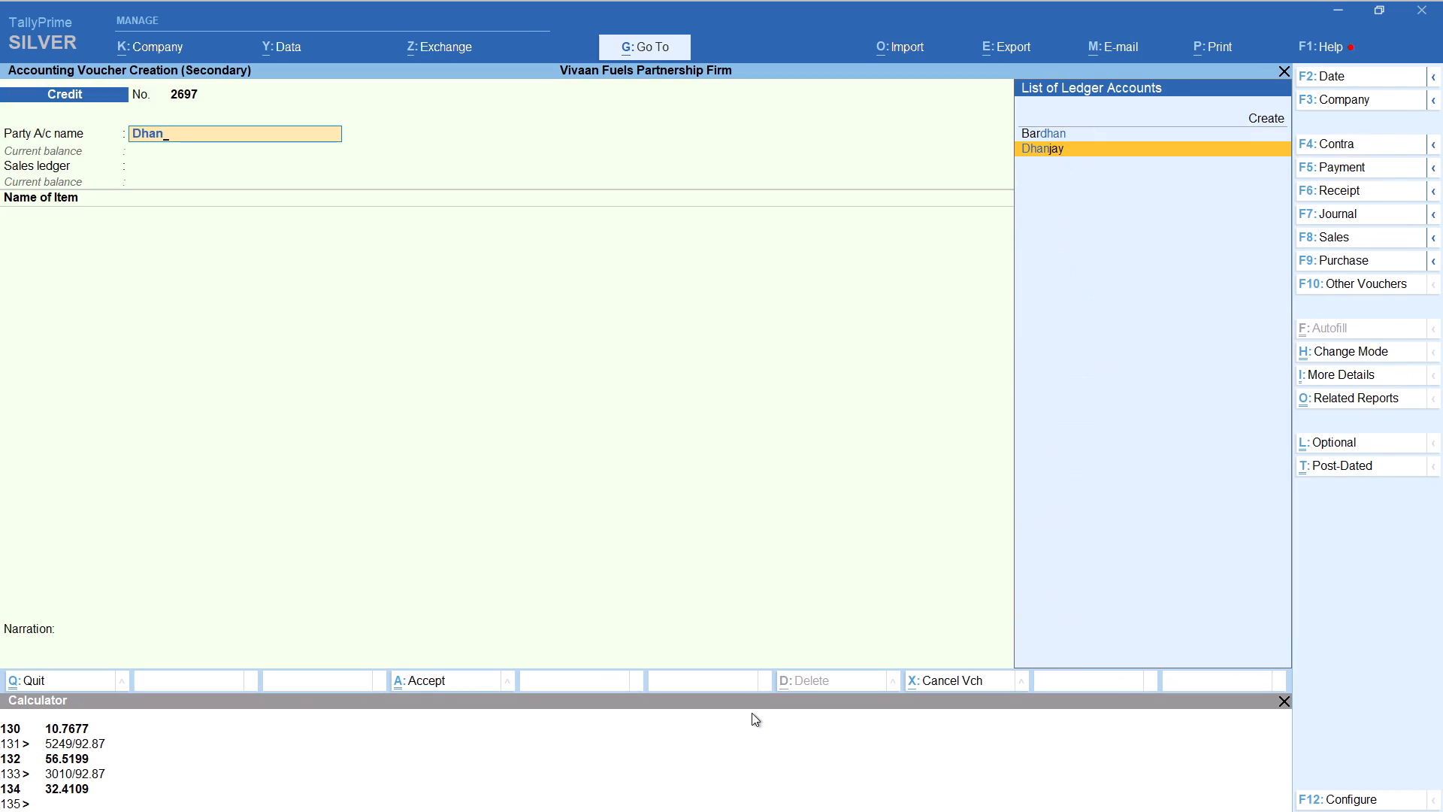
{"action": "key", "text": "Return"}
{"action": "key", "text": "Return"}
{"action": "key", "text": "Return"}
{"action": "key", "text": "Return"}
{"action": "key", "text": "Return"}
{"action": "key", "text": "Return"}
{"action": "key", "text": "Return"}
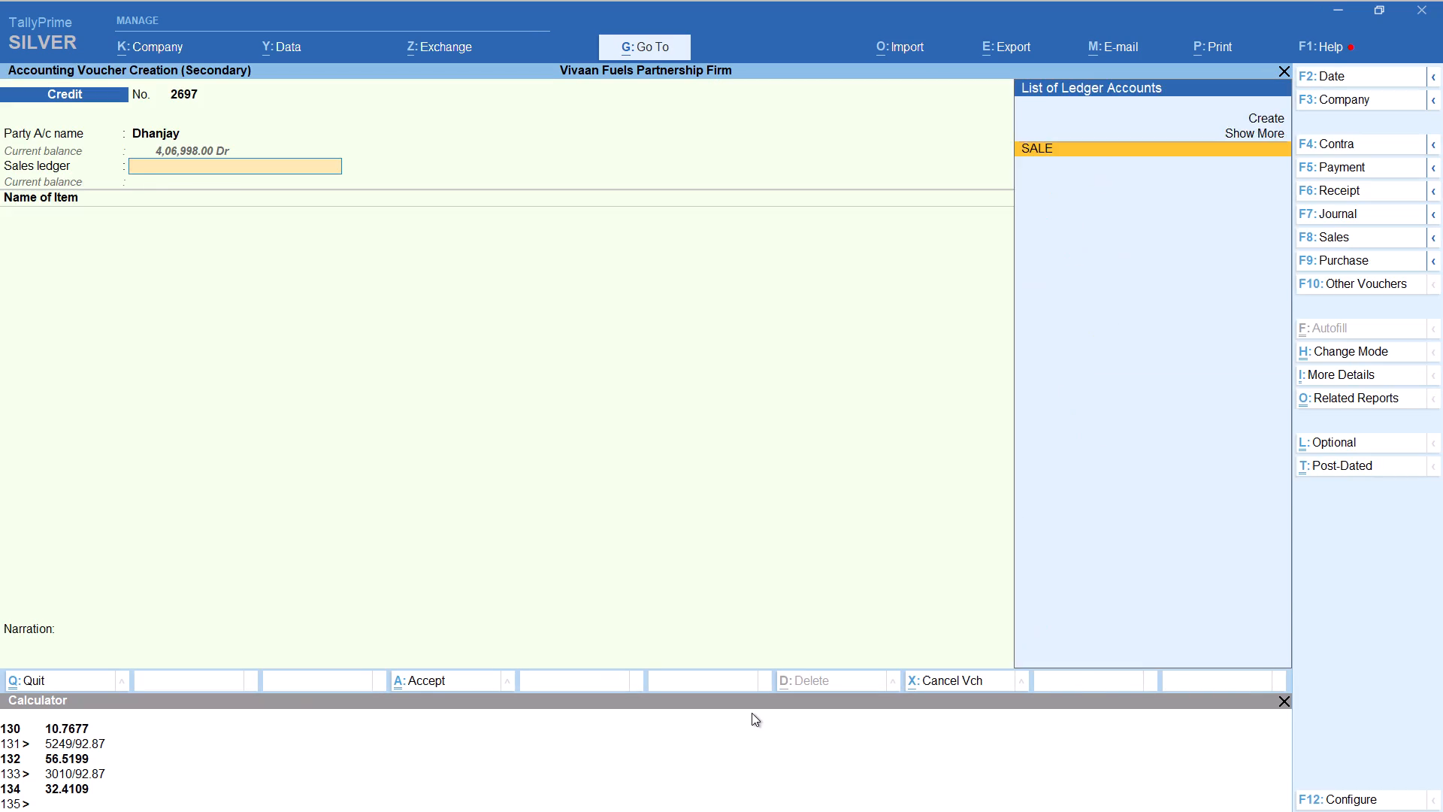
{"action": "key", "text": "Return"}
Add HSD to Dhanjay's voucher with tracking number Not Applicable and quantity 3000/92.87 (32.3032 litres), keeping the default rate and amount.
{"action": "type", "text": "hs"}
{"action": "key", "text": "Return"}
{"action": "key", "text": "Up"}
{"action": "key", "text": "Return"}
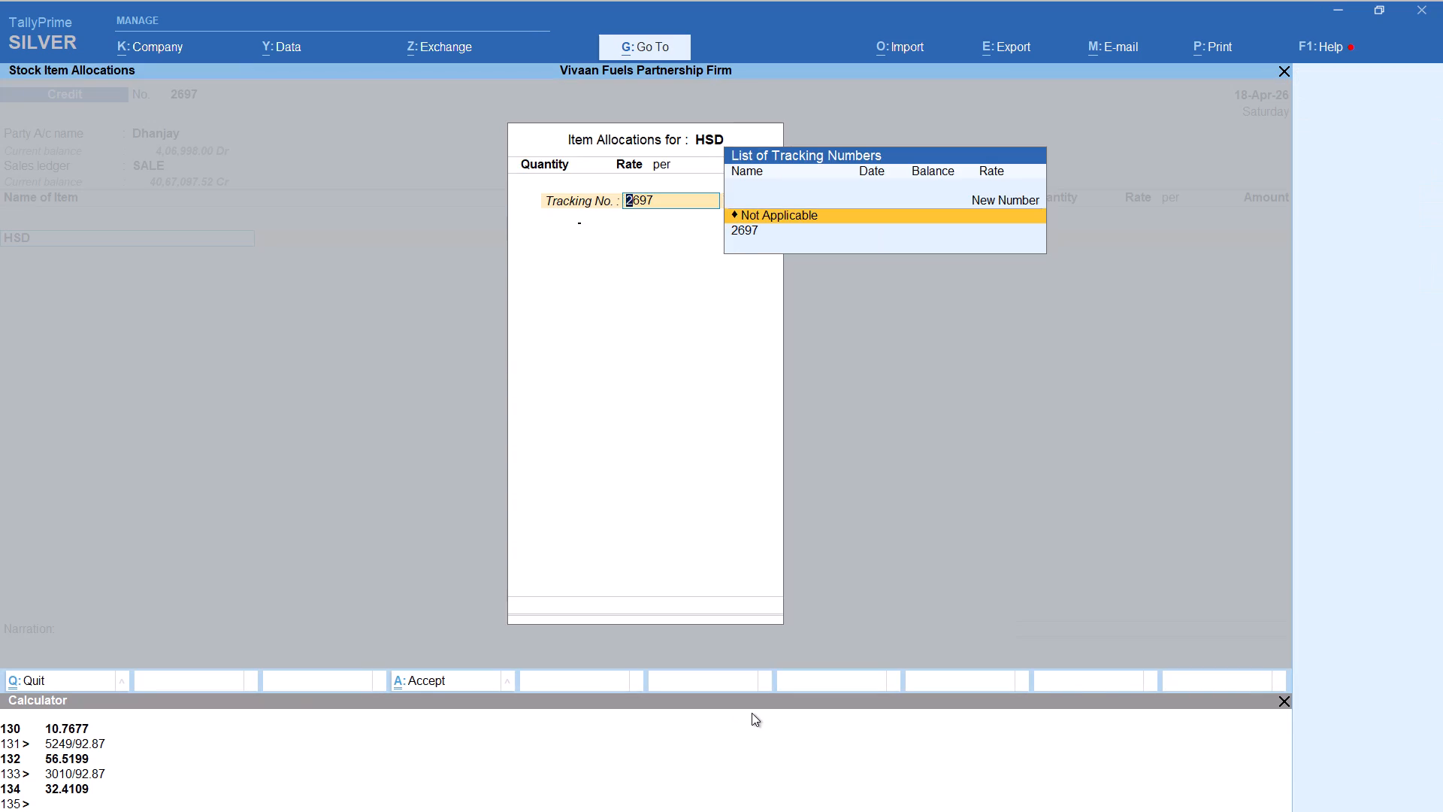
{"action": "key", "text": "alt+c"}
{"action": "type", "text": "3000/92.87"}
{"action": "key", "text": "Return"}
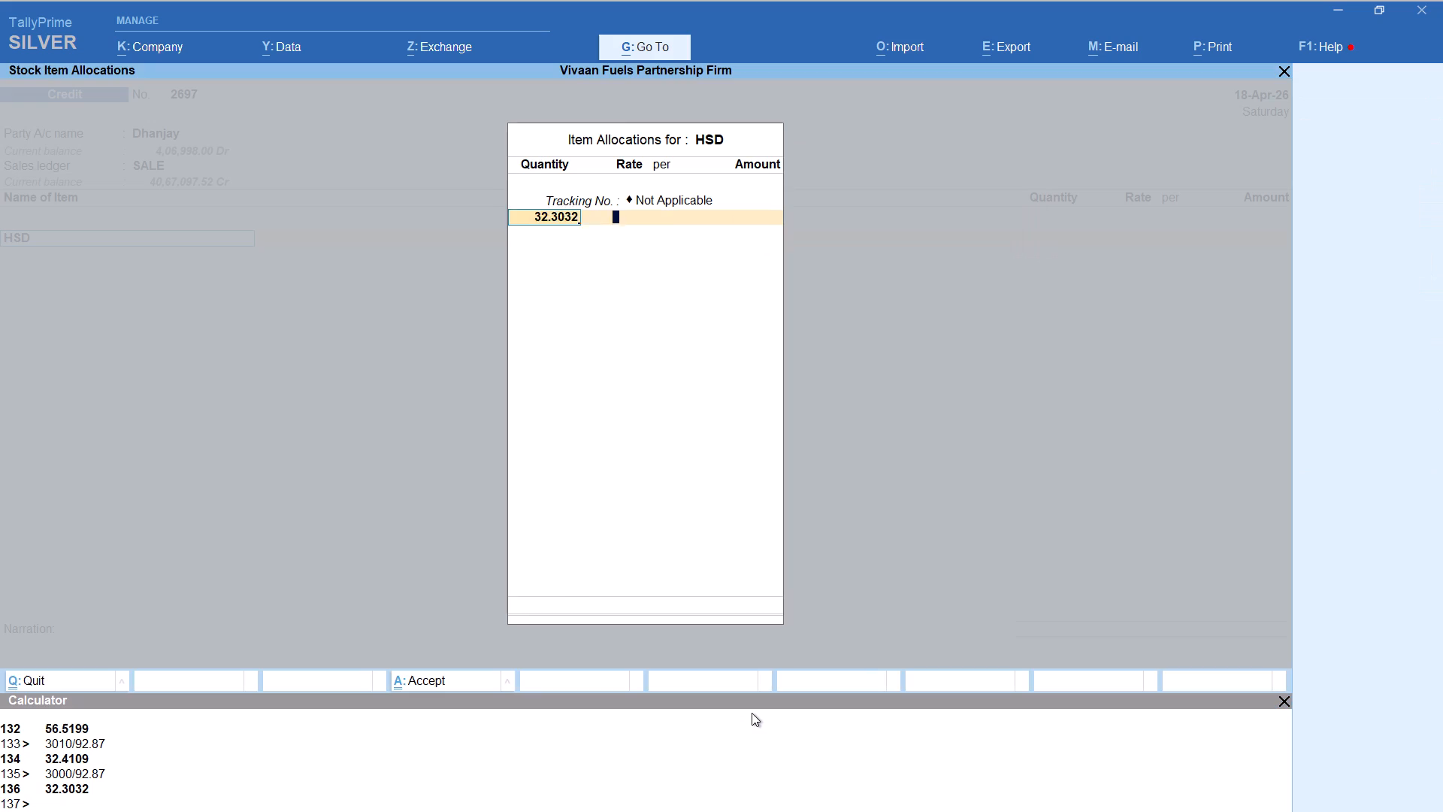
{"action": "key", "text": "Return"}
{"action": "key", "text": "Return"}
{"action": "key", "text": "Return"}
{"action": "key", "text": "Return"}
{"action": "key", "text": "Return"}
{"action": "key", "text": "Return"}
Add the Round Off ledger to Dhanjay's HSD voucher and save it.
{"action": "type", "text": "rou"}
{"action": "key", "text": "Return"}
{"action": "key", "text": "ctrl+a"}
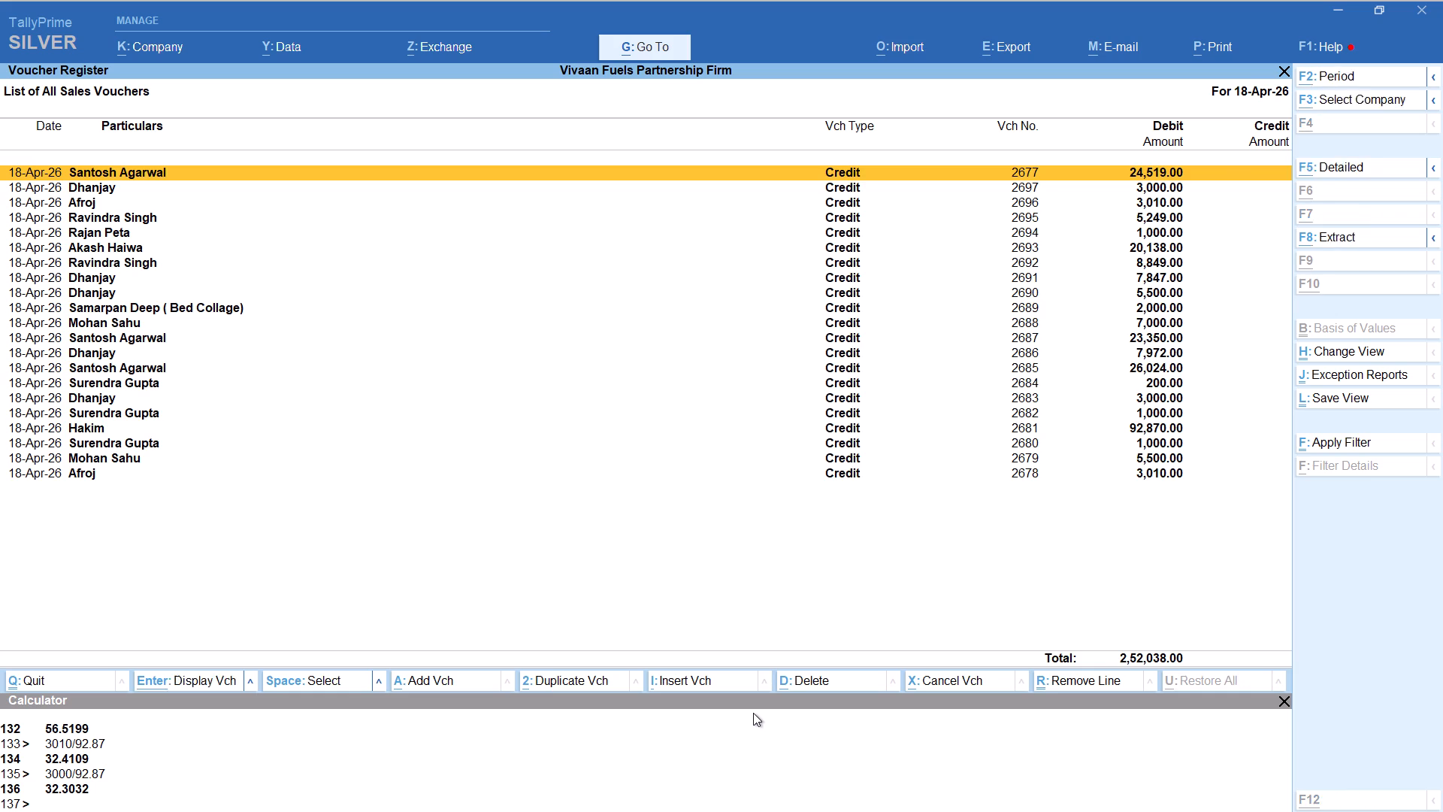
Switch to the Excel balance sheet, check the 18-Apr credit figure on Sheet1, and return to TallyPrime.
{"action": "key", "text": "alt+Tab"}
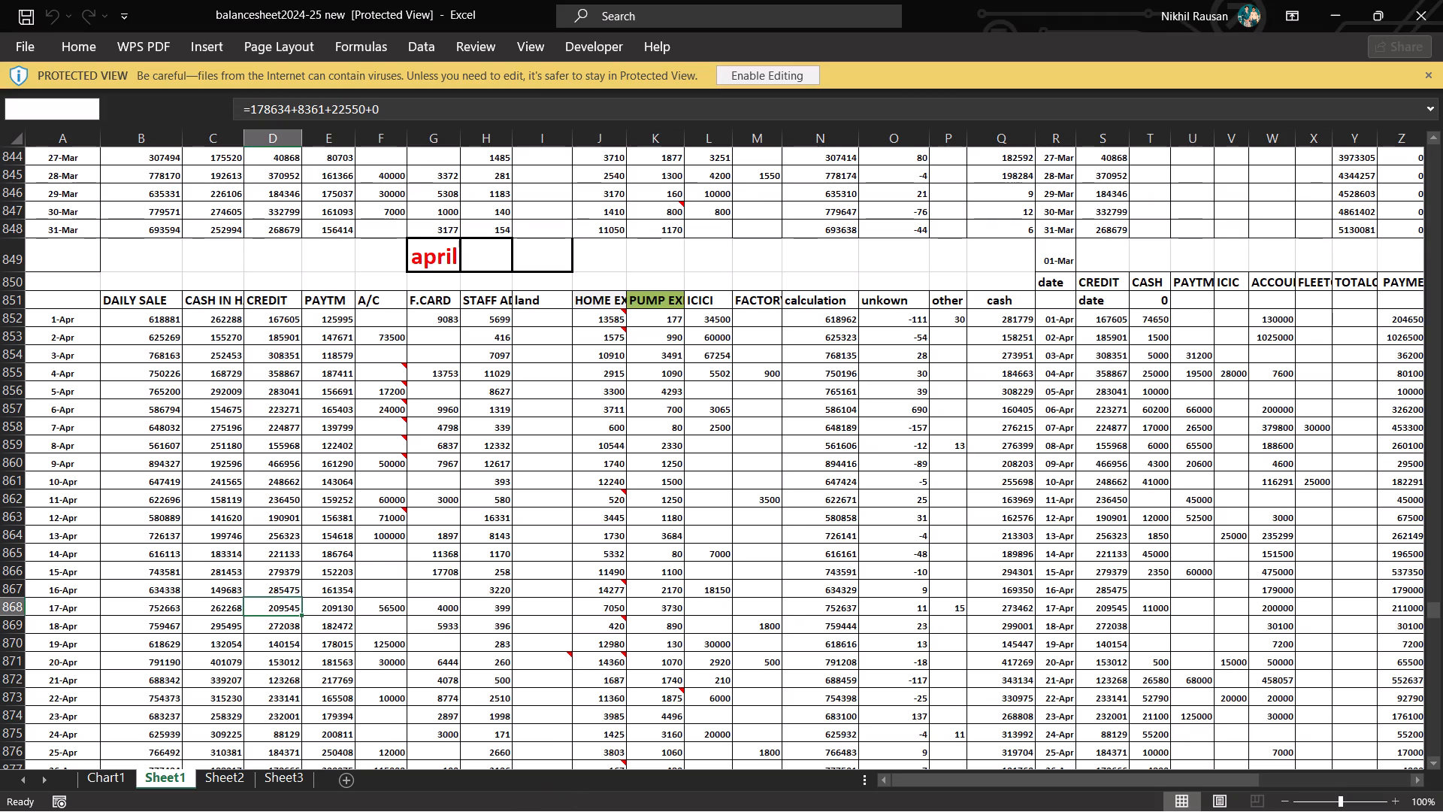
{"action": "left_click_drag", "start_coordinate": [292, 628], "coordinate": [446, 672]}
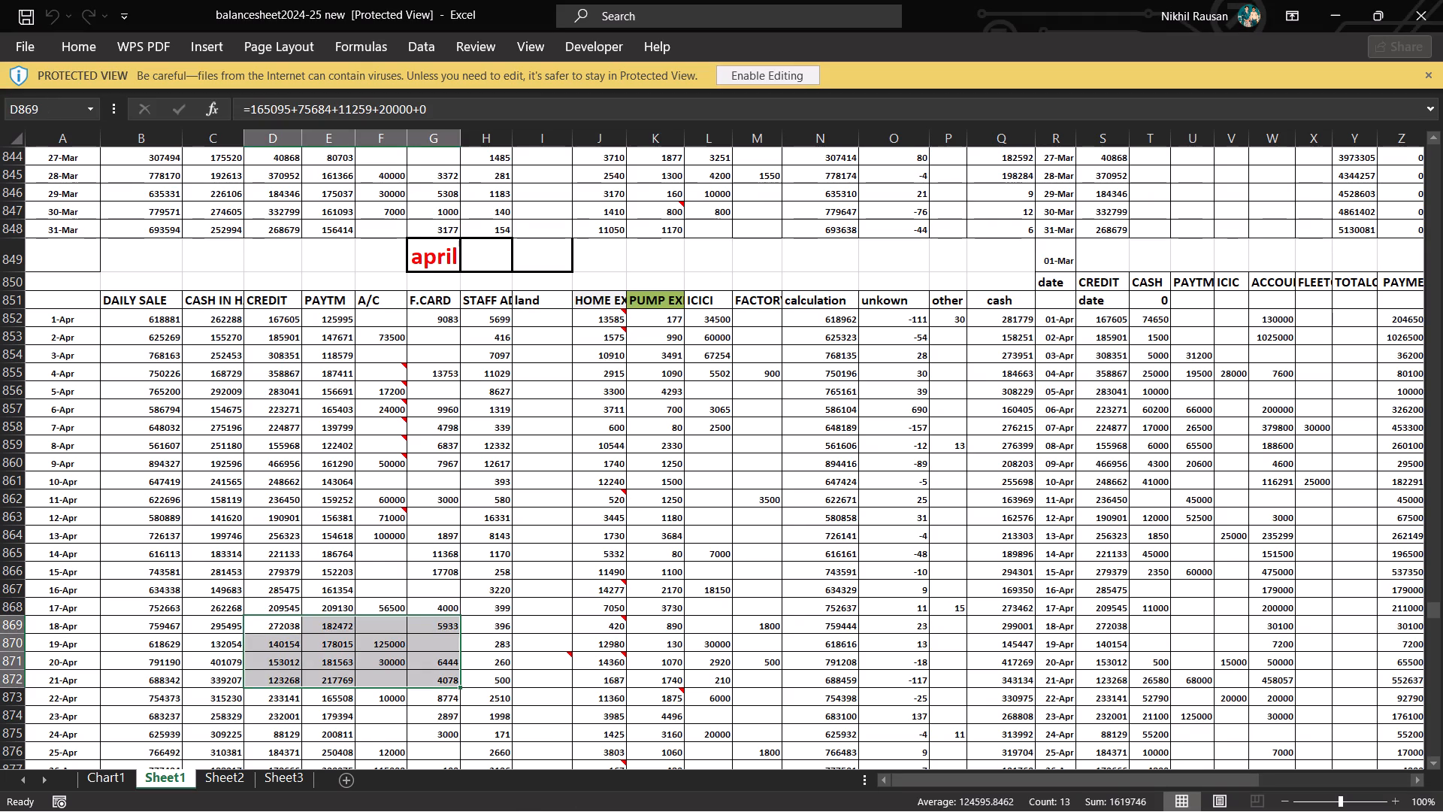
{"action": "key", "text": "alt+Tab"}
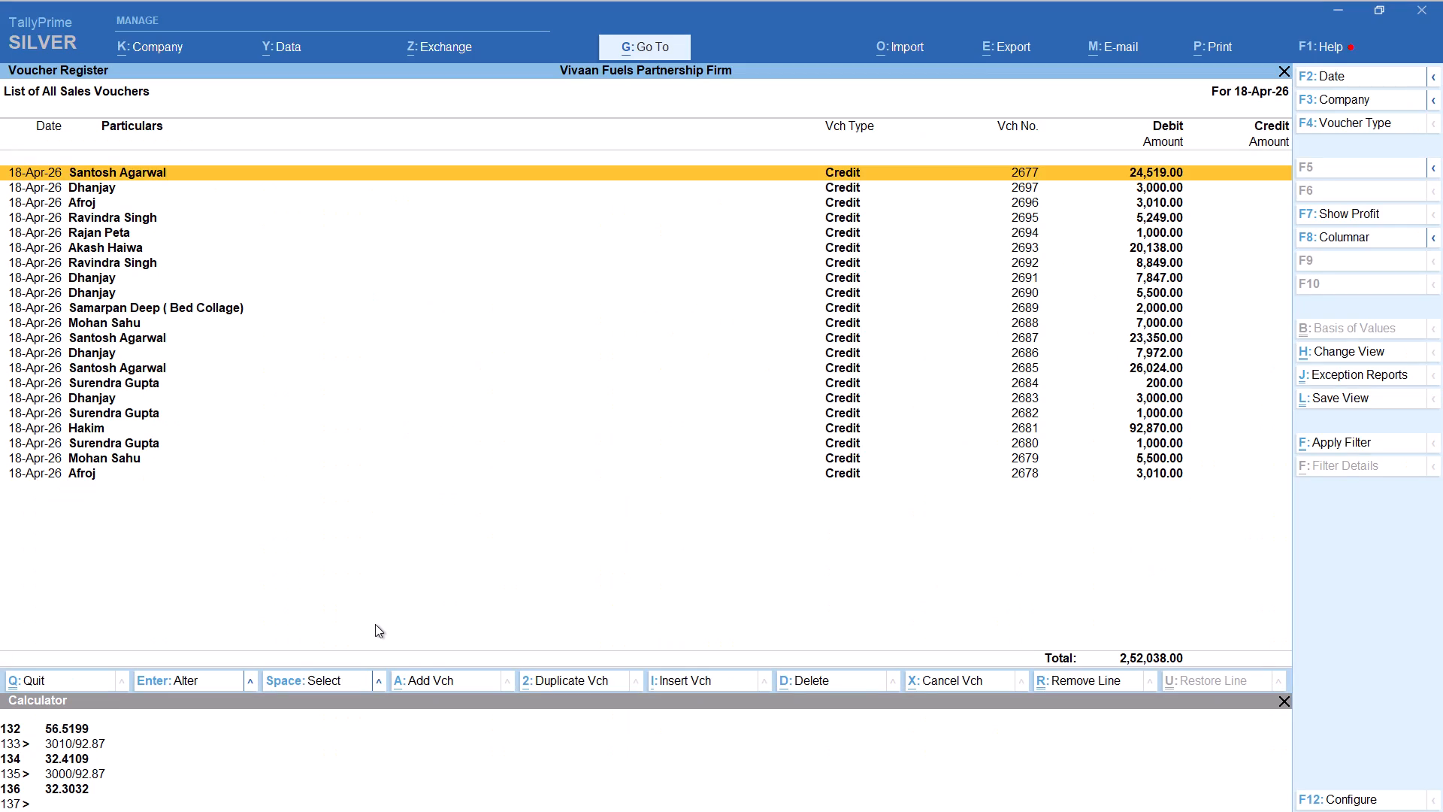
Change the sales voucher register's date to 19-Apr-26.
{"action": "key", "text": "F2"}
{"action": "type", "text": "19"}
{"action": "key", "text": "Return"}
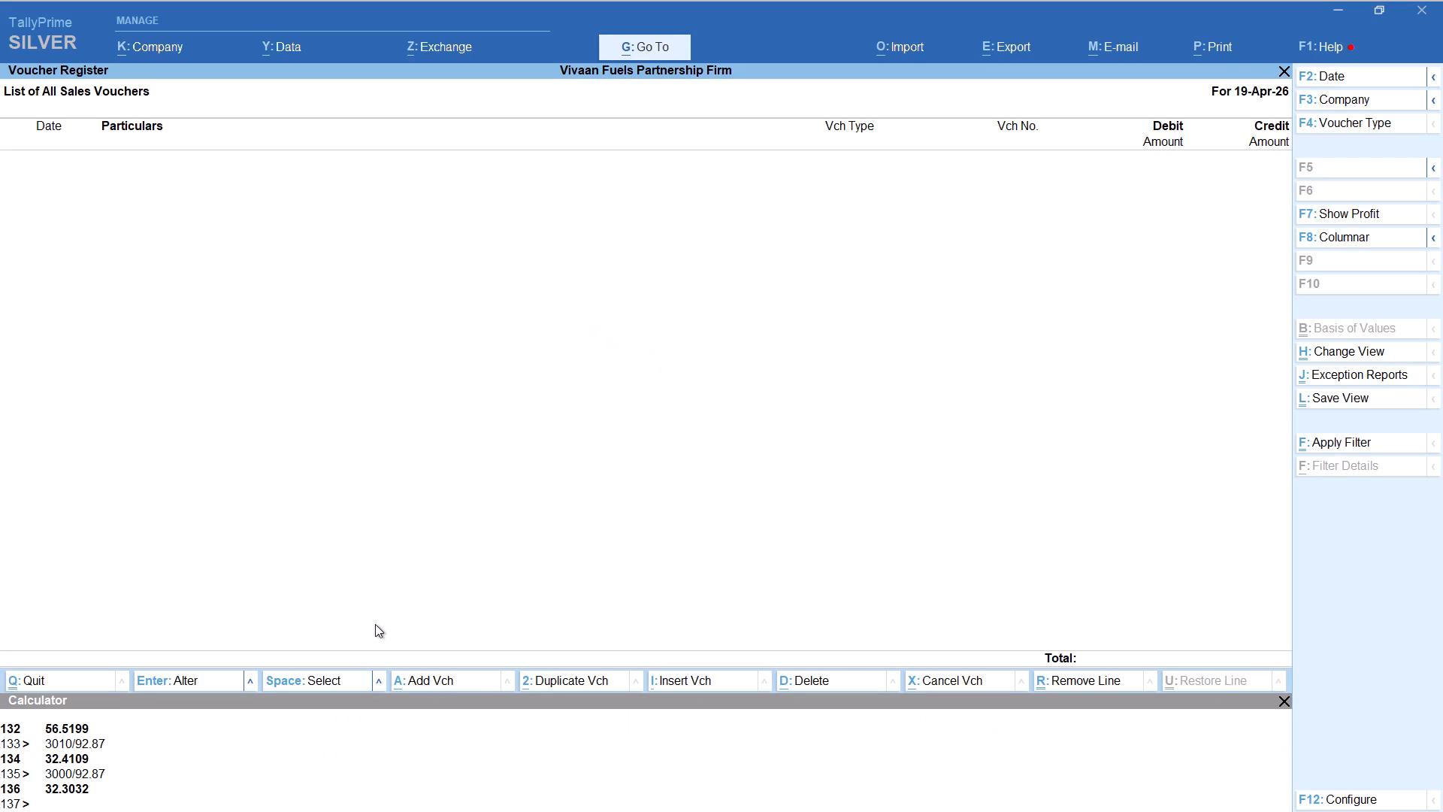
Start a 19-Apr-26 Credit sales voucher for Hakim, accepting the default party details and the SALE ledger.
{"action": "key", "text": "alt+a"}
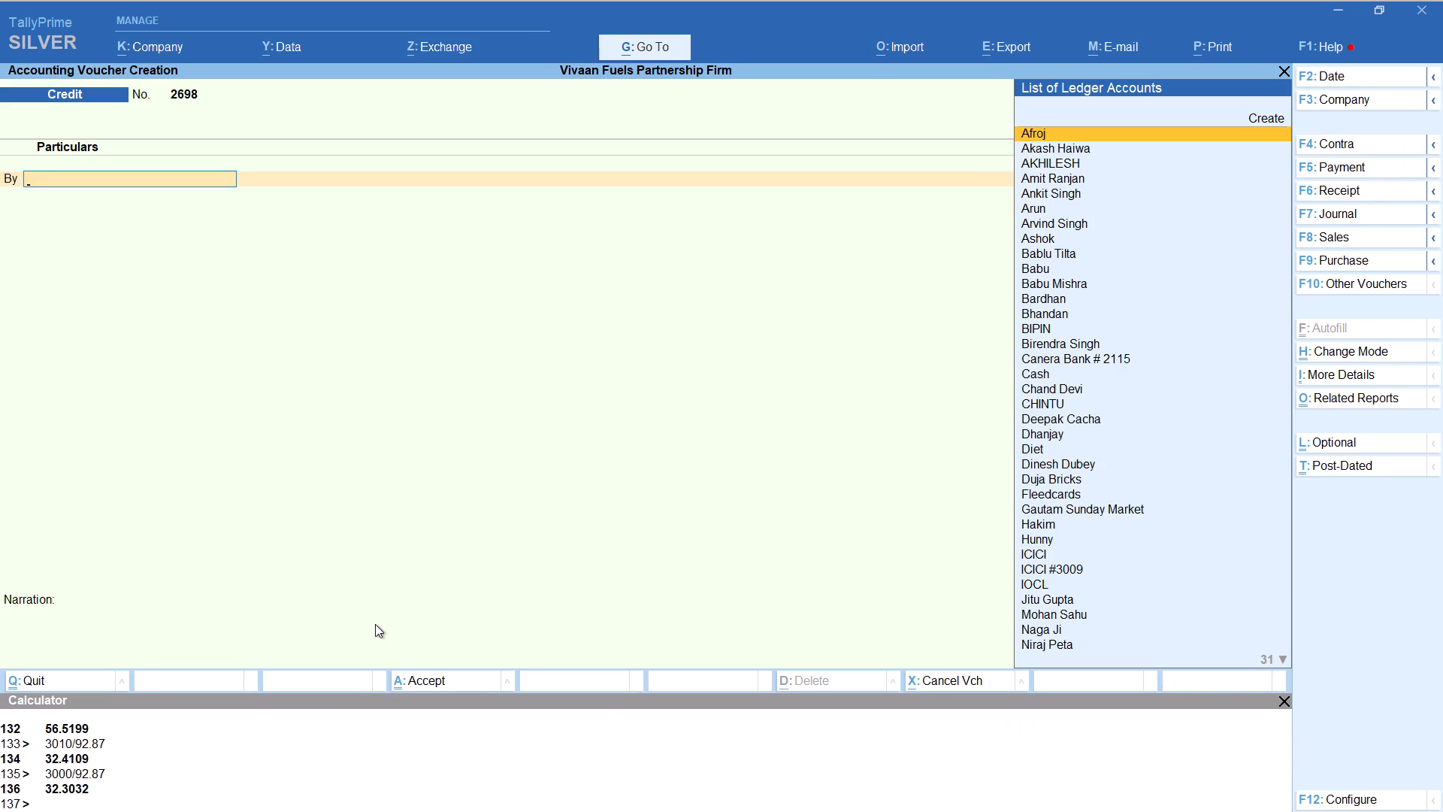
{"action": "key", "text": "F8"}
{"action": "key", "text": "Return"}
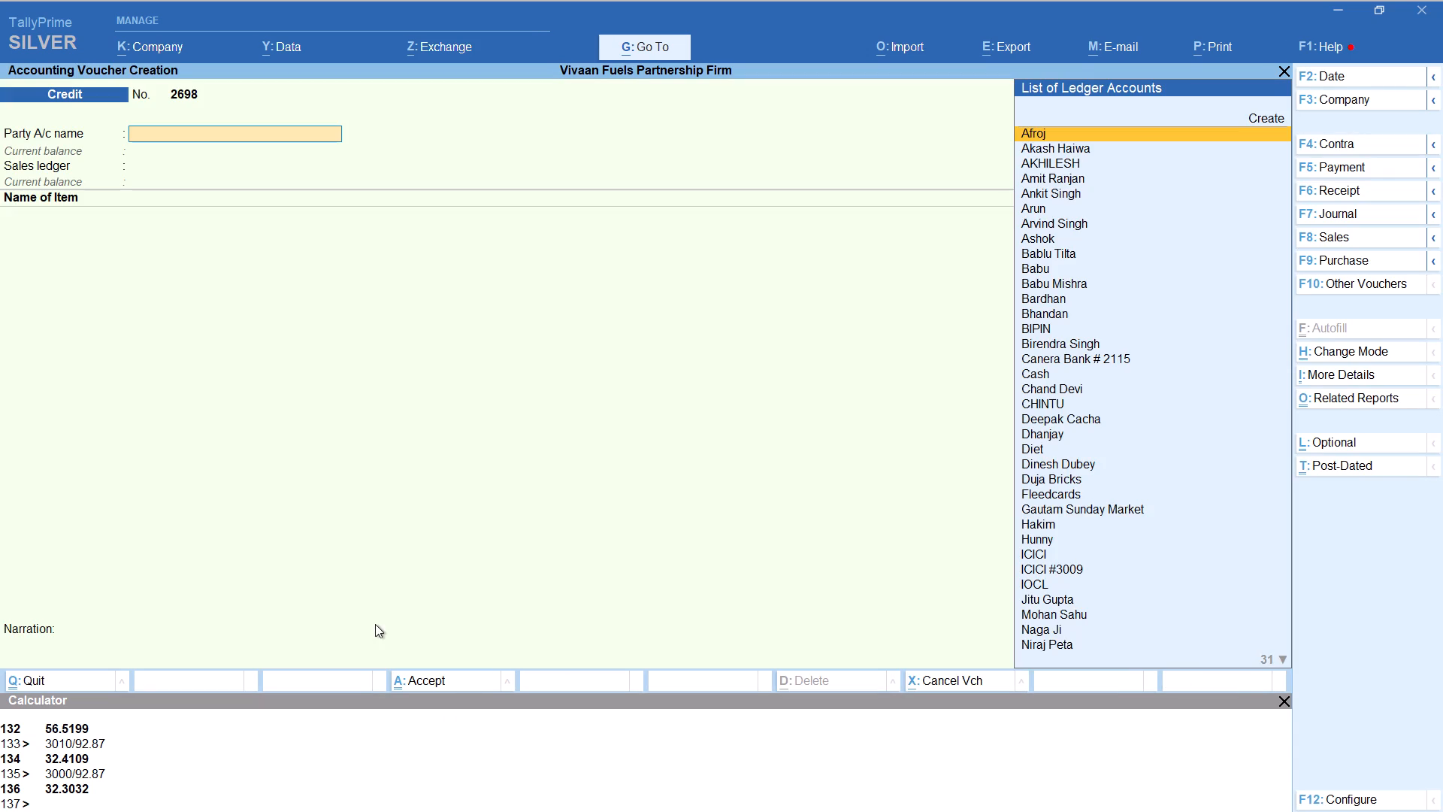
{"action": "type", "text": "hakim"}
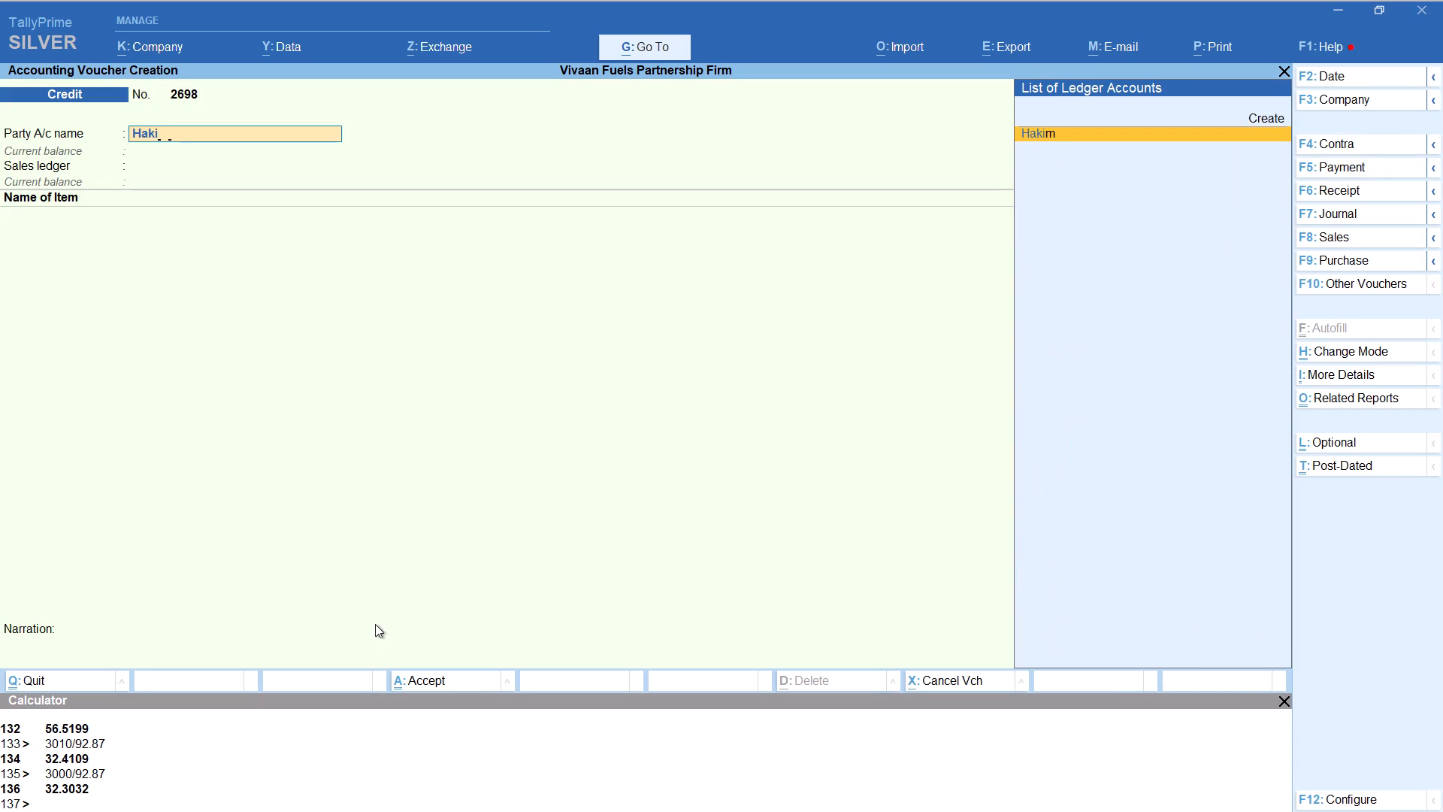
{"action": "key", "text": "Return"}
{"action": "key", "text": "Return"}
{"action": "key", "text": "Return"}
{"action": "key", "text": "Return"}
{"action": "key", "text": "Return"}
{"action": "key", "text": "Return"}
{"action": "key", "text": "Return"}
{"action": "key", "text": "Return"}
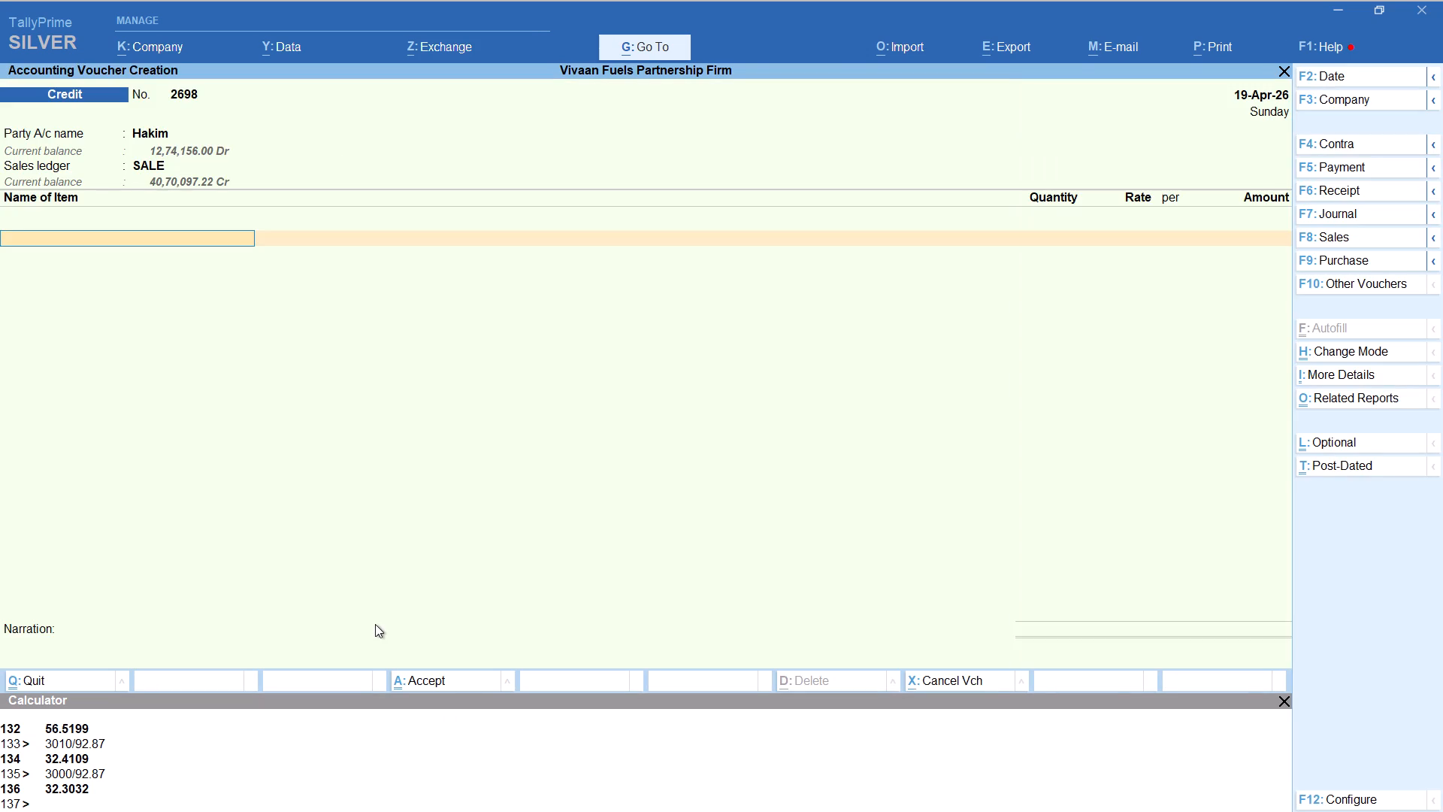
Add HSD to Hakim's voucher with tracking number Not Applicable and quantity 92870/92.87 (1,000 litres), keeping the default rate and amount.
{"action": "type", "text": "hs"}
{"action": "key", "text": "Return"}
{"action": "key", "text": "Up"}
{"action": "key", "text": "Return"}
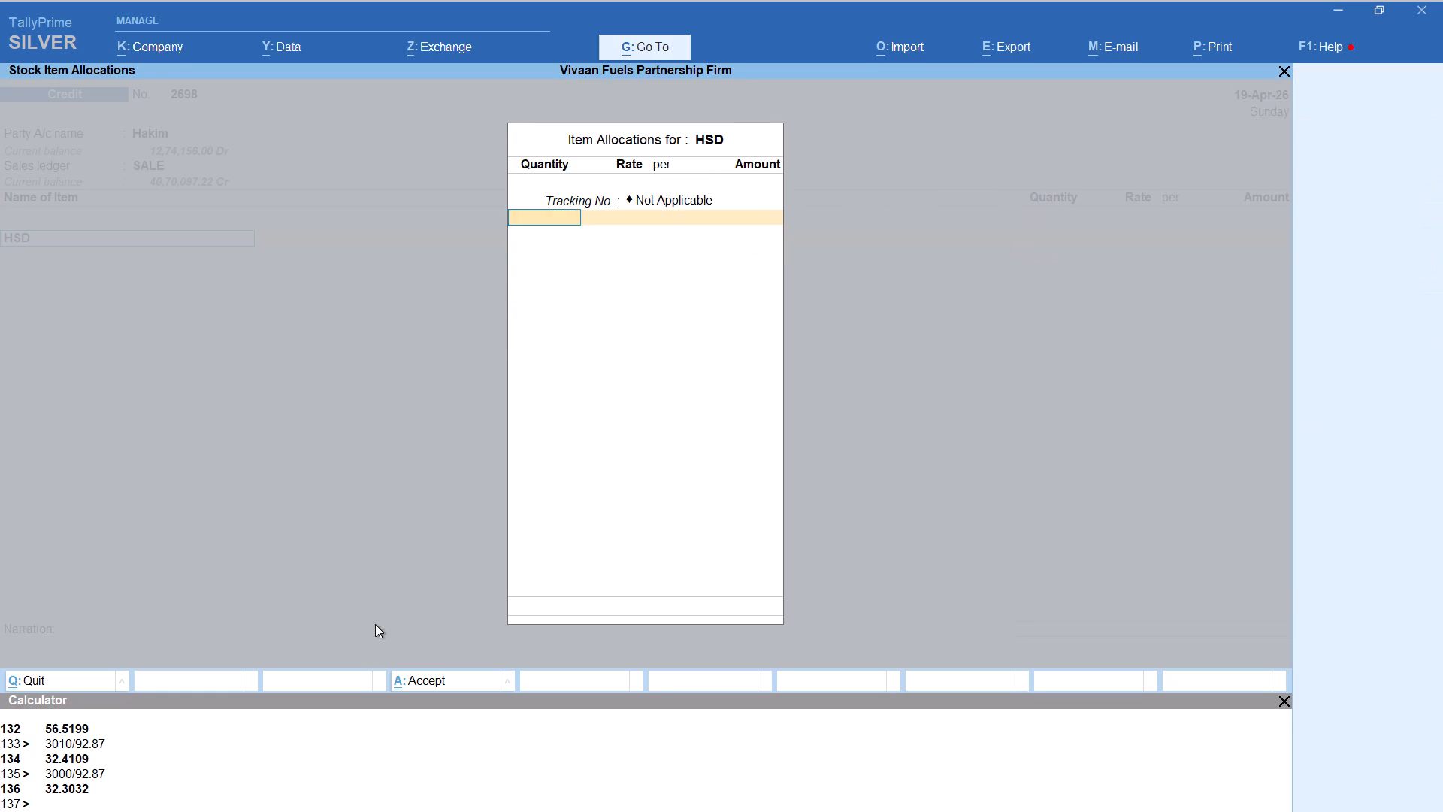
{"action": "key", "text": "alt+c"}
{"action": "type", "text": "927"}
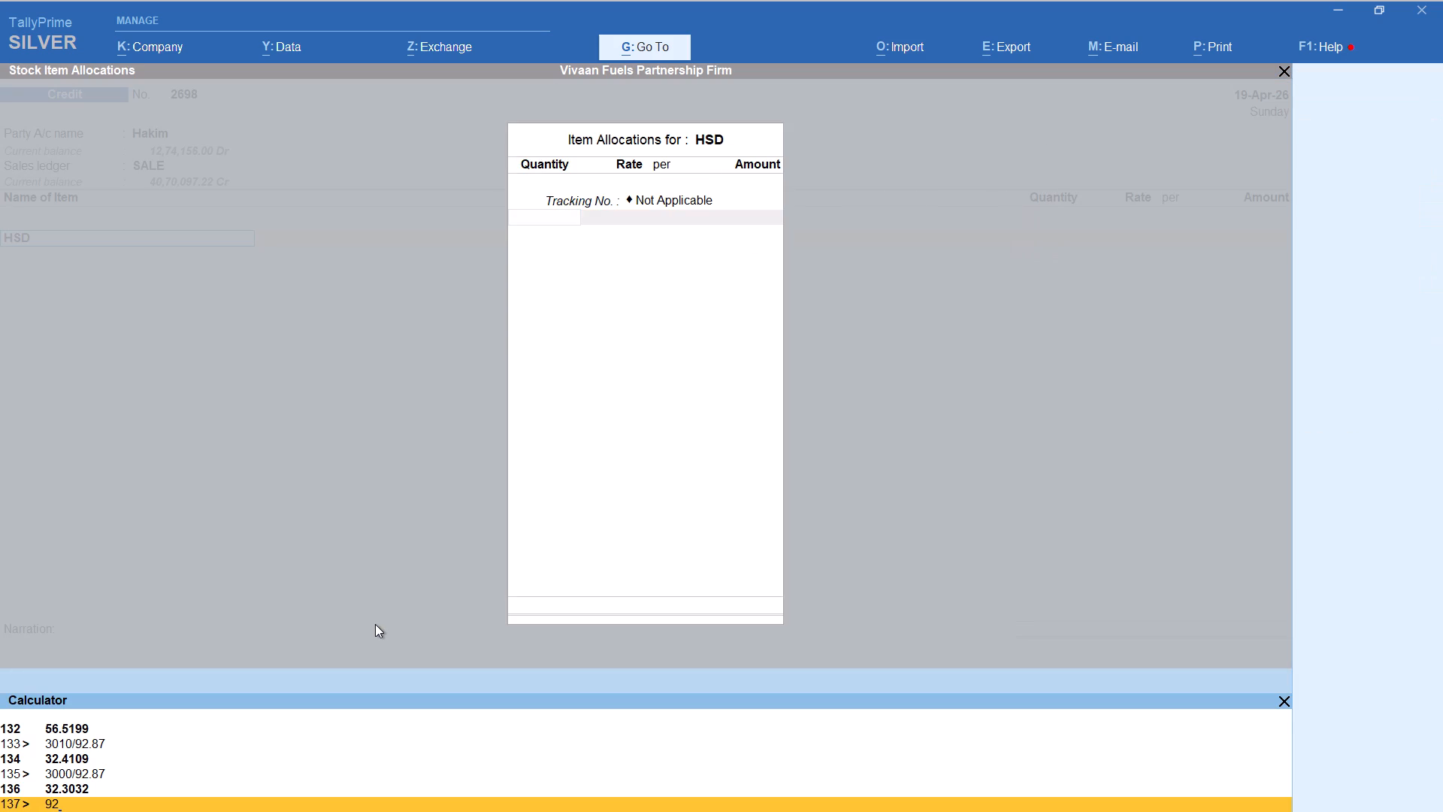
{"action": "key", "text": "BackSpace"}
{"action": "type", "text": "870/92.87"}
{"action": "key", "text": "Return"}
{"action": "key", "text": "Return"}
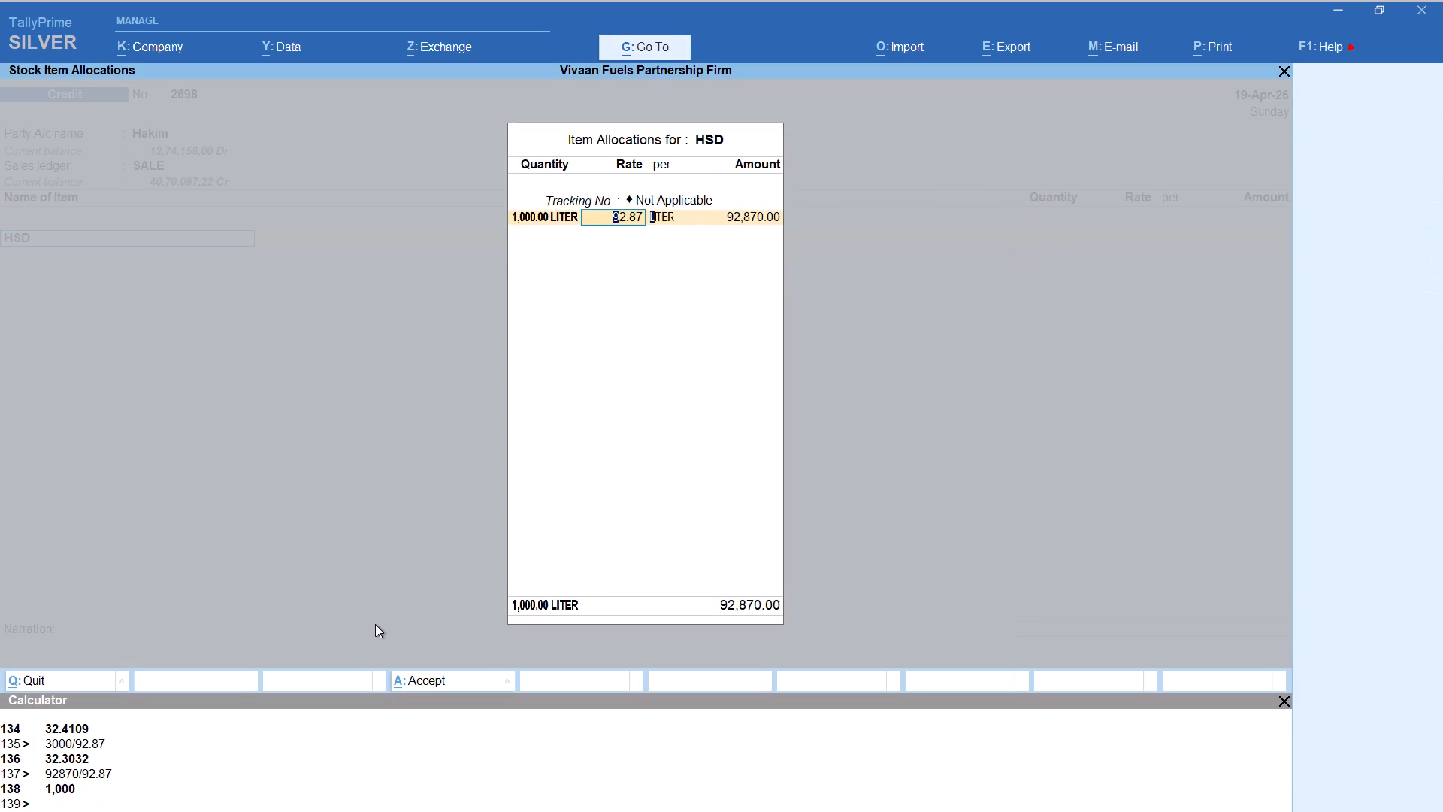
{"action": "key", "text": "Return"}
{"action": "key", "text": "Return"}
{"action": "key", "text": "Return"}
{"action": "key", "text": "Return"}
{"action": "key", "text": "Return"}
Add the Round Off ledger to Hakim's HSD voucher and save it.
{"action": "type", "text": "rou"}
{"action": "key", "text": "Return"}
{"action": "key", "text": "ctrl+a"}
Start a new 19-Apr-26 Credit voucher for Puja Bricks, accepting the default party details and the SALE ledger.
{"action": "key", "text": "alt+a"}
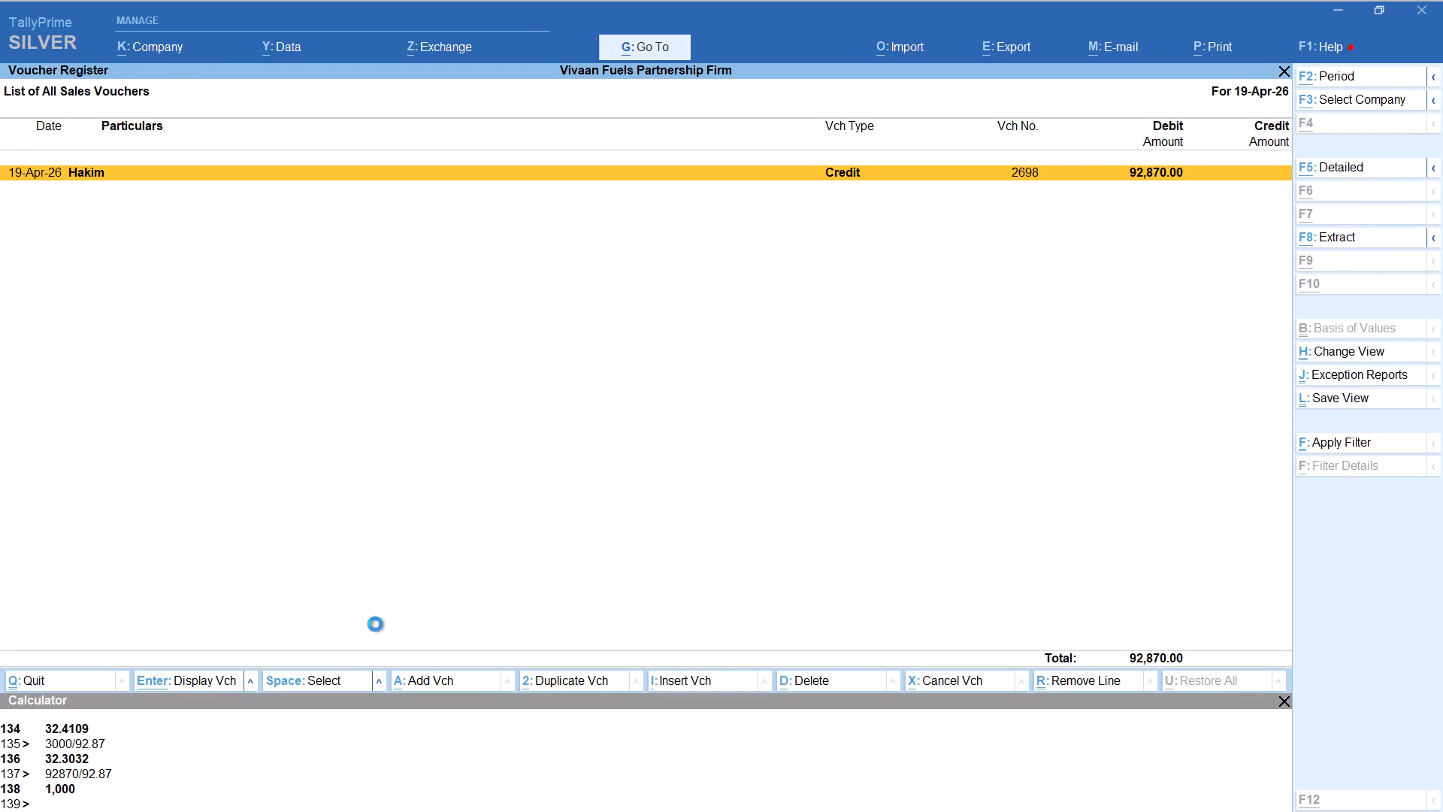
{"action": "type", "text": "puj"}
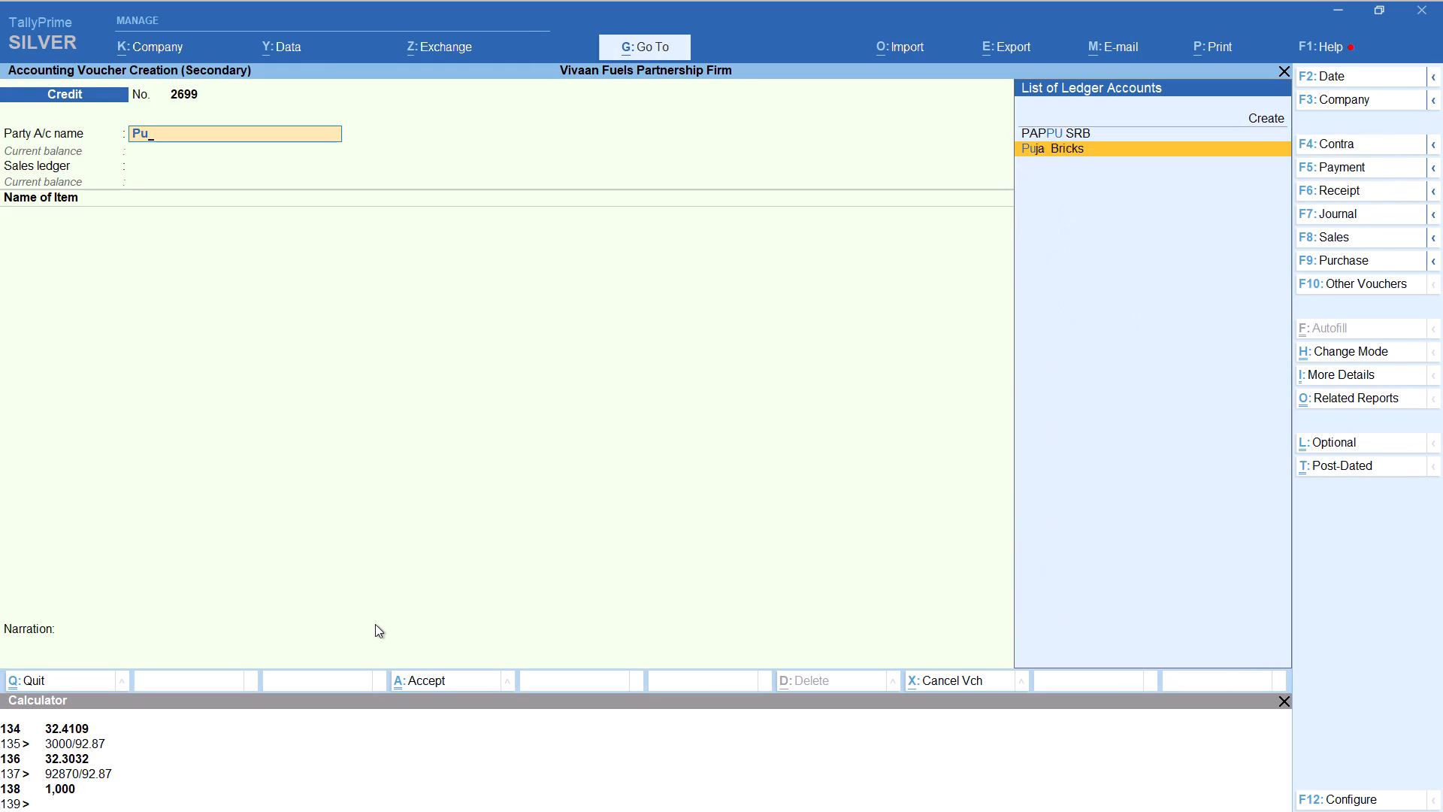
{"action": "key", "text": "Return"}
{"action": "key", "text": "Return"}
{"action": "key", "text": "Return"}
{"action": "key", "text": "Return"}
{"action": "key", "text": "Return"}
{"action": "key", "text": "Return"}
{"action": "key", "text": "Return"}
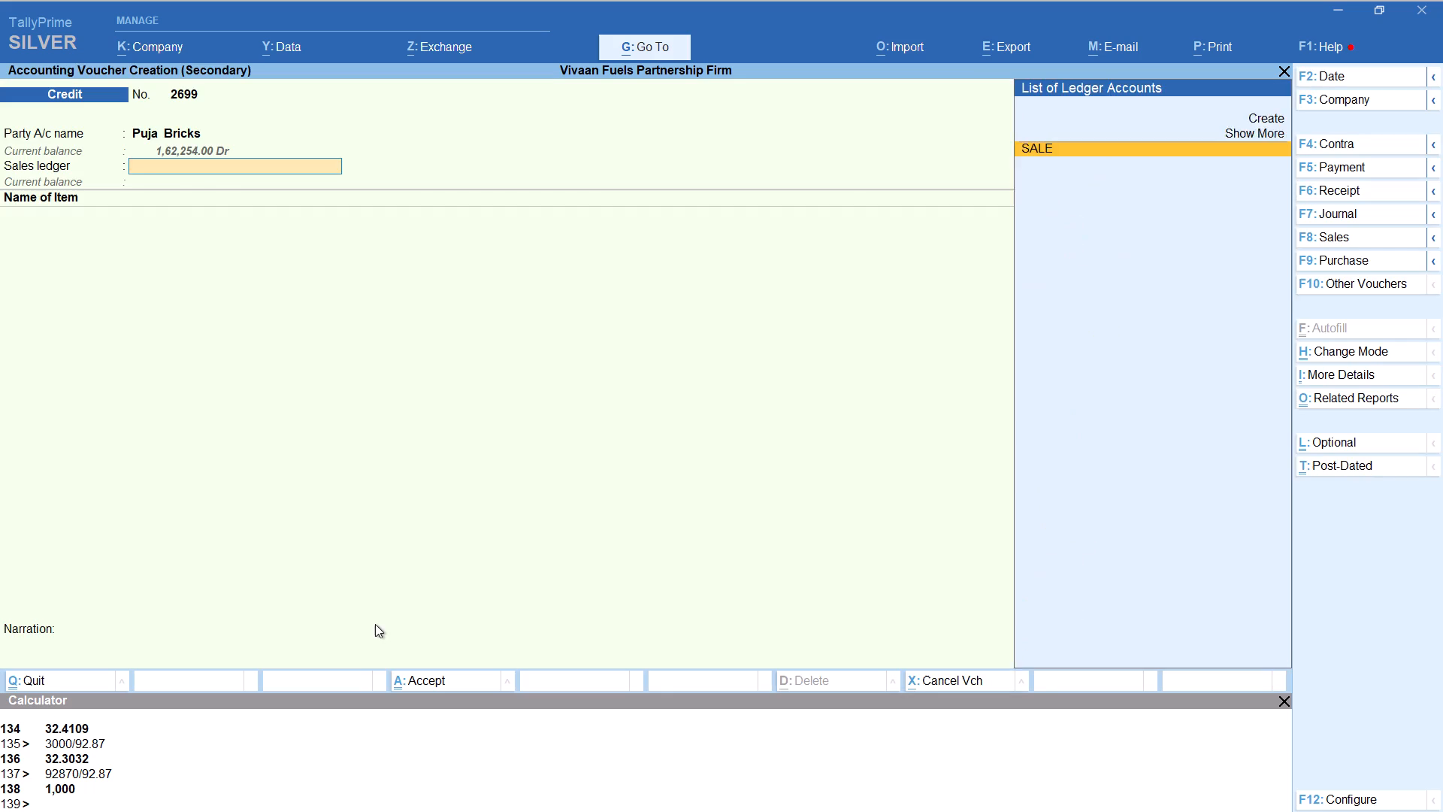
{"action": "key", "text": "Return"}
Add HSD to Puja Bricks' voucher with tracking number Not Applicable and quantity 18574/92.87 (200 litres), keeping the default rate and amount.
{"action": "type", "text": "hs"}
{"action": "key", "text": "Return"}
{"action": "key", "text": "Up"}
{"action": "key", "text": "Return"}
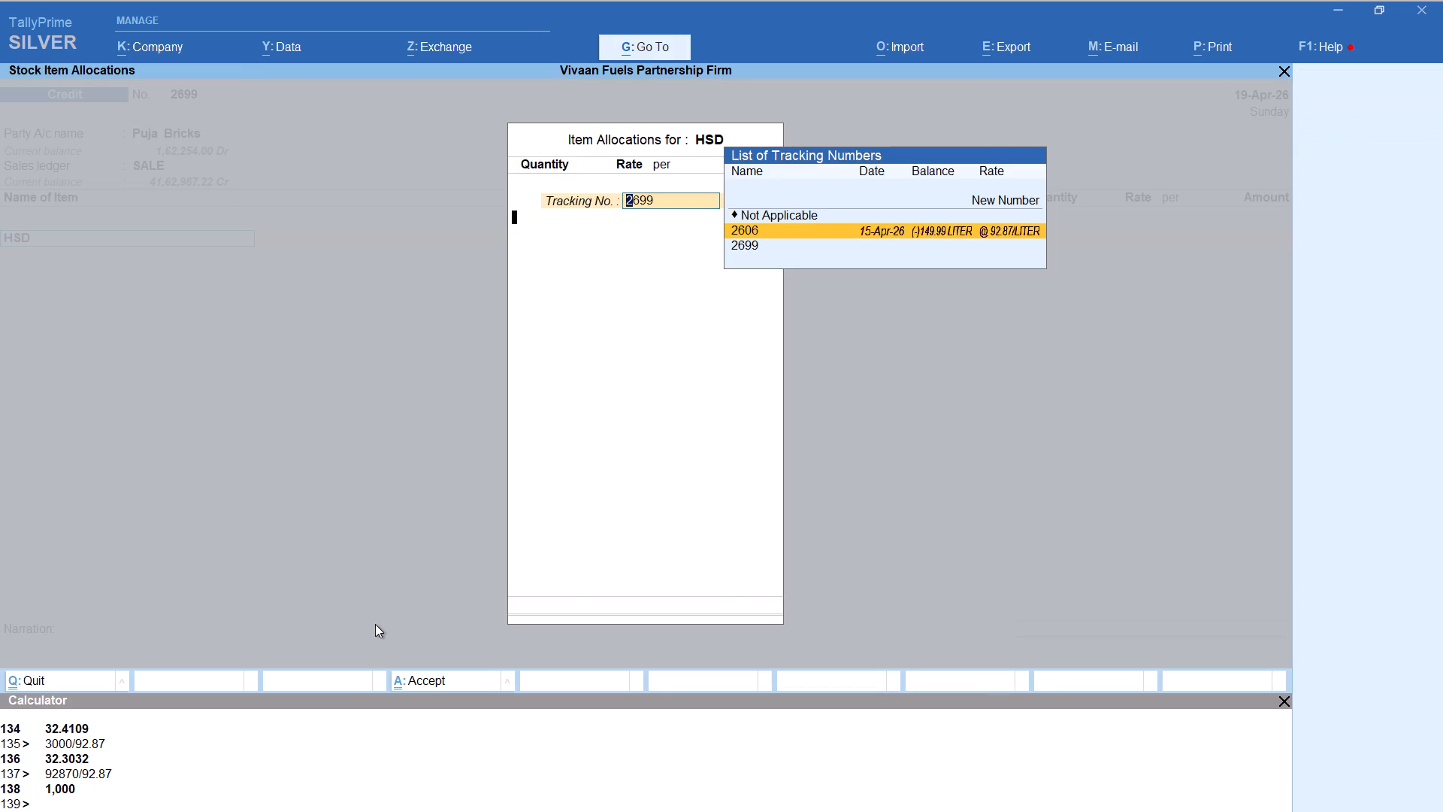
{"action": "key", "text": "BackSpace"}
{"action": "key", "text": "Up"}
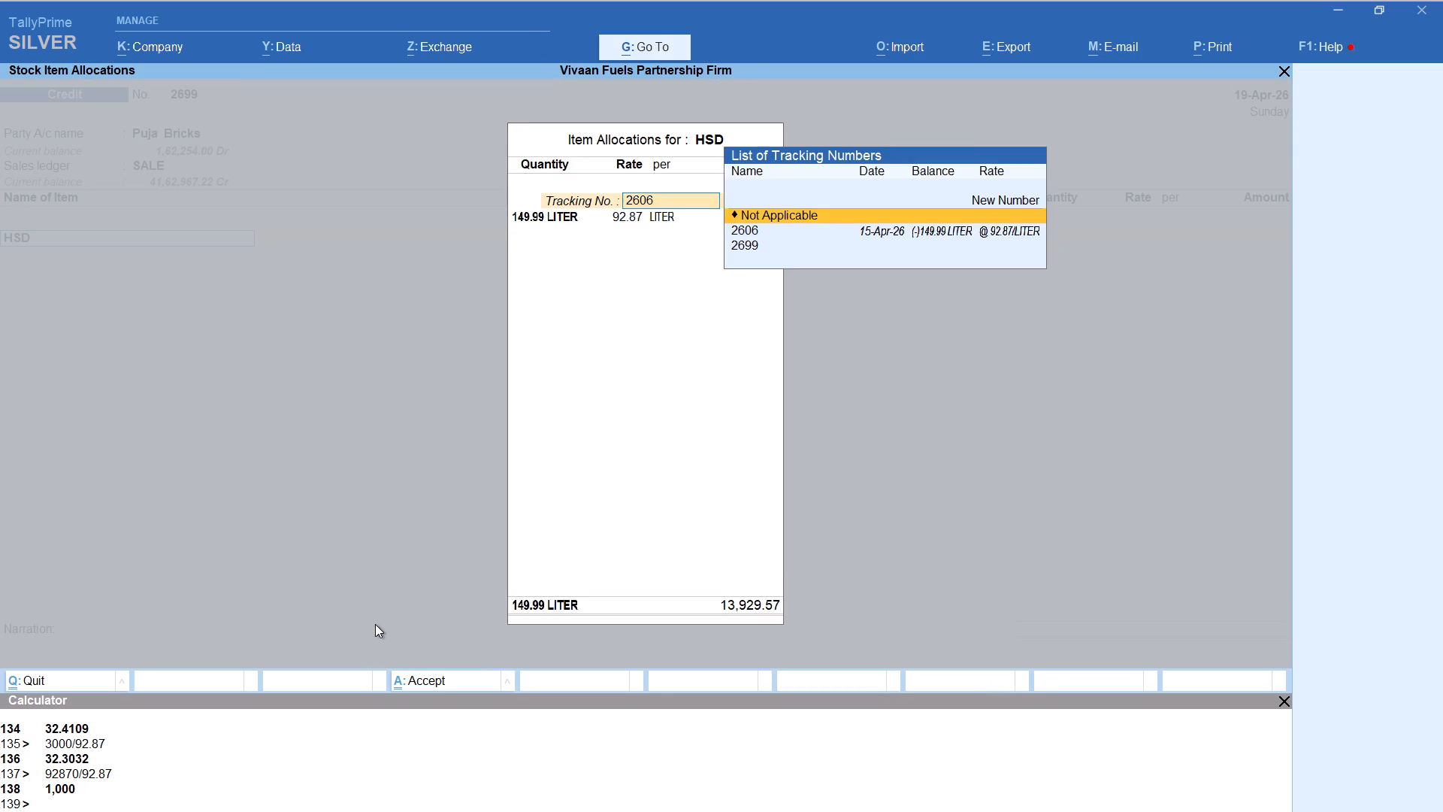
{"action": "key", "text": "Return"}
{"action": "key", "text": "alt+c"}
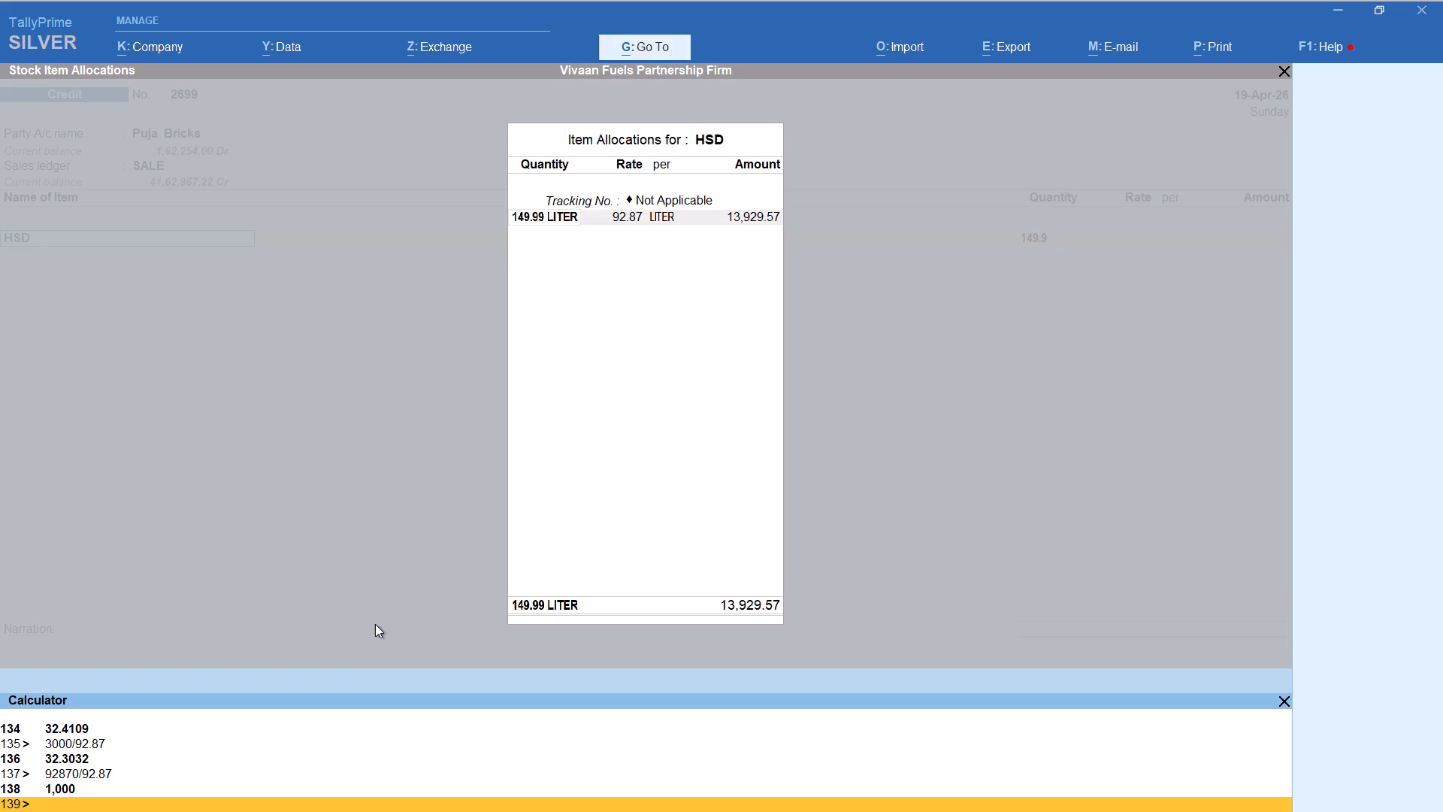
{"action": "type", "text": "18574/92.87"}
{"action": "key", "text": "Return"}
{"action": "key", "text": "Return"}
{"action": "key", "text": "Return"}
{"action": "key", "text": "Return"}
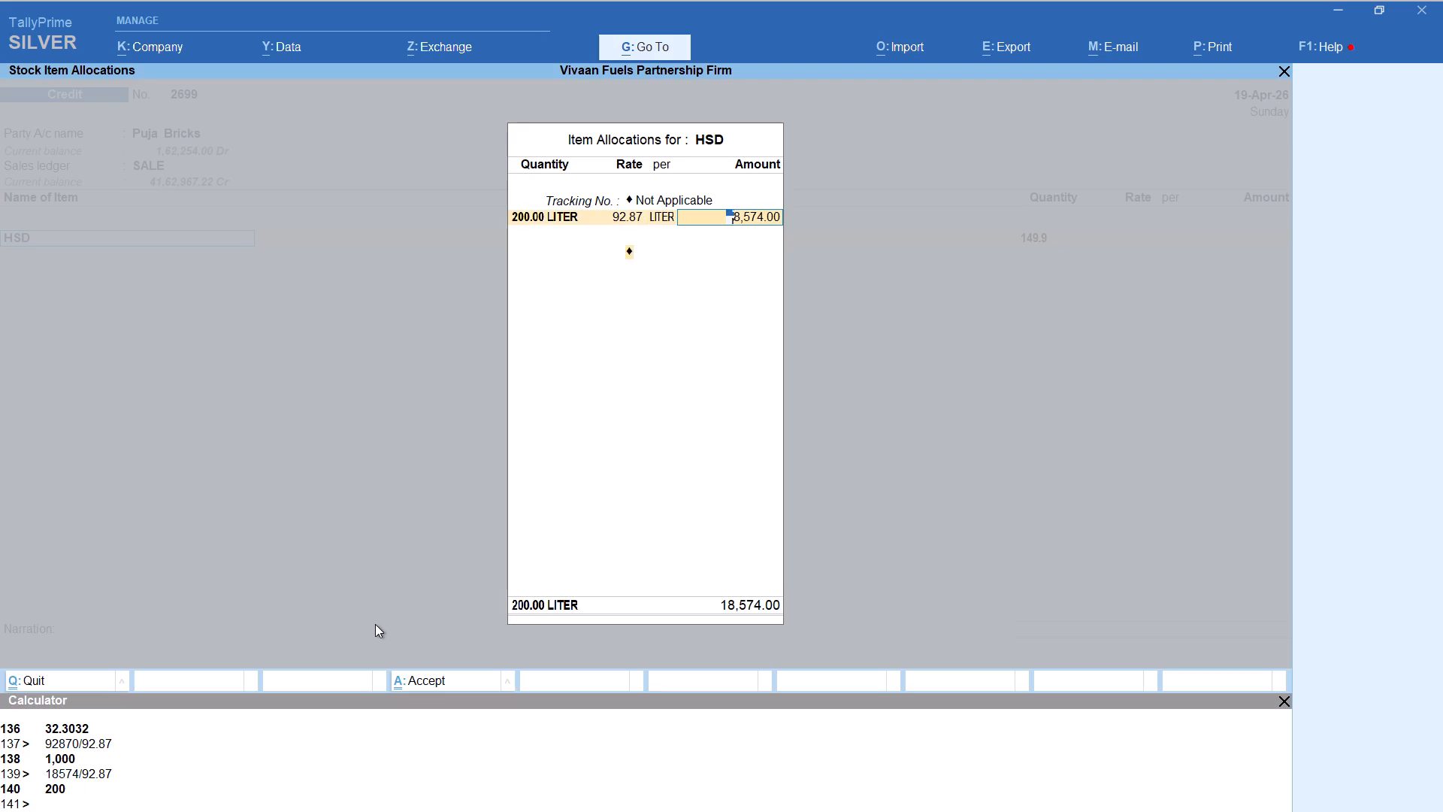
{"action": "key", "text": "Return"}
{"action": "key", "text": "Return"}
{"action": "key", "text": "Return"}
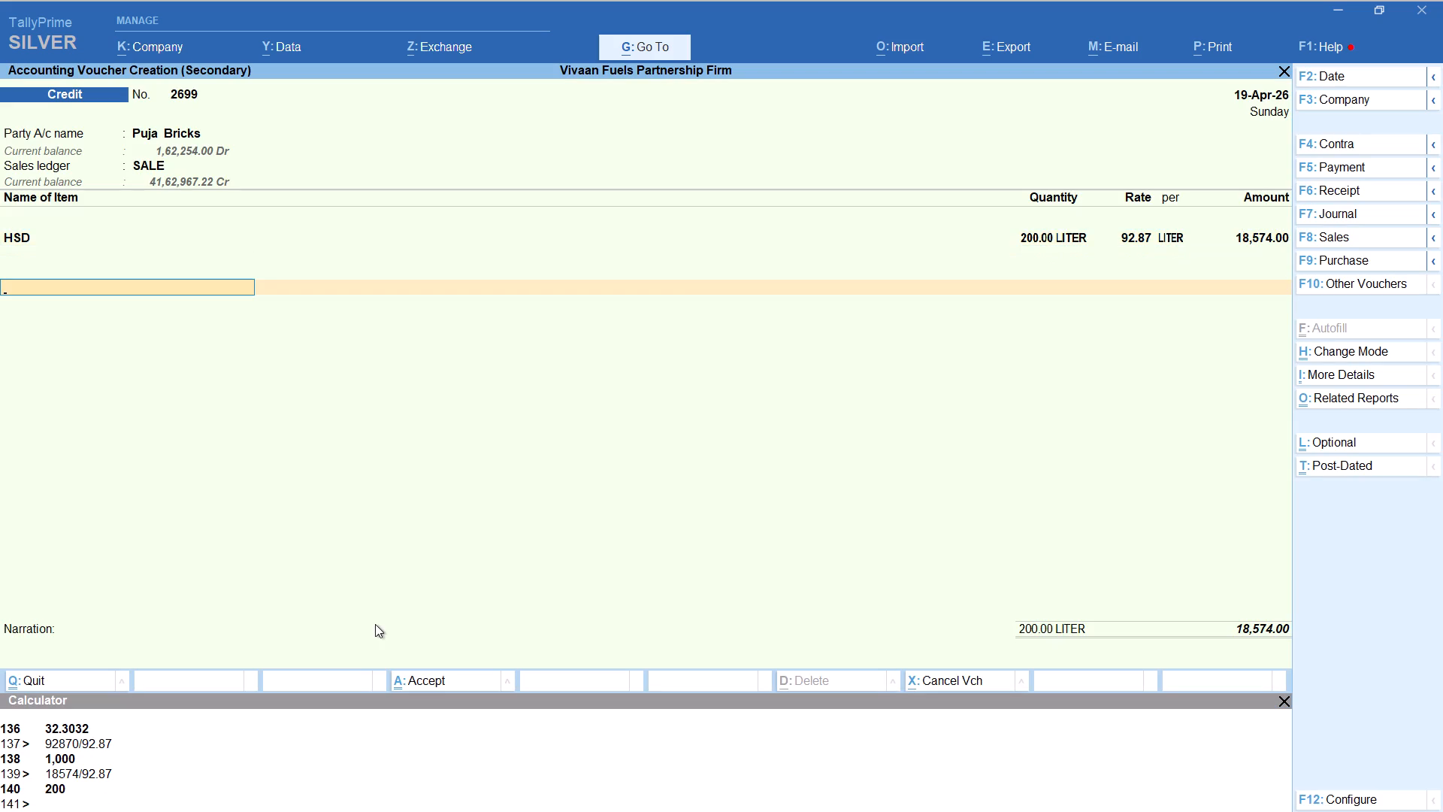
Add the Round Off ledger to Puja Bricks' HSD voucher and save it.
{"action": "type", "text": "rou"}
{"action": "key", "text": "Return"}
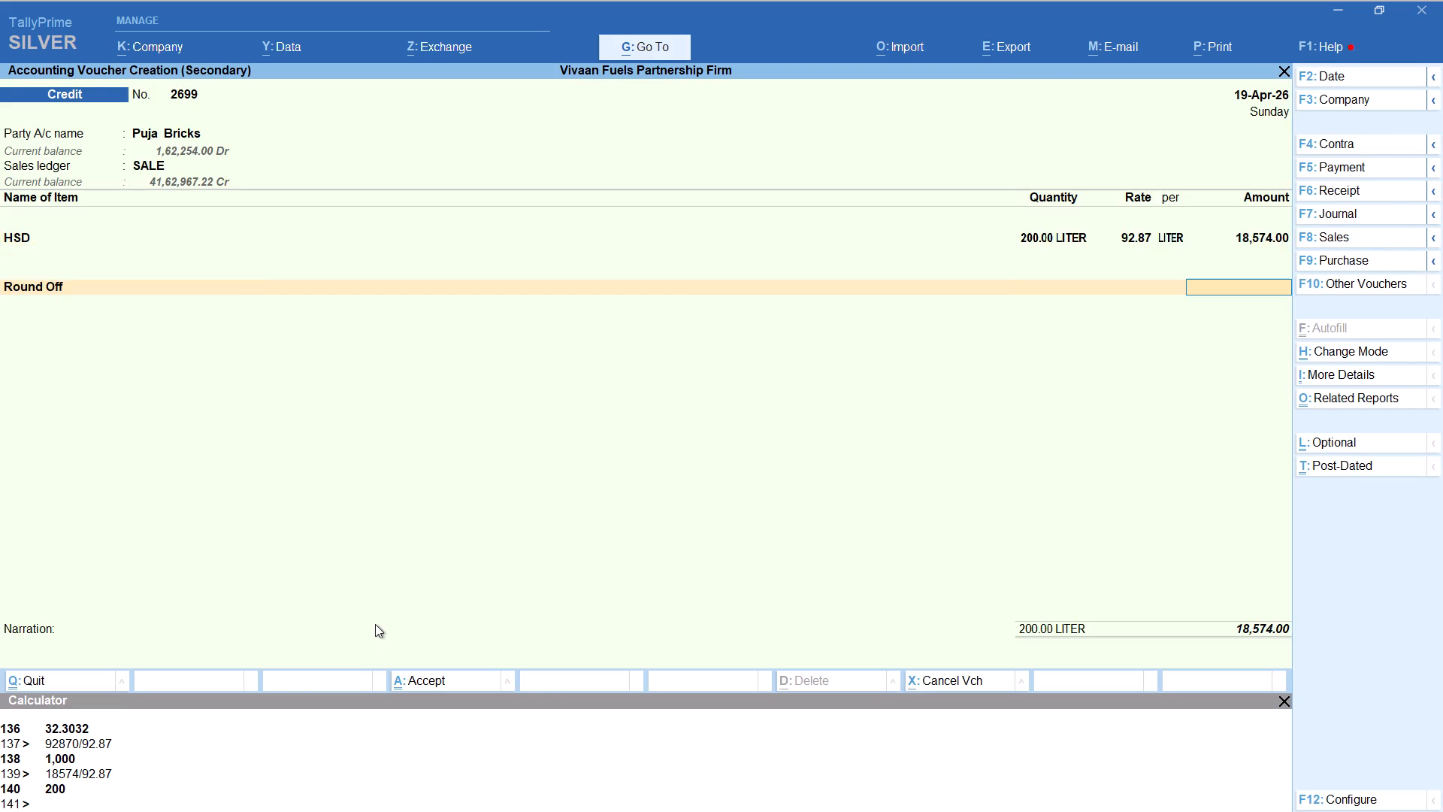
{"action": "key", "text": "ctrl+a"}
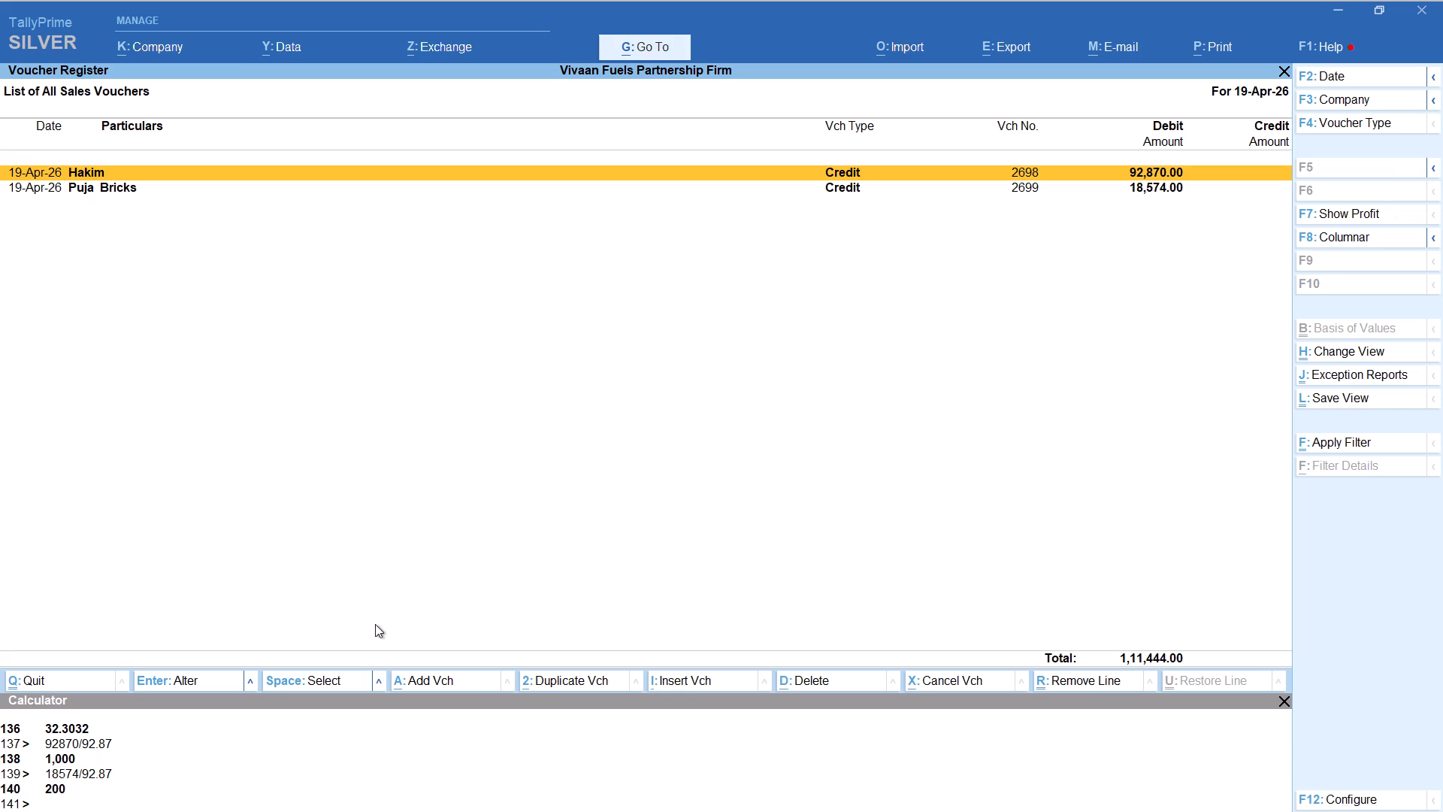
{"action": "key", "text": "alt+a"}
{"action": "type", "text": "raj"}
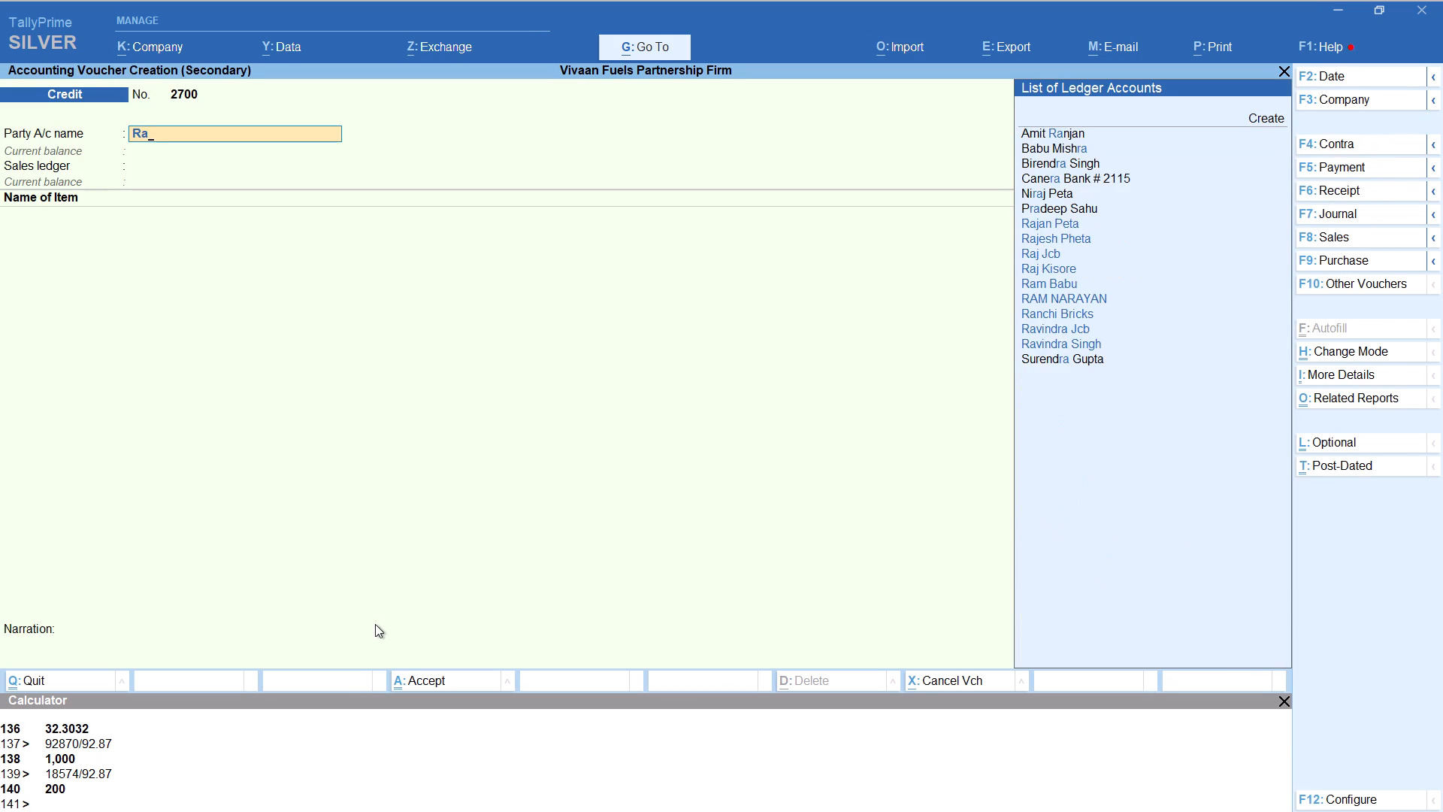
{"action": "key", "text": "Down"}
{"action": "key", "text": "Down"}
{"action": "key", "text": "Down"}
{"action": "key", "text": "Return"}
{"action": "key", "text": "Return"}
{"action": "key", "text": "Return"}
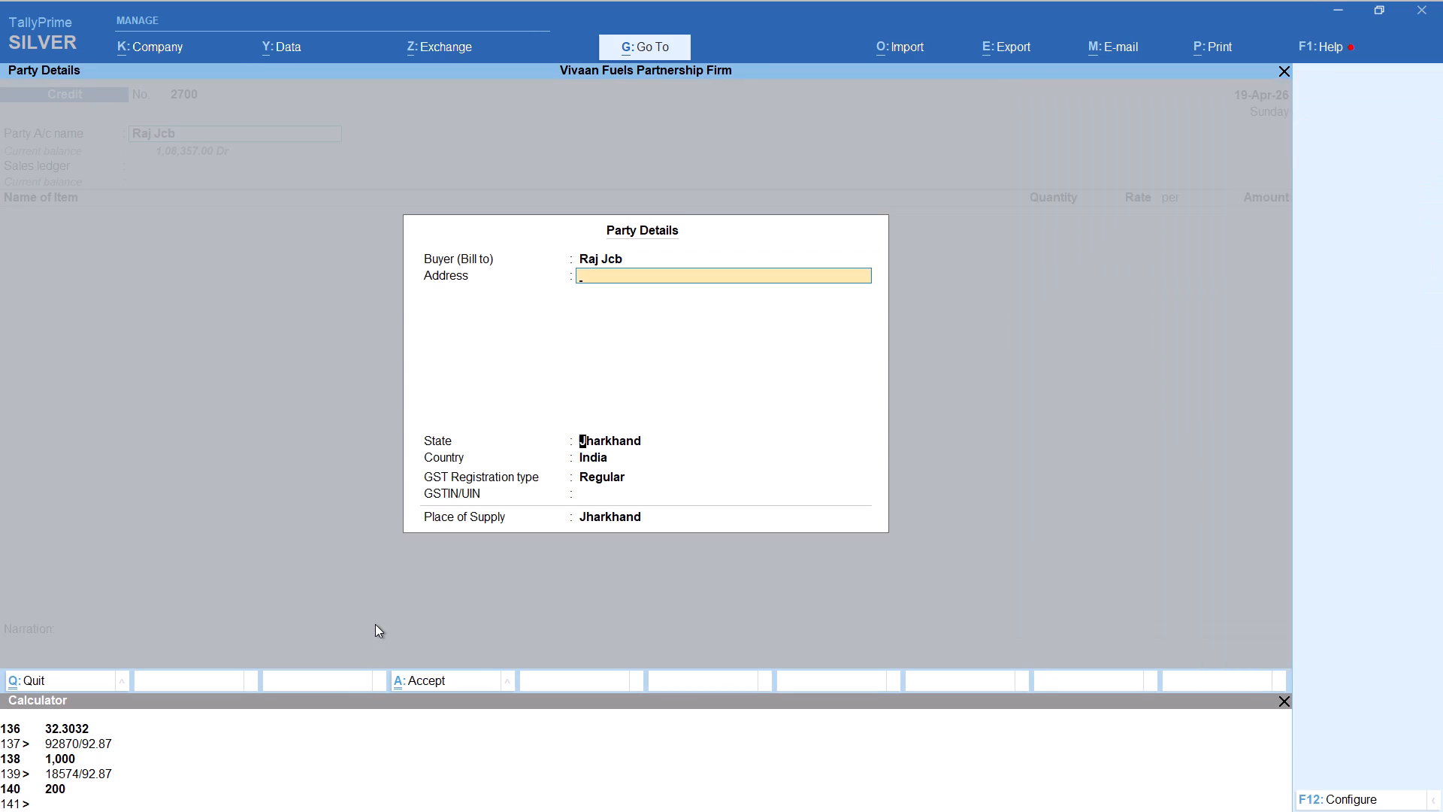
{"action": "key", "text": "Return"}
{"action": "key", "text": "Return"}
{"action": "key", "text": "Return"}
{"action": "key", "text": "Return"}
{"action": "key", "text": "Return"}
{"action": "type", "text": "hs"}
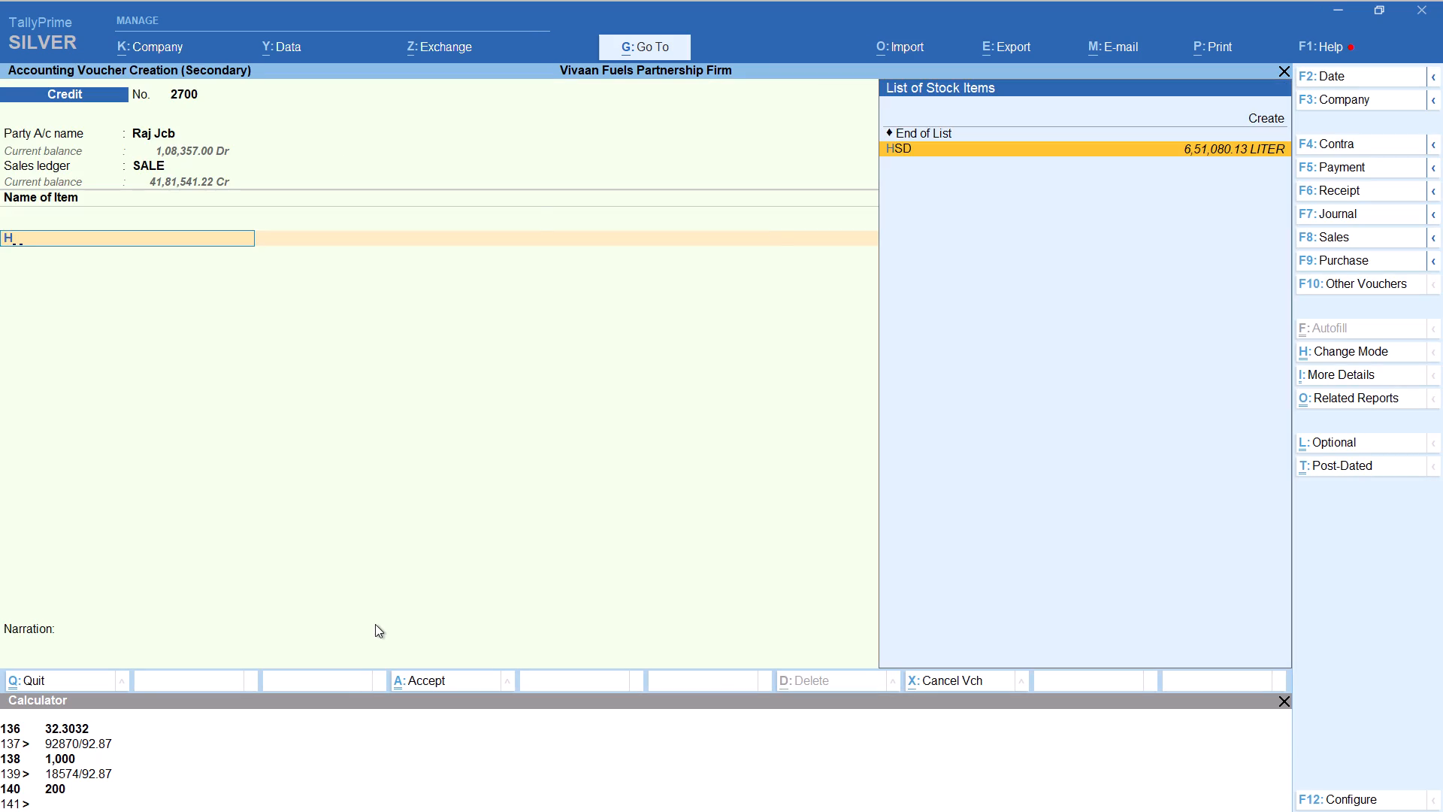
{"action": "key", "text": "Return"}
{"action": "key", "text": "Up"}
{"action": "key", "text": "Return"}
{"action": "key", "text": "alt+c"}
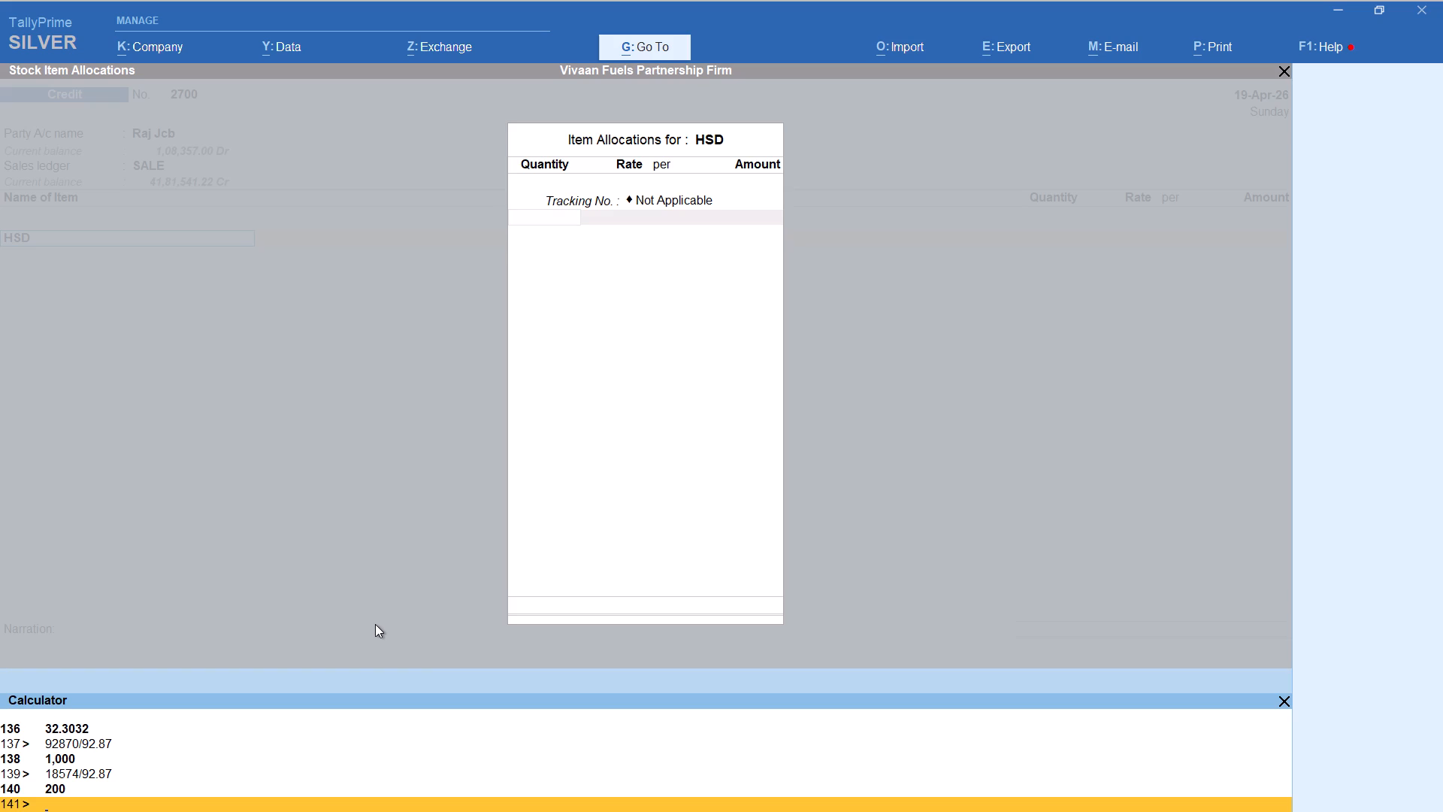
{"action": "type", "text": "3000/92.87"}
{"action": "key", "text": "Return"}
{"action": "key", "text": "Return"}
{"action": "key", "text": "Return"}
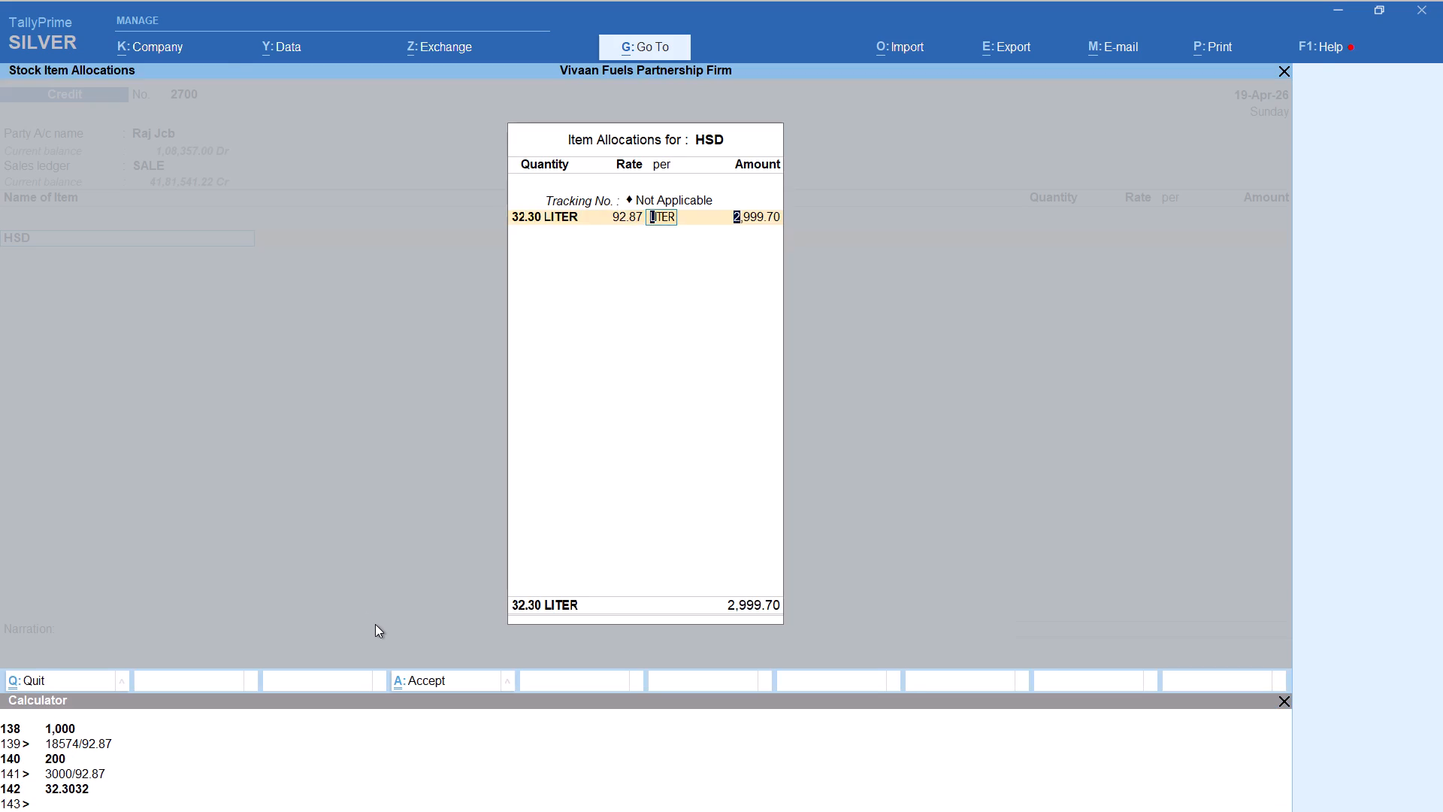
{"action": "key", "text": "Return"}
{"action": "key", "text": "Return"}
{"action": "key", "text": "Return"}
{"action": "key", "text": "Return"}
{"action": "type", "text": "rou"}
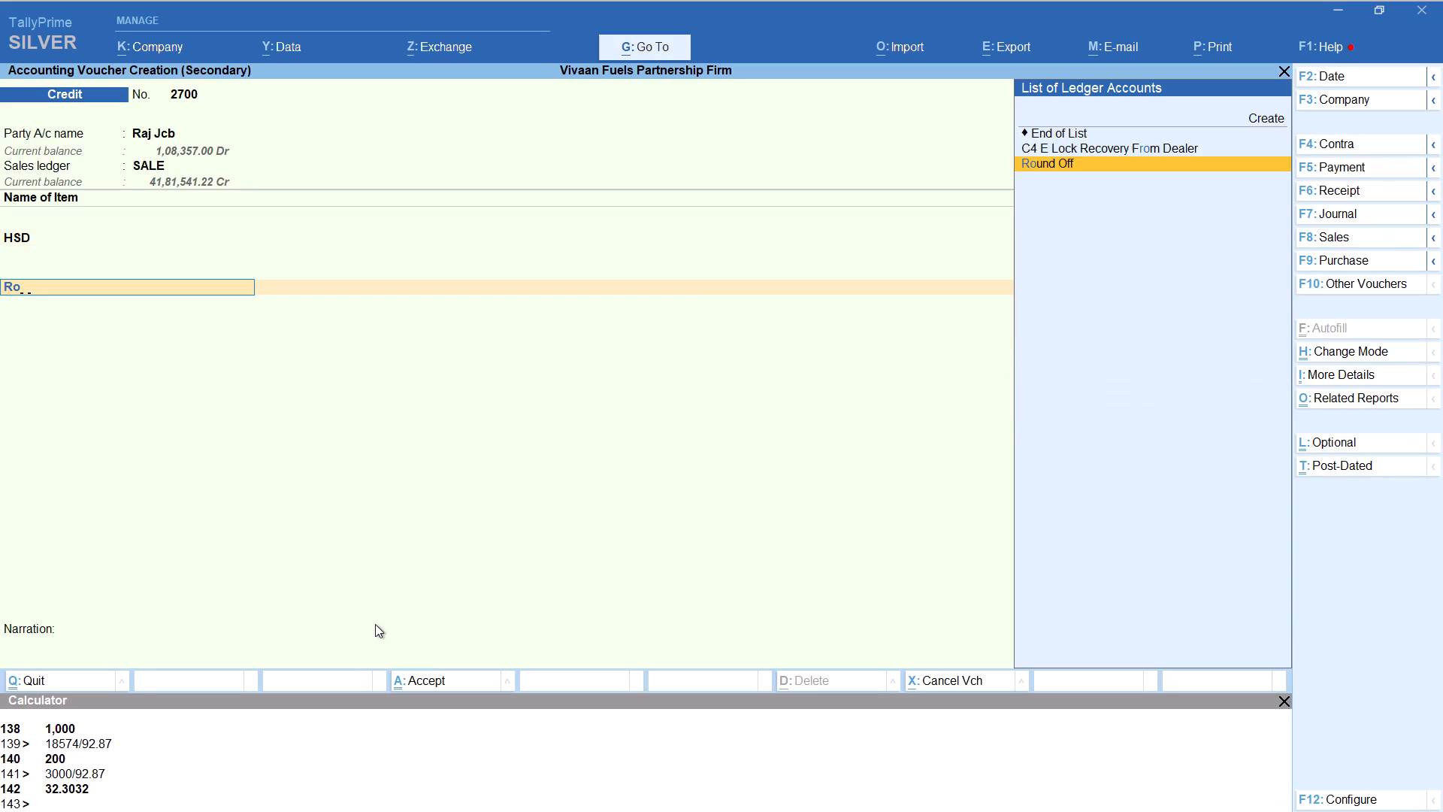
{"action": "key", "text": "Return"}
{"action": "key", "text": "ctrl+a"}
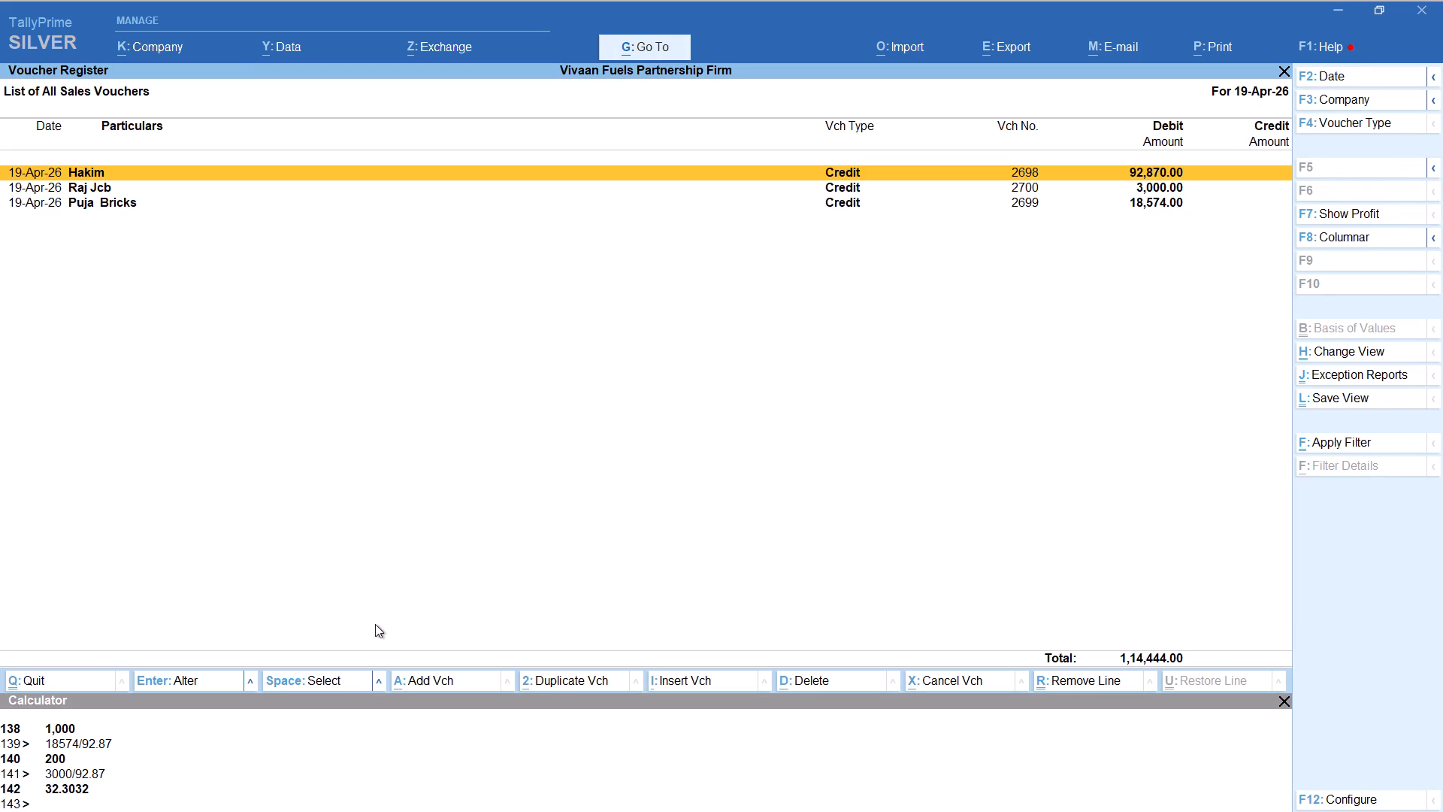
Start a new 19-Apr-26 Credit voucher for the party account Surendra, accepting the default party details and the SALE ledger.
{"action": "key", "text": "alt+a"}
{"action": "type", "text": "sur"}
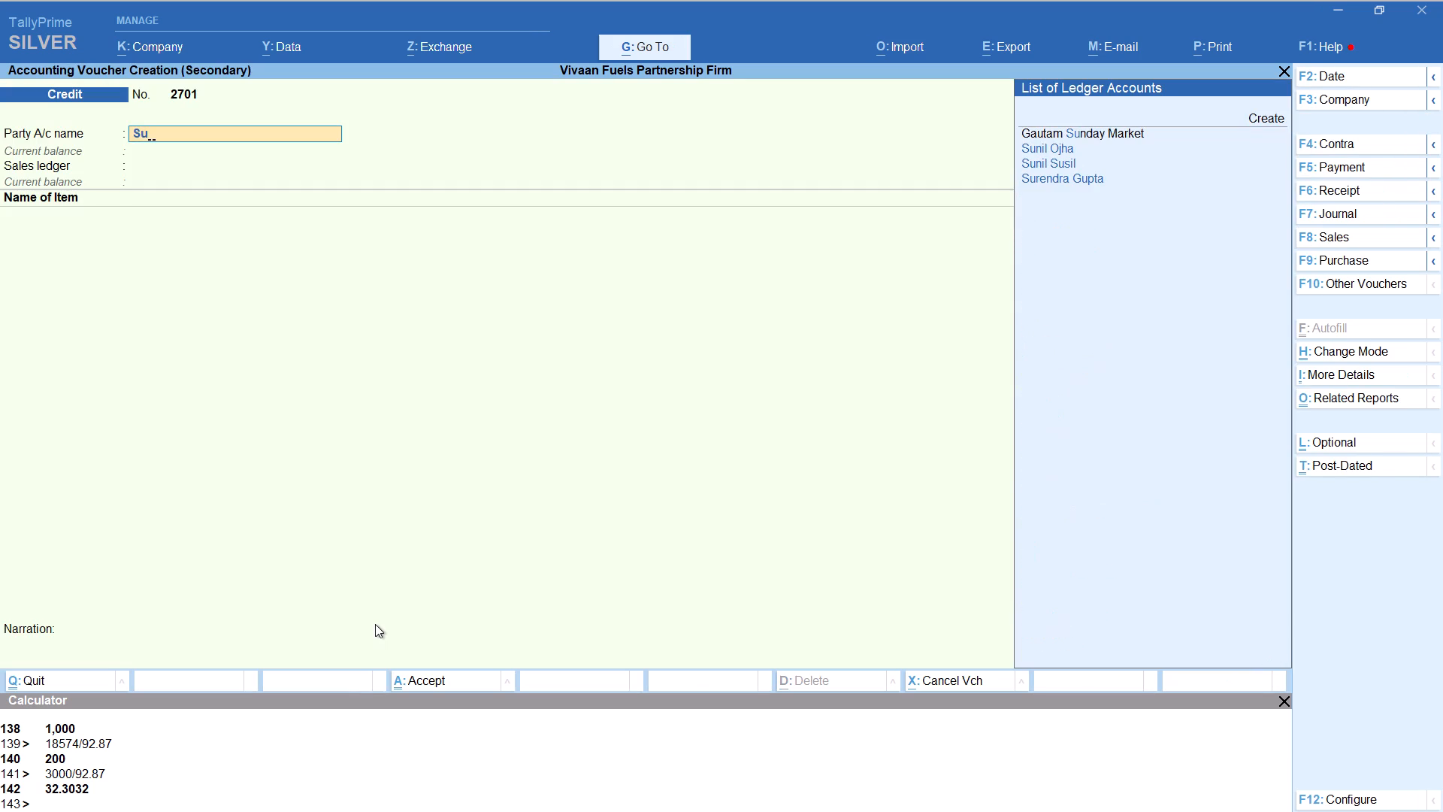
{"action": "key", "text": "Return"}
{"action": "key", "text": "Return"}
{"action": "key", "text": "Return"}
{"action": "key", "text": "Return"}
{"action": "key", "text": "Return"}
{"action": "key", "text": "Return"}
{"action": "key", "text": "Return"}
{"action": "key", "text": "Return"}
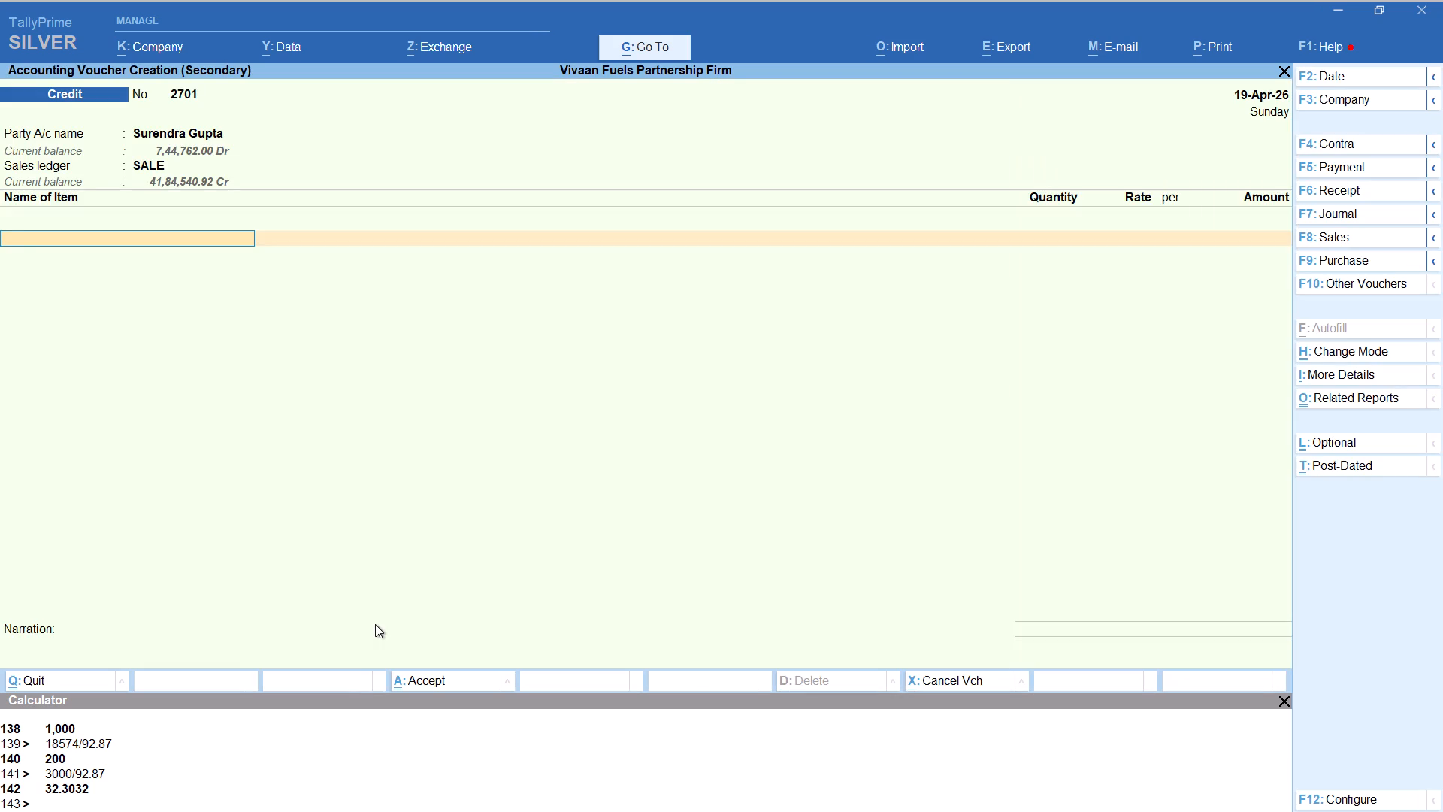
Add HSD to Surendra's voucher with tracking number Not Applicable and quantity 200/92.87, keeping the default rate and amount.
{"action": "type", "text": "hs"}
{"action": "key", "text": "Return"}
{"action": "key", "text": "Up"}
{"action": "key", "text": "Return"}
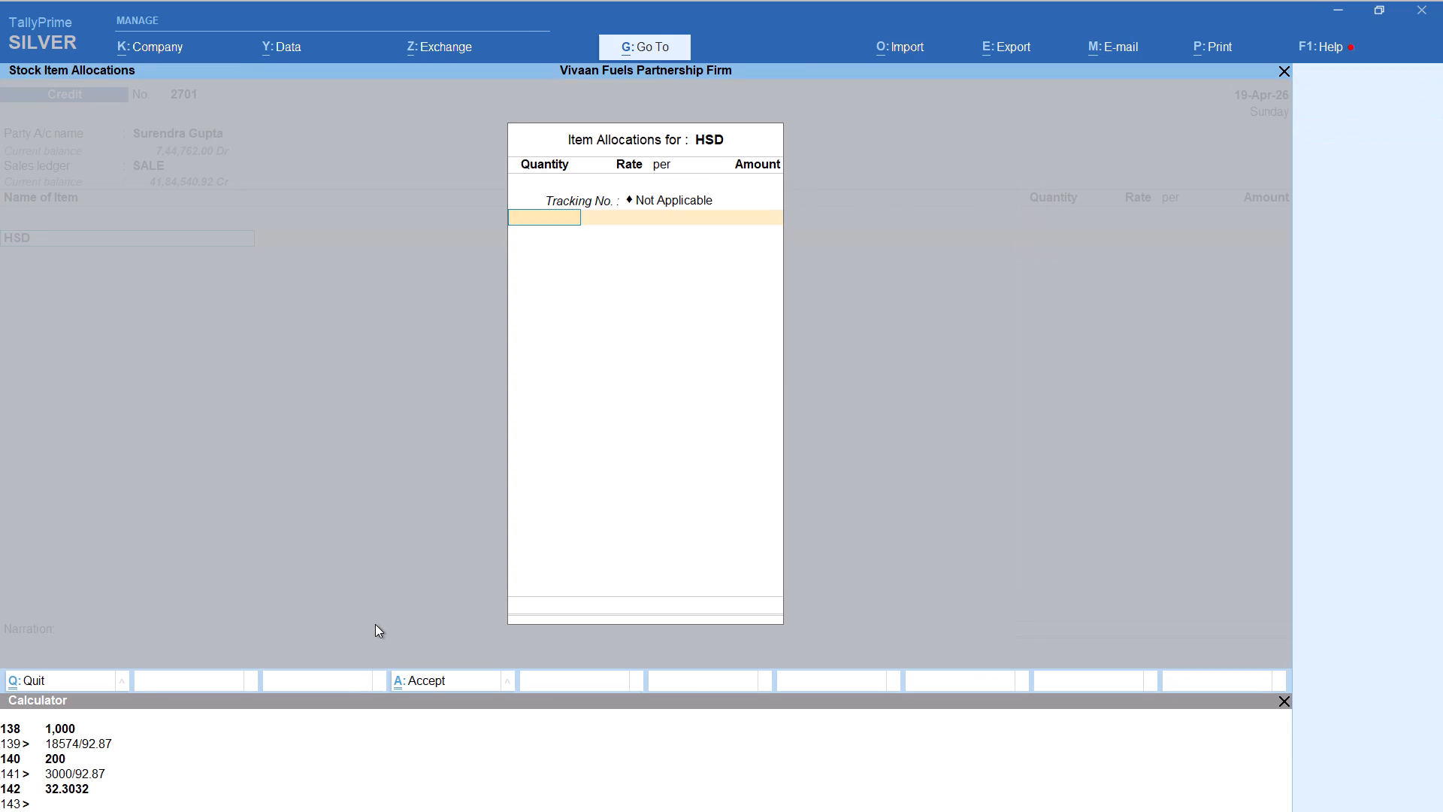
{"action": "key", "text": "alt+c"}
{"action": "type", "text": "200"}
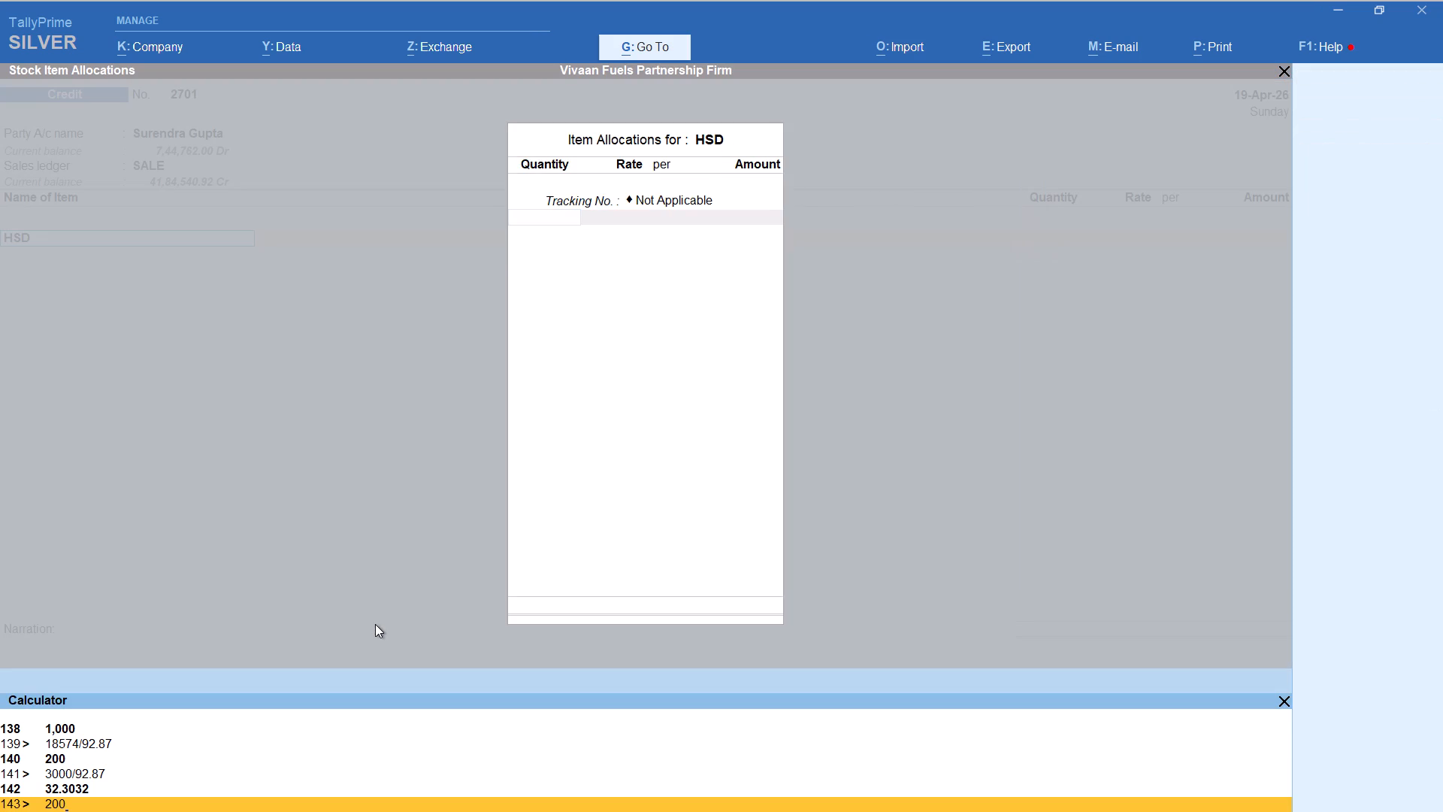
{"action": "type", "text": "/92.87"}
{"action": "key", "text": "Return"}
{"action": "key", "text": "Return"}
{"action": "key", "text": "Return"}
{"action": "key", "text": "Return"}
{"action": "key", "text": "Return"}
{"action": "key", "text": "Return"}
{"action": "key", "text": "Return"}
Add the Round Off ledger to Surendra's HSD voucher and save it.
{"action": "type", "text": "rou"}
{"action": "key", "text": "Return"}
{"action": "key", "text": "ctrl+a"}
Start a new 19-Apr-26 voucher and change its voucher type from Credit to Sales.
{"action": "key", "text": "alt+a"}
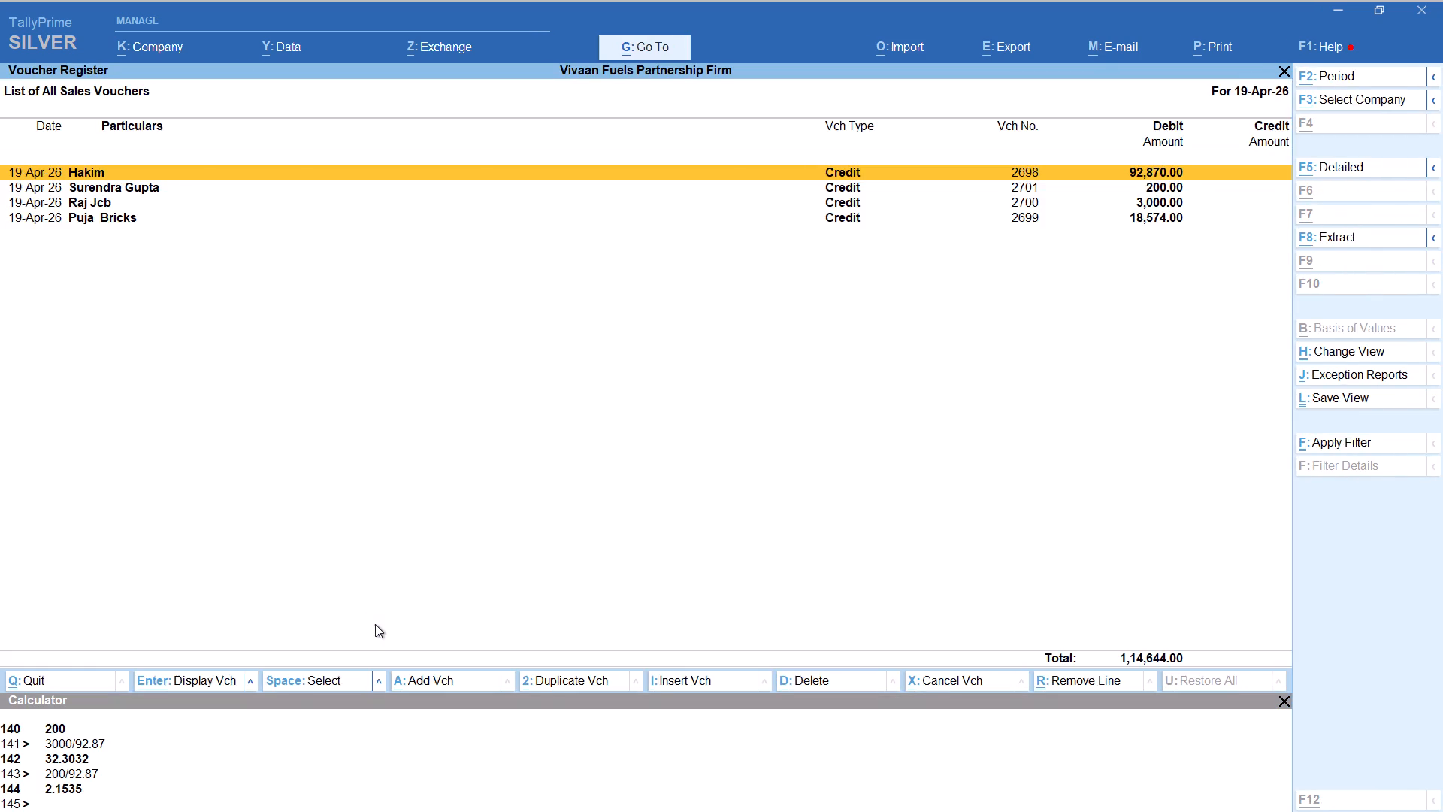
{"action": "key", "text": "F8"}
{"action": "key", "text": "Down"}
{"action": "key", "text": "Down"}
{"action": "key", "text": "Down"}
{"action": "key", "text": "Down"}
{"action": "key", "text": "Down"}
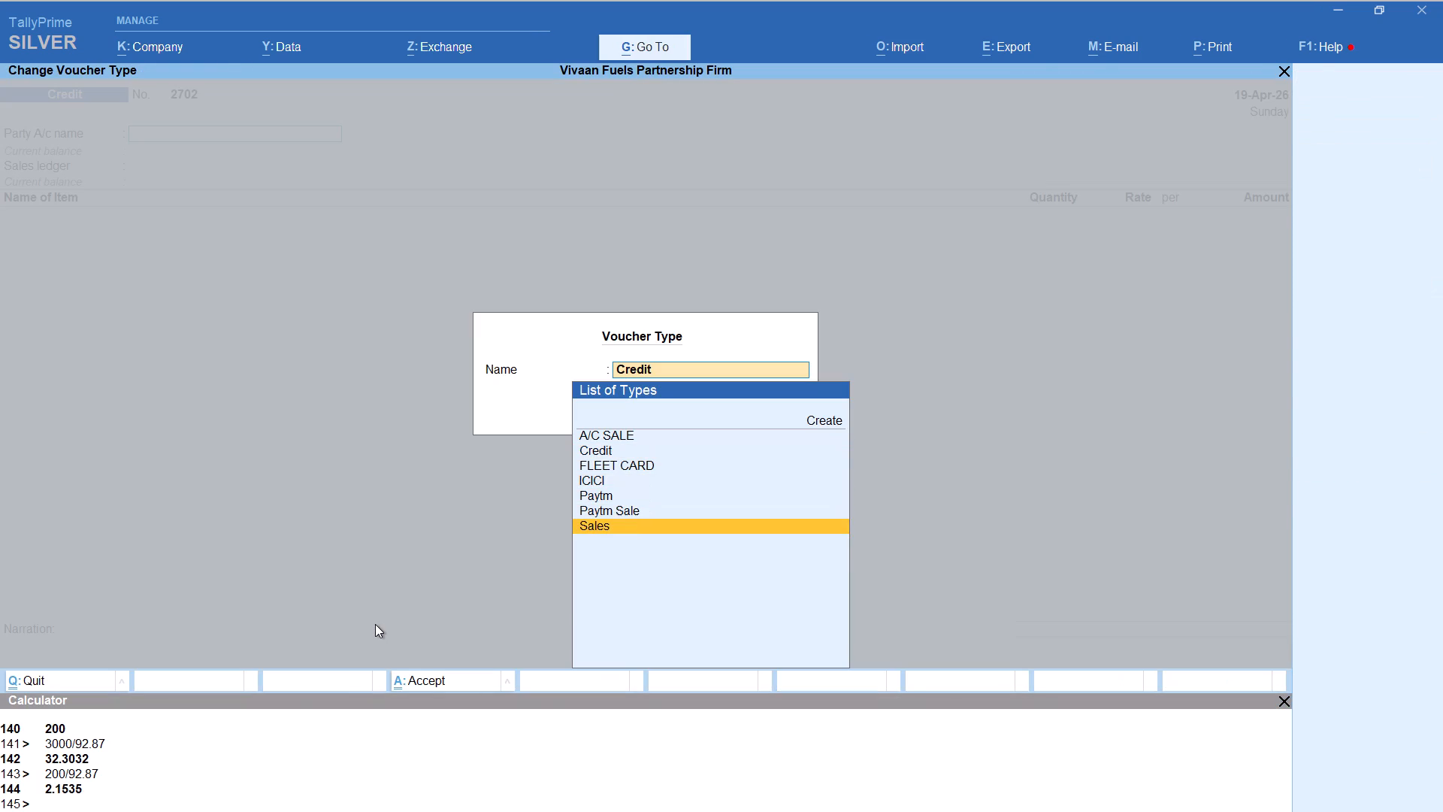
{"action": "key", "text": "Return"}
Set Cash as the Sales voucher's party, accepting the default party details and the SALE ledger.
{"action": "type", "text": "cas"}
{"action": "key", "text": "Return"}
{"action": "key", "text": "Return"}
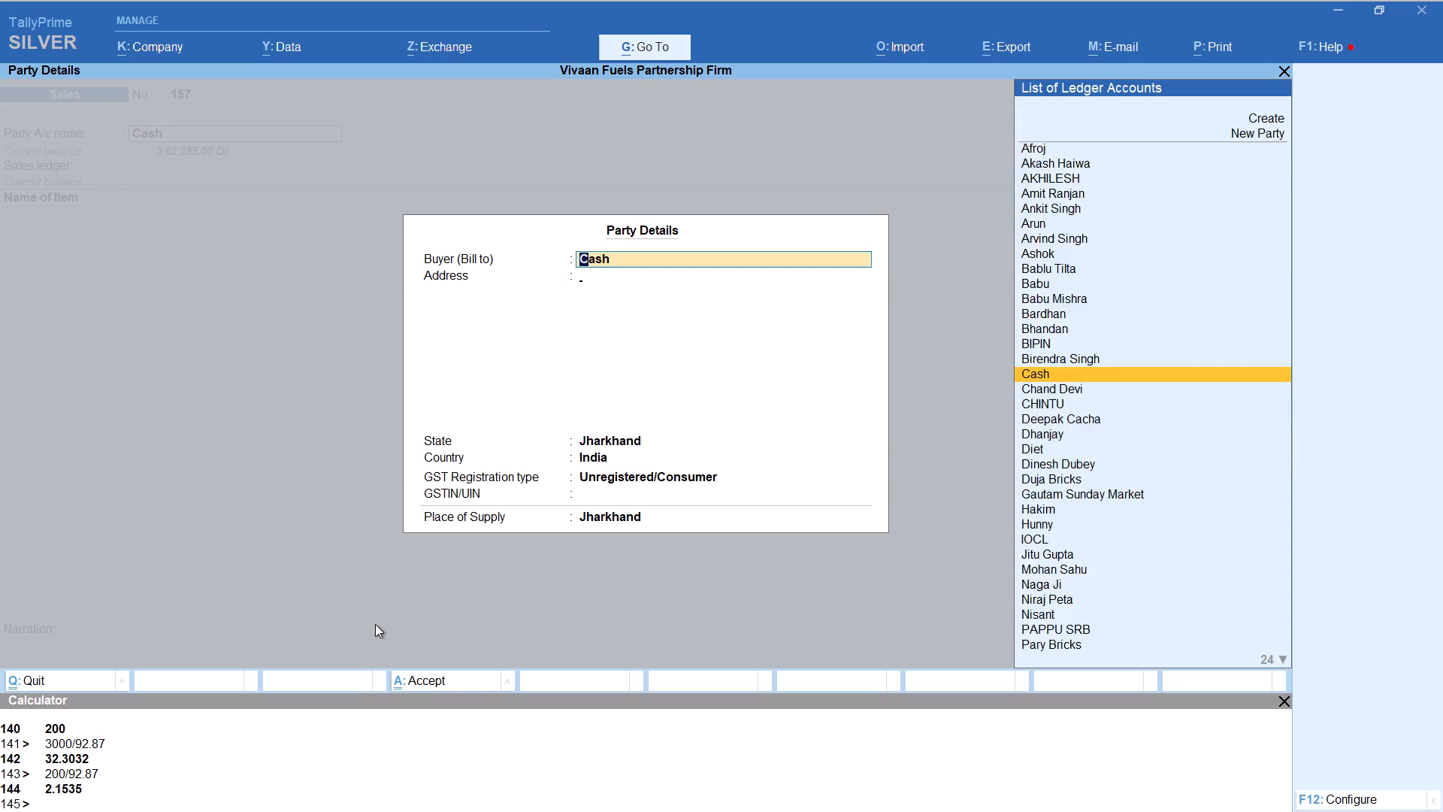
{"action": "key", "text": "Return"}
{"action": "key", "text": "Return"}
{"action": "key", "text": "Return"}
{"action": "key", "text": "Return"}
{"action": "key", "text": "Return"}
{"action": "key", "text": "Return"}
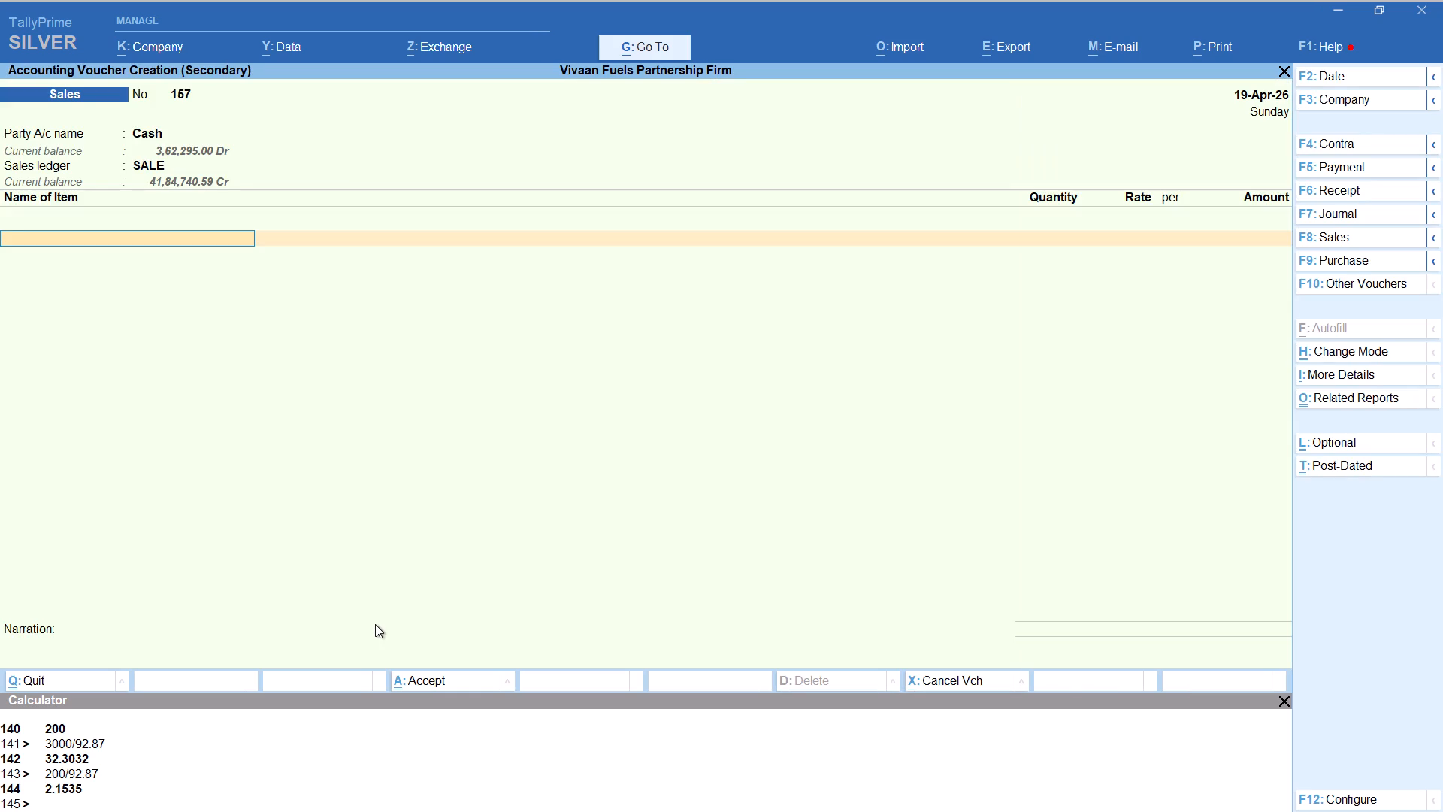
Add the stock item MS PERTOL to the Cash sales voucher with tracking number Not Applicable.
{"action": "type", "text": "ms"}
{"action": "key", "text": "Down"}
{"action": "key", "text": "Down"}
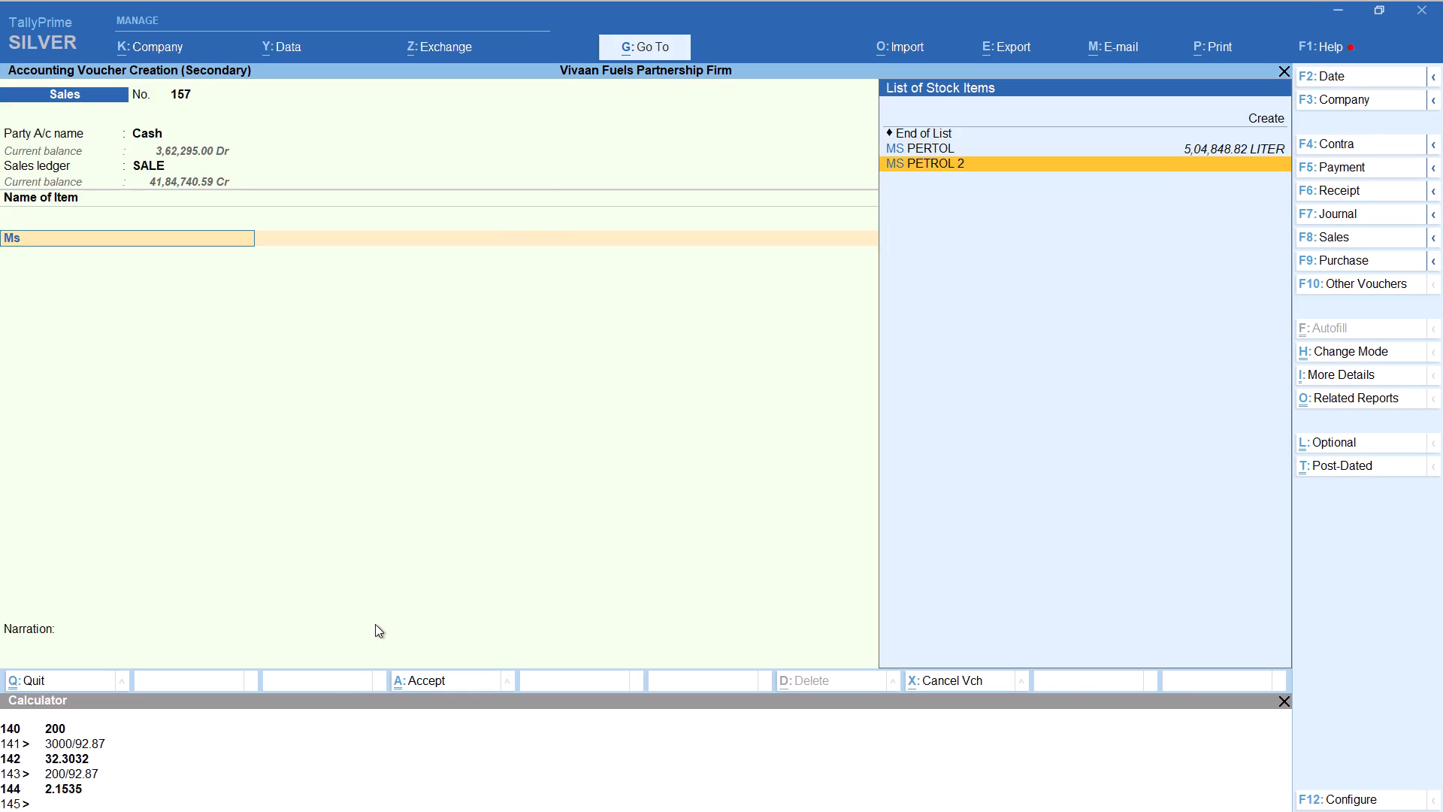
{"action": "key", "text": "Up"}
{"action": "key", "text": "Return"}
{"action": "key", "text": "Up"}
{"action": "key", "text": "Return"}
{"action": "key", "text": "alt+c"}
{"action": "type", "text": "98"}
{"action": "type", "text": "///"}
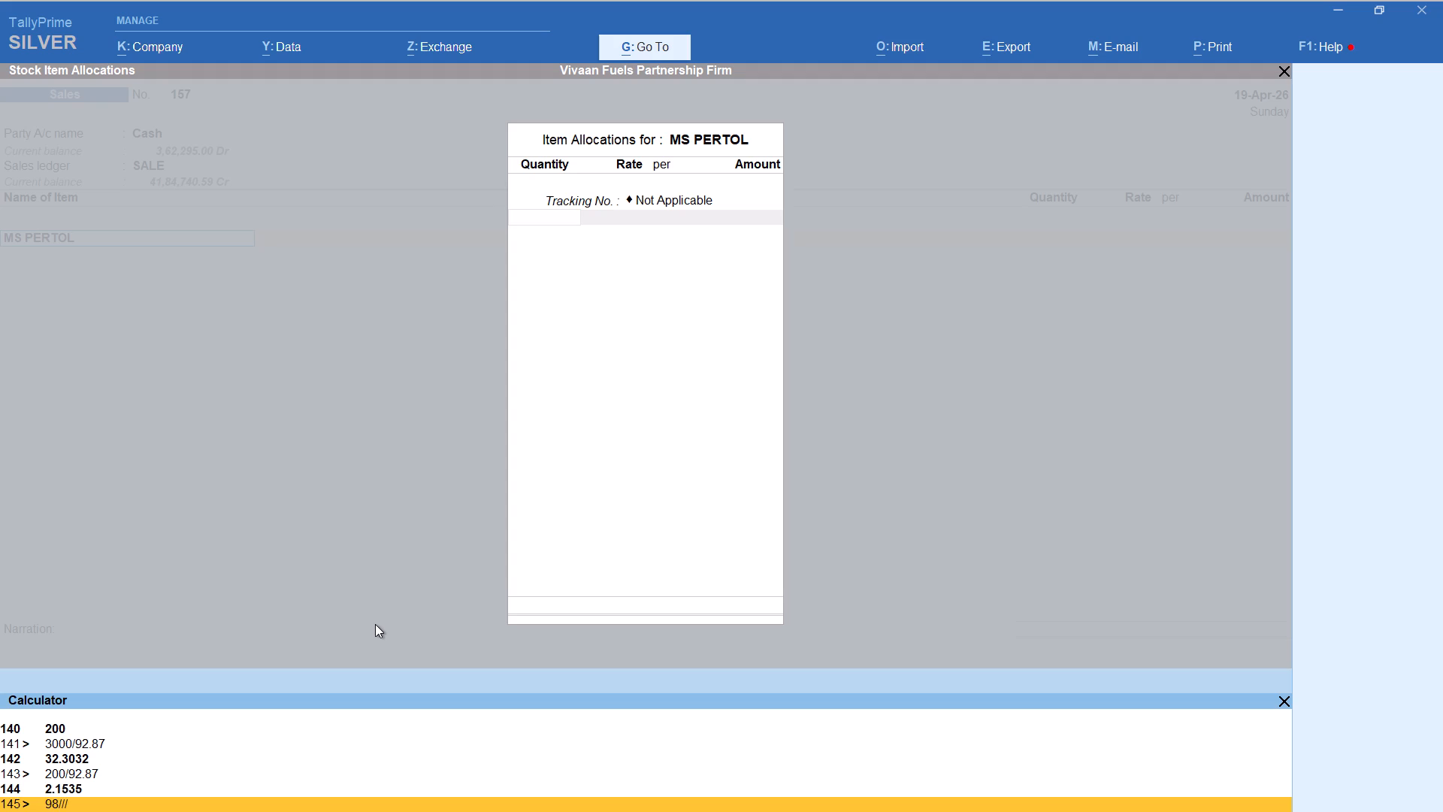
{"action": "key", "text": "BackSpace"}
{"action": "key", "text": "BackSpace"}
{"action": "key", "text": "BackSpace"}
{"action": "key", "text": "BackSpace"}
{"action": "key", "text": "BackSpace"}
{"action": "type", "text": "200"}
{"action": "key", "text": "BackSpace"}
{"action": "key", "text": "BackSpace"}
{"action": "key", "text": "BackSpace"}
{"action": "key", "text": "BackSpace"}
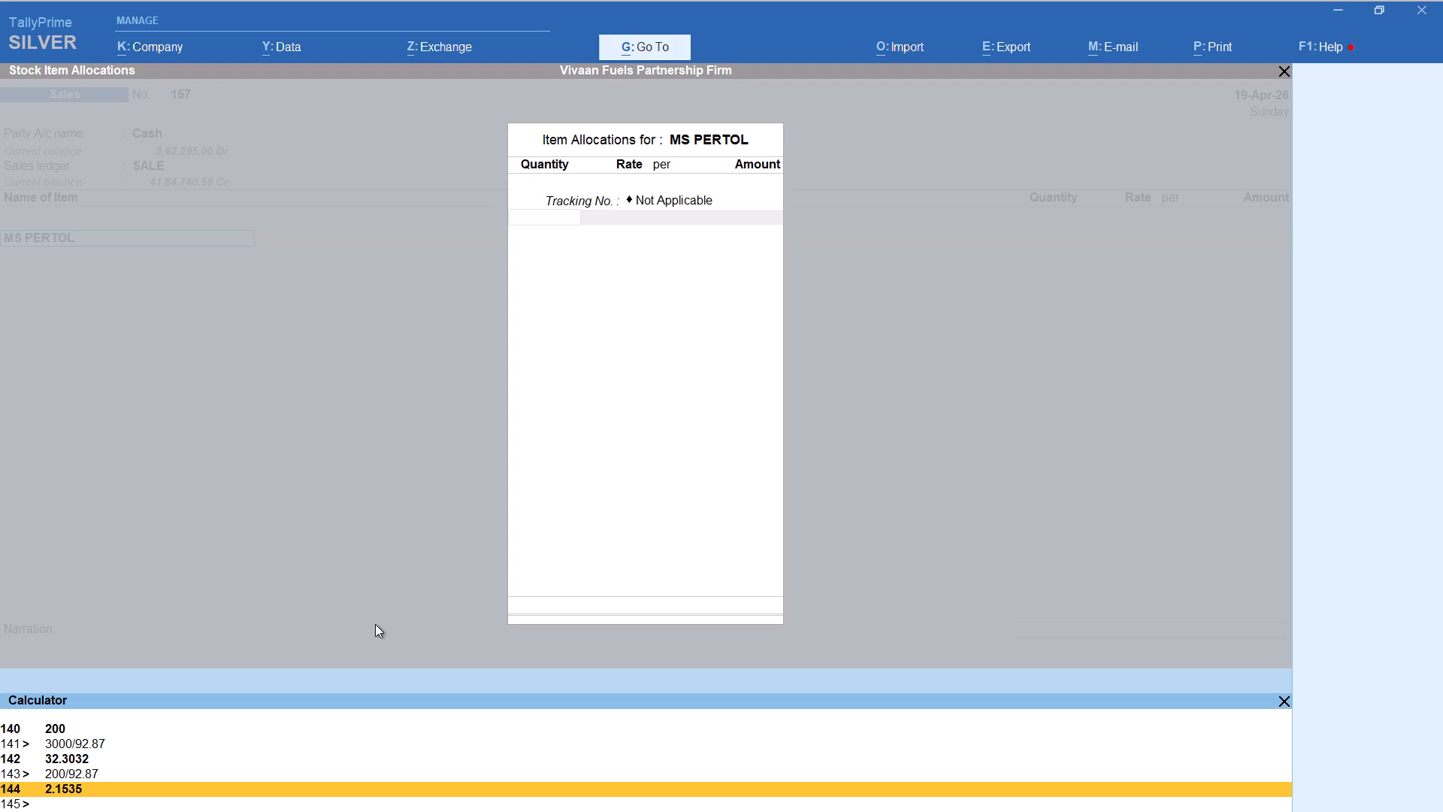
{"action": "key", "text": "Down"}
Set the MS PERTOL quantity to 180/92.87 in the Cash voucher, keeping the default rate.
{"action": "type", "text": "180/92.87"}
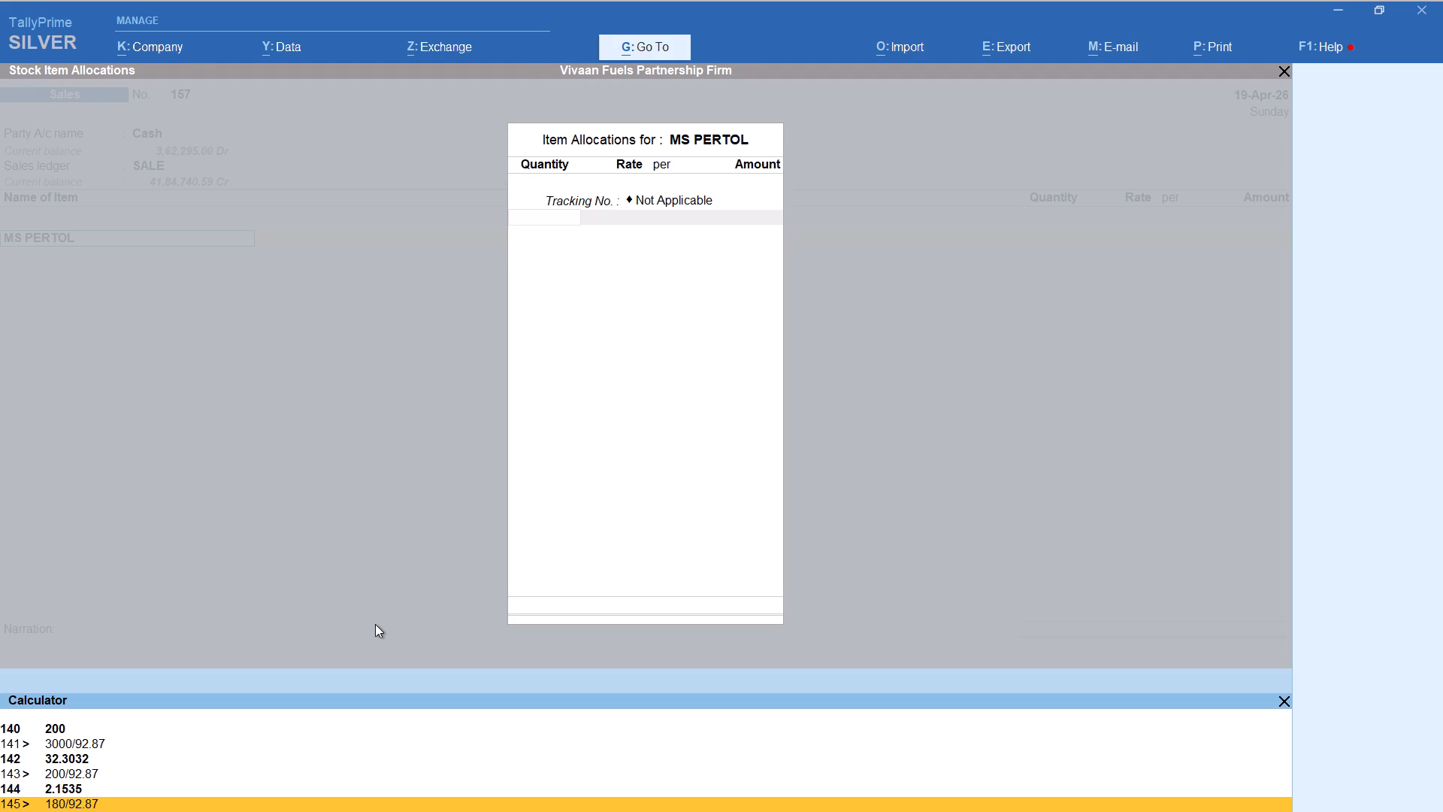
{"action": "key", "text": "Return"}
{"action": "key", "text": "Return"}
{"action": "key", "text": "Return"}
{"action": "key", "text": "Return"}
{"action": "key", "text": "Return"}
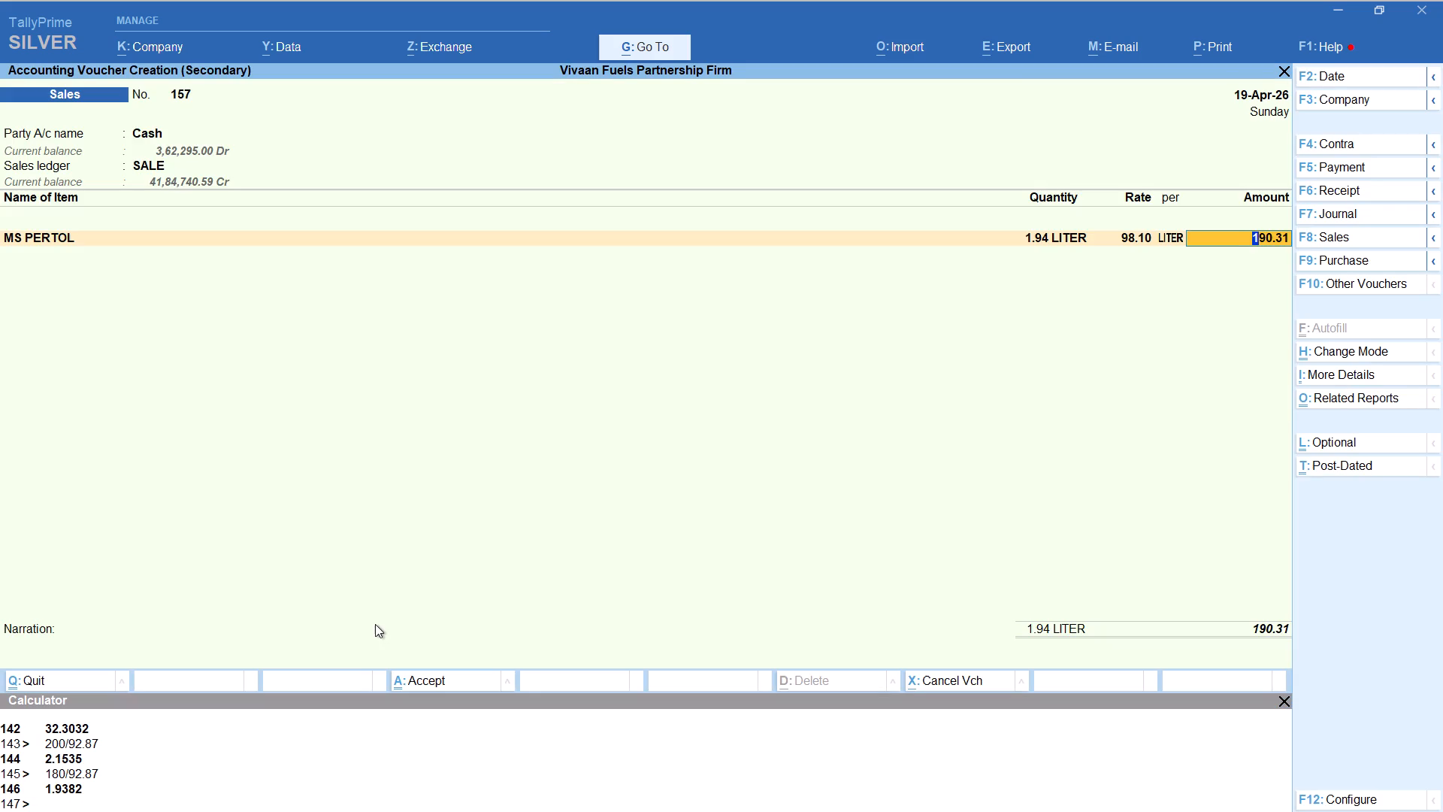
Return to the Cash voucher's MS PERTOL allocation and set its quantity to 180/98.10 (1.83 litres), keeping the default rate and amount.
{"action": "key", "text": "BackSpace"}
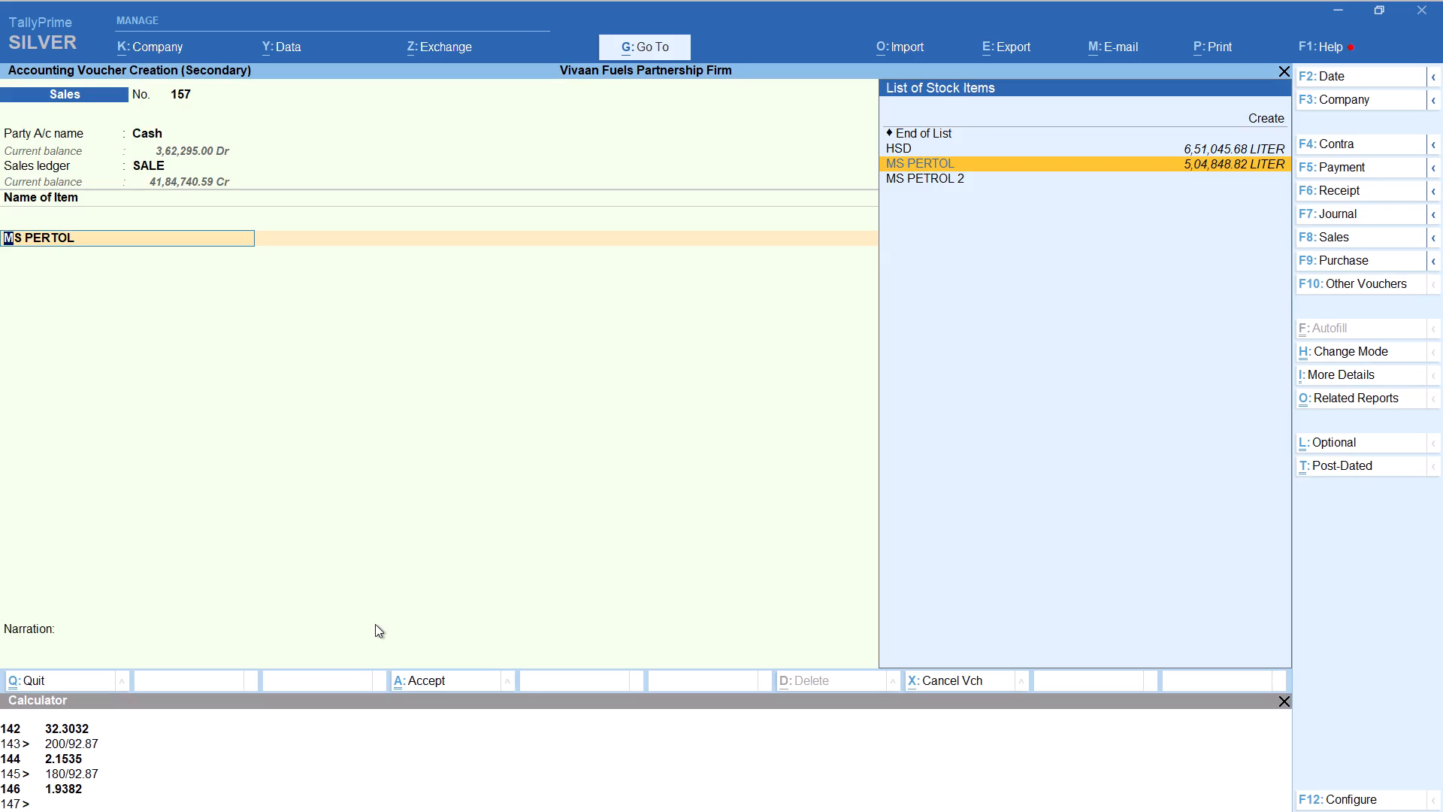
{"action": "key", "text": "Return"}
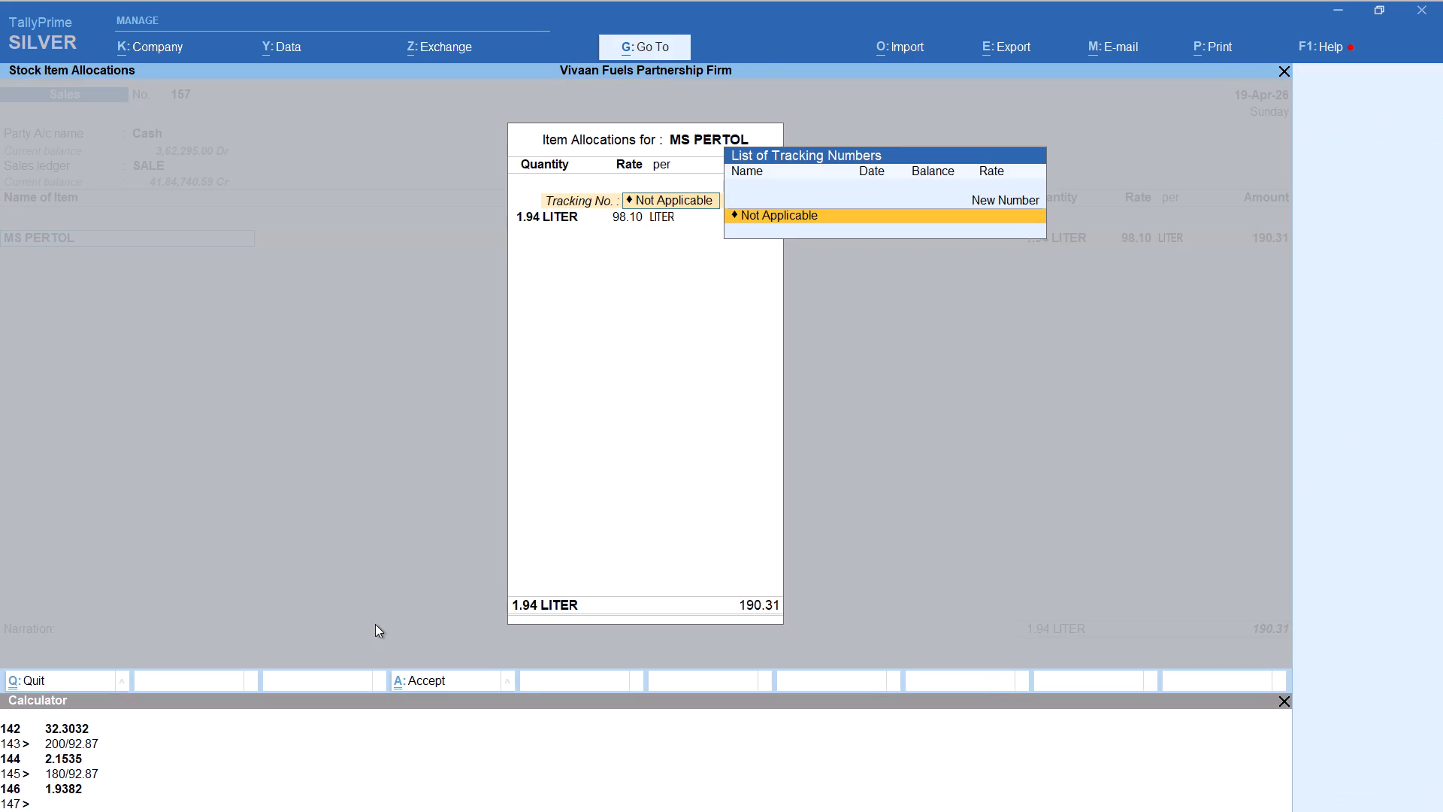
{"action": "key", "text": "Return"}
{"action": "key", "text": "alt+c"}
{"action": "type", "text": "180/98."}
{"action": "type", "text": "10"}
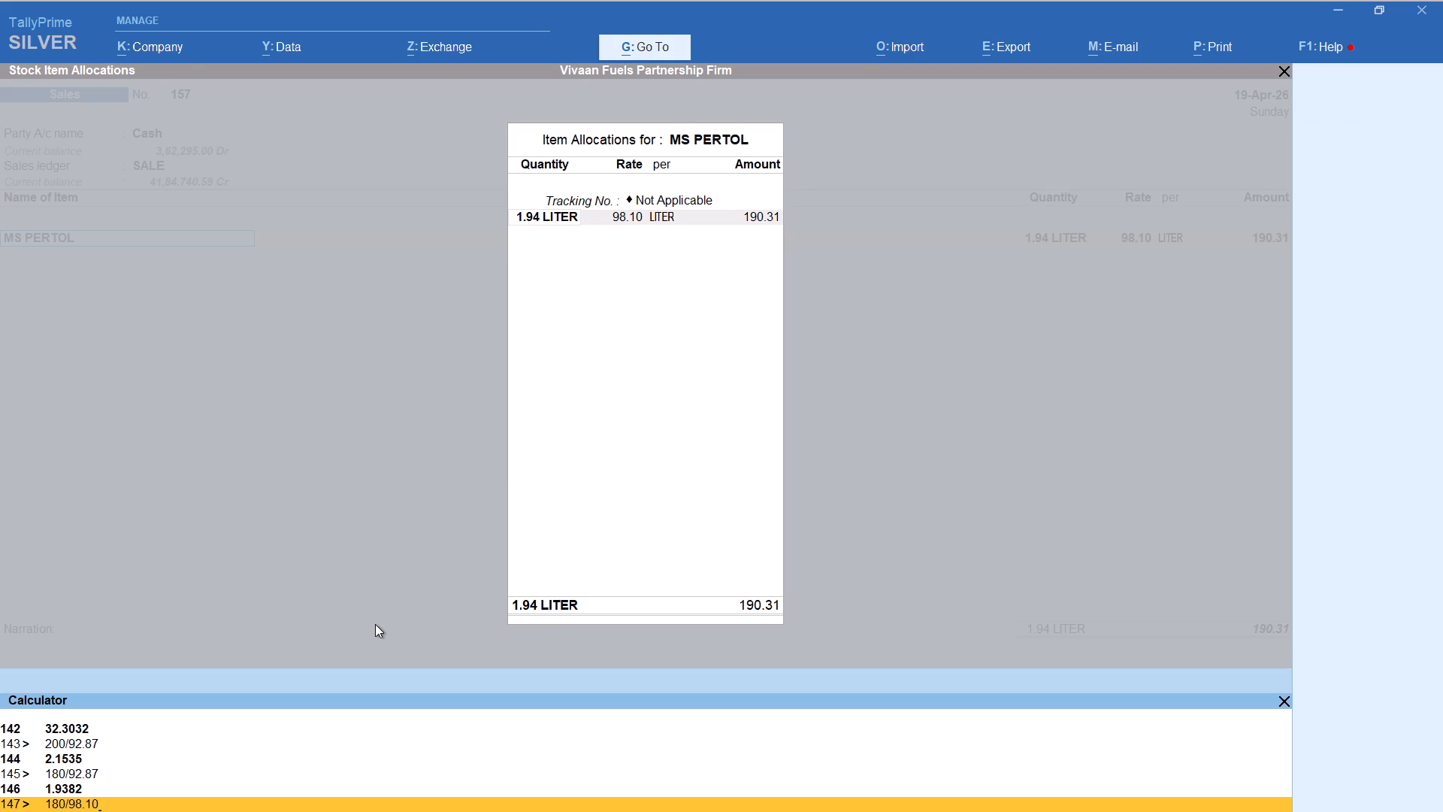
{"action": "key", "text": "Return"}
{"action": "key", "text": "Return"}
{"action": "key", "text": "Return"}
{"action": "key", "text": "Return"}
{"action": "key", "text": "Return"}
{"action": "key", "text": "Return"}
{"action": "key", "text": "Return"}
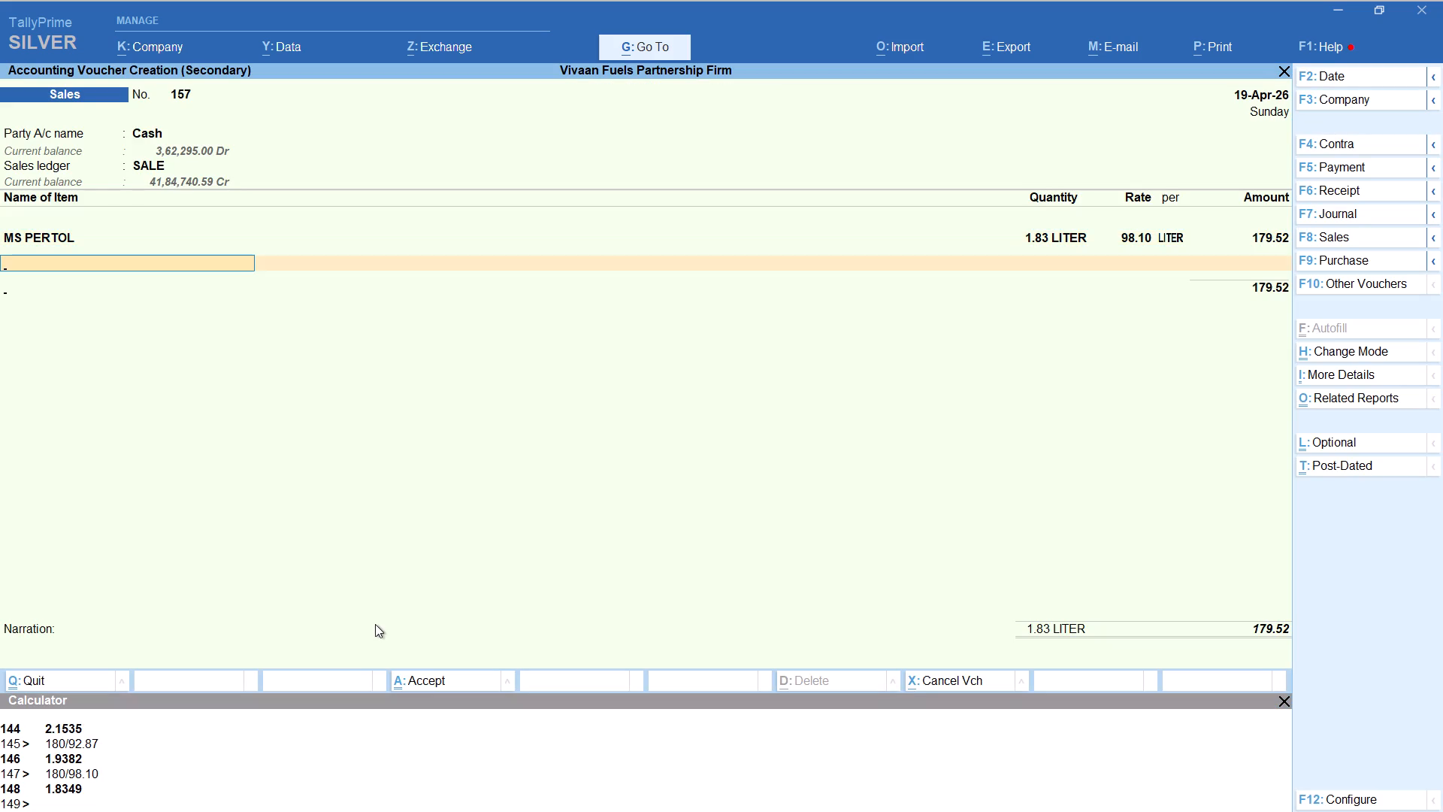
Add the Round Off ledger to the Cash MS PERTOL voucher and save it.
{"action": "type", "text": "rou"}
{"action": "key", "text": "Return"}
{"action": "key", "text": "ctrl+a"}
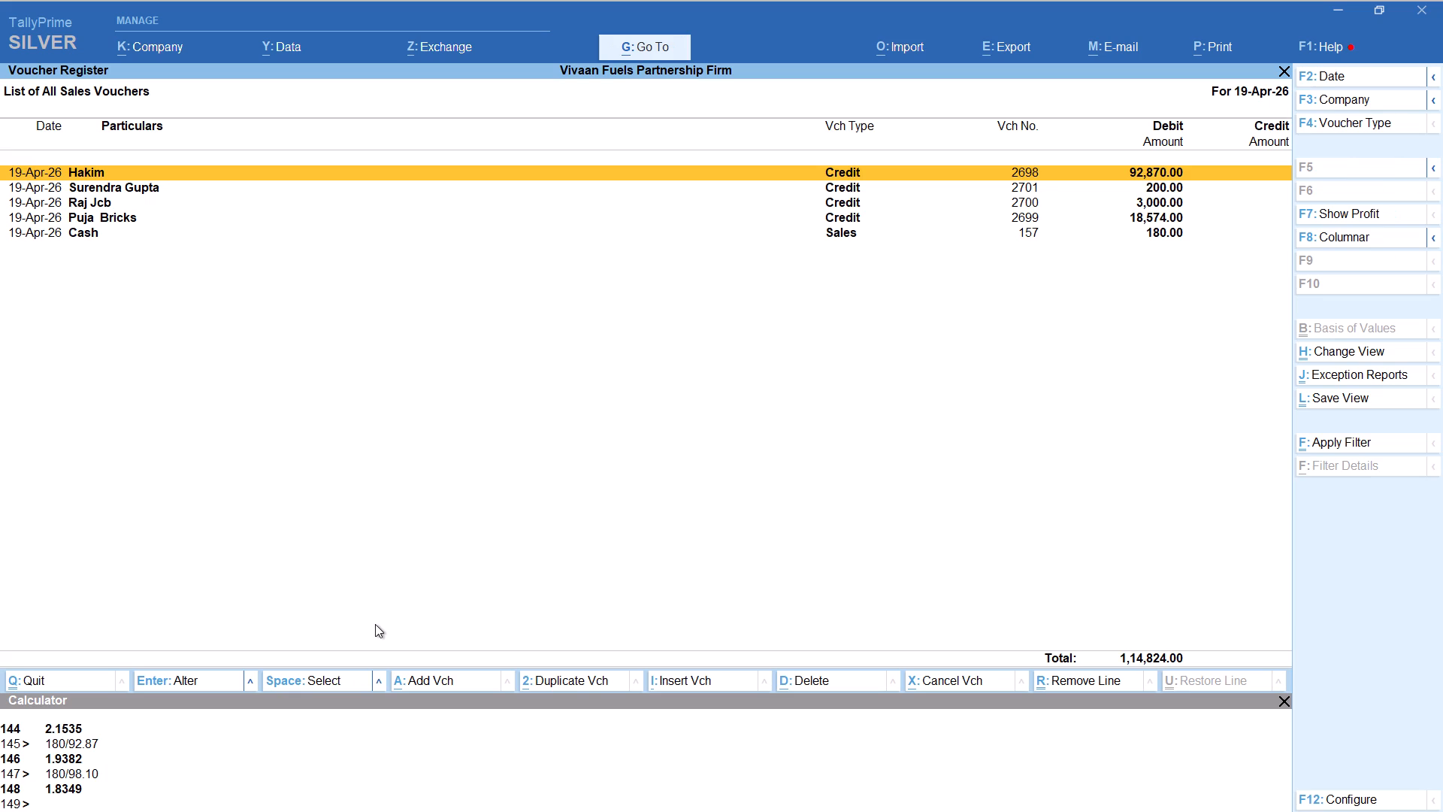
Start a new 19-Apr-26 Credit voucher for the Ravindra account that is not Ravindra Jcb, accepting default party details and the SALE ledger.
{"action": "key", "text": "alt+a"}
{"action": "type", "text": "rav"}
{"action": "key", "text": "Down"}
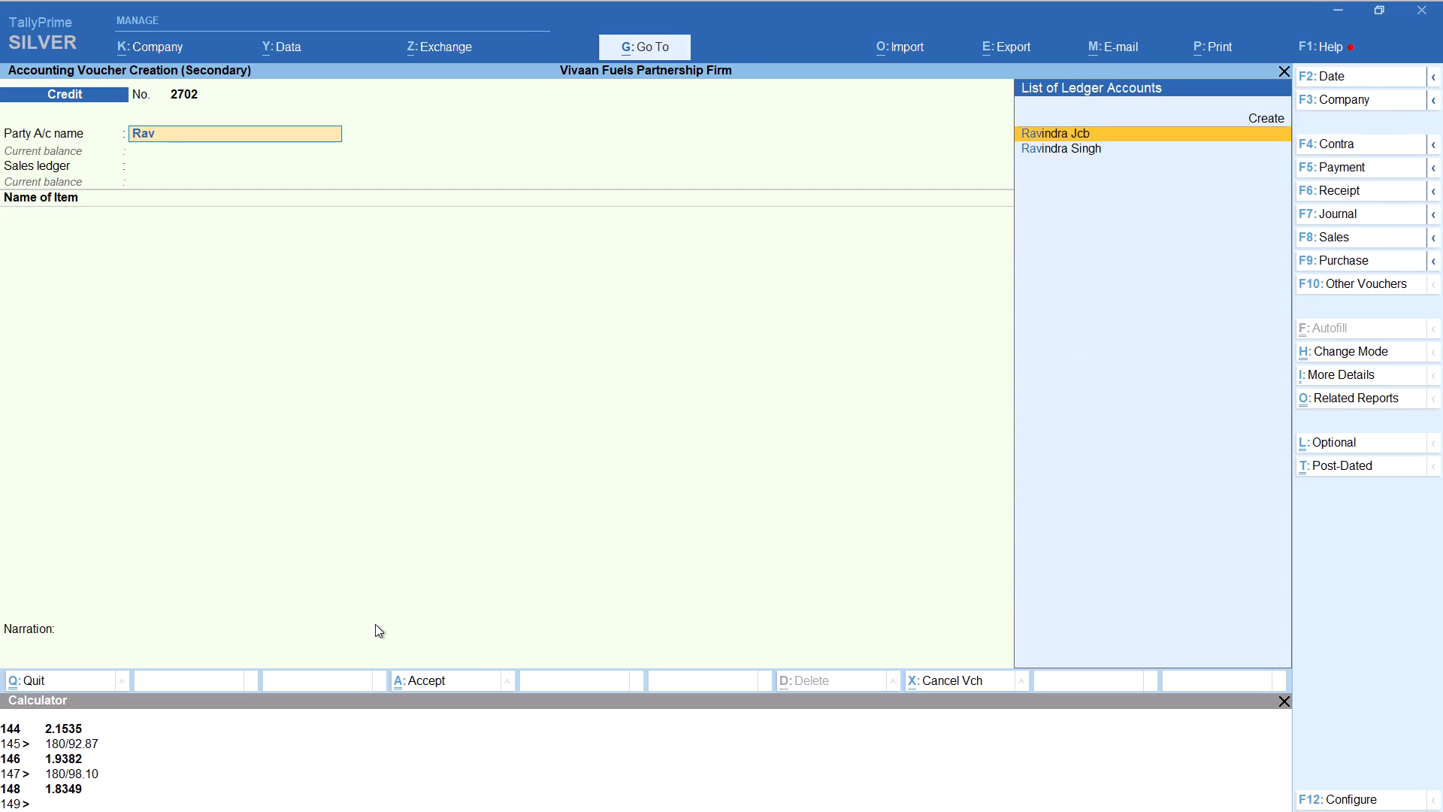
{"action": "key", "text": "Down"}
{"action": "key", "text": "Return"}
{"action": "key", "text": "Return"}
{"action": "key", "text": "Return"}
{"action": "key", "text": "Return"}
{"action": "key", "text": "Return"}
{"action": "key", "text": "Return"}
{"action": "key", "text": "Return"}
{"action": "key", "text": "Return"}
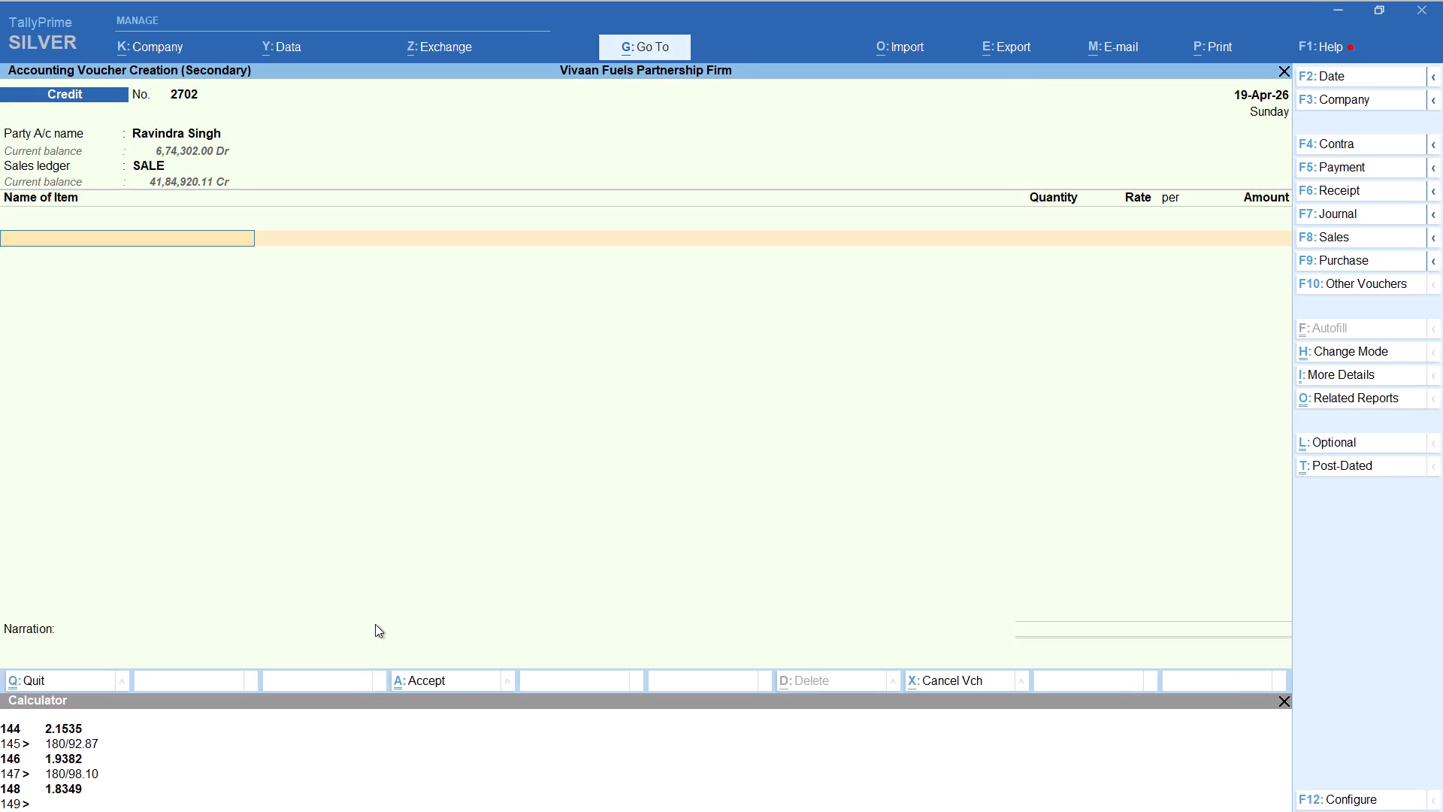
Add HSD to Ravindra's voucher with tracking number Not Applicable and quantity 2730/92.87, keeping the default rate and amount.
{"action": "type", "text": "hs"}
{"action": "key", "text": "Return"}
{"action": "key", "text": "Up"}
{"action": "key", "text": "Return"}
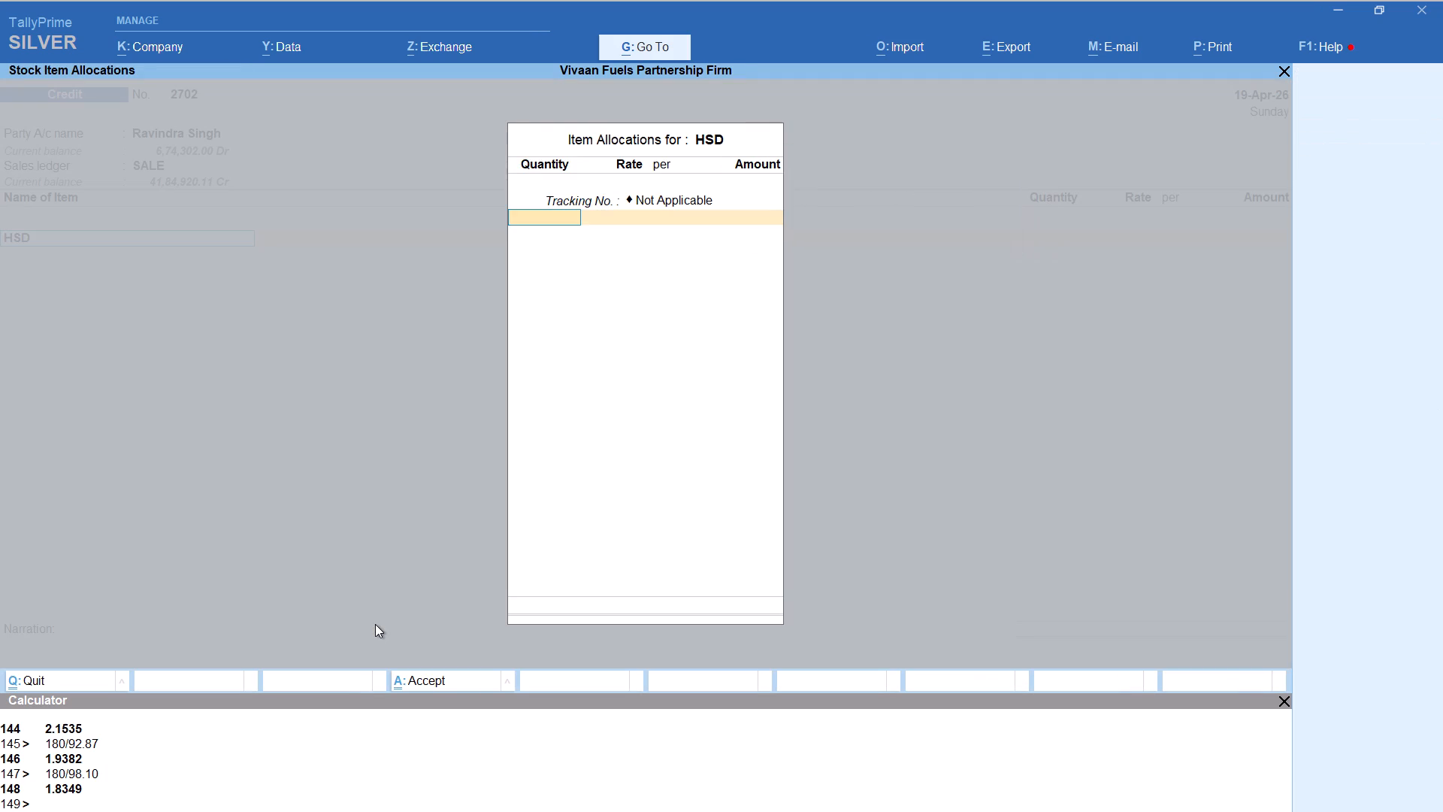
{"action": "key", "text": "alt+c"}
{"action": "type", "text": "2730/92.87"}
{"action": "key", "text": "Return"}
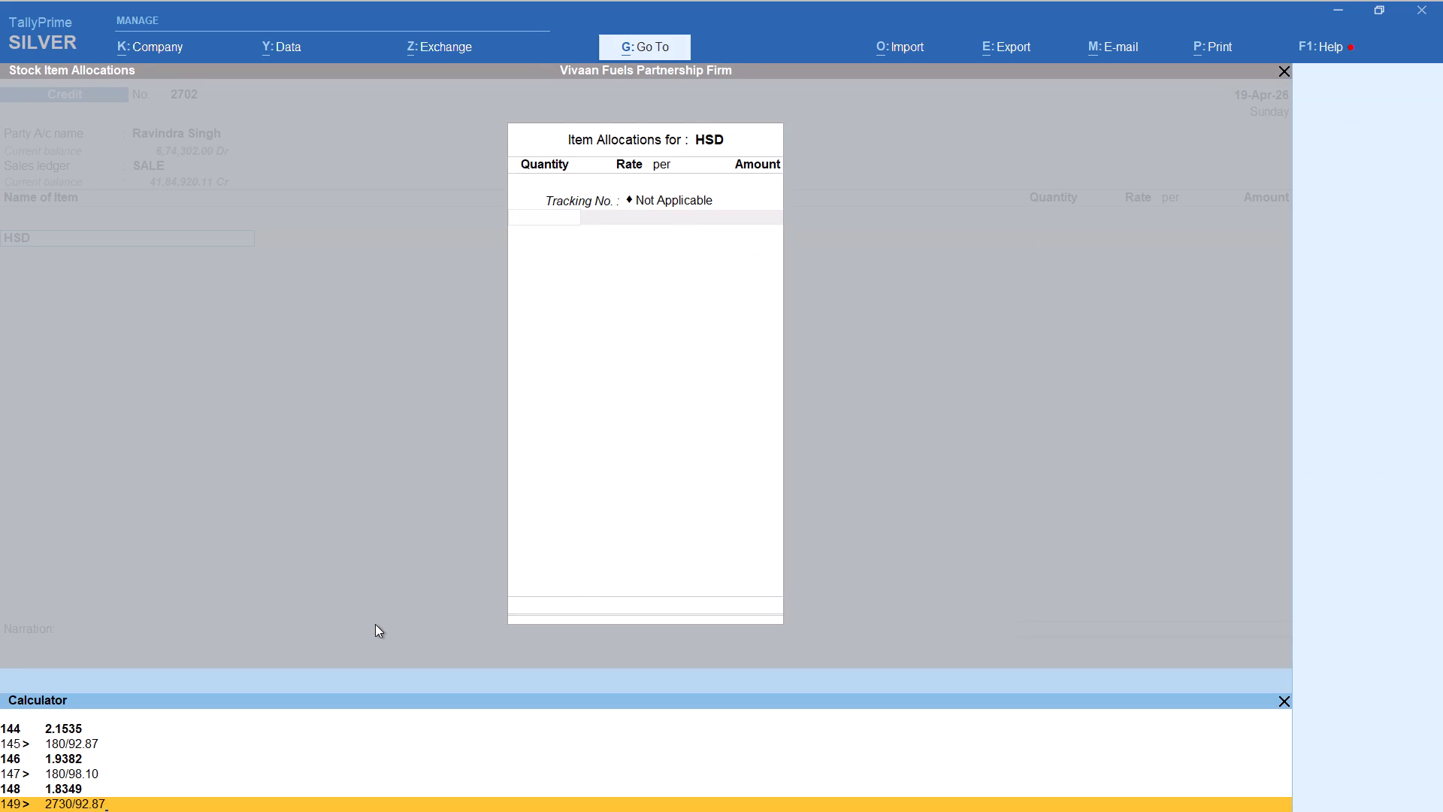
{"action": "key", "text": "Return"}
{"action": "key", "text": "Return"}
{"action": "key", "text": "Return"}
{"action": "key", "text": "Return"}
{"action": "key", "text": "Return"}
{"action": "key", "text": "Return"}
Add the Round Off ledger to Ravindra's HSD voucher and save it.
{"action": "type", "text": "rou"}
{"action": "key", "text": "Return"}
{"action": "key", "text": "ctrl+a"}
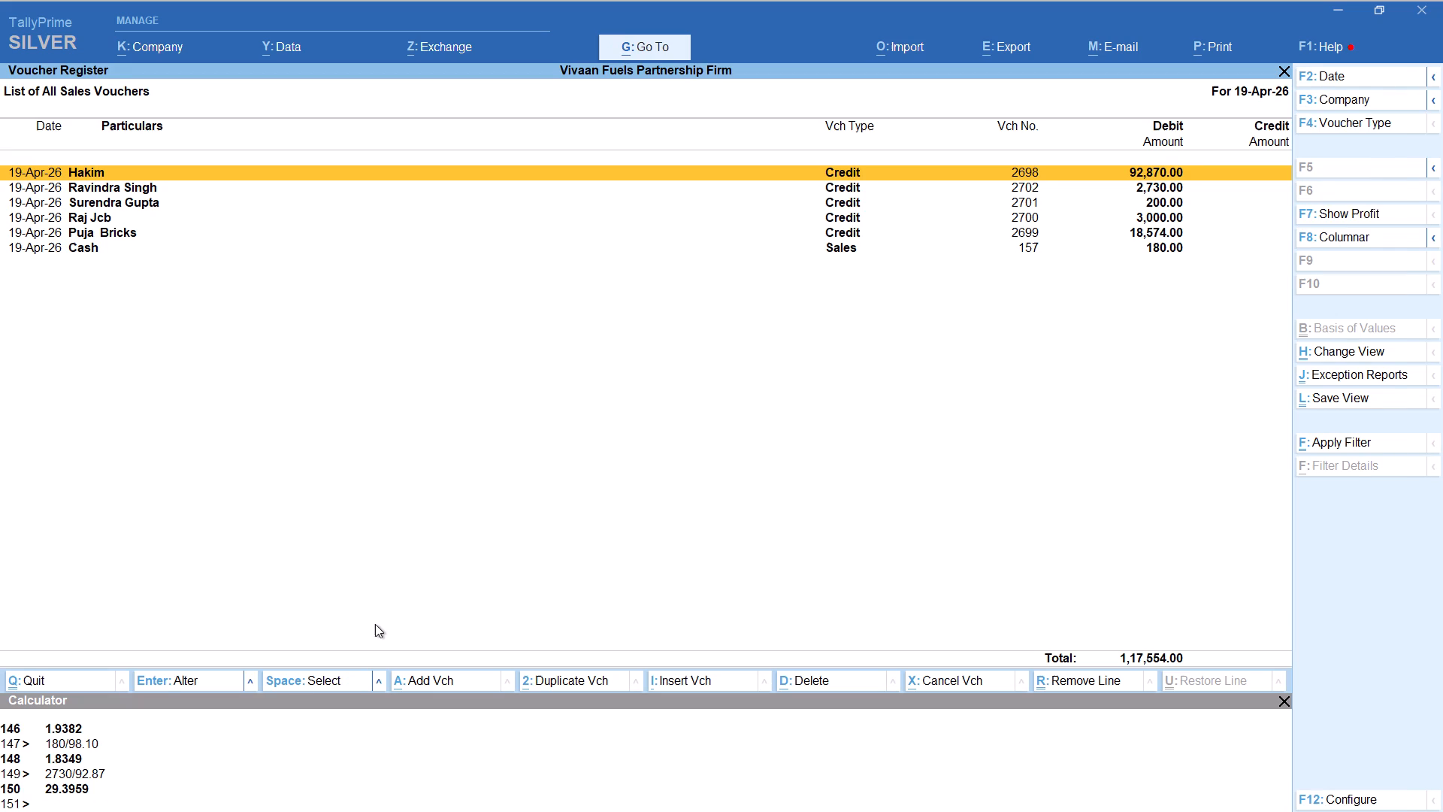
Start a new 19-Apr-26 Credit voucher for Dhanjay, accepting the default party details and the SALE ledger.
{"action": "key", "text": "alt+a"}
{"action": "type", "text": "dhan"}
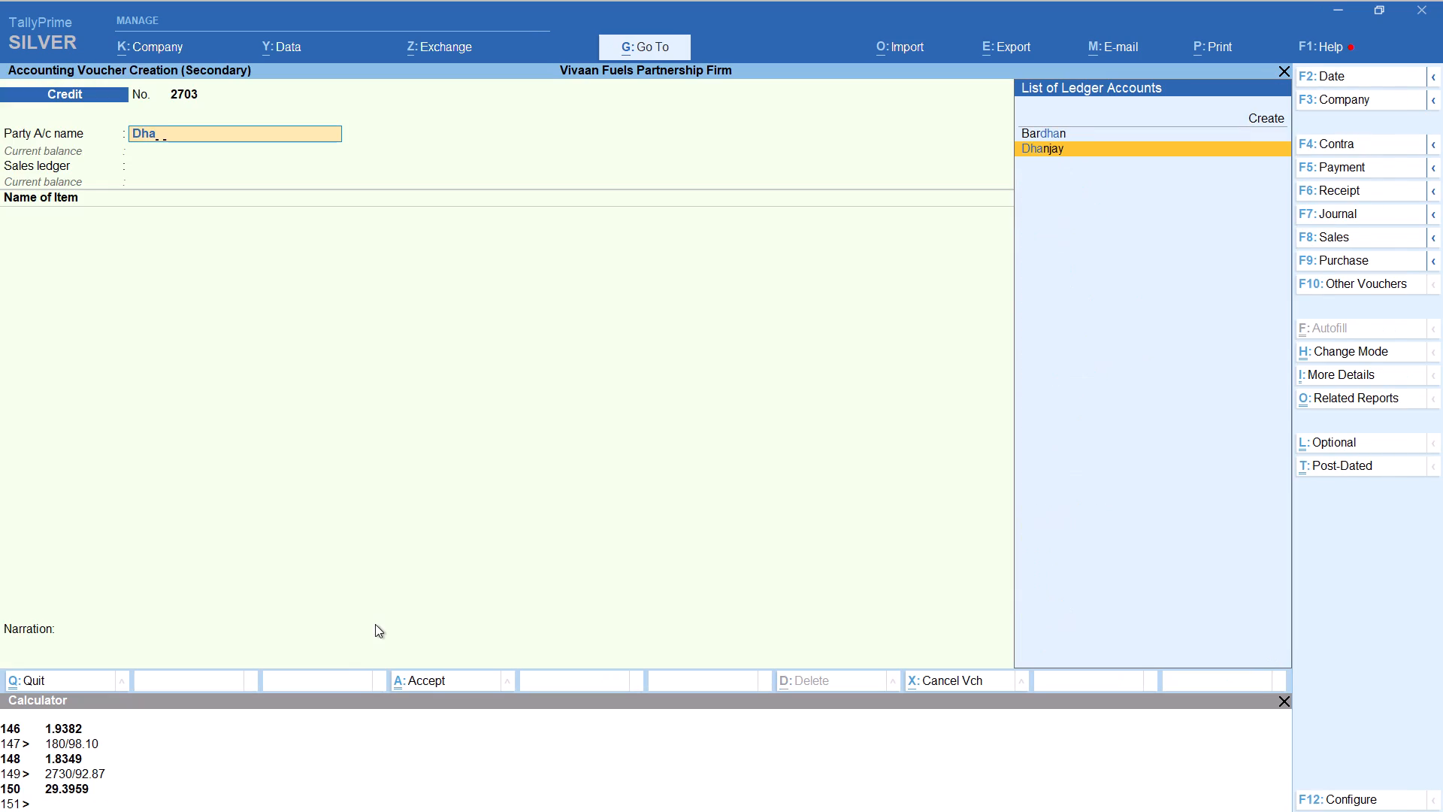
{"action": "key", "text": "Return"}
{"action": "key", "text": "Return"}
{"action": "key", "text": "Return"}
{"action": "key", "text": "Return"}
{"action": "key", "text": "Return"}
{"action": "key", "text": "Return"}
{"action": "key", "text": "Return"}
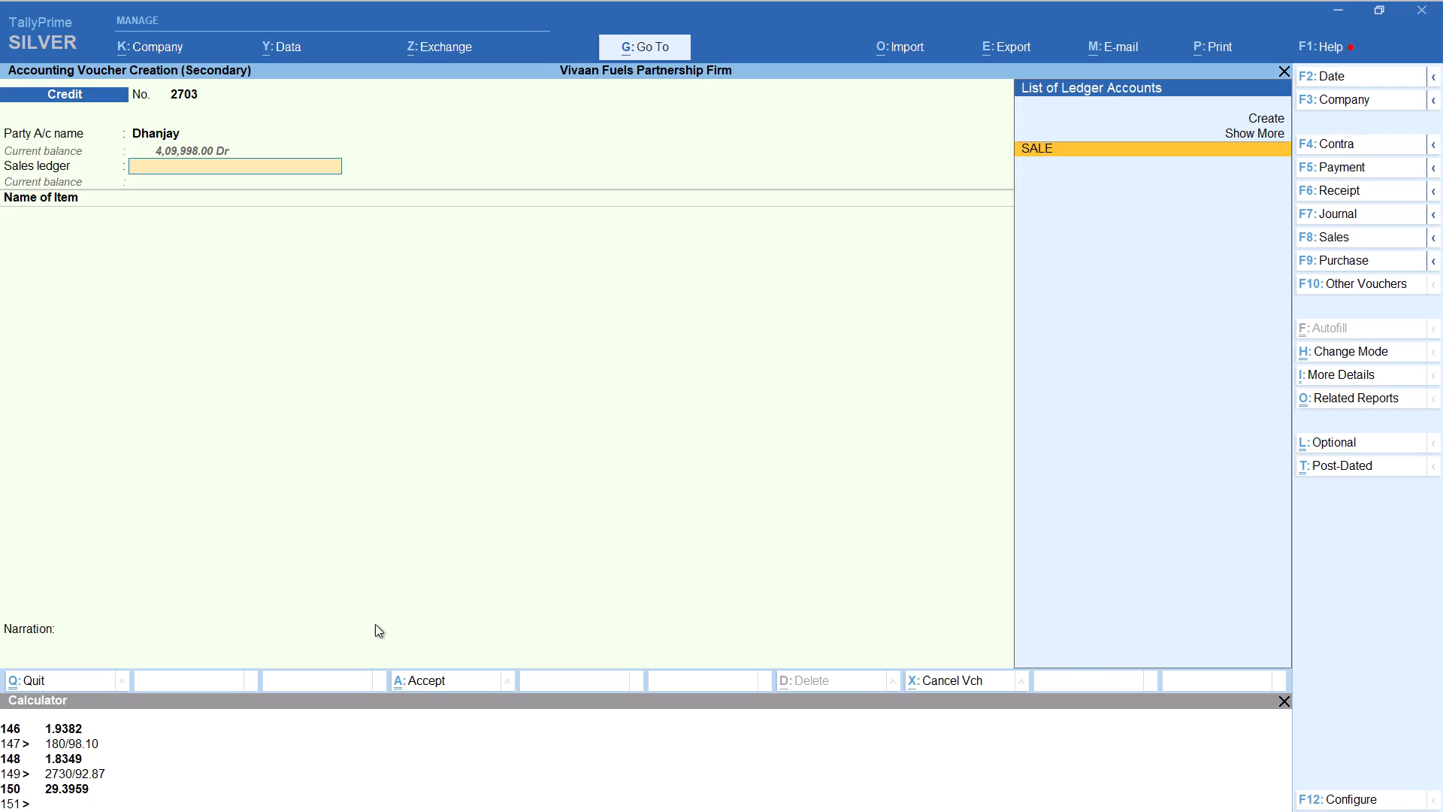
{"action": "key", "text": "Return"}
Add HSD to Dhanjay's voucher with tracking number Not Applicable and quantity 5500/92.87 (59.22 litres), keeping the default rate and amount.
{"action": "type", "text": "hs"}
{"action": "key", "text": "Return"}
{"action": "key", "text": "Up"}
{"action": "key", "text": "Return"}
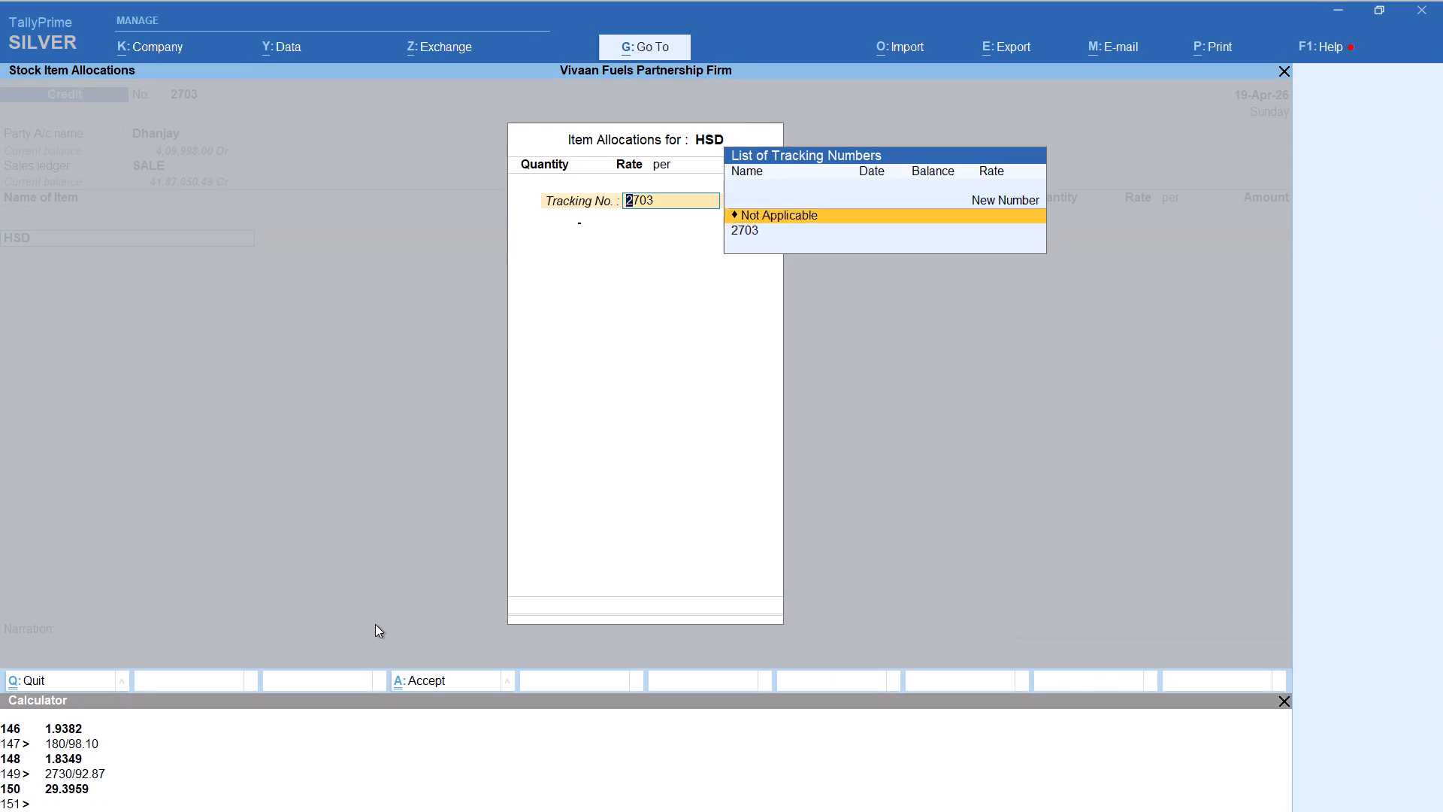
{"action": "key", "text": "alt+c"}
{"action": "type", "text": "5500/92.87"}
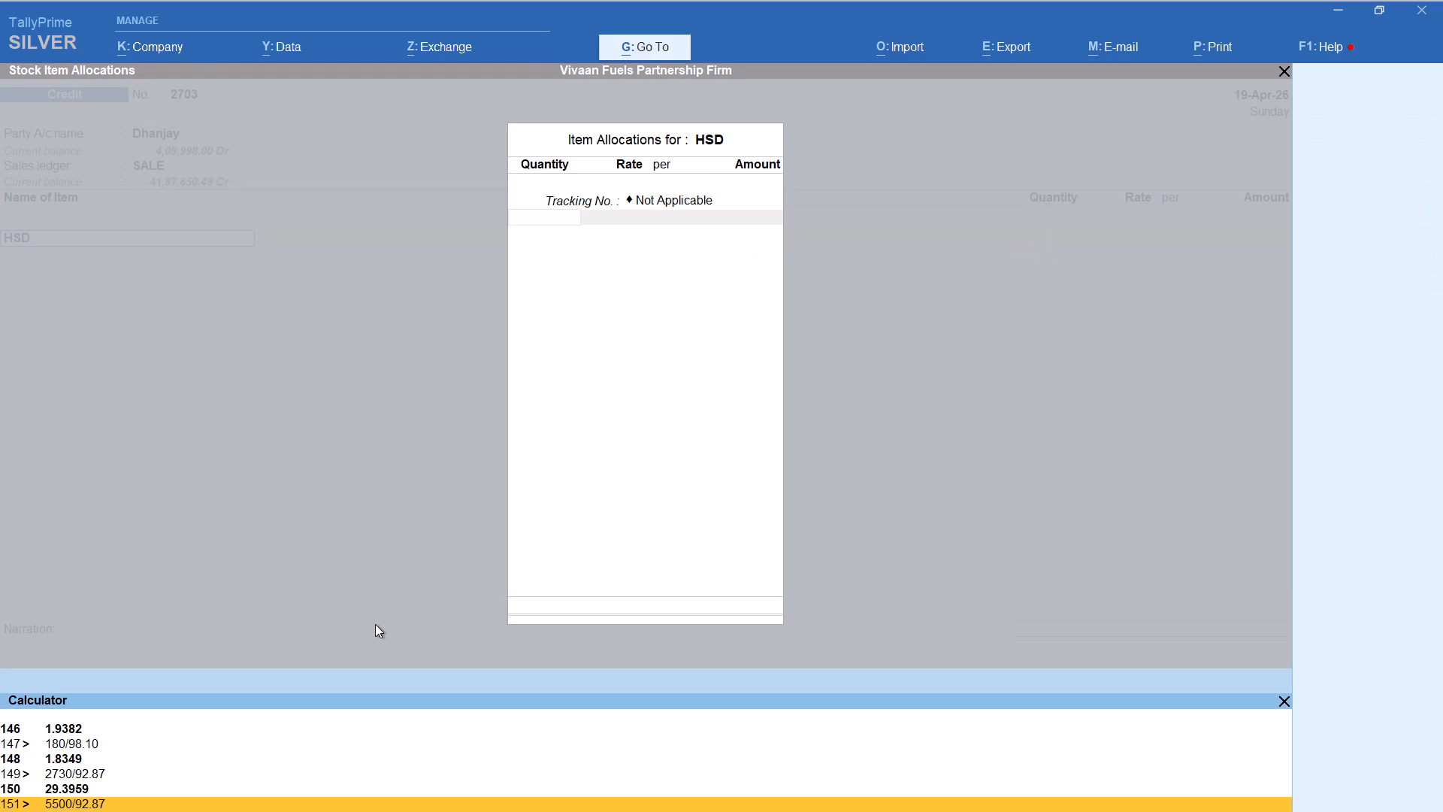
{"action": "key", "text": "Return"}
{"action": "key", "text": "Return"}
{"action": "key", "text": "Return"}
{"action": "key", "text": "Return"}
{"action": "key", "text": "Return"}
{"action": "key", "text": "Return"}
{"action": "key", "text": "Return"}
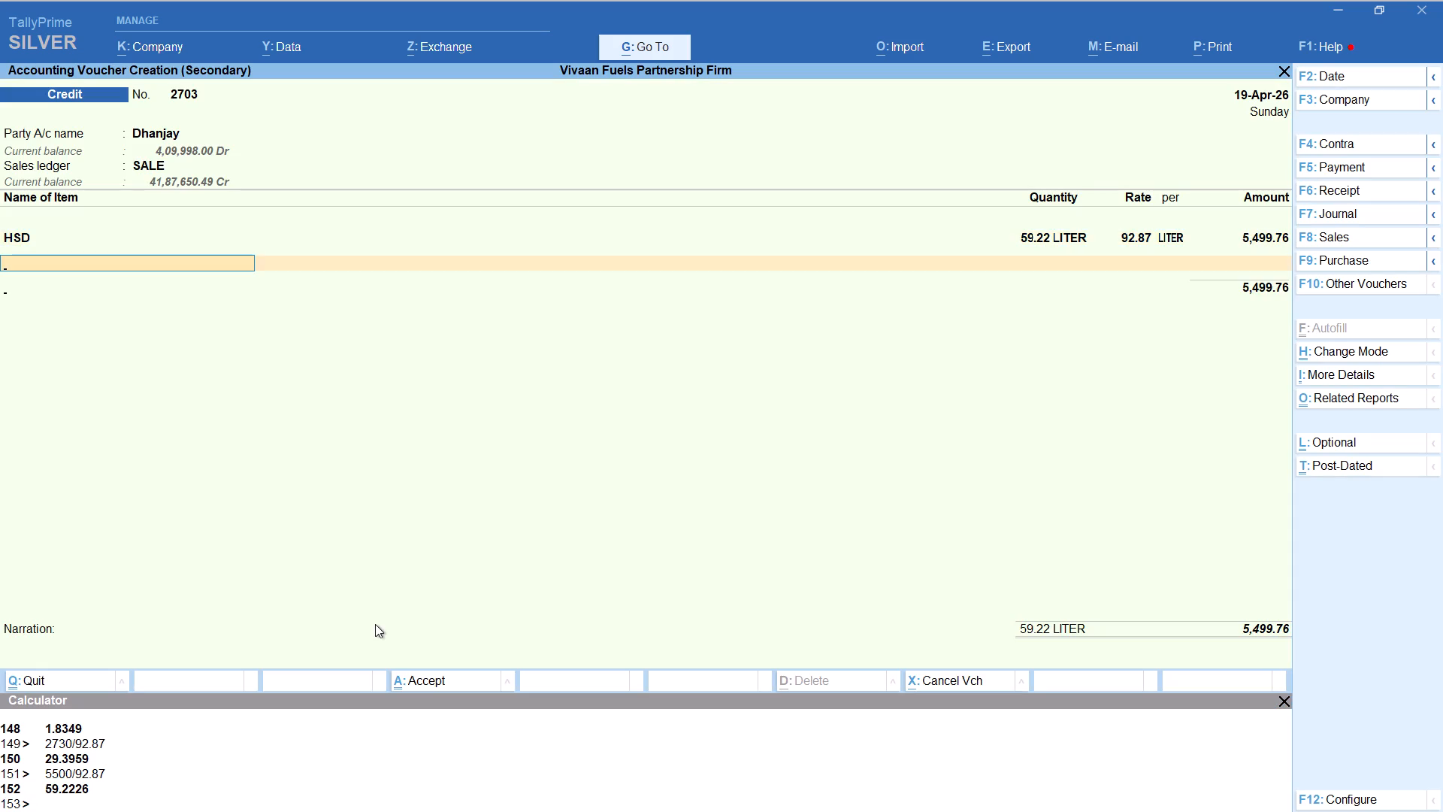
Add the Round Off ledger to Dhanjay's HSD voucher and save it.
{"action": "type", "text": "rou"}
{"action": "key", "text": "Return"}
{"action": "key", "text": "ctrl+a"}
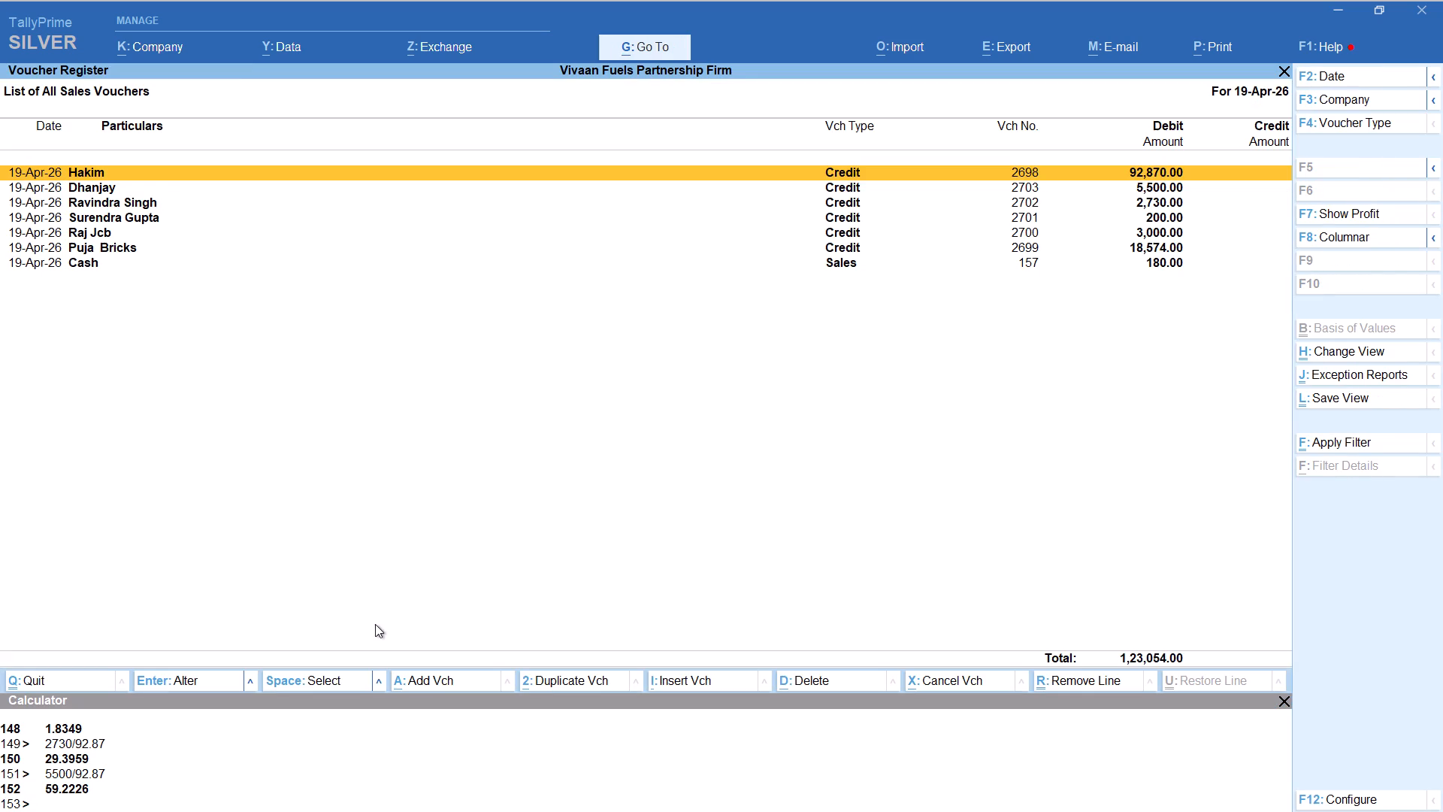
{"action": "key", "text": "alt+a"}
{"action": "type", "text": "raj"}
{"action": "key", "text": "Down"}
{"action": "key", "text": "Down"}
{"action": "key", "text": "Down"}
{"action": "key", "text": "Return"}
{"action": "key", "text": "Return"}
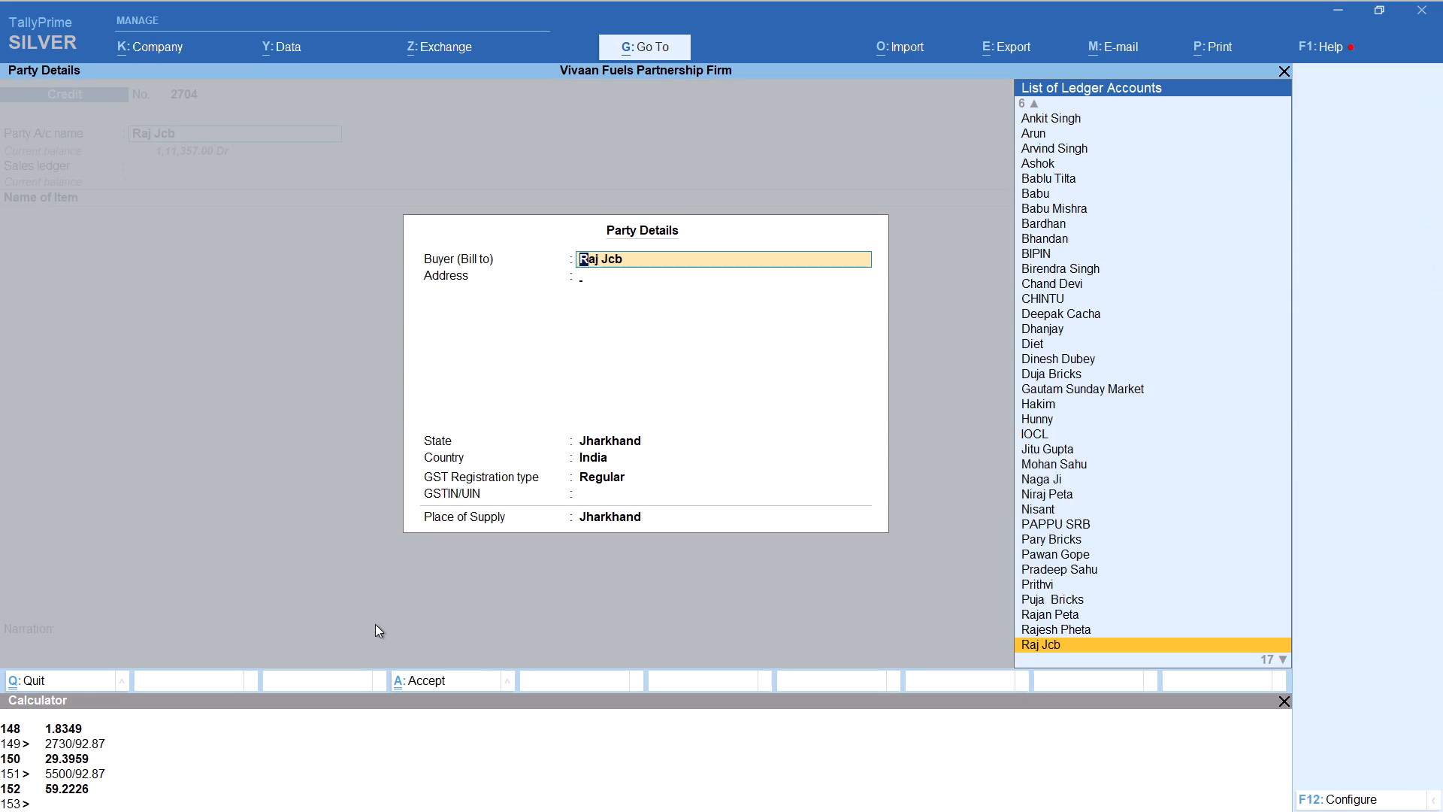
{"action": "key", "text": "Return"}
{"action": "key", "text": "Return"}
{"action": "key", "text": "Return"}
{"action": "key", "text": "Return"}
{"action": "key", "text": "Return"}
{"action": "key", "text": "Return"}
{"action": "type", "text": "hs"}
{"action": "key", "text": "Return"}
{"action": "key", "text": "Up"}
{"action": "key", "text": "Return"}
{"action": "key", "text": "alt+c"}
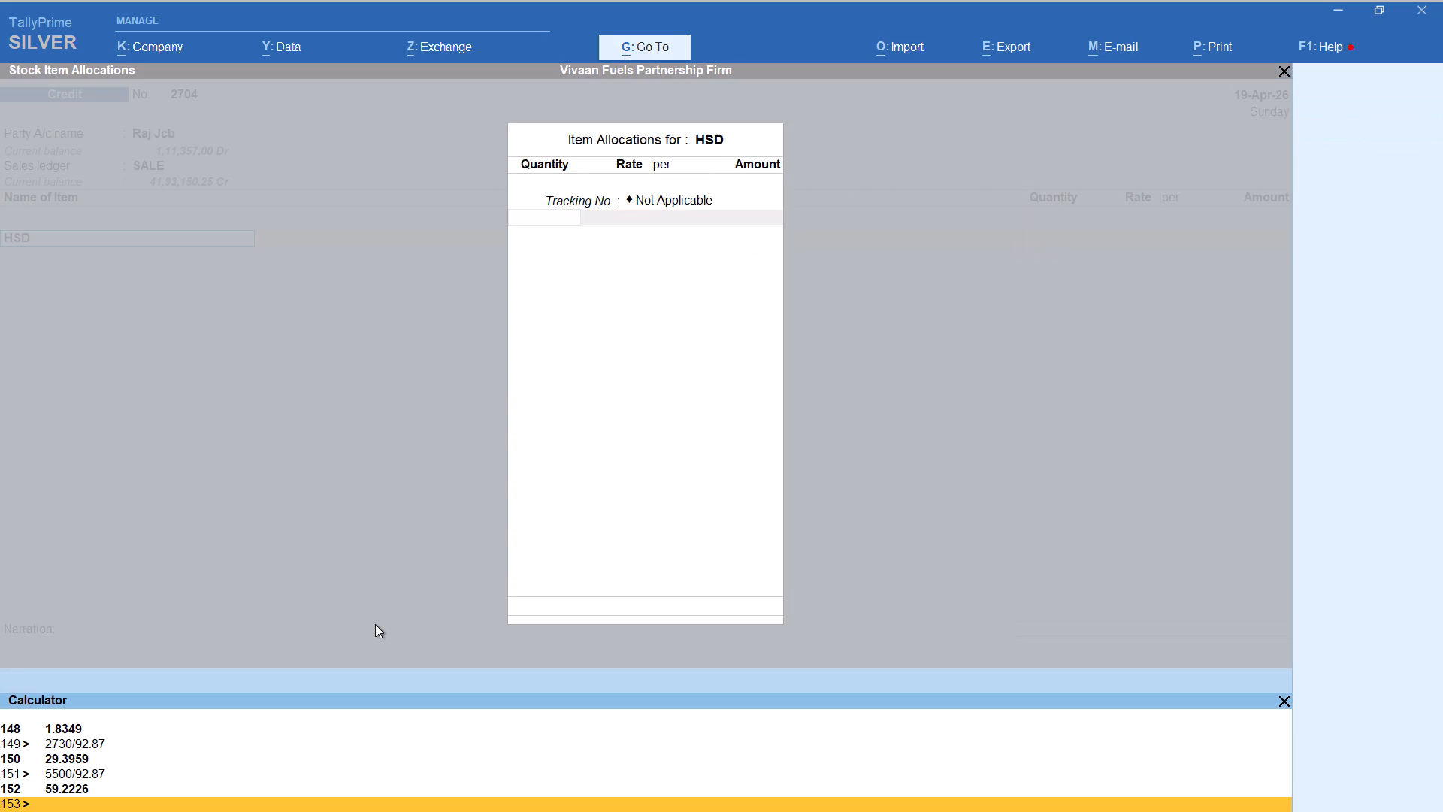
{"action": "type", "text": "3000/92.87"}
{"action": "key", "text": "Return"}
{"action": "key", "text": "Return"}
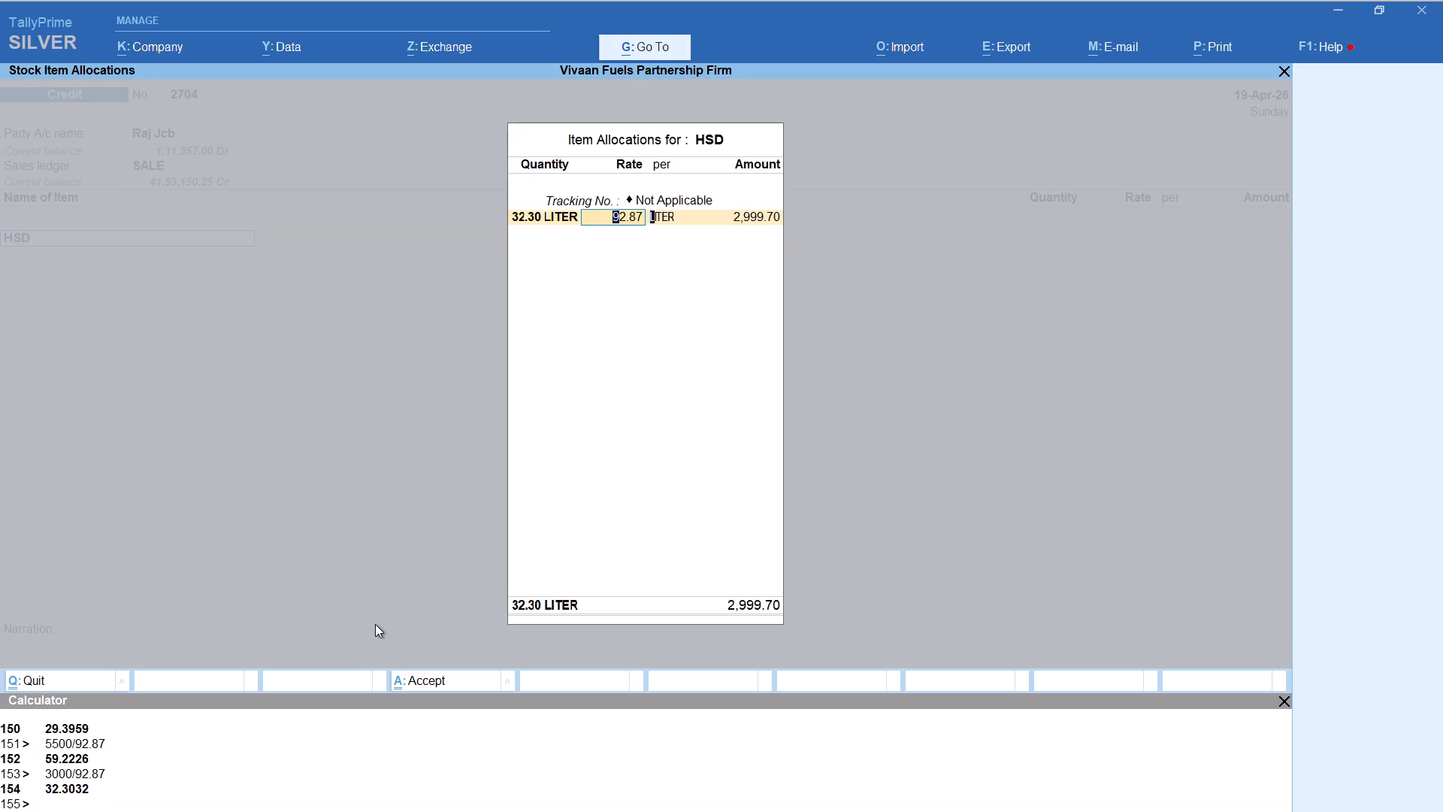
{"action": "key", "text": "Return"}
{"action": "key", "text": "Return"}
{"action": "key", "text": "Return"}
{"action": "key", "text": "Return"}
{"action": "key", "text": "Return"}
{"action": "type", "text": "rou"}
{"action": "key", "text": "Return"}
{"action": "key", "text": "ctrl+a"}
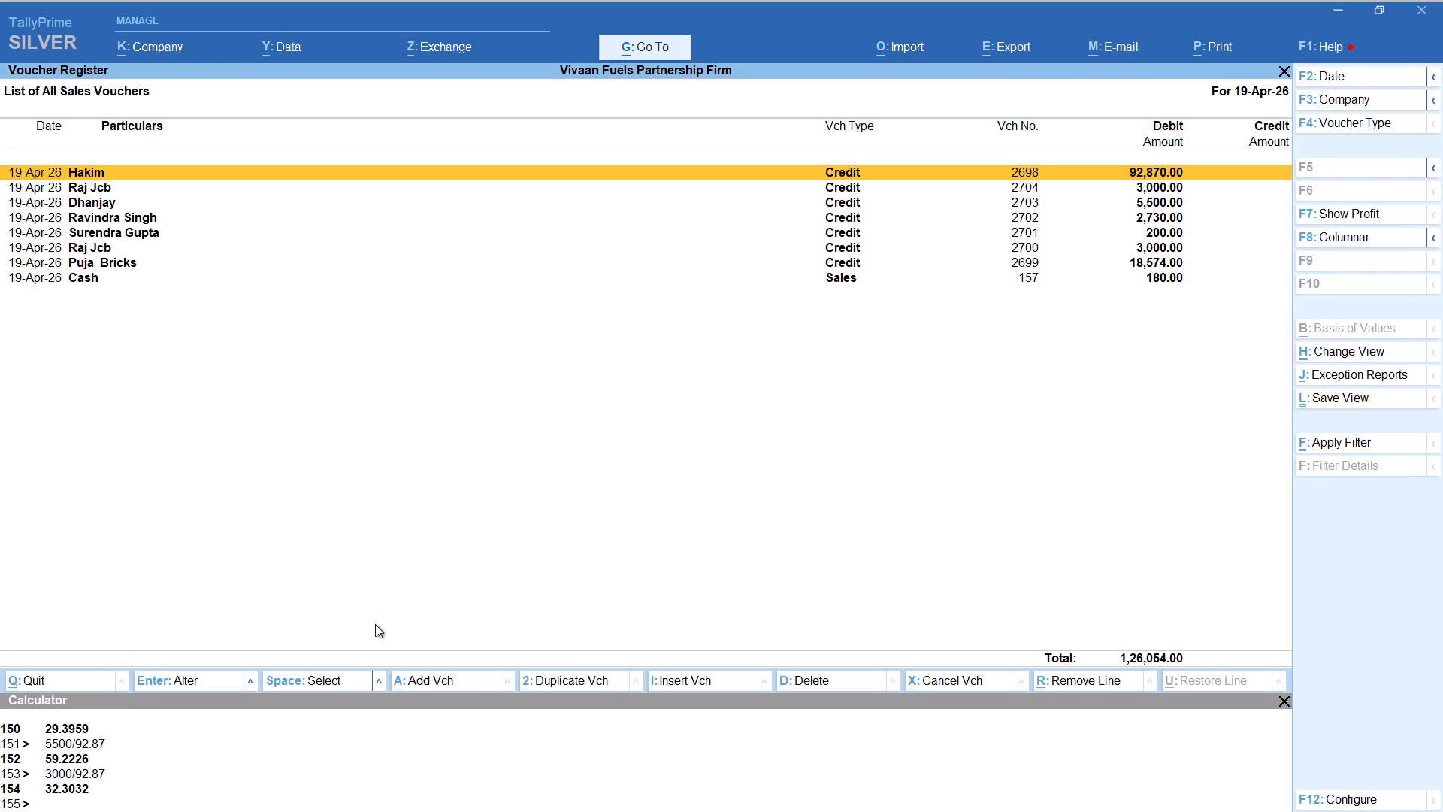
Start a new 19-Apr-26 Credit voucher for Mohan, accepting the default party details and the SALE ledger.
{"action": "key", "text": "alt+a"}
{"action": "type", "text": "moh"}
{"action": "key", "text": "Return"}
{"action": "key", "text": "Return"}
{"action": "key", "text": "Return"}
{"action": "key", "text": "Return"}
{"action": "key", "text": "Return"}
{"action": "key", "text": "Return"}
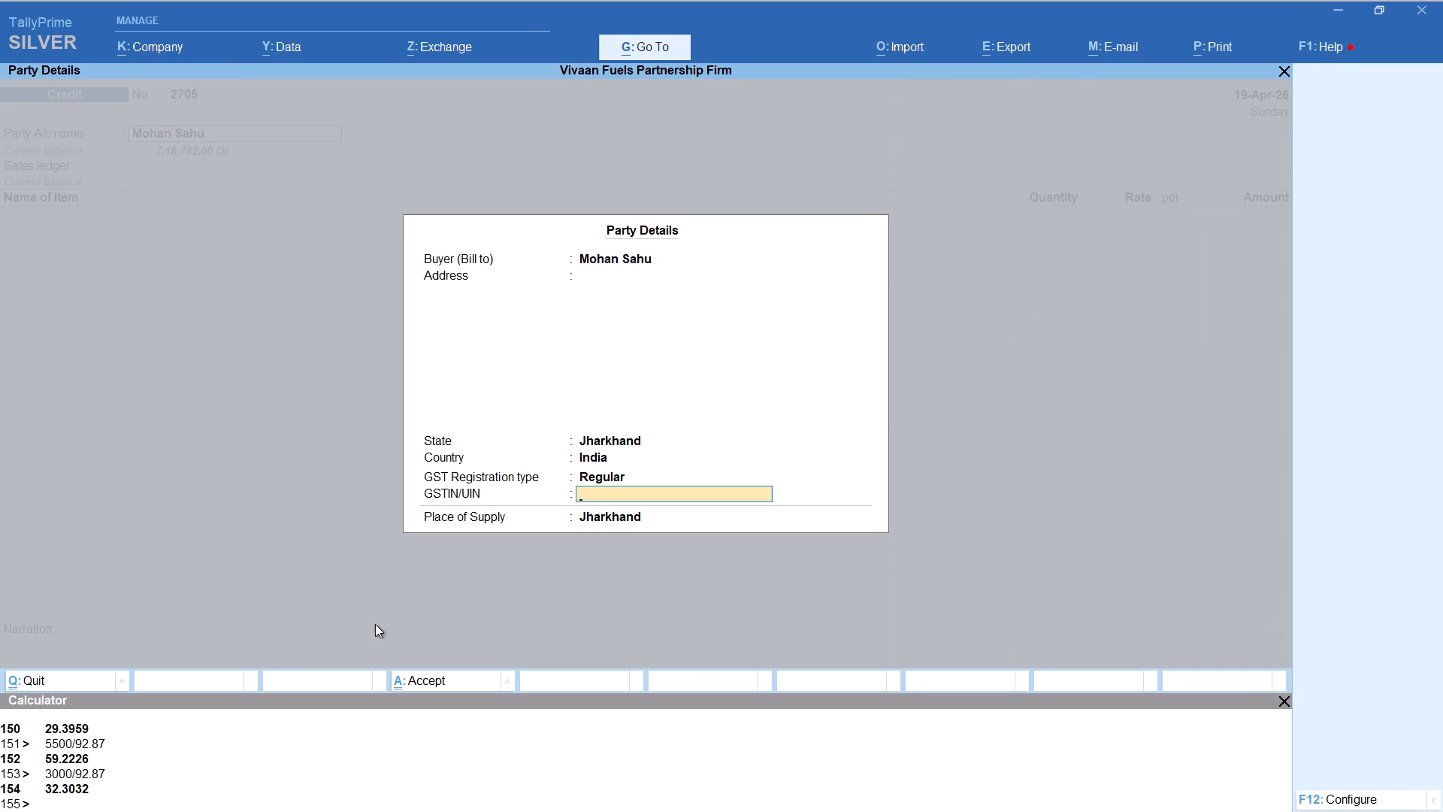
{"action": "key", "text": "Return"}
{"action": "key", "text": "Return"}
{"action": "left_click", "coordinate": [375, 624]}
Add HSD to Mohan's voucher with tracking number Not Applicable and quantity 5100/92.87 (54.92 litres), keeping the default rate and amount.
{"action": "type", "text": "hs"}
{"action": "key", "text": "Return"}
{"action": "key", "text": "Up"}
{"action": "key", "text": "Return"}
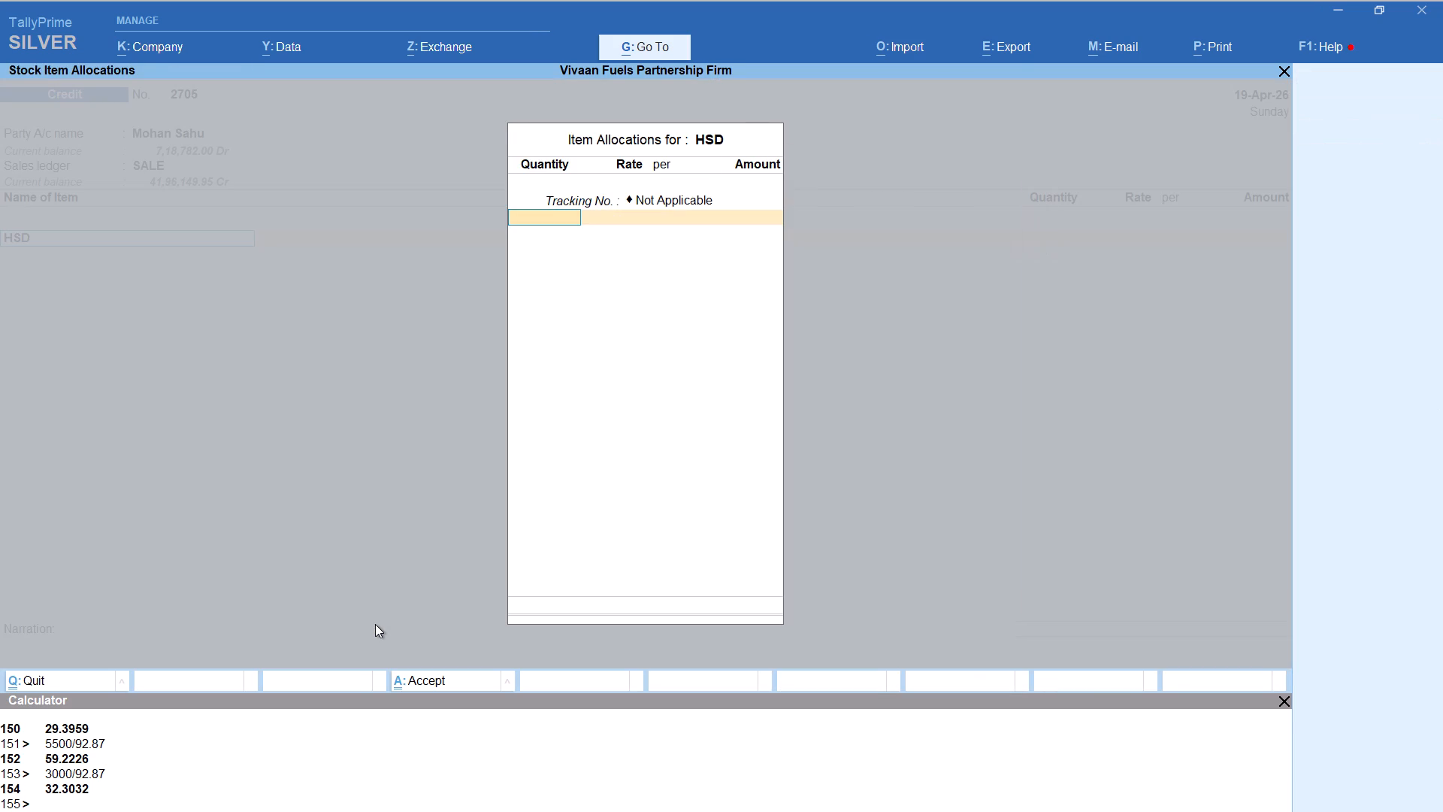
{"action": "key", "text": "alt+c"}
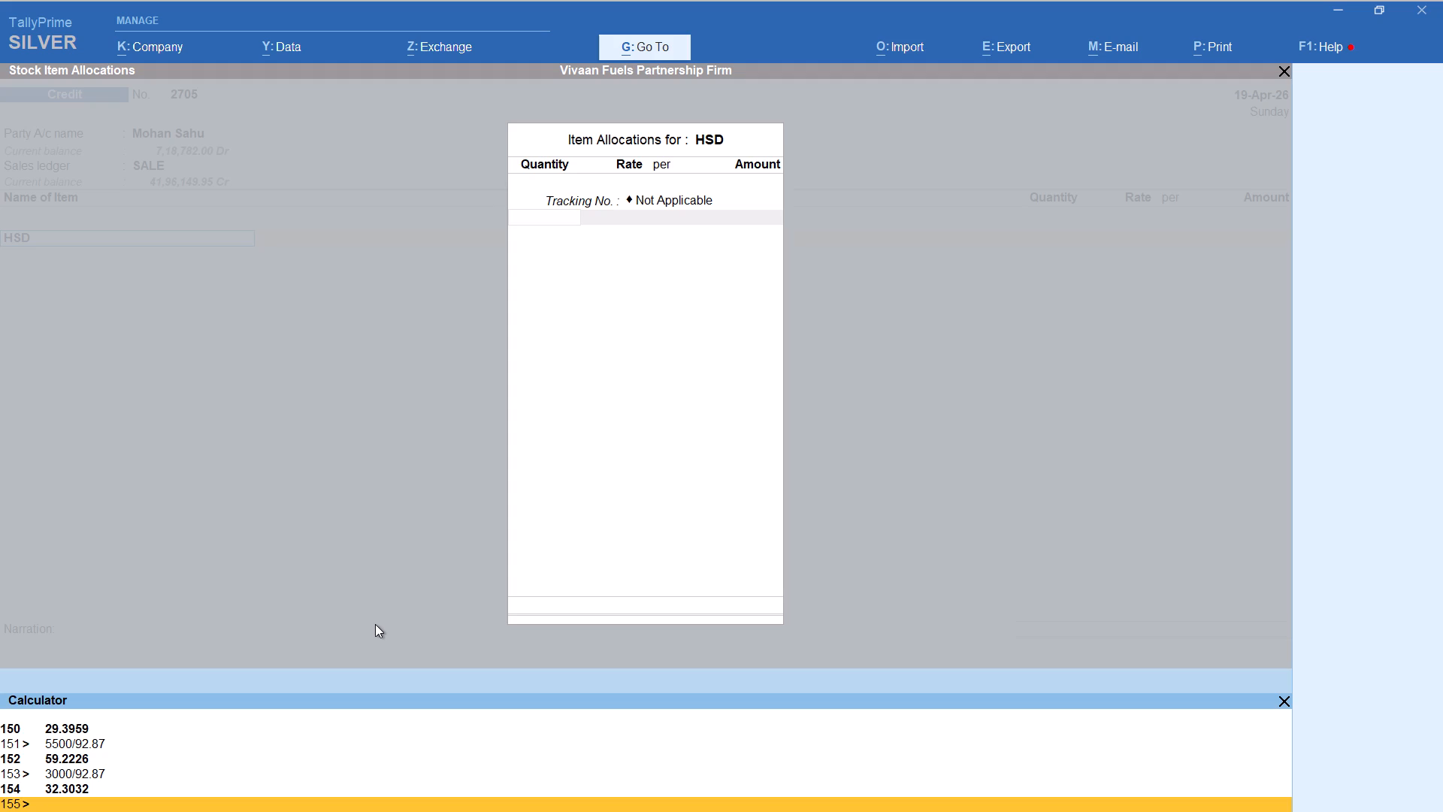
{"action": "type", "text": "5100/92.87"}
{"action": "key", "text": "Return"}
{"action": "key", "text": "Return"}
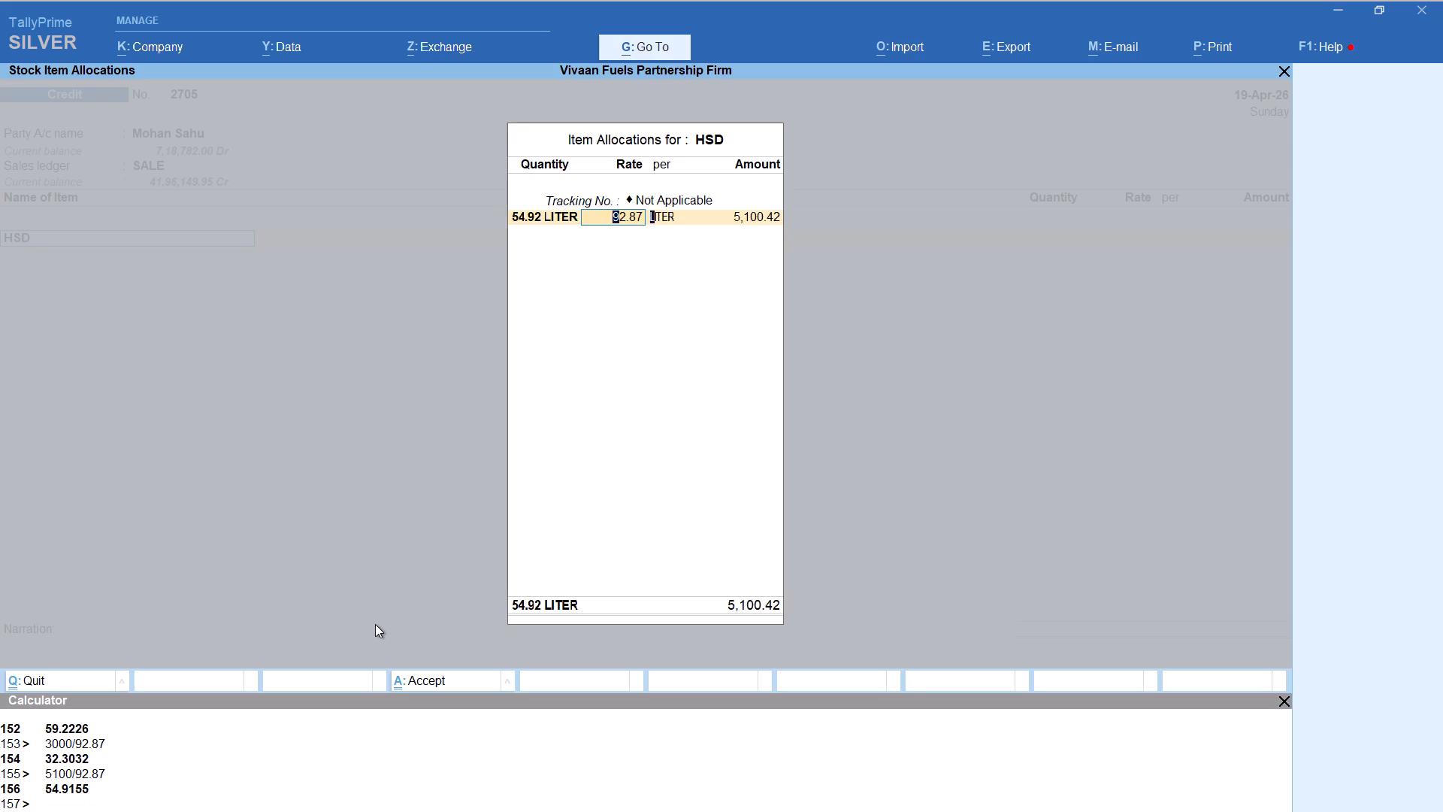
{"action": "key", "text": "Return"}
{"action": "key", "text": "Return"}
{"action": "key", "text": "Return"}
{"action": "key", "text": "Return"}
{"action": "key", "text": "Return"}
Add the Round Off ledger to Mohan's HSD voucher and save it.
{"action": "type", "text": "rou"}
{"action": "key", "text": "Return"}
{"action": "key", "text": "ctrl+a"}
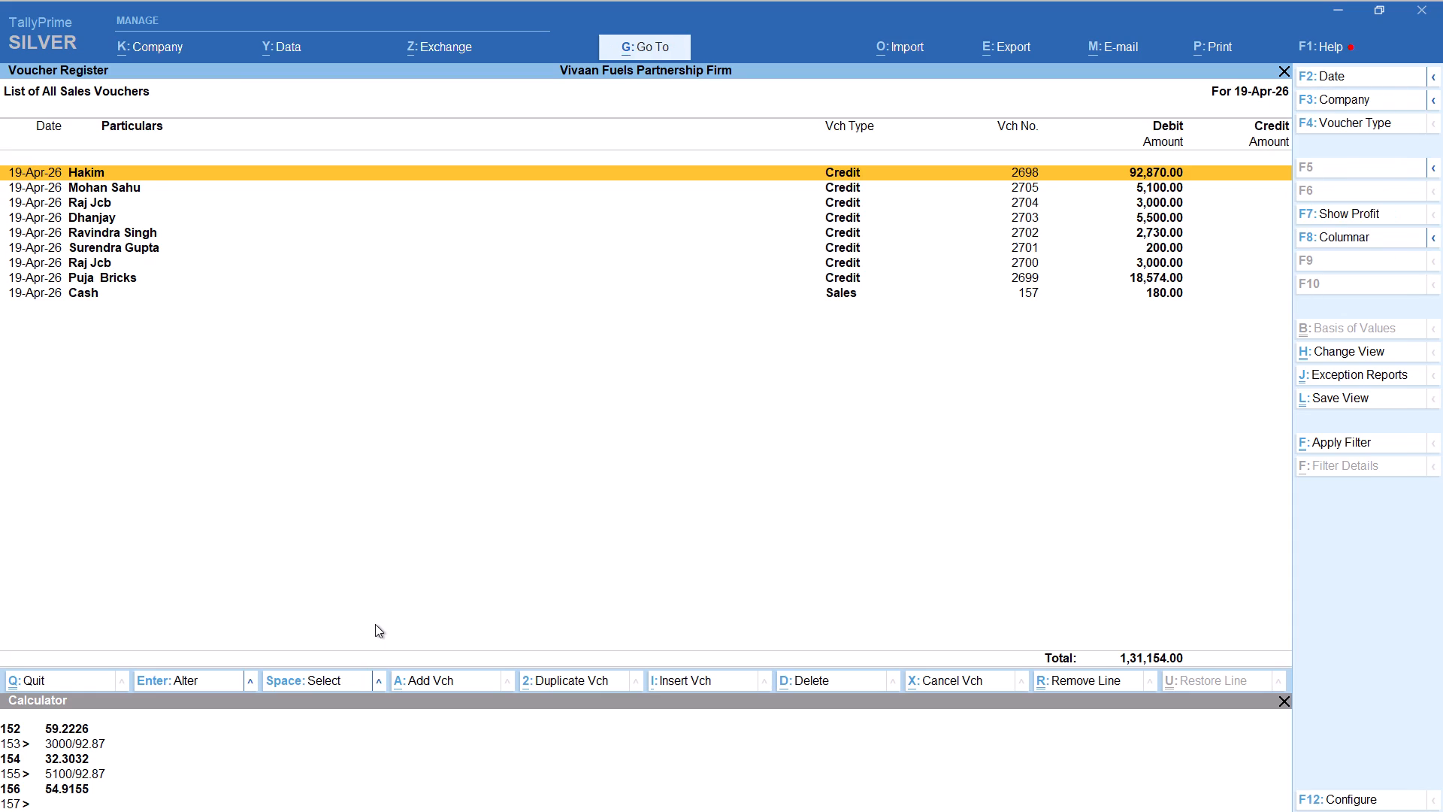
Start a new 19-Apr-26 Credit voucher for CHINTU, accepting the default party details and the SALE ledger.
{"action": "key", "text": "alt+a"}
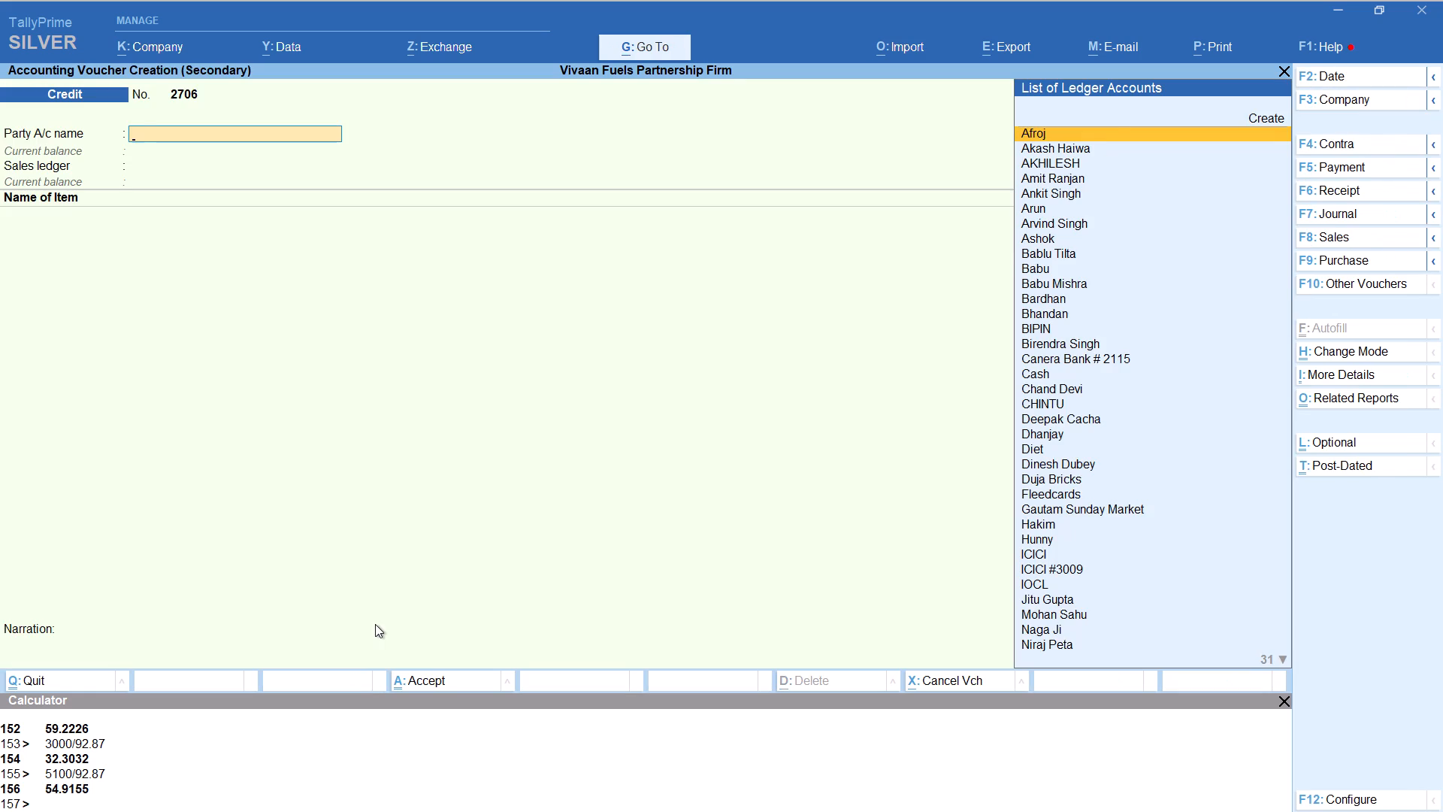
{"action": "type", "text": "chintu"}
{"action": "key", "text": "Return"}
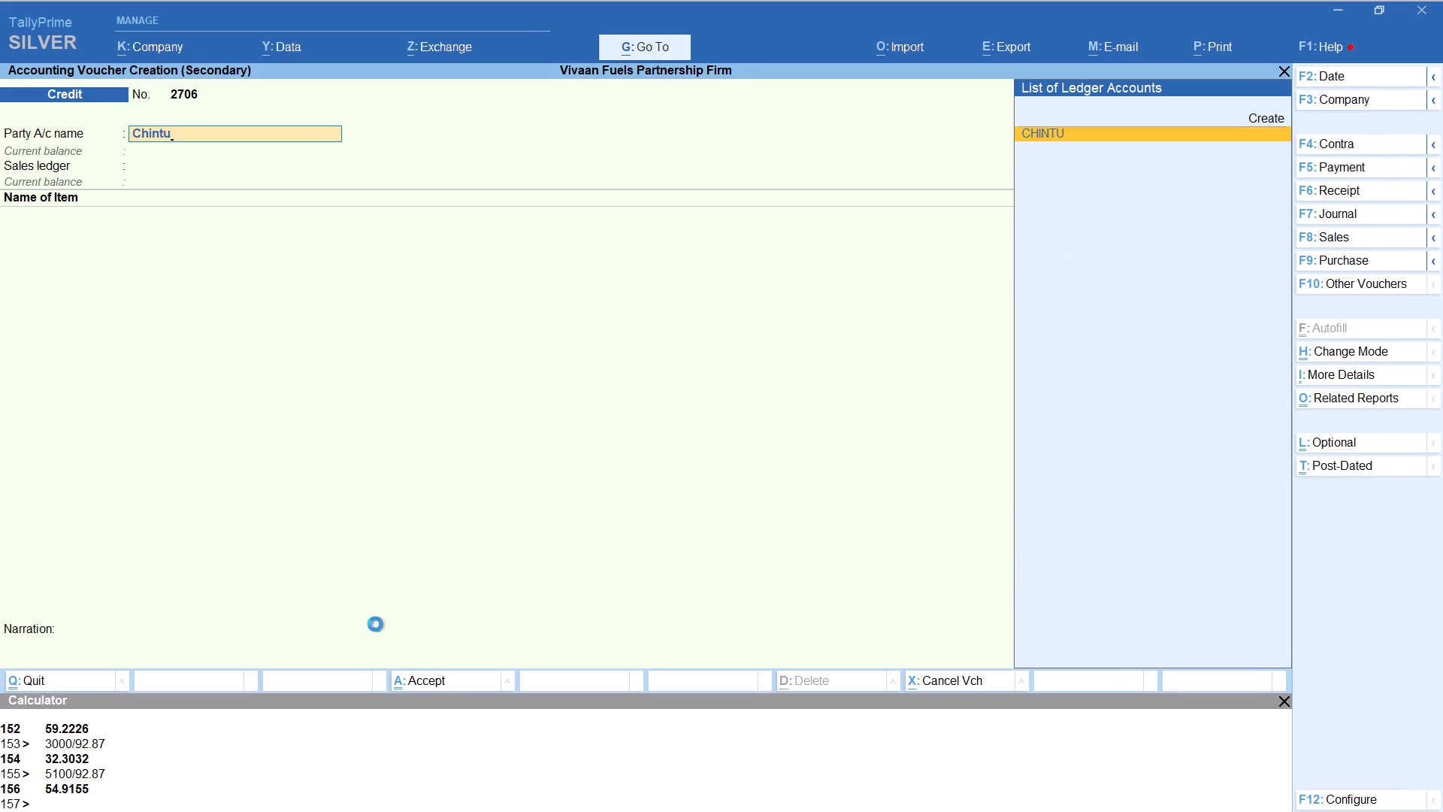
{"action": "key", "text": "Return"}
{"action": "key", "text": "Return"}
{"action": "key", "text": "Return"}
{"action": "key", "text": "Return"}
{"action": "key", "text": "Return"}
{"action": "key", "text": "Return"}
{"action": "key", "text": "Return"}
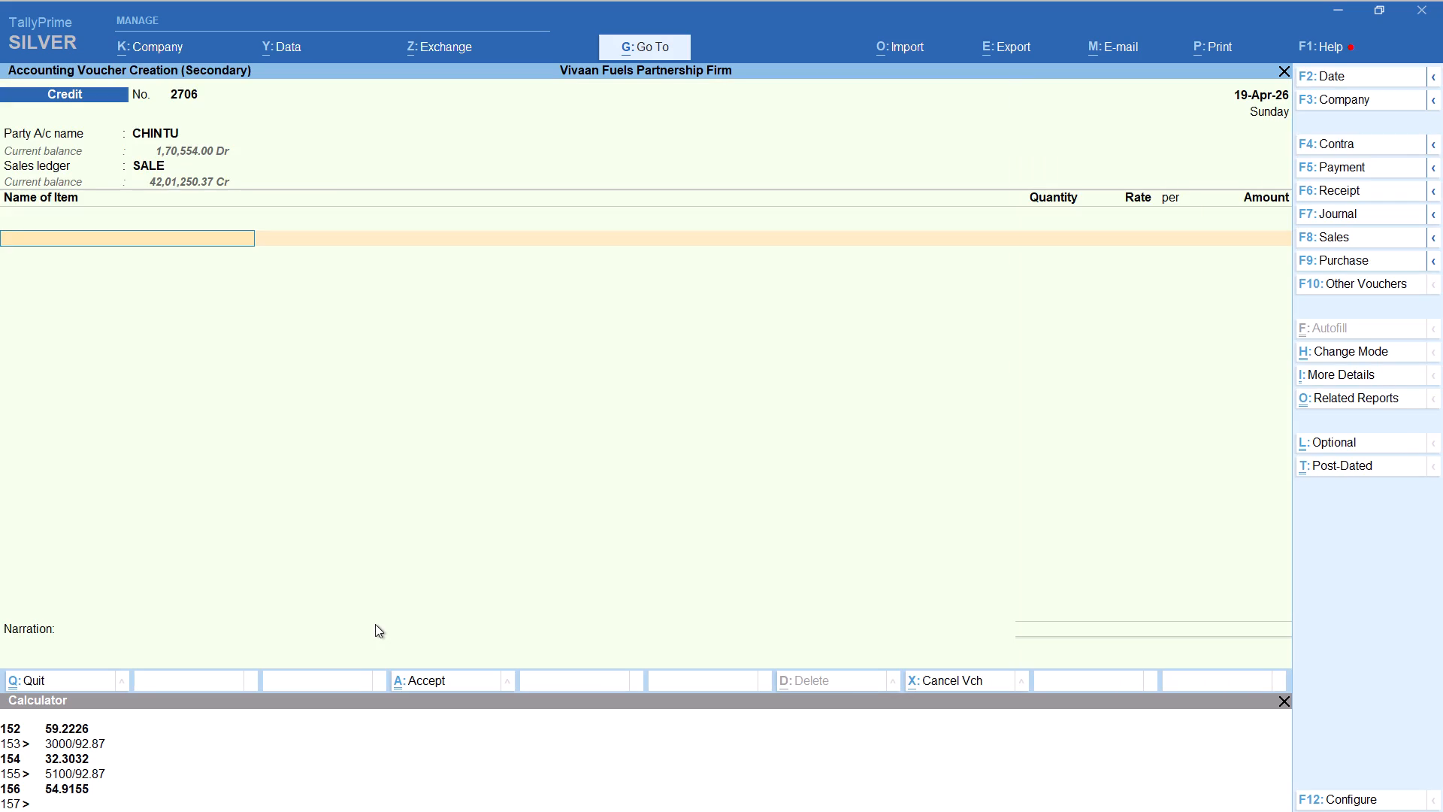
Add HSD to CHINTU's voucher with tracking number Not Applicable and quantity 5000/92.87 (53.84 litres), keeping the default rate and amount.
{"action": "type", "text": "hs"}
{"action": "key", "text": "Return"}
{"action": "key", "text": "Up"}
{"action": "key", "text": "Return"}
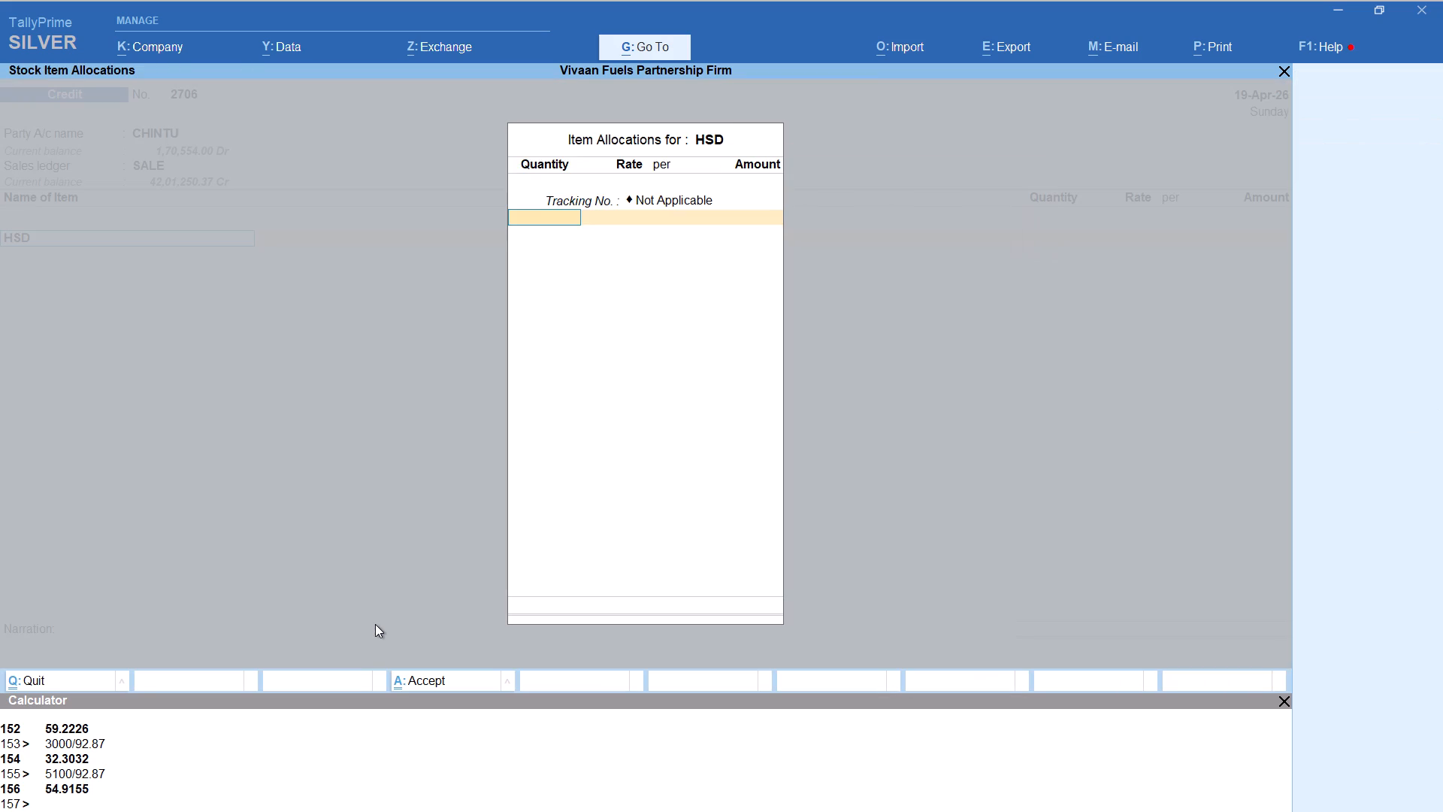
{"action": "key", "text": "alt+c"}
{"action": "type", "text": "5000/92.87"}
{"action": "key", "text": "Return"}
{"action": "key", "text": "Return"}
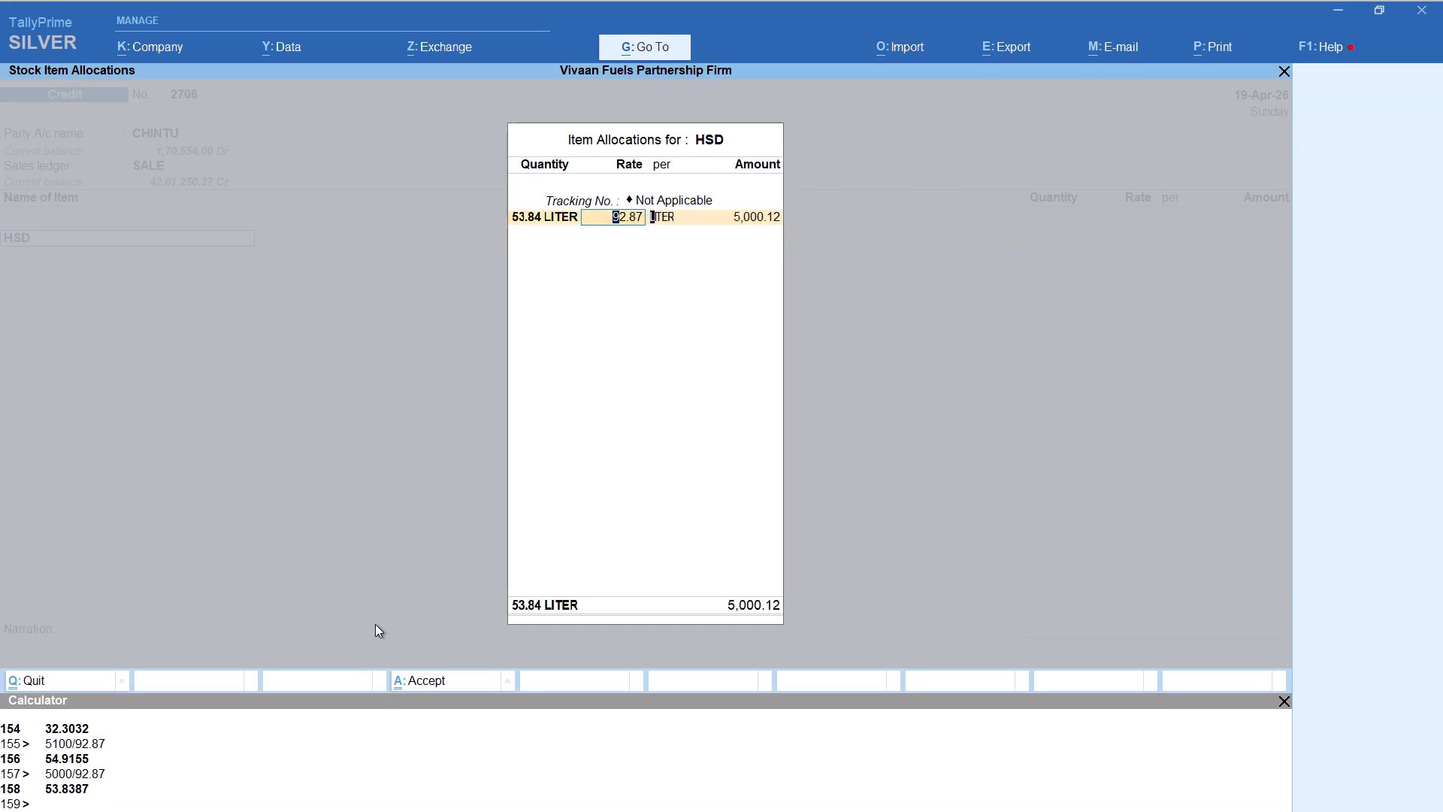
{"action": "key", "text": "Return"}
{"action": "key", "text": "Return"}
{"action": "key", "text": "Return"}
{"action": "key", "text": "Return"}
{"action": "key", "text": "Return"}
Add the Round Off ledger to CHINTU's HSD voucher and save it.
{"action": "type", "text": "rou"}
{"action": "key", "text": "Return"}
{"action": "key", "text": "ctrl+a"}
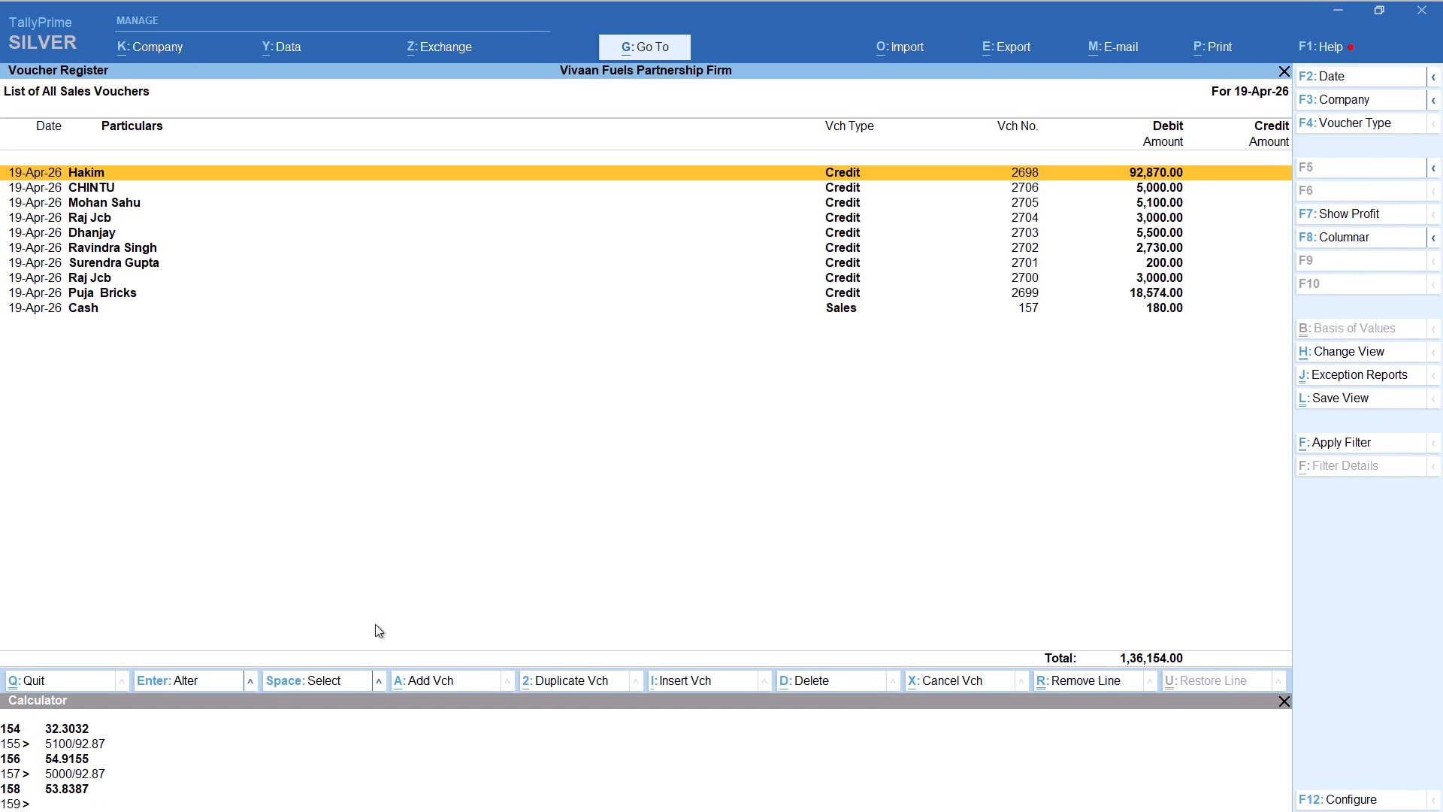
Start a new 19-Apr-26 Credit voucher for Akash, accepting the default party details and the SALE ledger.
{"action": "key", "text": "alt+a"}
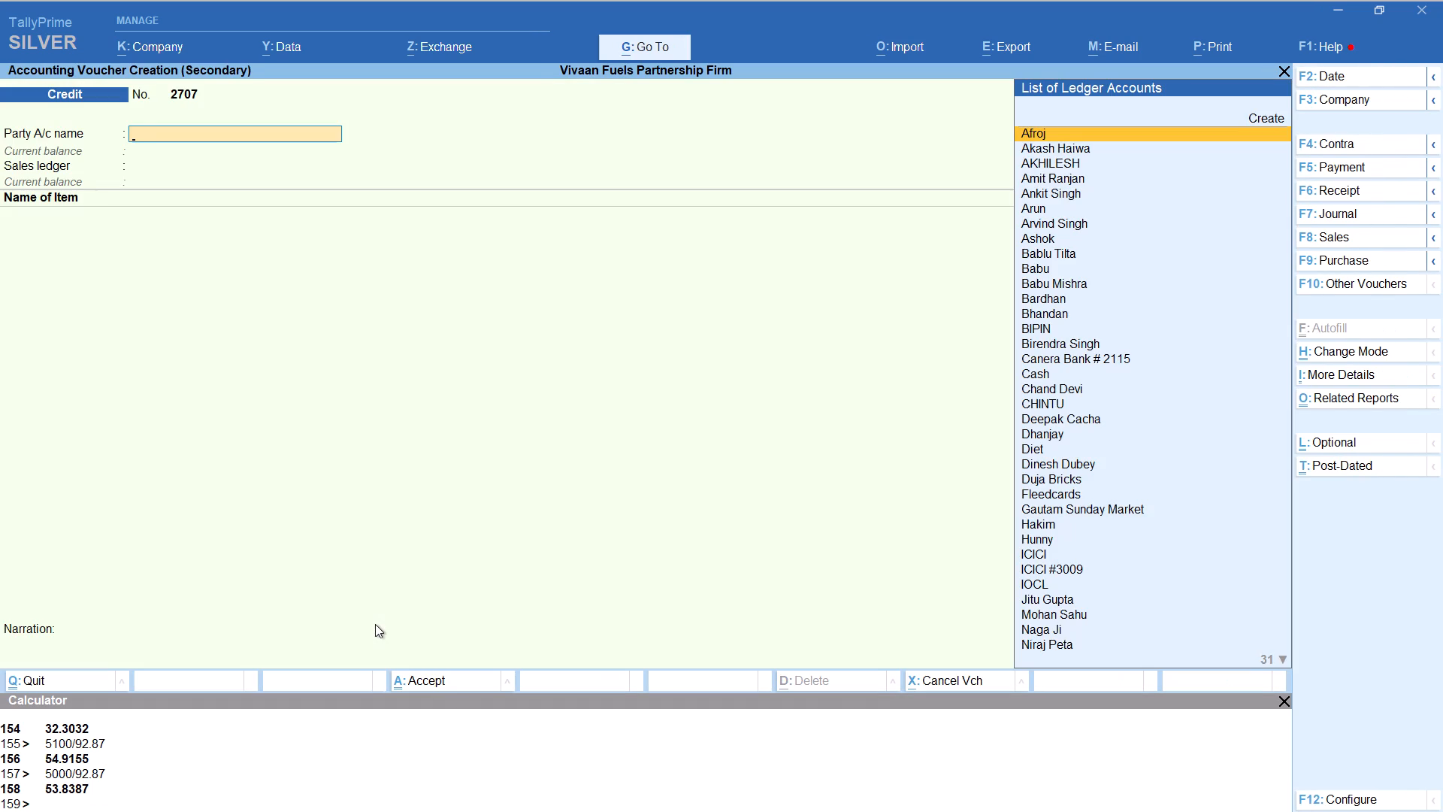
{"action": "type", "text": "akas"}
{"action": "key", "text": "Return"}
{"action": "key", "text": "Return"}
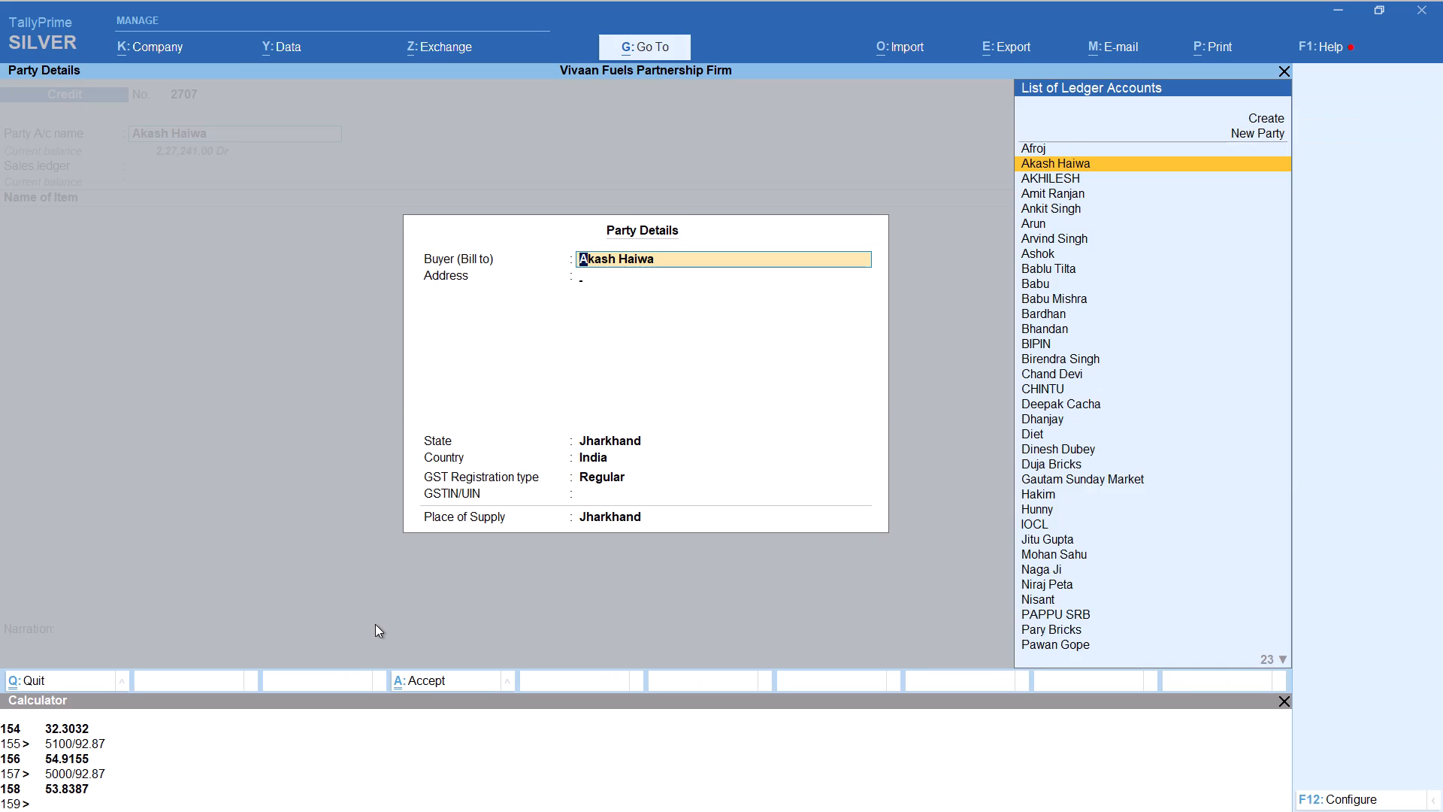
{"action": "key", "text": "Return"}
{"action": "key", "text": "Return"}
{"action": "key", "text": "Return"}
{"action": "key", "text": "Return"}
{"action": "key", "text": "Return"}
{"action": "key", "text": "Return"}
Add HSD to Akash's voucher with tracking number Not Applicable and quantity 3500/92.87 (37.69 litres), keeping the default rate and amount.
{"action": "type", "text": "hsd"}
{"action": "key", "text": "Return"}
{"action": "key", "text": "Up"}
{"action": "key", "text": "Return"}
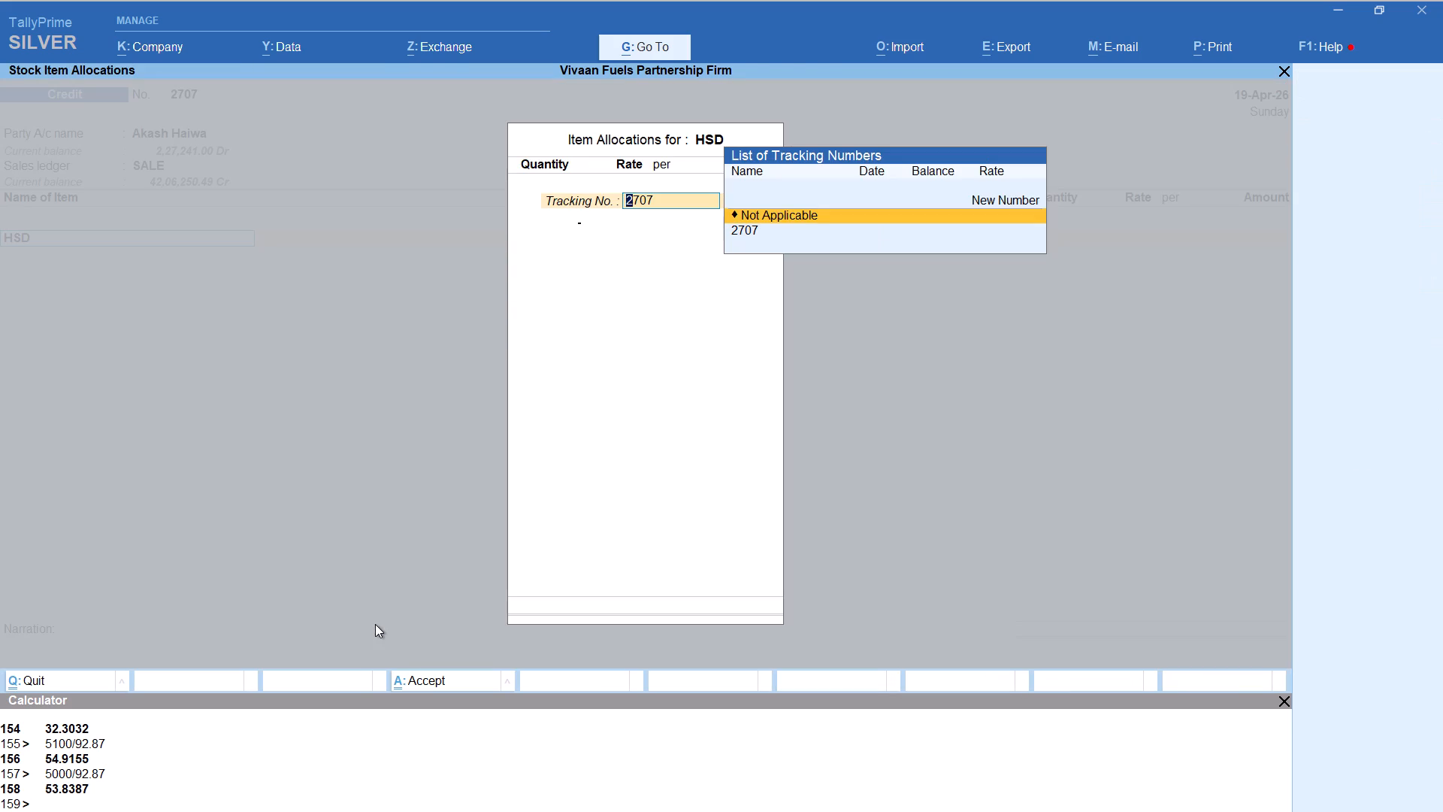
{"action": "key", "text": "alt+c"}
{"action": "type", "text": "3500/92.87"}
{"action": "key", "text": "Return"}
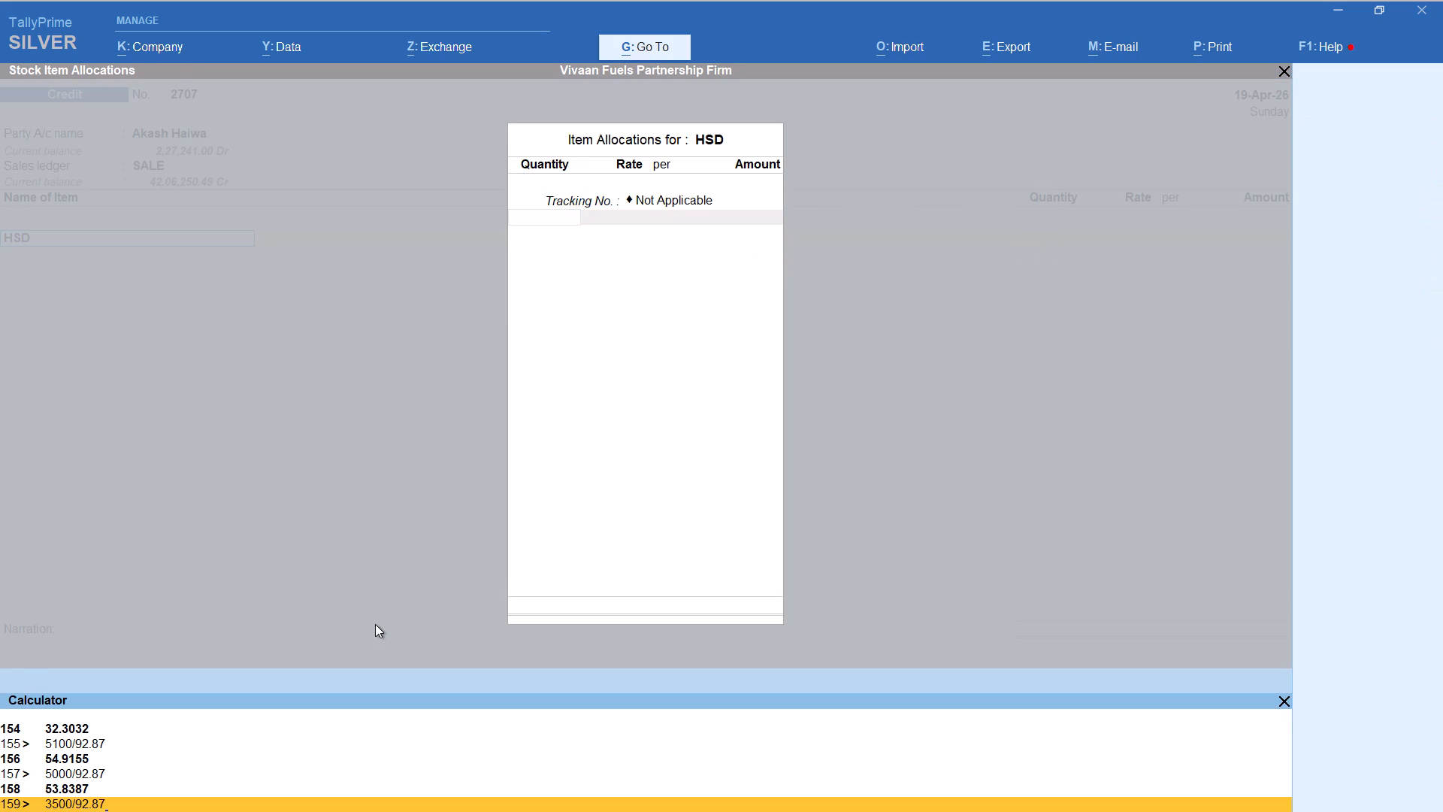
{"action": "key", "text": "Return"}
{"action": "key", "text": "Return"}
{"action": "key", "text": "Return"}
{"action": "key", "text": "Return"}
{"action": "key", "text": "Return"}
{"action": "key", "text": "Return"}
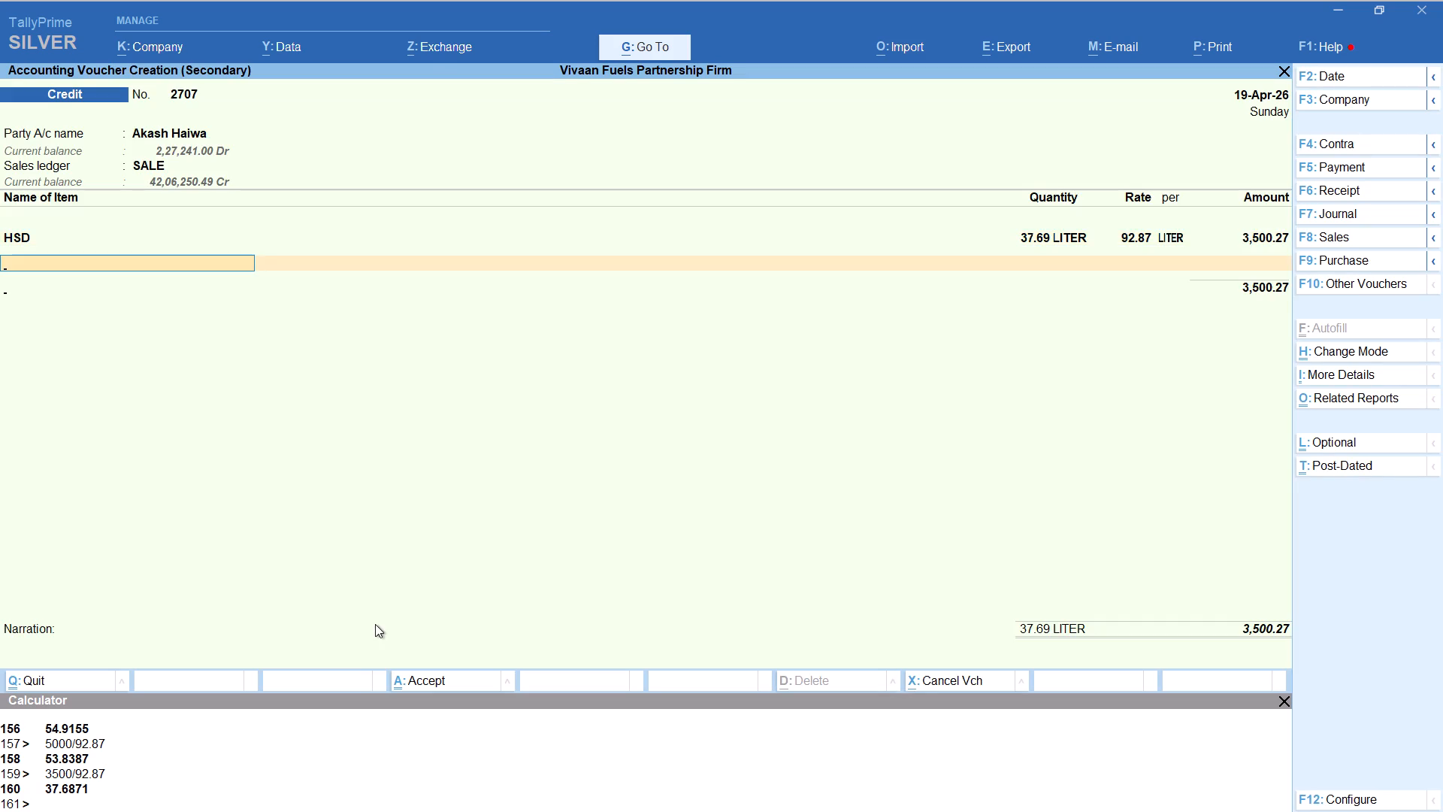
Add the Round Off ledger to Akash's HSD voucher and save it.
{"action": "type", "text": "rou"}
{"action": "key", "text": "Return"}
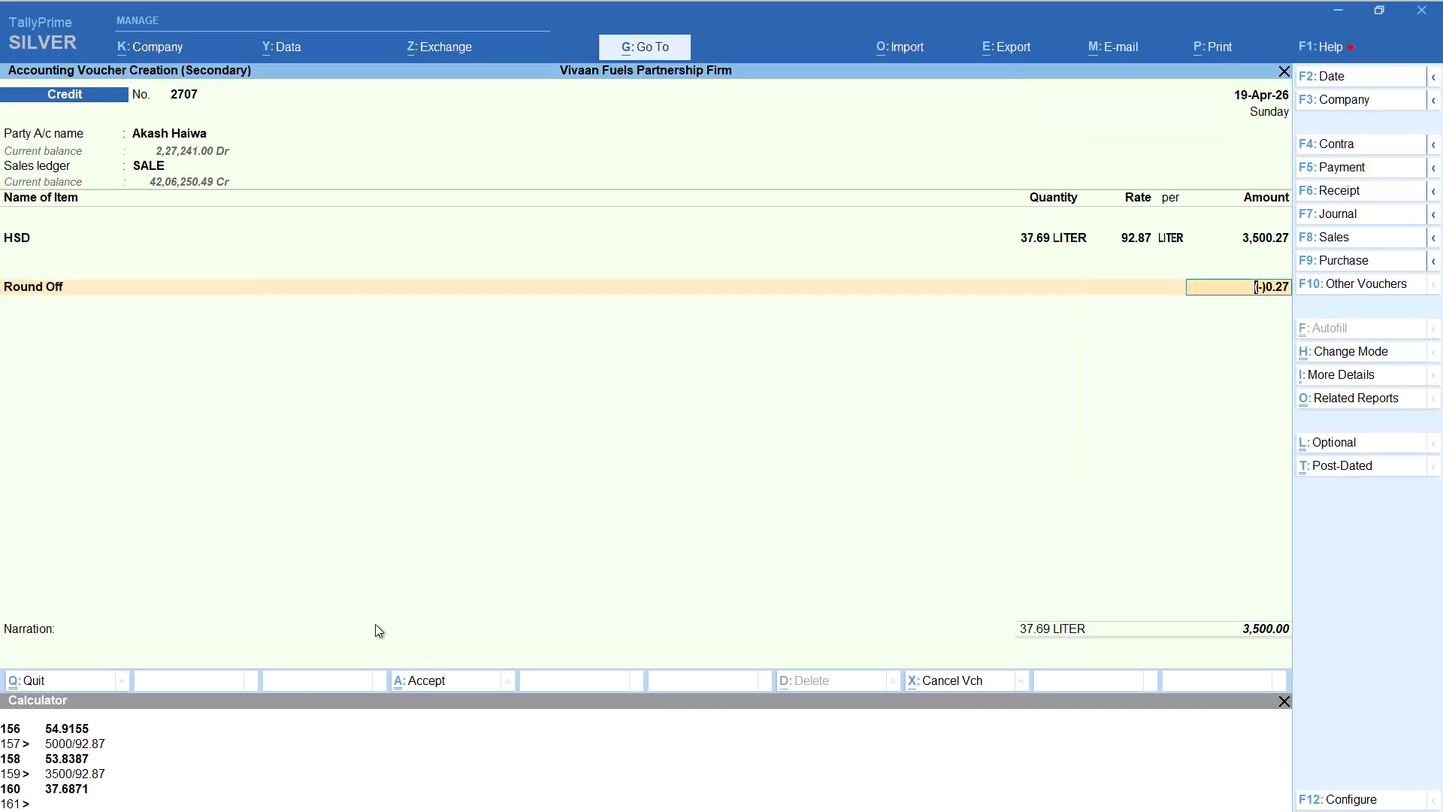
{"action": "key", "text": "ctrl+a"}
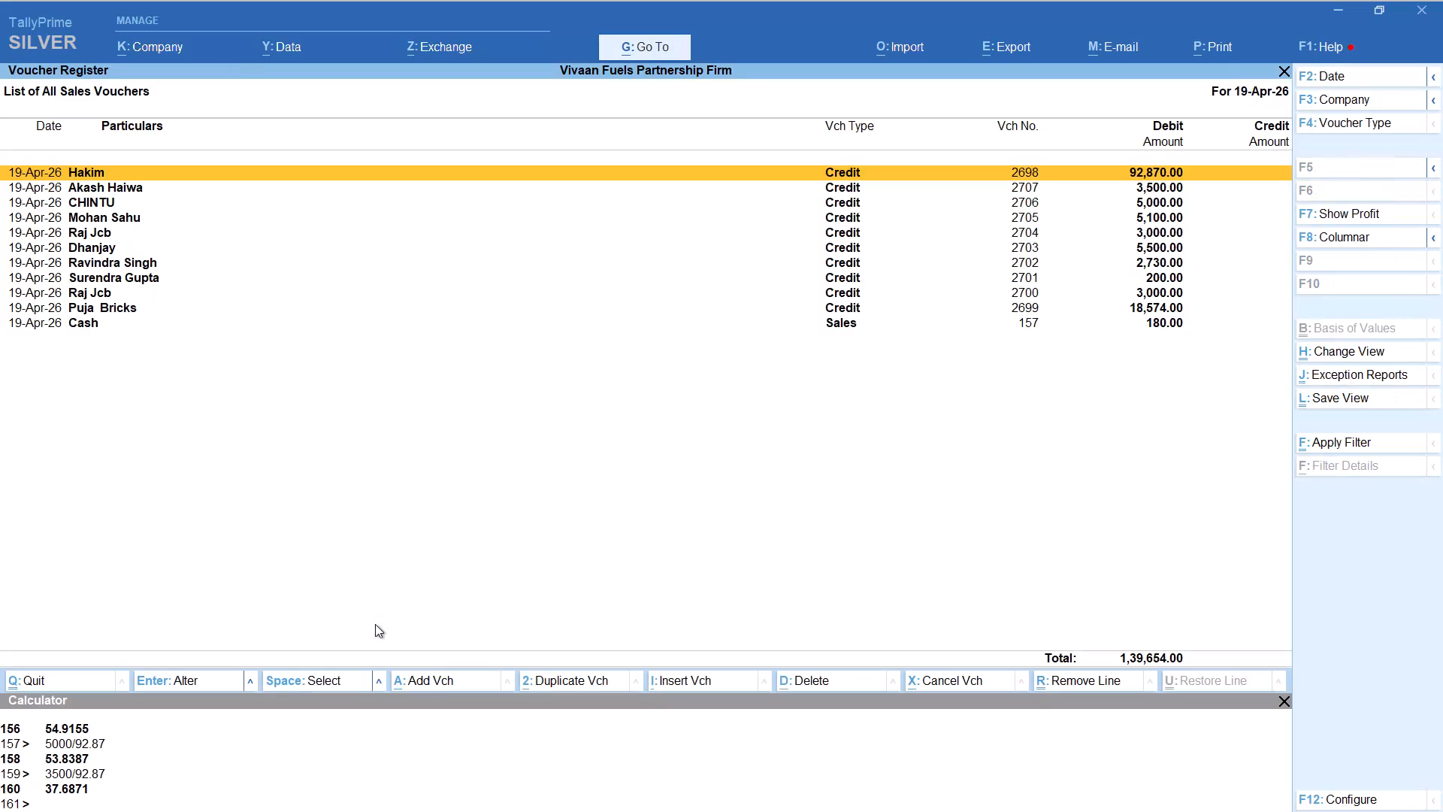
Switch to the Excel balance sheet, check the formula behind the 19-Apr CREDIT figure, and return to TallyPrime.
{"action": "key", "text": "alt+Tab"}
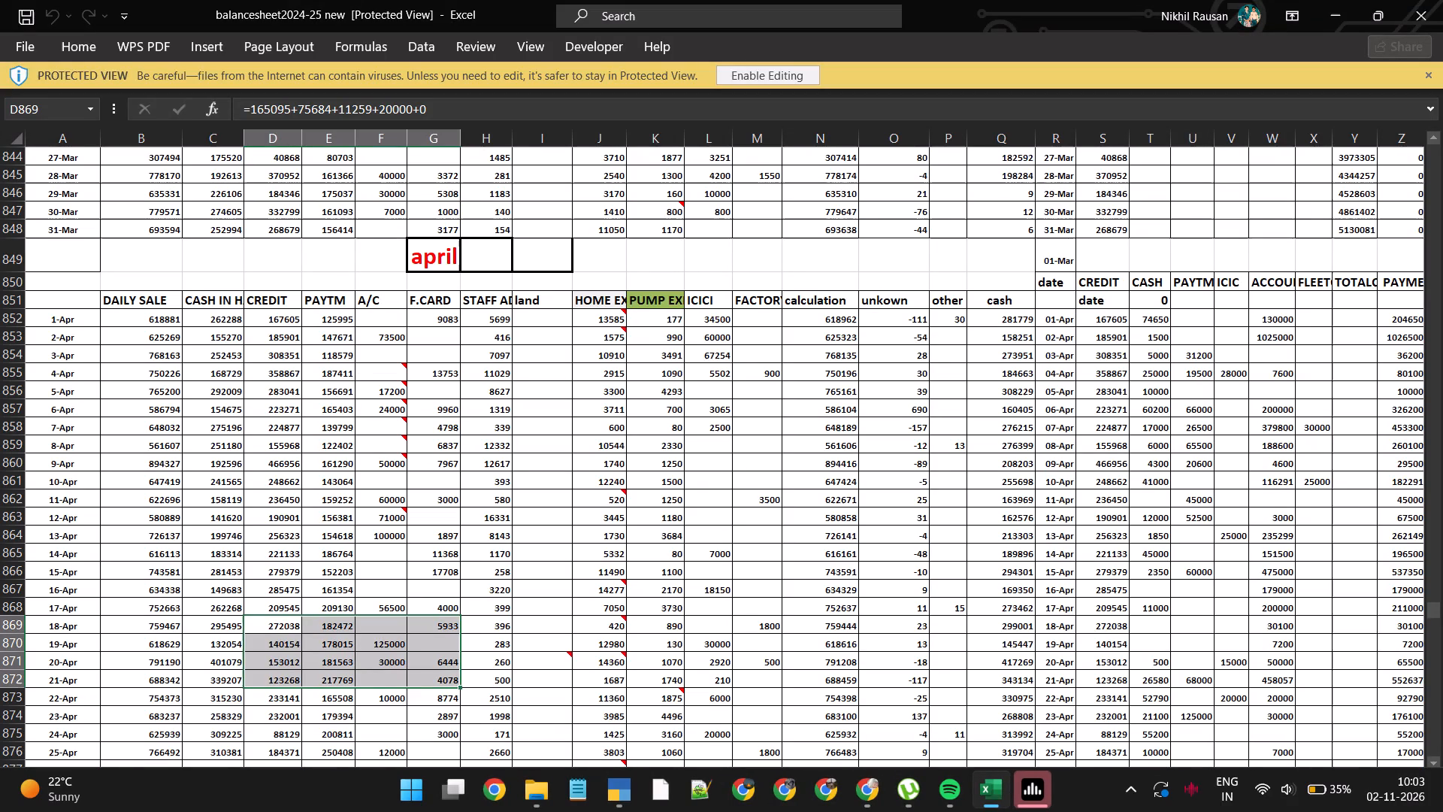
{"action": "left_click", "coordinate": [426, 608]}
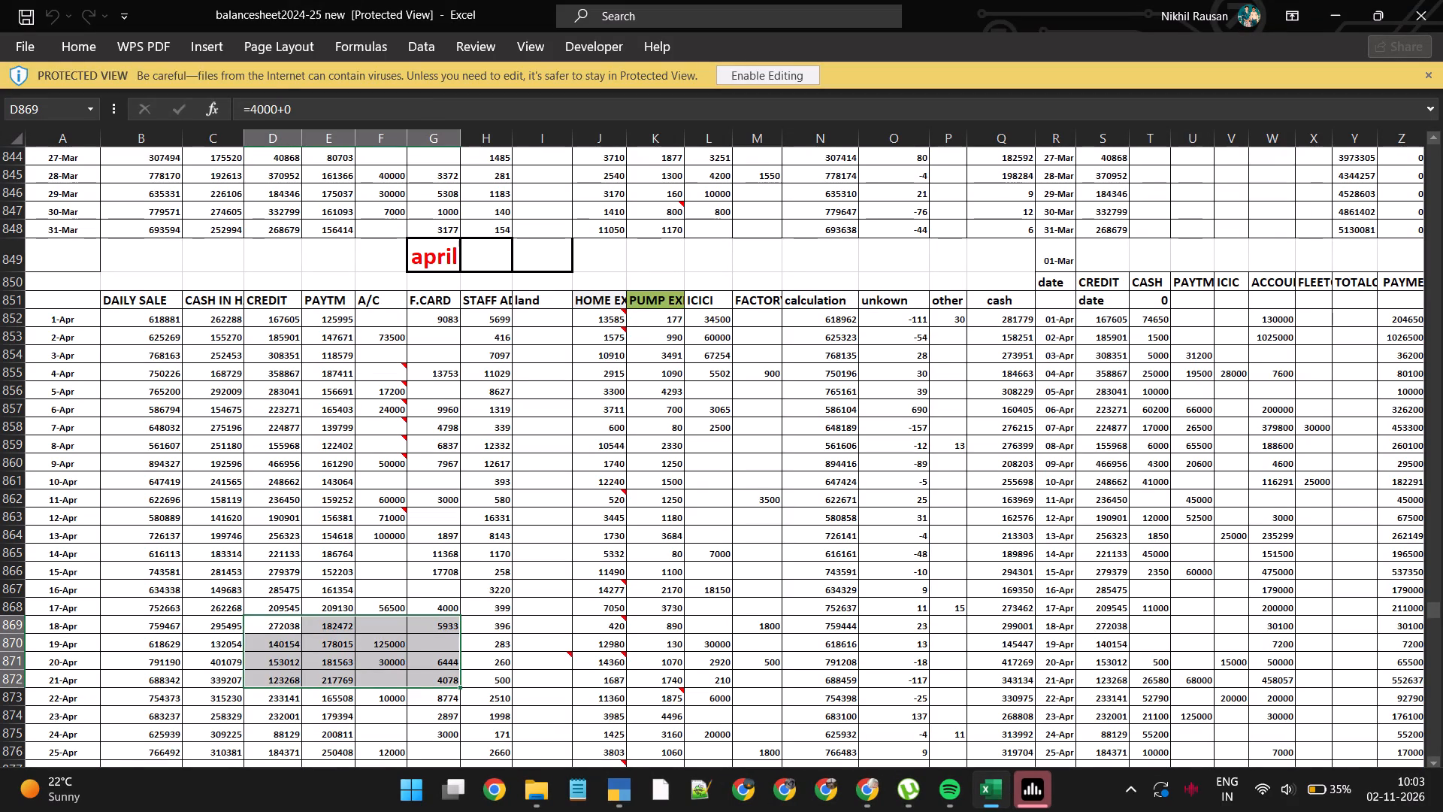
{"action": "left_click", "coordinate": [291, 650]}
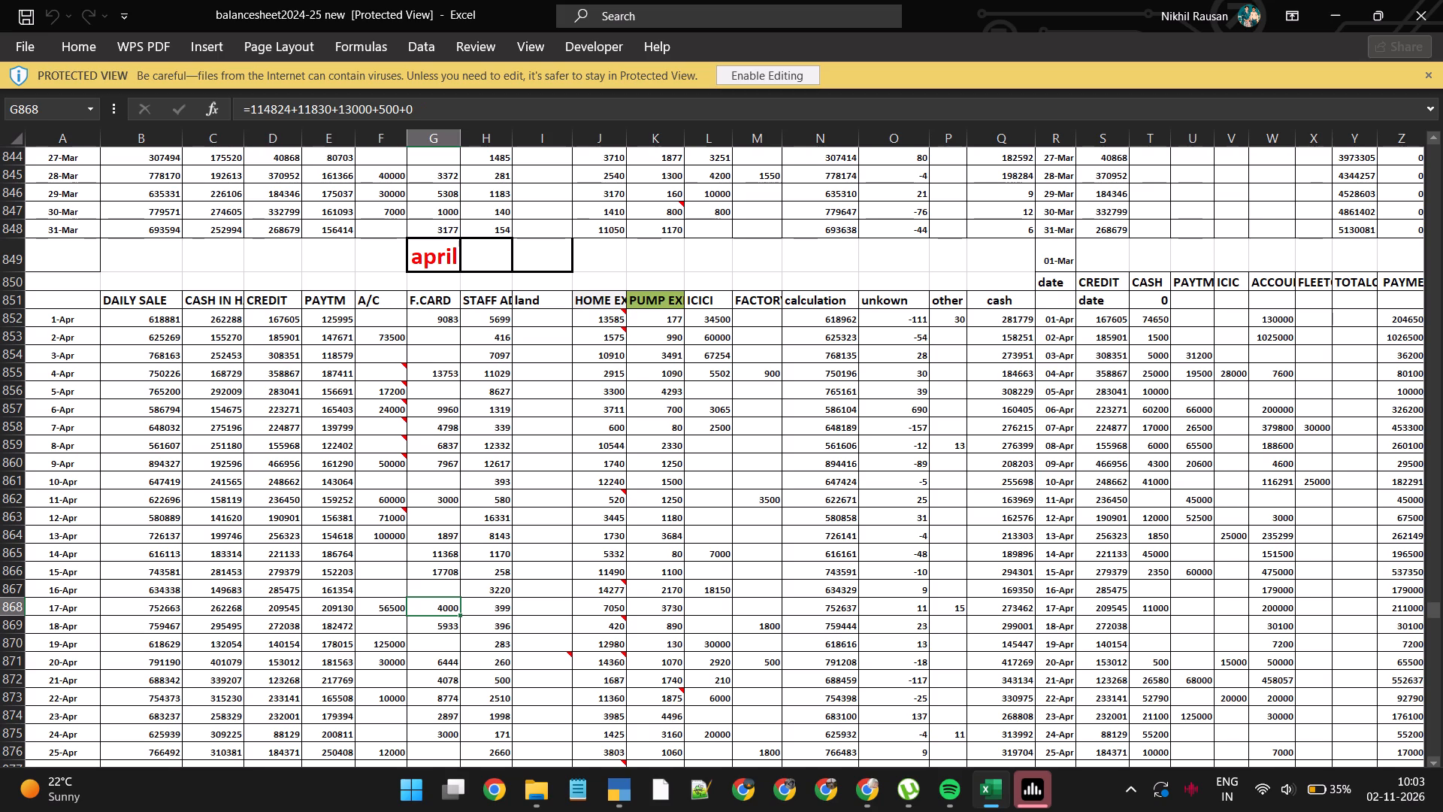
{"action": "key", "text": "alt+Tab"}
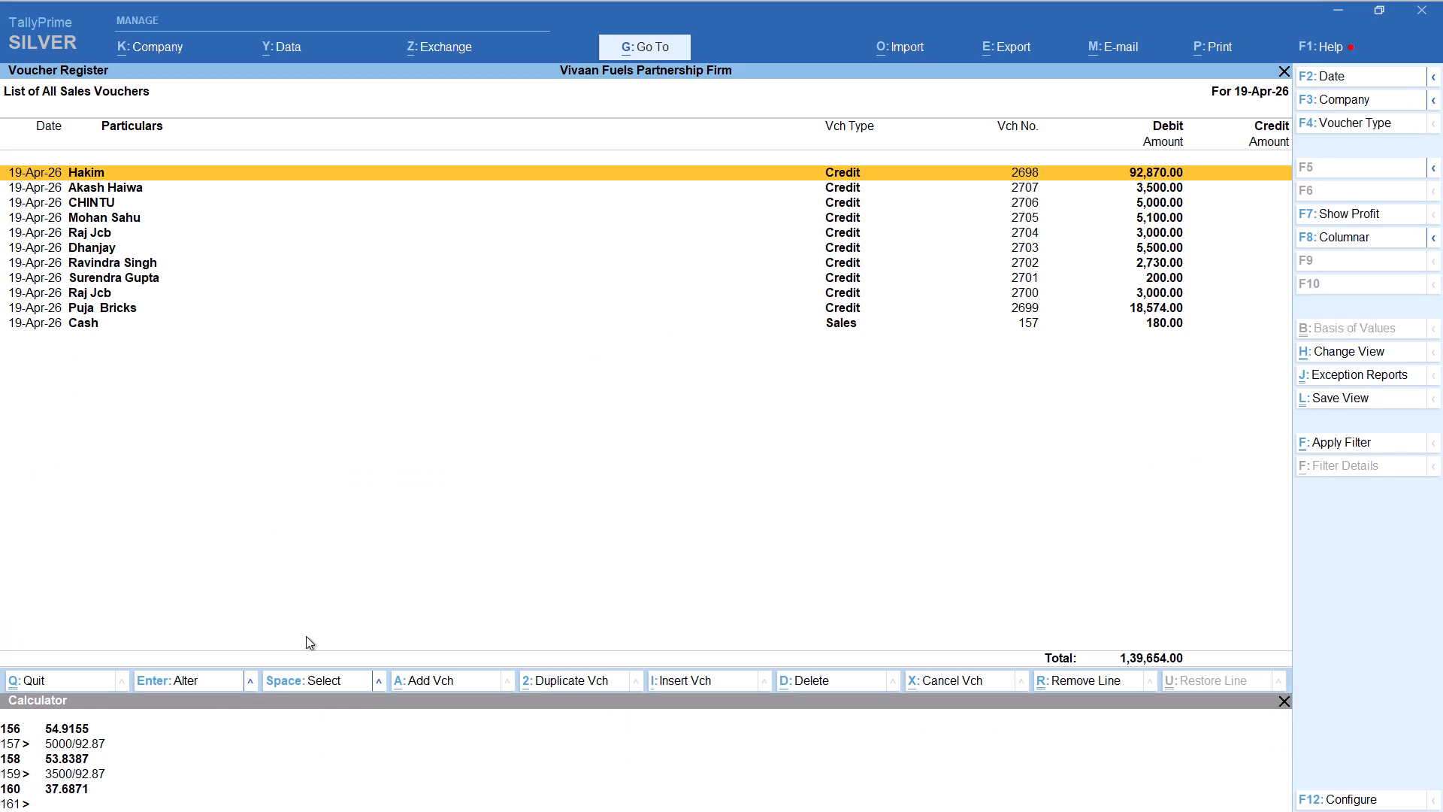
Set the sales voucher register's date to 20-Apr-26.
{"action": "key", "text": "F2"}
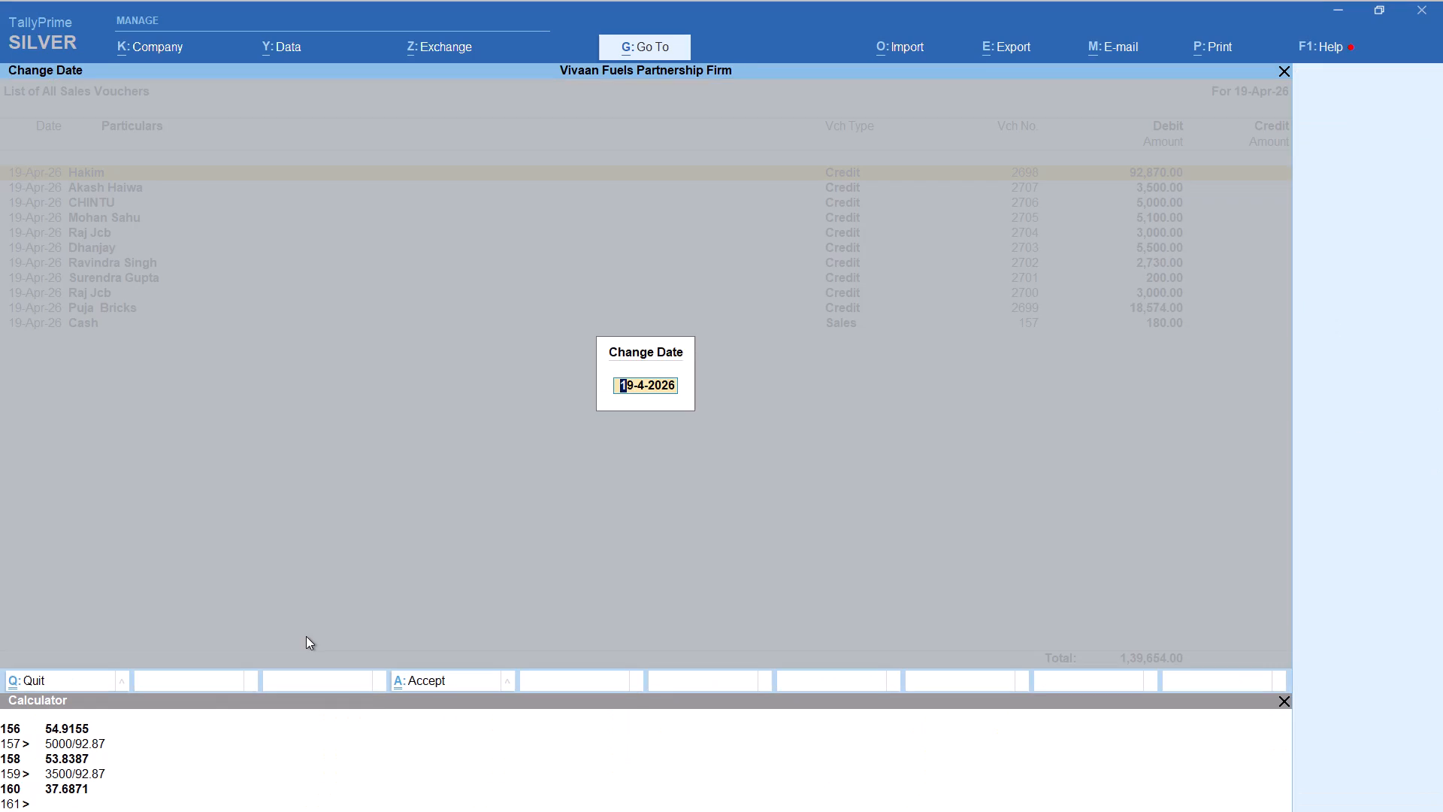
{"action": "type", "text": "20"}
{"action": "key", "text": "Return"}
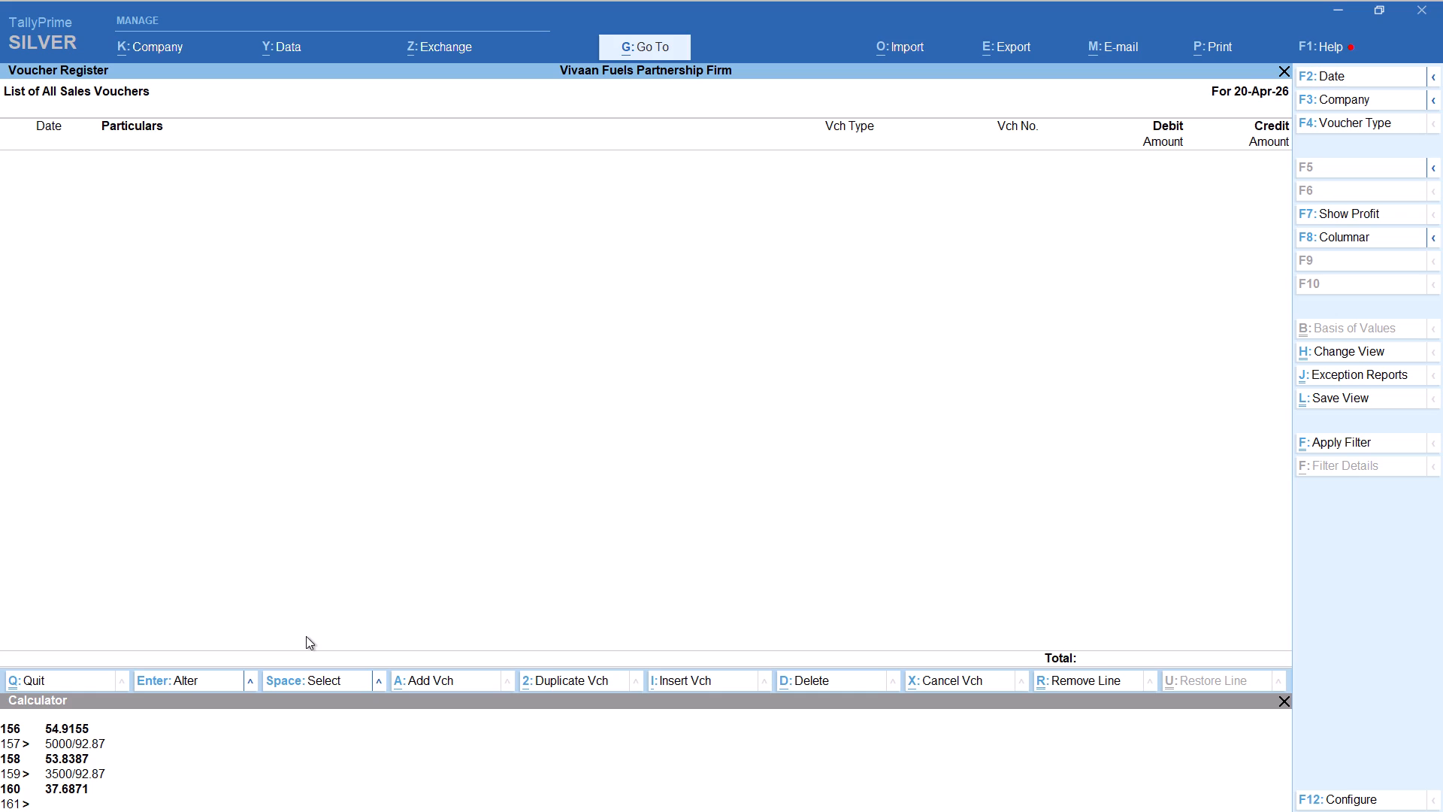
Start a new 20-Apr-26 Credit sales voucher for Hakim, accepting the default party details and the SALE ledger.
{"action": "key", "text": "alt+a"}
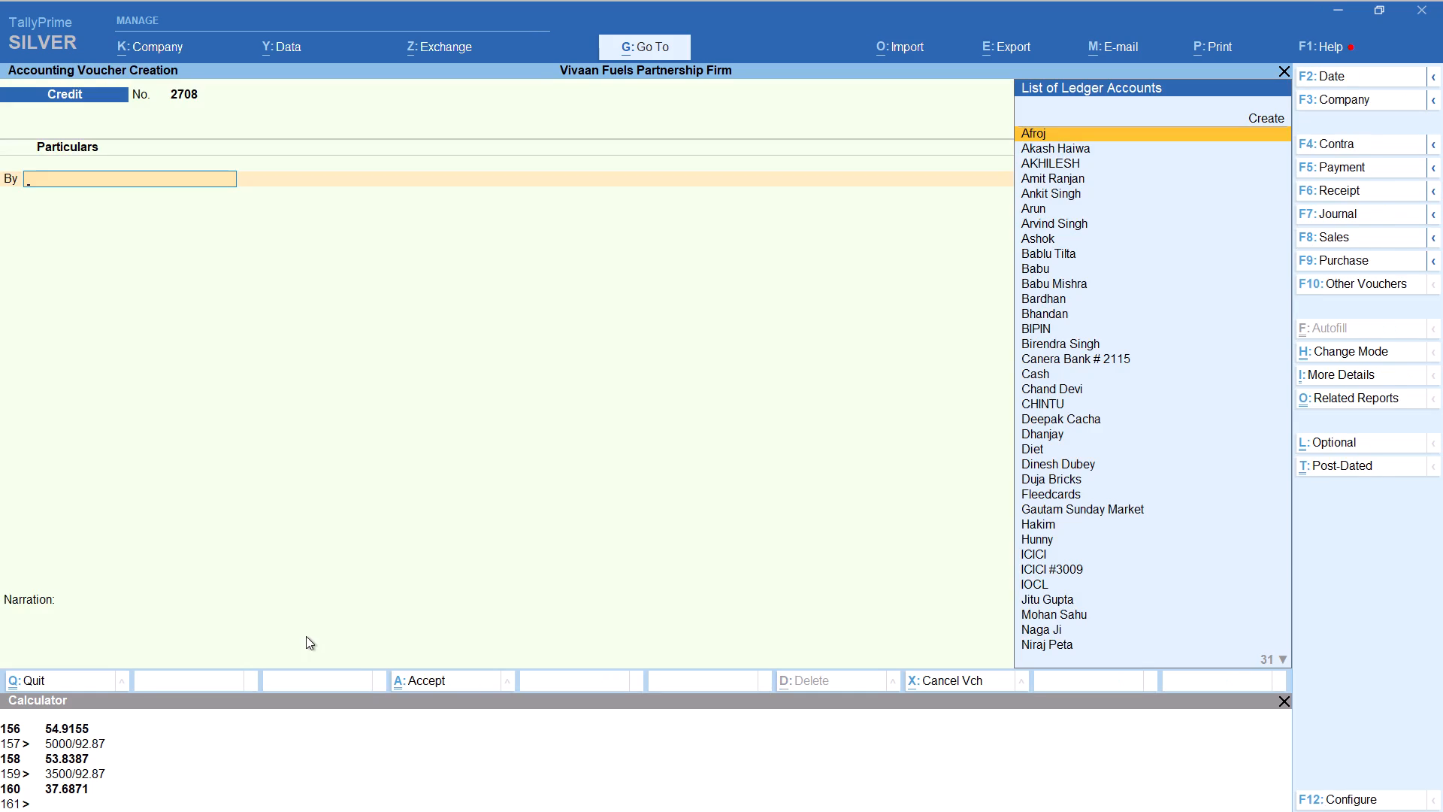
{"action": "key", "text": "F8"}
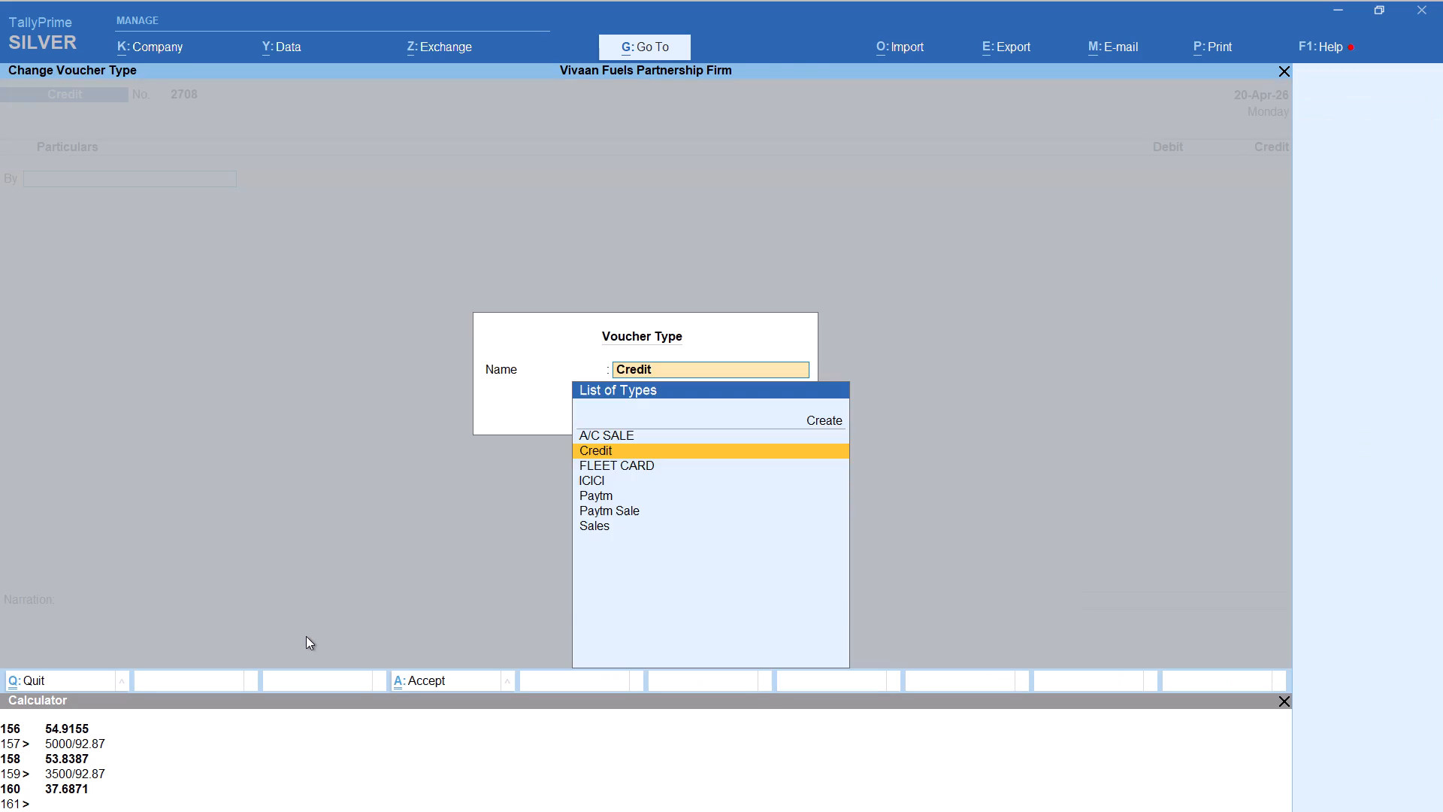
{"action": "key", "text": "Return"}
{"action": "type", "text": "hakim"}
{"action": "key", "text": "Return"}
{"action": "key", "text": "Return"}
{"action": "key", "text": "Return"}
{"action": "key", "text": "Return"}
{"action": "key", "text": "Return"}
{"action": "key", "text": "Return"}
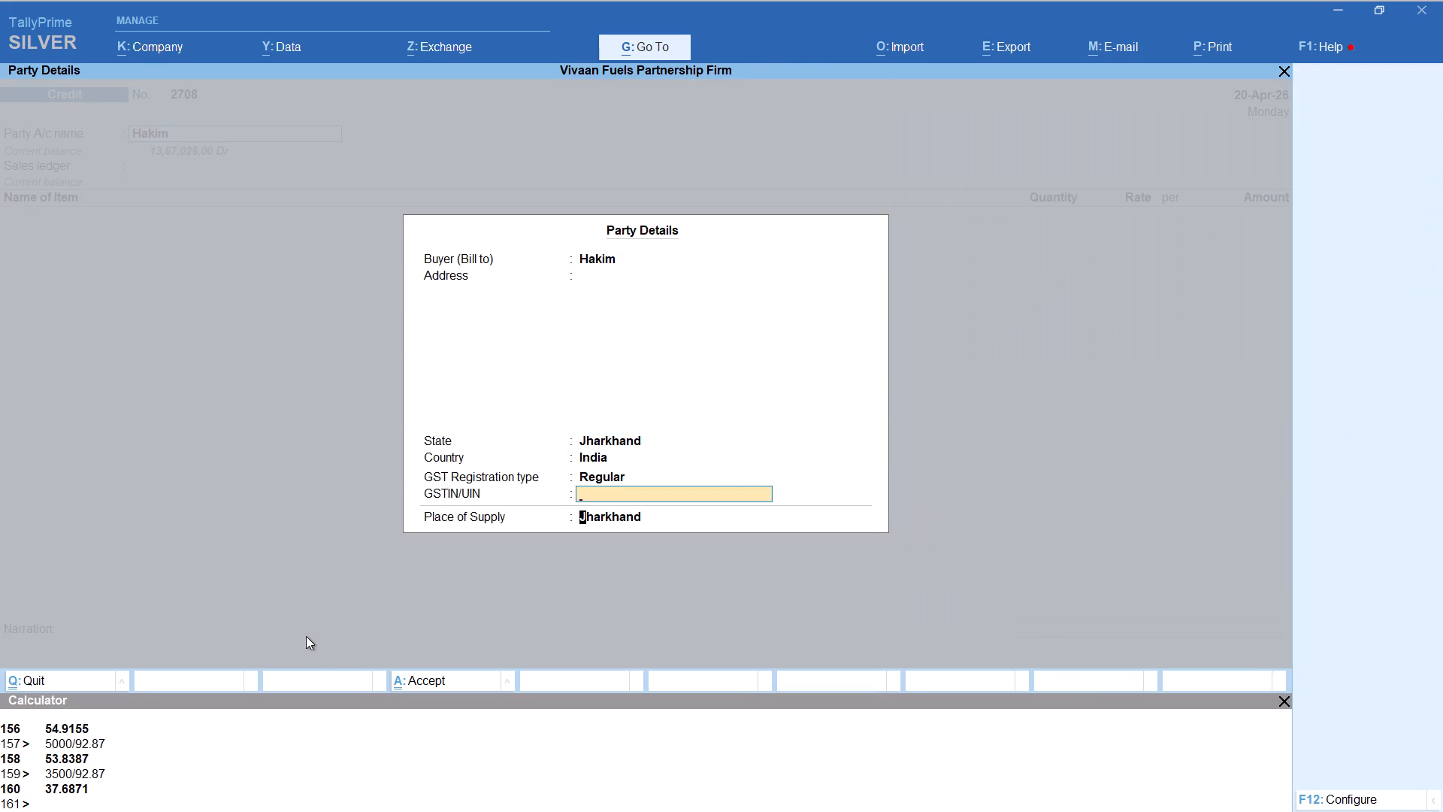
{"action": "key", "text": "Return"}
{"action": "key", "text": "Return"}
Add HSD to Hakim's voucher with tracking number Not Applicable and a quantity of 92870/92.87, 1,000 liters, at the 92.87 rate.
{"action": "type", "text": "hs"}
{"action": "key", "text": "Return"}
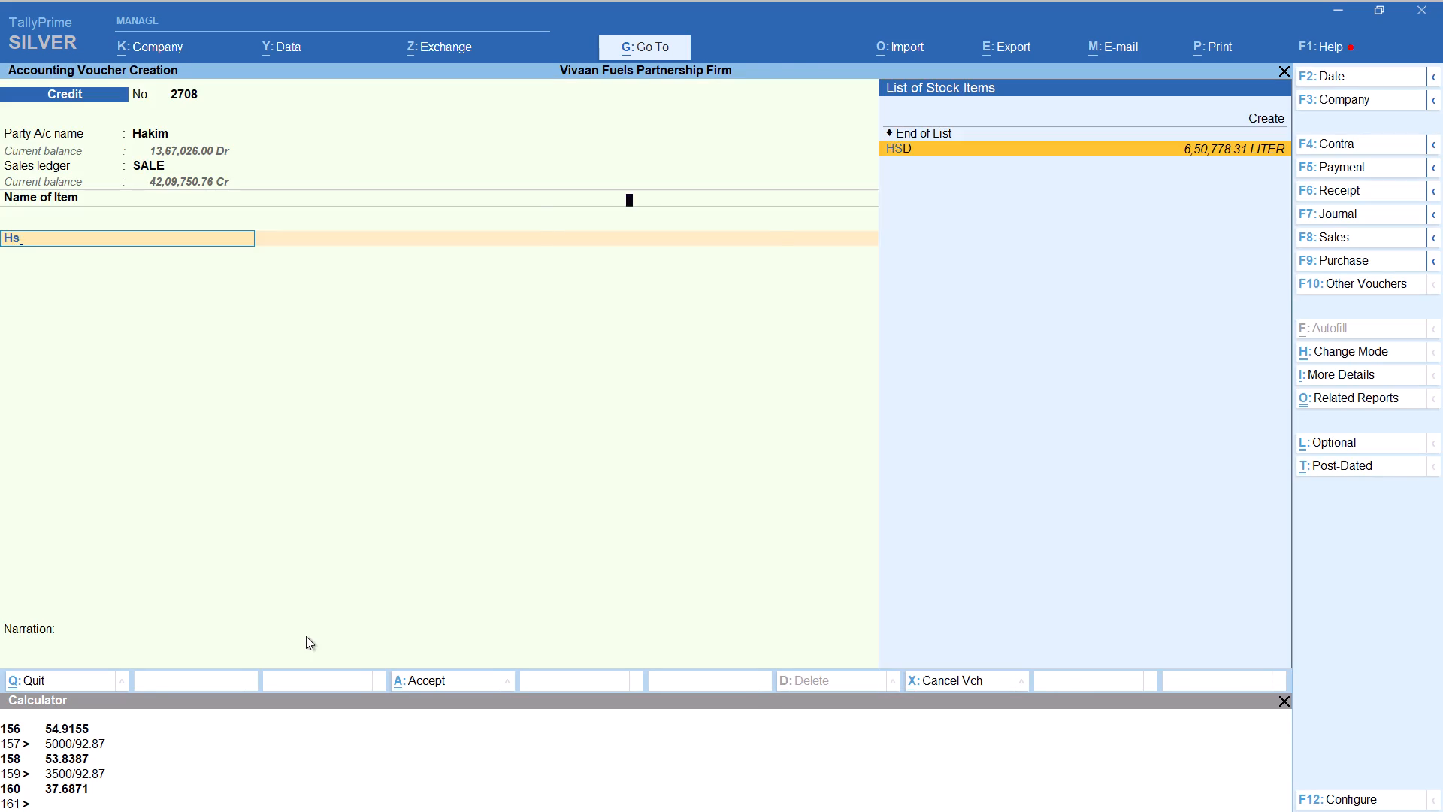
{"action": "key", "text": "Up"}
{"action": "key", "text": "Return"}
{"action": "key", "text": "alt+c"}
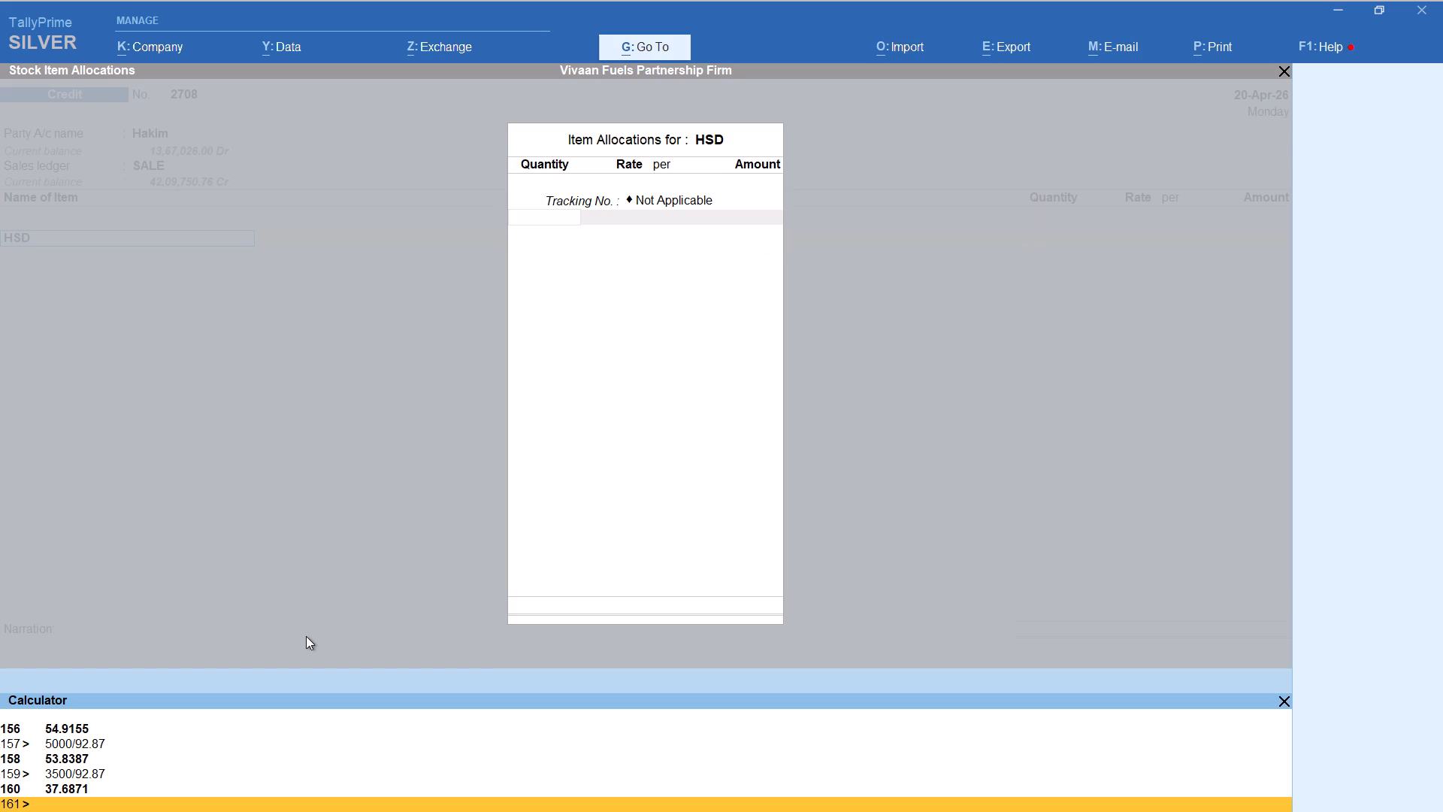
{"action": "type", "text": "92870/92.87"}
{"action": "key", "text": "Return"}
{"action": "key", "text": "Return"}
{"action": "key", "text": "Return"}
{"action": "key", "text": "Return"}
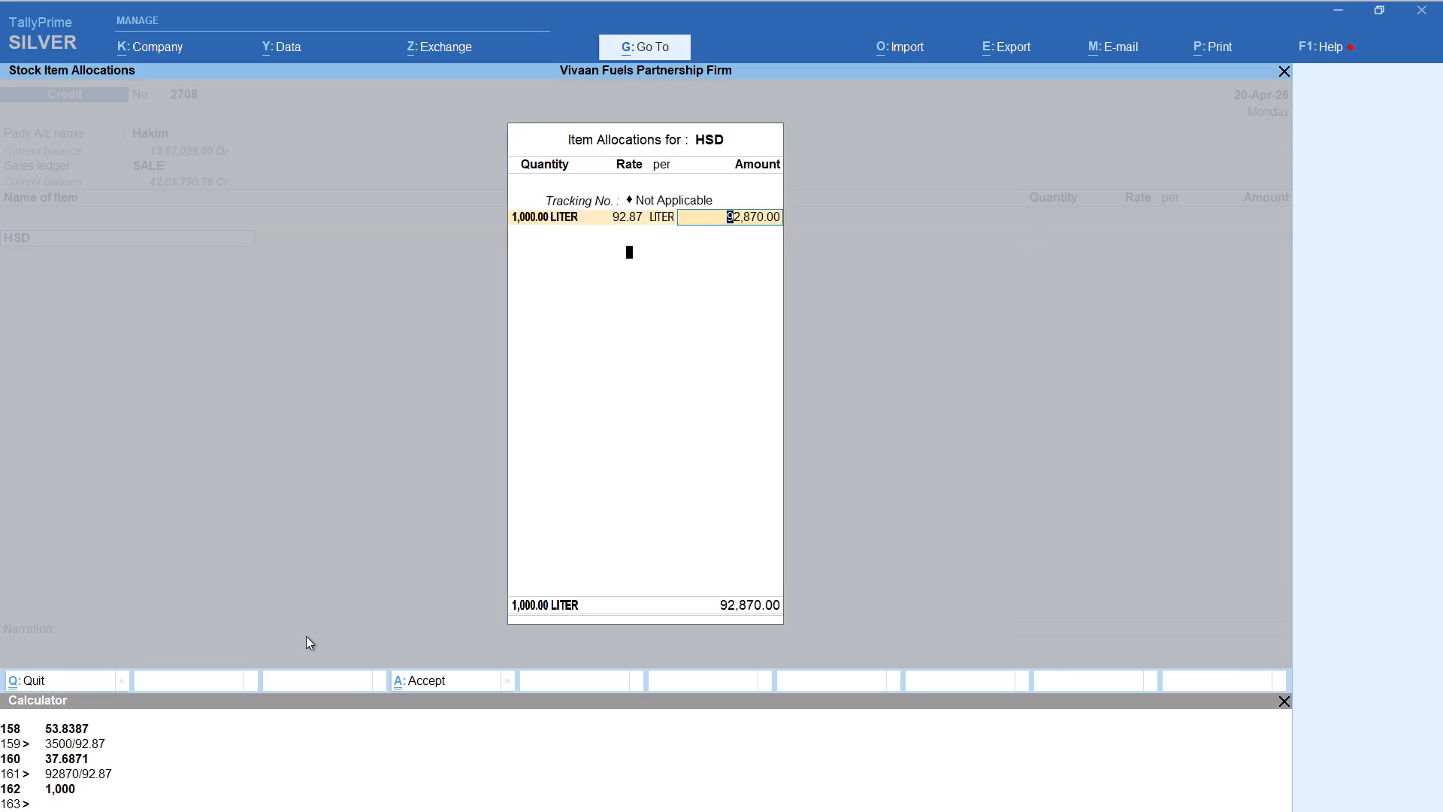
{"action": "key", "text": "Return"}
{"action": "key", "text": "Return"}
{"action": "key", "text": "Return"}
Add the Round Off ledger to Hakim's HSD voucher and save it.
{"action": "type", "text": "rou"}
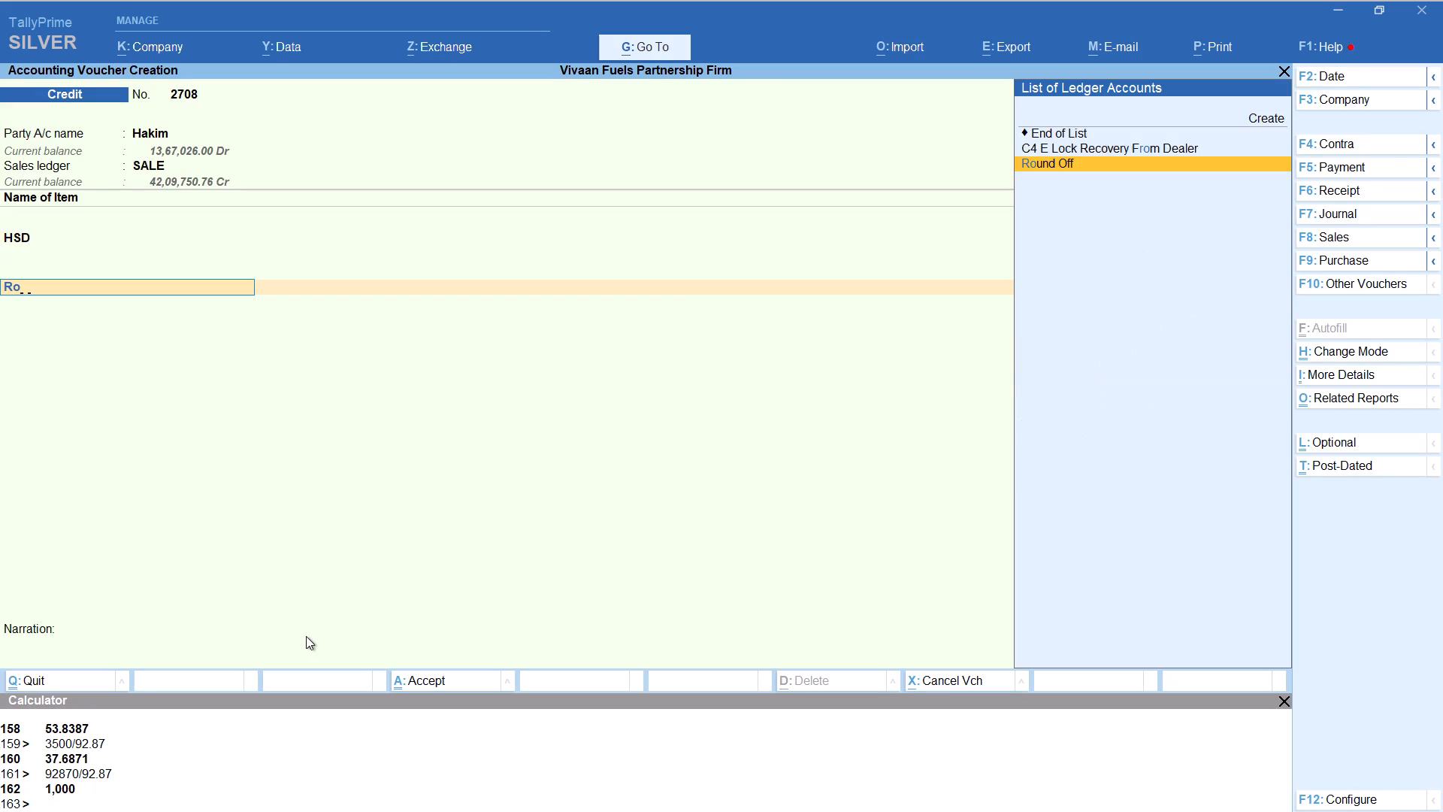
{"action": "key", "text": "Return"}
{"action": "key", "text": "ctrl+a"}
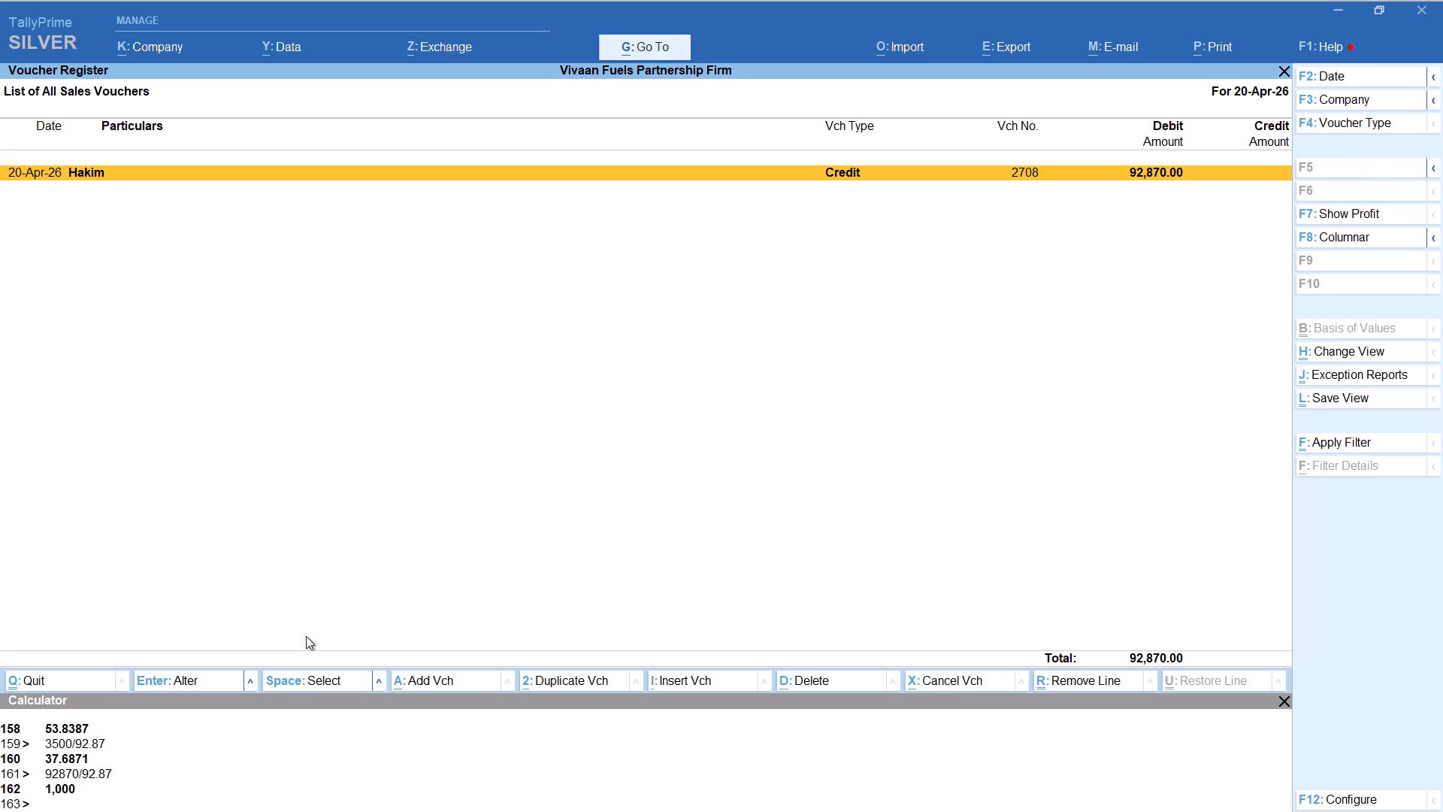
Start a new 20-Apr-26 Credit sales voucher for Mohan, accepting the default party details and the SALE ledger.
{"action": "key", "text": "alt+a"}
{"action": "type", "text": "moh"}
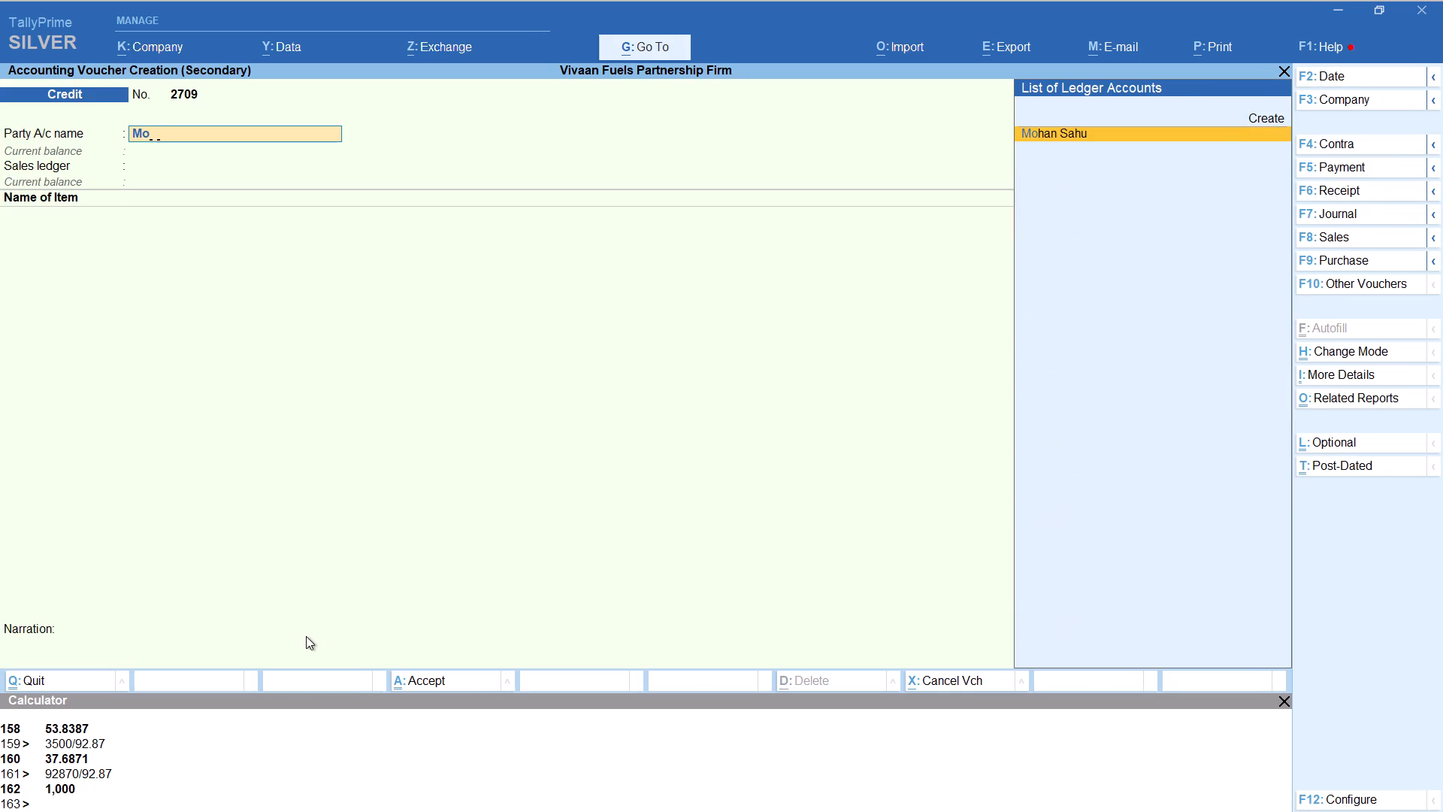
{"action": "key", "text": "Return"}
{"action": "key", "text": "Return"}
{"action": "key", "text": "Return"}
{"action": "key", "text": "Return"}
{"action": "key", "text": "Return"}
{"action": "key", "text": "Return"}
{"action": "key", "text": "Return"}
{"action": "key", "text": "Return"}
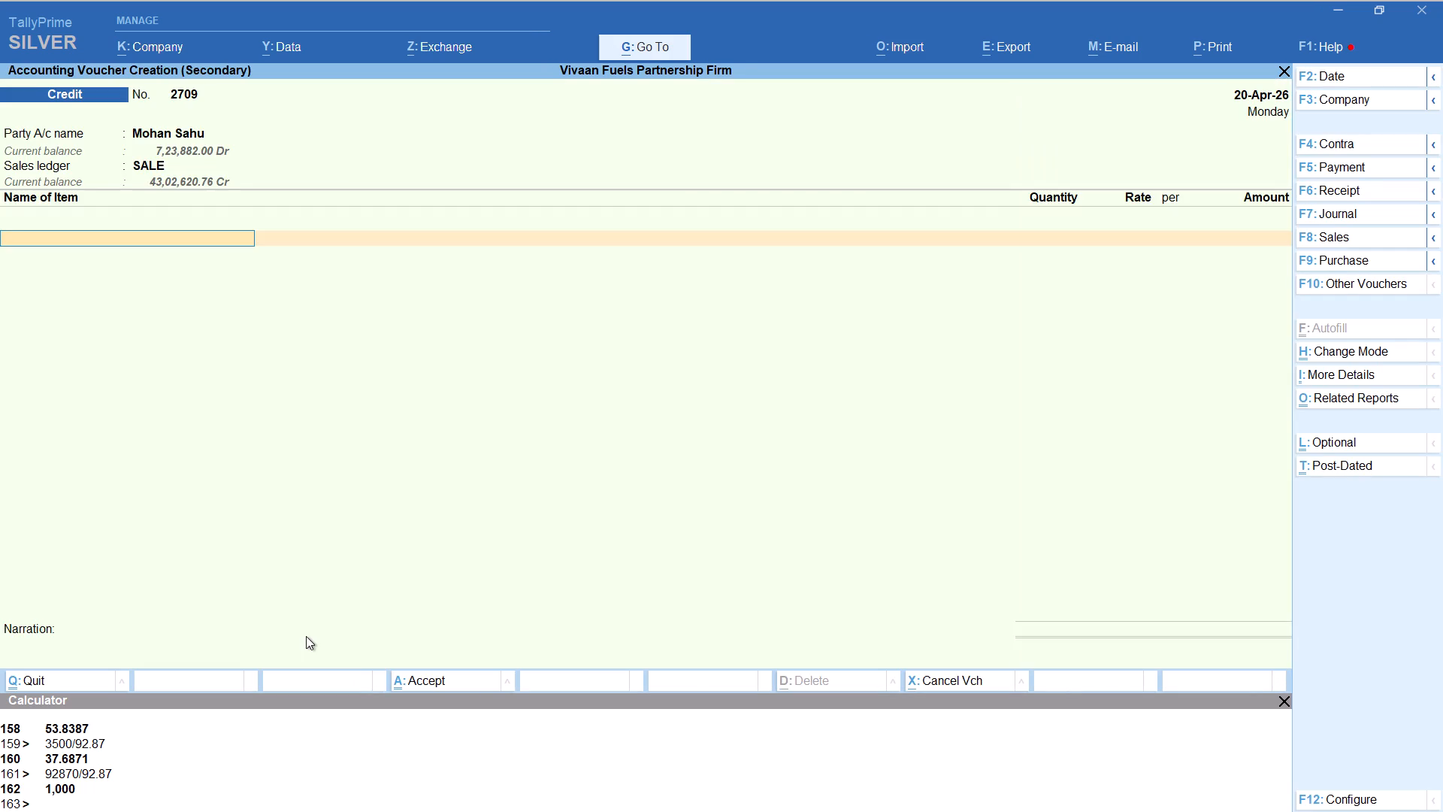
Add HSD to Mohan's voucher with tracking number Not Applicable and a quantity of 5000/92.87 liters at the default rate.
{"action": "type", "text": "hs"}
{"action": "key", "text": "Return"}
{"action": "key", "text": "Up"}
{"action": "key", "text": "Return"}
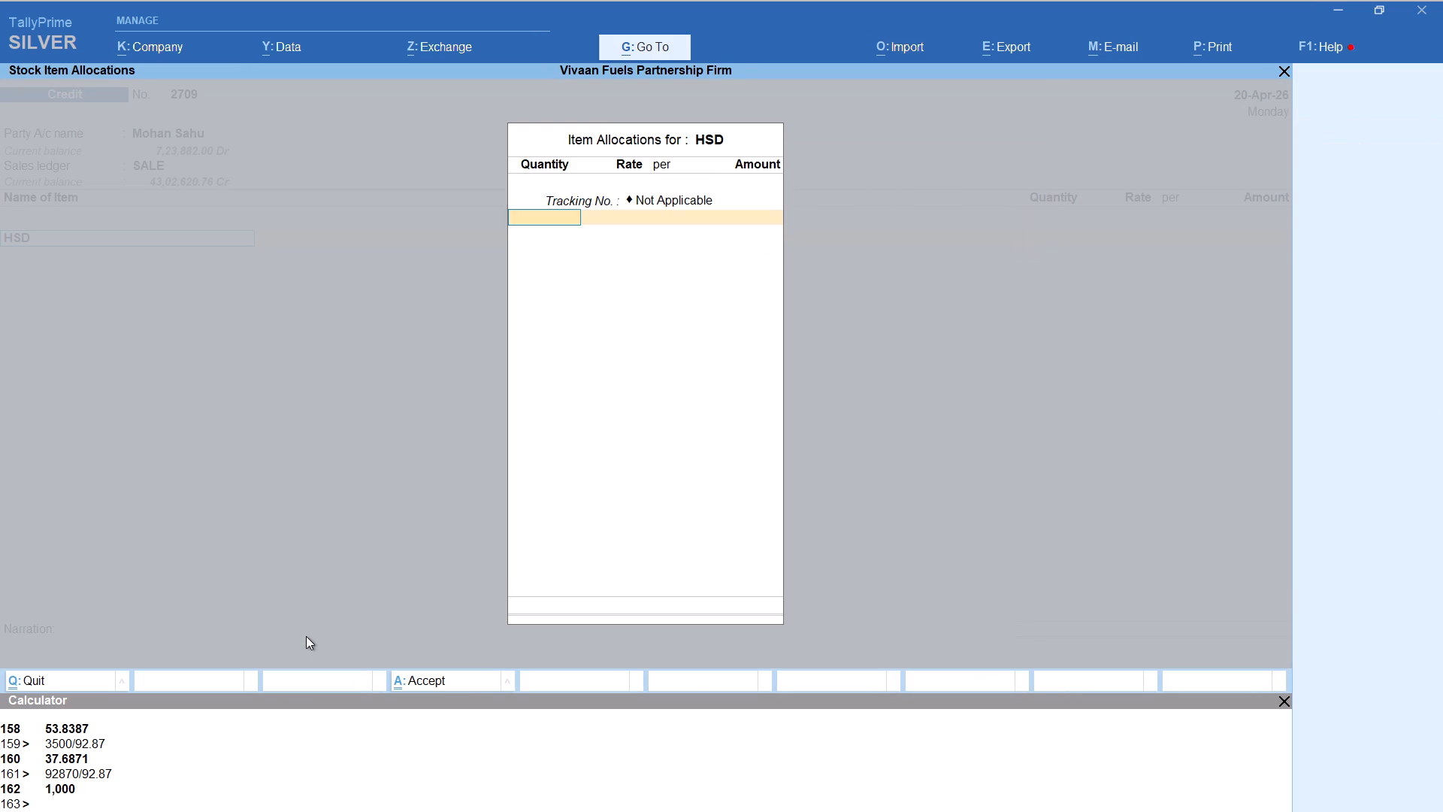
{"action": "key", "text": "alt+c"}
{"action": "type", "text": "5000/92.87"}
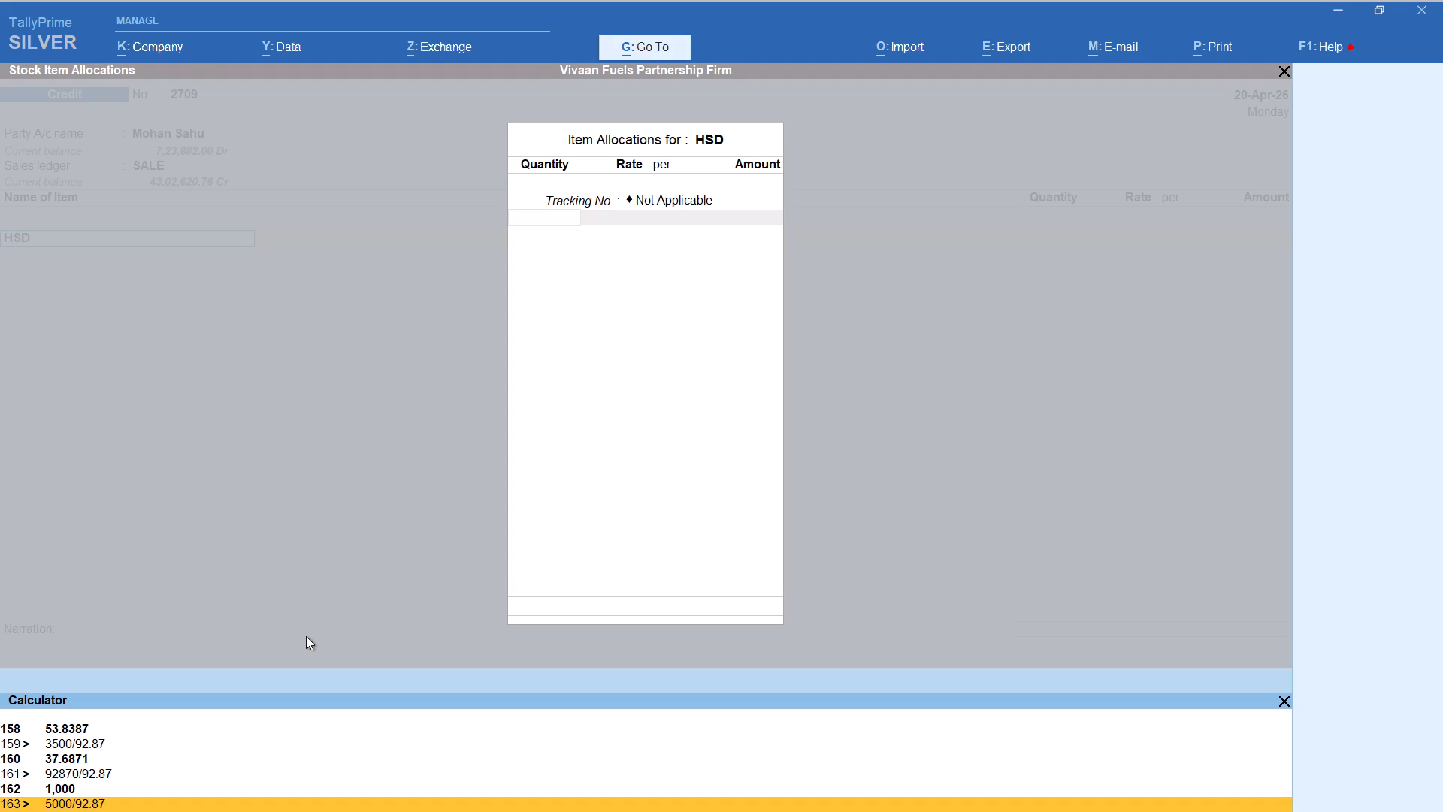
{"action": "key", "text": "Return"}
{"action": "key", "text": "Return"}
{"action": "key", "text": "Return"}
{"action": "key", "text": "Return"}
{"action": "key", "text": "Return"}
{"action": "key", "text": "Return"}
{"action": "key", "text": "Return"}
Add the Round Off ledger to Mohan's HSD voucher and save it.
{"action": "type", "text": "rou"}
{"action": "key", "text": "Return"}
{"action": "key", "text": "ctrl+a"}
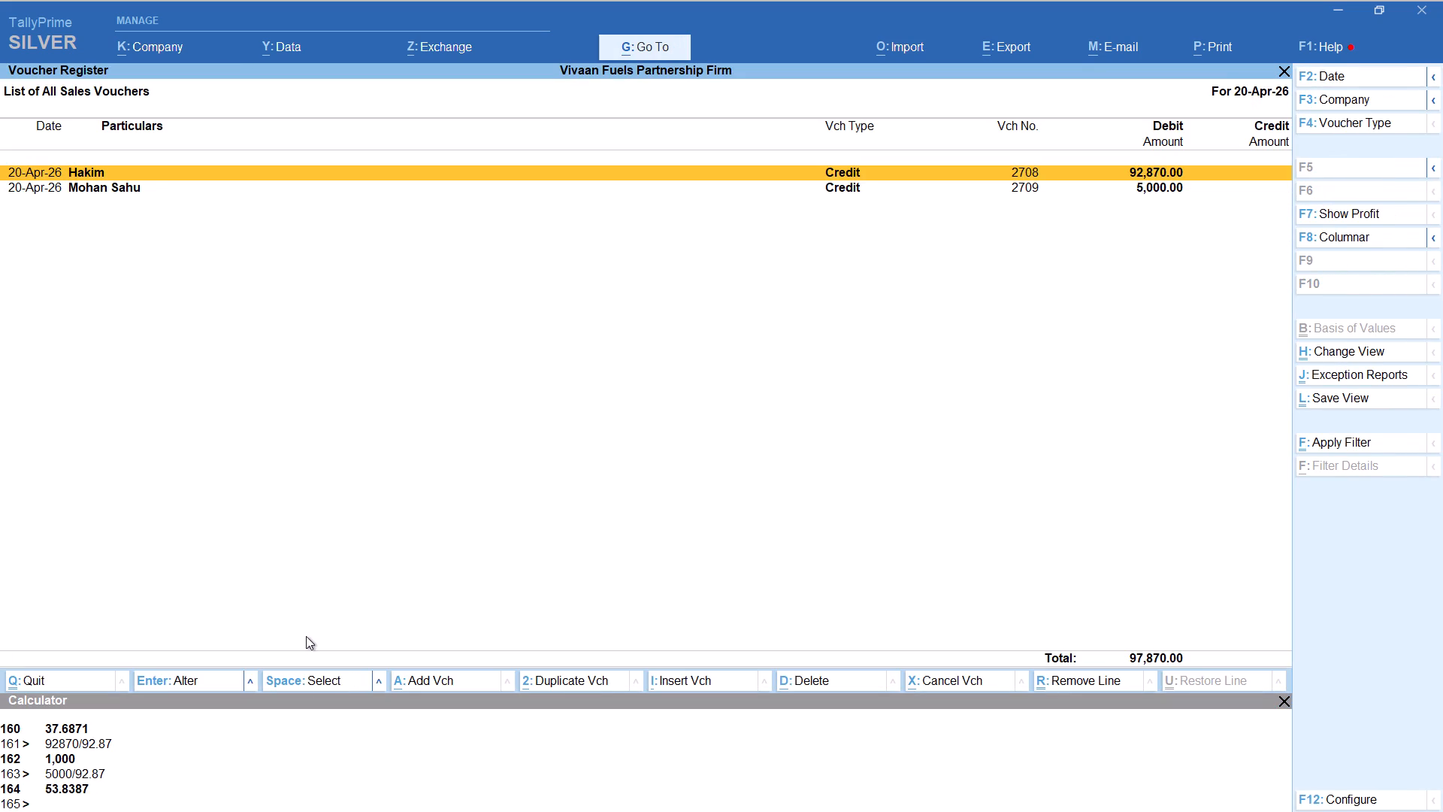
Start a new 20-Apr-26 Credit sales voucher for Duja Bricks, accepting the default party details and the SALE ledger.
{"action": "key", "text": "alt+a"}
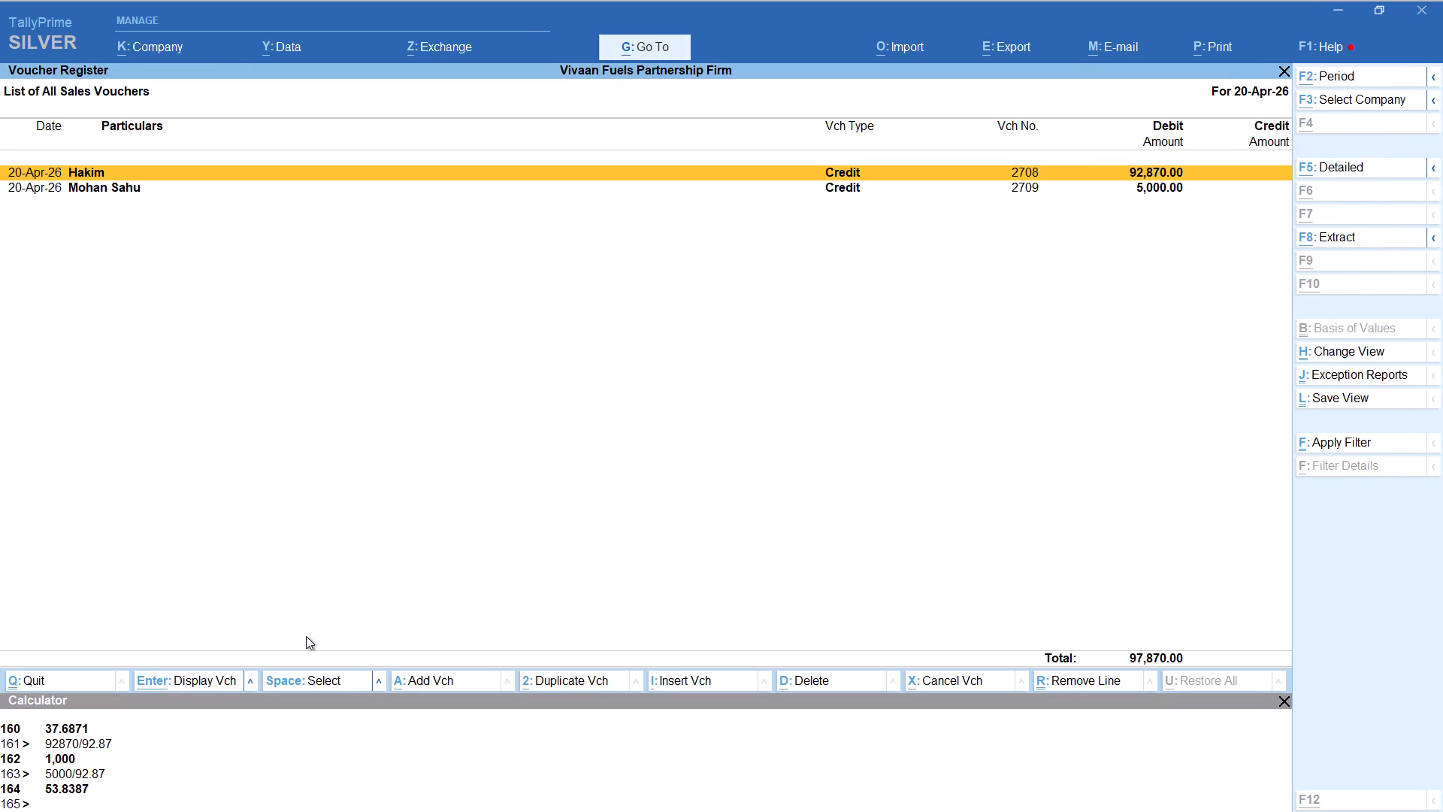
{"action": "type", "text": "duja"}
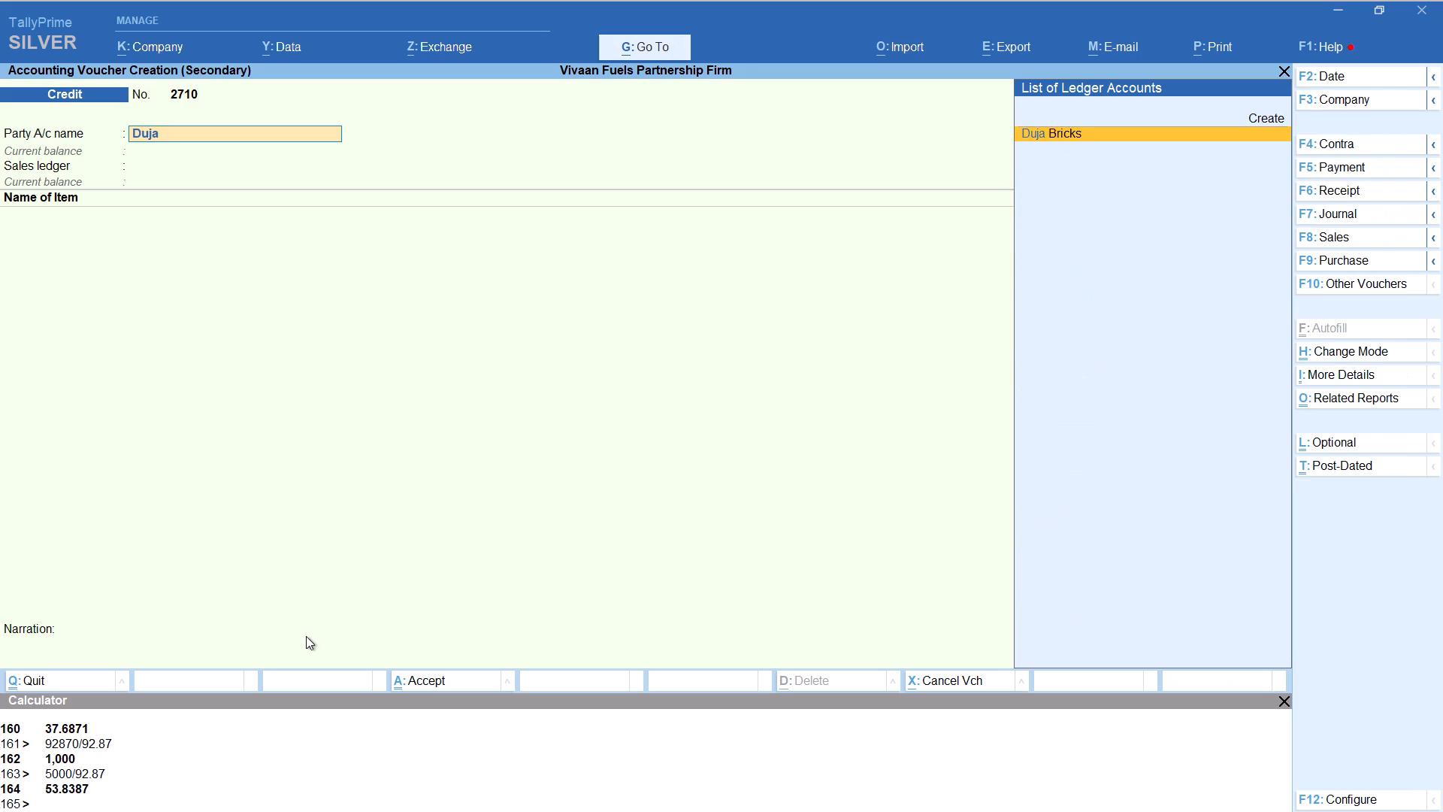
{"action": "key", "text": "Return"}
{"action": "key", "text": "Return"}
{"action": "key", "text": "Return"}
{"action": "key", "text": "Return"}
{"action": "key", "text": "Return"}
{"action": "key", "text": "Return"}
{"action": "key", "text": "Return"}
{"action": "key", "text": "Return"}
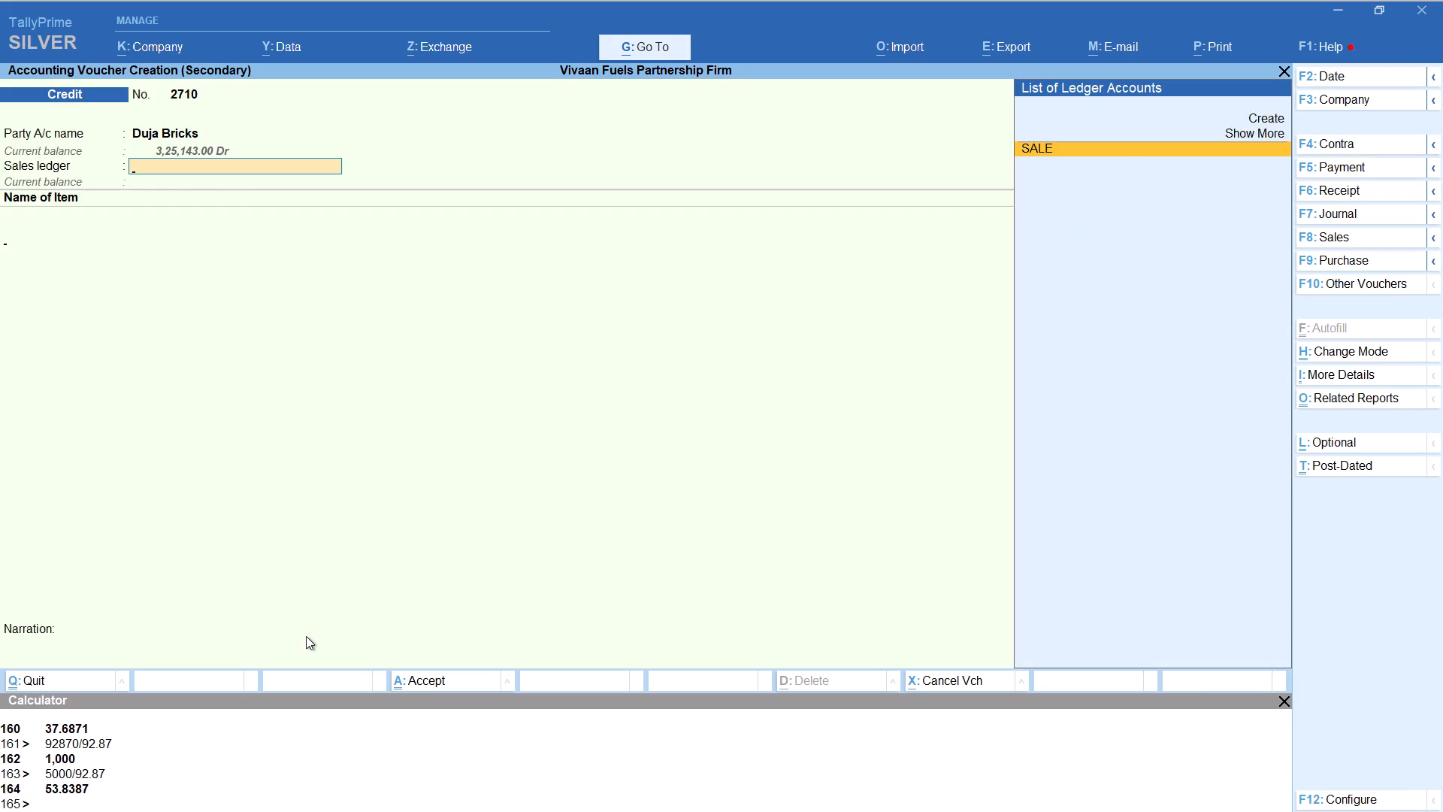
Add HSD to the Duja Bricks voucher with tracking number Not Applicable.
{"action": "type", "text": "hs"}
{"action": "key", "text": "Return"}
{"action": "key", "text": "Up"}
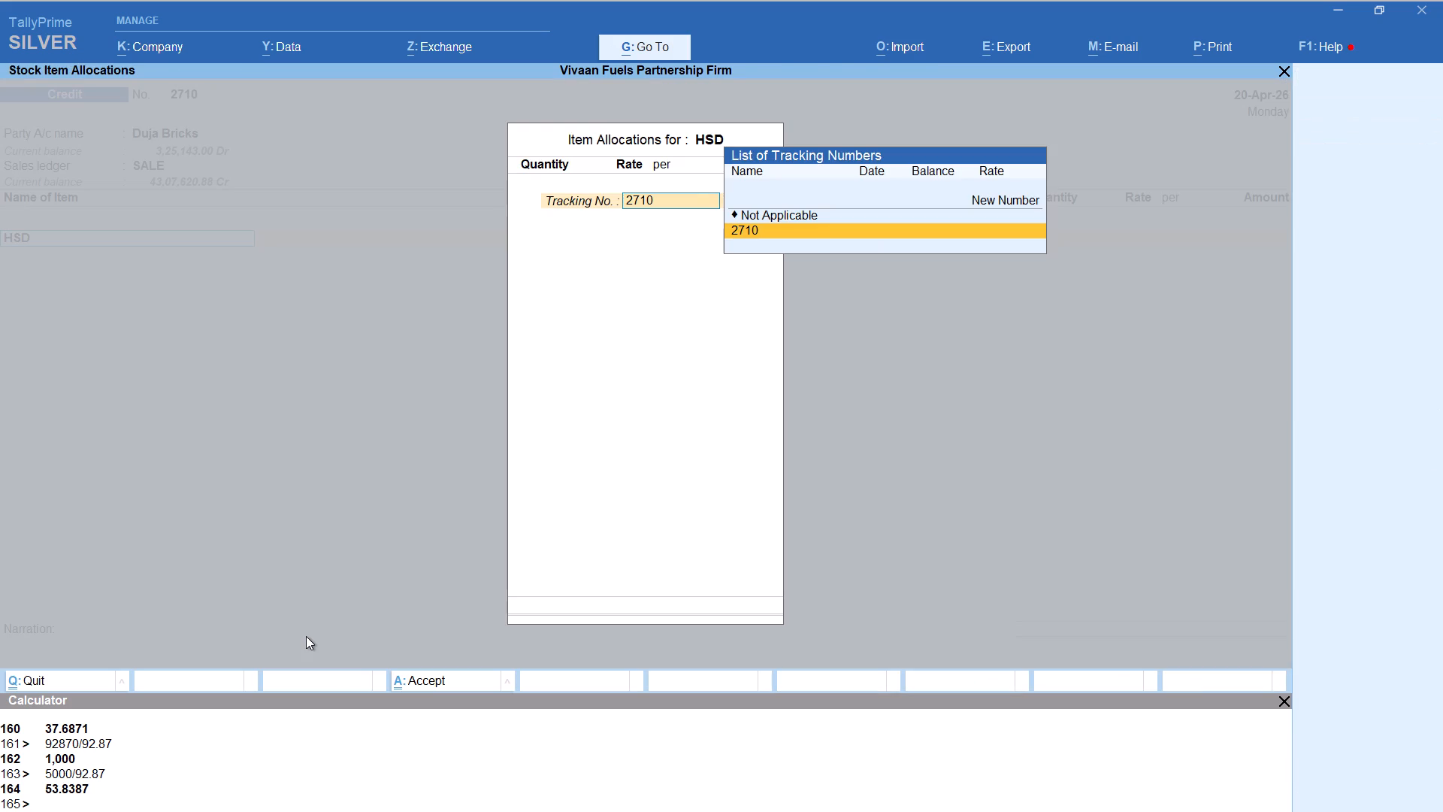
{"action": "key", "text": "Return"}
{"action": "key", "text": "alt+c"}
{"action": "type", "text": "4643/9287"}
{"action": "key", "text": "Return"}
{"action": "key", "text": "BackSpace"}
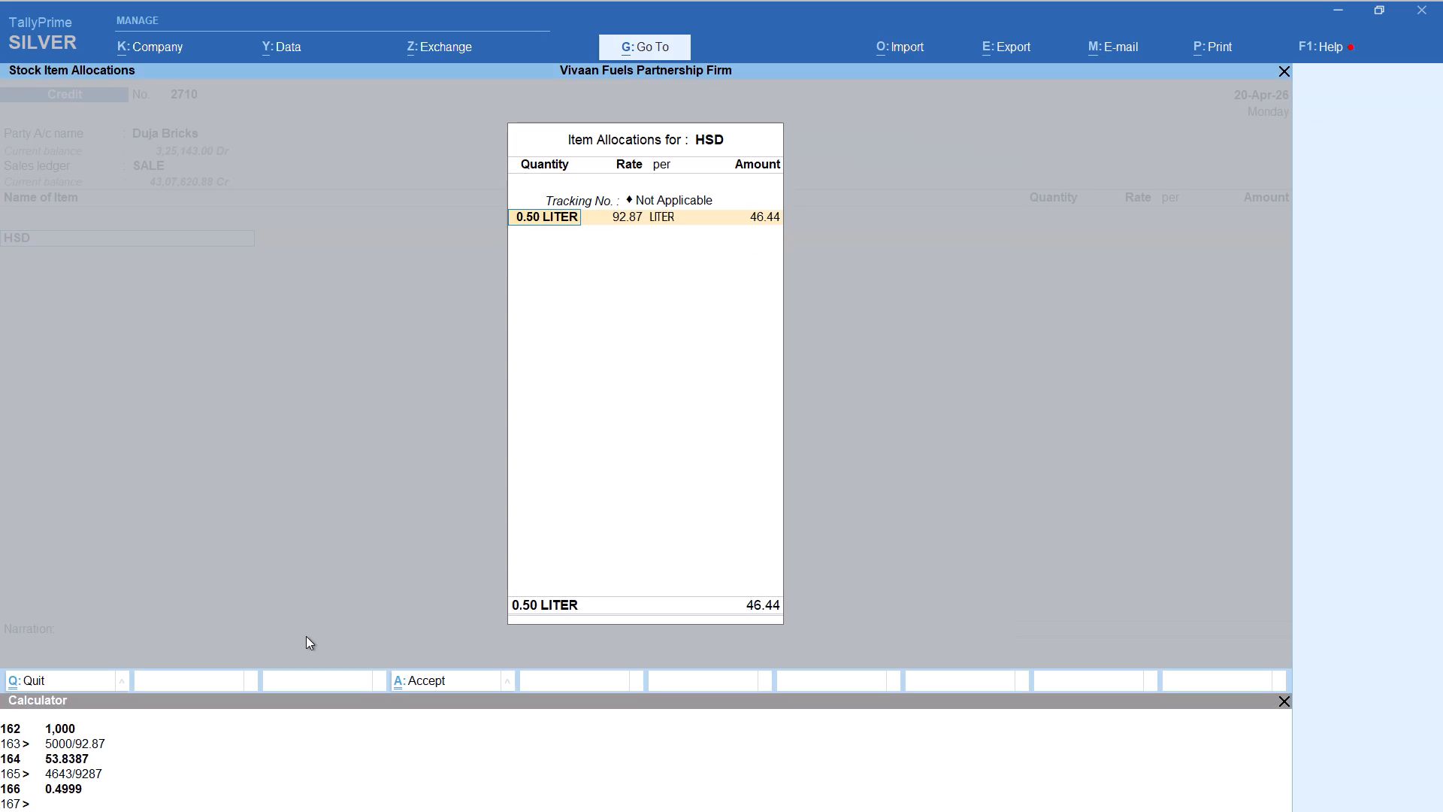
Set the Duja Bricks HSD quantity to 4643/92.87, 49.99 liters, and accept the item allocation at the 92.87 rate.
{"action": "key", "text": "alt+c"}
{"action": "type", "text": "4643/92.87"}
{"action": "key", "text": "Return"}
{"action": "key", "text": "Return"}
{"action": "key", "text": "Return"}
{"action": "key", "text": "Return"}
{"action": "key", "text": "Return"}
{"action": "key", "text": "Return"}
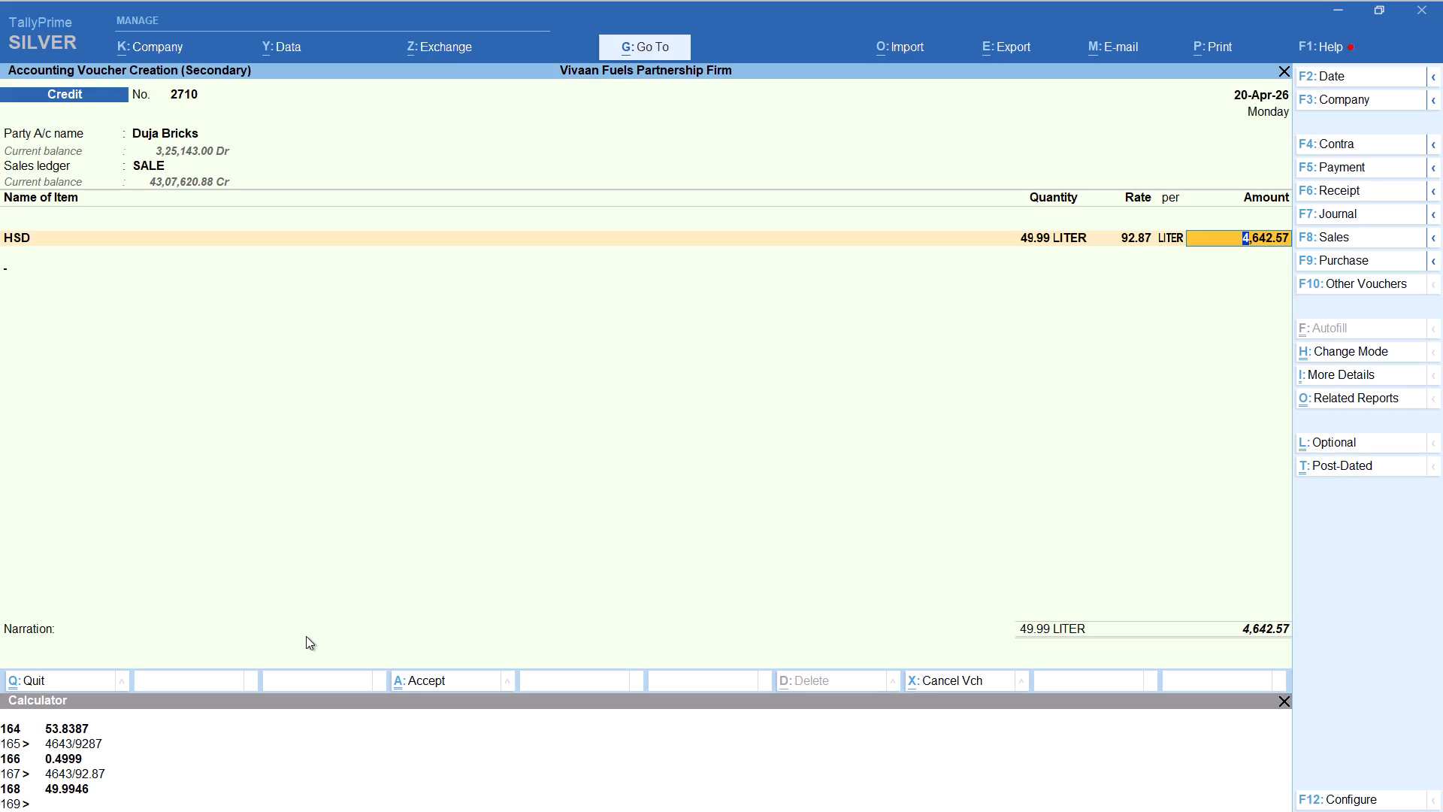
{"action": "key", "text": "Return"}
Add the Round Off ledger to the Duja Bricks HSD voucher and save it.
{"action": "type", "text": "rou"}
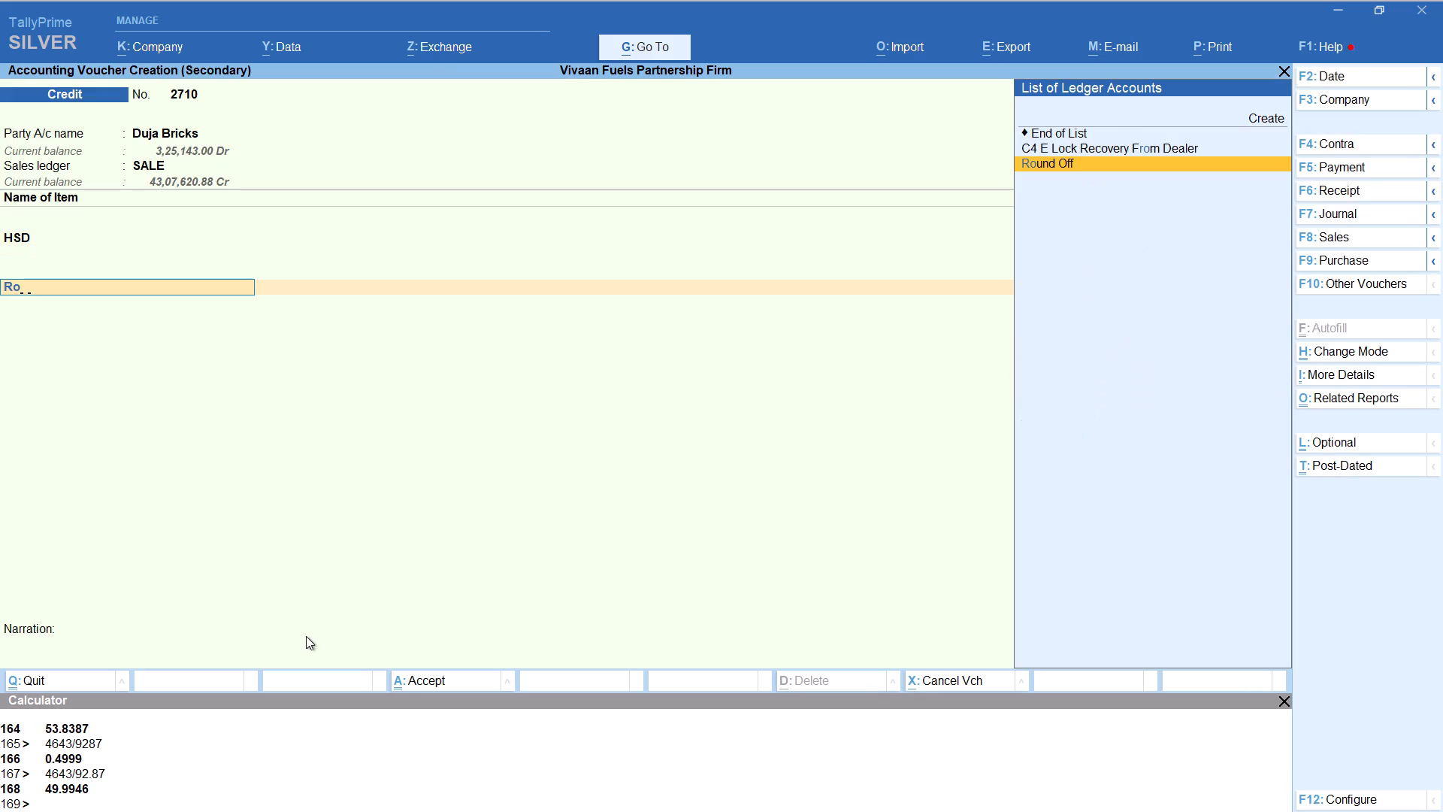
{"action": "key", "text": "Return"}
{"action": "key", "text": "ctrl+a"}
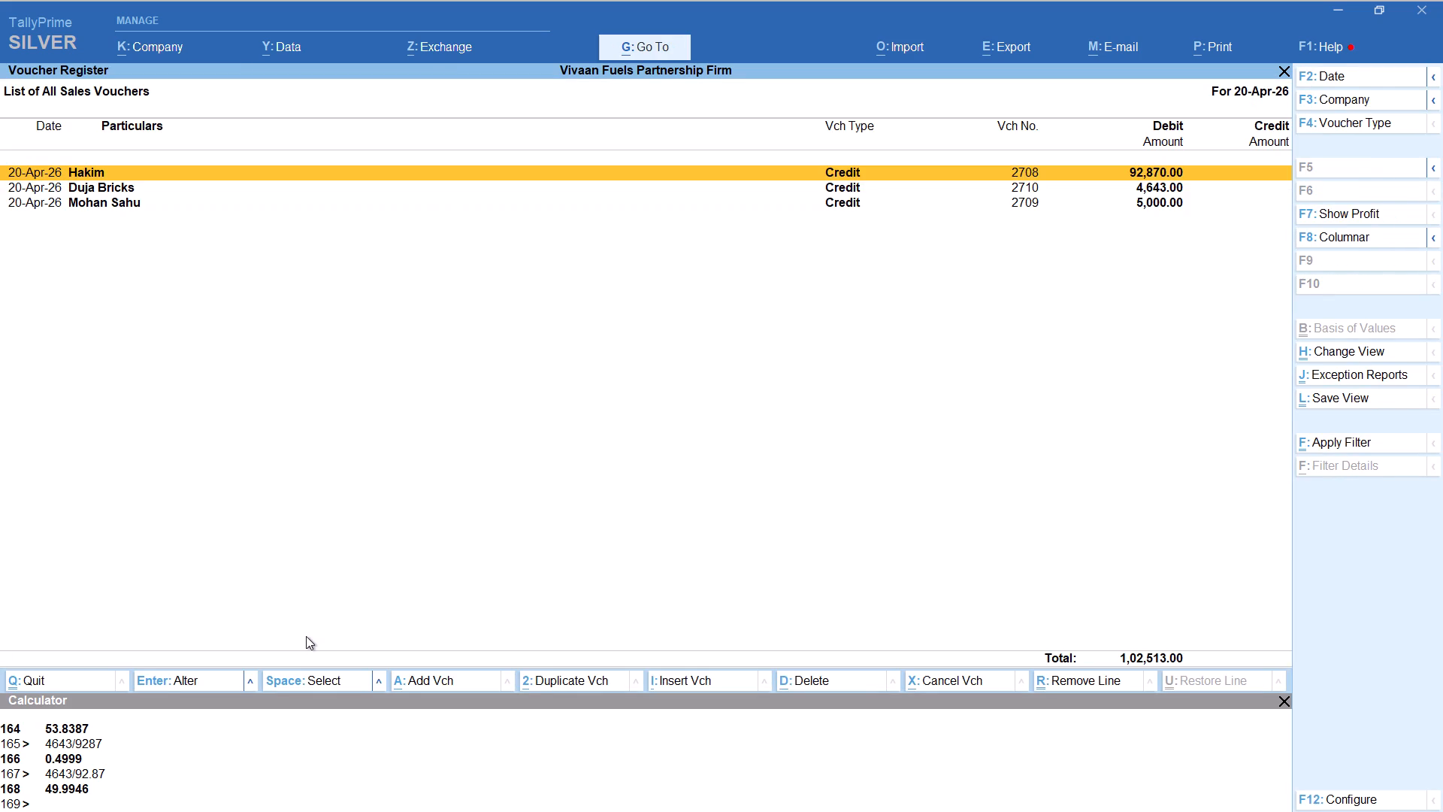
Start a new 20-Apr-26 Credit sales voucher for Pary Bricks, accepting the default party details and the SALE ledger.
{"action": "key", "text": "alt+a"}
{"action": "type", "text": "par"}
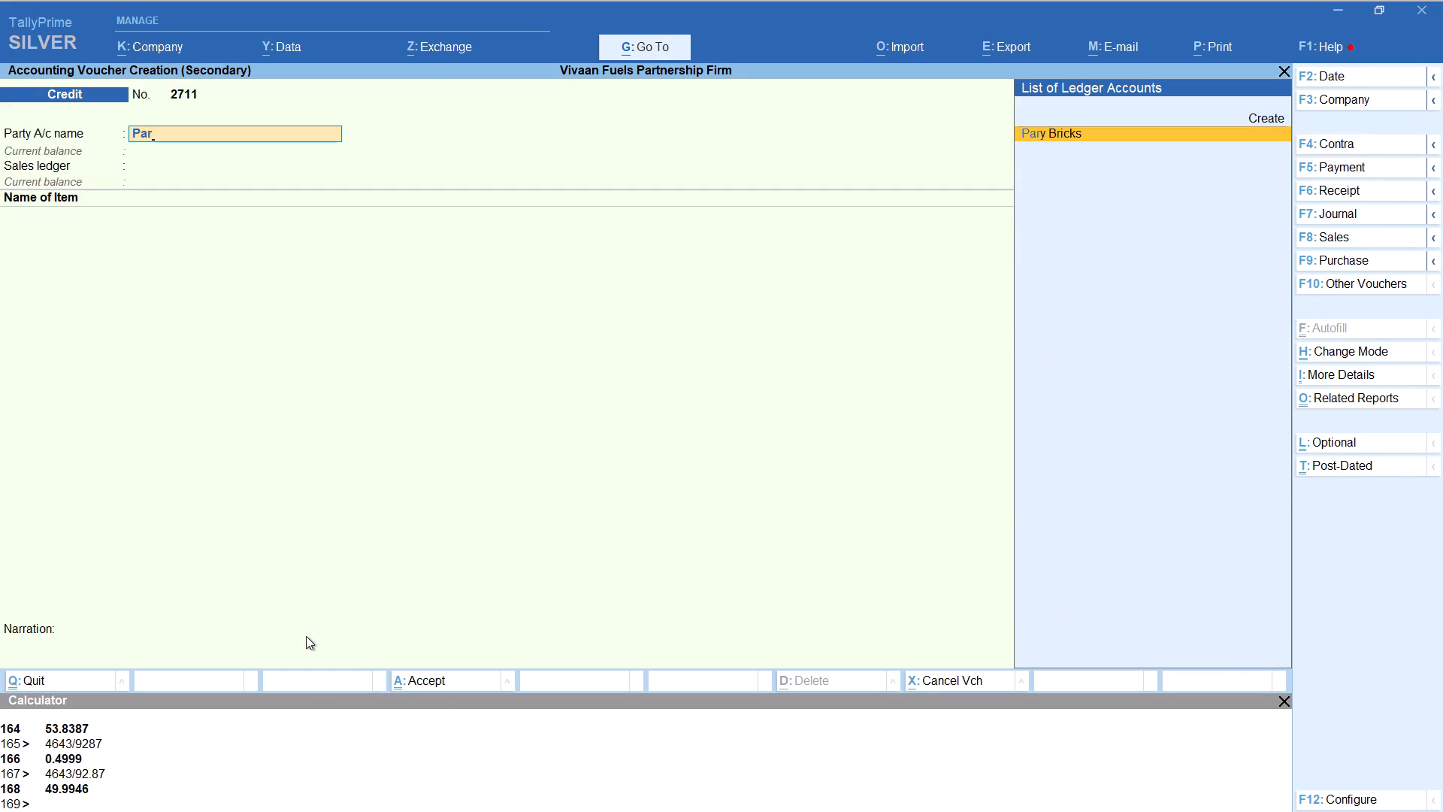
{"action": "key", "text": "Return"}
{"action": "key", "text": "Return"}
{"action": "key", "text": "Return"}
{"action": "key", "text": "Return"}
{"action": "key", "text": "Return"}
{"action": "key", "text": "Return"}
{"action": "key", "text": "Return"}
{"action": "key", "text": "Return"}
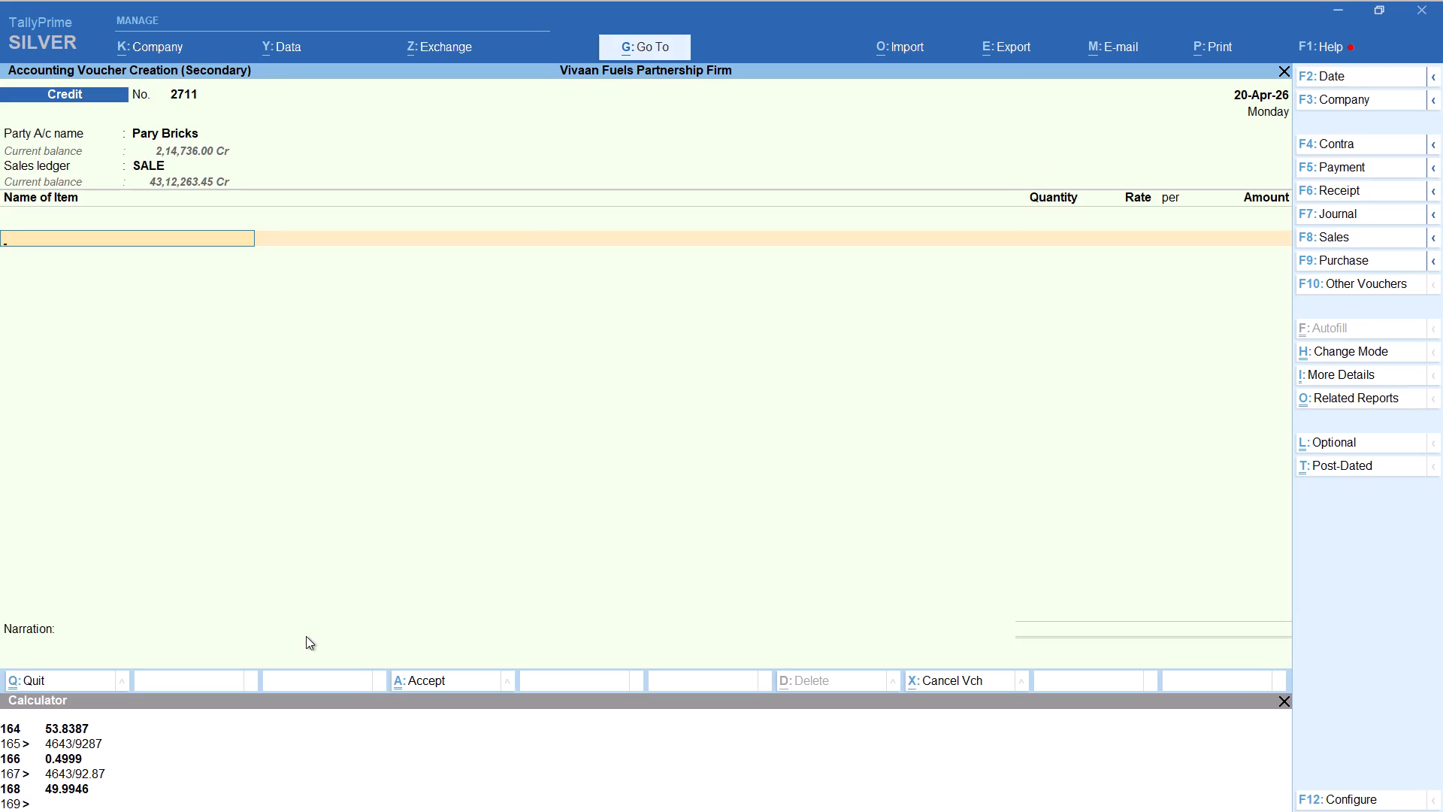
Add HSD to the Pary Bricks voucher with tracking number Not Applicable and a quantity of 4010/92.87, 43.18 liters, at the 92.87 rate.
{"action": "type", "text": "hs"}
{"action": "key", "text": "Return"}
{"action": "key", "text": "Up"}
{"action": "key", "text": "Return"}
{"action": "key", "text": "alt+c"}
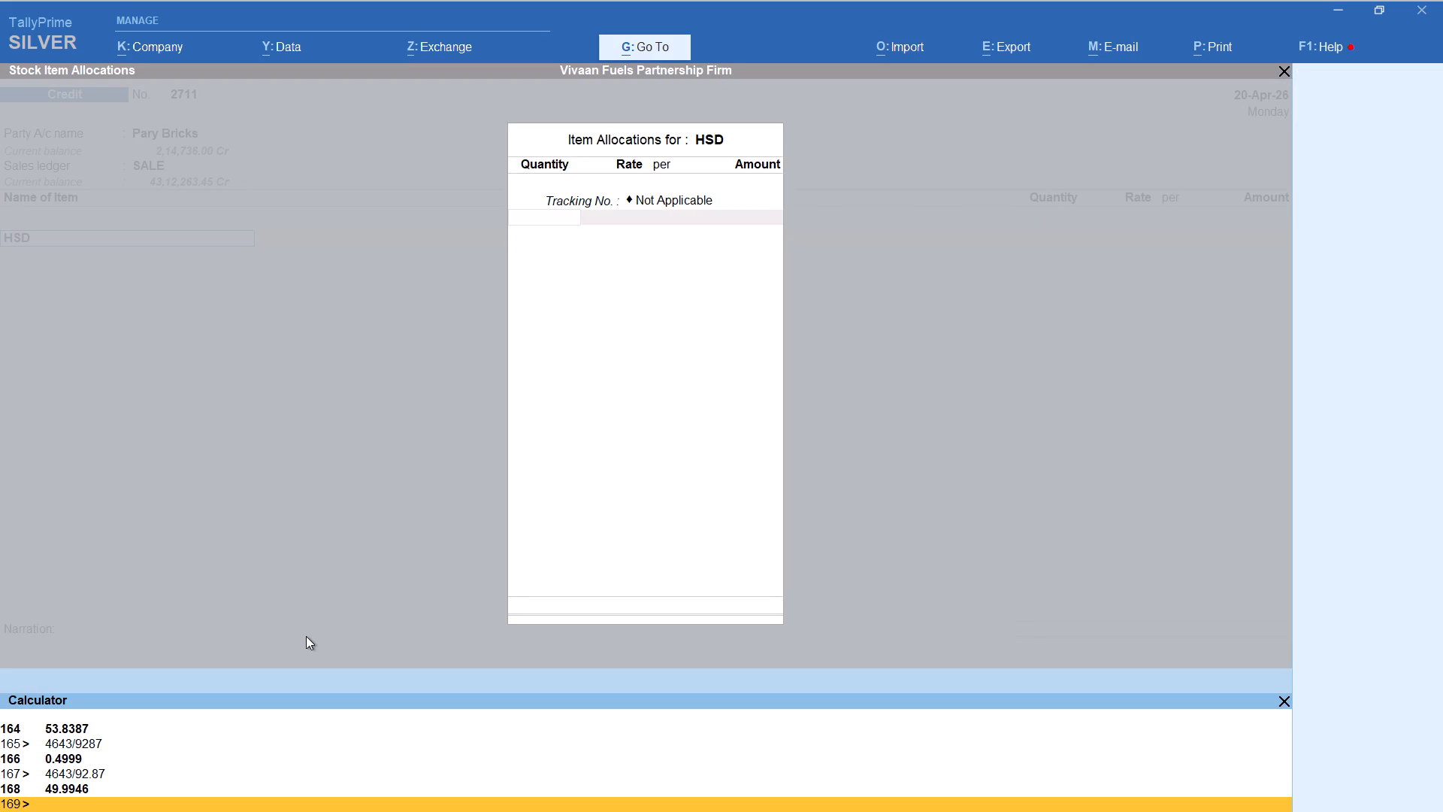
{"action": "type", "text": "4010/92.87"}
{"action": "key", "text": "Return"}
{"action": "key", "text": "Return"}
{"action": "key", "text": "Return"}
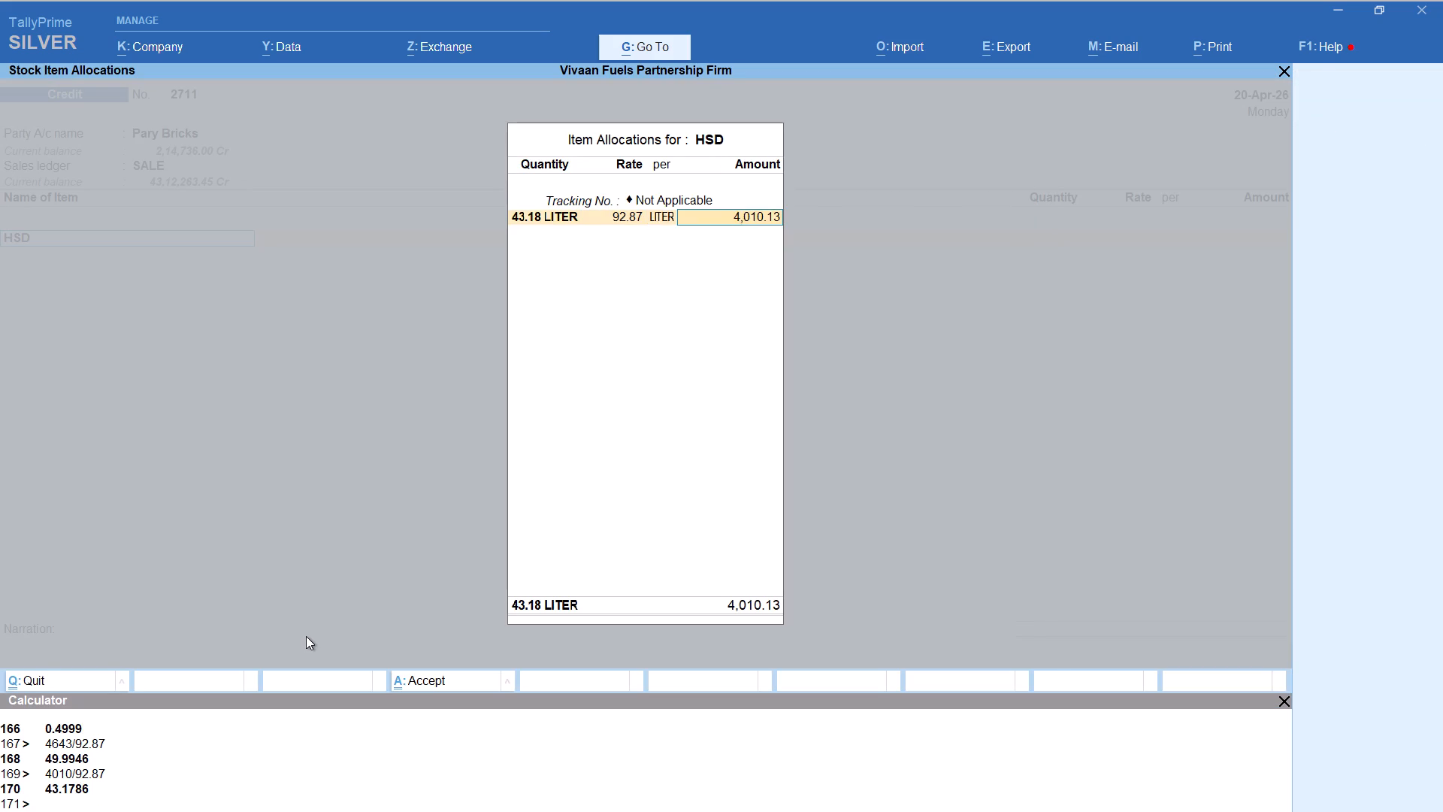
{"action": "key", "text": "Return"}
{"action": "key", "text": "Return"}
{"action": "key", "text": "Return"}
{"action": "key", "text": "Return"}
Add the Round Off ledger to the Pary Bricks HSD voucher and save it.
{"action": "type", "text": "rou"}
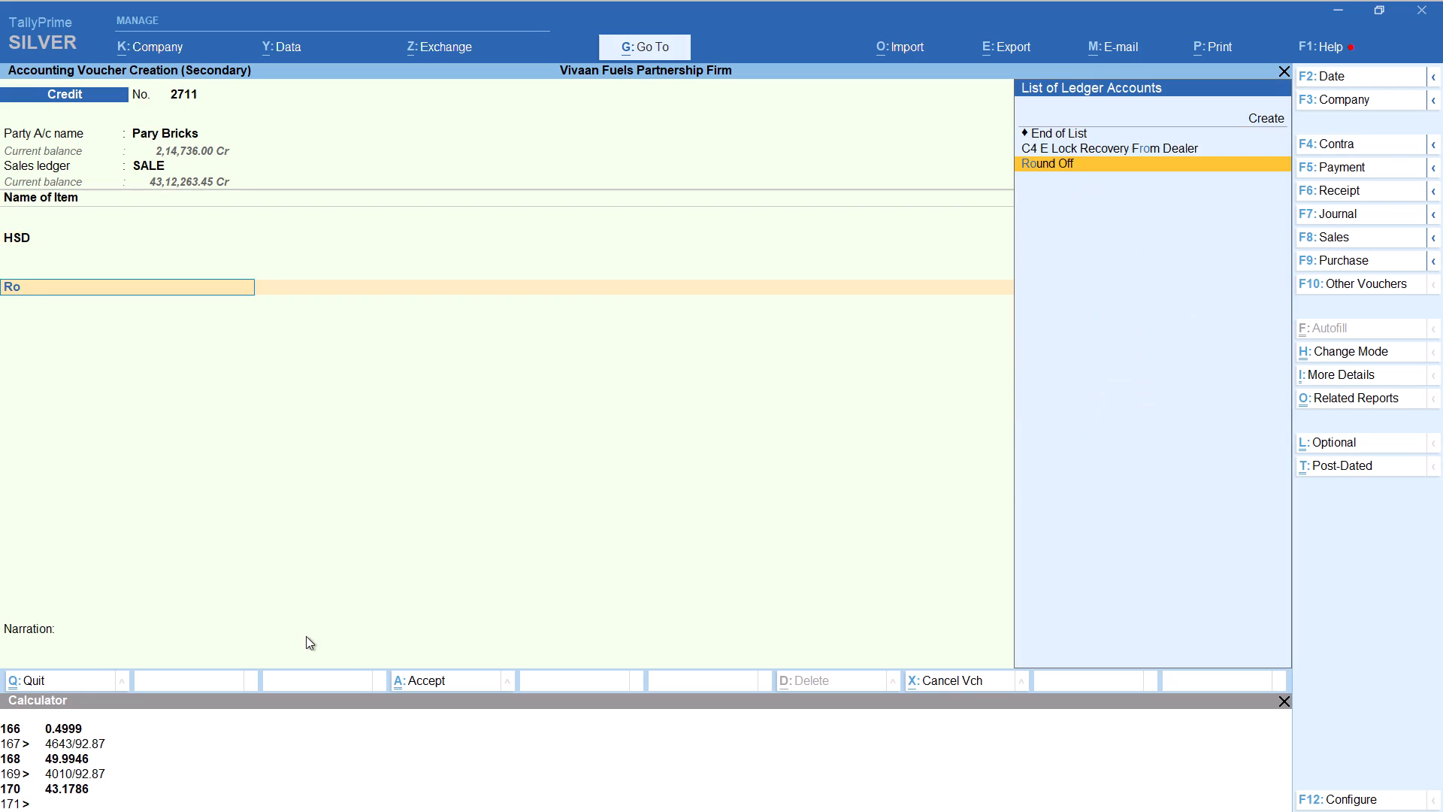
{"action": "key", "text": "Return"}
{"action": "key", "text": "ctrl+a"}
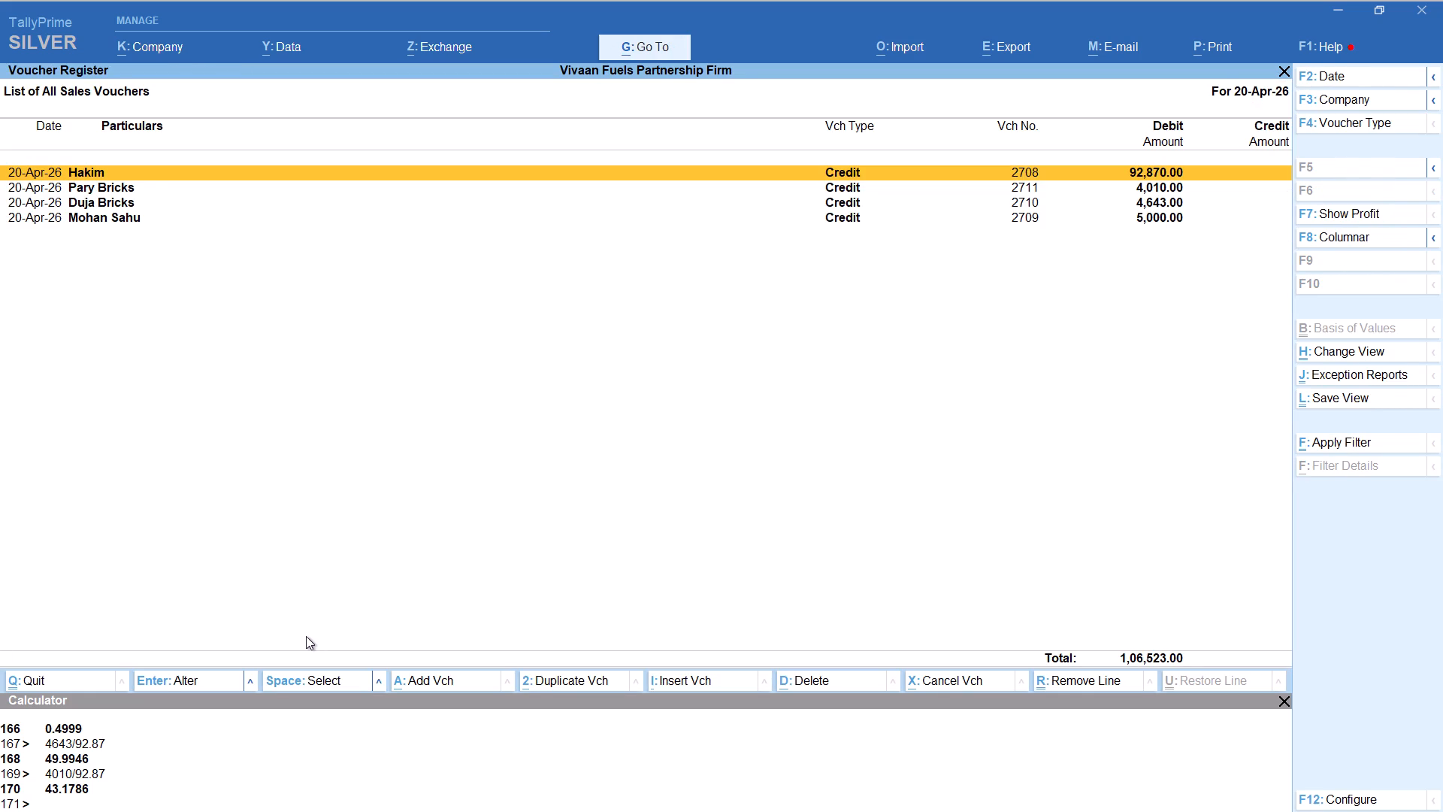
Start a second 20-Apr-26 Credit sales voucher for Mohan, accepting the default party details and the SALE ledger.
{"action": "key", "text": "alt+a"}
{"action": "type", "text": "moh"}
{"action": "key", "text": "Return"}
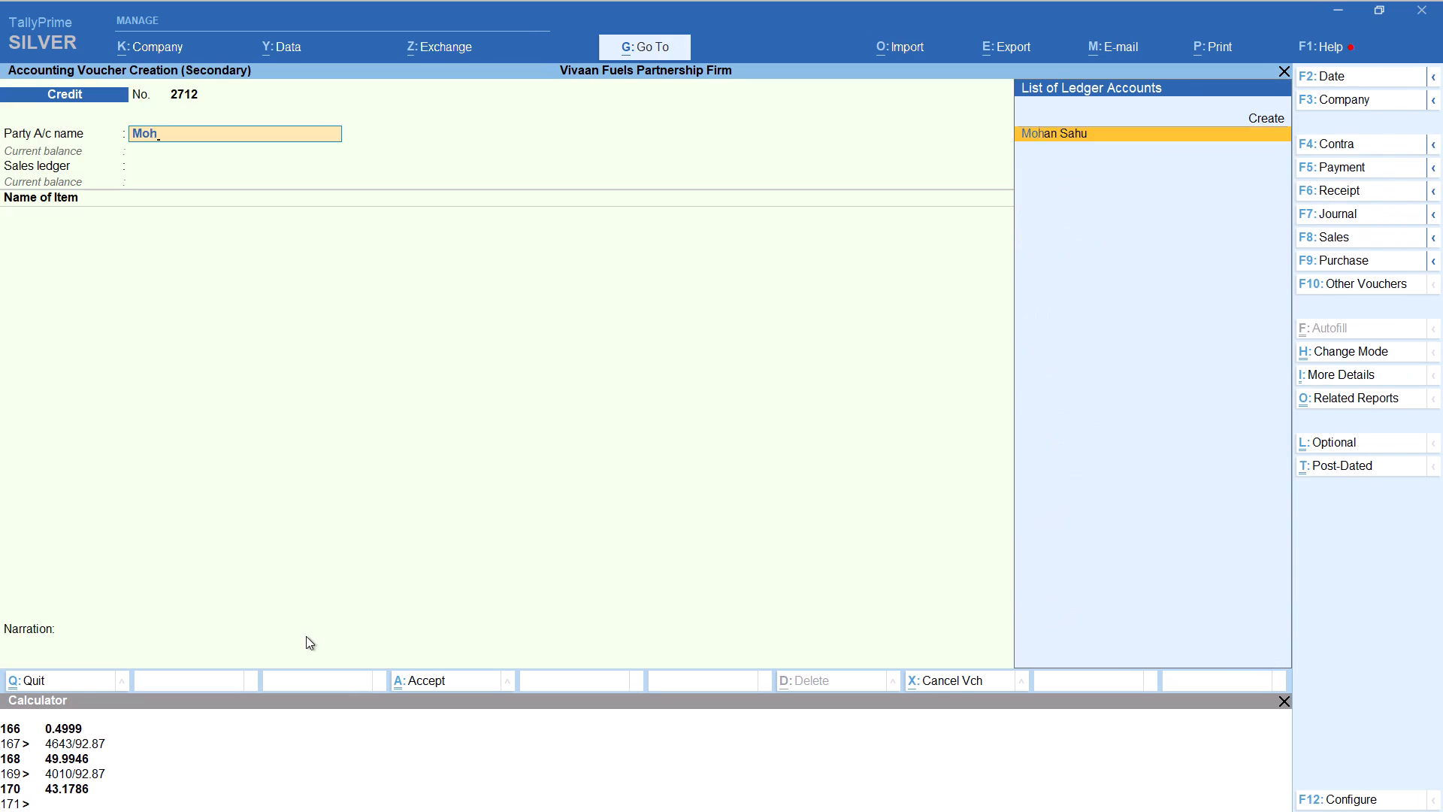
{"action": "key", "text": "Return"}
{"action": "key", "text": "Return"}
{"action": "key", "text": "Return"}
{"action": "key", "text": "Return"}
{"action": "key", "text": "Return"}
{"action": "key", "text": "Return"}
{"action": "key", "text": "Return"}
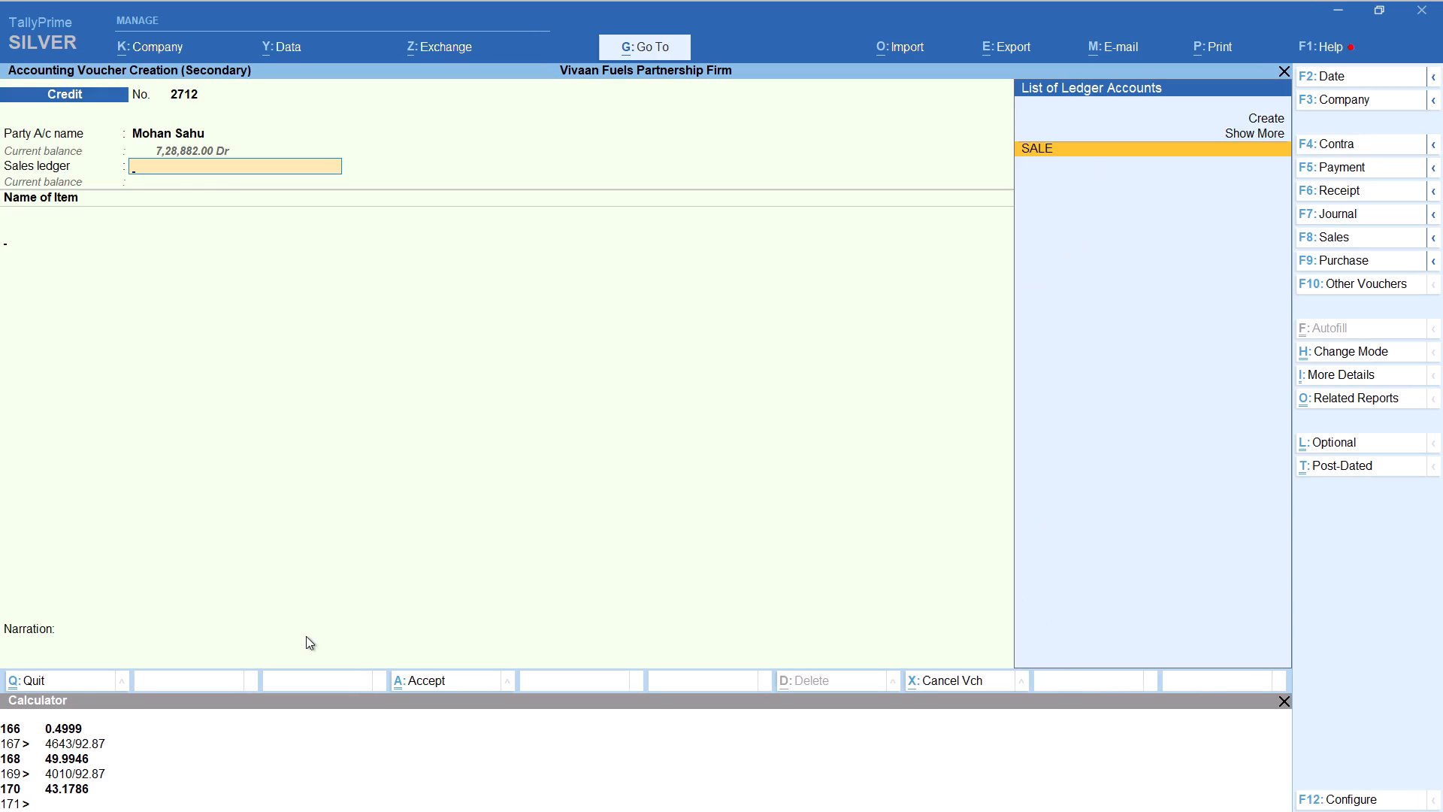
Add HSD to Mohan's second voucher with tracking number Not Applicable and a quantity of 1500/92.87, 16.15 liters, at the 92.87 rate.
{"action": "type", "text": "hs"}
{"action": "key", "text": "Return"}
{"action": "key", "text": "Up"}
{"action": "key", "text": "Return"}
{"action": "key", "text": "alt+c"}
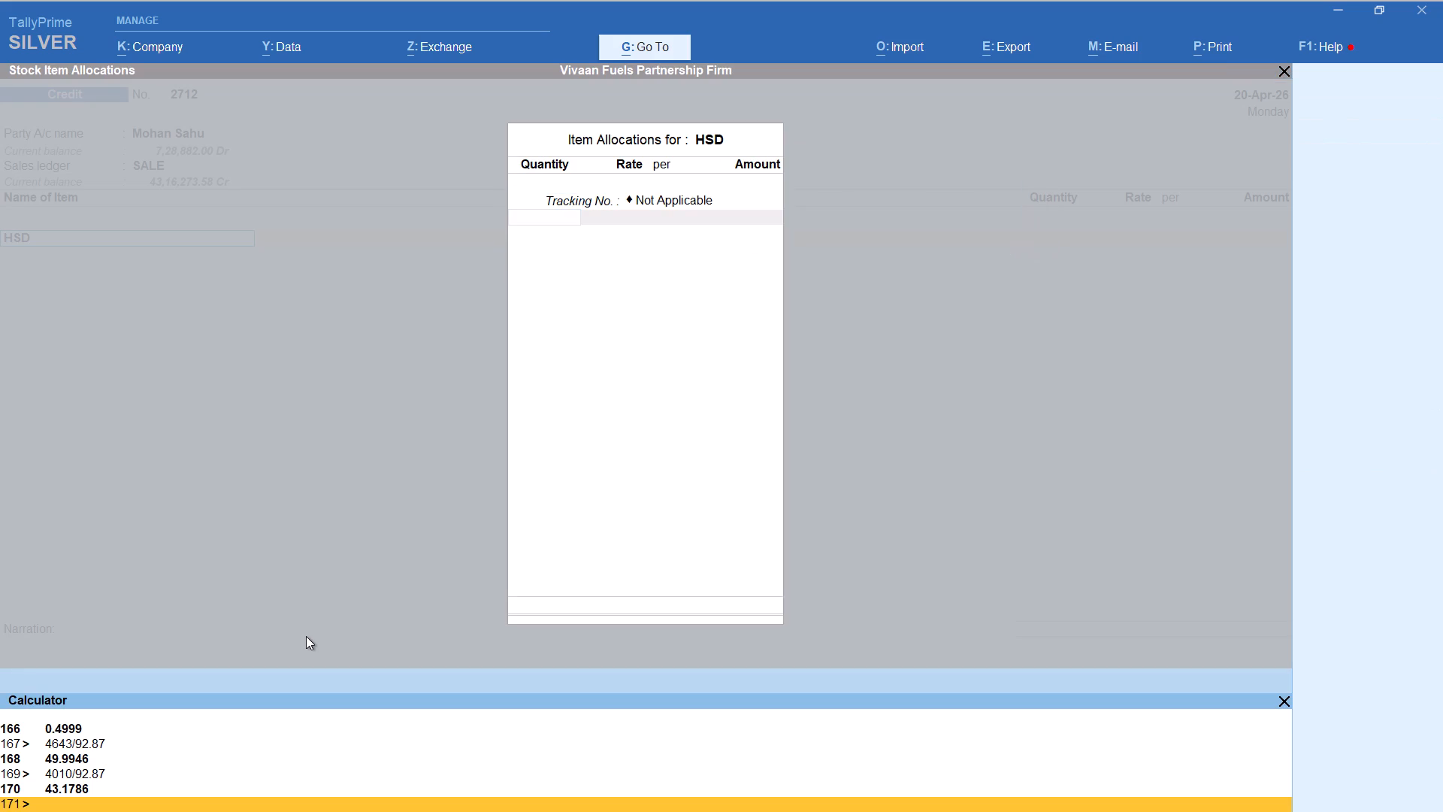
{"action": "type", "text": "1500/92.87"}
{"action": "key", "text": "Return"}
{"action": "key", "text": "Return"}
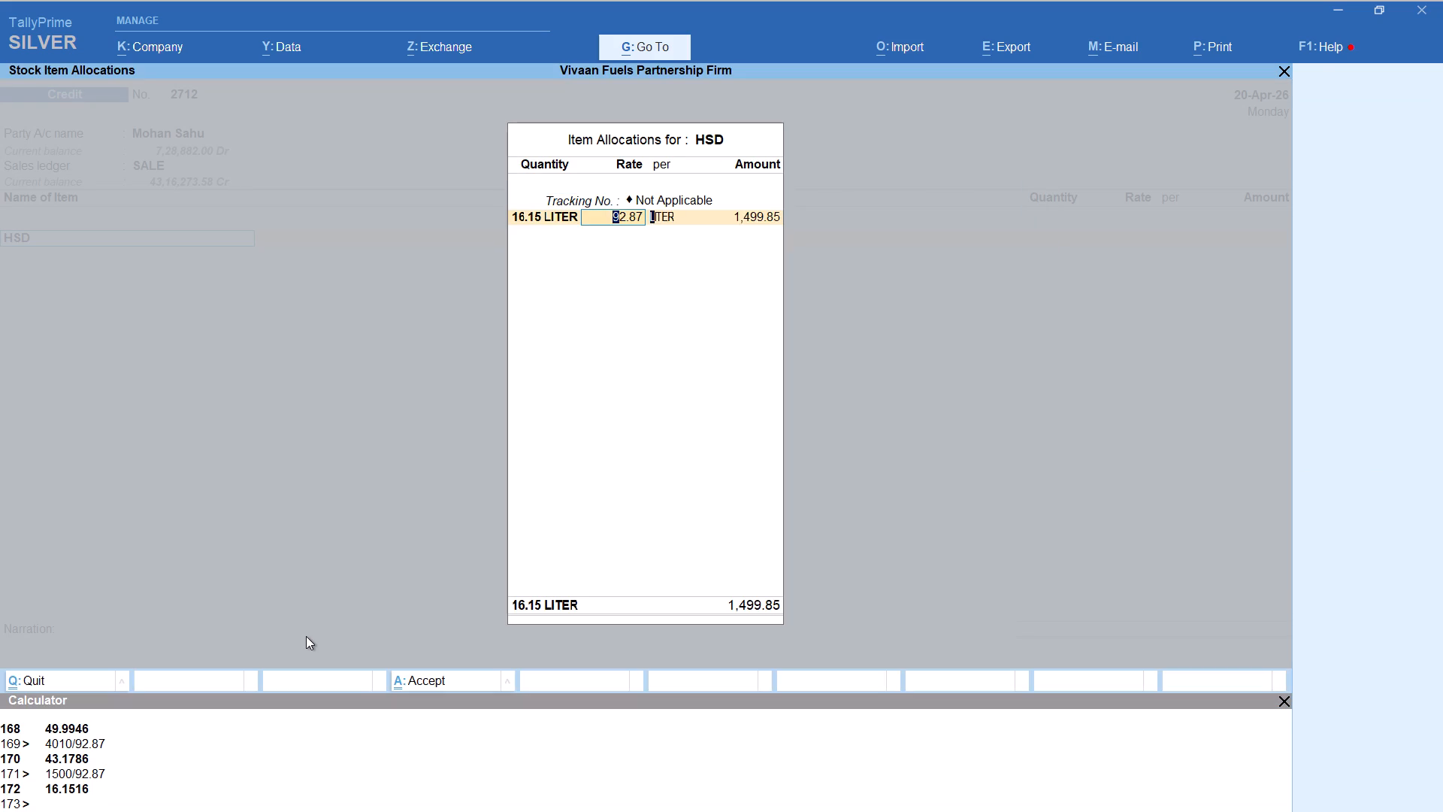
{"action": "key", "text": "Return"}
{"action": "key", "text": "Return"}
{"action": "key", "text": "Return"}
{"action": "key", "text": "Return"}
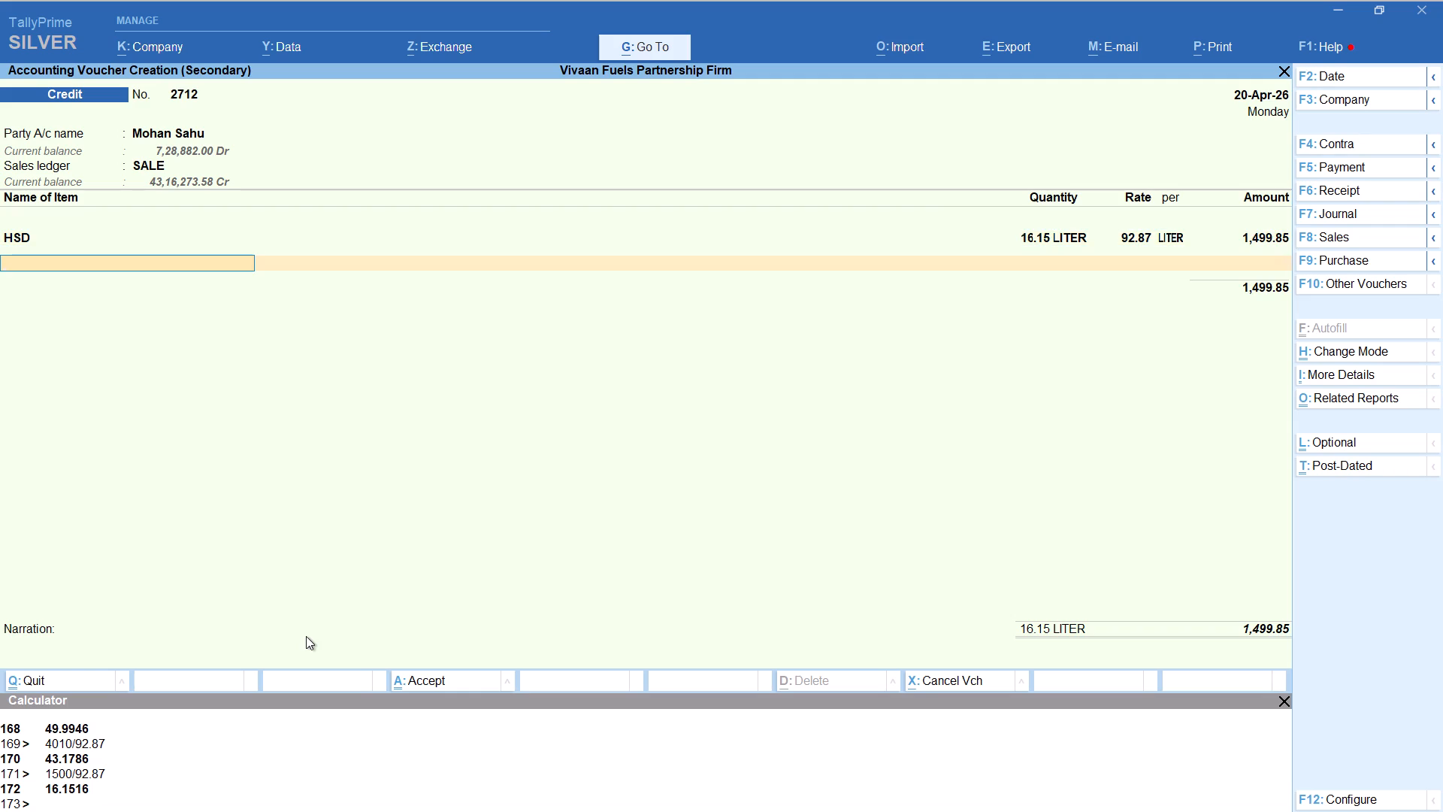
{"action": "key", "text": "Return"}
Add the Round Off ledger to Mohan's second HSD voucher and save it.
{"action": "type", "text": "rou"}
{"action": "key", "text": "Return"}
{"action": "key", "text": "ctrl+a"}
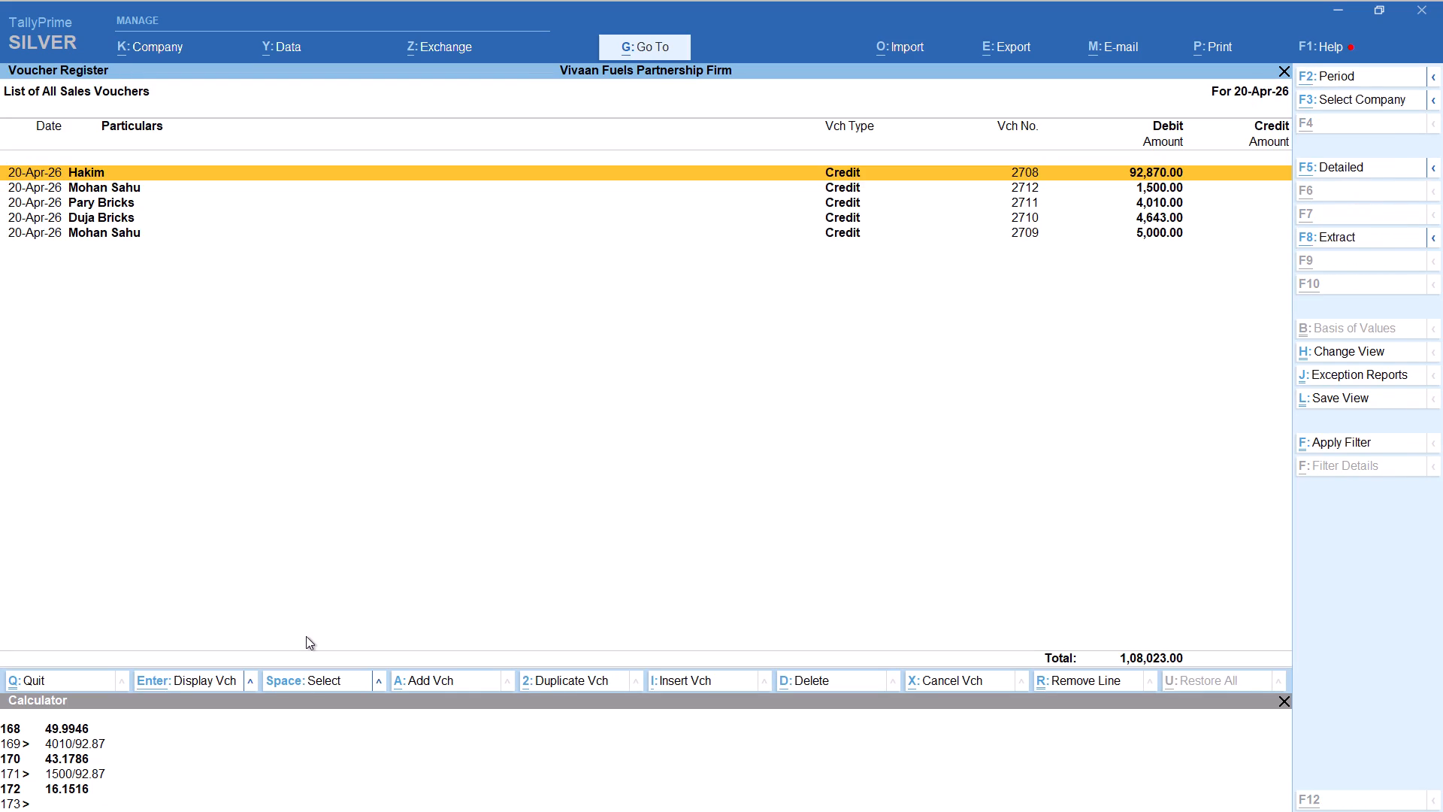
Start a new 20-Apr-26 Credit sales voucher for Surendra, accepting the default party details and the SALE ledger.
{"action": "key", "text": "alt+a"}
{"action": "type", "text": "sur"}
{"action": "key", "text": "Return"}
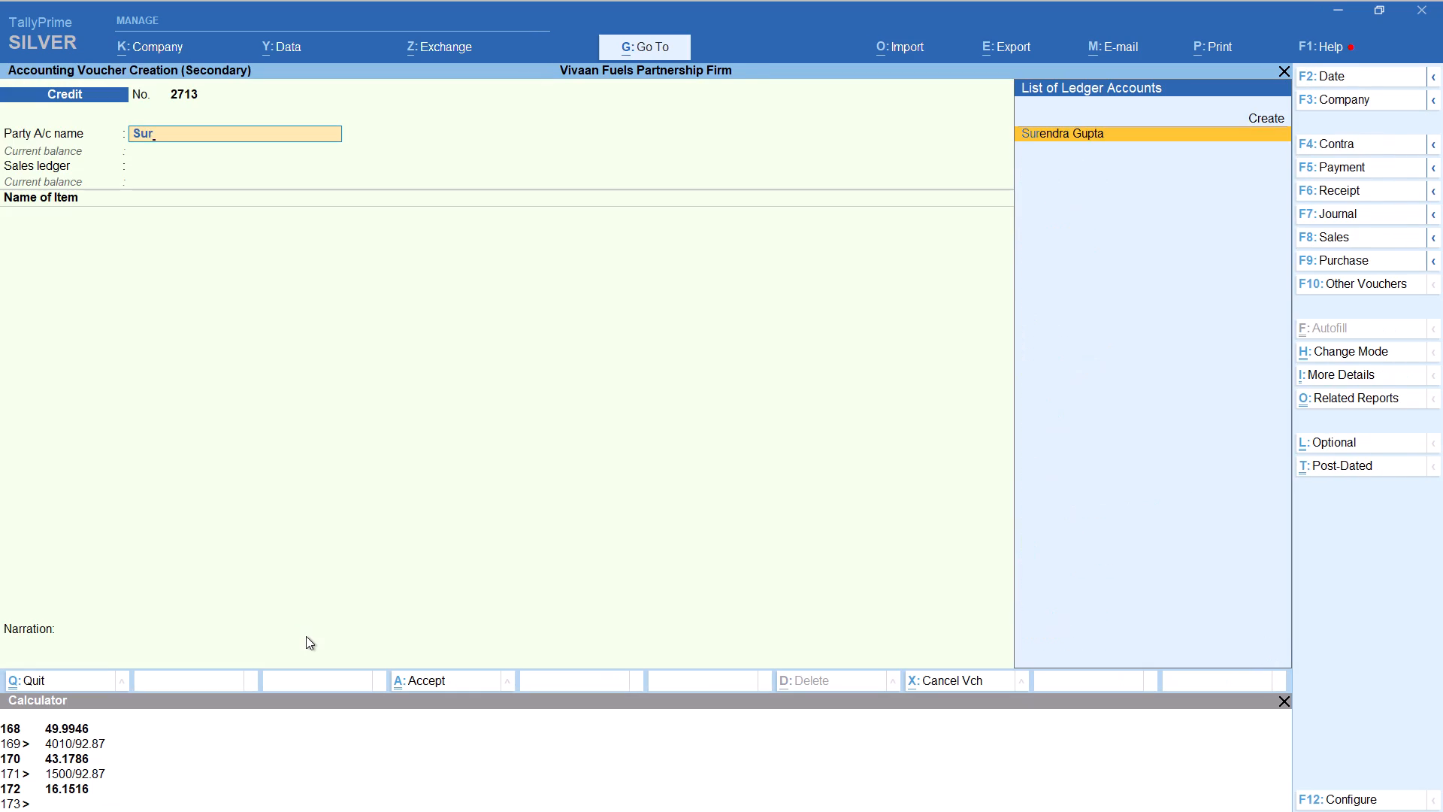
{"action": "key", "text": "Return"}
{"action": "key", "text": "Return"}
{"action": "key", "text": "Return"}
{"action": "key", "text": "Return"}
{"action": "key", "text": "Return"}
{"action": "key", "text": "Return"}
{"action": "key", "text": "Return"}
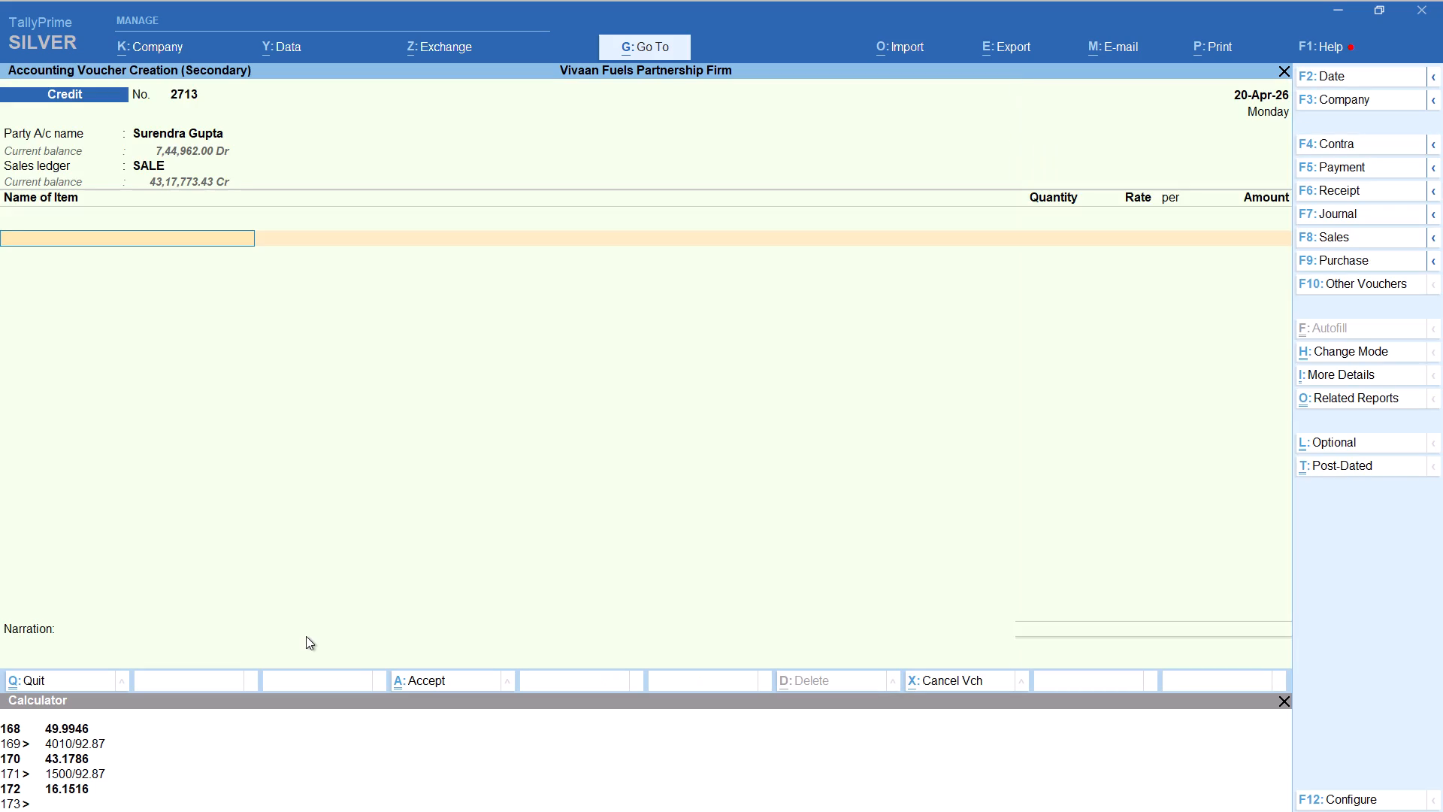
Add HSD to Surendra's voucher with tracking number Not Applicable and a quantity of 200/92.87, 2.15 liters, at the 92.87 rate.
{"action": "type", "text": "hs"}
{"action": "key", "text": "Return"}
{"action": "key", "text": "Up"}
{"action": "key", "text": "Return"}
{"action": "key", "text": "alt+c"}
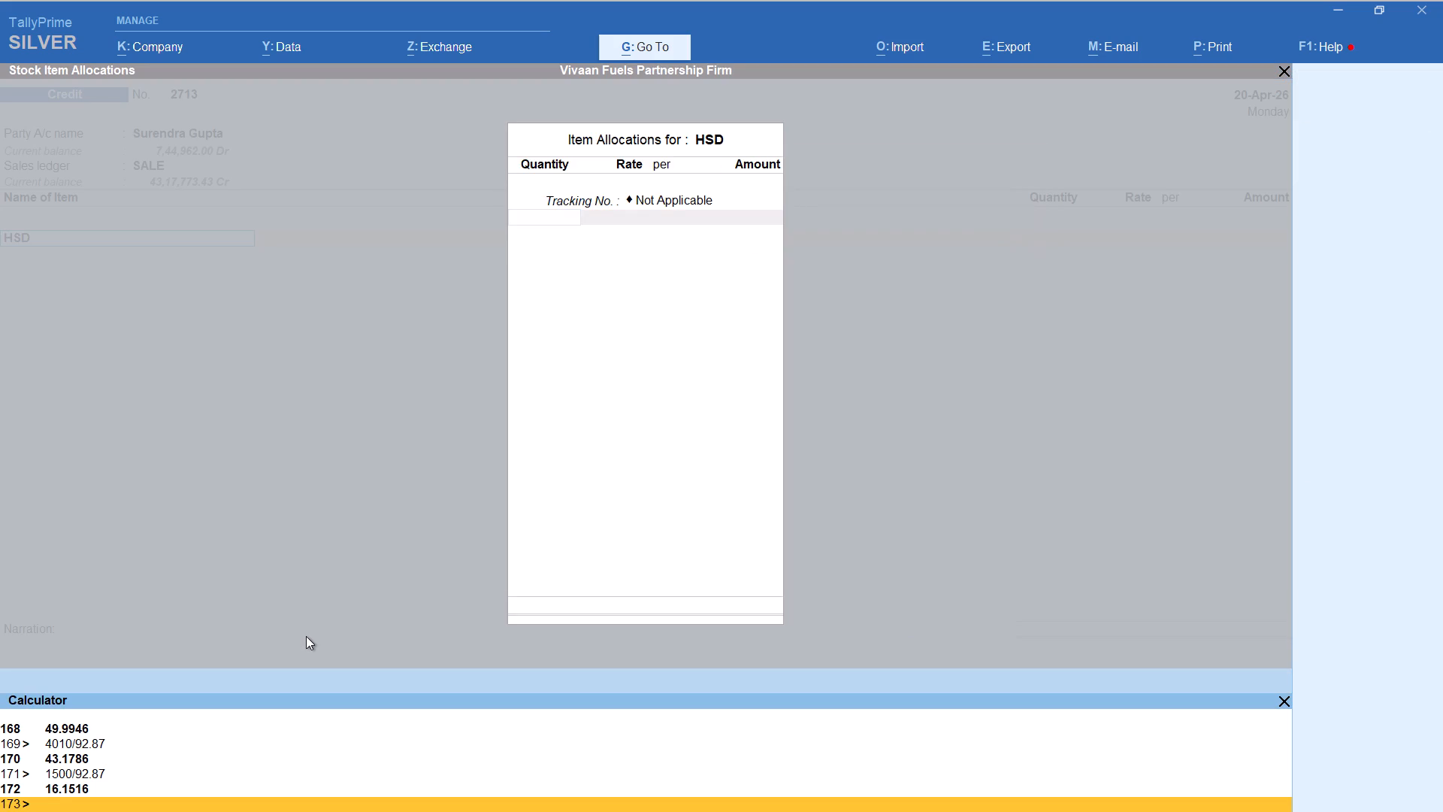
{"action": "type", "text": "200/92.87"}
{"action": "key", "text": "Return"}
{"action": "key", "text": "Return"}
{"action": "key", "text": "Return"}
{"action": "key", "text": "Return"}
{"action": "key", "text": "Return"}
{"action": "key", "text": "Return"}
{"action": "key", "text": "Return"}
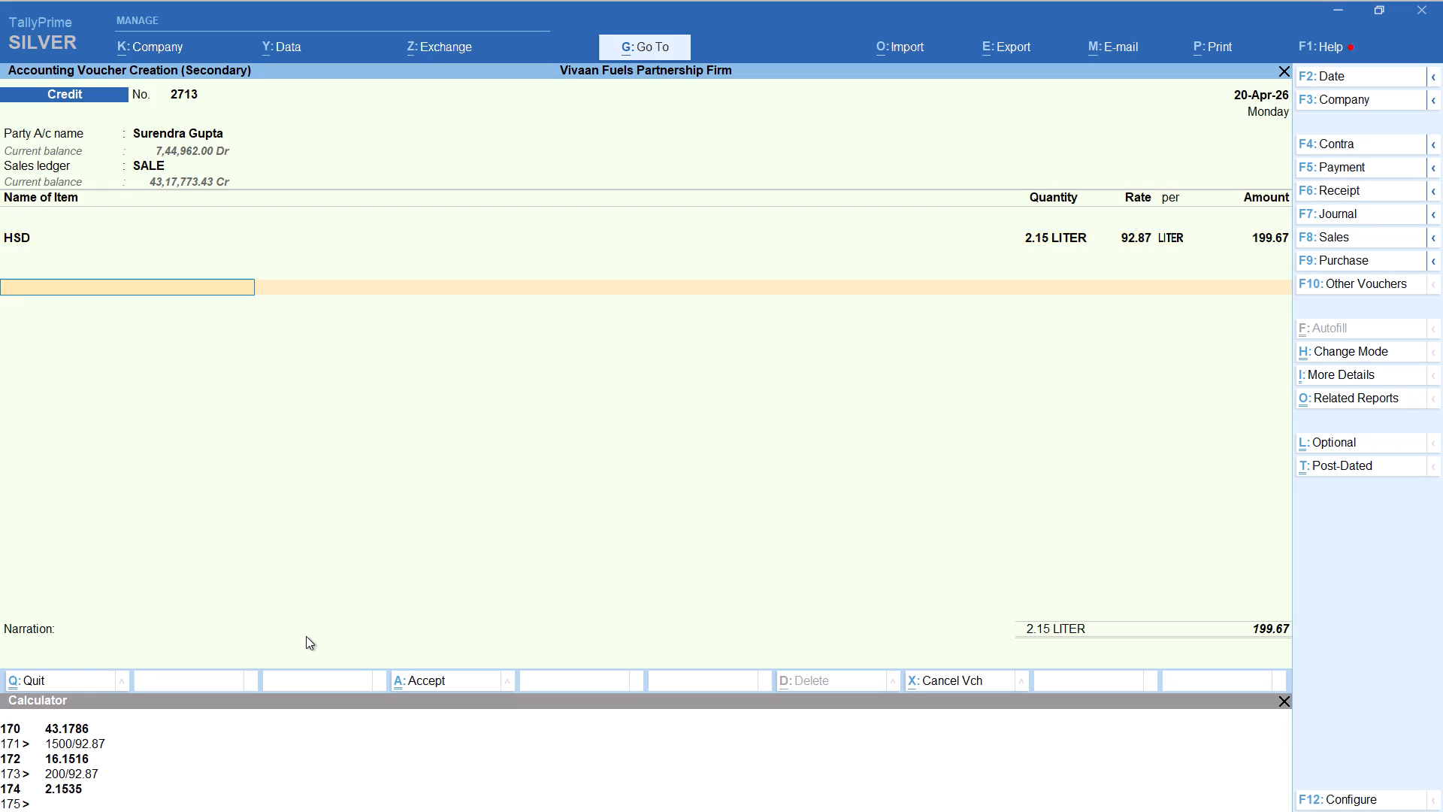
Add the Round Off ledger to Surendra's HSD voucher and save it.
{"action": "type", "text": "rou"}
{"action": "key", "text": "Return"}
{"action": "key", "text": "ctrl+a"}
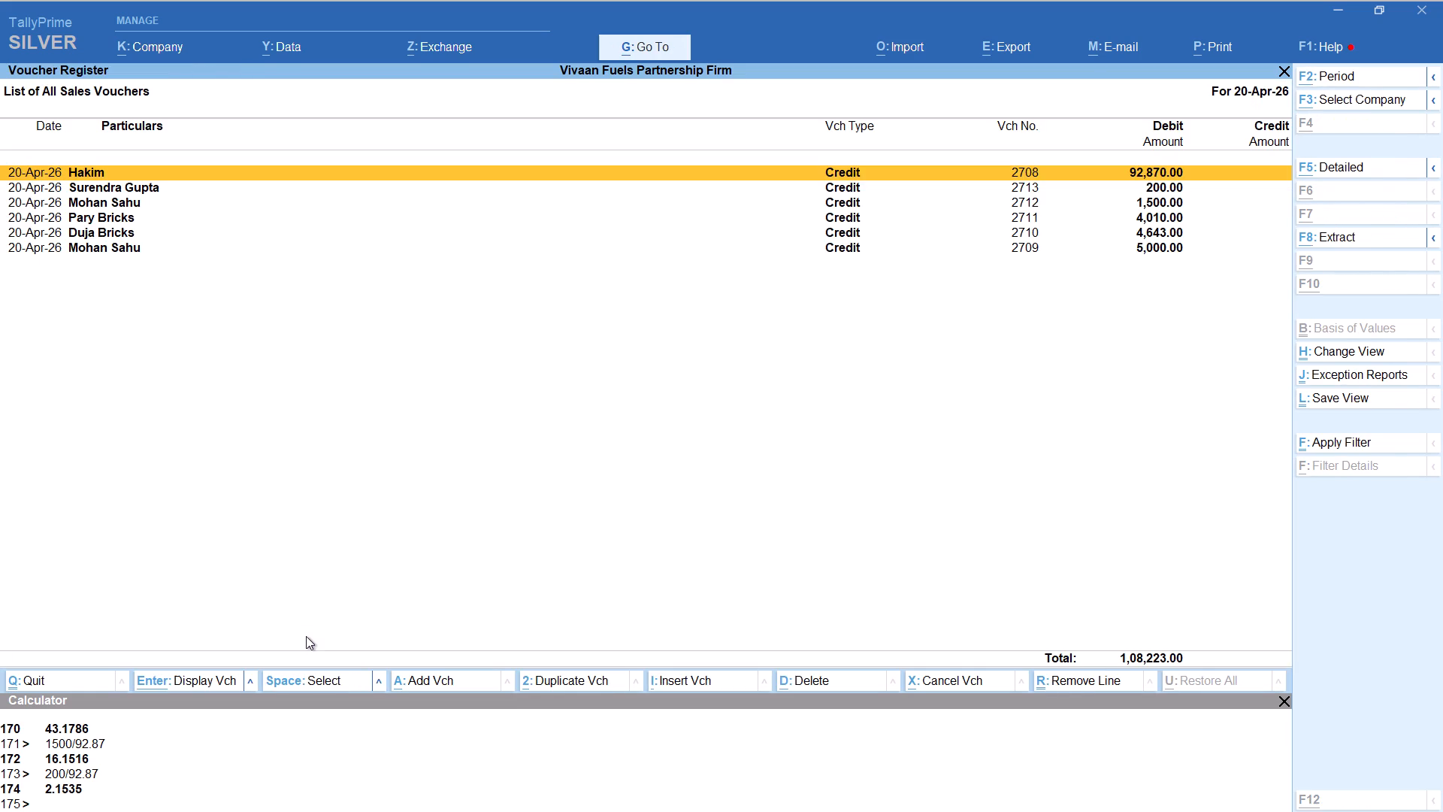
Start a new 20-Apr-26 Credit sales voucher for Mohan, accepting the default party details and the SALE ledger.
{"action": "key", "text": "alt+a"}
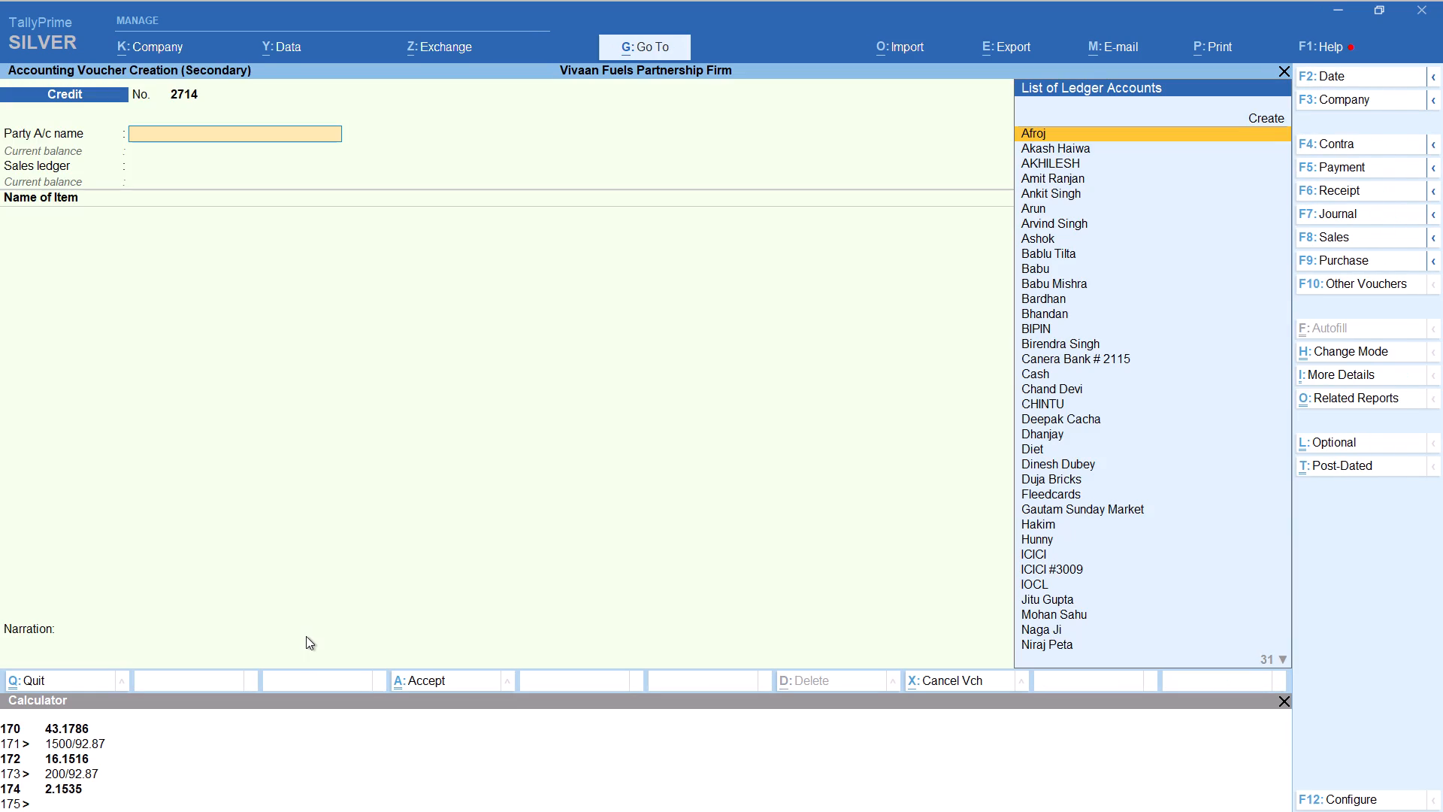
{"action": "type", "text": "moh"}
{"action": "key", "text": "Return"}
{"action": "key", "text": "Return"}
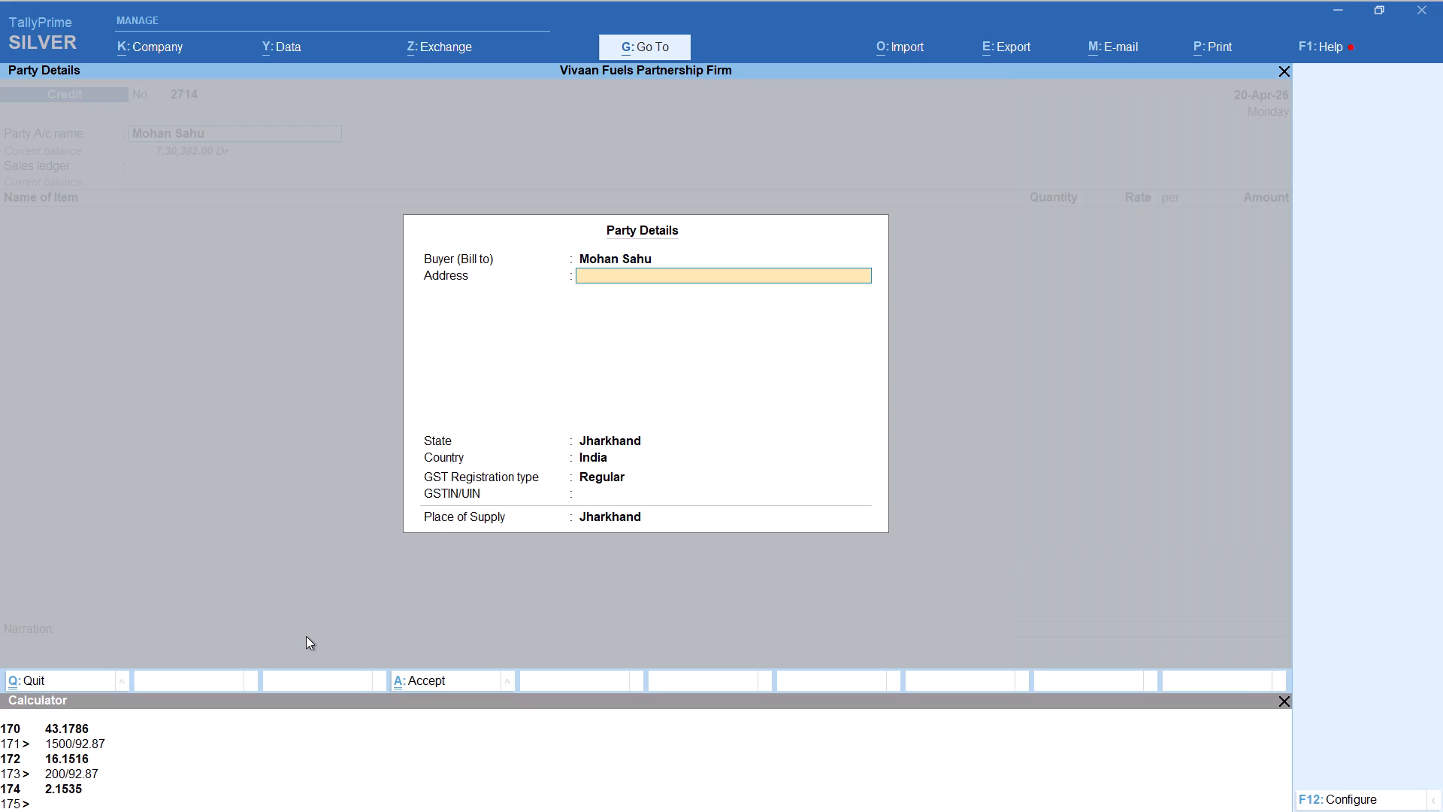
{"action": "key", "text": "Return"}
{"action": "key", "text": "Return"}
{"action": "key", "text": "Return"}
{"action": "key", "text": "Return"}
{"action": "key", "text": "Return"}
{"action": "key", "text": "Return"}
Add HSD to Mohan's voucher with tracking number Not Applicable and a quantity of 1594/92.87, 17.16 liters, at the 92.87 rate.
{"action": "type", "text": "hs"}
{"action": "key", "text": "Return"}
{"action": "key", "text": "Up"}
{"action": "key", "text": "Return"}
{"action": "key", "text": "alt+c"}
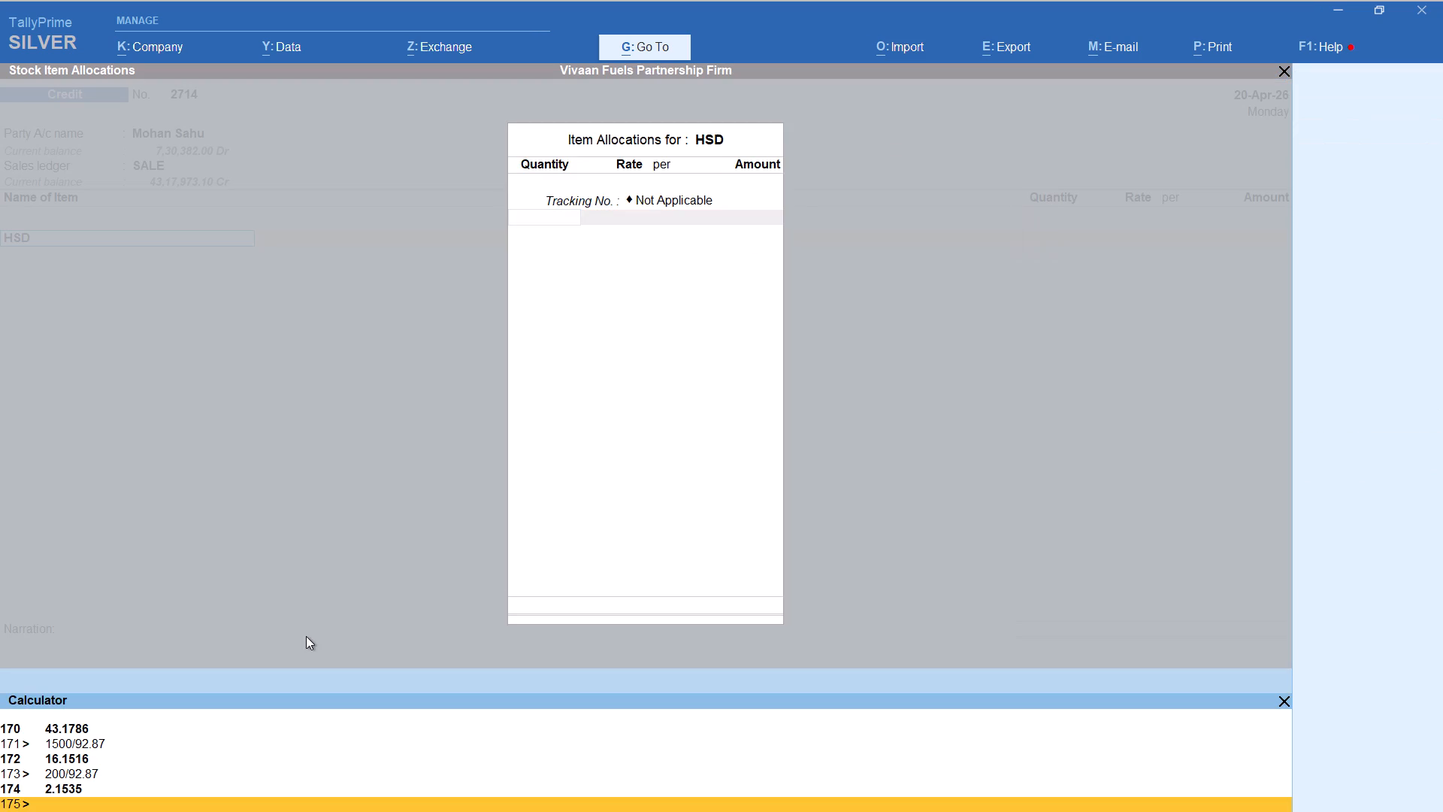
{"action": "type", "text": "1594/92.87"}
{"action": "key", "text": "Return"}
{"action": "key", "text": "Return"}
{"action": "key", "text": "Return"}
{"action": "key", "text": "Return"}
{"action": "key", "text": "Return"}
{"action": "key", "text": "Return"}
{"action": "key", "text": "Return"}
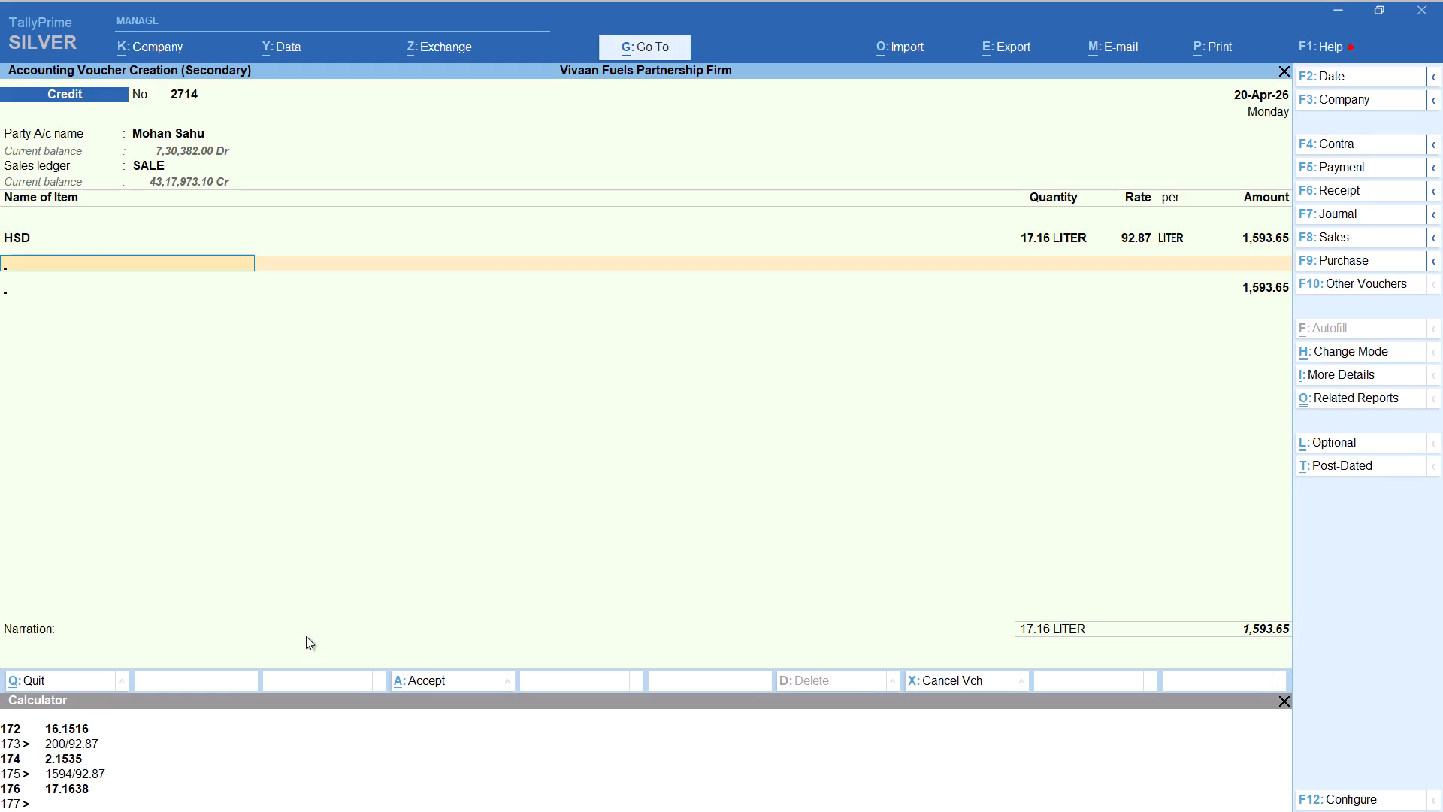
Add the Round Off ledger to Mohan's third HSD voucher and save it.
{"action": "type", "text": "rou"}
{"action": "key", "text": "Return"}
{"action": "key", "text": "ctrl+a"}
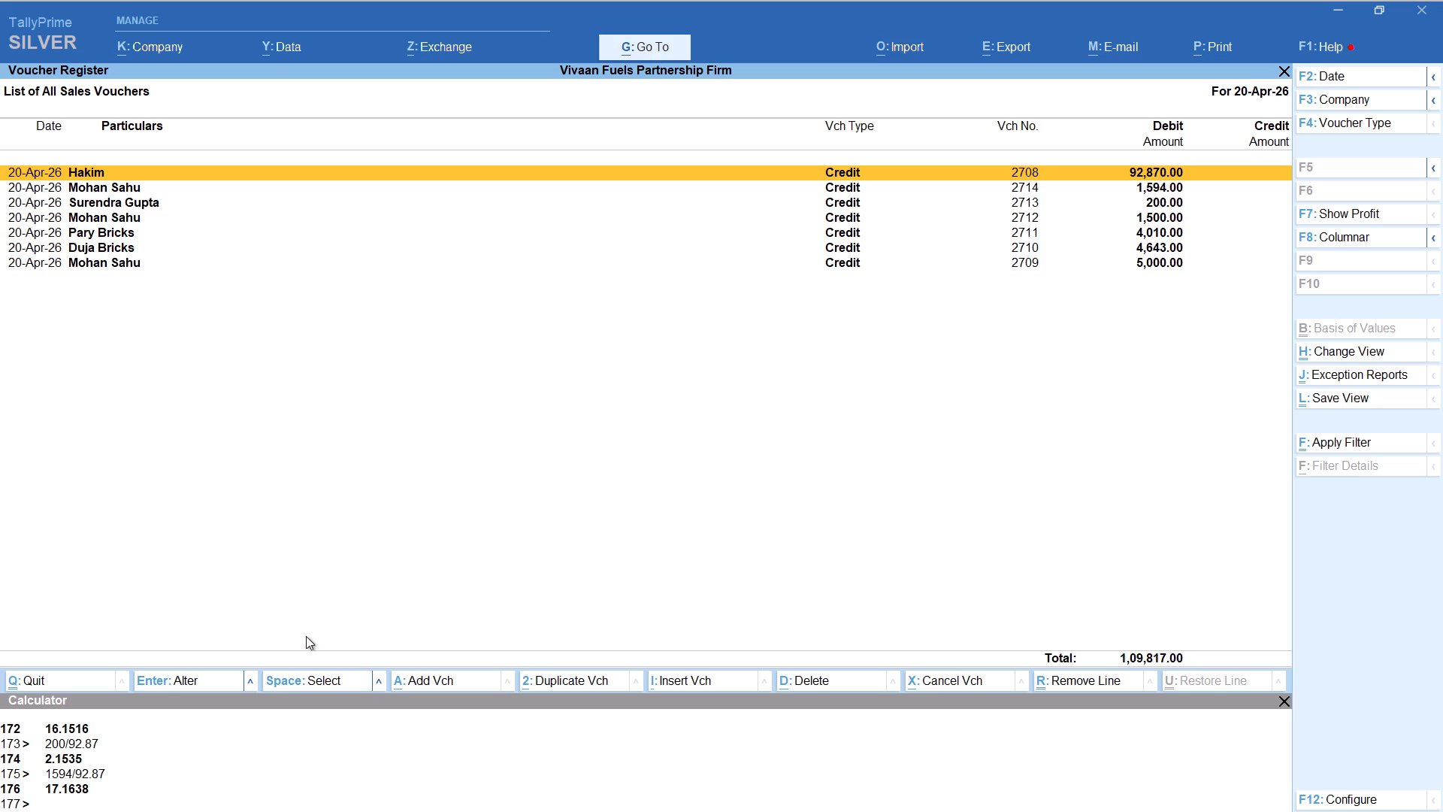
Switch to the Excel balance sheet, check the 20-Apr CREDIT formula against the entered vouchers, and return to TallyPrime.
{"action": "key", "text": "alt+Tab"}
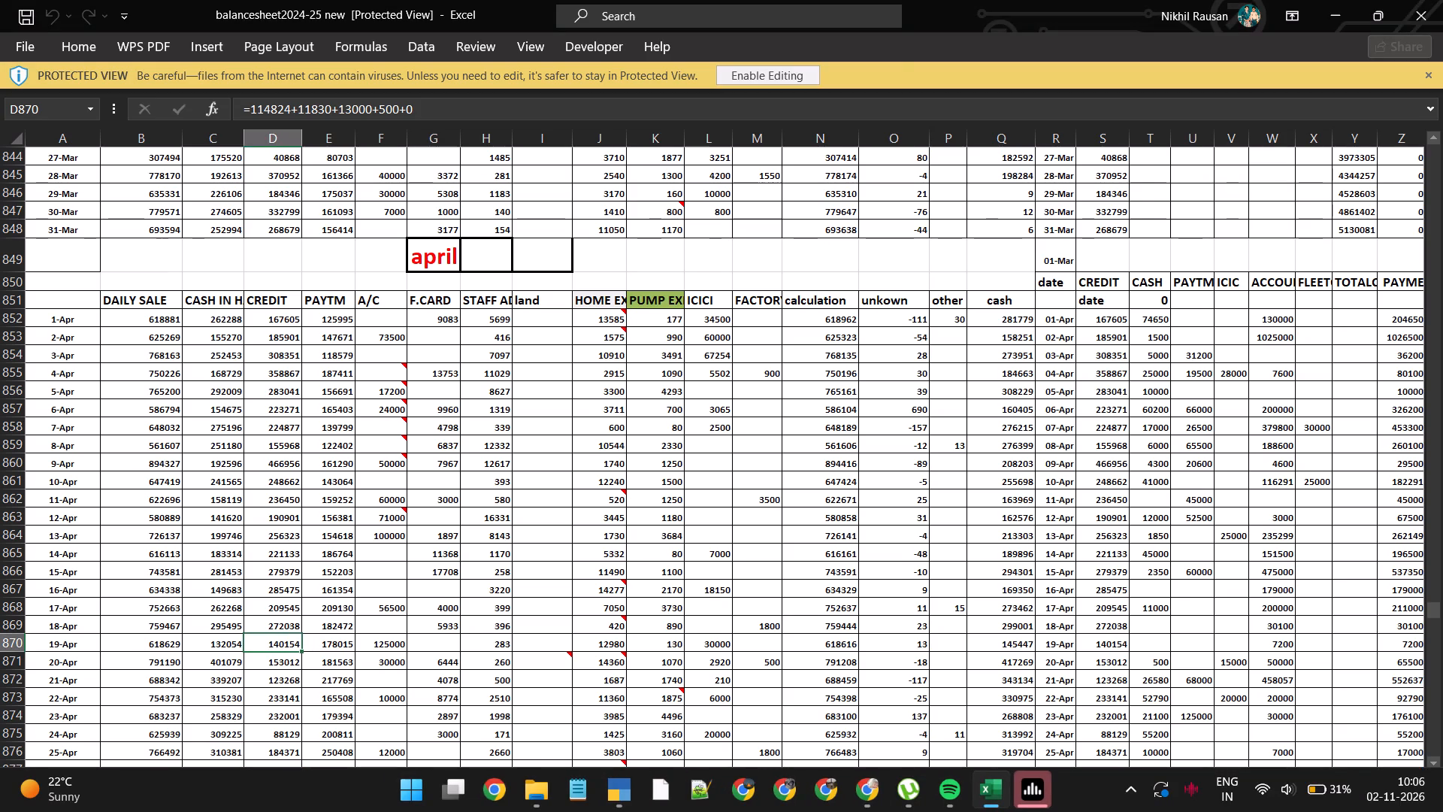
{"action": "left_click", "coordinate": [278, 664]}
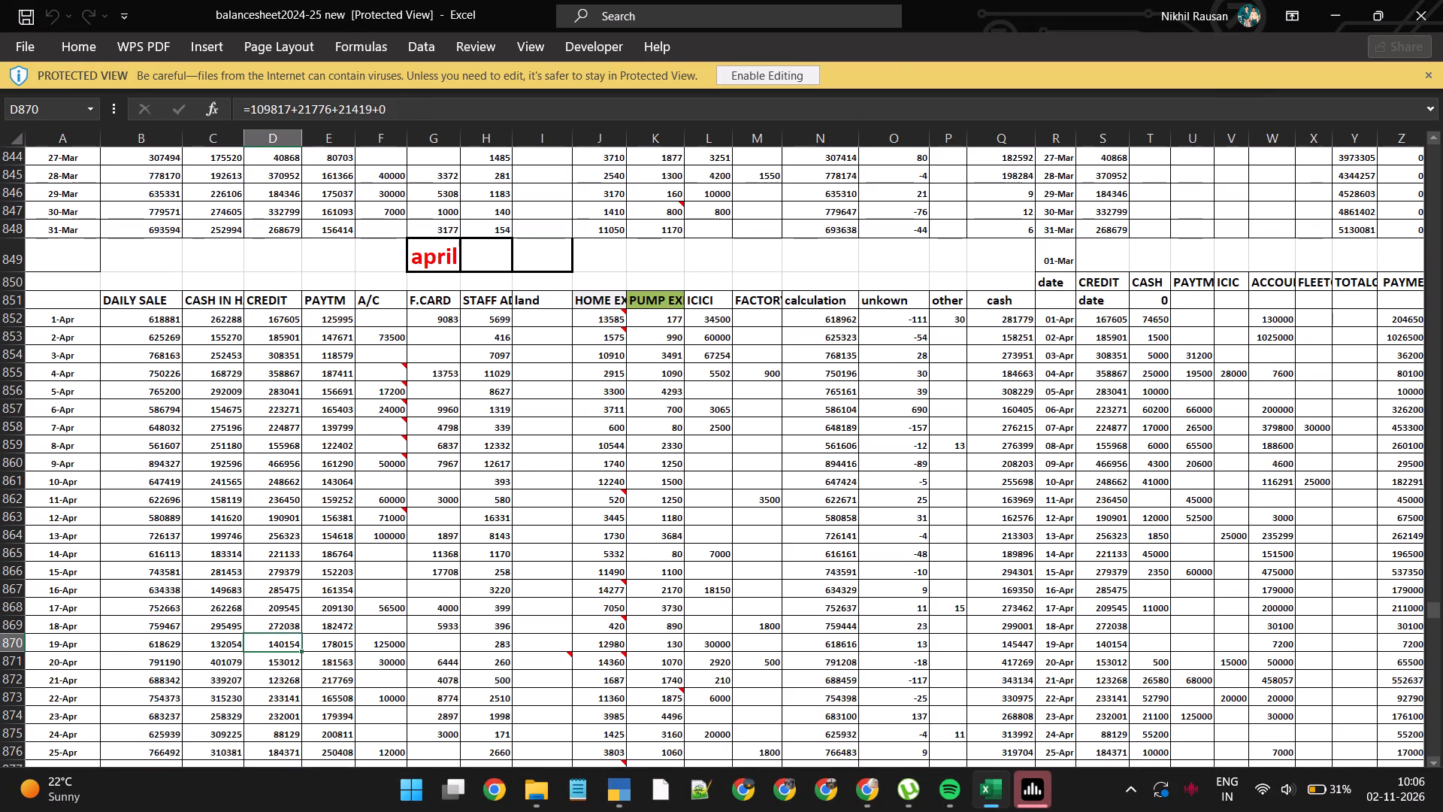
{"action": "key", "text": "alt+Tab"}
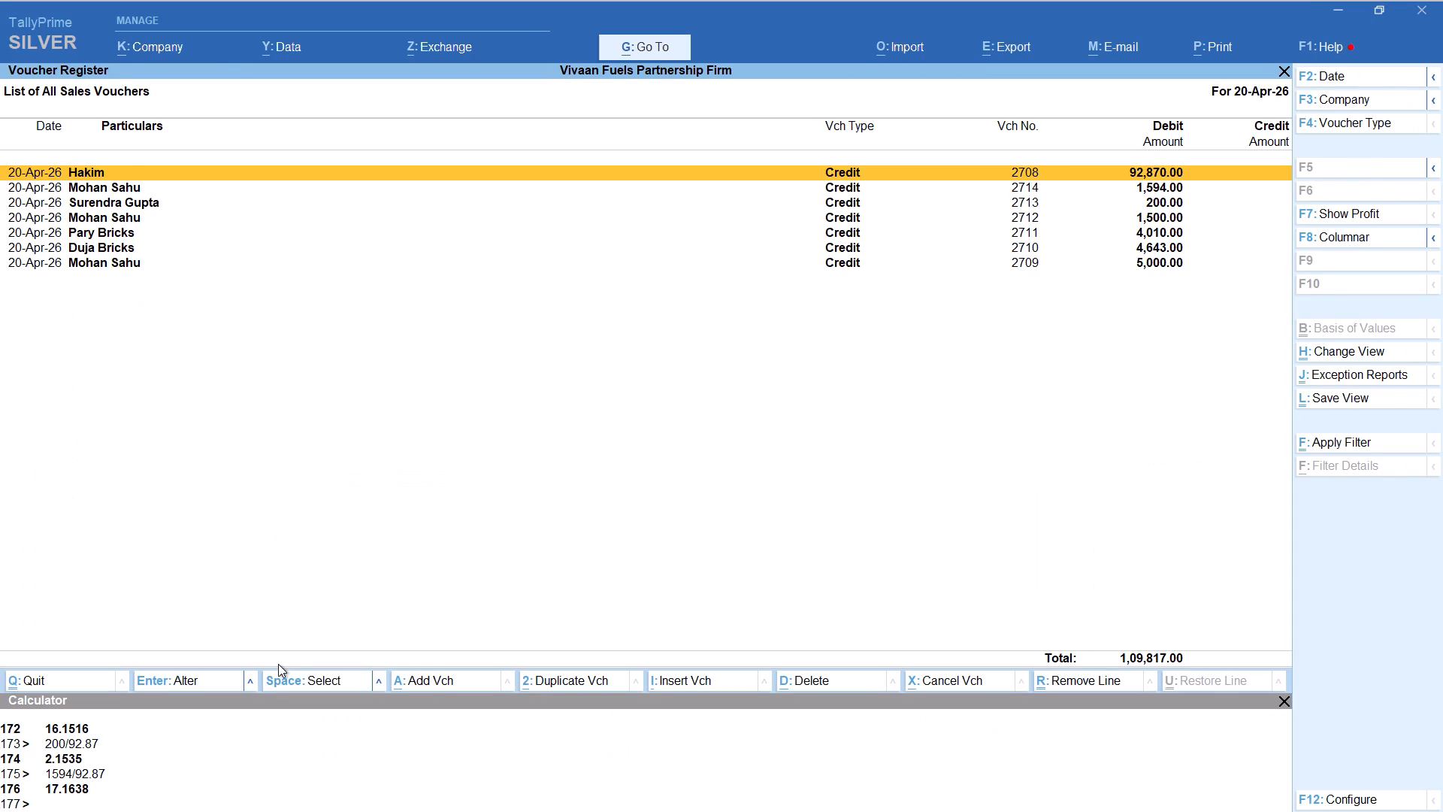
{"action": "key", "text": "alt+a"}
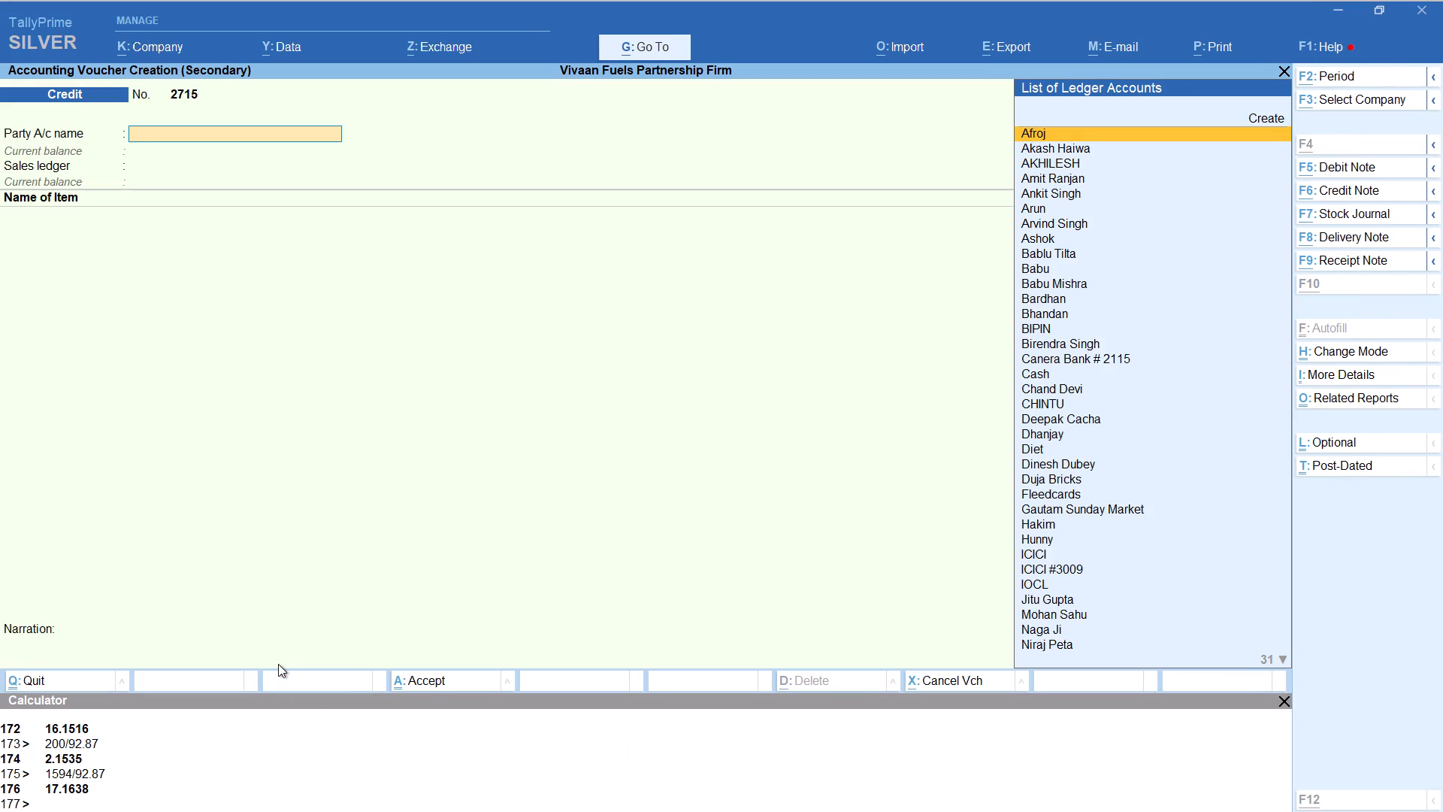
{"action": "key", "text": "alt+r"}
{"action": "type", "text": "am"}
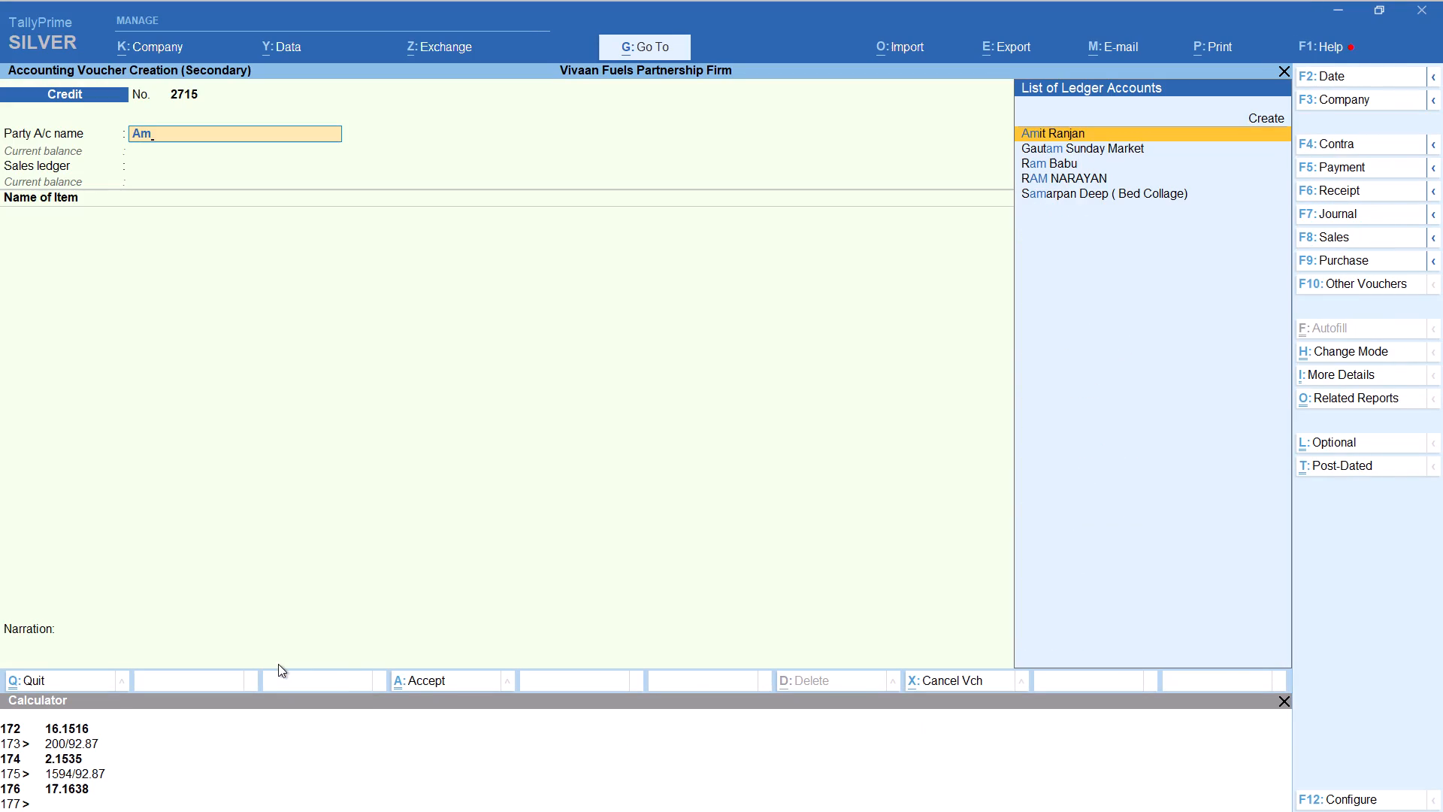
{"action": "key", "text": "Down"}
{"action": "key", "text": "Down"}
{"action": "key", "text": "Return"}
{"action": "key", "text": "Return"}
{"action": "key", "text": "Return"}
{"action": "key", "text": "Return"}
{"action": "key", "text": "Return"}
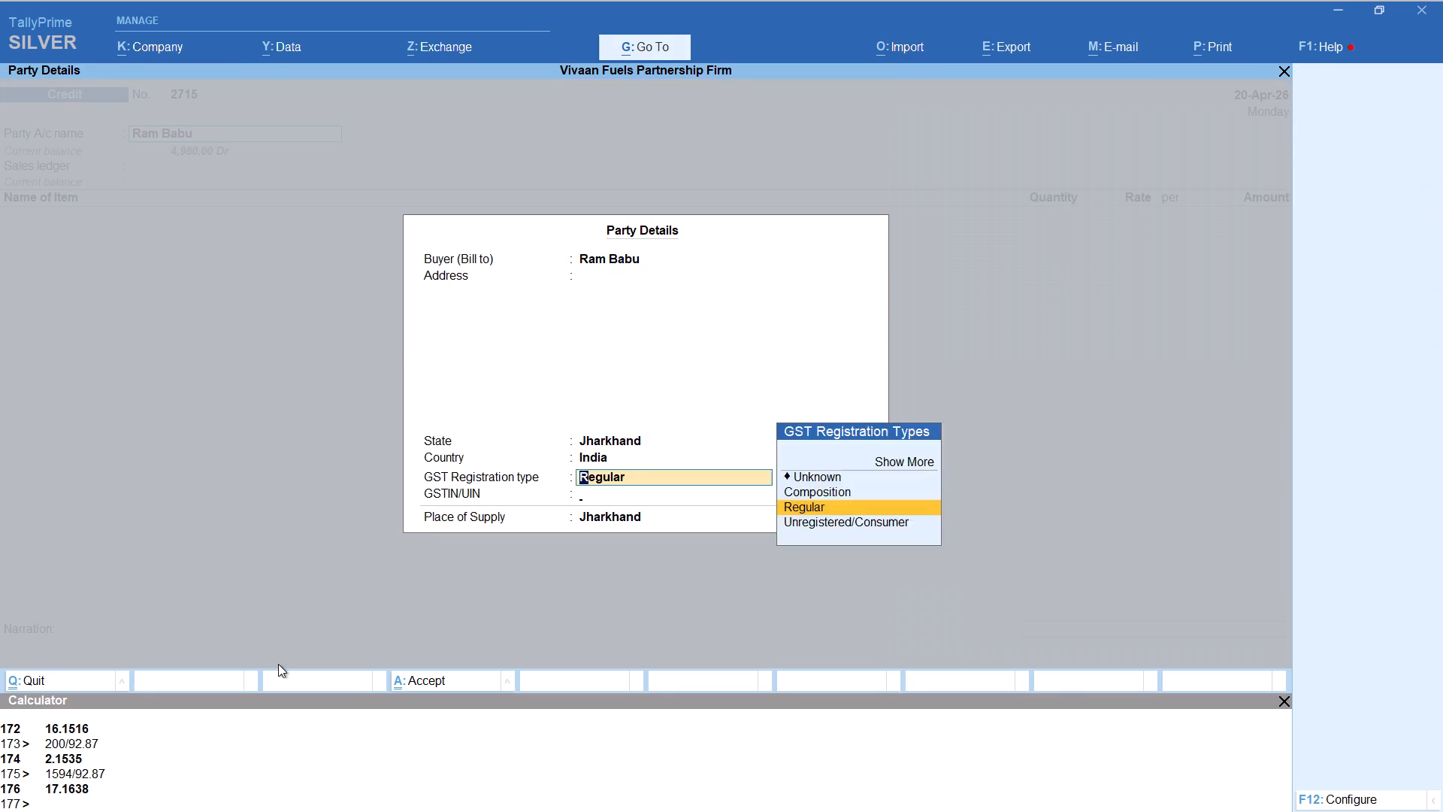
{"action": "key", "text": "Return"}
{"action": "key", "text": "Return"}
{"action": "key", "text": "Return"}
{"action": "type", "text": "ms"}
{"action": "key", "text": "Down"}
{"action": "key", "text": "Return"}
{"action": "key", "text": "Up"}
{"action": "scroll", "coordinate": [278, 664], "scroll_direction": "up", "scroll_amount": 1}
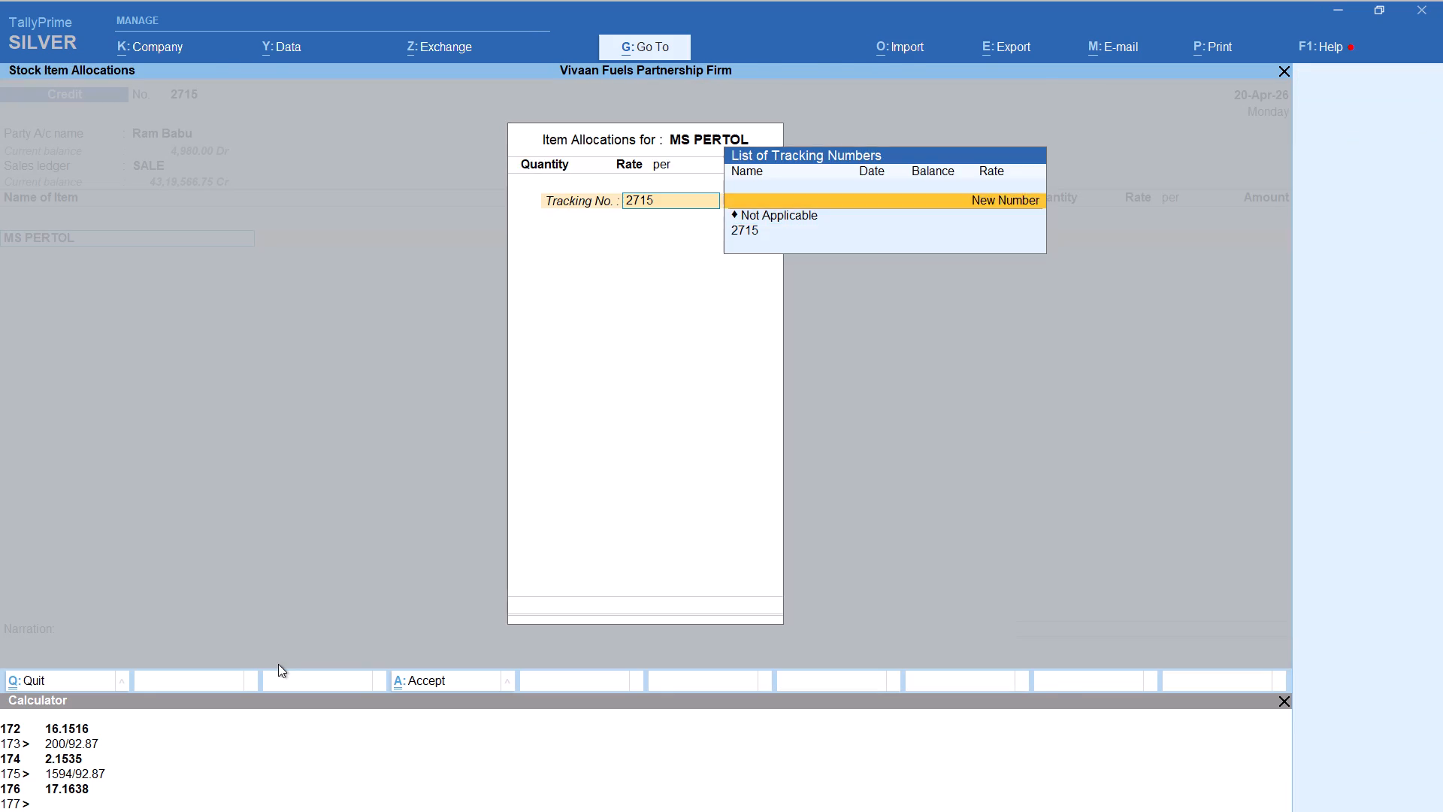
{"action": "key", "text": "Return"}
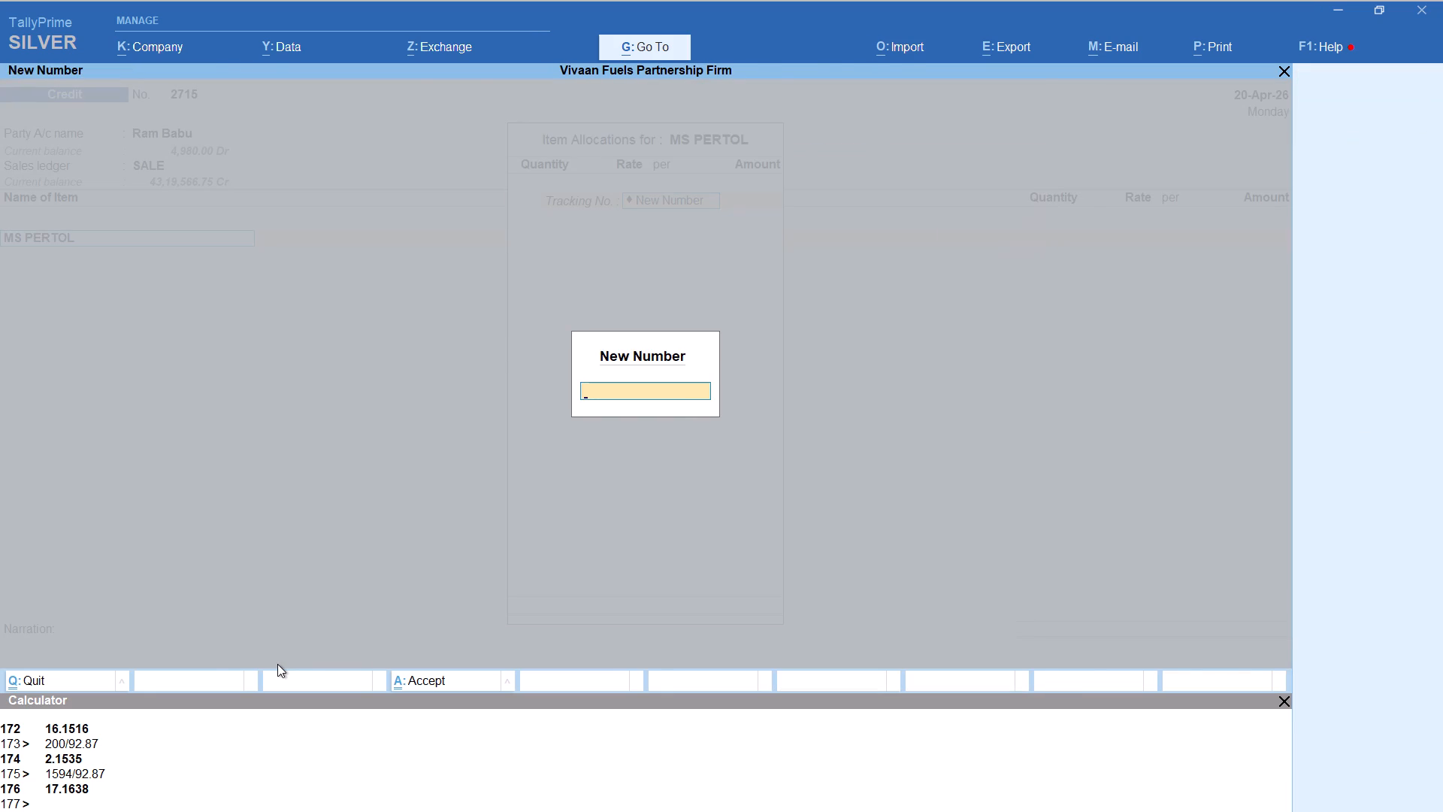
{"action": "key", "text": "alt+Escape"}
{"action": "key", "text": "alt+Tab"}
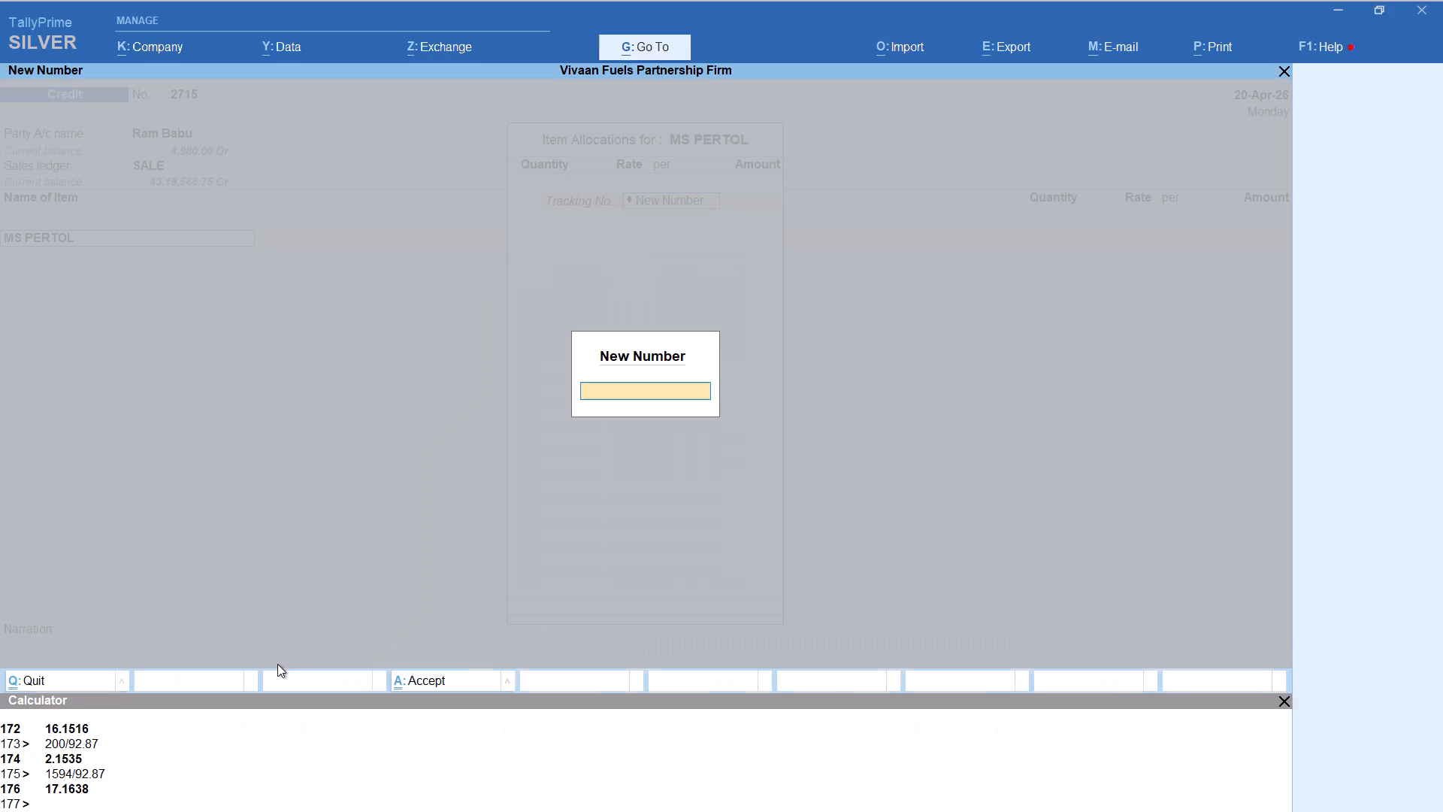
{"action": "key", "text": "BackSpace"}
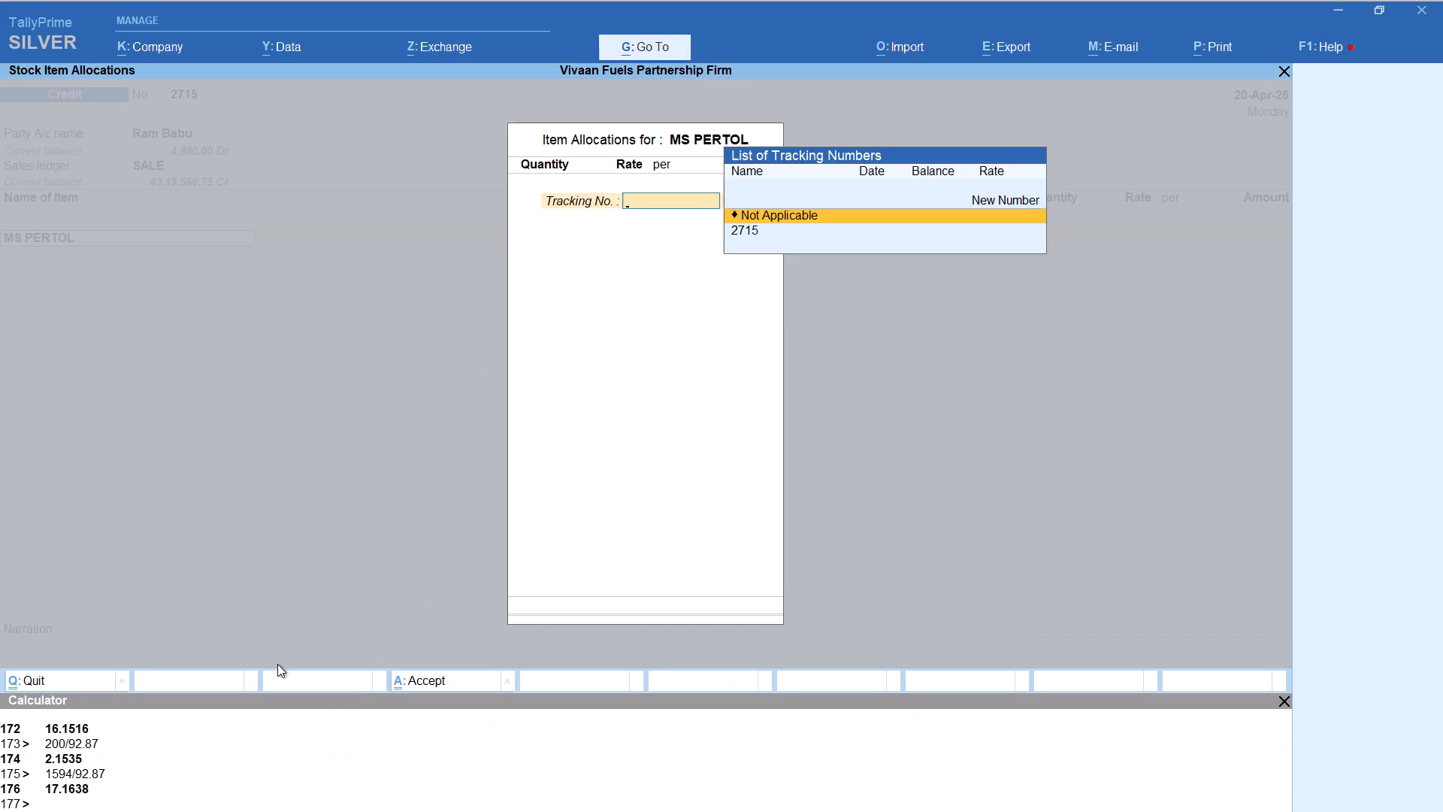
{"action": "key", "text": "Return"}
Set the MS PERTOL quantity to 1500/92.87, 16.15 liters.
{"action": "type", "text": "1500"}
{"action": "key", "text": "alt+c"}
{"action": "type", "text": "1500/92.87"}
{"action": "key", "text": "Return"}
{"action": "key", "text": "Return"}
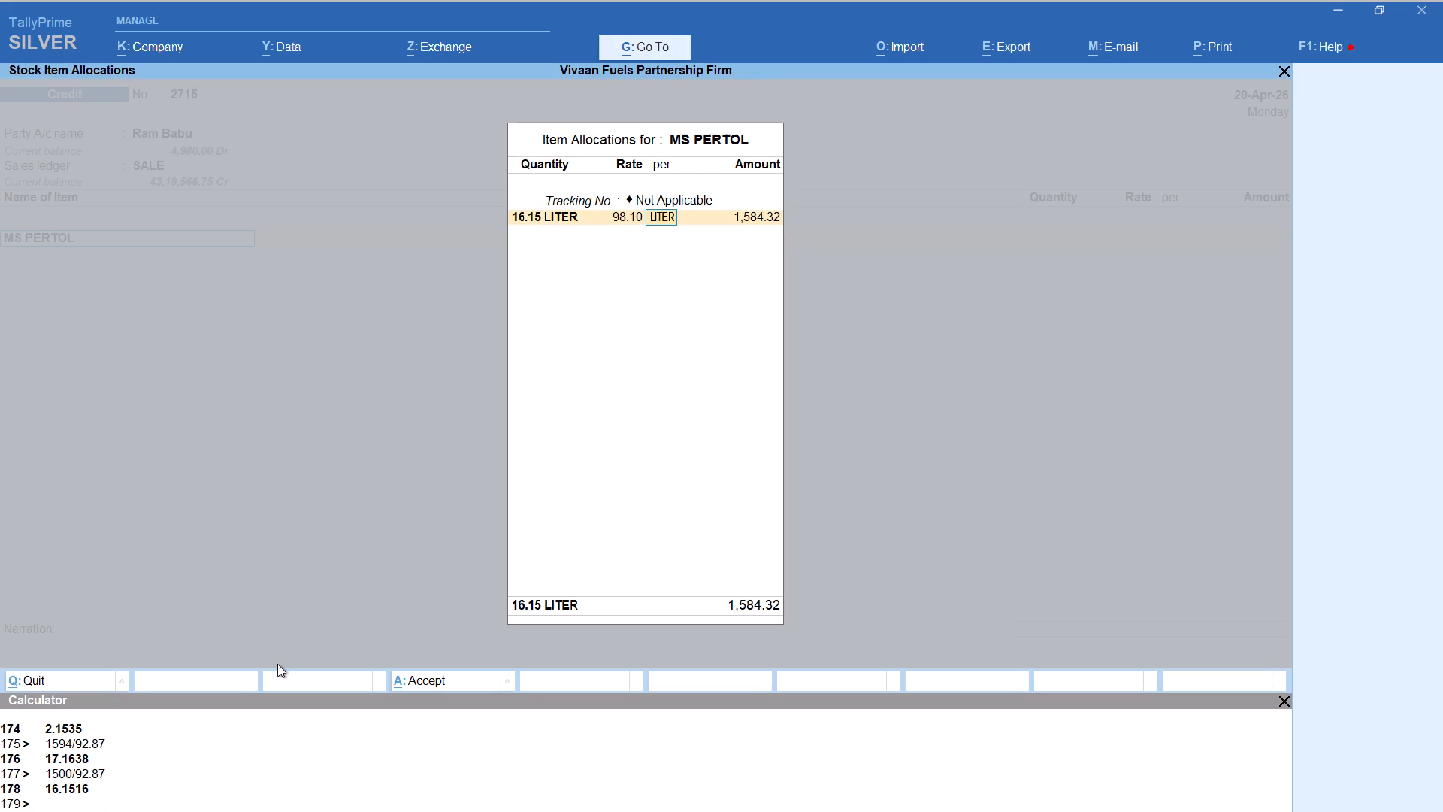
Set the MS PERTOL quantity to 1500/98.10, 15.29 liters, and accept the allocation at the 98.10 rate.
{"action": "key", "text": "BackSpace"}
{"action": "key", "text": "BackSpace"}
{"action": "key", "text": "BackSpace"}
{"action": "key", "text": "Return"}
{"action": "key", "text": "alt+c"}
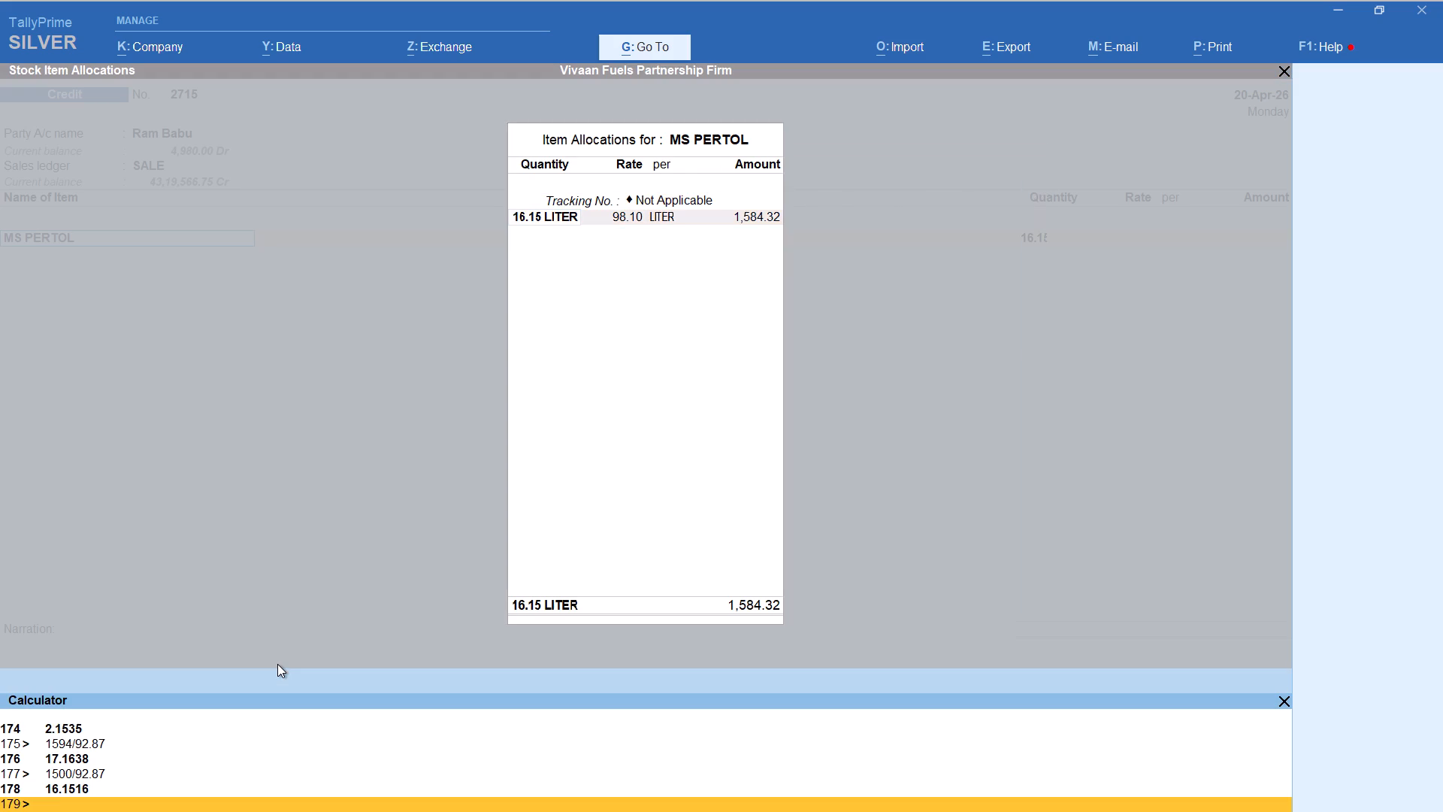
{"action": "type", "text": "1500"}
{"action": "type", "text": "/98.10"}
{"action": "key", "text": "Return"}
{"action": "key", "text": "Return"}
{"action": "key", "text": "Return"}
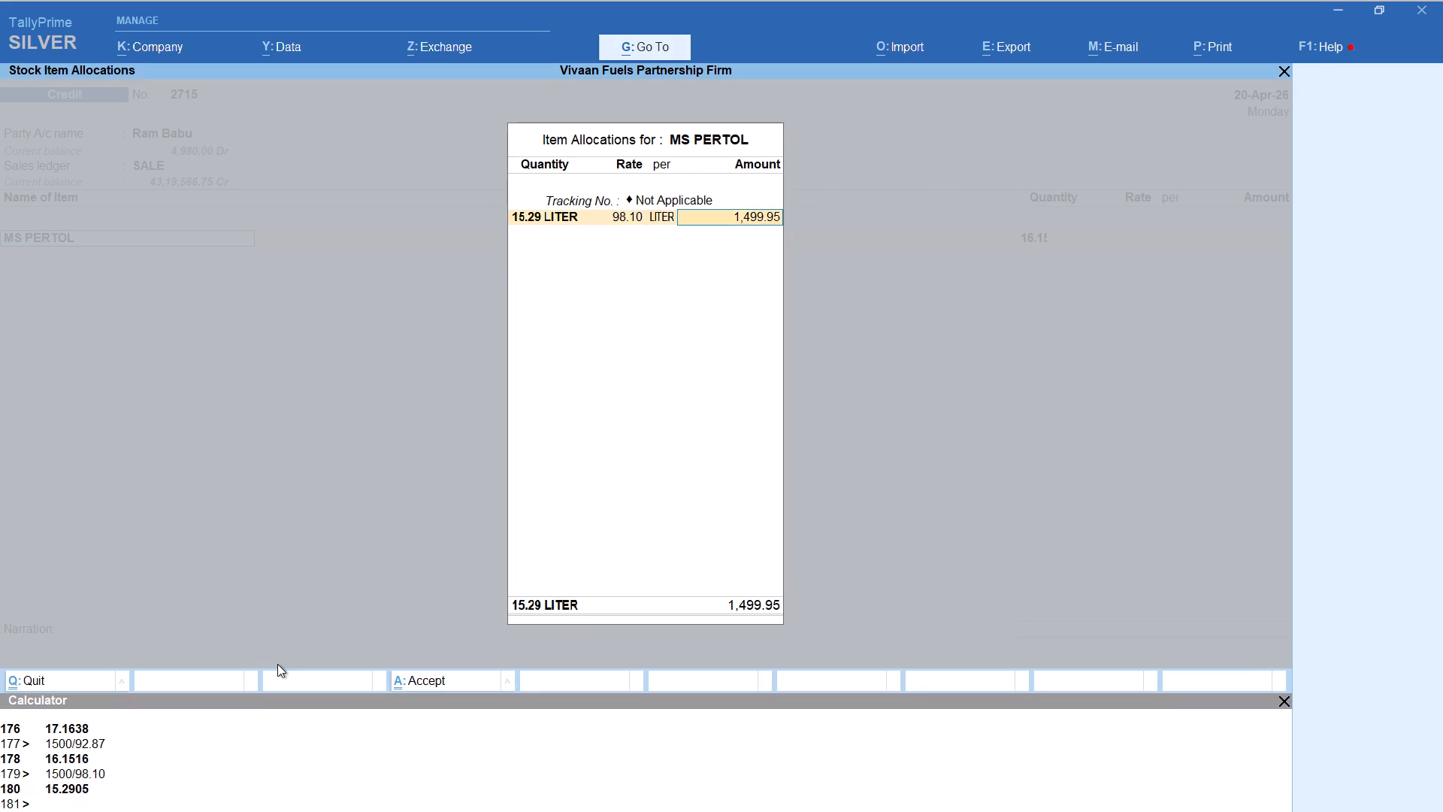
{"action": "key", "text": "Return"}
{"action": "key", "text": "Return"}
{"action": "key", "text": "Return"}
{"action": "key", "text": "Return"}
{"action": "type", "text": "rou"}
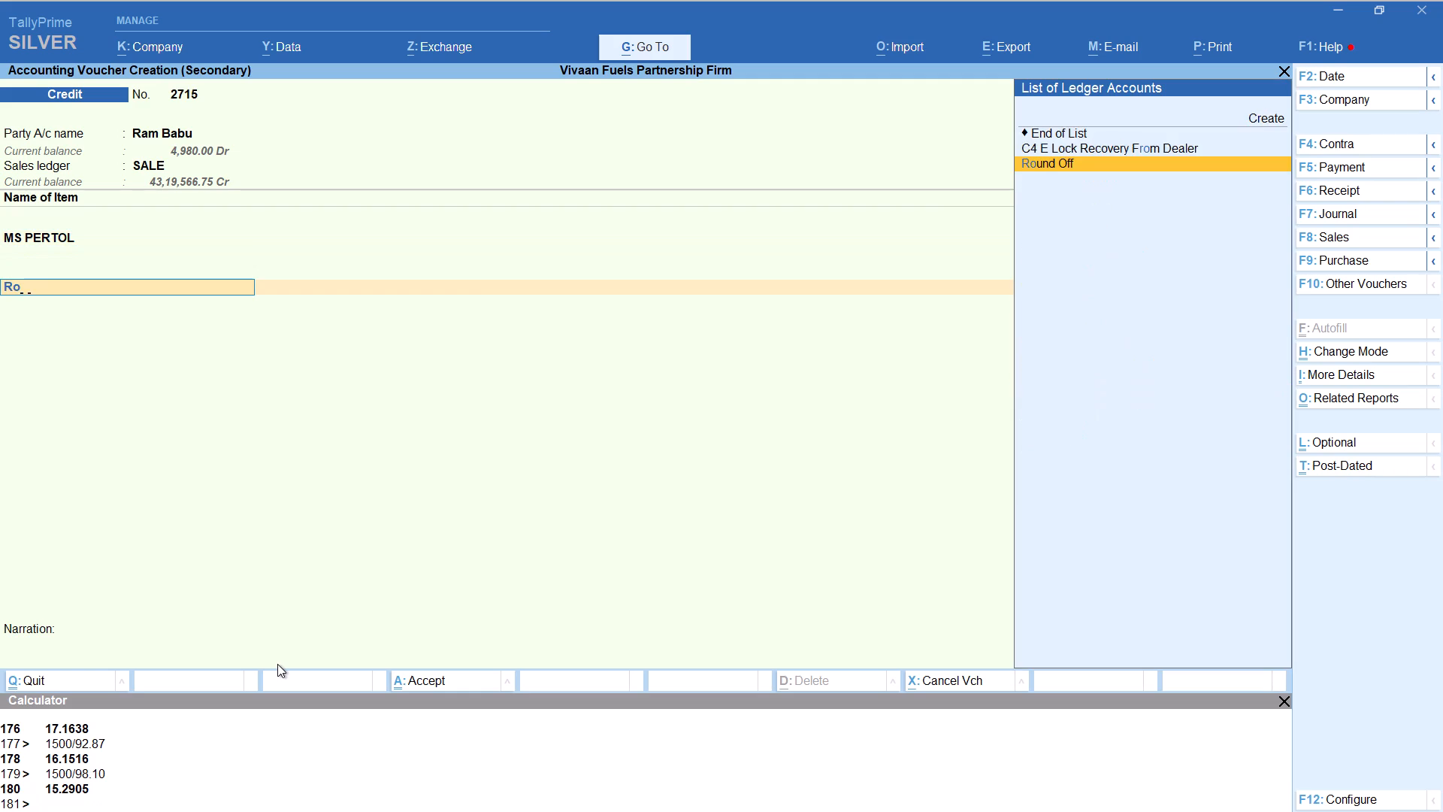
{"action": "key", "text": "Return"}
{"action": "key", "text": "ctrl+a"}
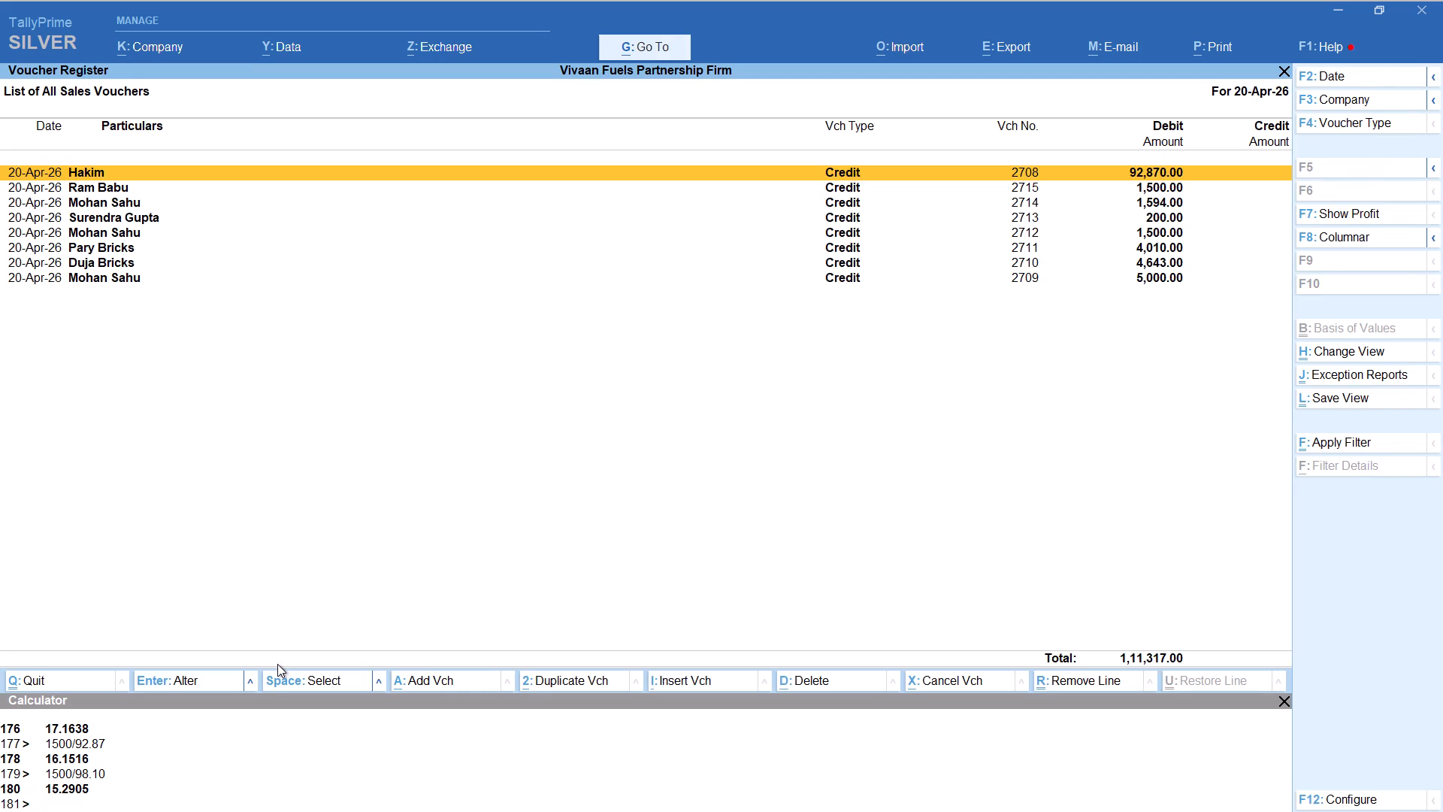
Start another 20-Apr-26 Credit sales voucher for Surendra, accepting the default party details and the SALE ledger.
{"action": "key", "text": "alt+a"}
{"action": "key", "text": "d"}
{"action": "key", "text": "BackSpace"}
{"action": "type", "text": "sur"}
{"action": "key", "text": "Return"}
{"action": "key", "text": "Return"}
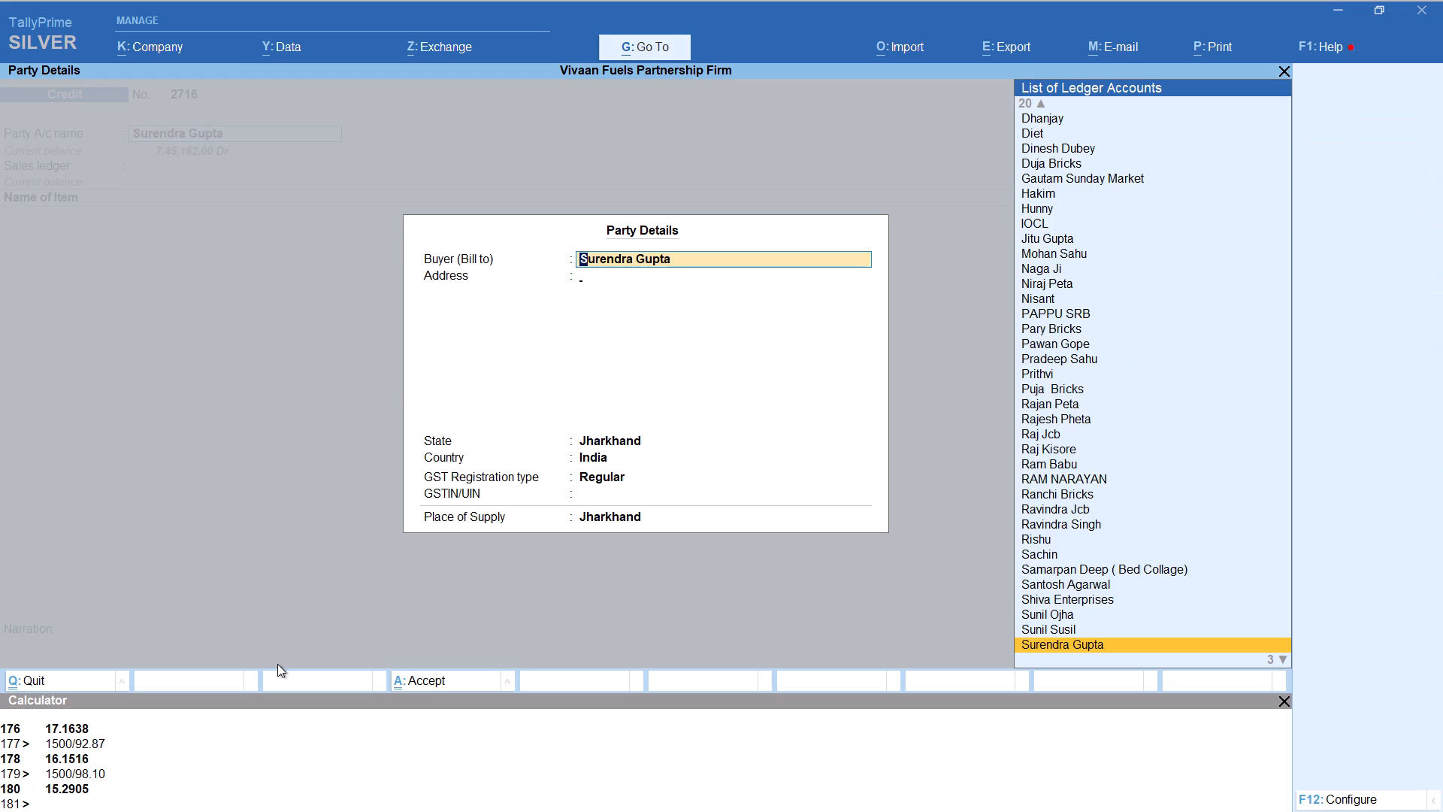
{"action": "key", "text": "Return"}
{"action": "key", "text": "Return"}
{"action": "key", "text": "Return"}
{"action": "key", "text": "Return"}
{"action": "key", "text": "Return"}
{"action": "key", "text": "Return"}
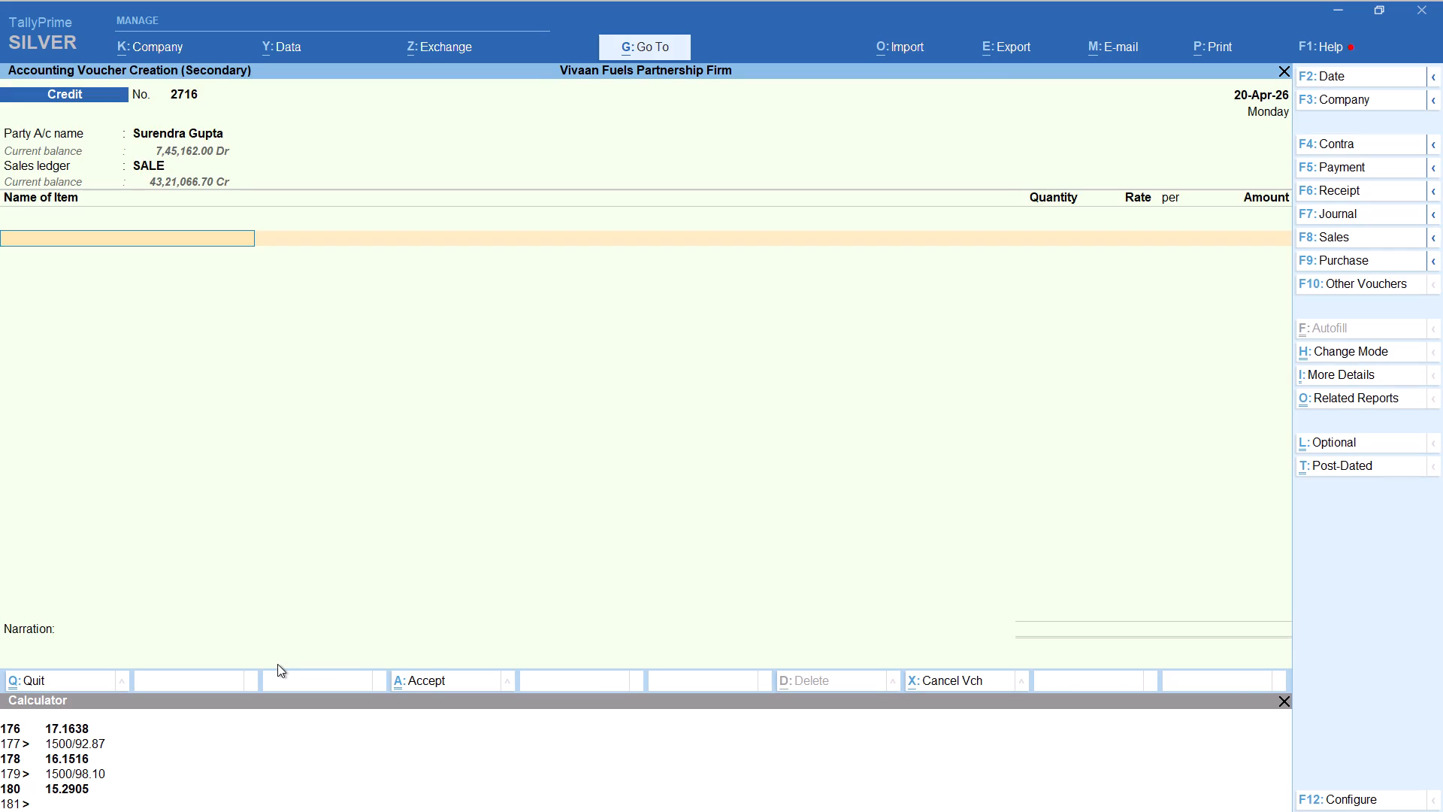
Add MS PERTOL to Surendra's voucher with tracking number Not Applicable and a quantity of 250/98.10, 2.55 liters, at the 98.10 rate.
{"action": "type", "text": "ms"}
{"action": "key", "text": "Down"}
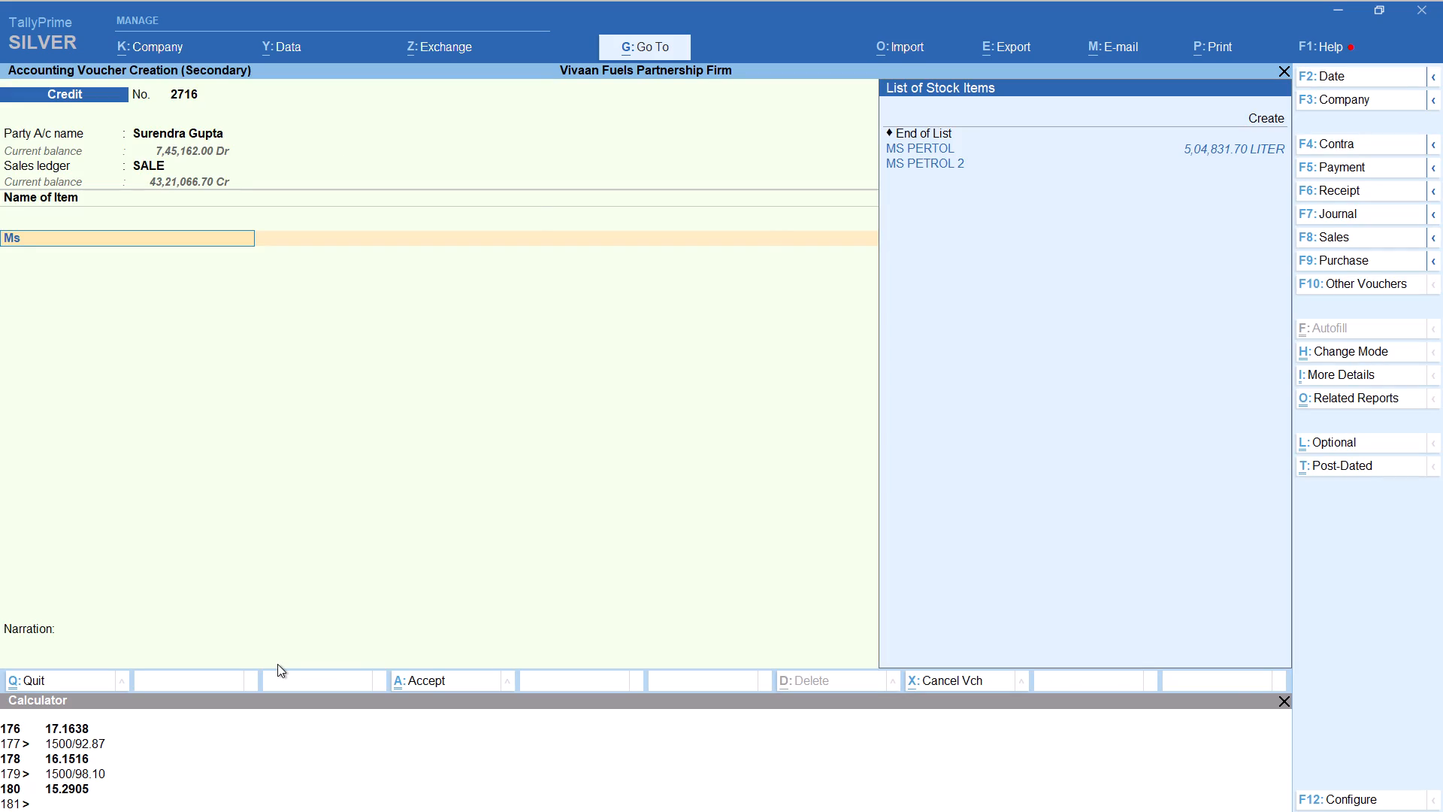
{"action": "key", "text": "Return"}
{"action": "key", "text": "Up"}
{"action": "key", "text": "Return"}
{"action": "key", "text": "alt+c"}
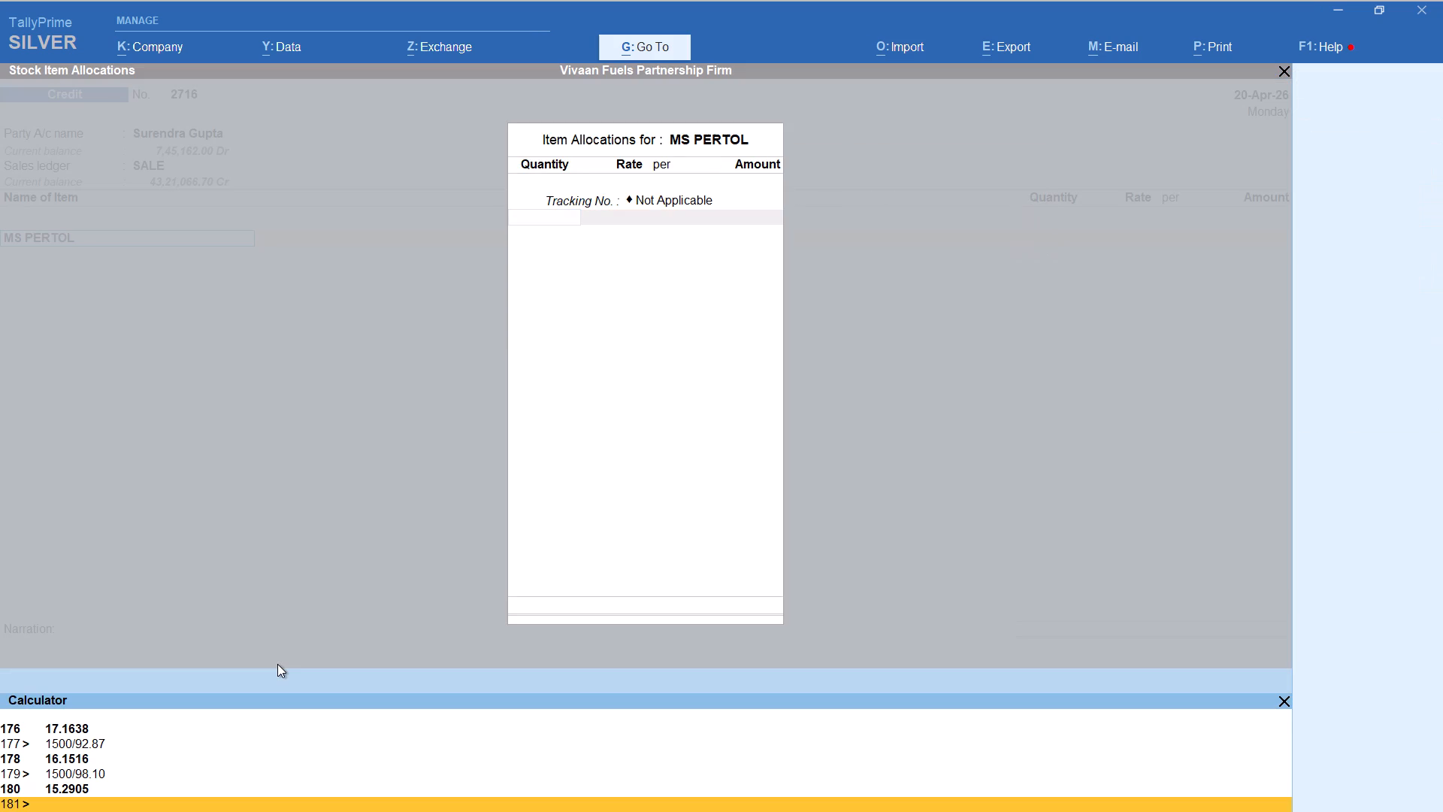
{"action": "type", "text": "250/98.10"}
{"action": "key", "text": "Return"}
{"action": "key", "text": "Return"}
{"action": "key", "text": "Return"}
{"action": "key", "text": "Return"}
{"action": "key", "text": "Return"}
{"action": "key", "text": "Return"}
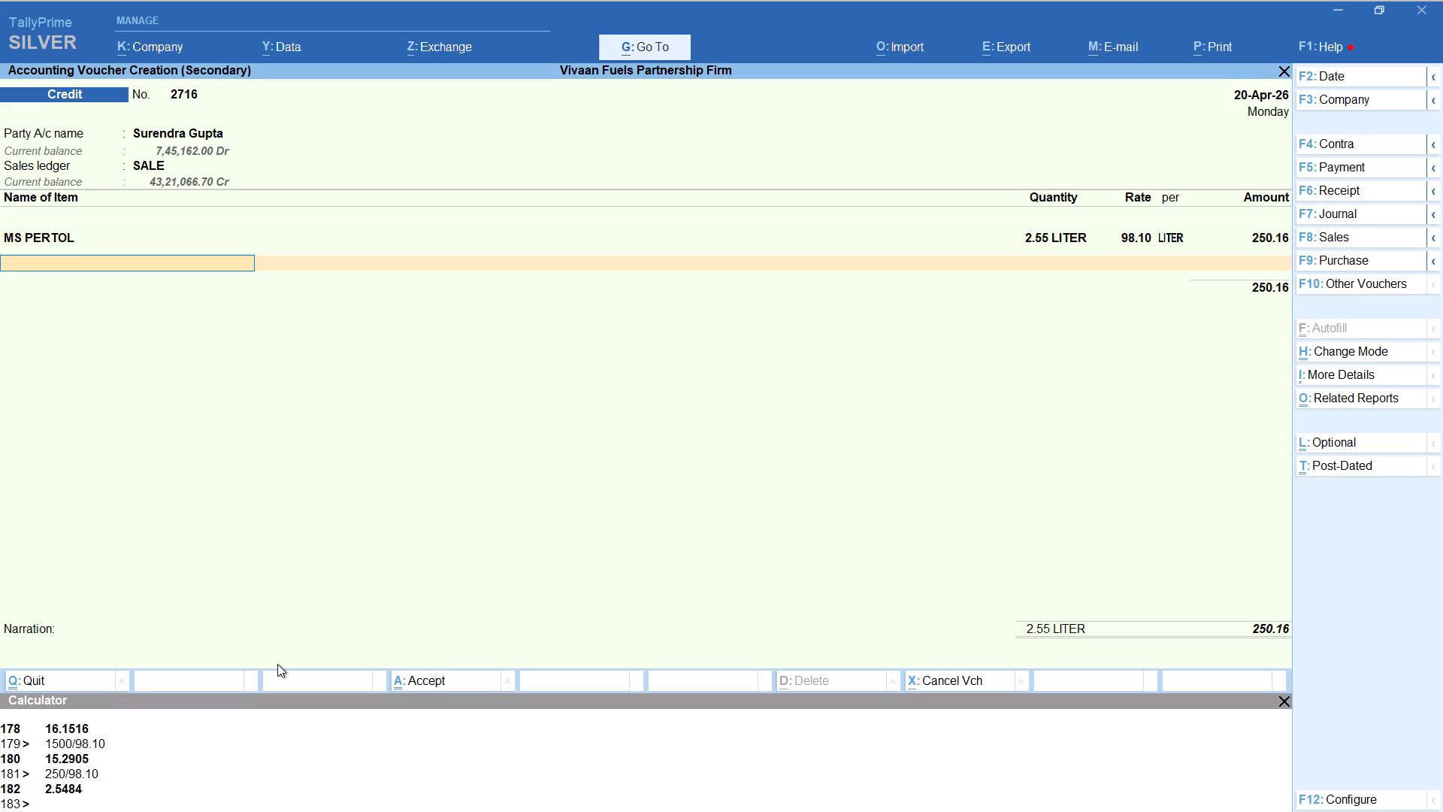
{"action": "key", "text": "Return"}
Add the Round Off ledger to Surendra's MS PERTOL voucher and save it.
{"action": "type", "text": "rou"}
{"action": "key", "text": "Return"}
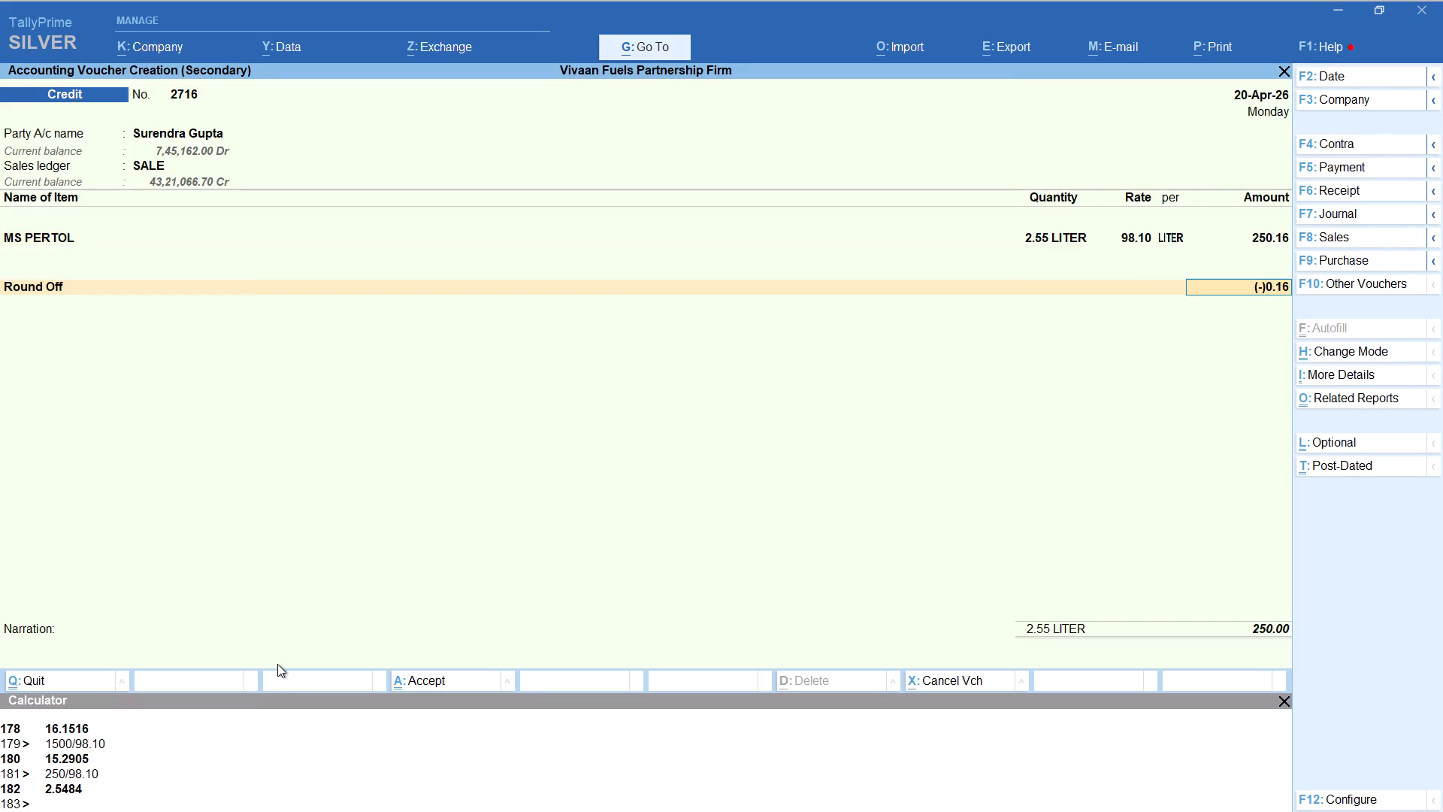
{"action": "key", "text": "ctrl+a"}
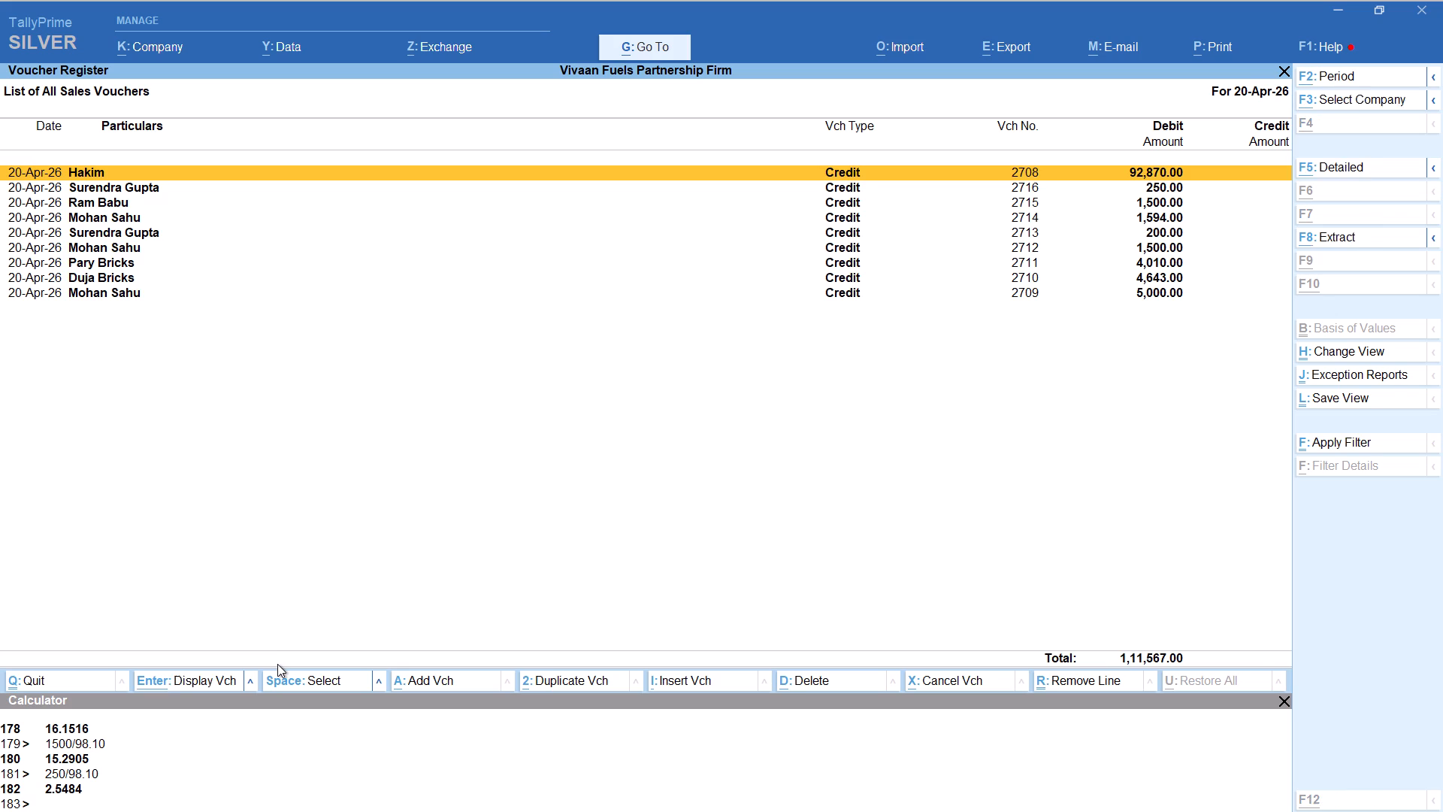
Start a new 20-Apr-26 Credit sales voucher for Santosh, accepting the default party details and the SALE ledger.
{"action": "key", "text": "alt+a"}
{"action": "type", "text": "sant"}
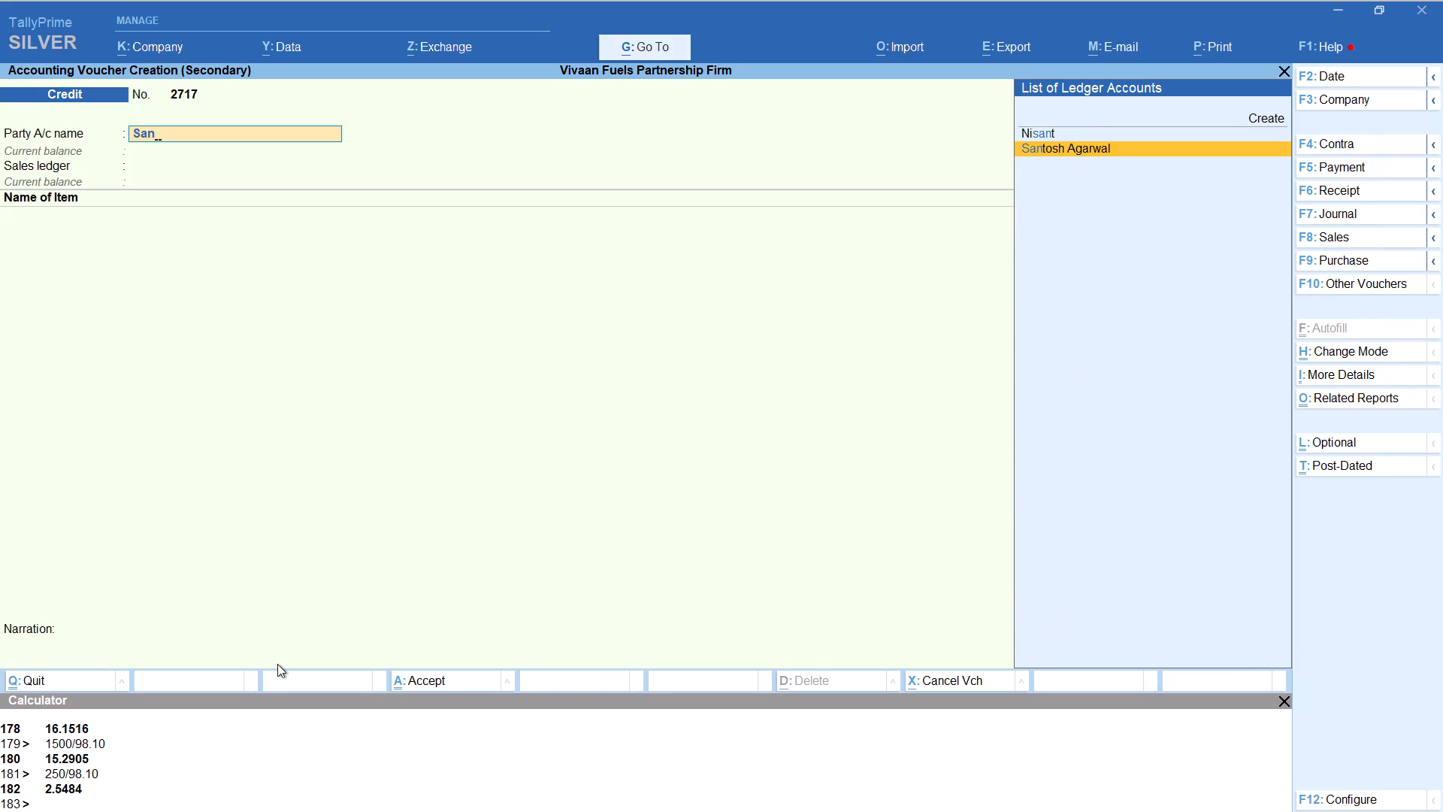
{"action": "key", "text": "Return"}
{"action": "key", "text": "Return"}
{"action": "key", "text": "Return"}
{"action": "key", "text": "Return"}
{"action": "key", "text": "Return"}
{"action": "key", "text": "Return"}
{"action": "key", "text": "Return"}
{"action": "key", "text": "Return"}
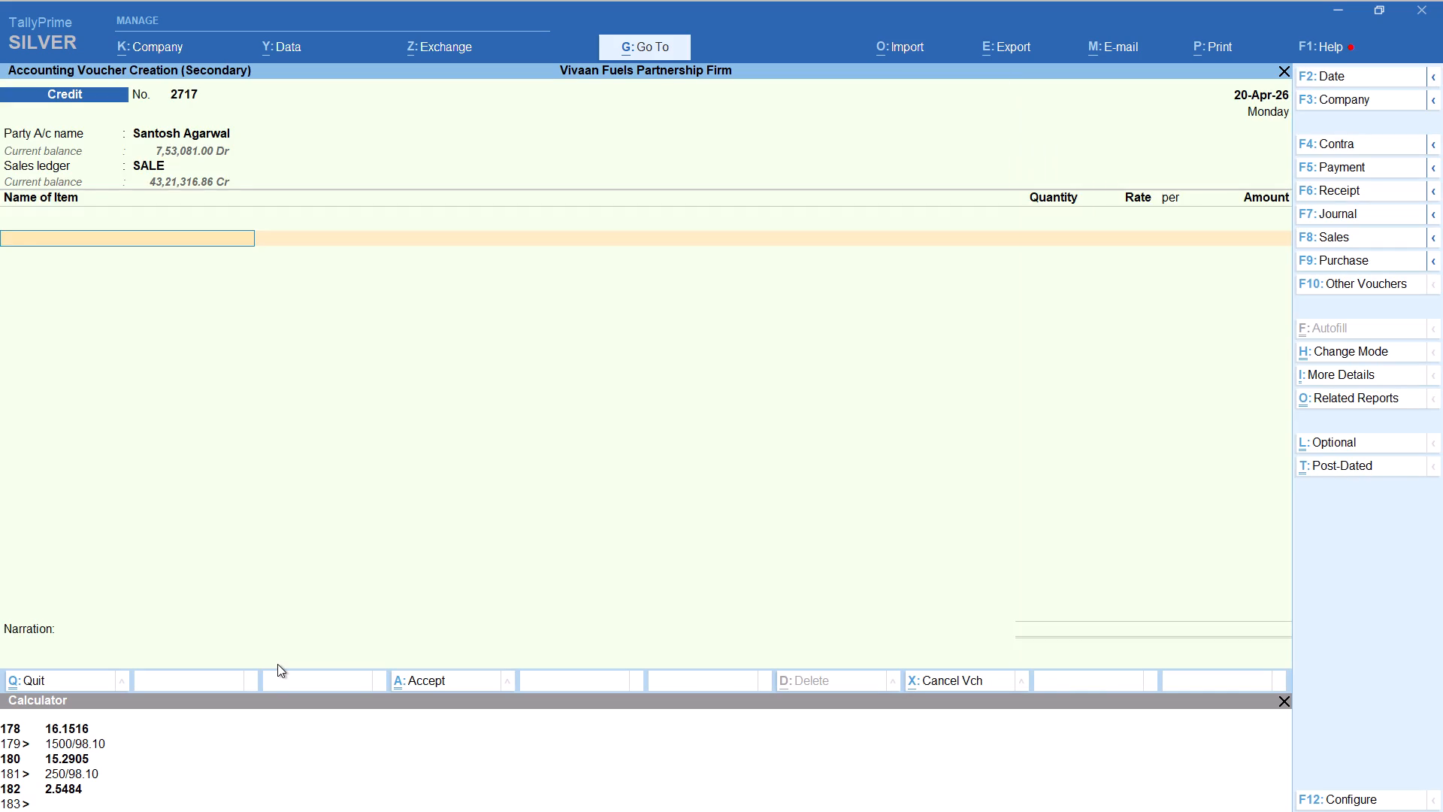
Add HSD to Santosh's voucher with tracking number Not Applicable and a quantity of 20026/92.87, 215.63 liters, at the 92.87 rate.
{"action": "type", "text": "hs"}
{"action": "key", "text": "Return"}
{"action": "key", "text": "Up"}
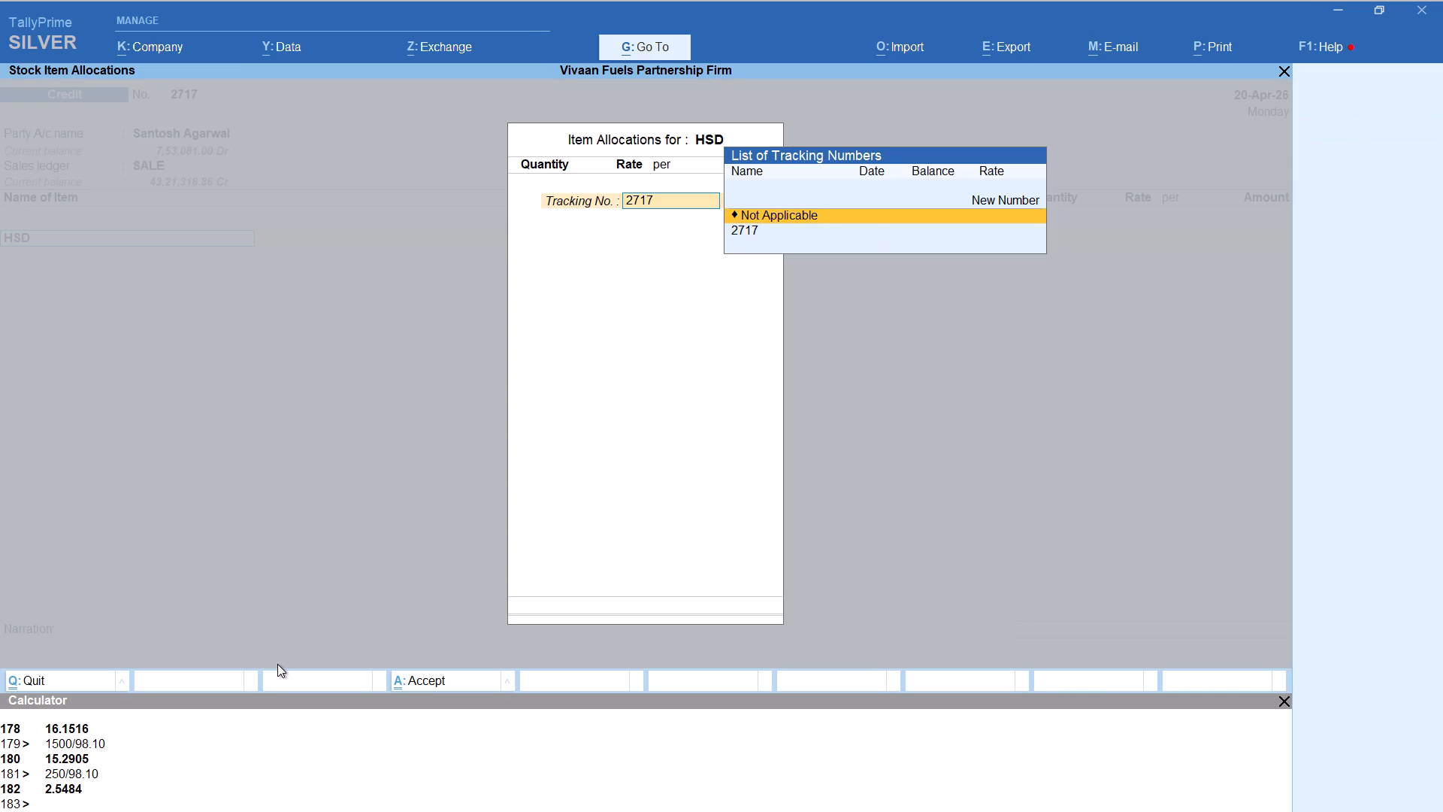
{"action": "key", "text": "Return"}
{"action": "key", "text": "alt+c"}
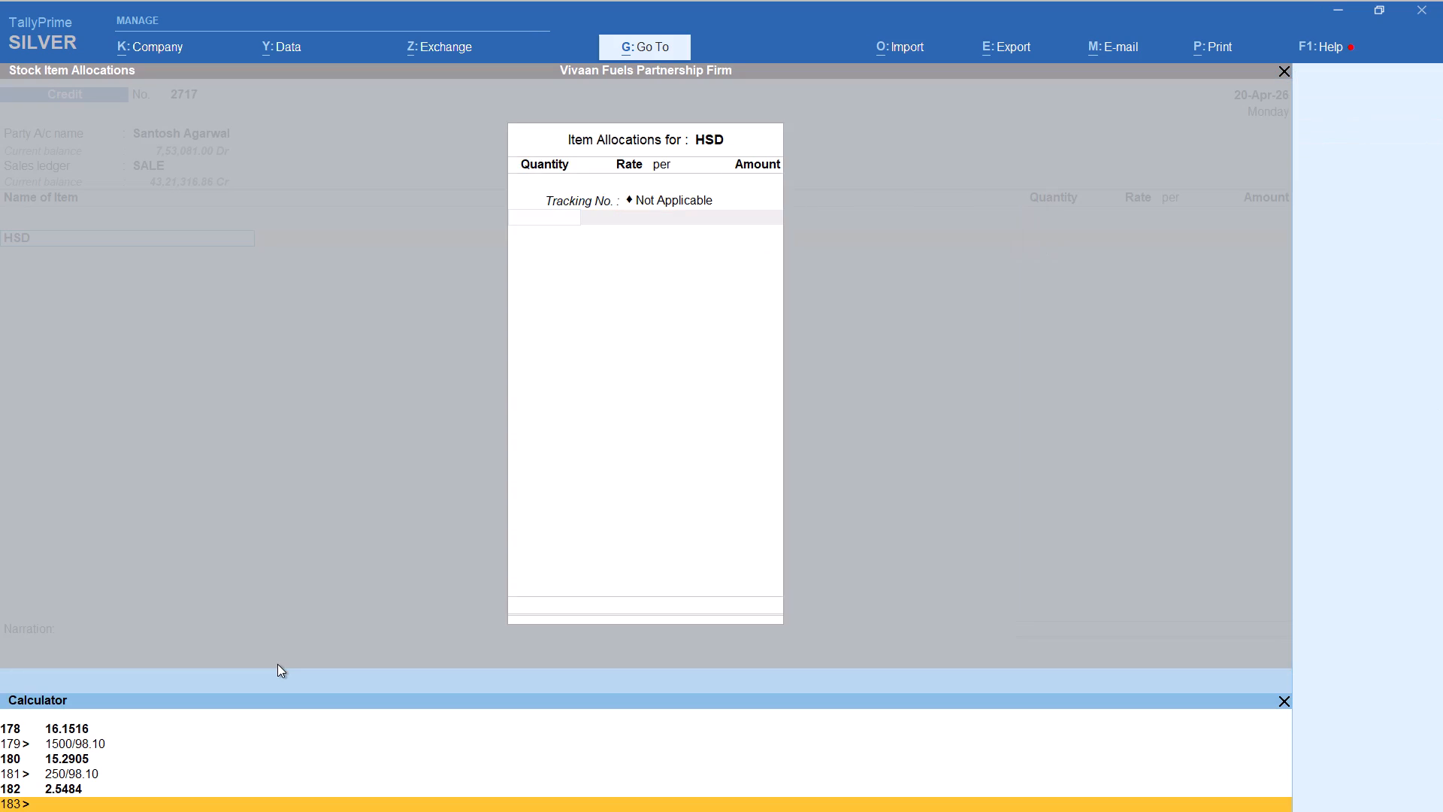
{"action": "type", "text": "200"}
{"action": "type", "text": "26"}
{"action": "type", "text": "/92.87"}
{"action": "key", "text": "Return"}
{"action": "key", "text": "Return"}
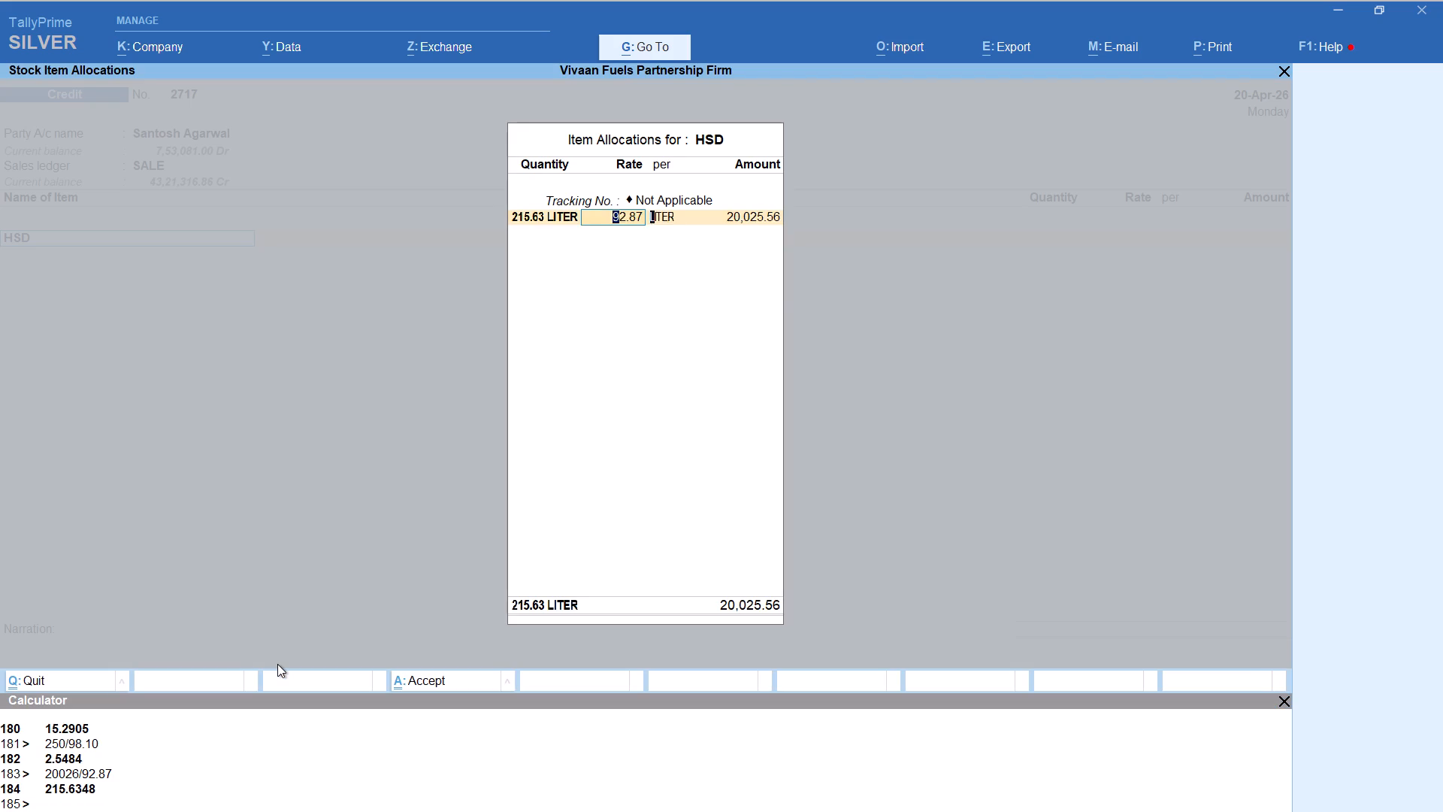
{"action": "key", "text": "Return"}
{"action": "key", "text": "Return"}
{"action": "key", "text": "Return"}
{"action": "key", "text": "Return"}
{"action": "key", "text": "Return"}
Add the Round Off ledger to Santosh's HSD voucher and save it.
{"action": "type", "text": "rou"}
{"action": "key", "text": "Return"}
{"action": "key", "text": "ctrl+a"}
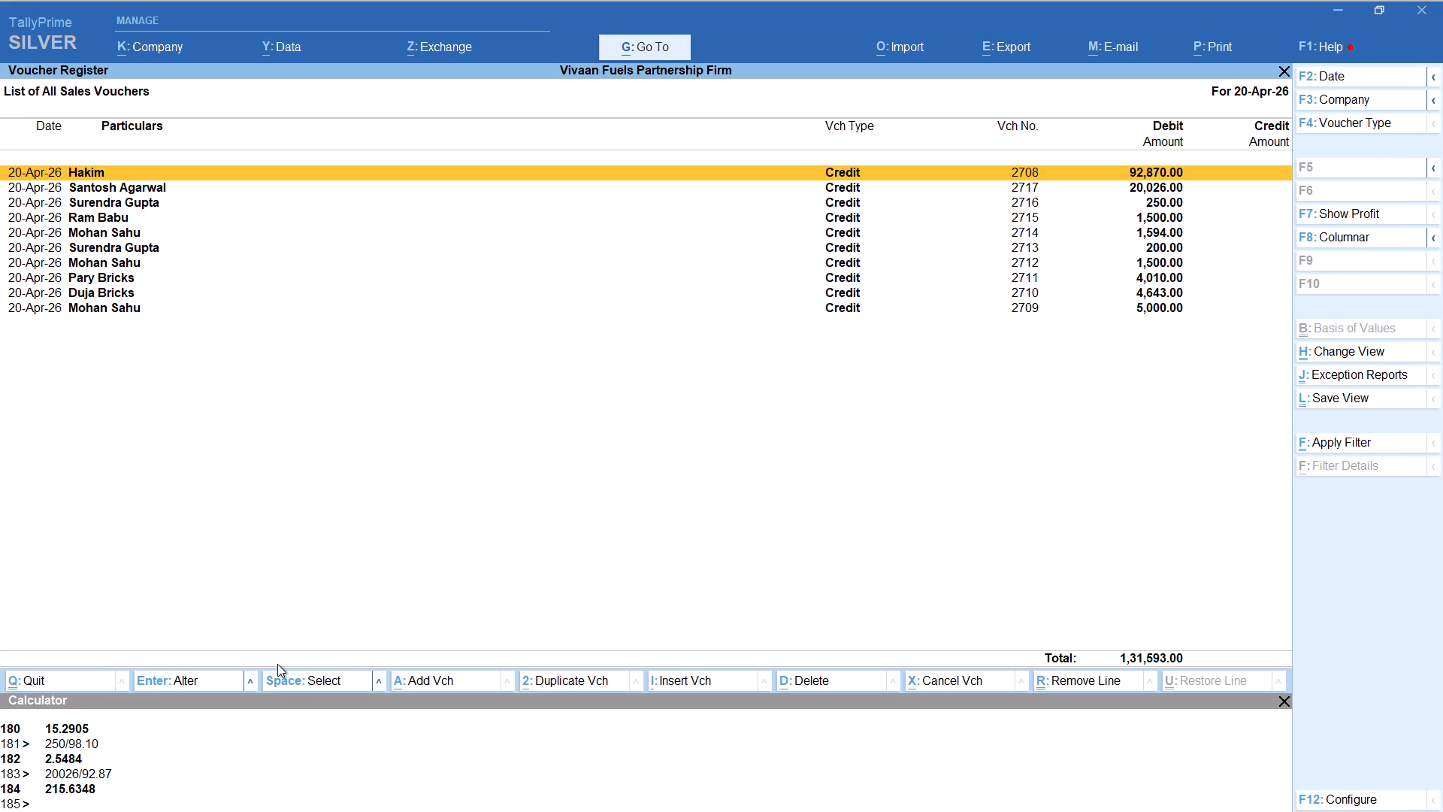
Start a new 20-Apr-26 Credit sales voucher for the Ravindra party other than Ravindra Jcb, accepting the default party details and the SALE ledger.
{"action": "key", "text": "alt+a"}
{"action": "type", "text": "ravin"}
{"action": "key", "text": "Down"}
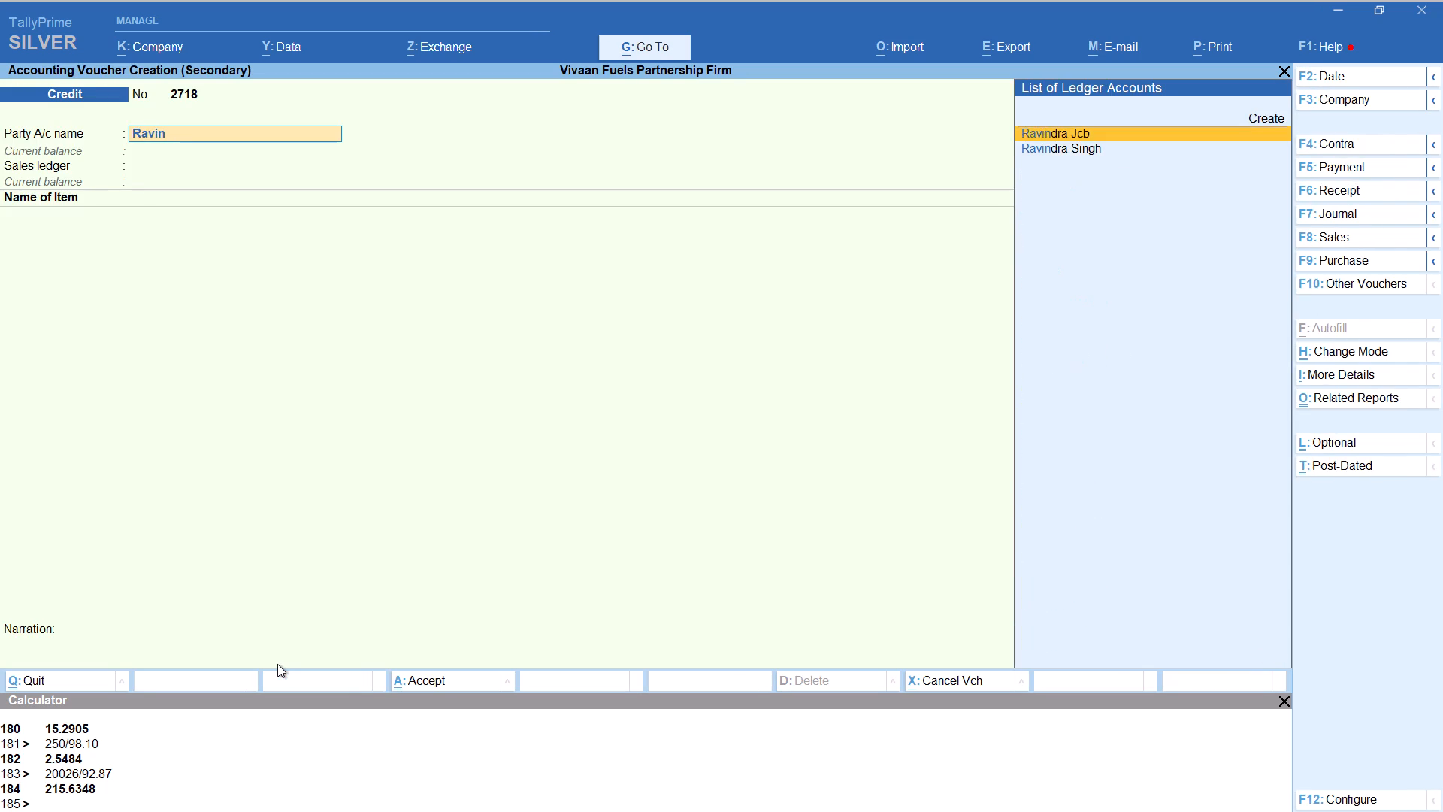
{"action": "key", "text": "Down"}
{"action": "key", "text": "Return"}
{"action": "key", "text": "Return"}
{"action": "key", "text": "Return"}
{"action": "key", "text": "Return"}
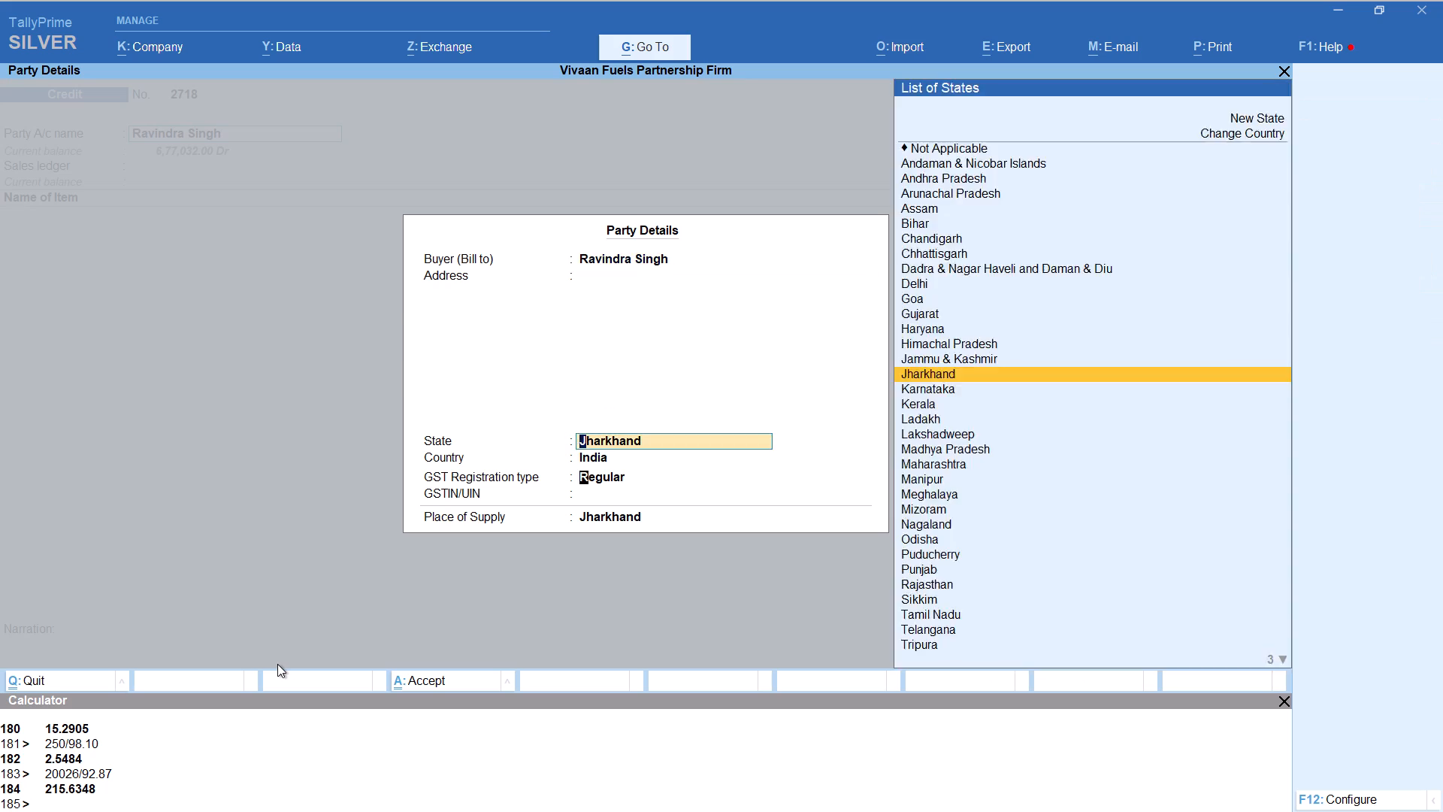
{"action": "key", "text": "Return"}
{"action": "key", "text": "Return"}
{"action": "key", "text": "Return"}
{"action": "key", "text": "Return"}
Add HSD to Ravindra's voucher with tracking number Not Applicable and a quantity of 13519/92.87, 145.57 liters, at the 92.87 rate.
{"action": "type", "text": "hs"}
{"action": "key", "text": "Return"}
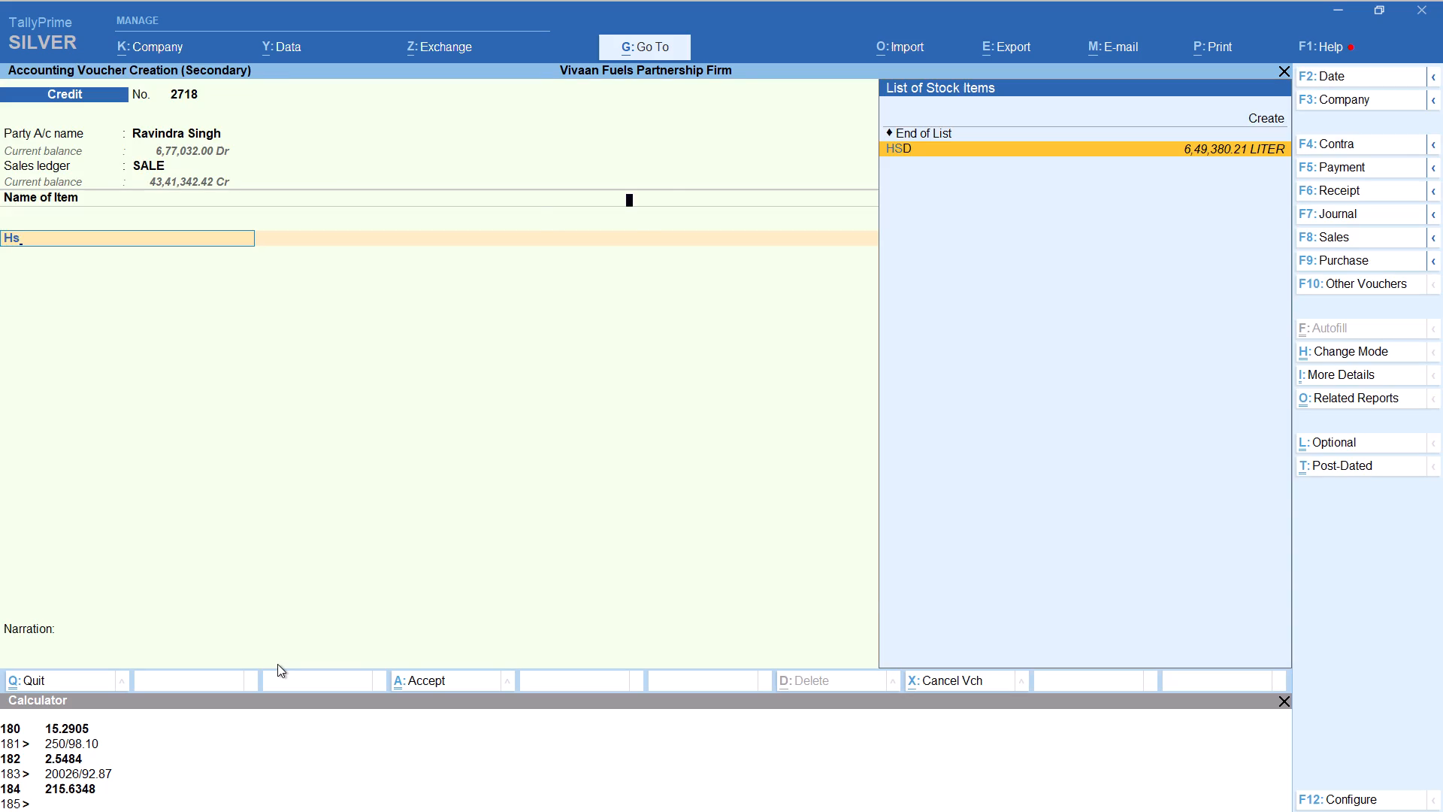
{"action": "key", "text": "Up"}
{"action": "key", "text": "Return"}
{"action": "key", "text": "alt+c"}
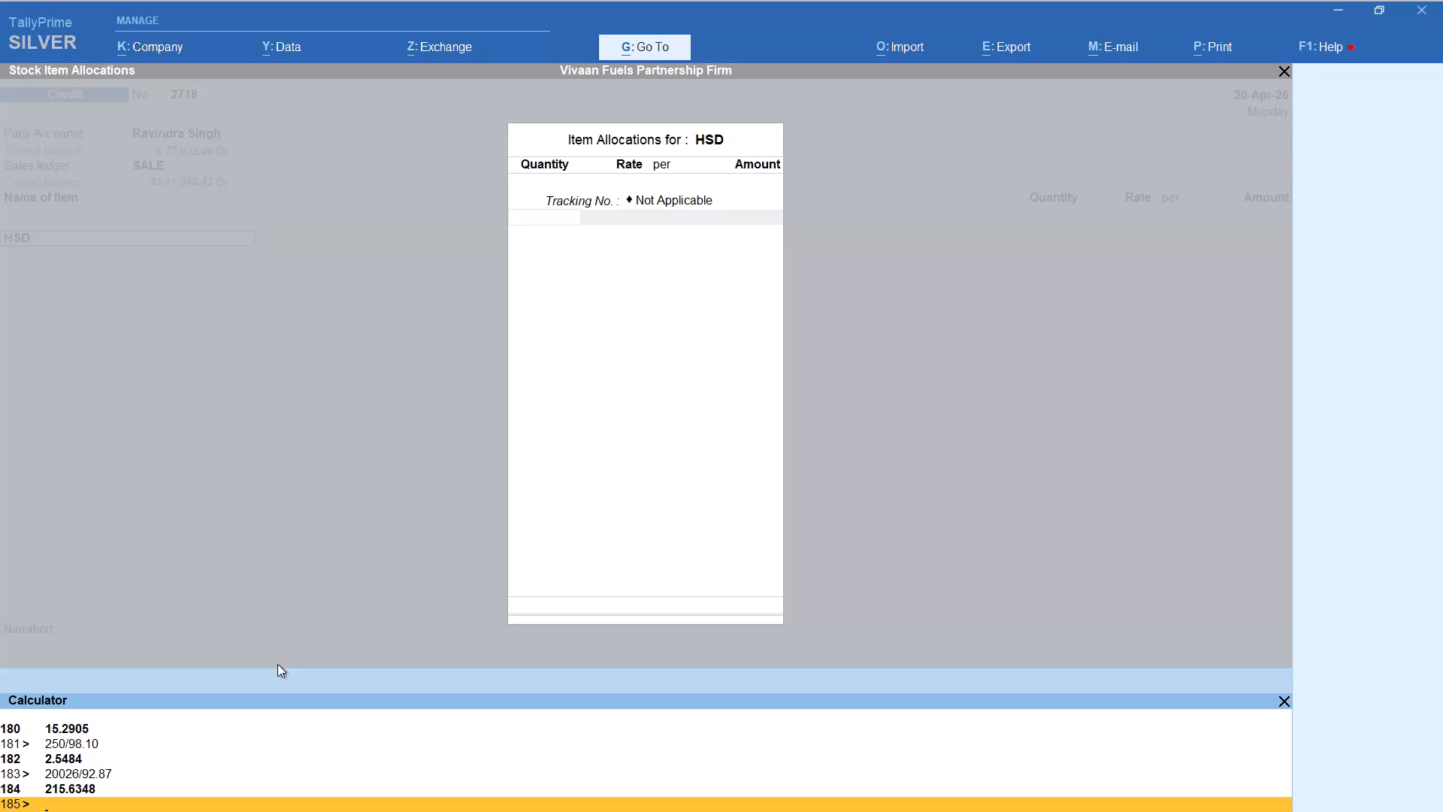
{"action": "key", "text": "1"}
{"action": "type", "text": "3519/92.87"}
{"action": "key", "text": "Return"}
{"action": "key", "text": "Return"}
{"action": "key", "text": "Return"}
{"action": "key", "text": "Return"}
{"action": "key", "text": "Return"}
{"action": "key", "text": "Return"}
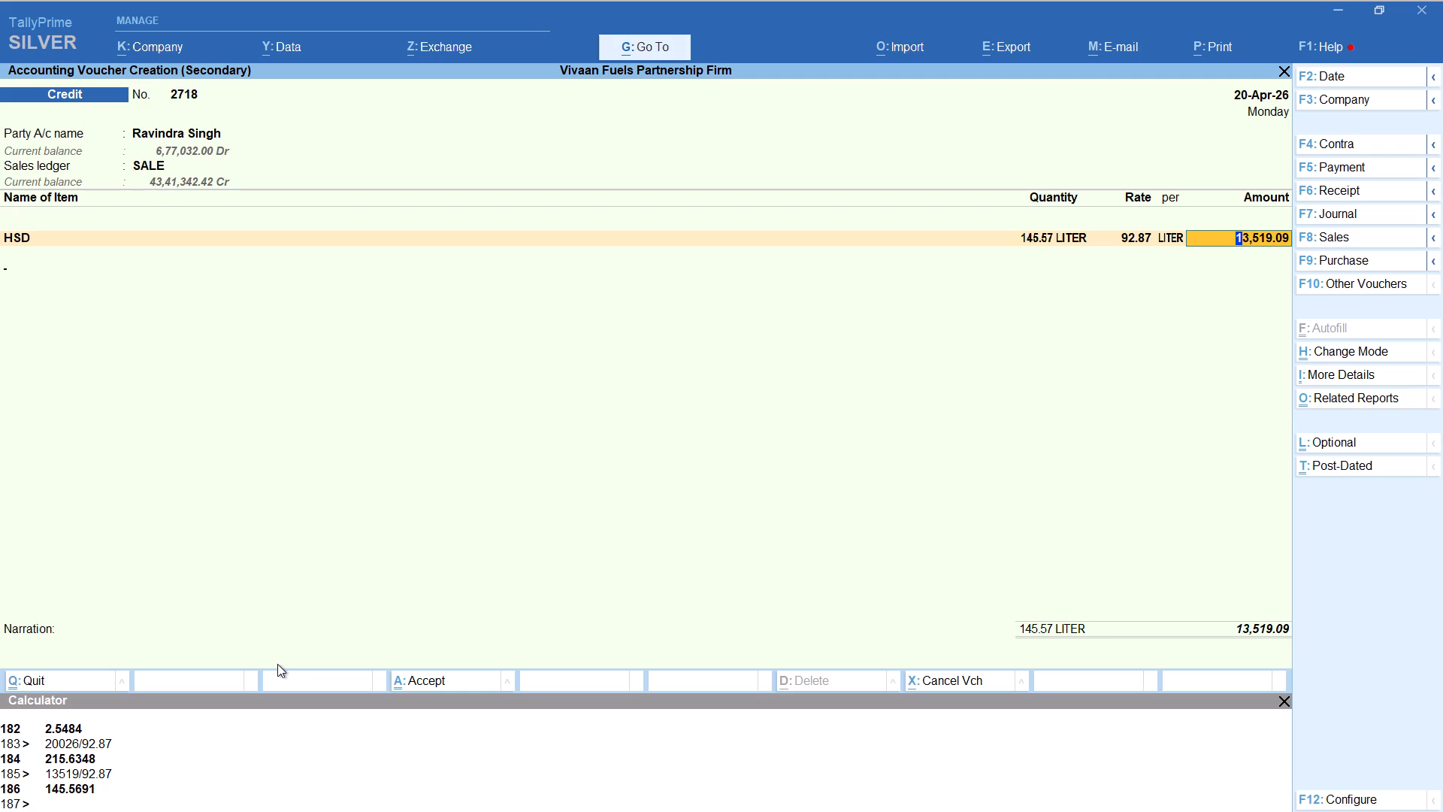
{"action": "key", "text": "Return"}
Add the Round Off ledger to Ravindra's HSD voucher and save it.
{"action": "type", "text": "rou"}
{"action": "key", "text": "Return"}
{"action": "key", "text": "ctrl+a"}
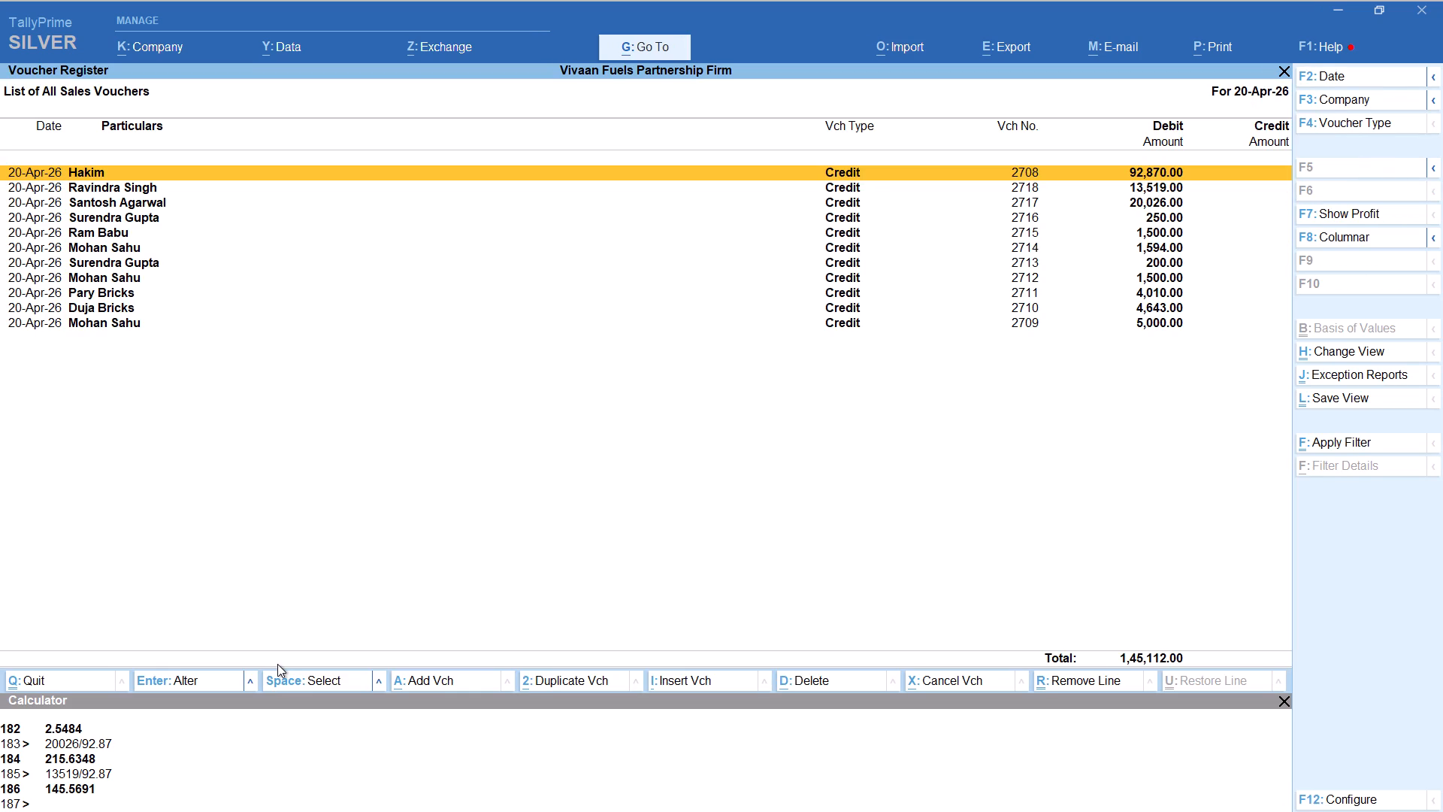
Start another 20-Apr-26 Credit sales voucher for Mohan, accepting the default party details and the SALE ledger.
{"action": "key", "text": "alt+a"}
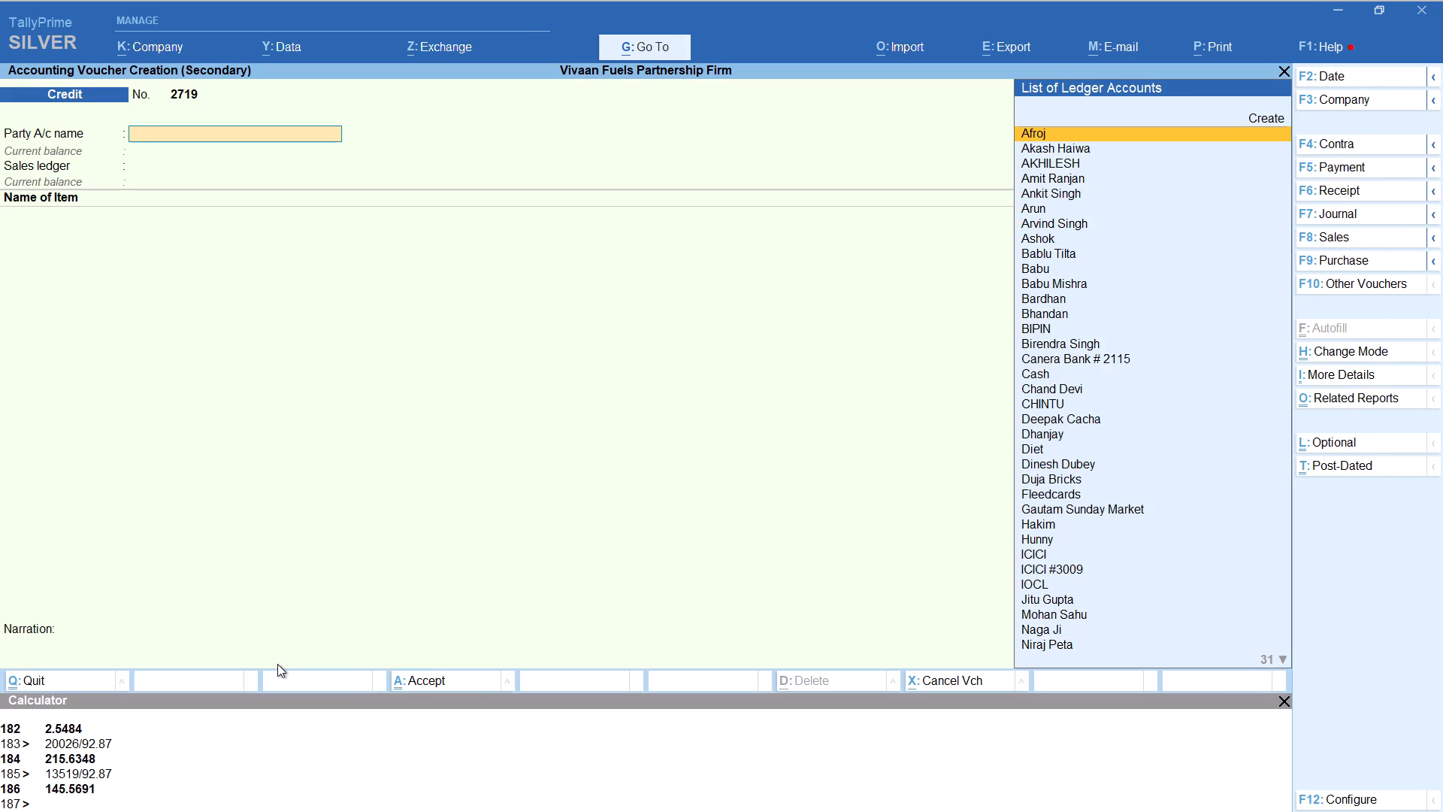
{"action": "type", "text": "moh"}
{"action": "key", "text": "Return"}
{"action": "key", "text": "Return"}
{"action": "key", "text": "Return"}
{"action": "key", "text": "Return"}
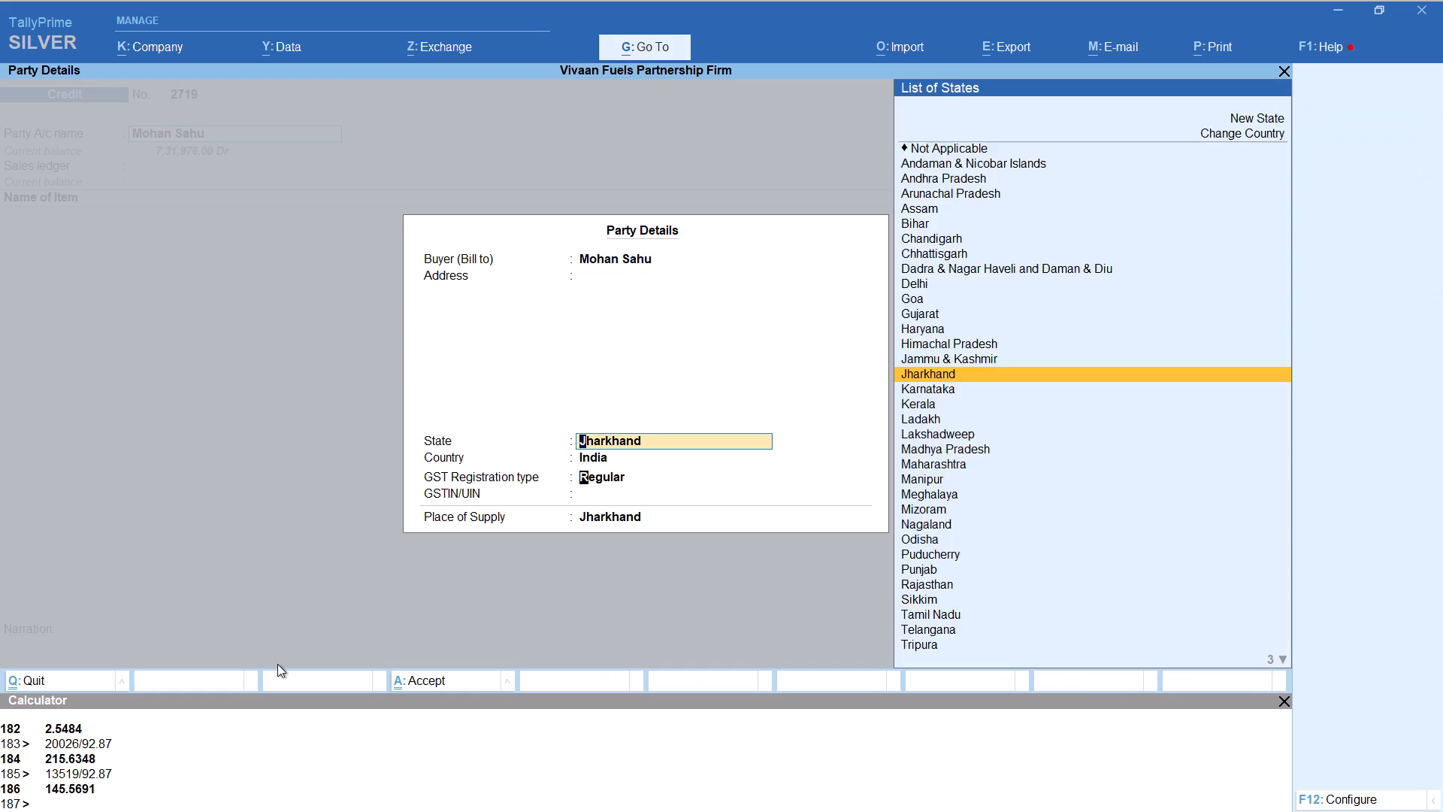
{"action": "key", "text": "Return"}
{"action": "key", "text": "Return"}
{"action": "key", "text": "Return"}
{"action": "key", "text": "Return"}
Add HSD to Mohan's voucher with tracking number Not Applicable and a quantity of 4900/92.87, 52.76 liters, at the 92.87 rate.
{"action": "type", "text": "hs"}
{"action": "key", "text": "Return"}
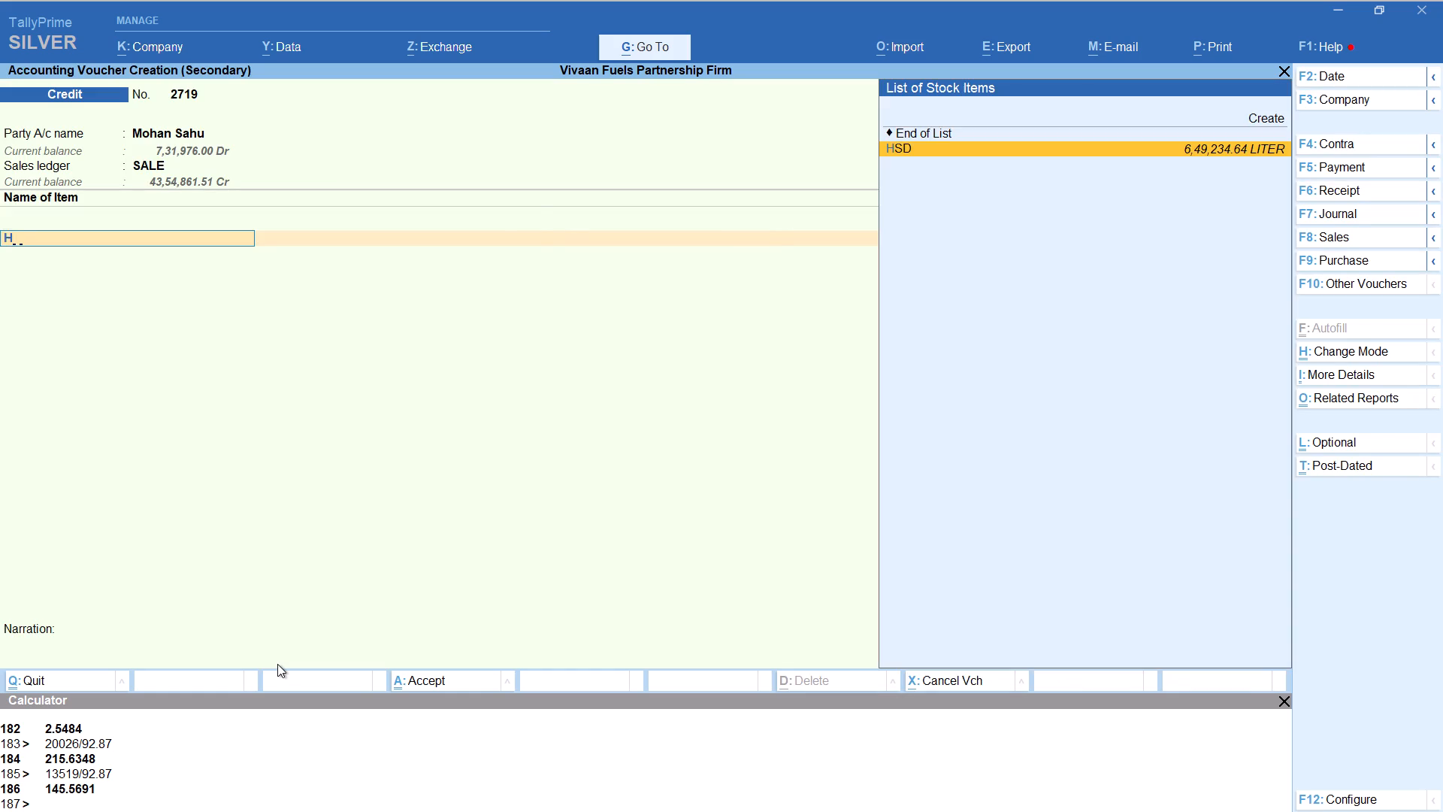
{"action": "key", "text": "Up"}
{"action": "key", "text": "Return"}
{"action": "key", "text": "alt+c"}
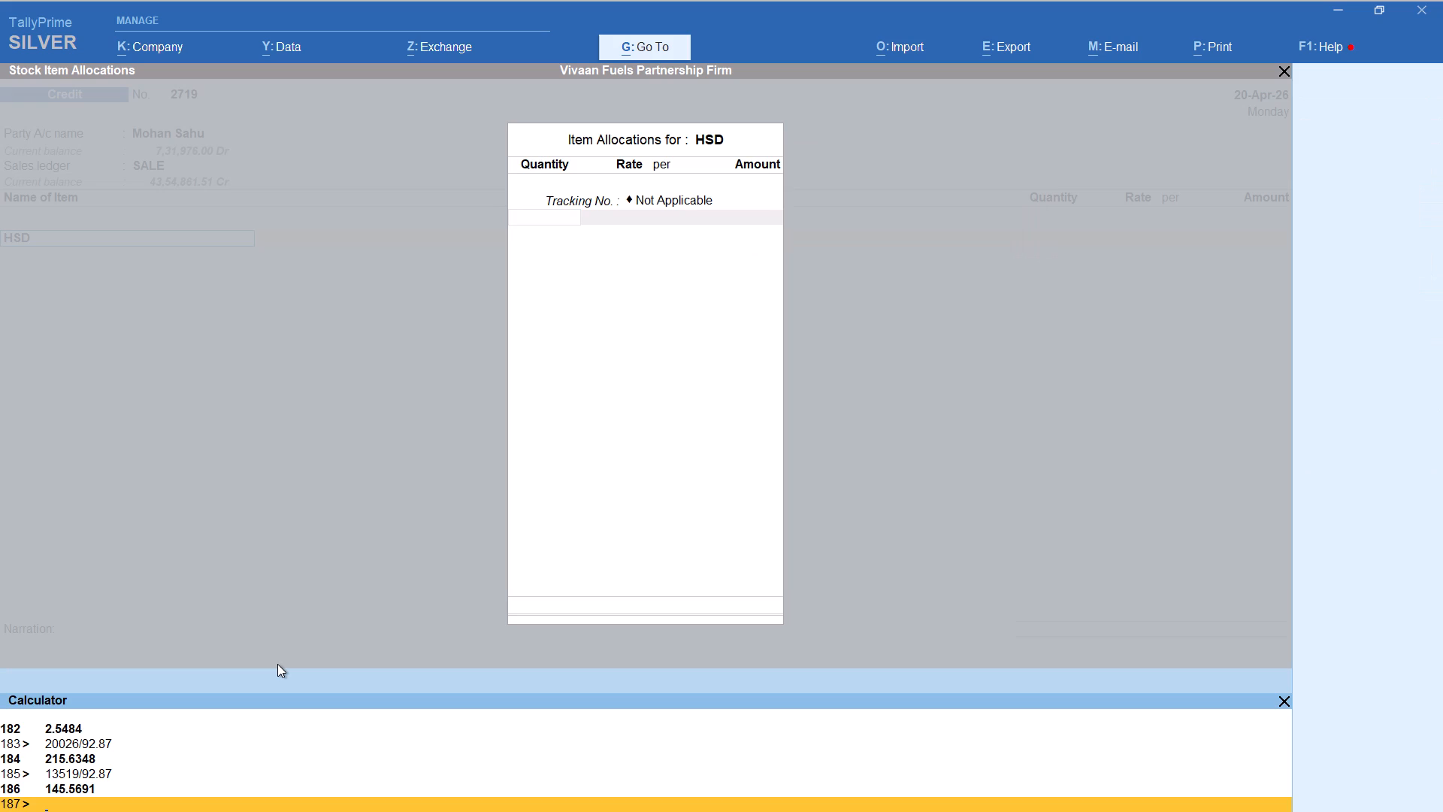
{"action": "type", "text": "4900/92.87"}
{"action": "key", "text": "Return"}
{"action": "key", "text": "Return"}
{"action": "key", "text": "Return"}
{"action": "key", "text": "Return"}
{"action": "key", "text": "Return"}
{"action": "key", "text": "Return"}
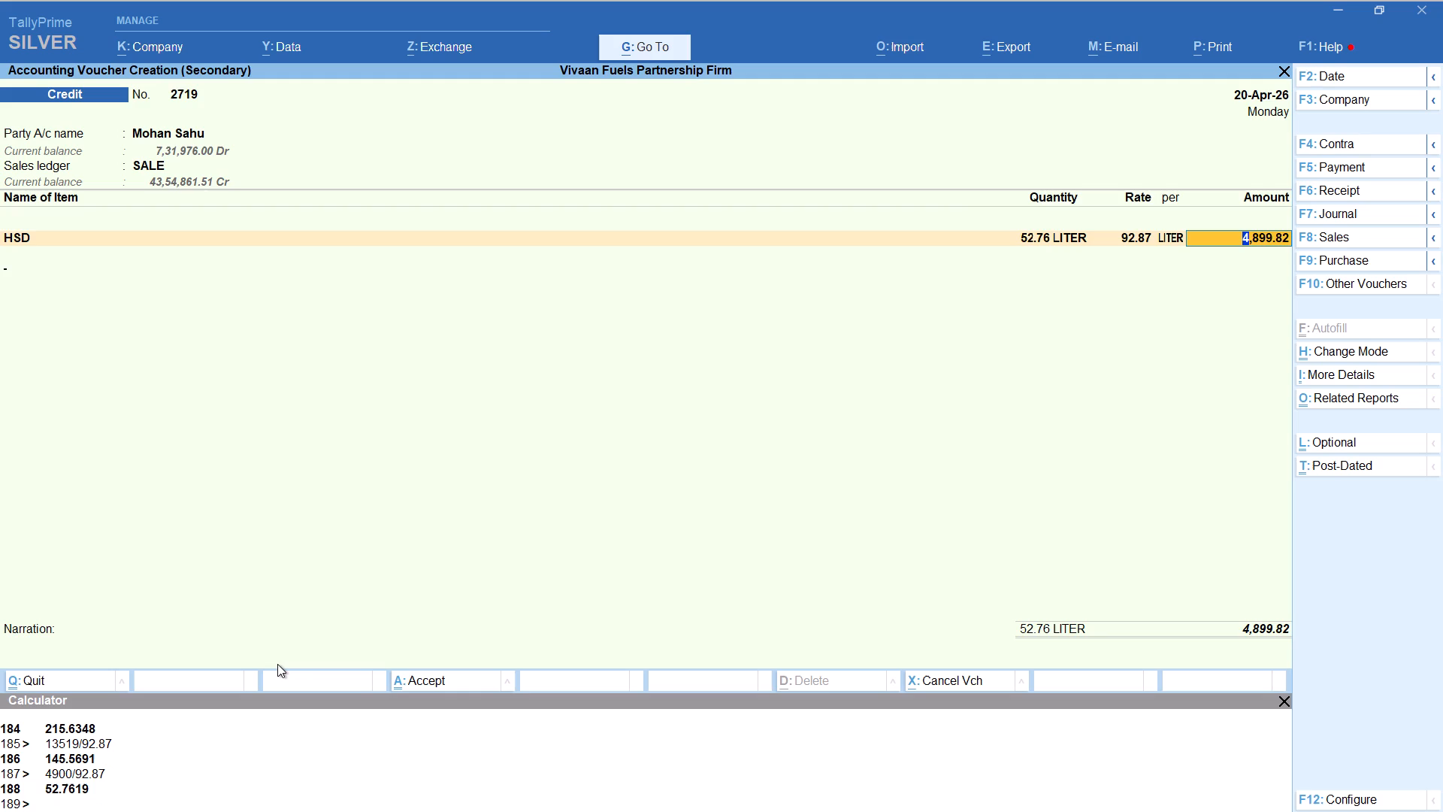
{"action": "key", "text": "Return"}
Add the Round Off ledger to Mohan's HSD voucher and save it.
{"action": "type", "text": "rou"}
{"action": "key", "text": "Return"}
{"action": "key", "text": "ctrl+a"}
Start a new 20-Apr-26 Credit sales voucher for Dhanjay, accepting the default party details and the SALE ledger.
{"action": "key", "text": "alt+a"}
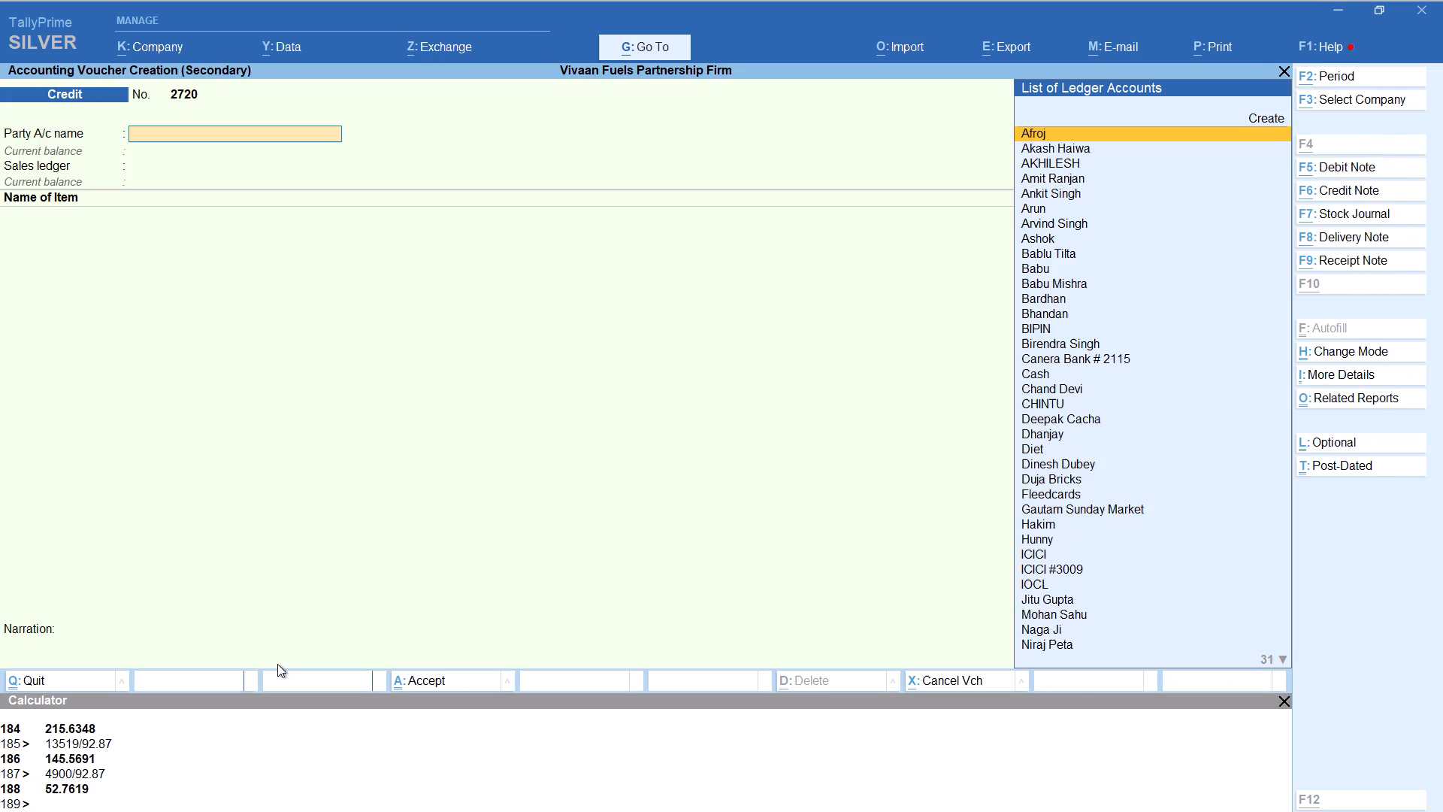
{"action": "type", "text": "dhan"}
{"action": "key", "text": "Return"}
{"action": "key", "text": "Return"}
{"action": "key", "text": "Return"}
{"action": "key", "text": "Return"}
{"action": "key", "text": "Return"}
{"action": "key", "text": "Return"}
{"action": "key", "text": "Return"}
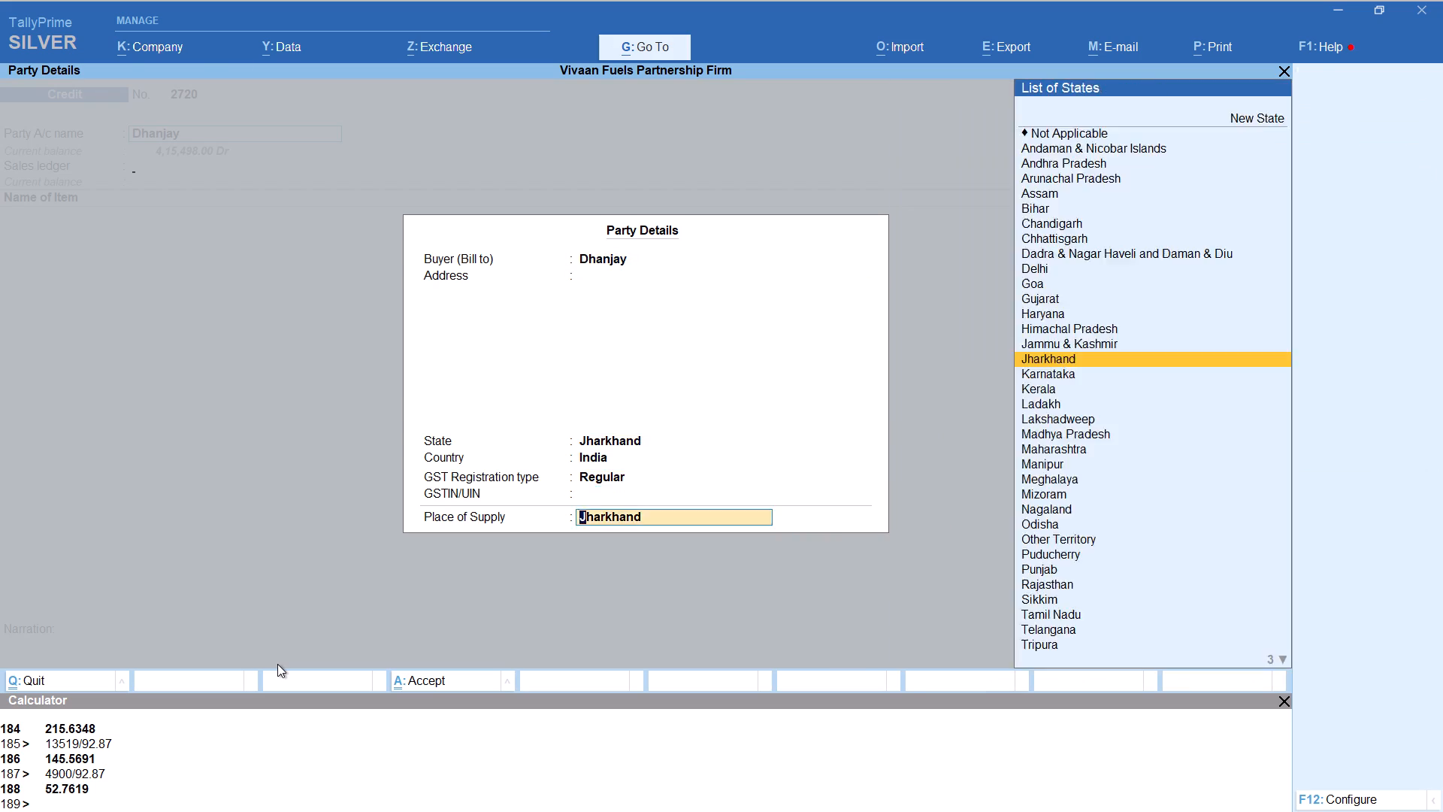
{"action": "key", "text": "Return"}
Add HSD to Dhanjay's voucher with tracking number Not Applicable and a quantity of 3000/92.87, 32.3032 liters, at the 92.87 rate.
{"action": "type", "text": "hs"}
{"action": "key", "text": "Return"}
{"action": "key", "text": "Up"}
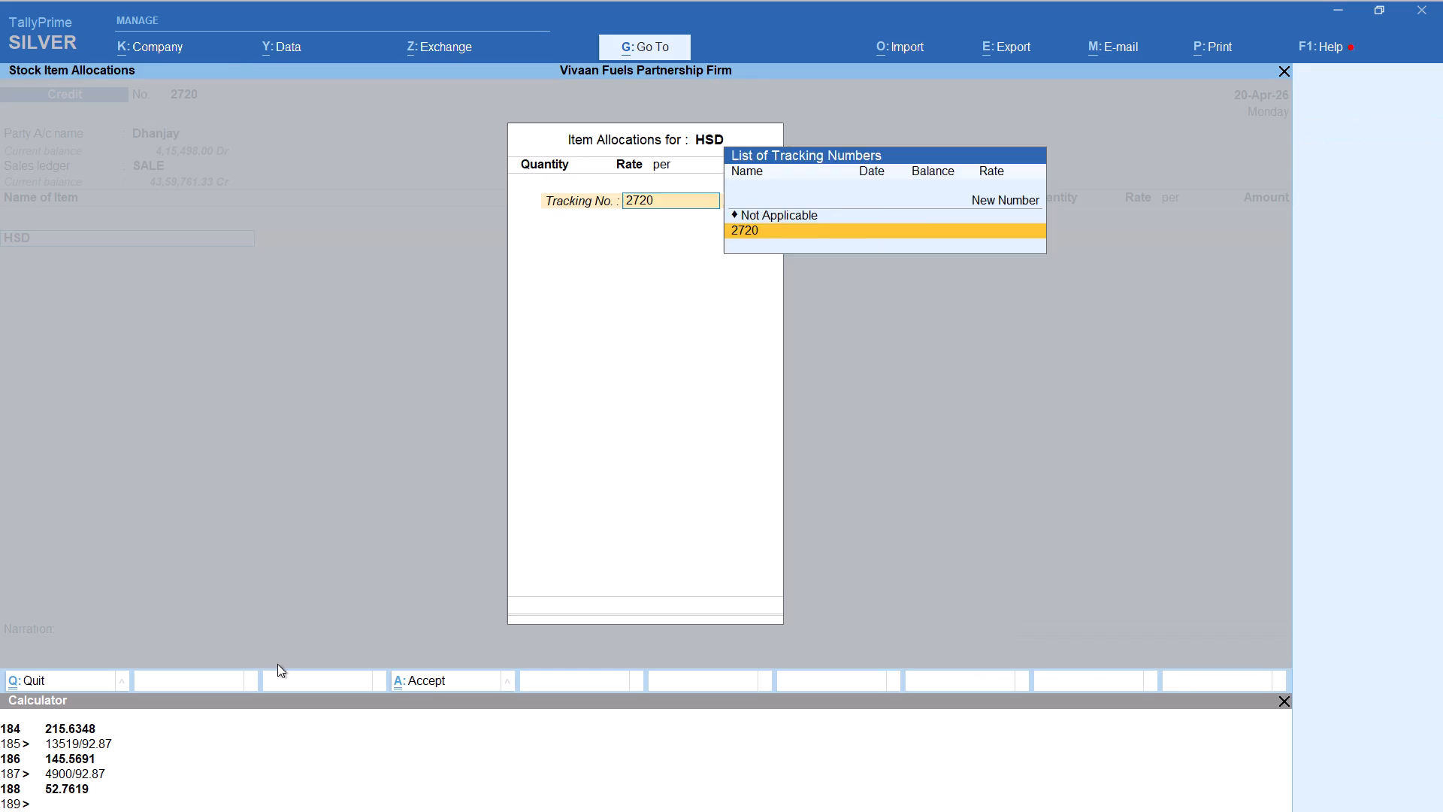
{"action": "key", "text": "Return"}
{"action": "key", "text": "alt+c"}
{"action": "type", "text": "3000/92.87"}
{"action": "key", "text": "Return"}
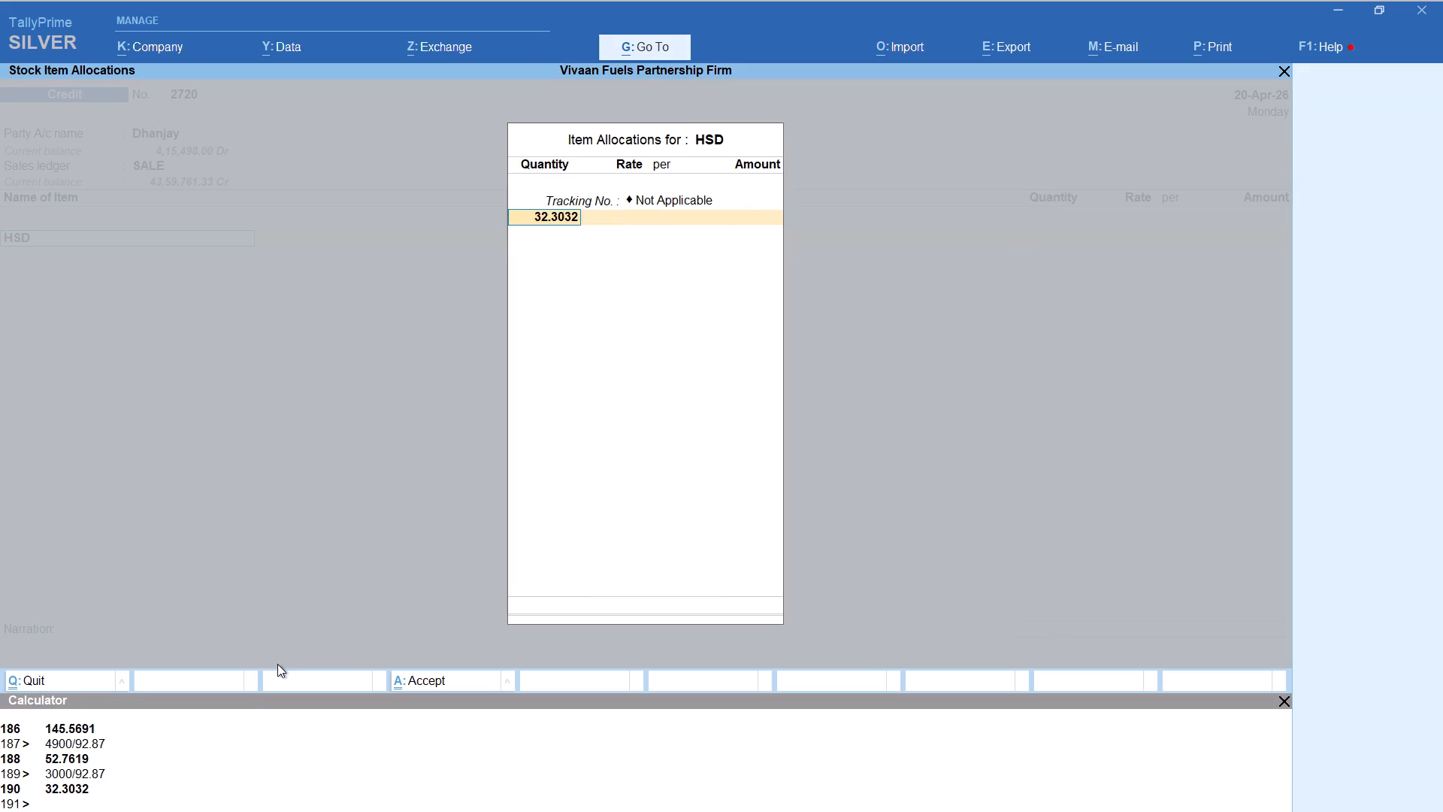
{"action": "key", "text": "Return"}
{"action": "key", "text": "Return"}
{"action": "key", "text": "Return"}
{"action": "key", "text": "Return"}
{"action": "key", "text": "Return"}
{"action": "key", "text": "Return"}
Add the Round Off ledger to Dhanjay's HSD voucher and save it.
{"action": "type", "text": "rou"}
{"action": "key", "text": "Return"}
{"action": "key", "text": "ctrl+a"}
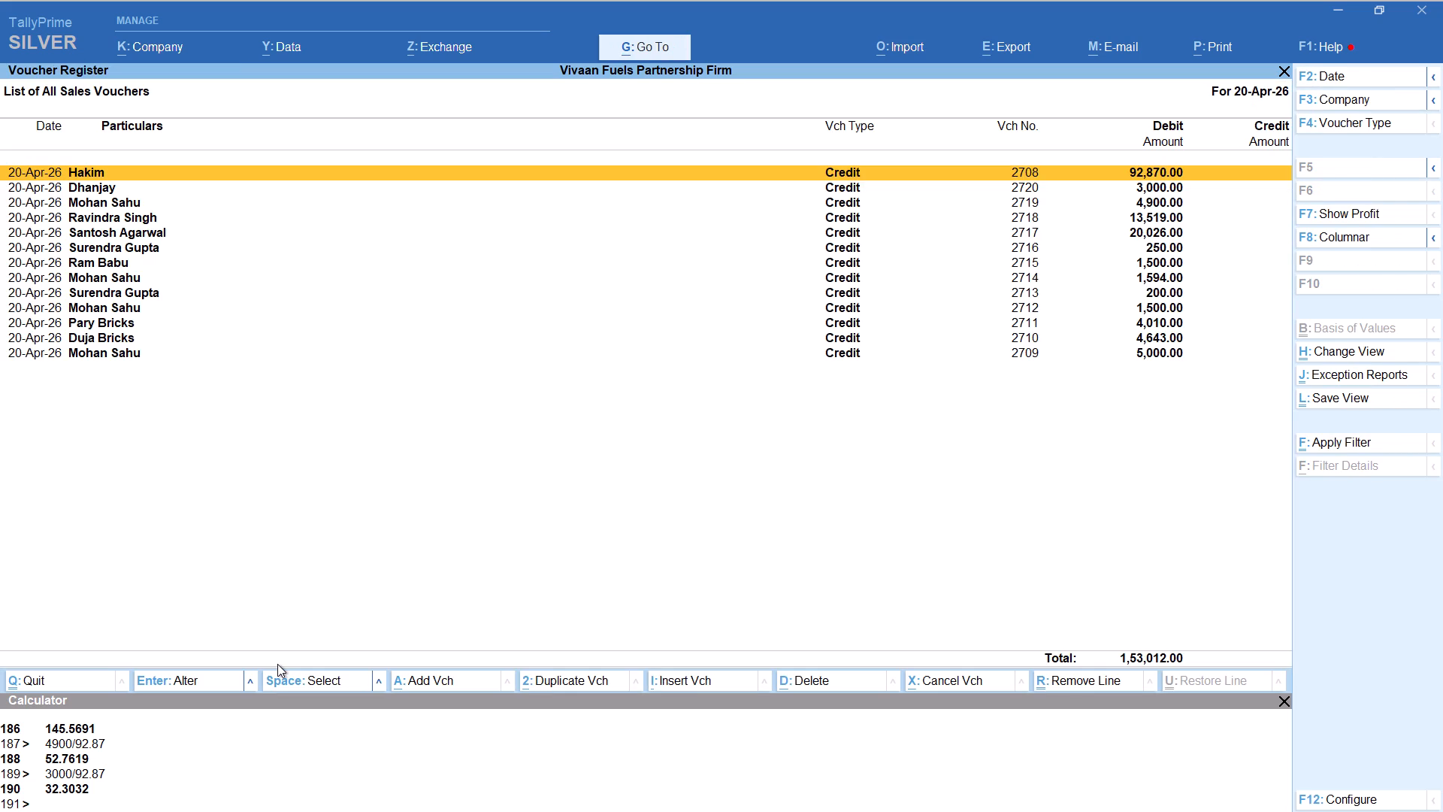
Compare the 20-Apr-26 sales voucher total with that day's credit figure in the Excel balance sheet, returning to TallyPrime.
{"action": "key", "text": "alt+Tab"}
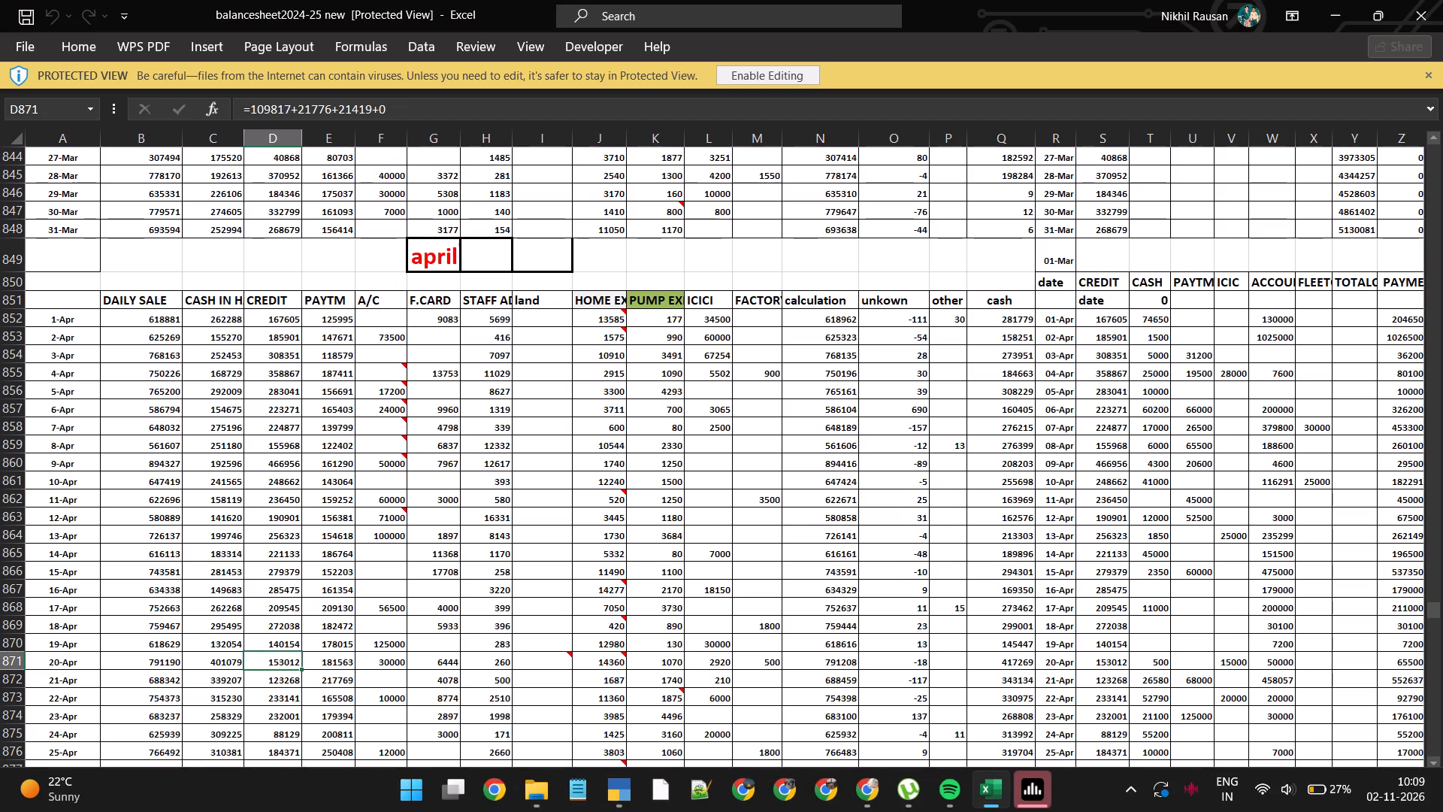
{"action": "key", "text": "alt+Tab"}
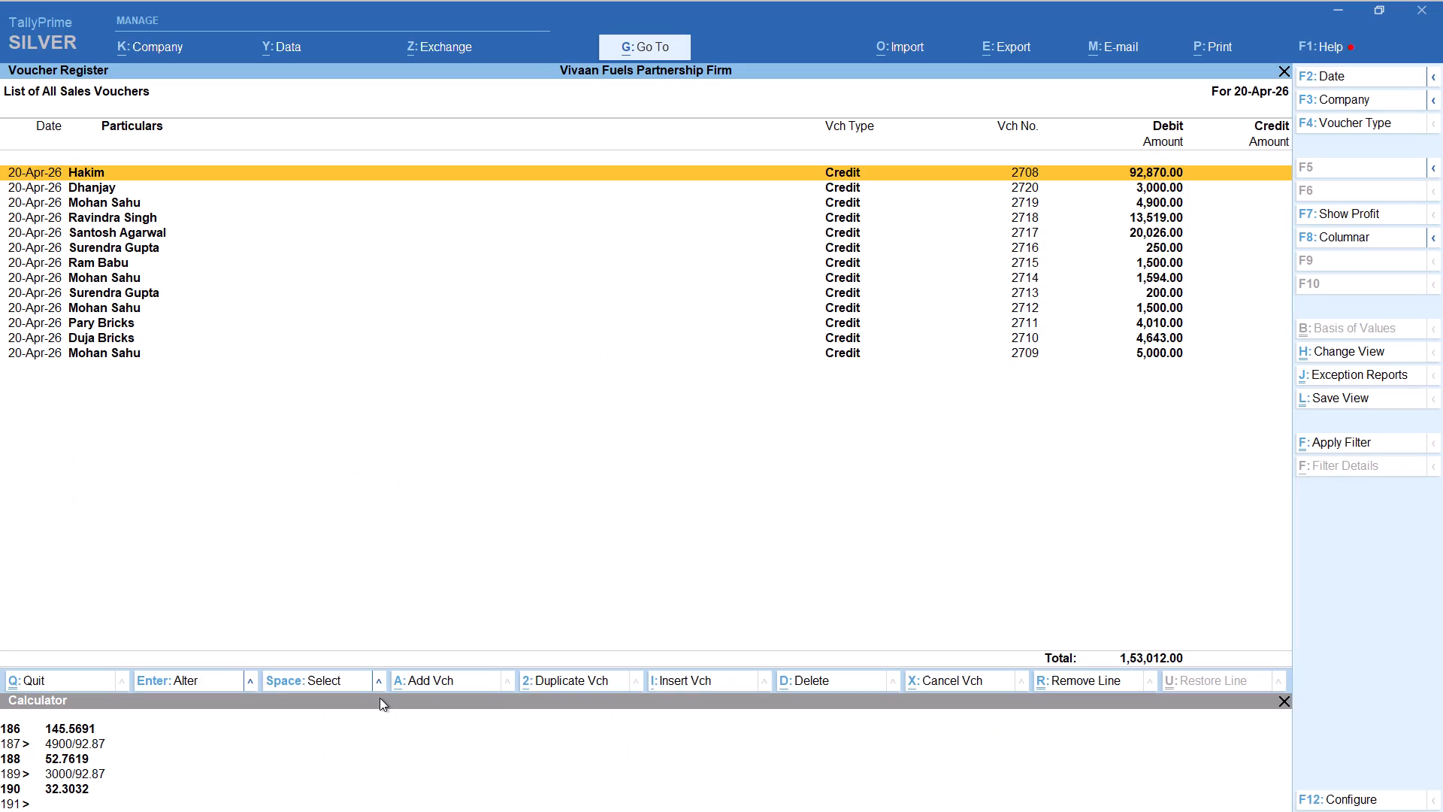
Set the sales voucher register date to 21-Apr-26.
{"action": "key", "text": "F2"}
{"action": "type", "text": "21"}
{"action": "key", "text": "Return"}
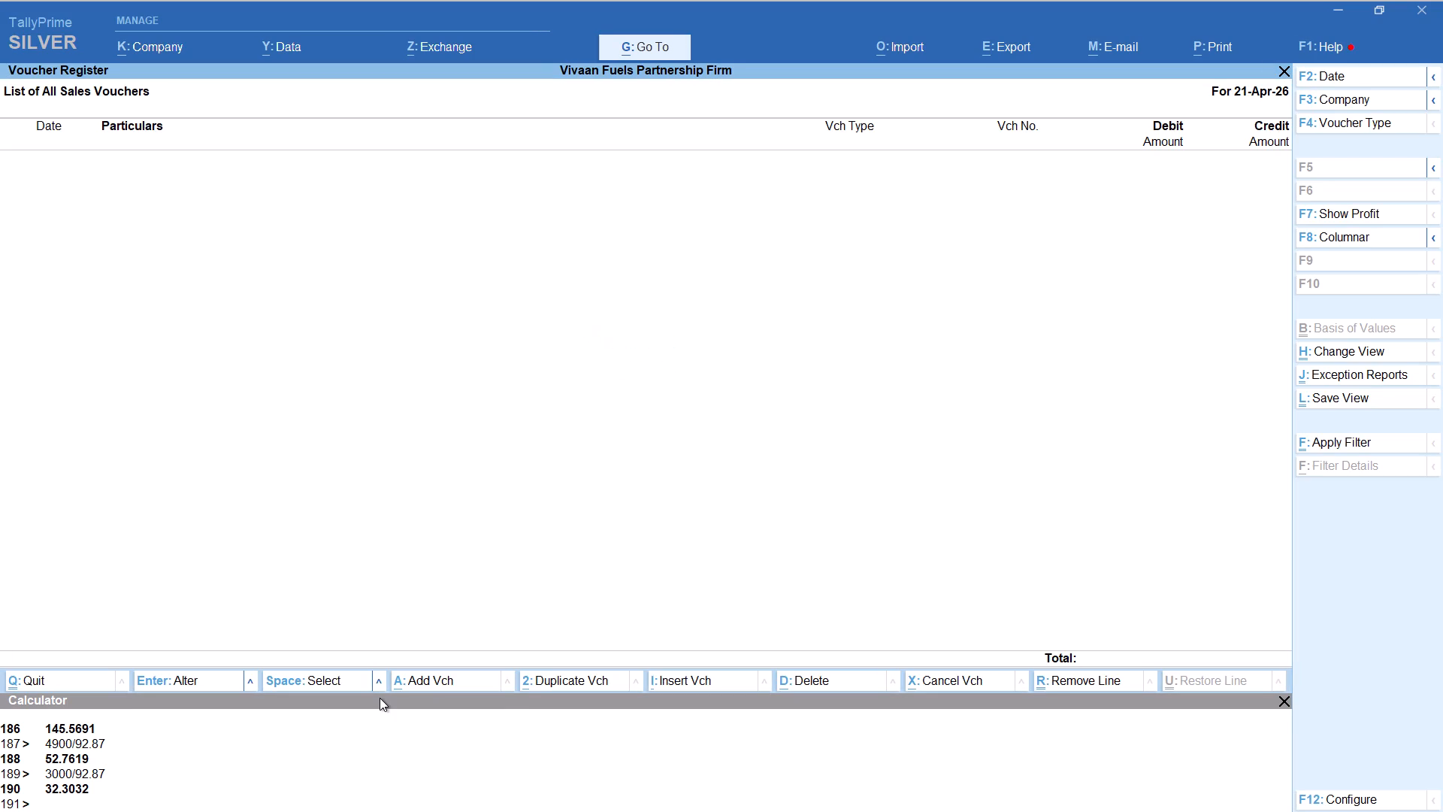
Start a new Credit sales voucher for 21-Apr-26.
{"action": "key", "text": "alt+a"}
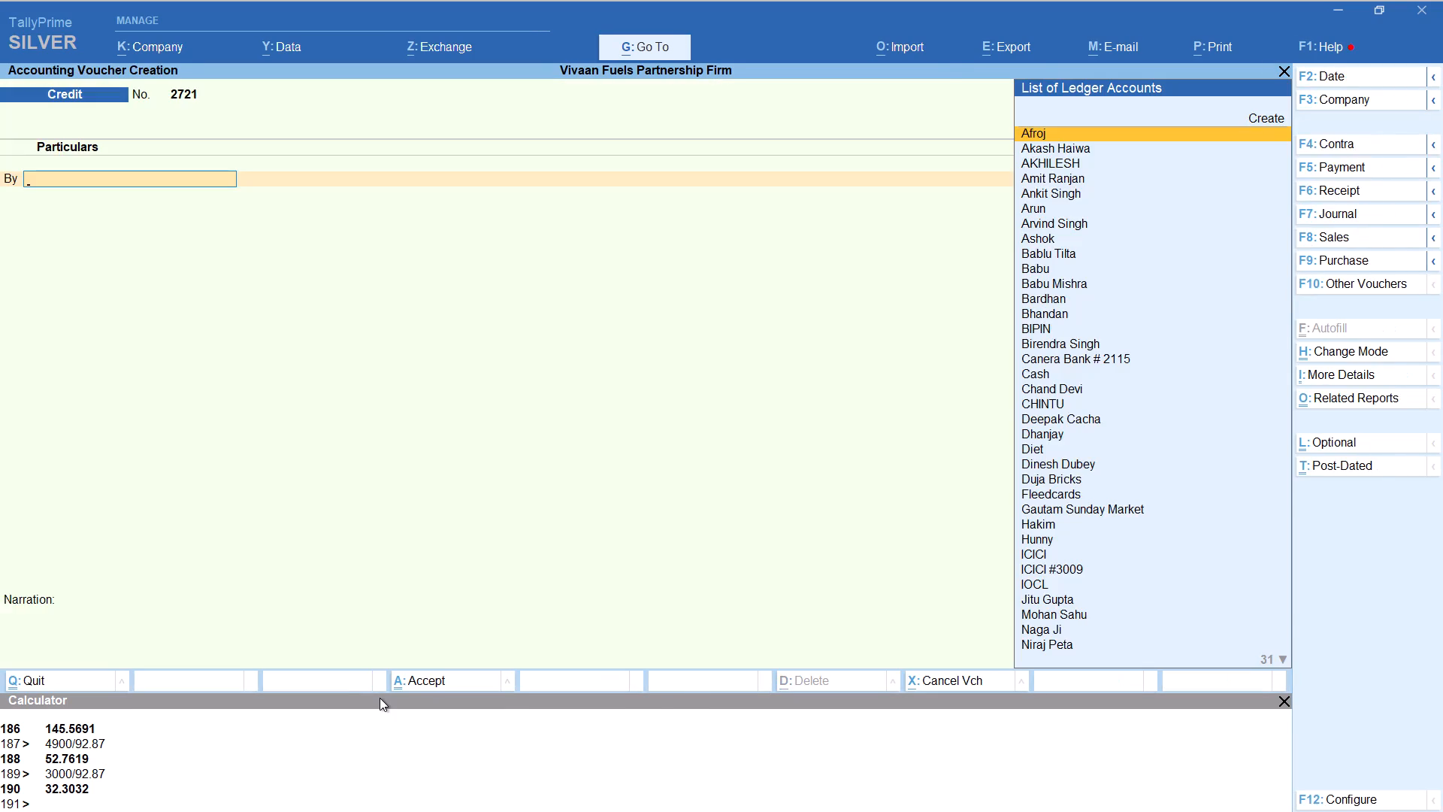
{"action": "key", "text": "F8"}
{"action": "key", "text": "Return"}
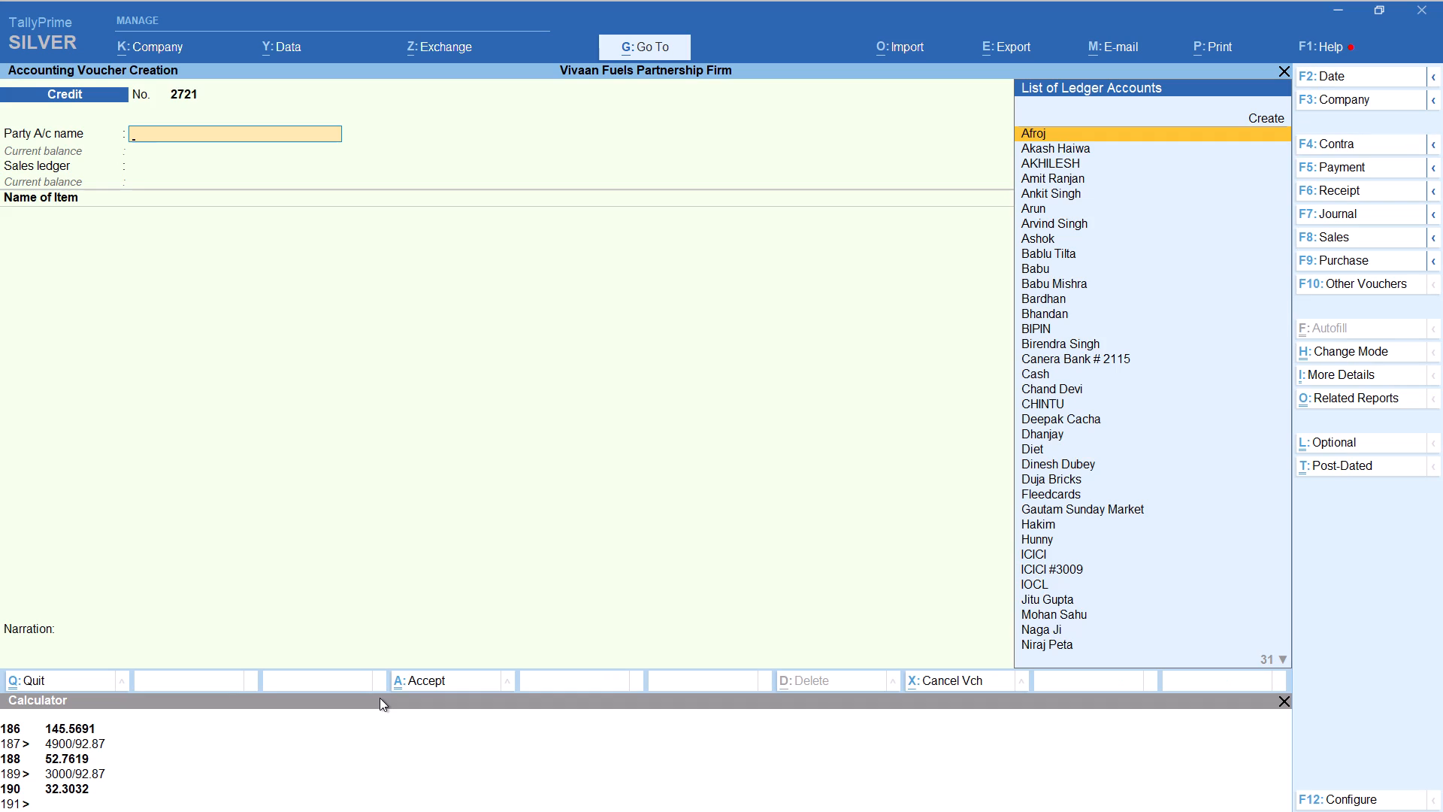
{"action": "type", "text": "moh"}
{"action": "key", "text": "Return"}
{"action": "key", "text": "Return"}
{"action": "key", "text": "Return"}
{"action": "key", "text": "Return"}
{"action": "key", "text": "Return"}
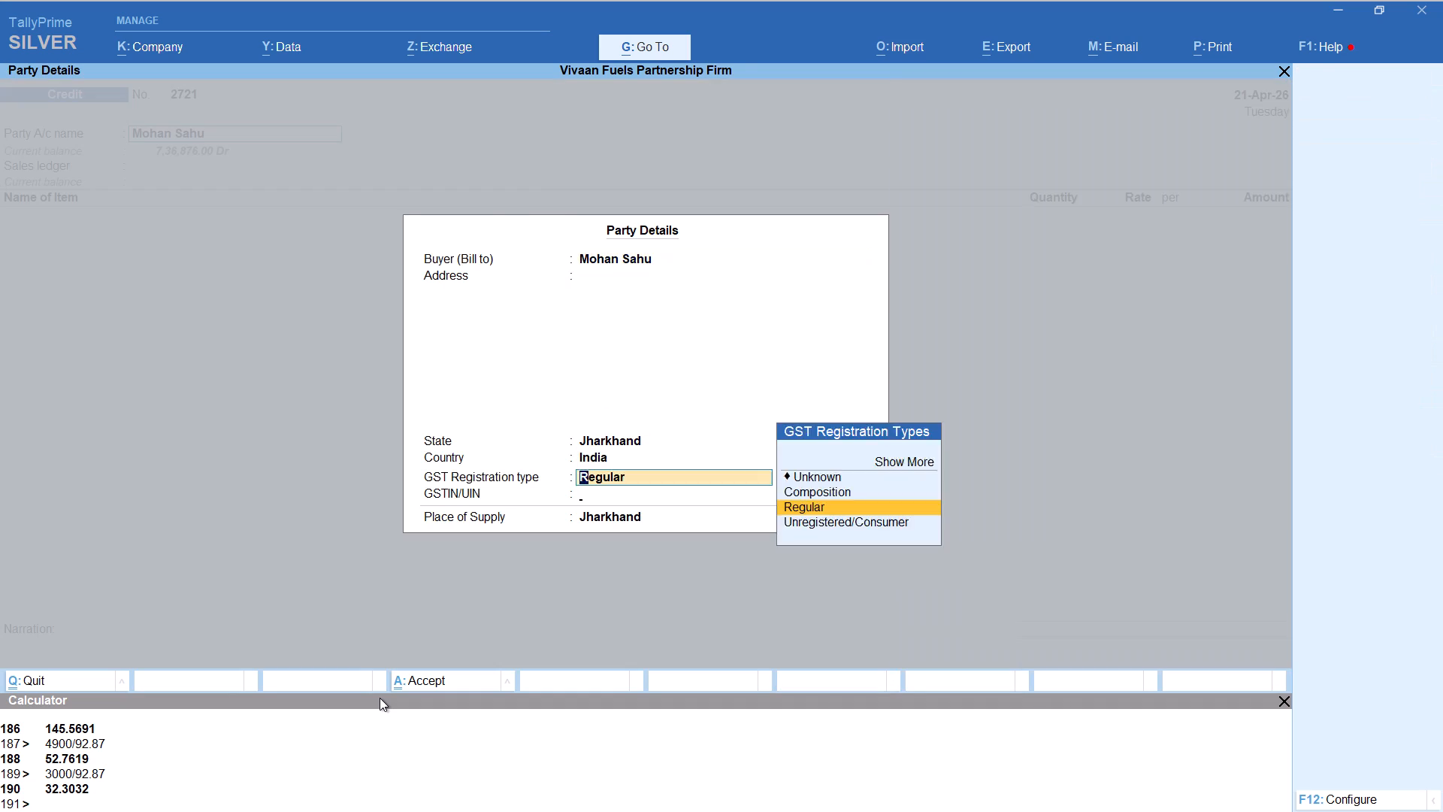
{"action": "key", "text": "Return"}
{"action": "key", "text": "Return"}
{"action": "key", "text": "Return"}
Add the HSD stock item with its tracking number set to Not Applicable, and bring up the calculator for its quantity.
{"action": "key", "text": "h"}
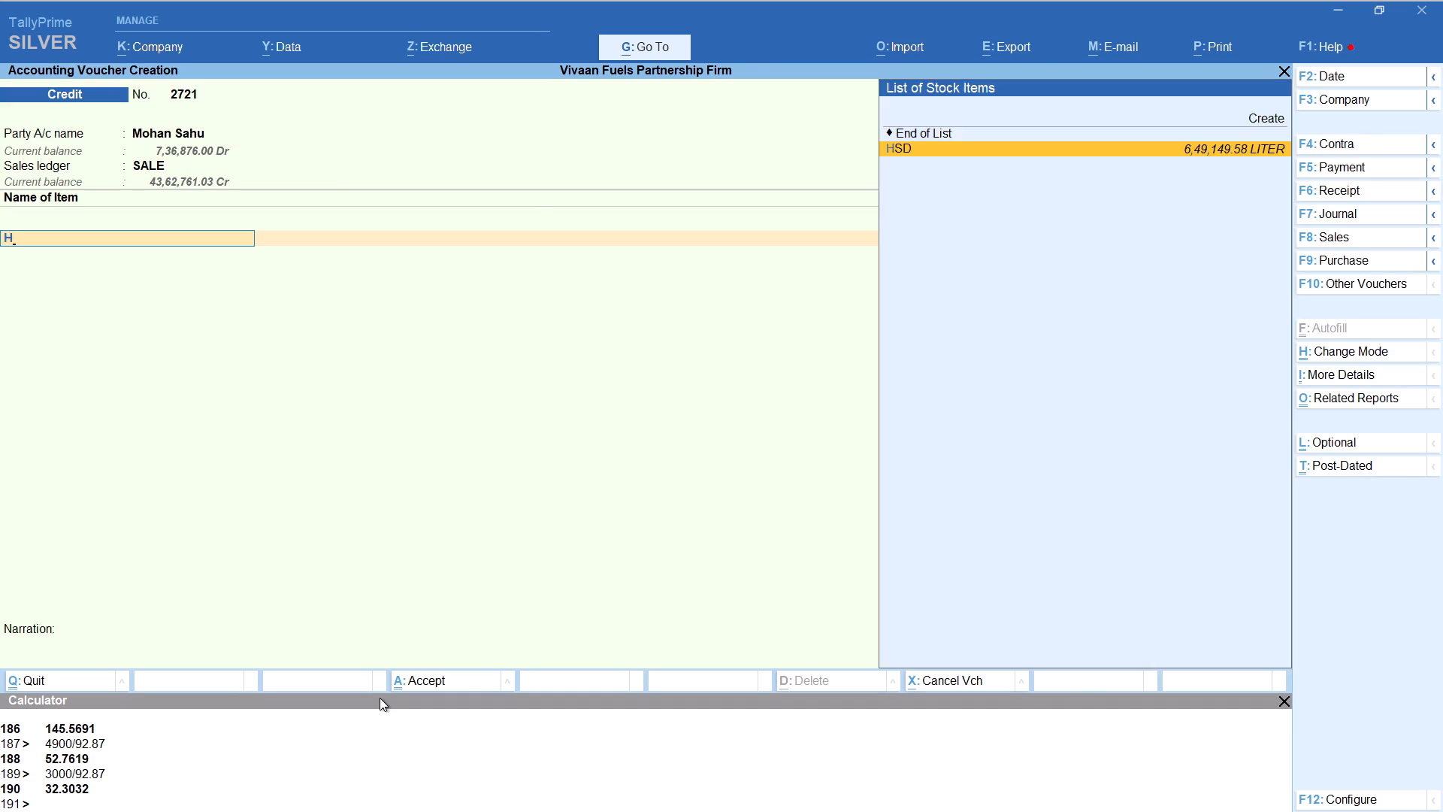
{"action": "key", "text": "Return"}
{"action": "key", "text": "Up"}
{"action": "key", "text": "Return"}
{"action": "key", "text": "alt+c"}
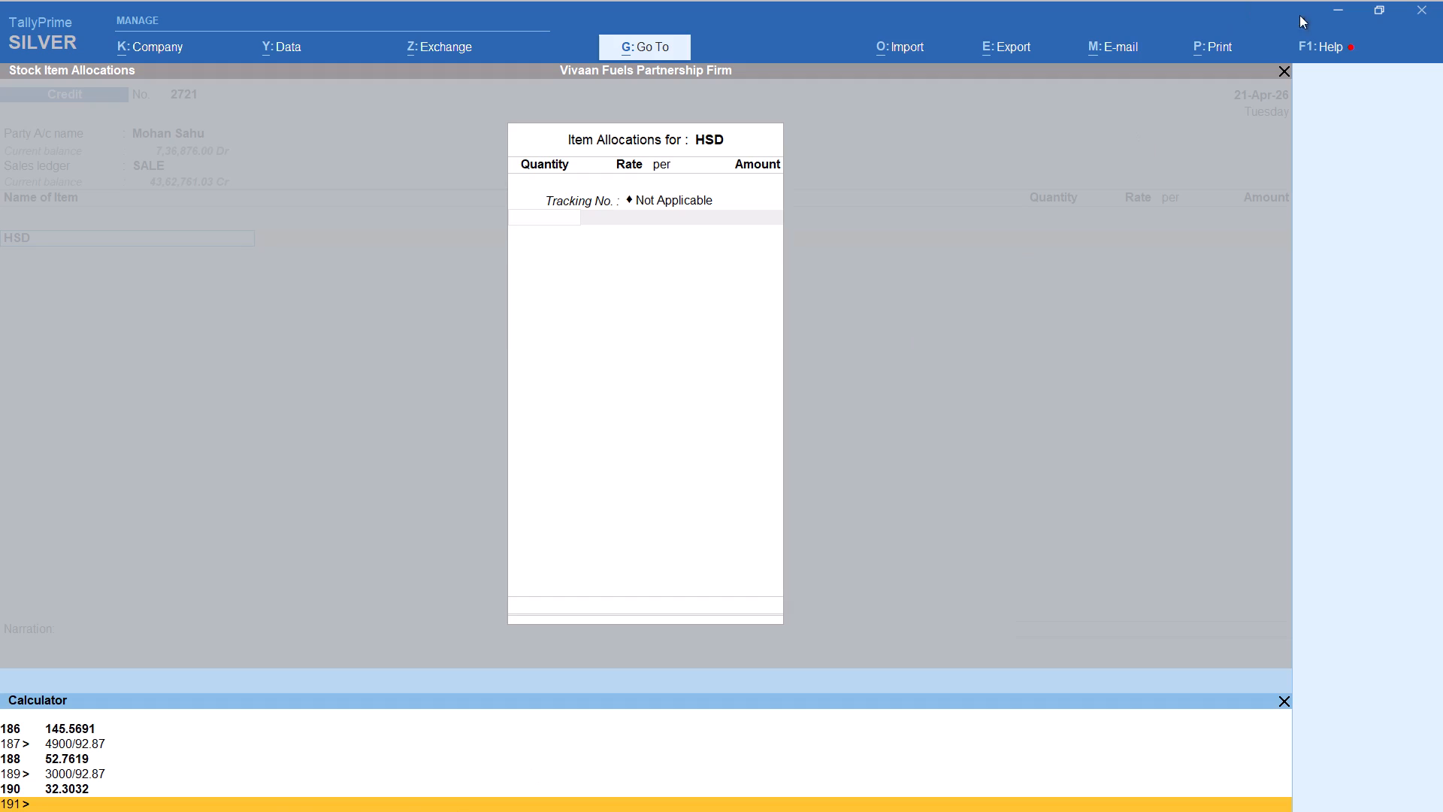
Minimise TallyPrime and switch to the Google Chrome window.
{"action": "left_click", "coordinate": [1341, 11]}
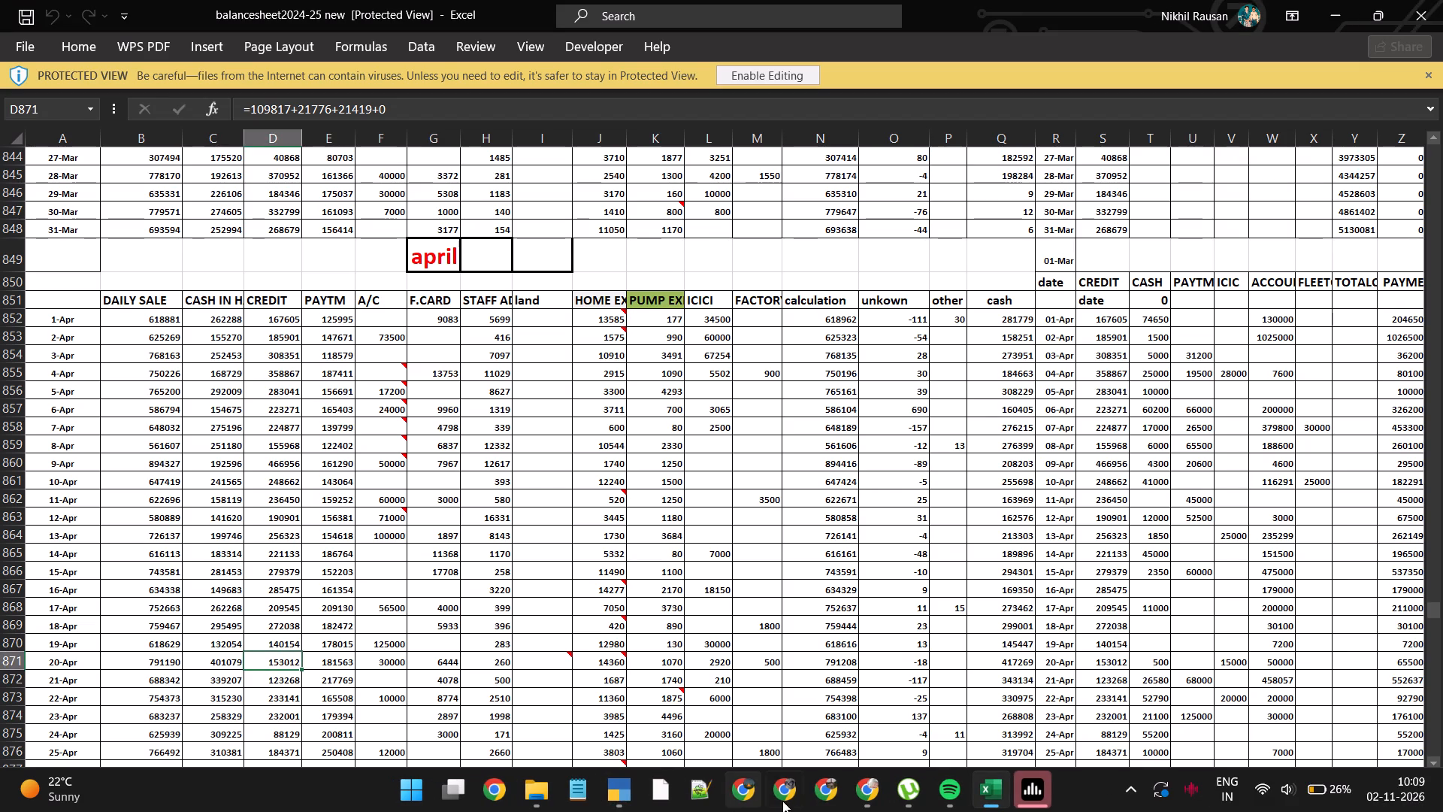
{"action": "left_click", "coordinate": [733, 792]}
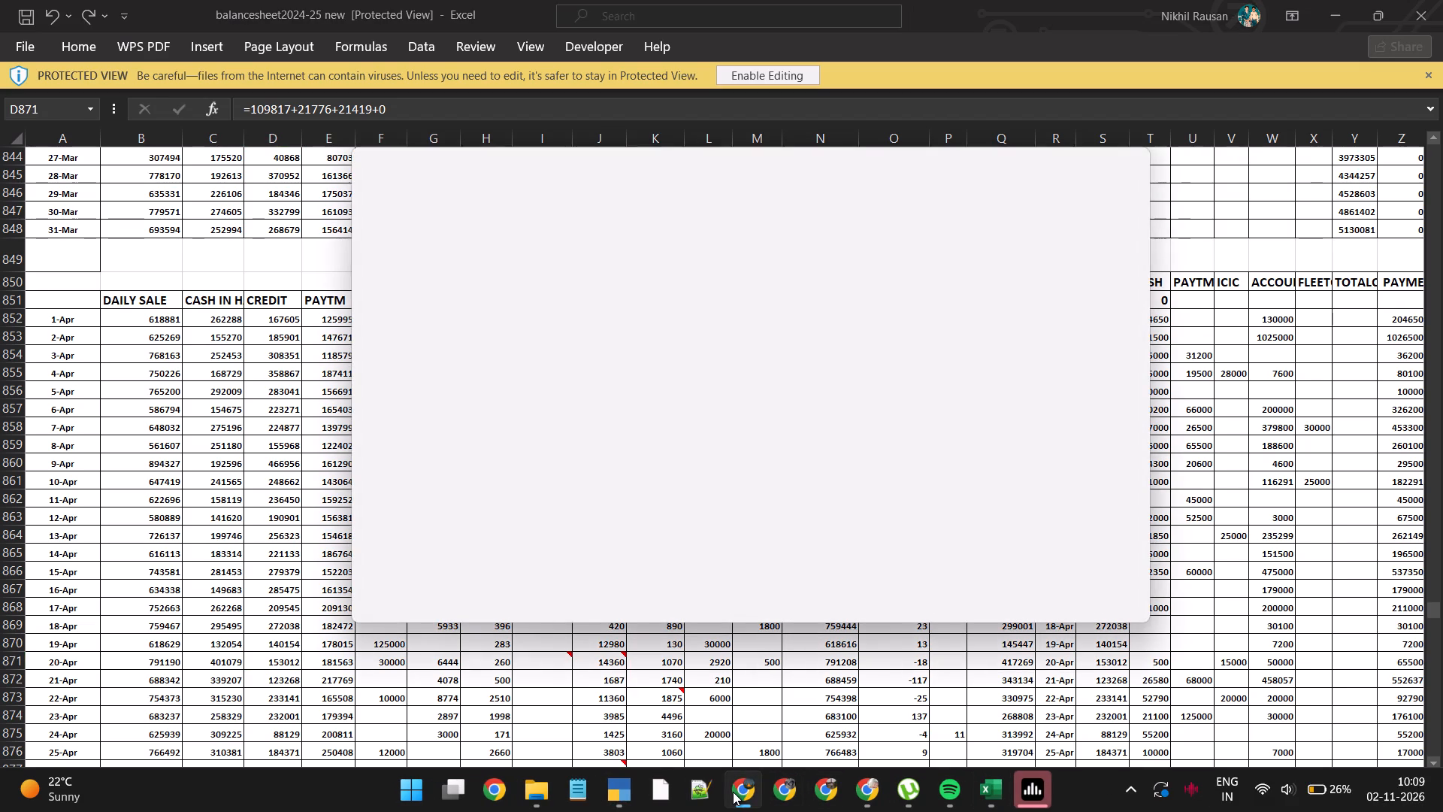
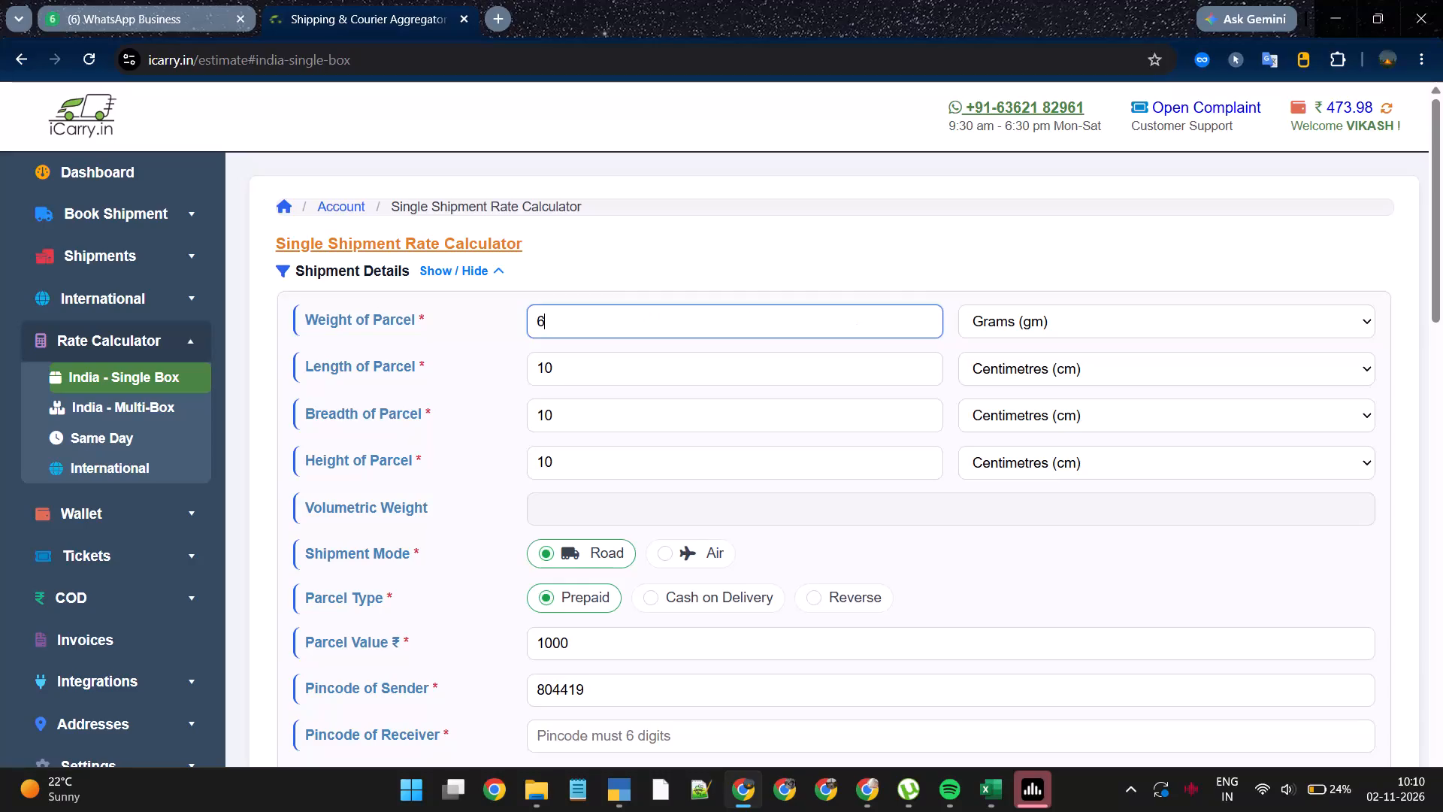
Set the parcel dimensions in the shipment rate calculator to length 50, breadth 50 and height 12 cm.
{"action": "left_click", "coordinate": [589, 372]}
{"action": "key", "text": "BackSpace"}
{"action": "key", "text": "BackSpace"}
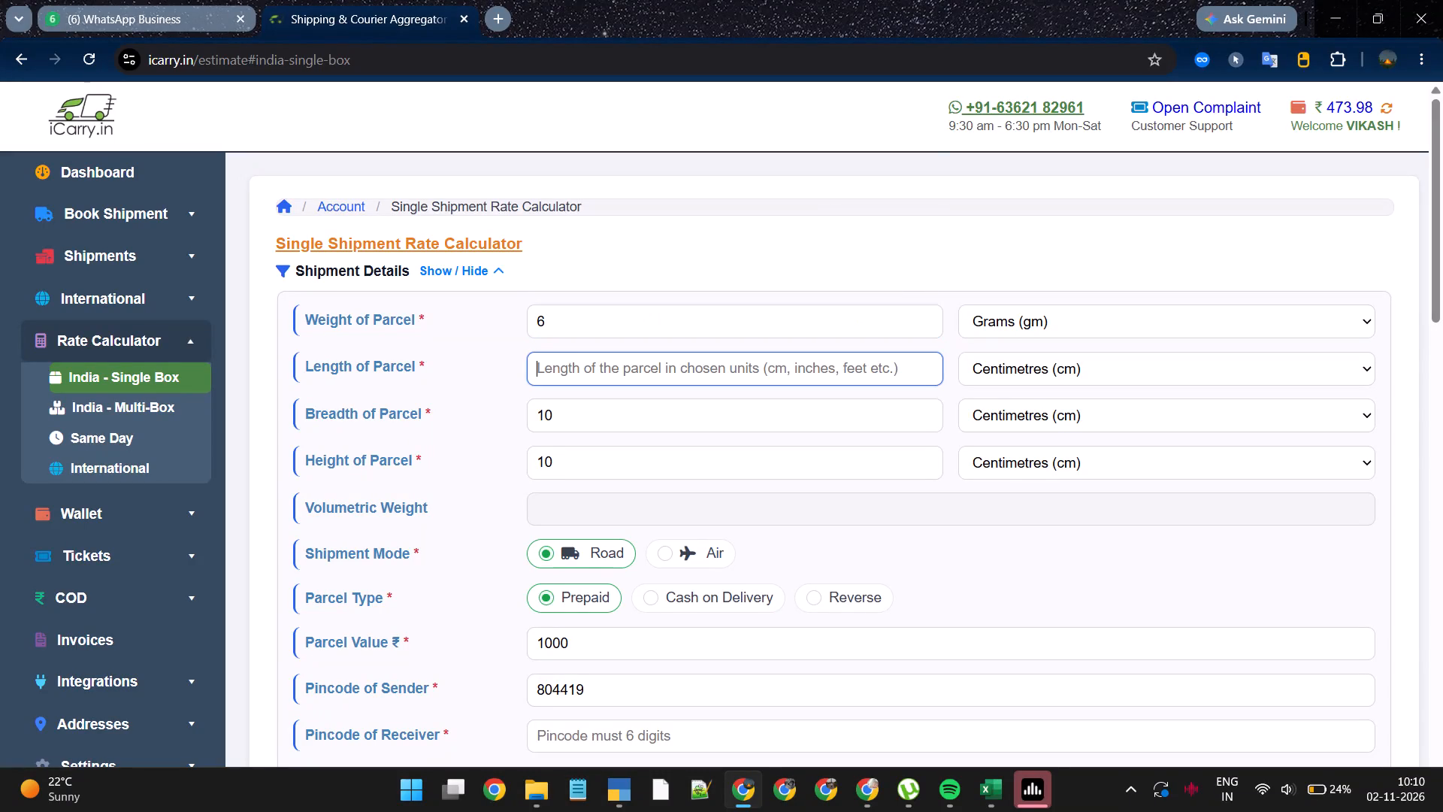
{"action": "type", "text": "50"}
{"action": "left_click", "coordinate": [574, 421]}
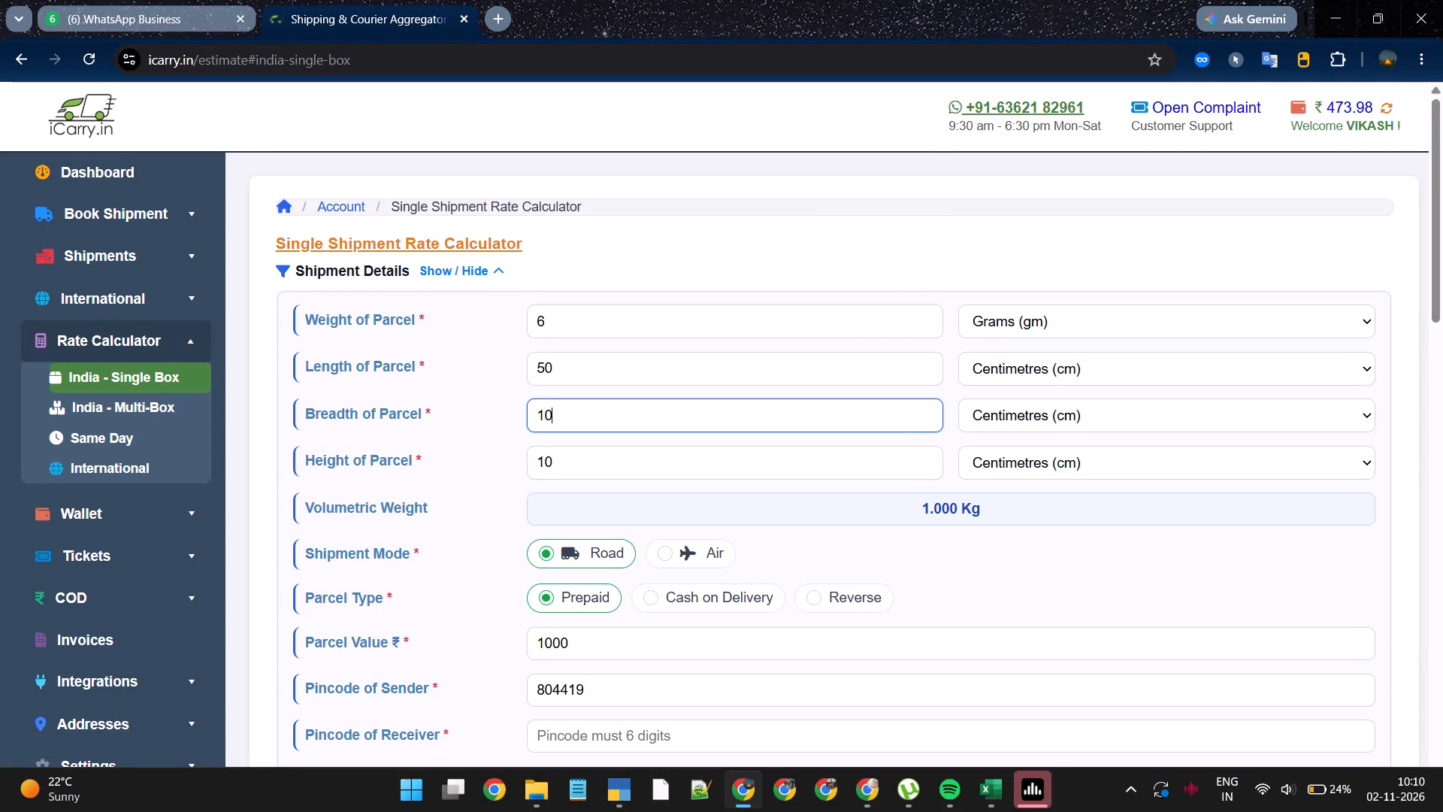
{"action": "key", "text": "BackSpace"}
{"action": "key", "text": "BackSpace"}
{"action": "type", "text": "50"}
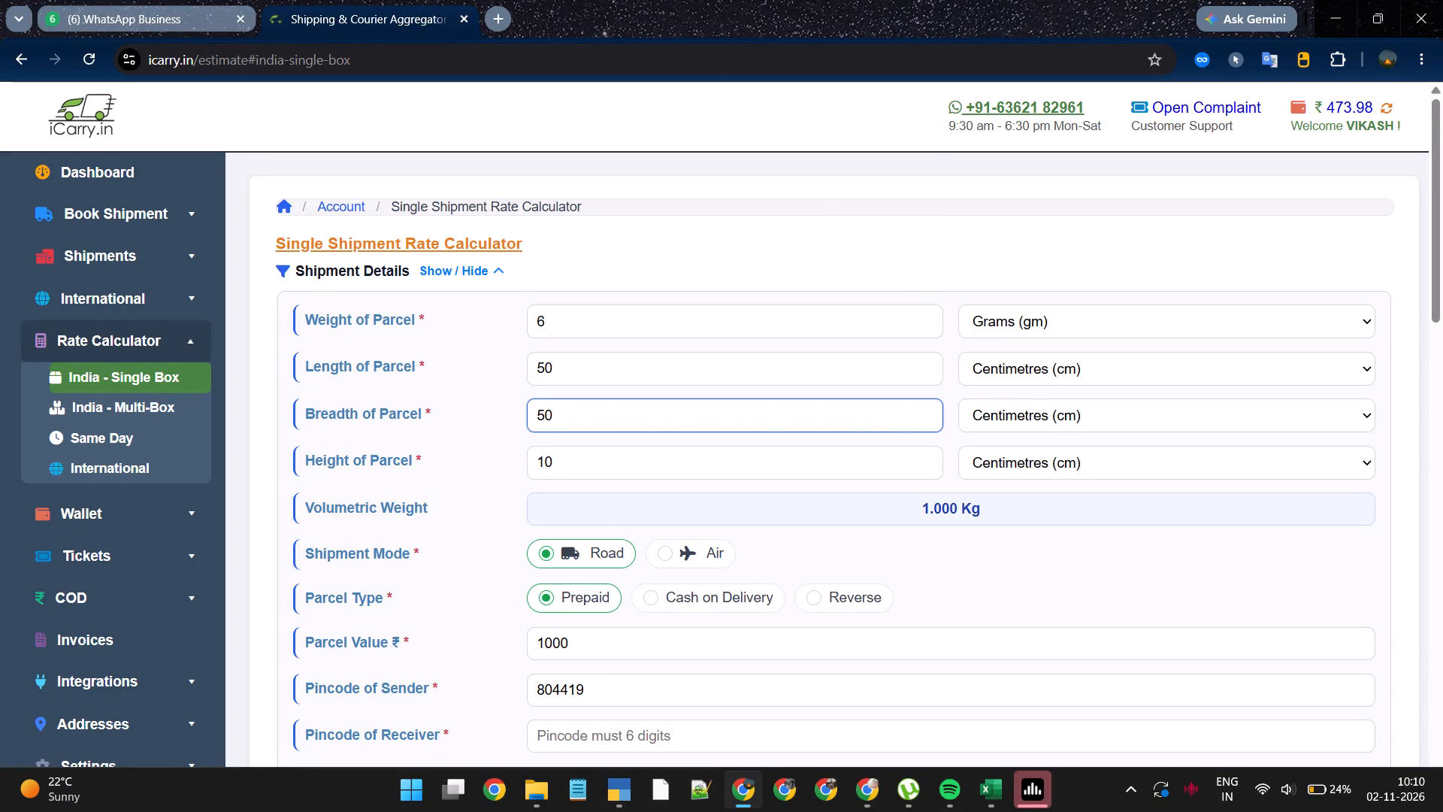
{"action": "left_click", "coordinate": [600, 451]}
{"action": "key", "text": "BackSpace"}
{"action": "key", "text": "BackSpace"}
{"action": "key", "text": "BackSpace"}
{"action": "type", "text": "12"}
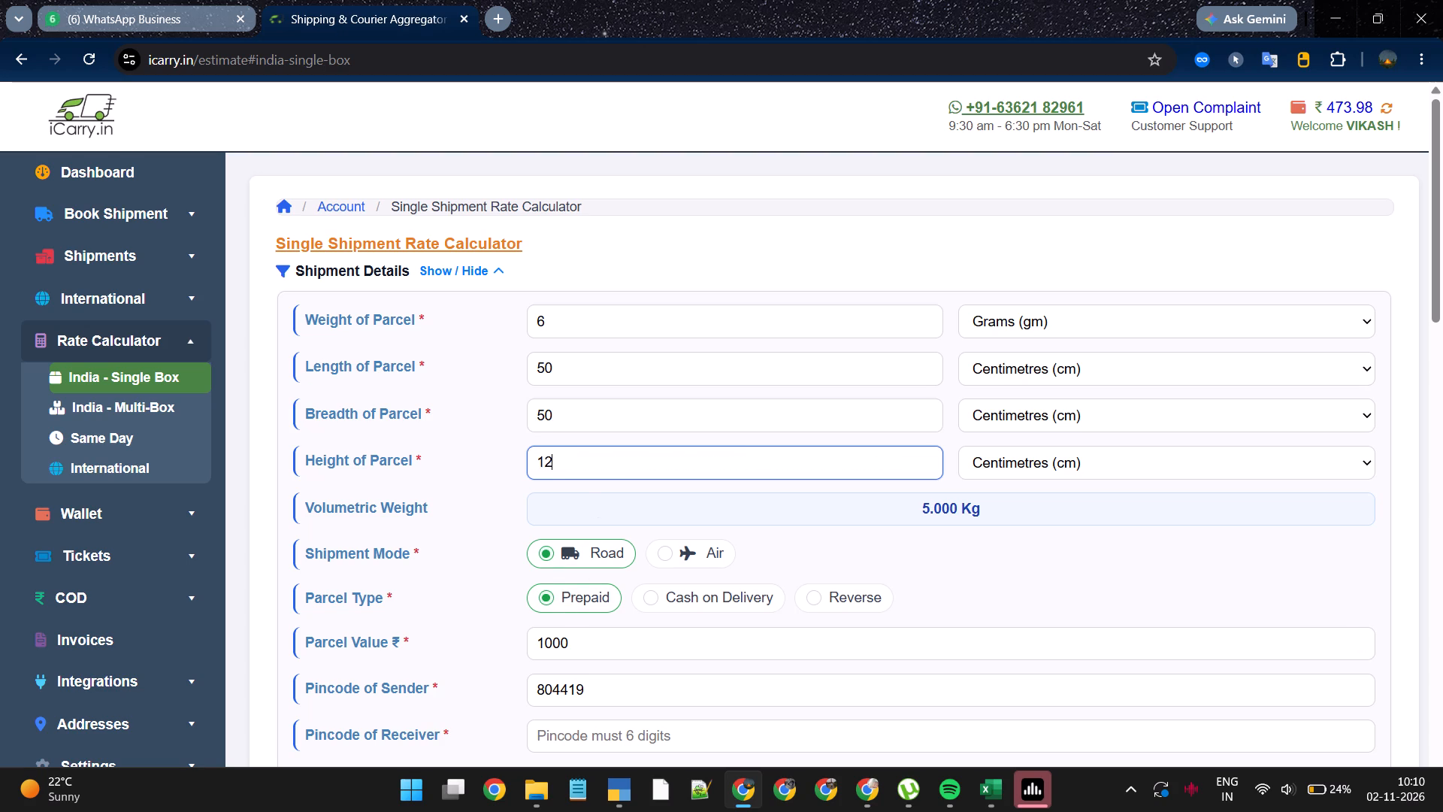
{"action": "left_click", "coordinate": [588, 746]}
{"action": "key", "text": "ctrl+v"}
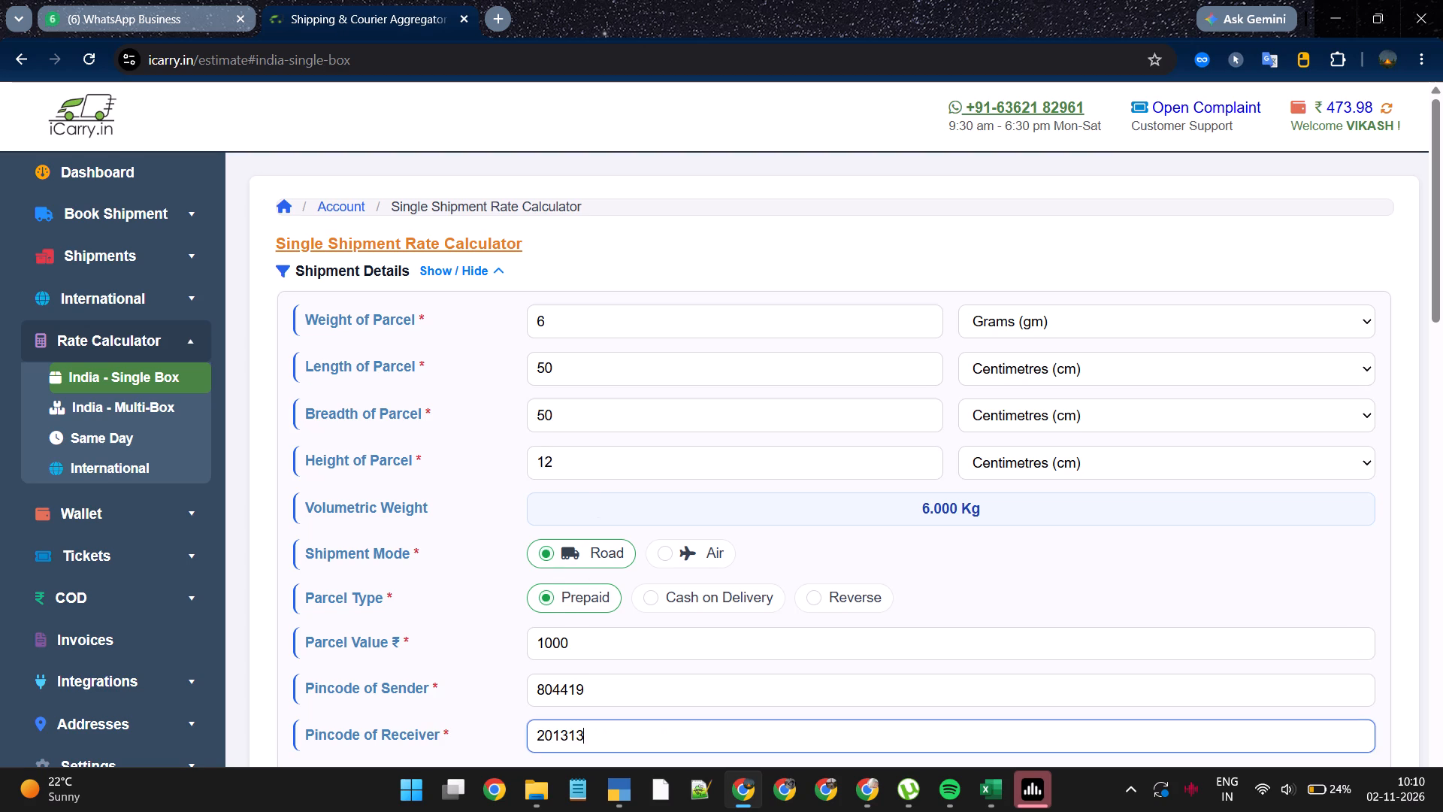
Clear the sender's pincode in the shipment rate calculator.
{"action": "left_click", "coordinate": [614, 694]}
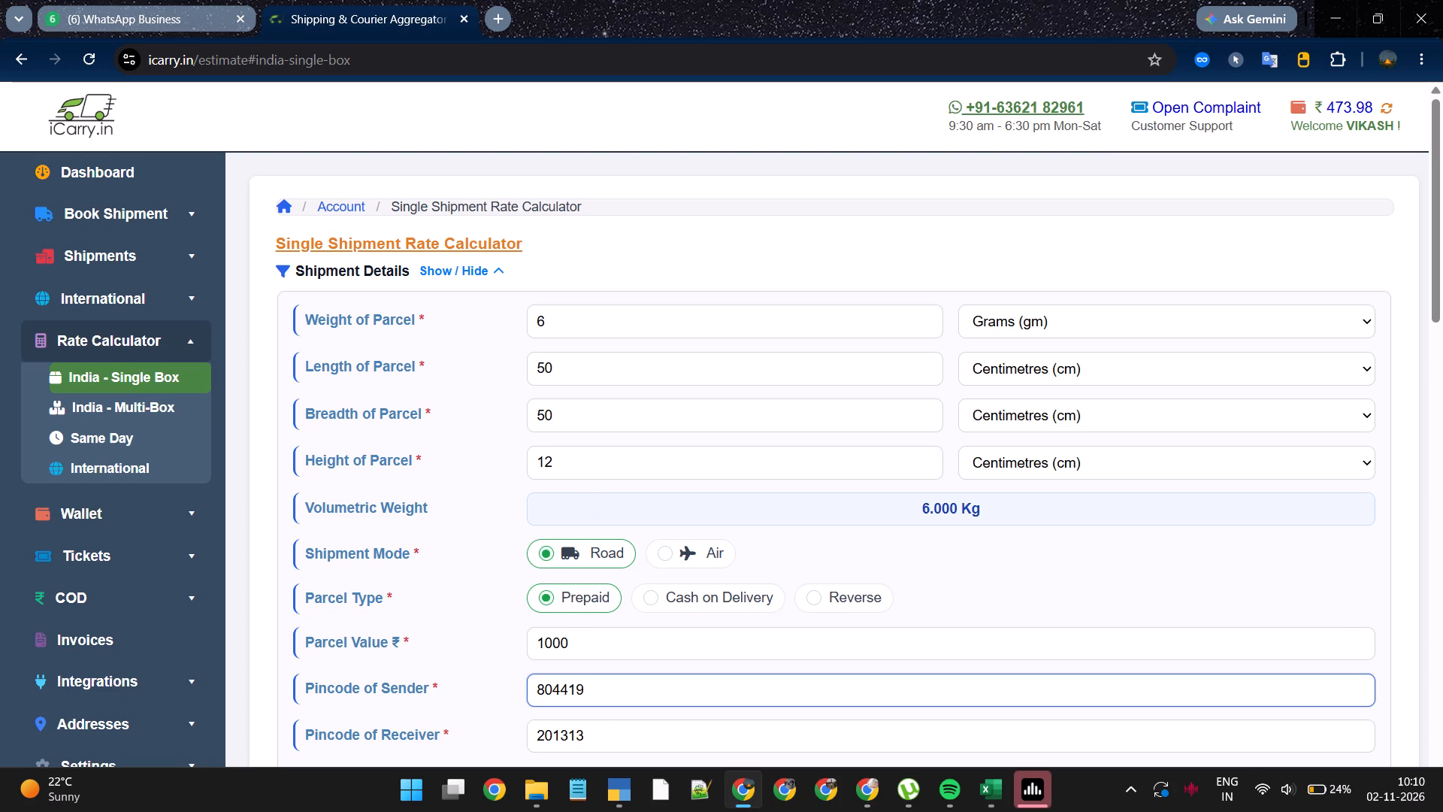
{"action": "key", "text": "BackSpace"}
{"action": "key", "text": "BackSpace"}
{"action": "key", "text": "BackSpace"}
{"action": "key", "text": "BackSpace"}
{"action": "key", "text": "BackSpace"}
{"action": "key", "text": "BackSpace"}
{"action": "key", "text": "alt+Tab"}
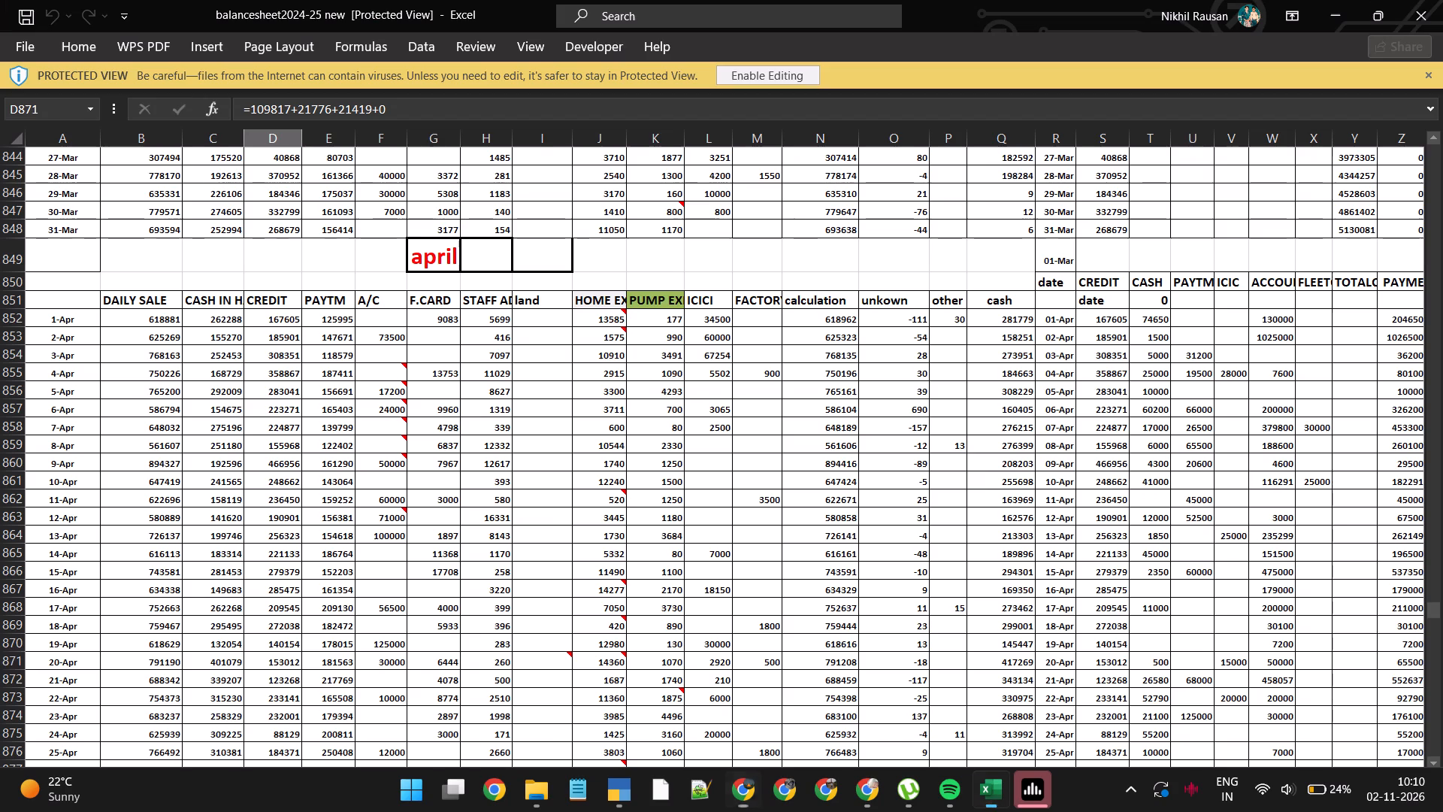
{"action": "key", "text": "alt+Tab"}
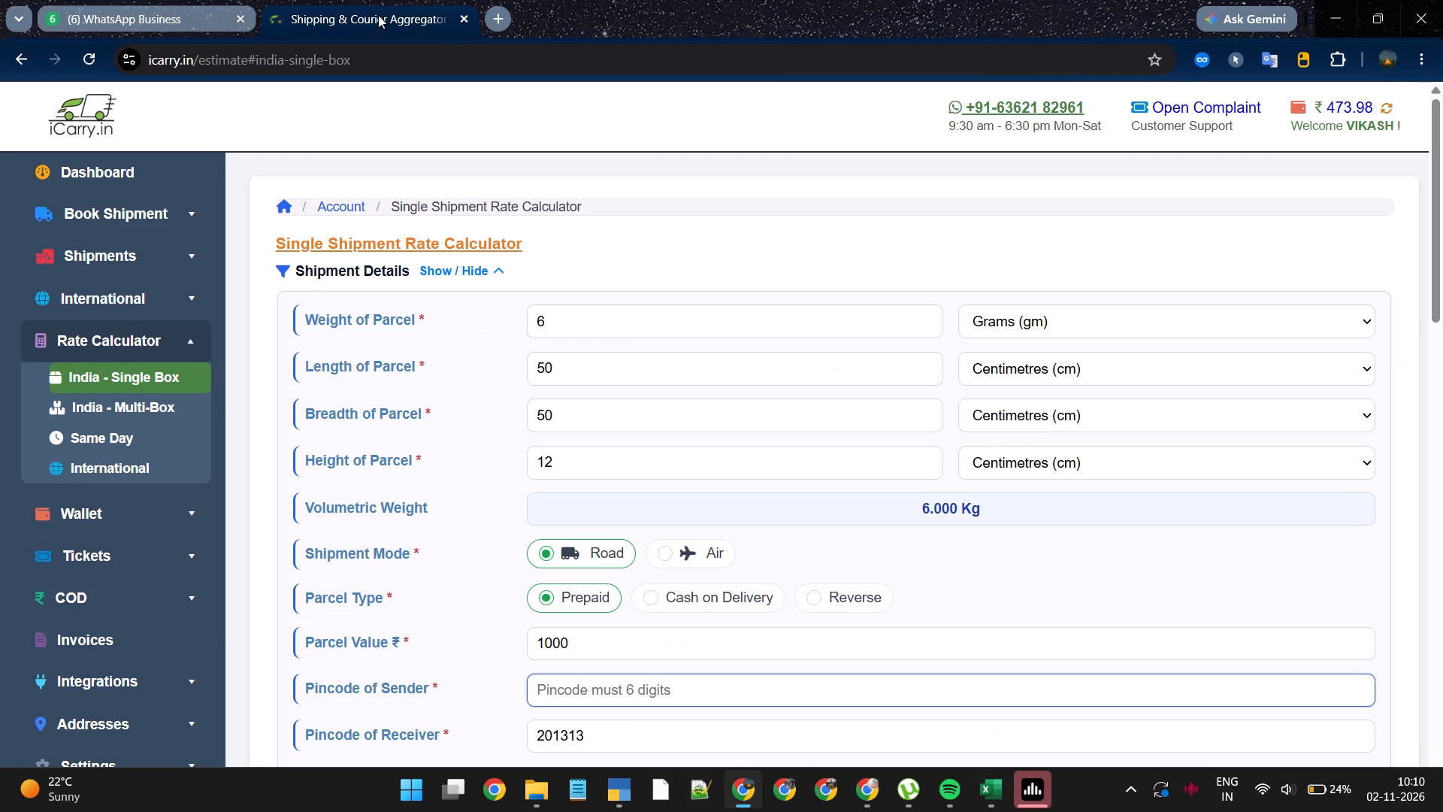
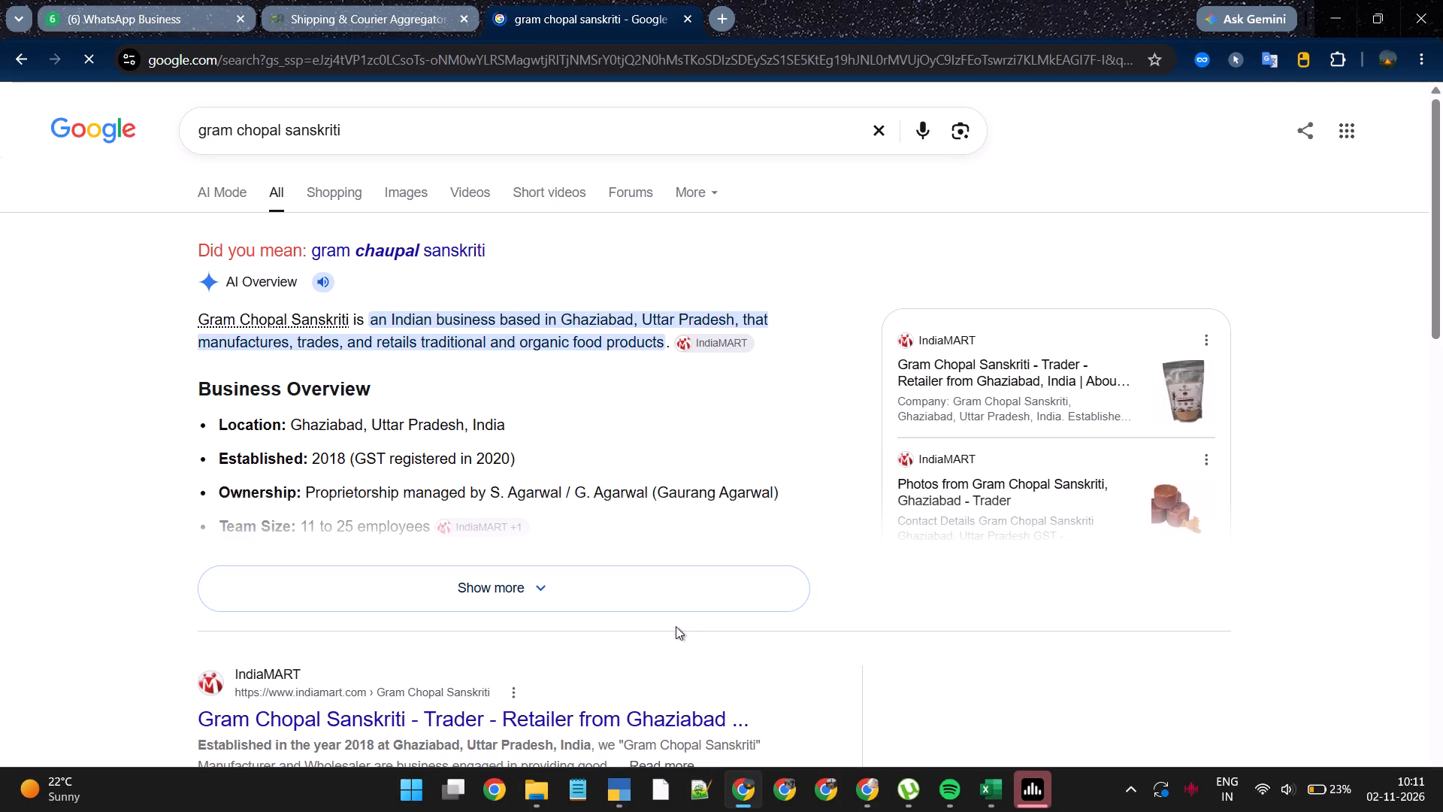
Copy the postal code from Gram Chopal Sanskriti's business address in the Google results and switch away to the Excel balance sheet.
{"action": "scroll", "coordinate": [883, 543], "scroll_direction": "down", "scroll_amount": 4}
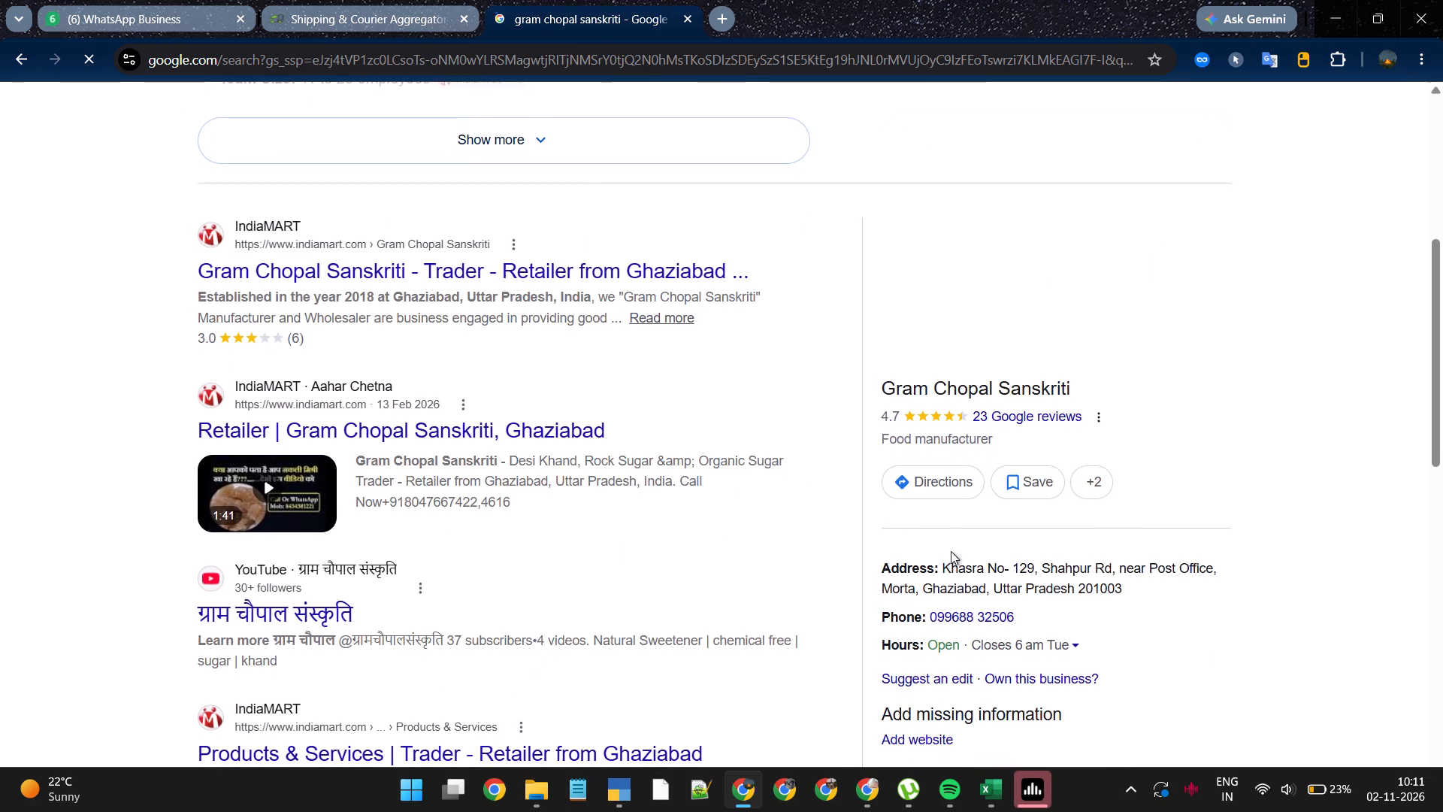
{"action": "left_click_drag", "start_coordinate": [1133, 591], "coordinate": [1108, 586]}
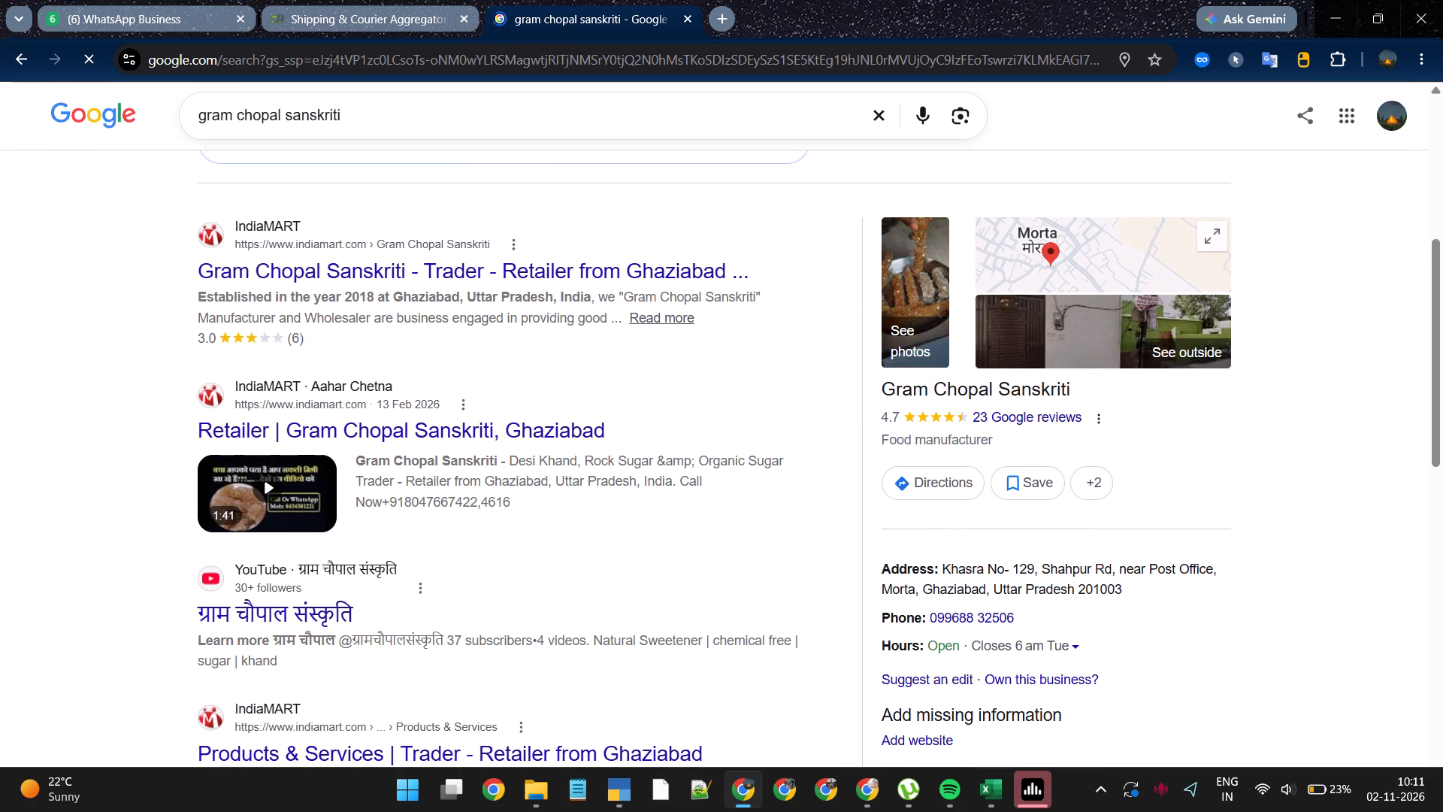
{"action": "left_click_drag", "start_coordinate": [1108, 586], "coordinate": [1081, 591]}
{"action": "key", "text": "ctrl+c"}
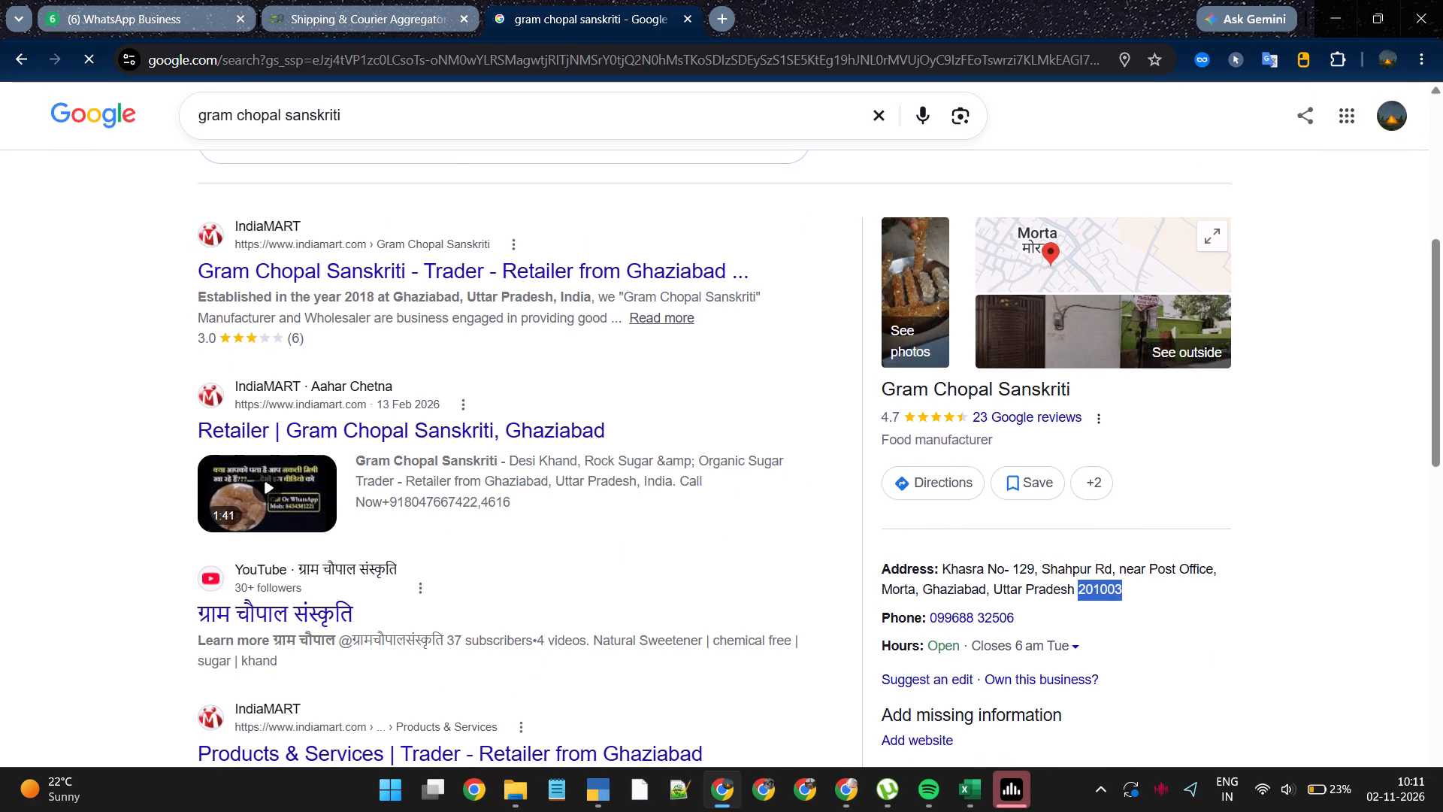
{"action": "key", "text": "alt+Tab"}
{"action": "key", "text": "alt+Tab"}
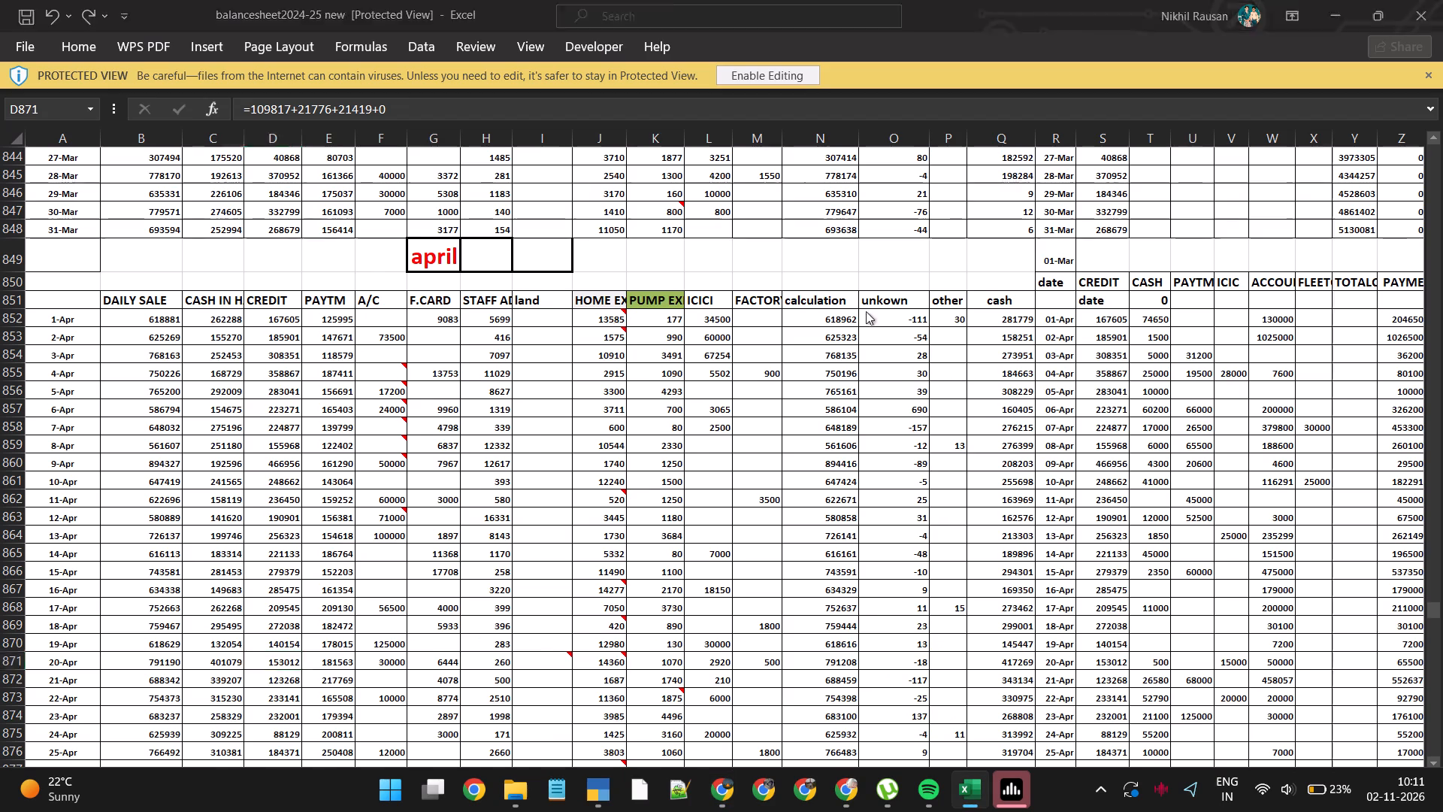
Switch to the iCarry single shipment rate calculator in Chrome and enter the copied pincode 201003 as the sender's pincode.
{"action": "left_click", "coordinate": [392, 23]}
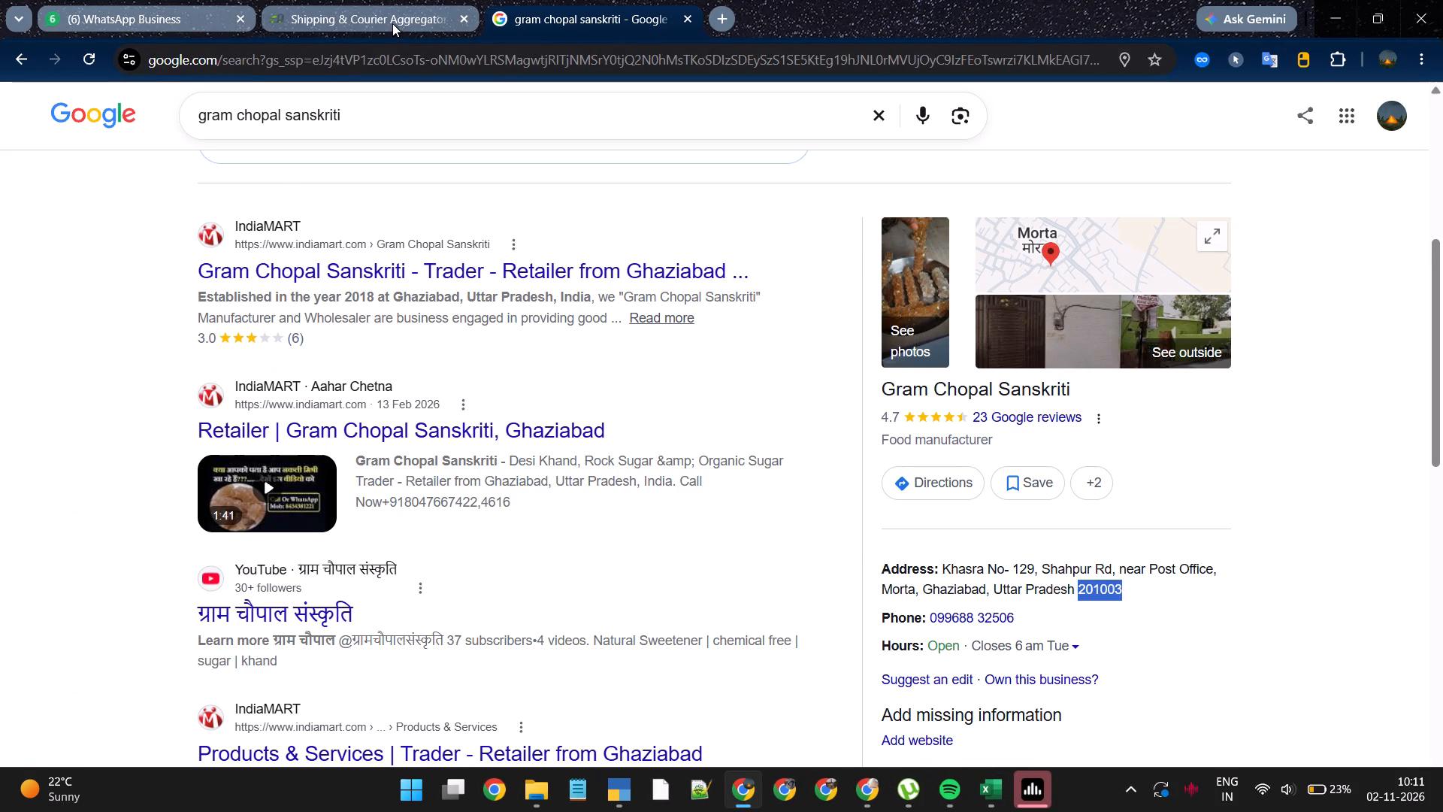
{"action": "left_click", "coordinate": [588, 696]}
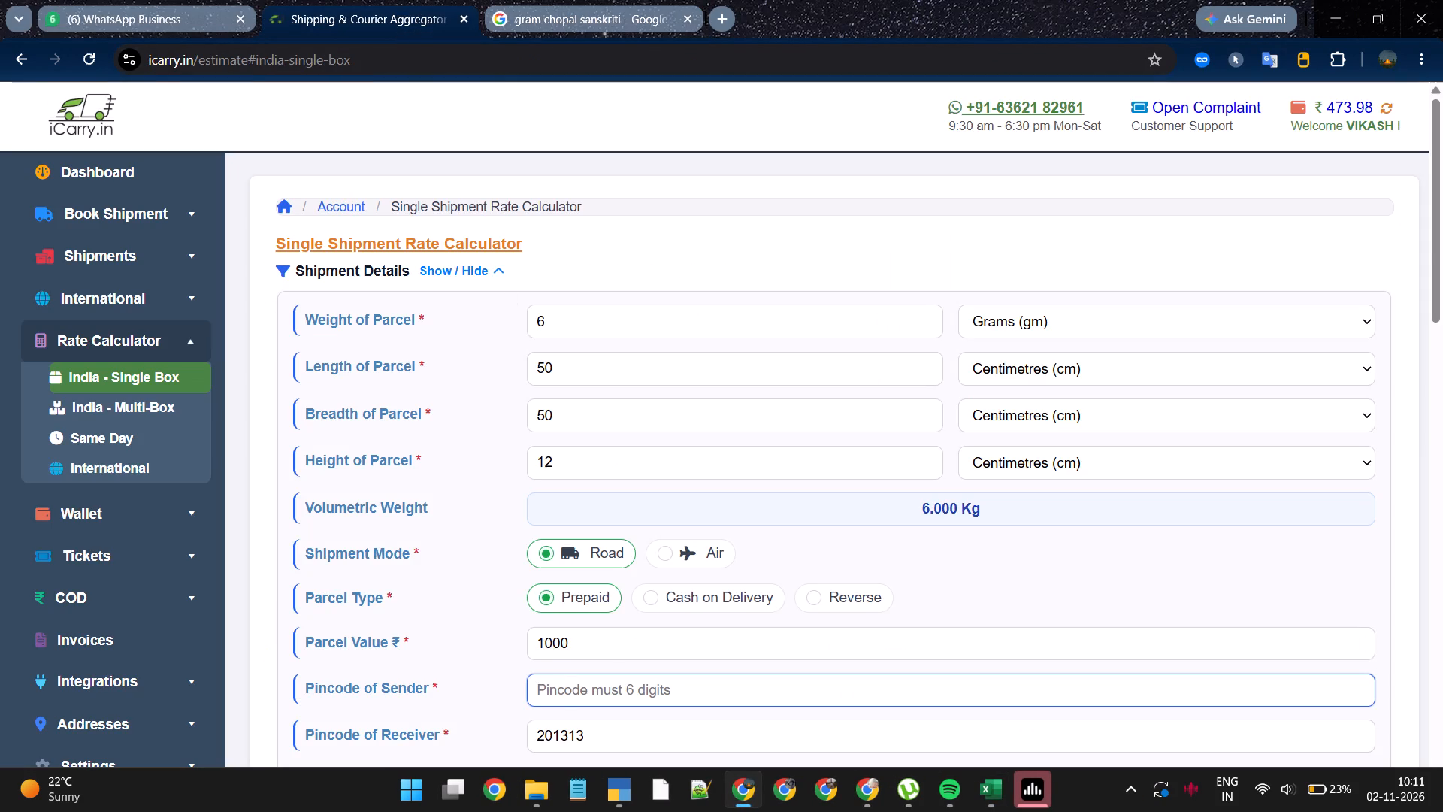
{"action": "key", "text": "ctrl+v"}
{"action": "scroll", "coordinate": [588, 696], "scroll_direction": "down", "scroll_amount": 4}
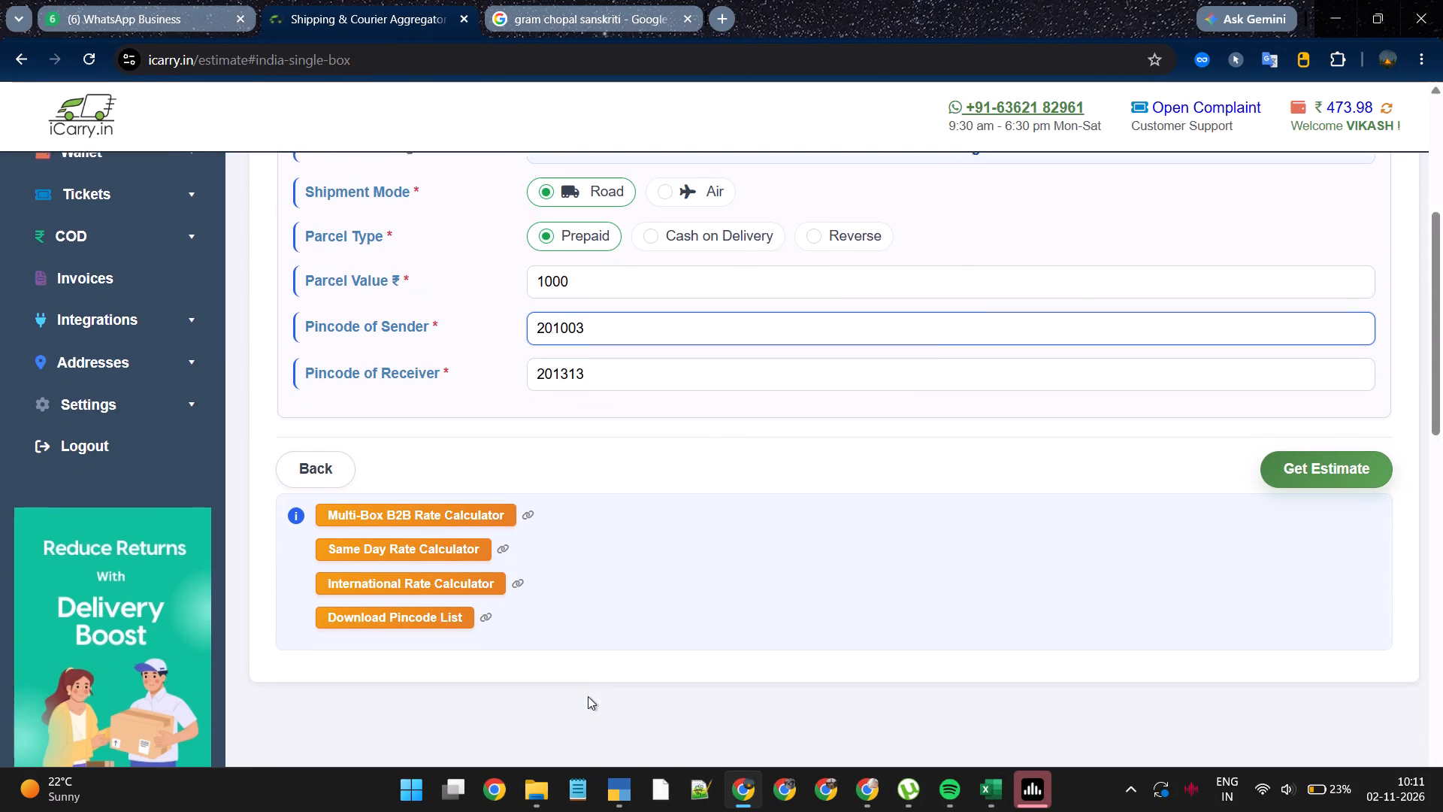
Request the prepaid road rate estimate for the 1000-rupee parcel from pincode 201003 to 201313.
{"action": "left_click", "coordinate": [1305, 445]}
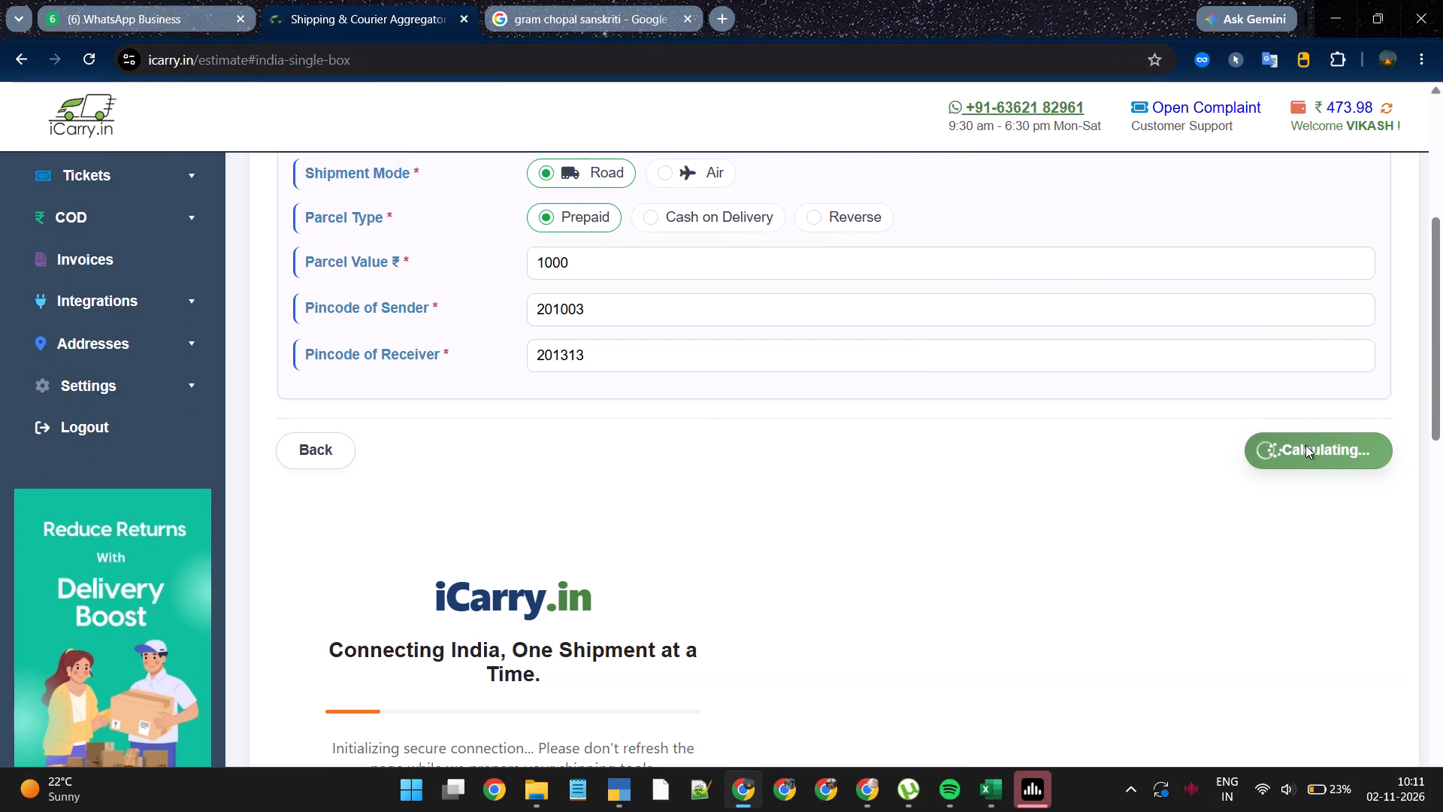
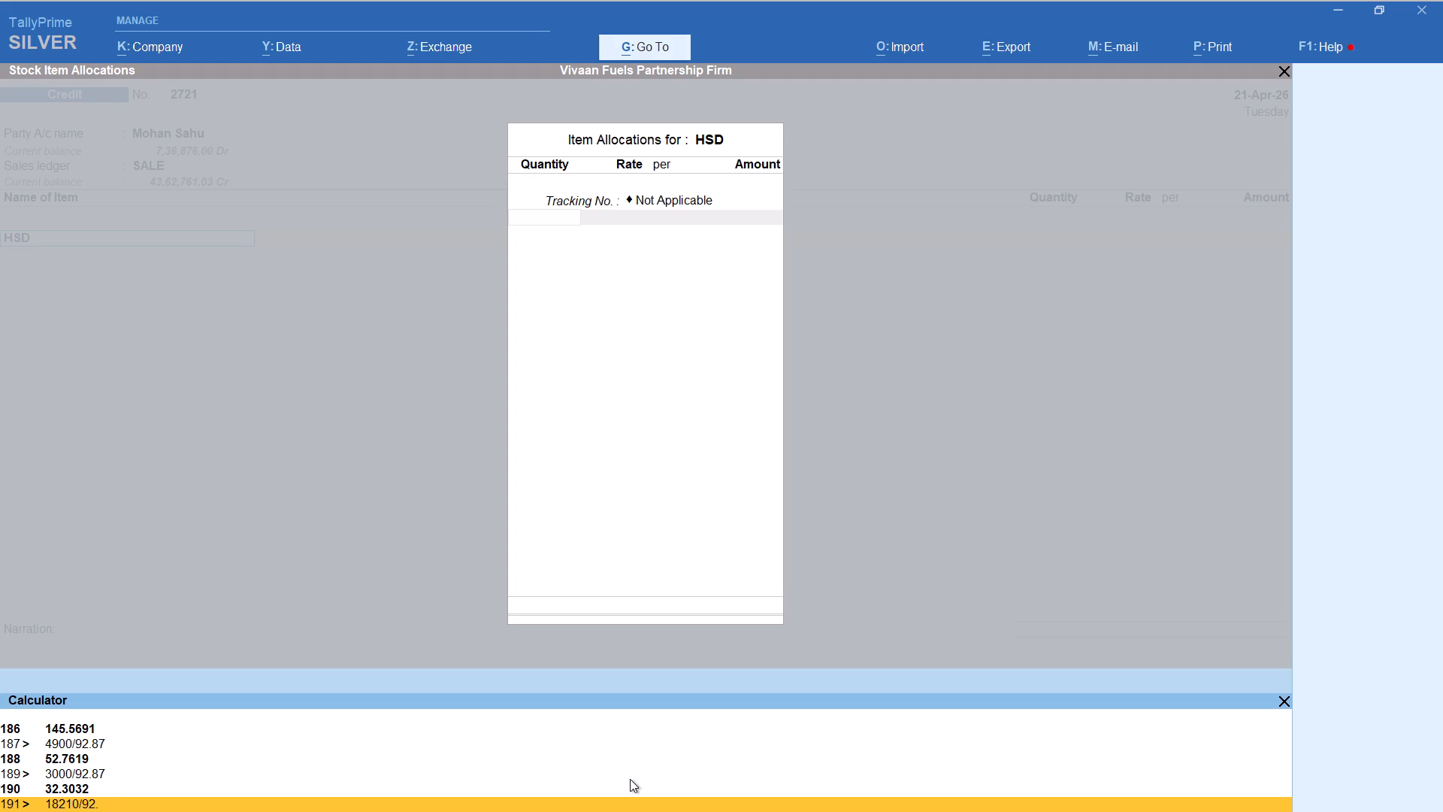
In TallyPrime, enter the open credit voucher's HSD quantity as 18210/92.87 (196.08 litres) at the rate of 92.87.
{"action": "type", "text": "87"}
{"action": "key", "text": "Return"}
{"action": "key", "text": "Return"}
{"action": "key", "text": "Return"}
{"action": "key", "text": "Return"}
{"action": "key", "text": "Return"}
{"action": "key", "text": "Return"}
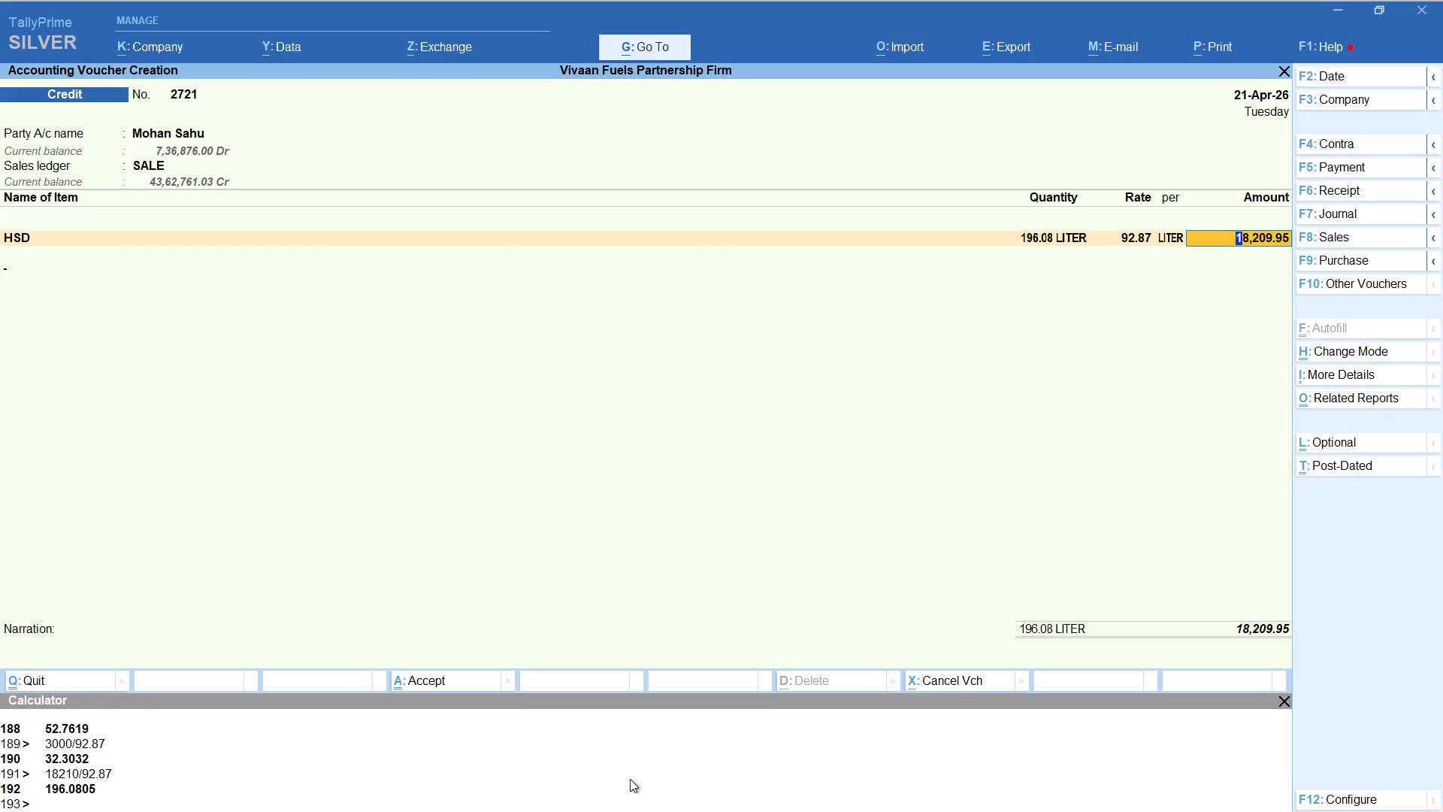
{"action": "key", "text": "Return"}
Add the Round Off ledger to bring the credit voucher to 18,210.00, and save the voucher.
{"action": "type", "text": "rou"}
{"action": "key", "text": "Return"}
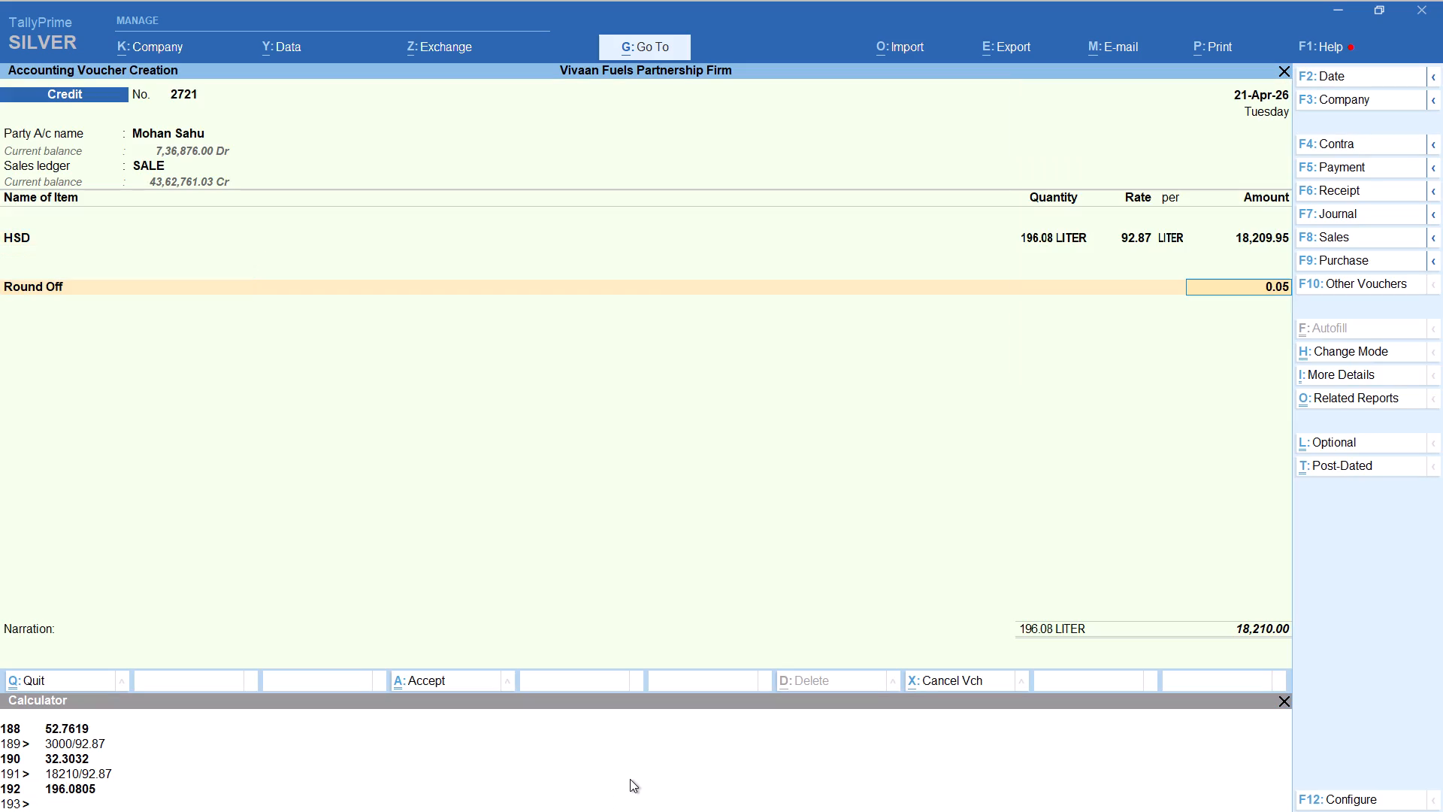
{"action": "key", "text": "ctrl+a"}
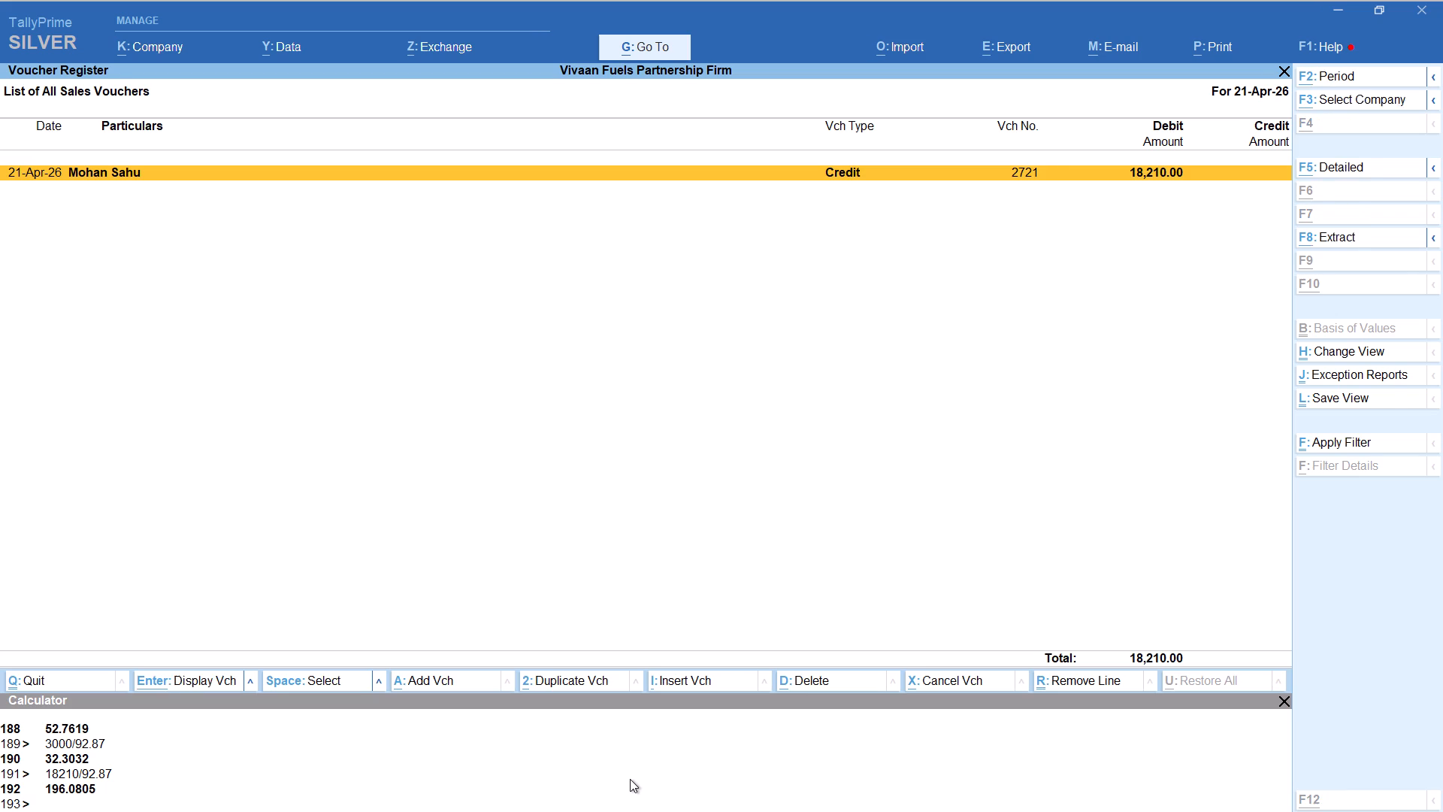
{"action": "key", "text": "alt+a"}
{"action": "type", "text": "raj"}
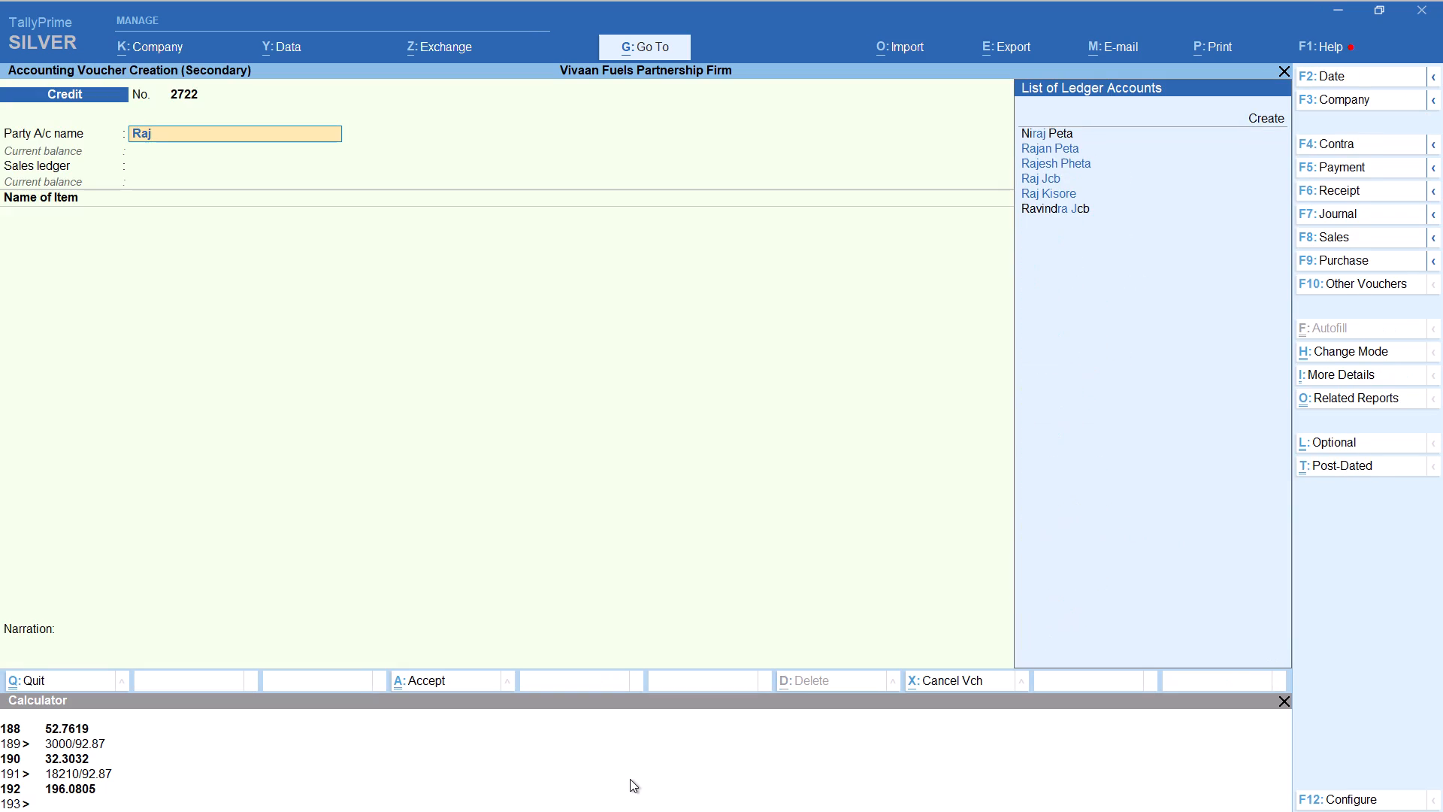
{"action": "key", "text": "Down"}
{"action": "key", "text": "Down"}
{"action": "key", "text": "Down"}
{"action": "key", "text": "Return"}
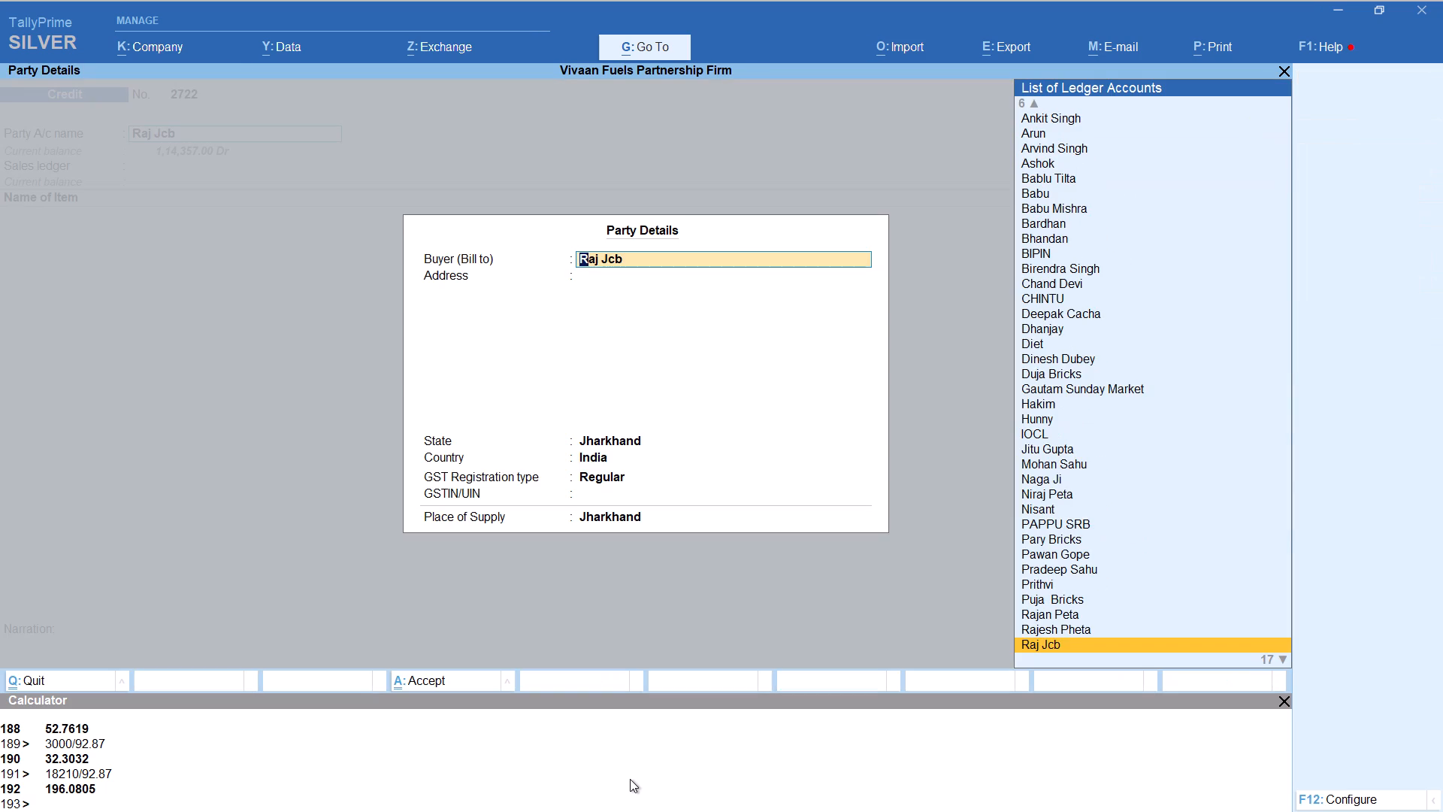
{"action": "key", "text": "Return"}
{"action": "key", "text": "Return"}
{"action": "key", "text": "Return"}
{"action": "key", "text": "Return"}
{"action": "key", "text": "Return"}
{"action": "key", "text": "Return"}
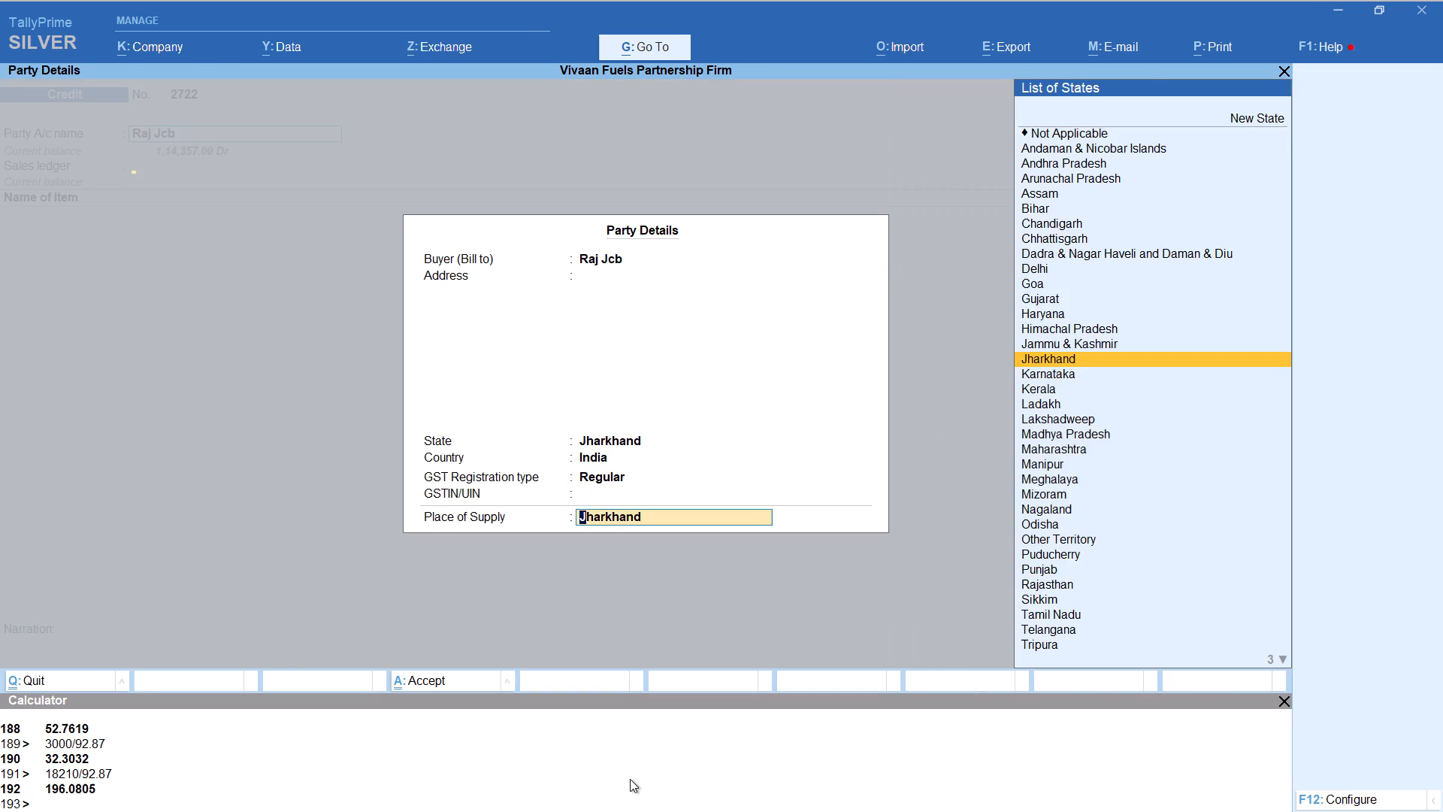
{"action": "key", "text": "Return"}
Enter HSD with tracking number Not Applicable and a quantity of 500/92.87 (5.38 litres) at the rate of 92.87.
{"action": "type", "text": "hsd"}
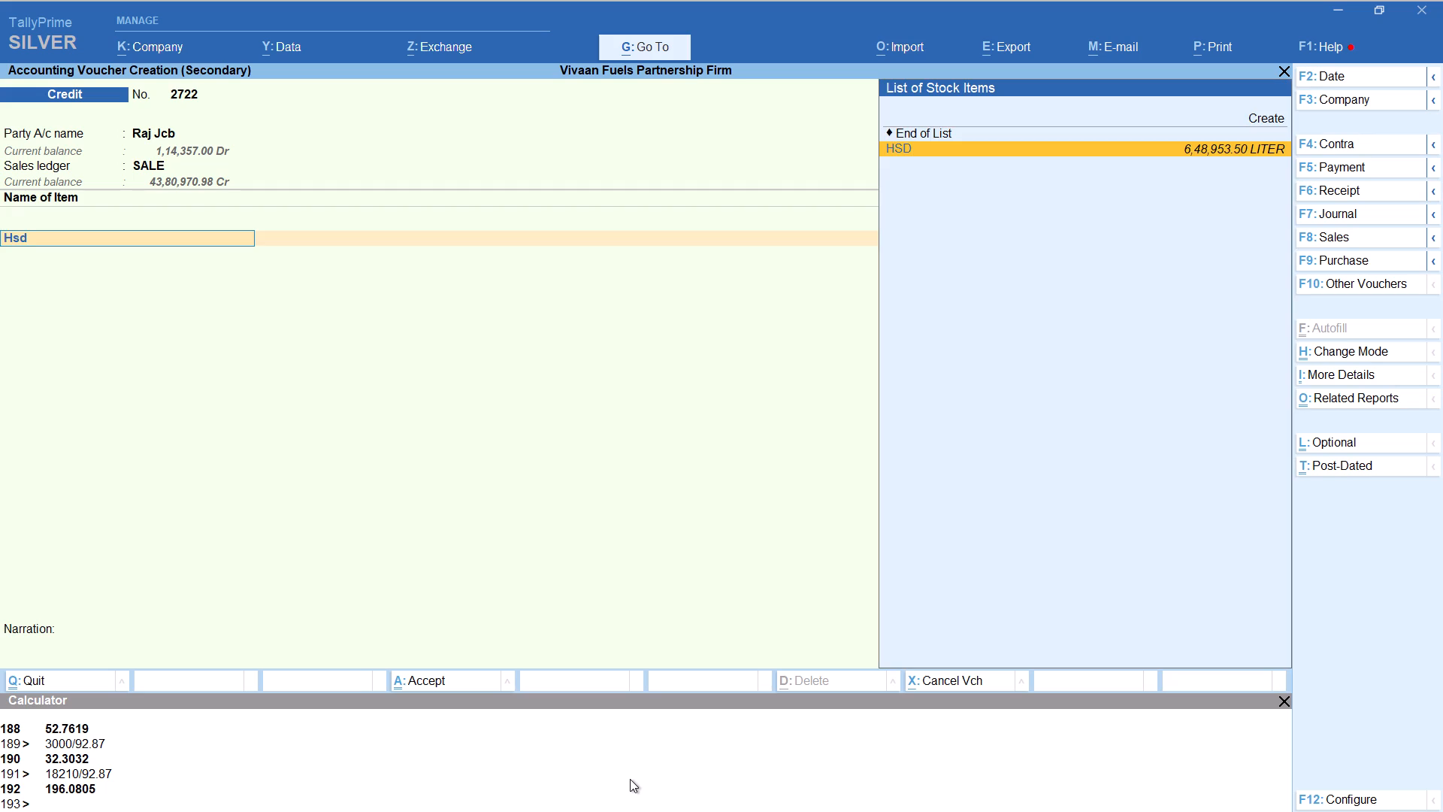
{"action": "key", "text": "Return"}
{"action": "key", "text": "Up"}
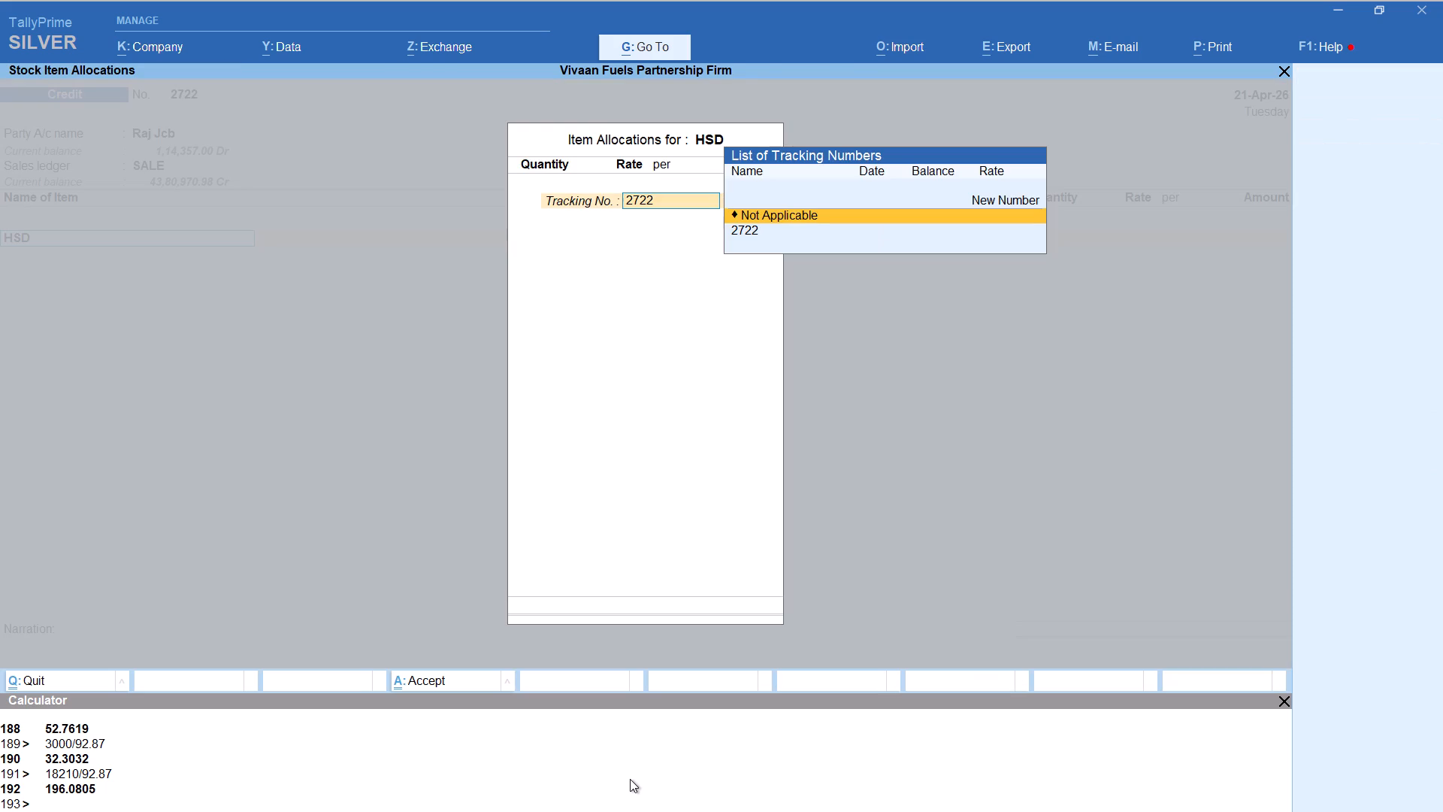
{"action": "key", "text": "Return"}
{"action": "key", "text": "alt+c"}
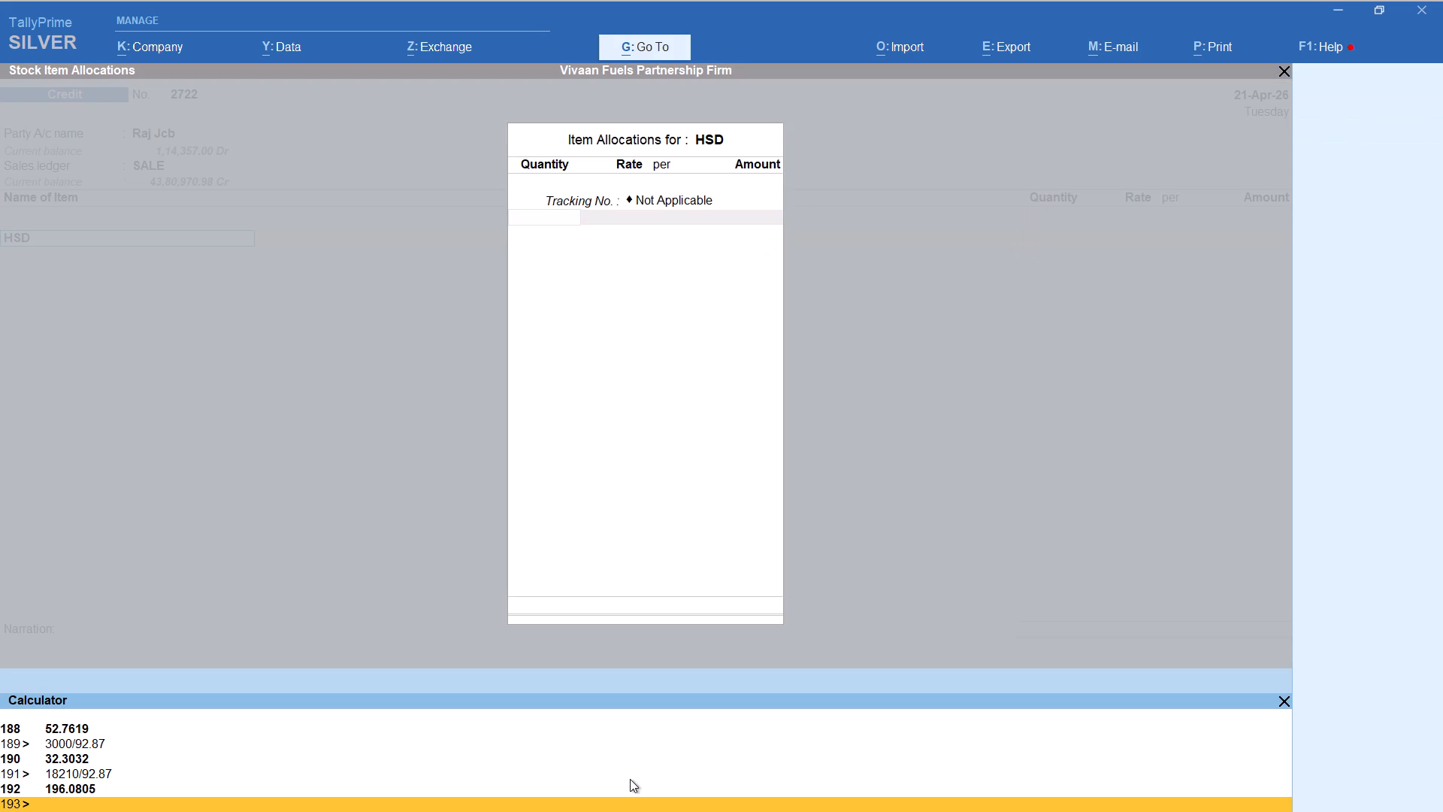
{"action": "type", "text": "500/92.87"}
{"action": "key", "text": "Return"}
{"action": "key", "text": "Return"}
{"action": "key", "text": "Return"}
{"action": "key", "text": "Return"}
{"action": "key", "text": "Return"}
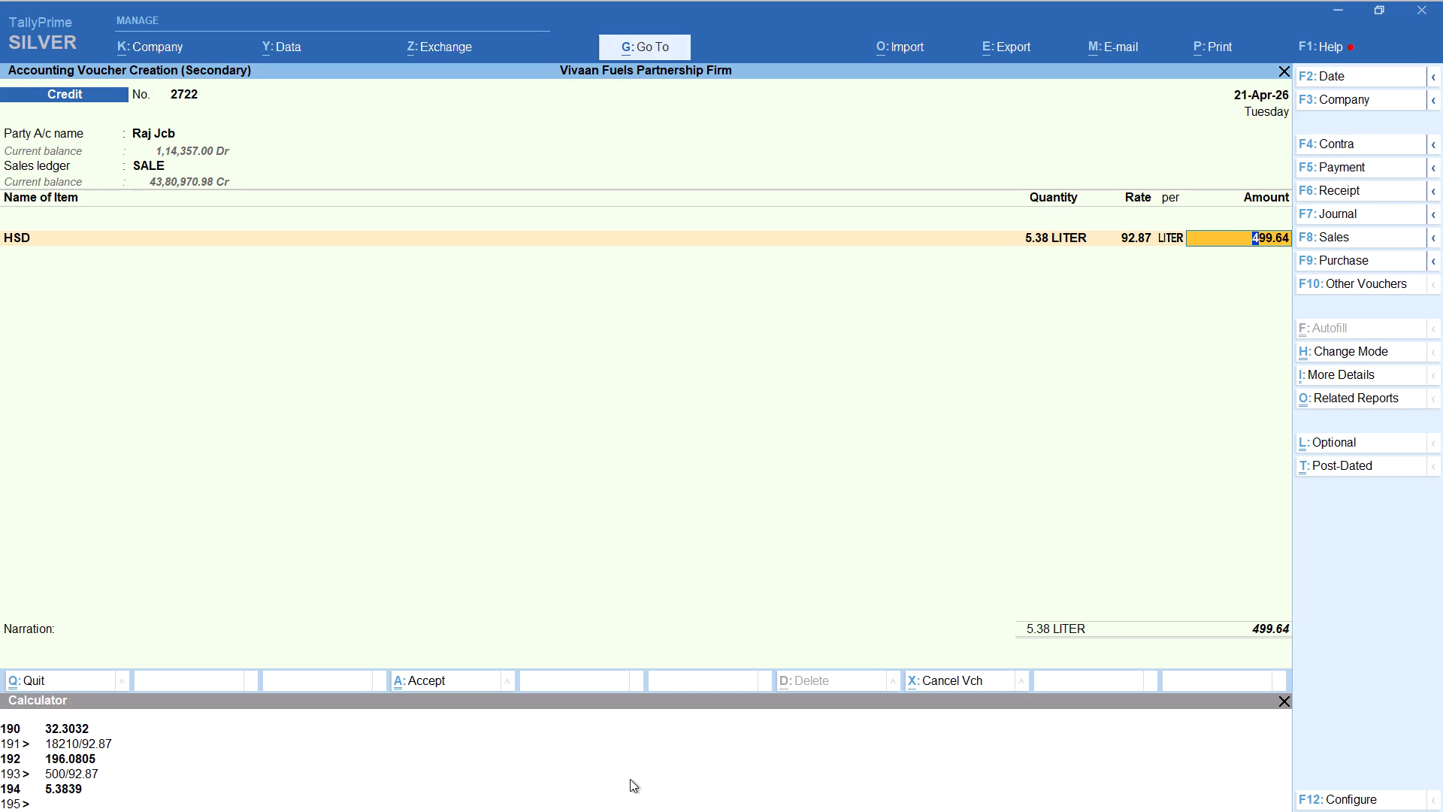
{"action": "key", "text": "Return"}
{"action": "key", "text": "Return"}
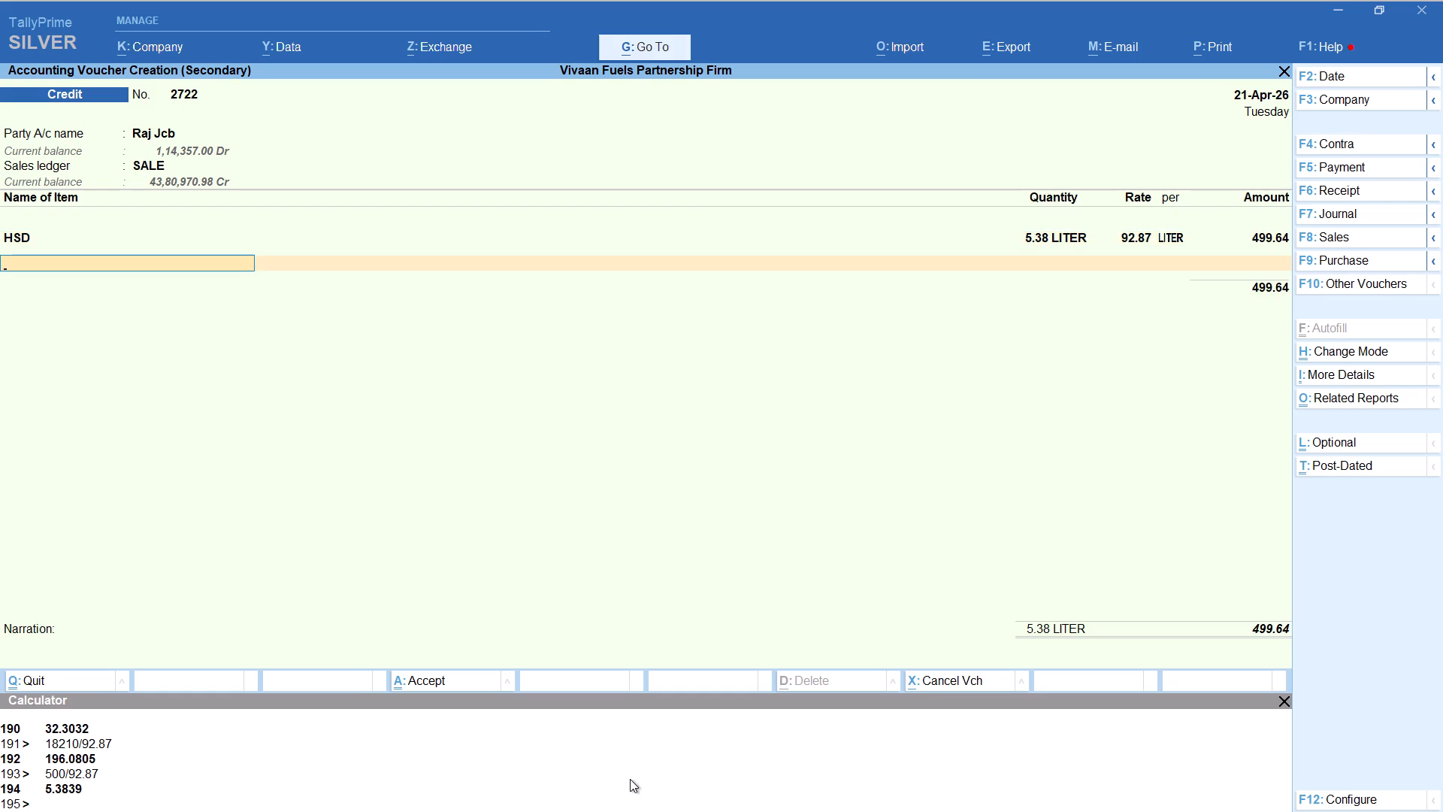
{"action": "type", "text": "roi"}
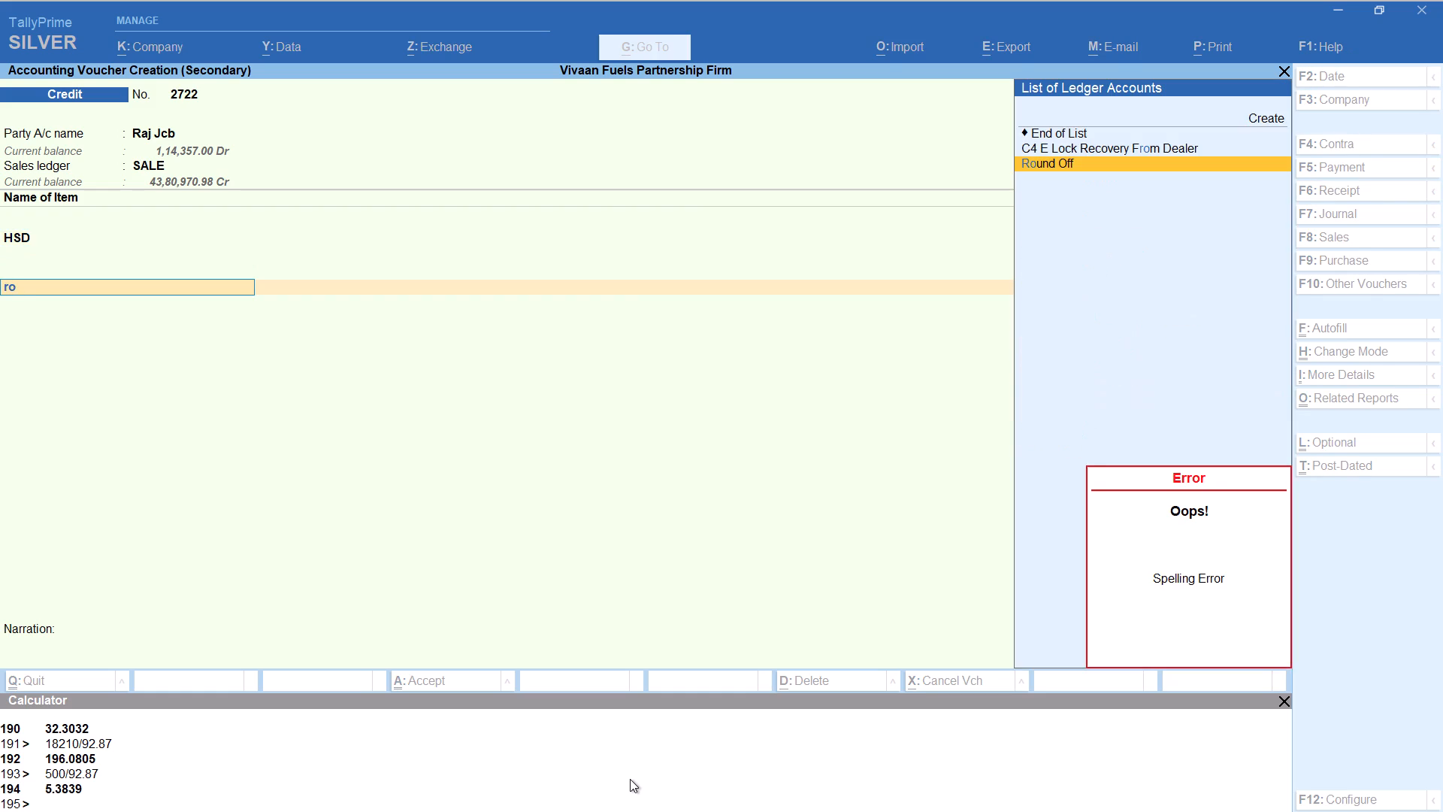
{"action": "key", "text": "Return"}
{"action": "key", "text": "Return"}
{"action": "key", "text": "ctrl+a"}
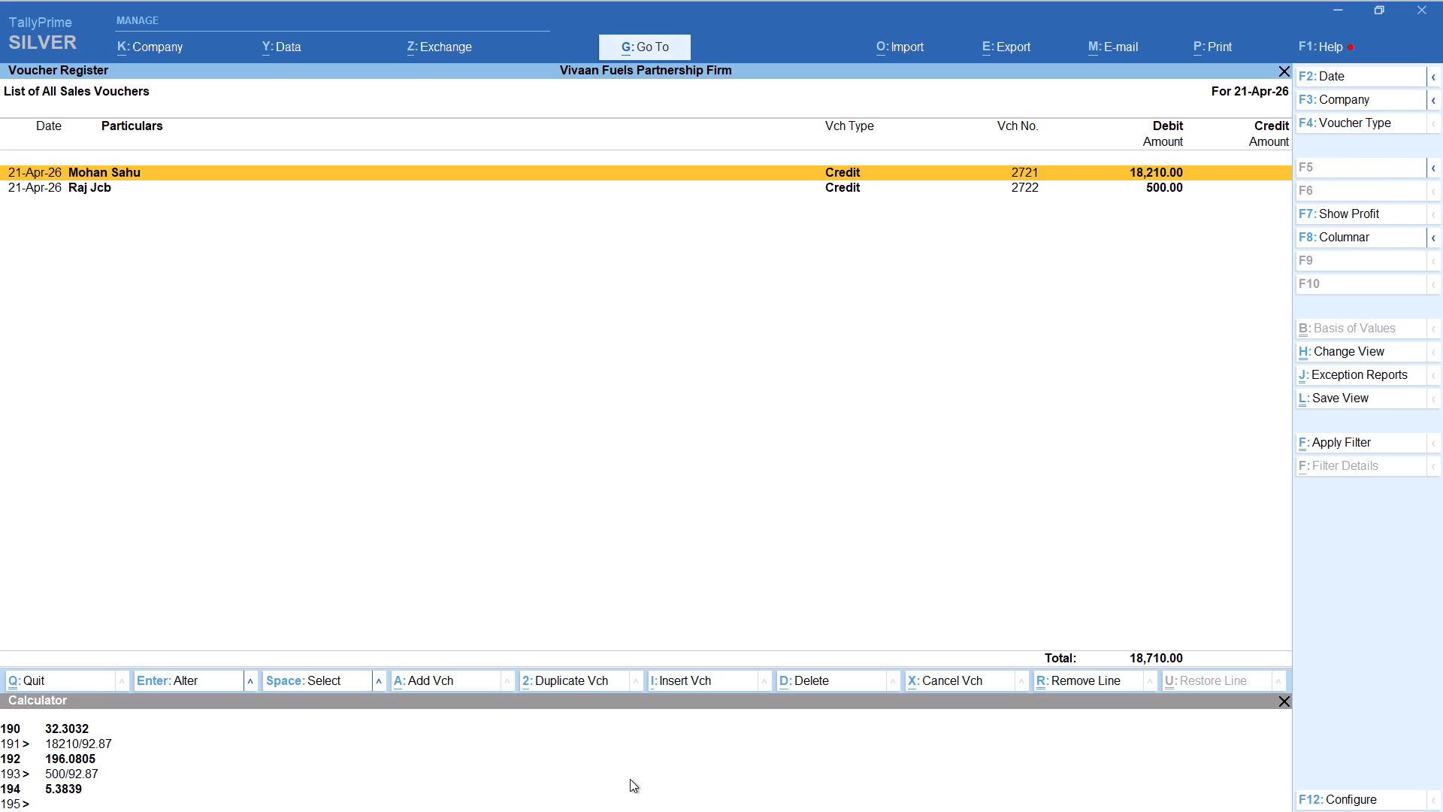
Add a credit voucher for the party CHINTU, accepting the default party details and the SALE ledger.
{"action": "key", "text": "alt+a"}
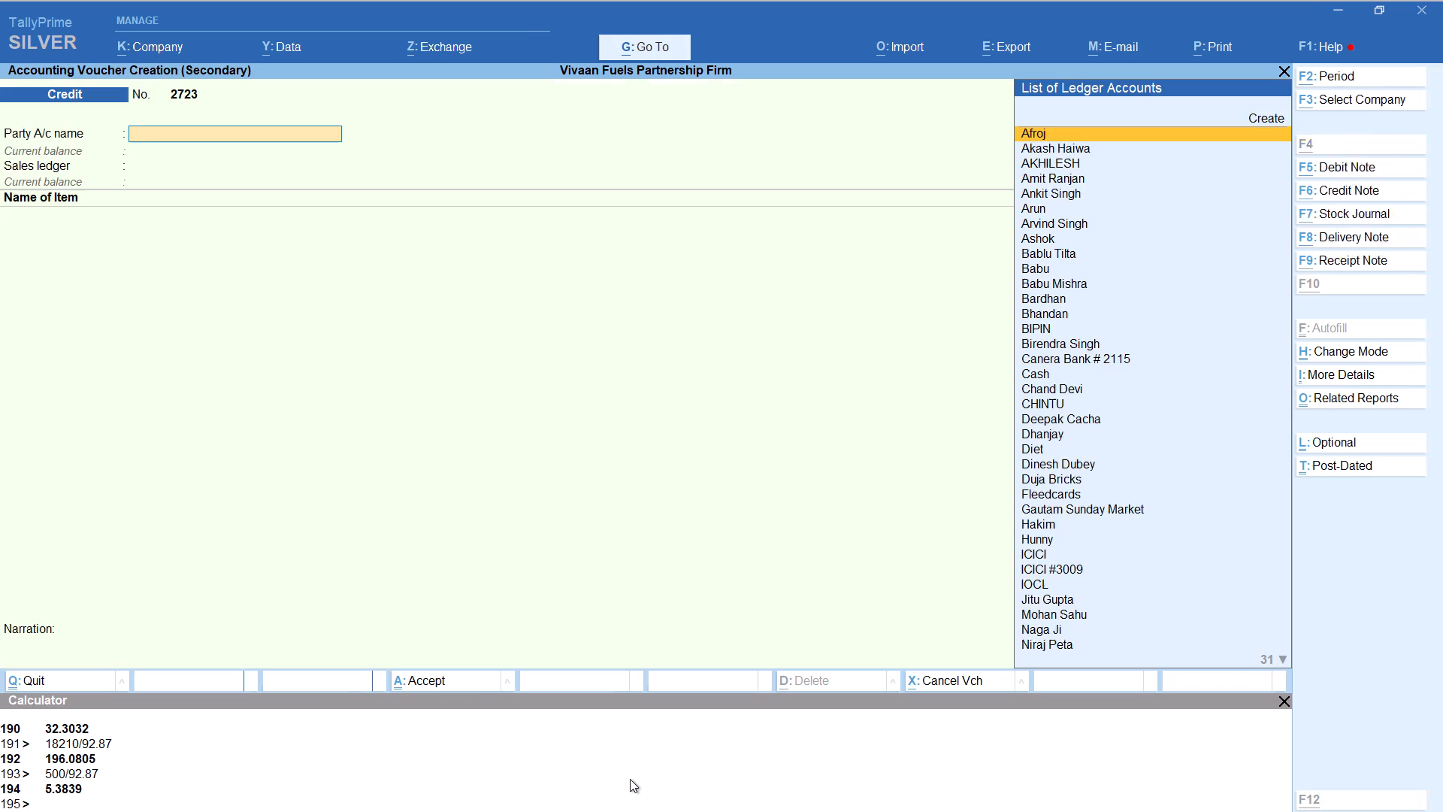
{"action": "type", "text": "chi"}
{"action": "key", "text": "Return"}
{"action": "key", "text": "Return"}
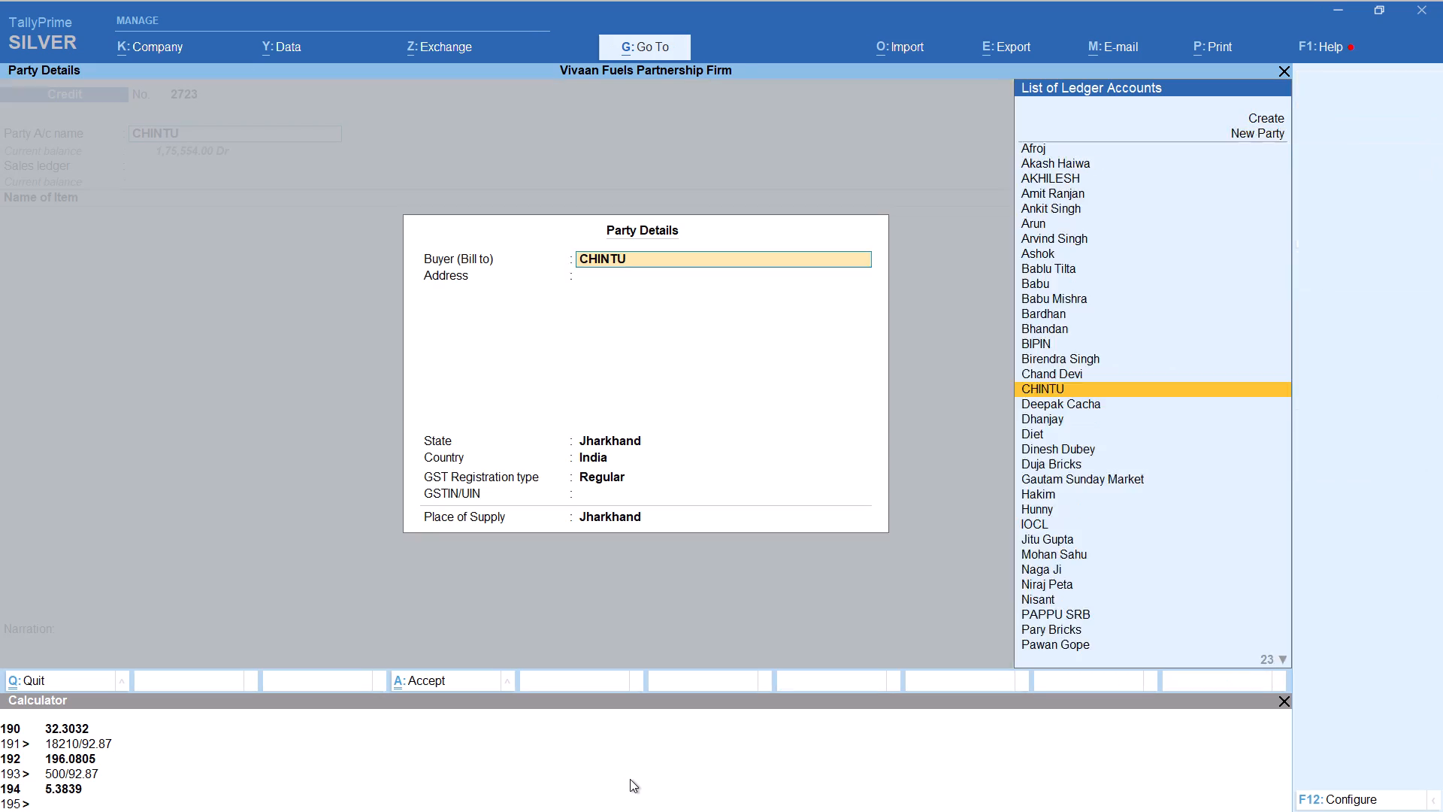
{"action": "key", "text": "Return"}
{"action": "key", "text": "Return"}
{"action": "key", "text": "Return"}
{"action": "key", "text": "Return"}
{"action": "key", "text": "Return"}
{"action": "key", "text": "Return"}
Enter HSD with tracking number Not Applicable and a quantity of 8531/92.87 (91.86 litres) at the rate of 92.87.
{"action": "type", "text": "hs"}
{"action": "key", "text": "Return"}
{"action": "key", "text": "Up"}
{"action": "key", "text": "Return"}
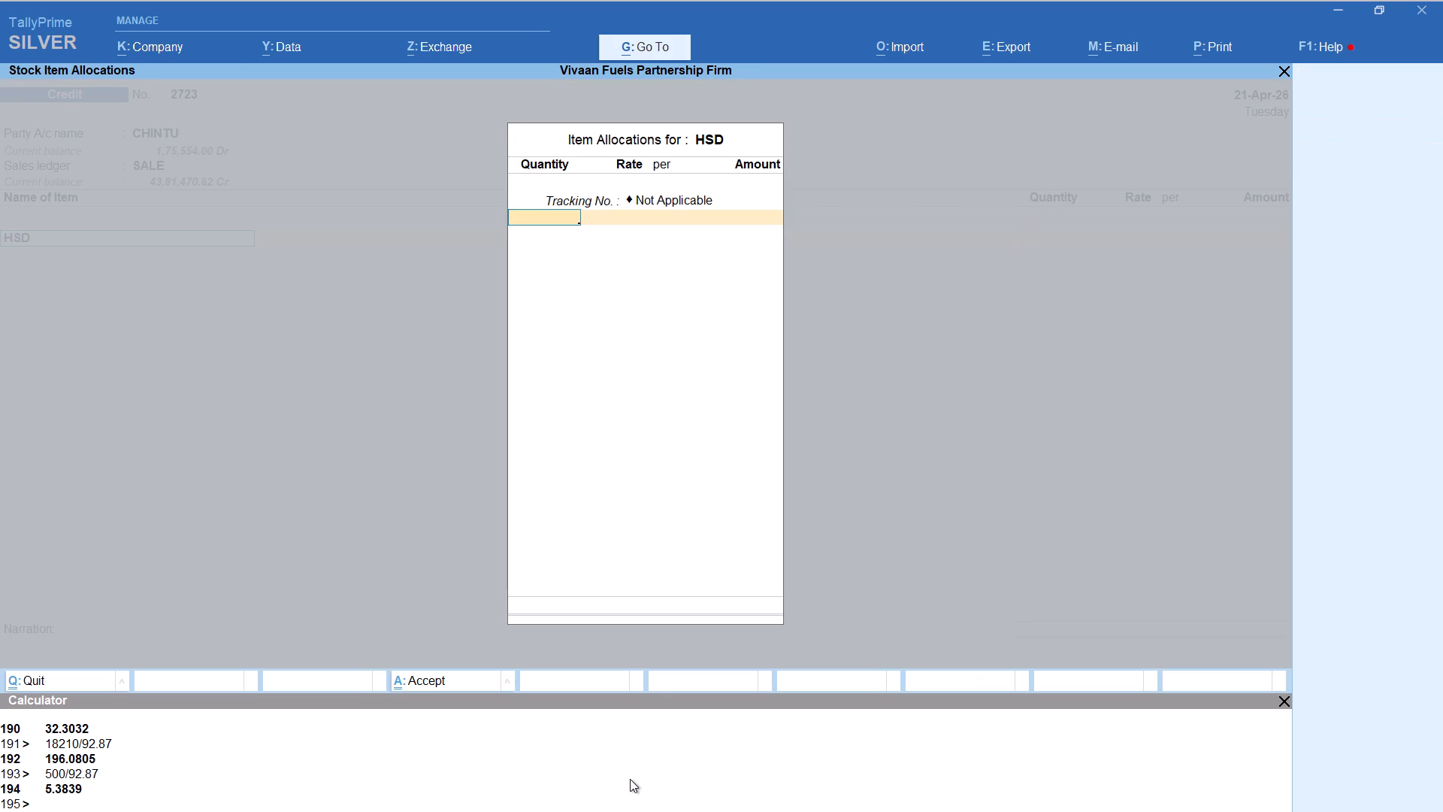
{"action": "key", "text": "alt+c"}
{"action": "key", "text": "8"}
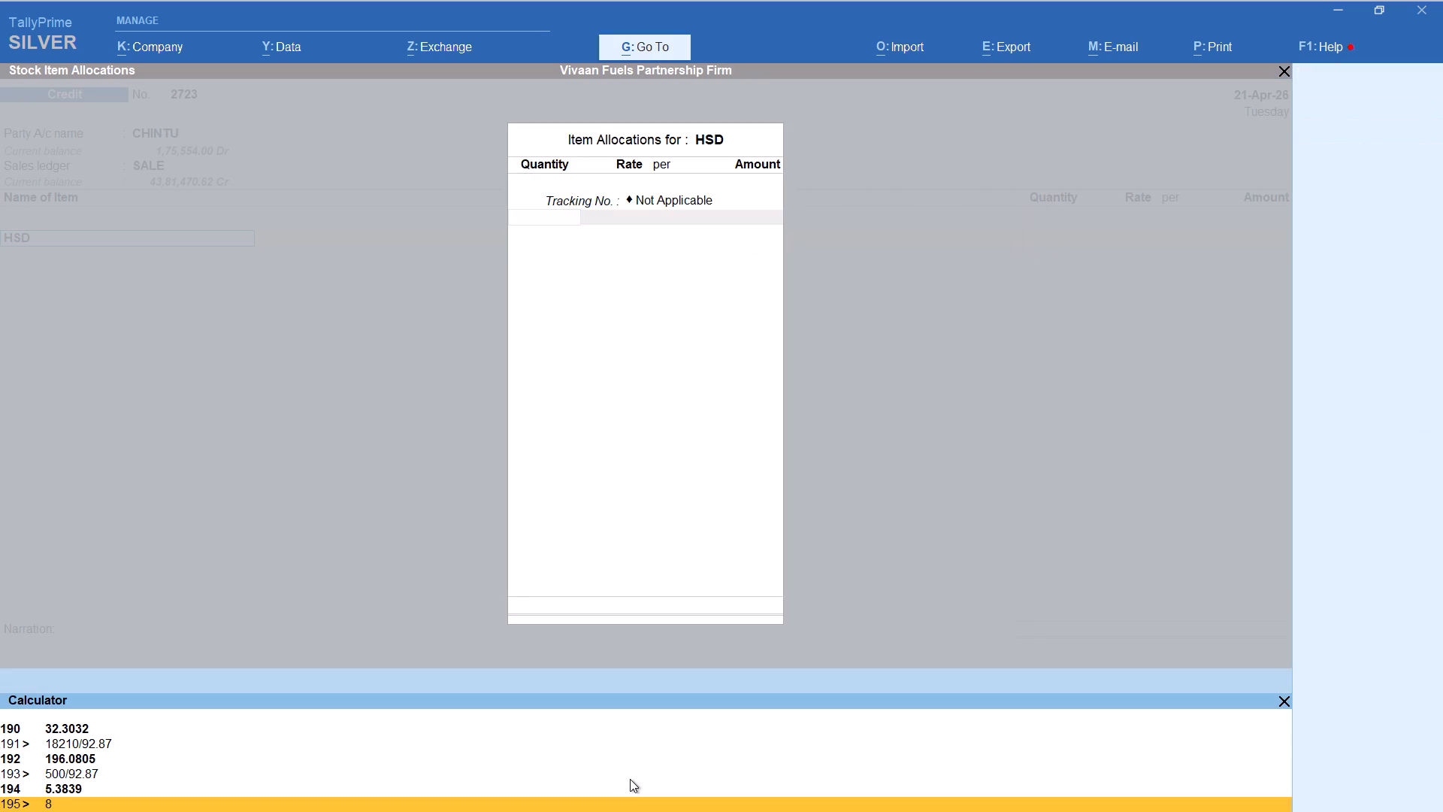
{"action": "type", "text": "531"}
{"action": "type", "text": "/92.87"}
{"action": "key", "text": "Return"}
{"action": "key", "text": "Return"}
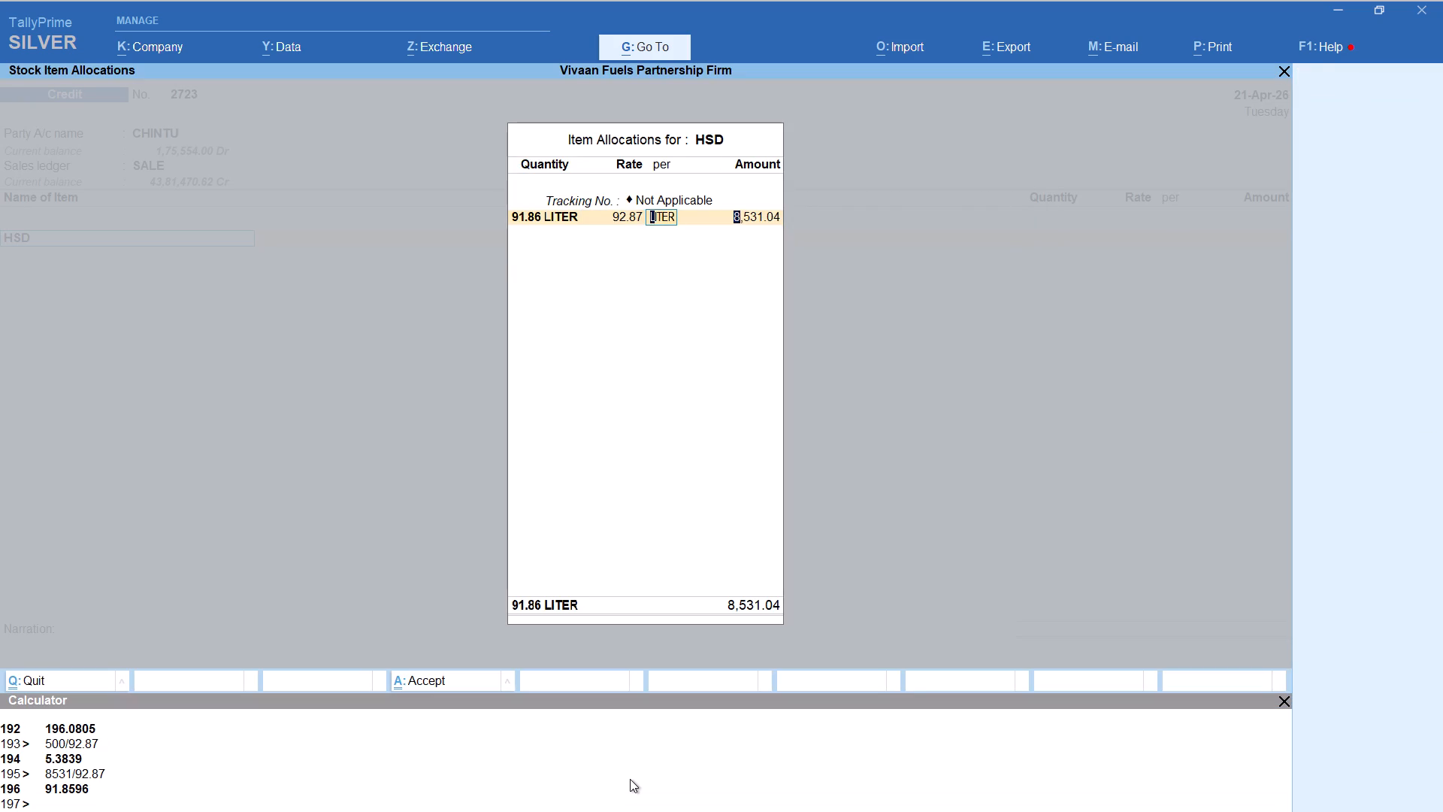
{"action": "key", "text": "Return"}
{"action": "key", "text": "Return"}
{"action": "key", "text": "Return"}
{"action": "key", "text": "Return"}
{"action": "key", "text": "Return"}
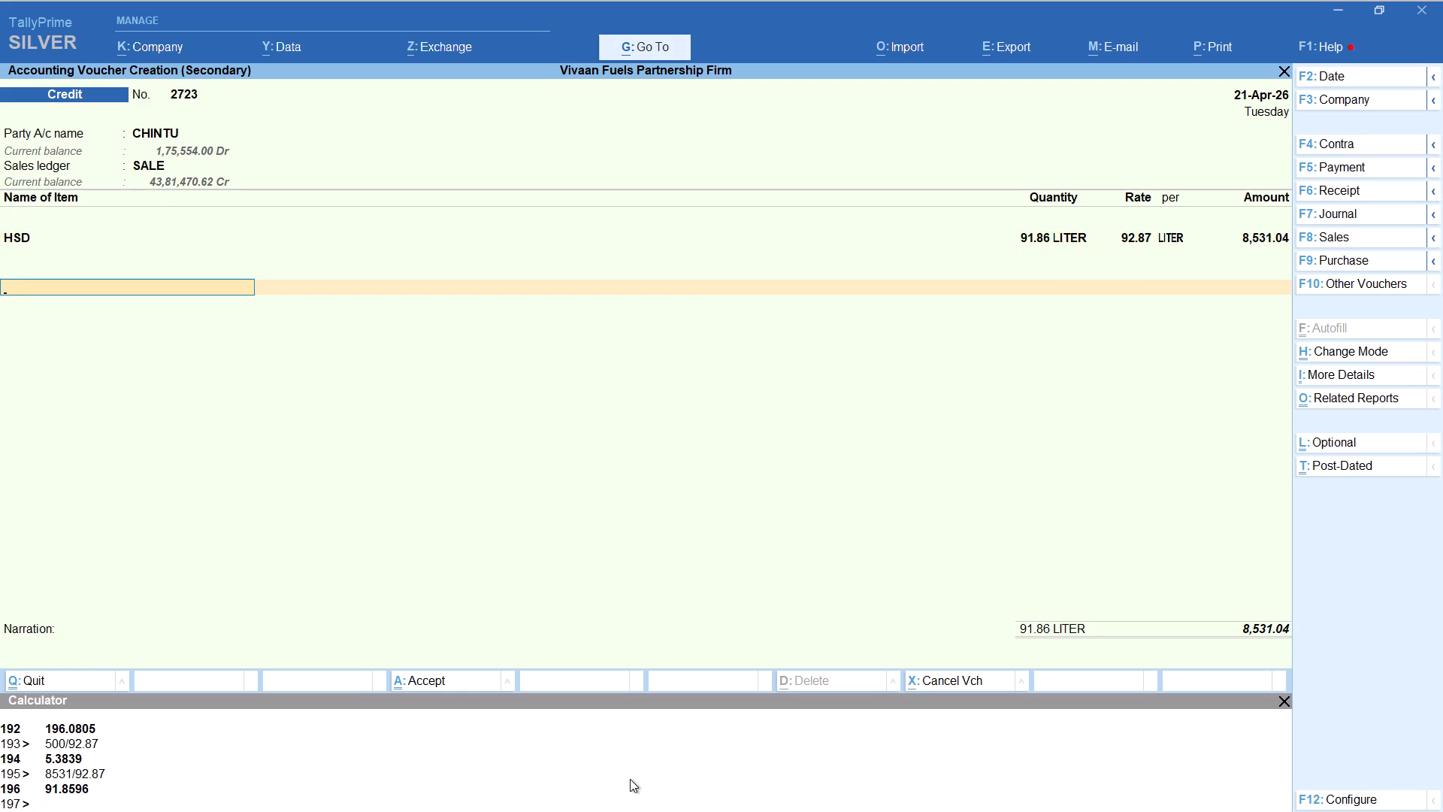
Add the Round Off ledger to bring the CHINTU voucher to 8,531.00, and save the voucher.
{"action": "type", "text": "rou"}
{"action": "key", "text": "Return"}
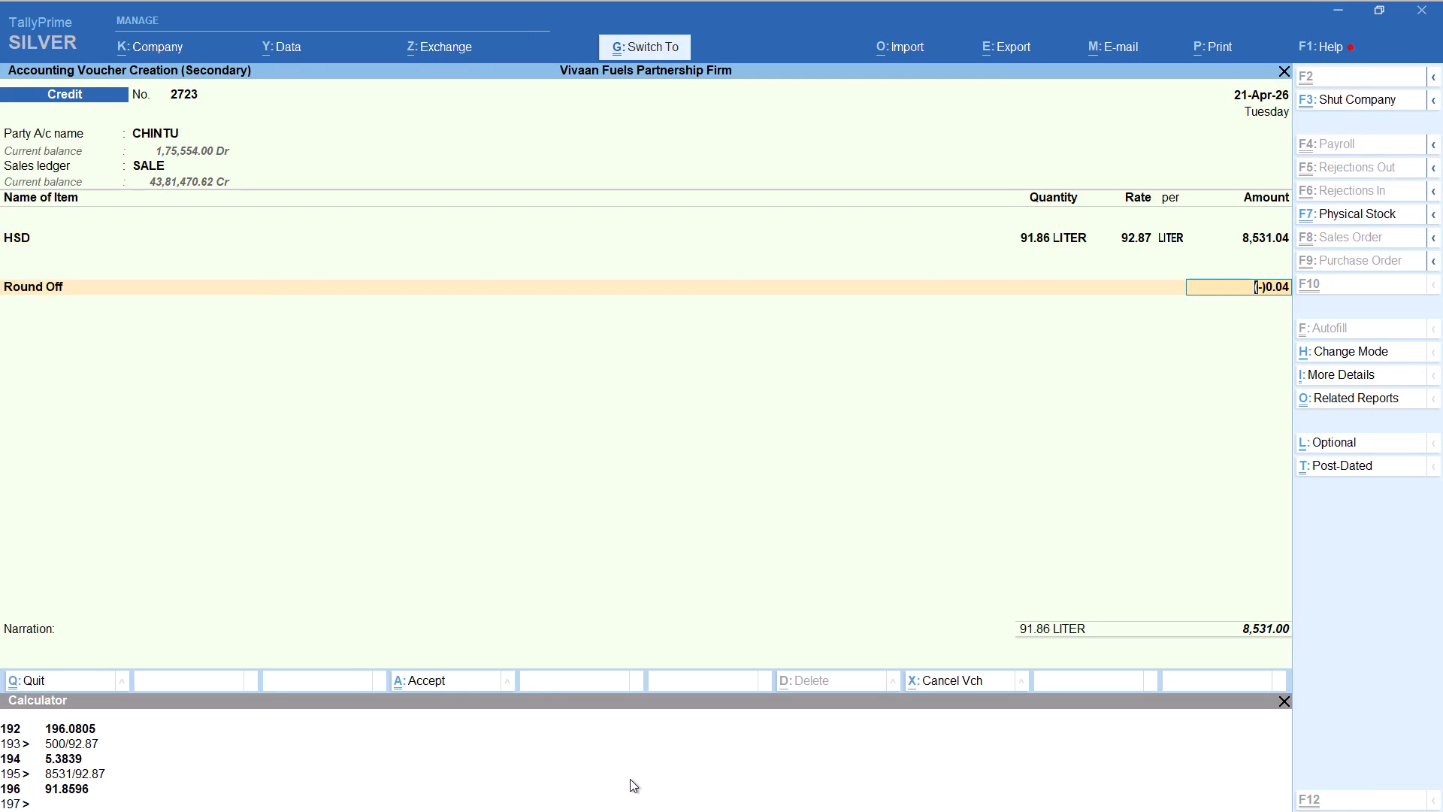
{"action": "key", "text": "ctrl+a"}
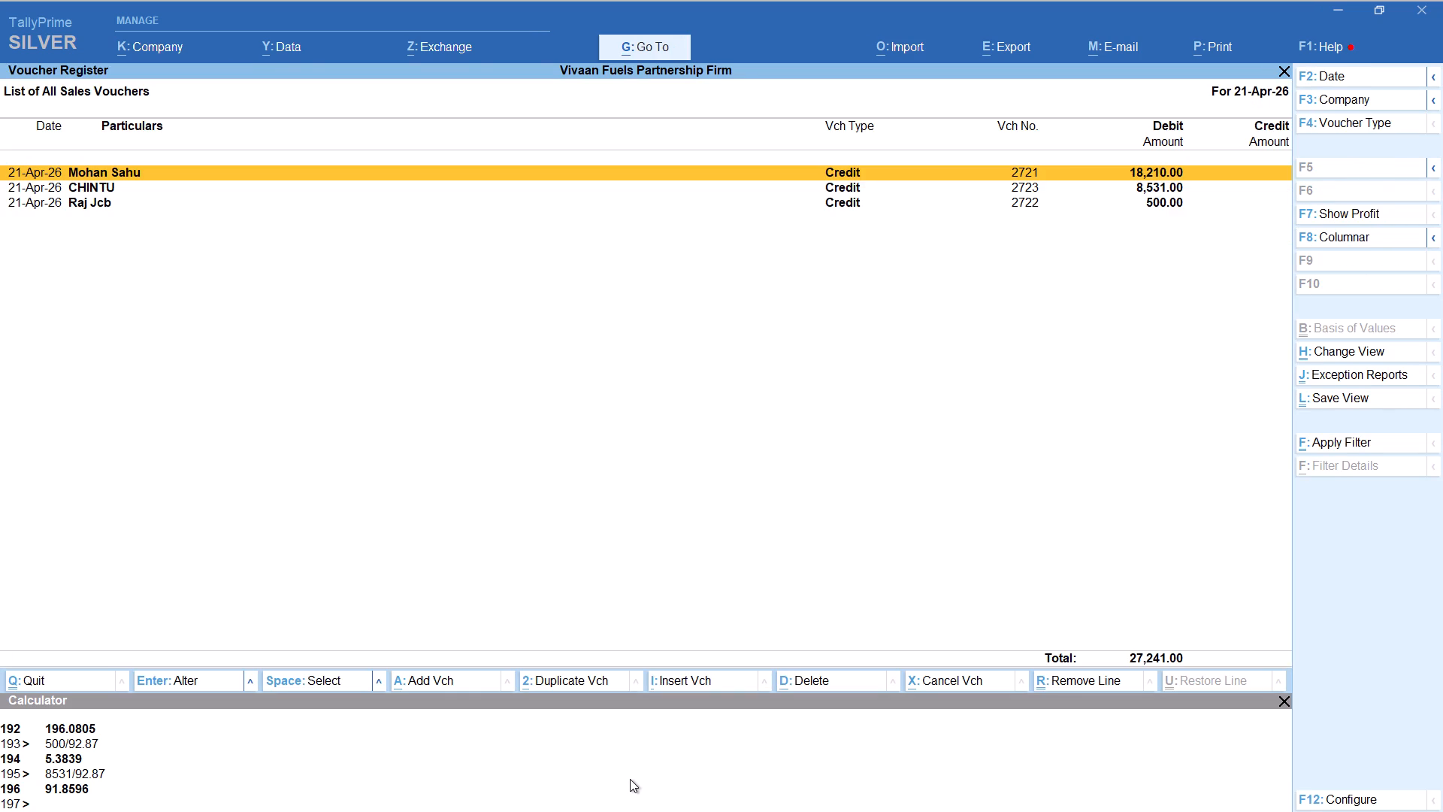
Add a credit voucher for the party Gautam Sunday Market, accepting the default party details and the SALE ledger.
{"action": "key", "text": "alt+a"}
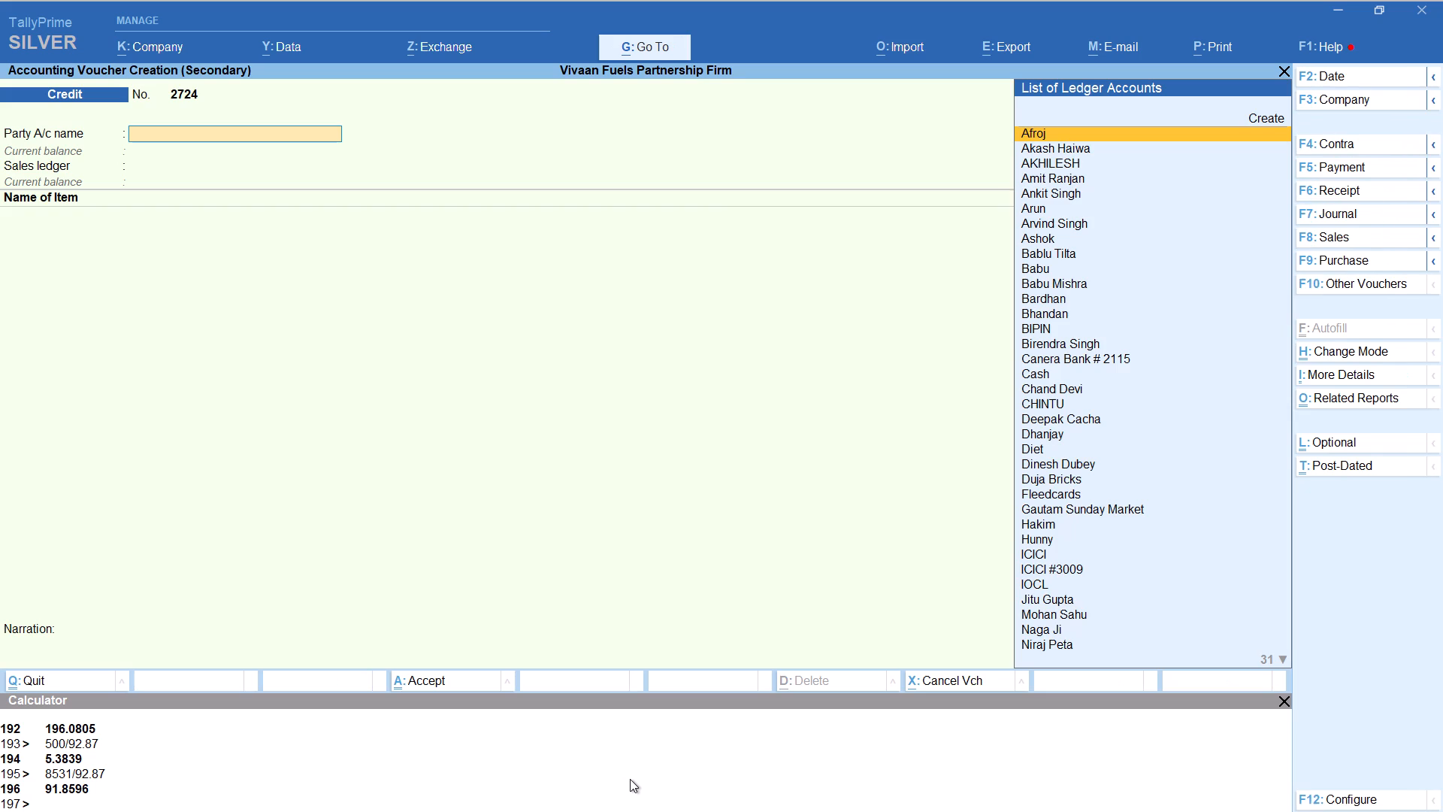
{"action": "type", "text": "gau"}
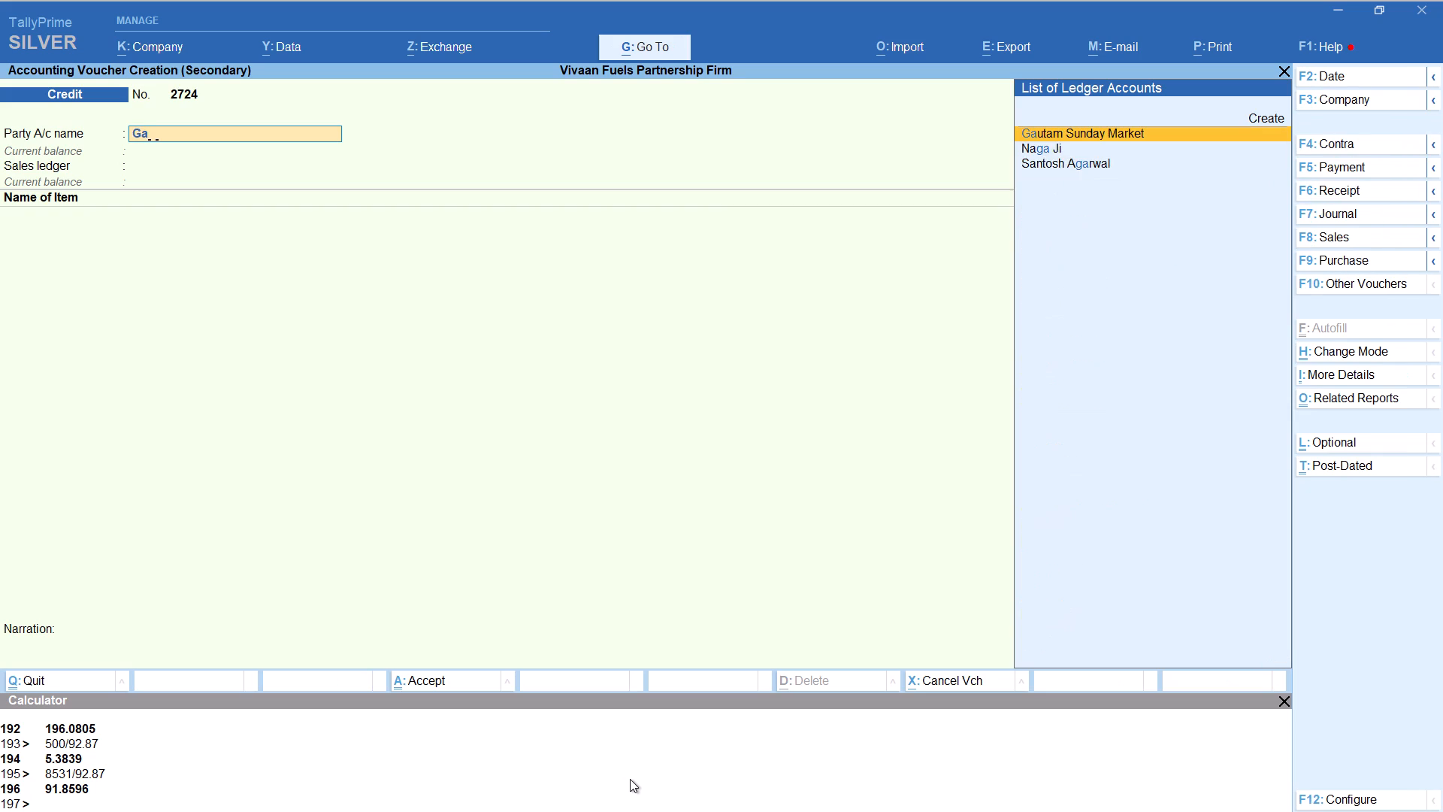
{"action": "key", "text": "Return"}
{"action": "key", "text": "Return"}
{"action": "key", "text": "Return"}
{"action": "key", "text": "Return"}
{"action": "key", "text": "Return"}
{"action": "key", "text": "Return"}
{"action": "key", "text": "Return"}
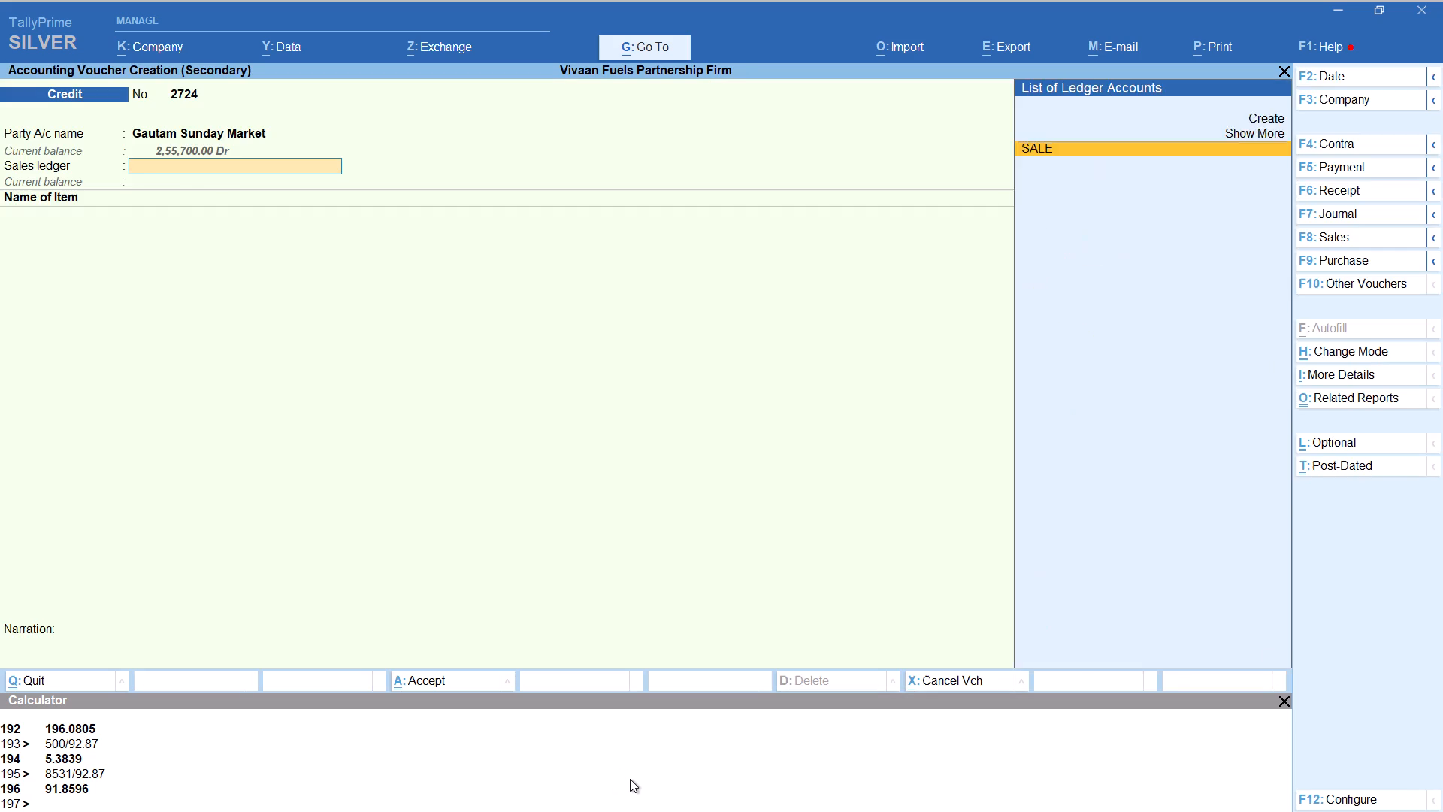
{"action": "key", "text": "Return"}
Enter HSD with tracking number Not Applicable and a quantity of 6100/92.87 (65.68 litres) at the rate of 92.87.
{"action": "type", "text": "hsd"}
{"action": "key", "text": "Return"}
{"action": "key", "text": "Up"}
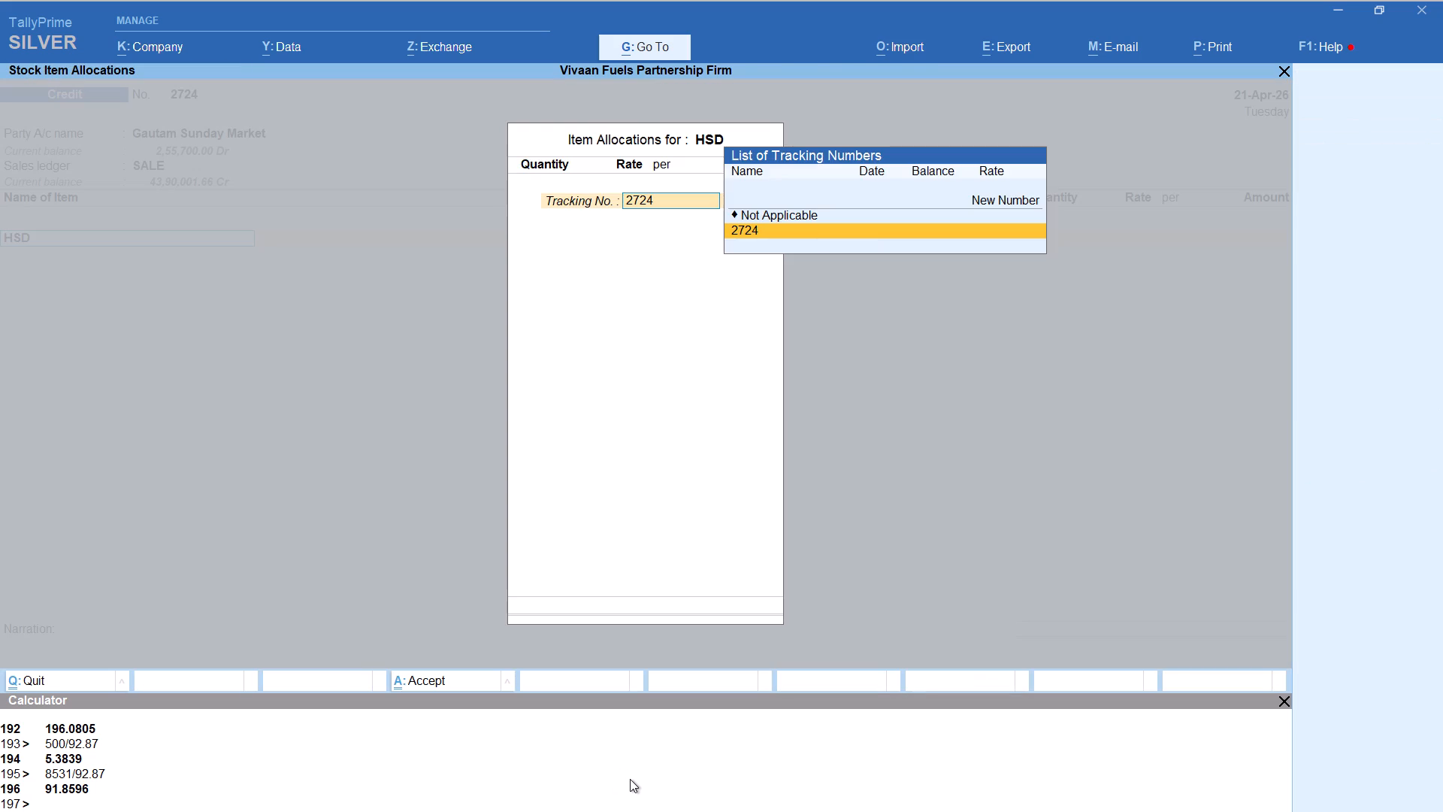
{"action": "key", "text": "Return"}
{"action": "key", "text": "alt+c"}
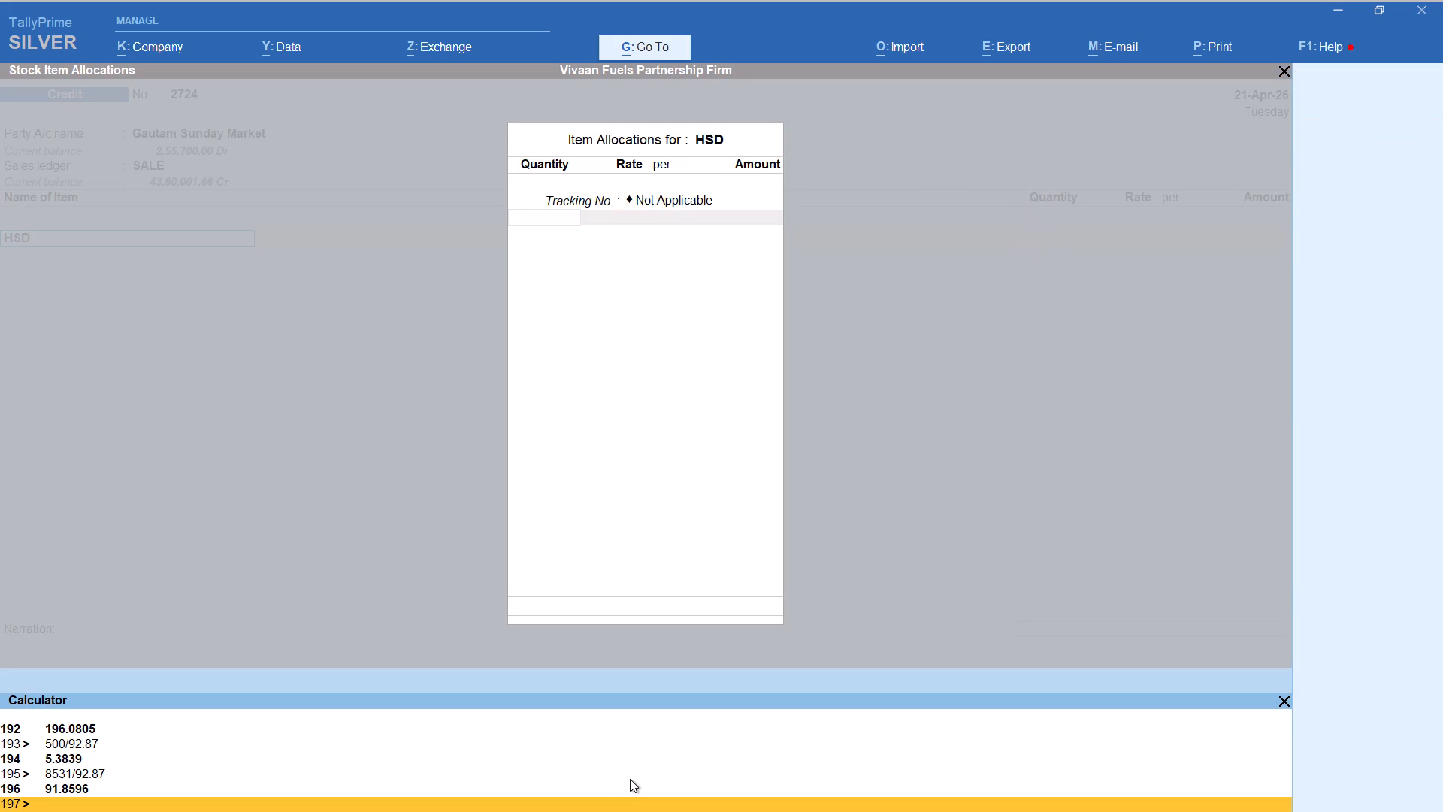
{"action": "type", "text": "6100/92.87"}
{"action": "key", "text": "Return"}
{"action": "key", "text": "Return"}
{"action": "key", "text": "Return"}
{"action": "key", "text": "Return"}
{"action": "key", "text": "Return"}
{"action": "key", "text": "Return"}
{"action": "key", "text": "Return"}
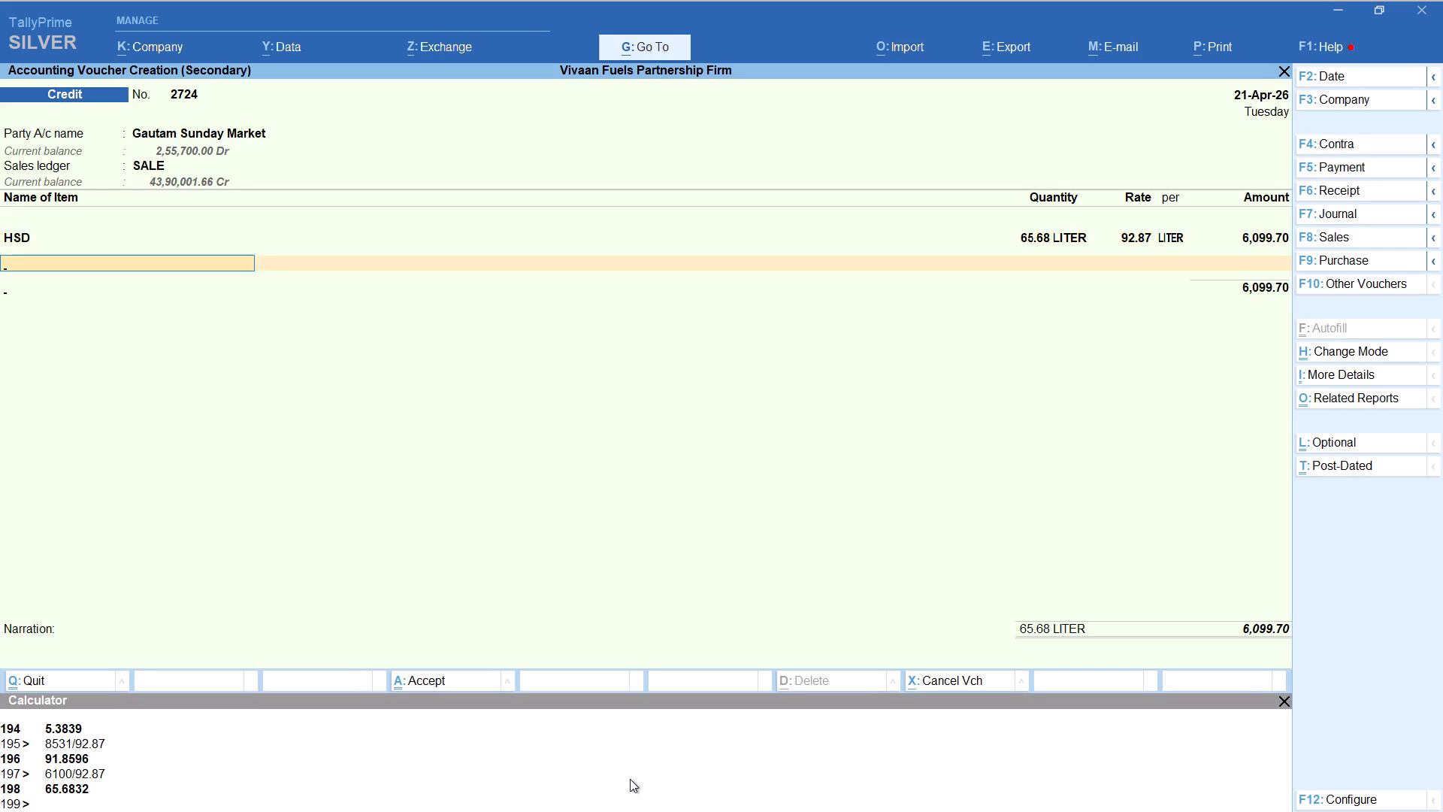
Add the Round Off ledger to bring the Gautam Sunday Market voucher to 6,100.00, and save the voucher.
{"action": "type", "text": "rou"}
{"action": "key", "text": "Return"}
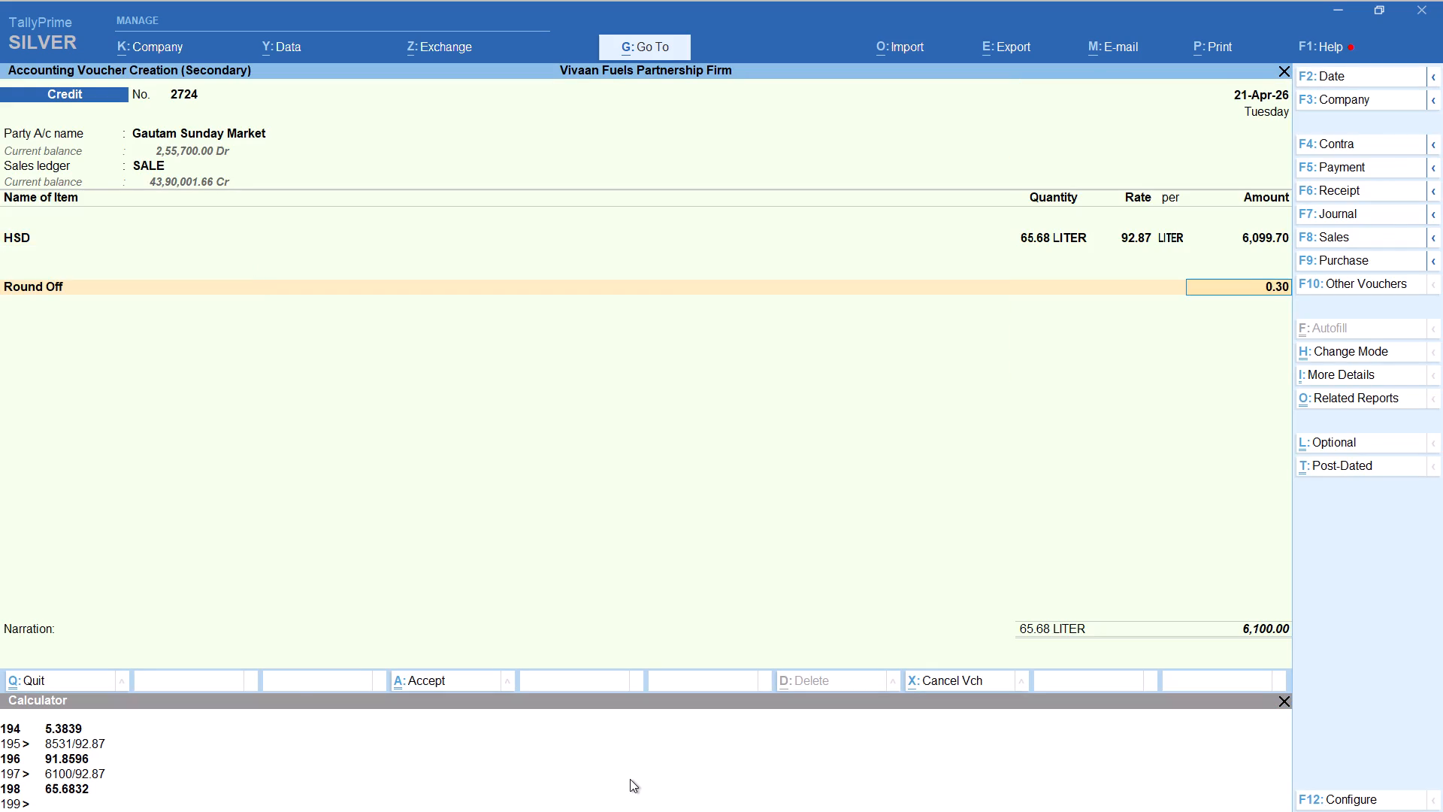
{"action": "key", "text": "ctrl+a"}
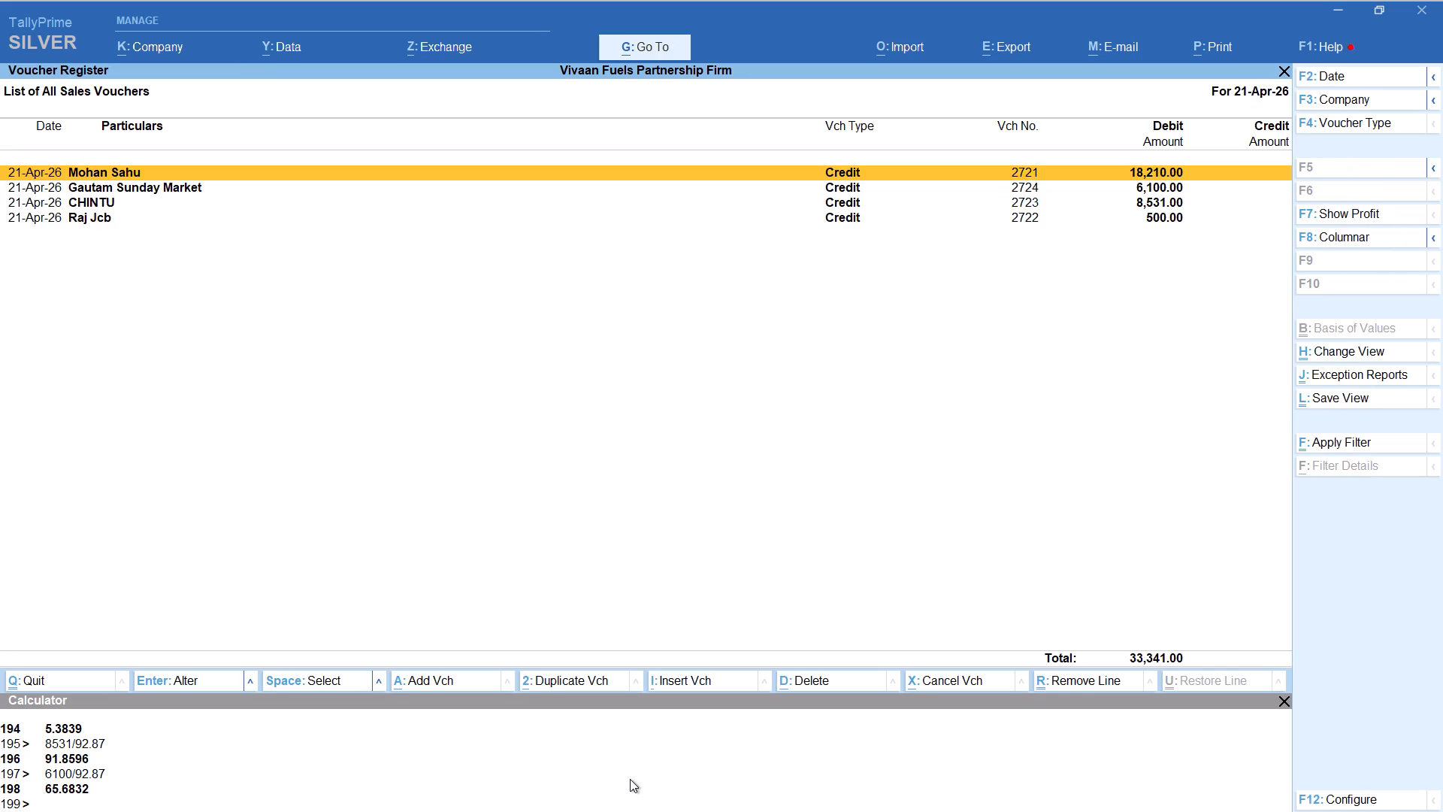
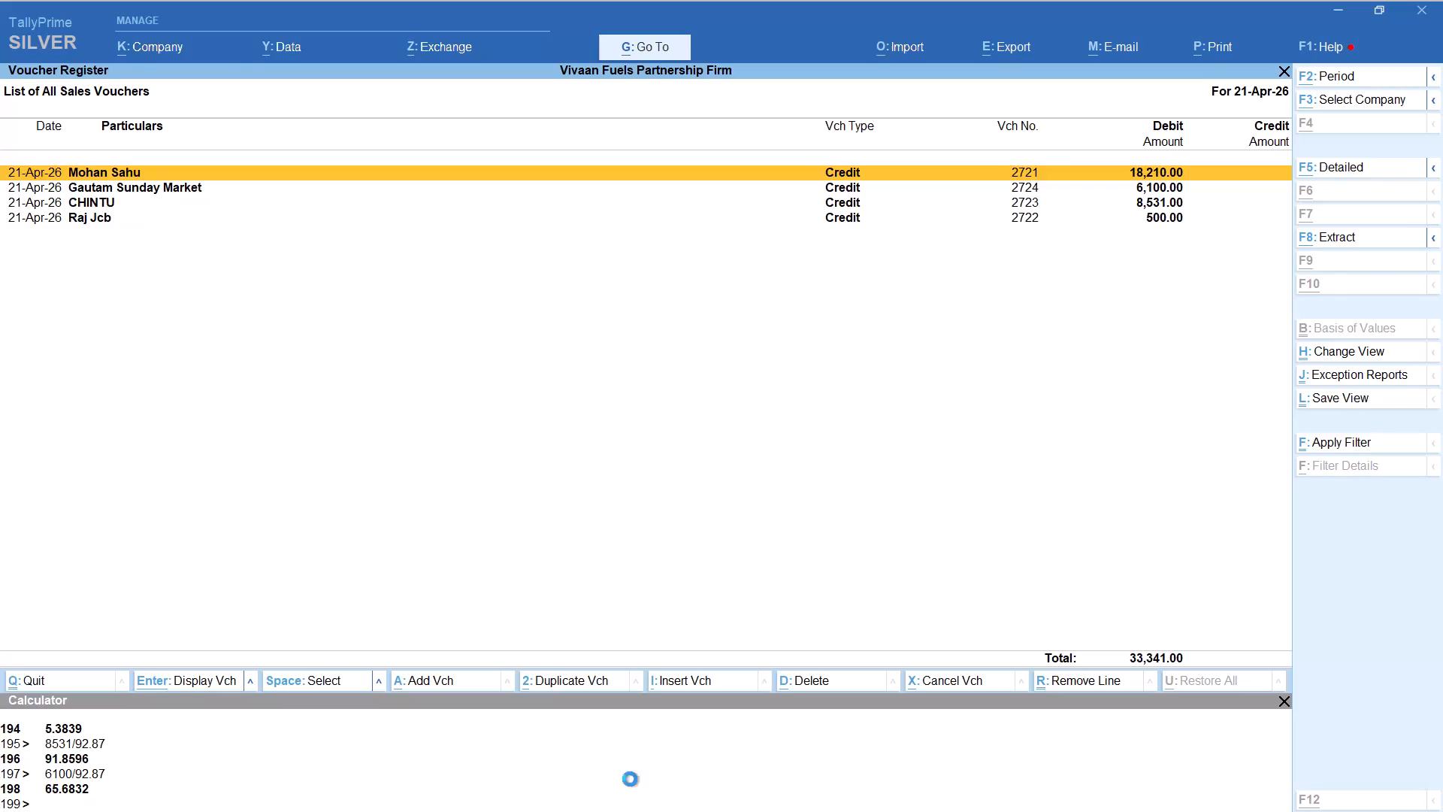
Start a credit voucher for the party Mohan, accepting the default party details and the SALE ledger.
{"action": "type", "text": "moh"}
{"action": "key", "text": "Return"}
{"action": "key", "text": "Return"}
{"action": "key", "text": "Return"}
{"action": "key", "text": "Return"}
{"action": "key", "text": "Return"}
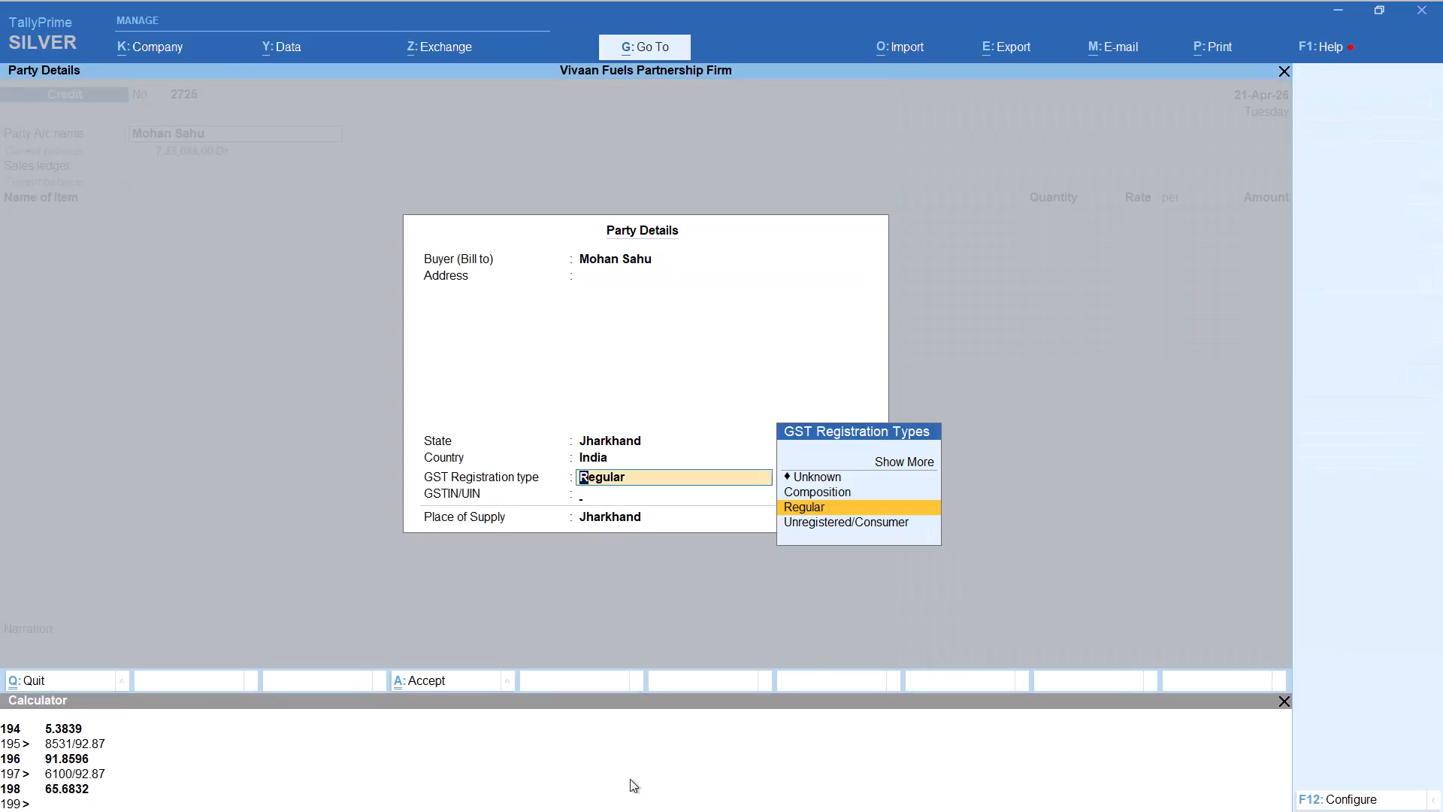
{"action": "key", "text": "Return"}
{"action": "key", "text": "Return"}
{"action": "key", "text": "Return"}
Enter HSD with tracking number Not Applicable and a quantity of 3000/92.87 (32.30 litres) at the rate of 92.87.
{"action": "type", "text": "hs"}
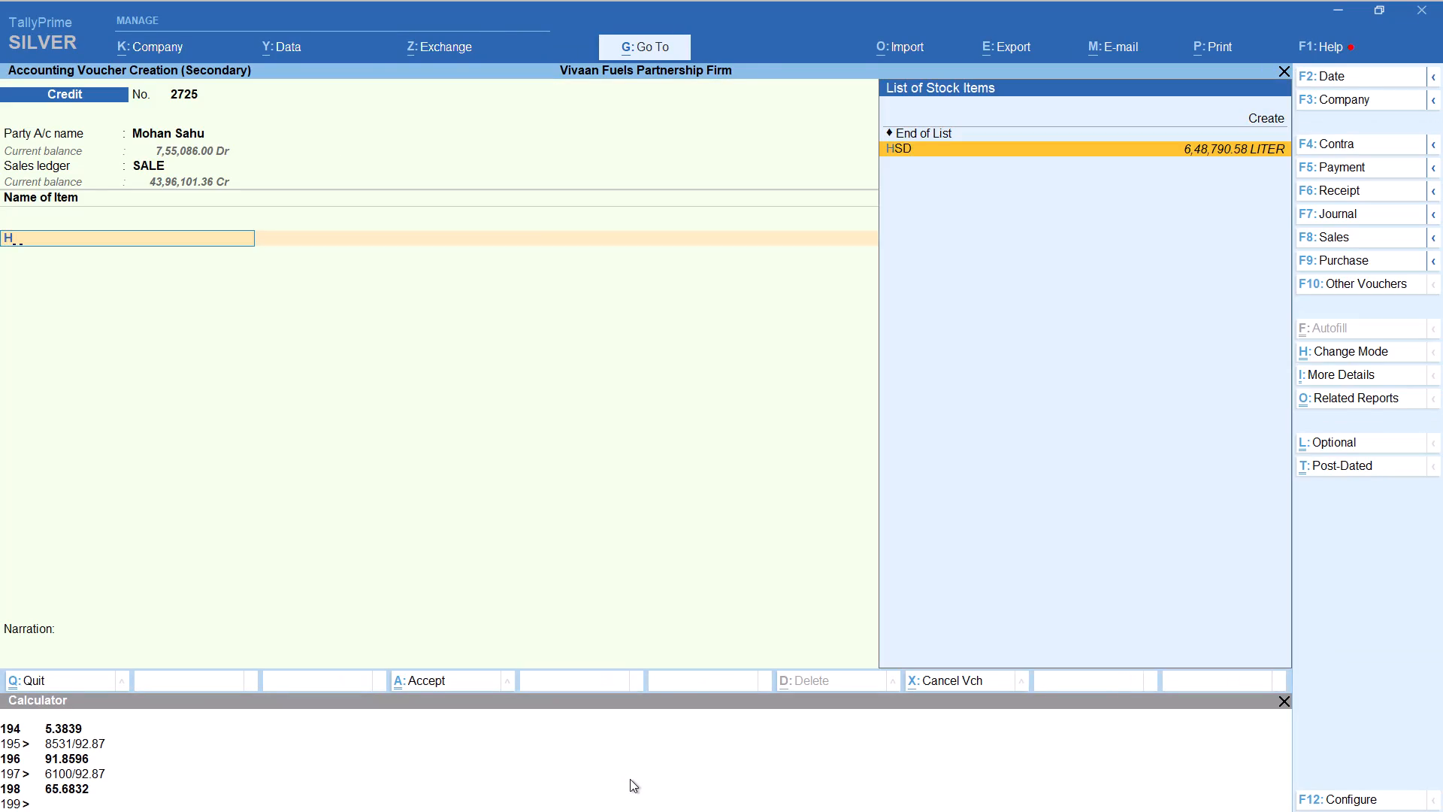
{"action": "key", "text": "Return"}
{"action": "key", "text": "Up"}
{"action": "key", "text": "Return"}
{"action": "key", "text": "alt+c"}
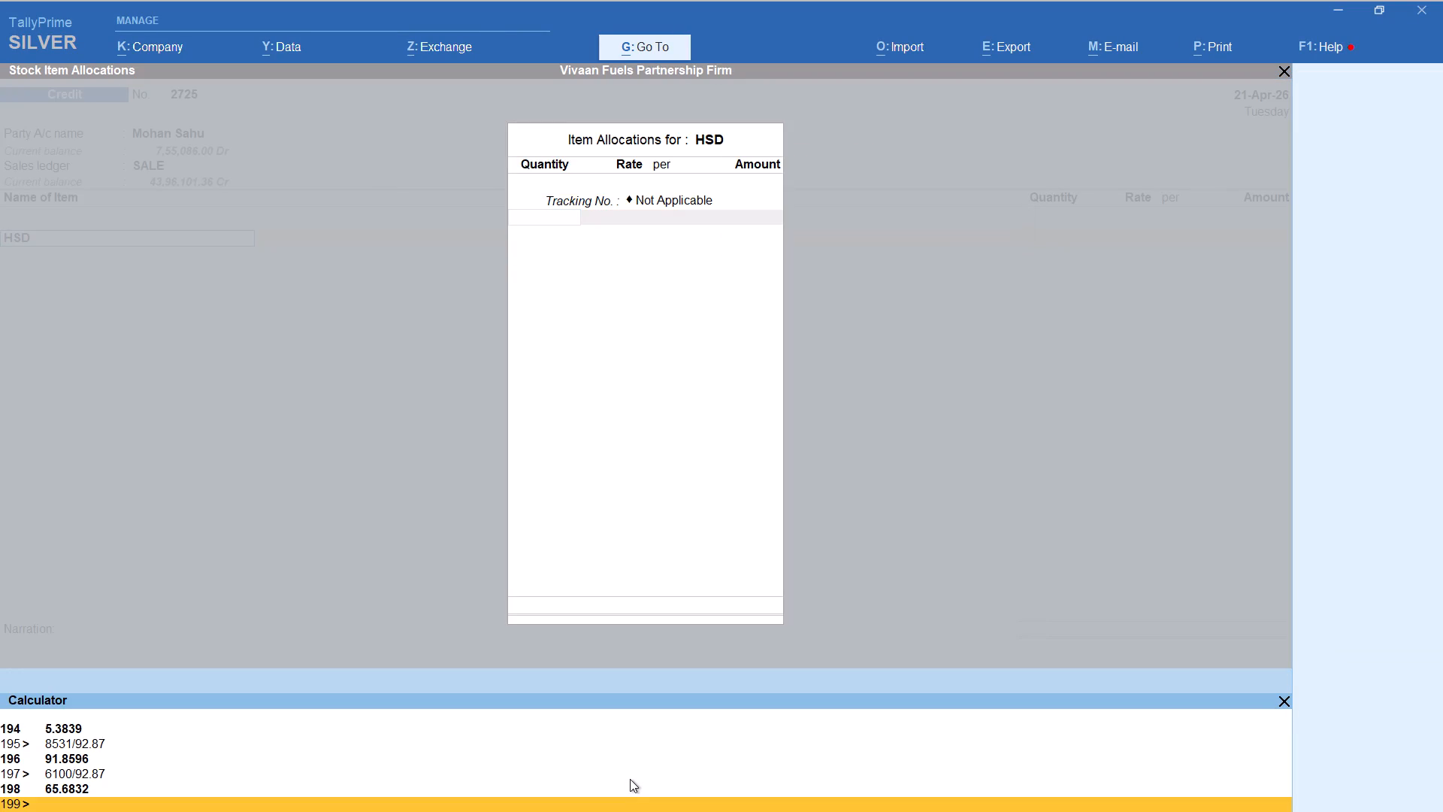
{"action": "type", "text": "3000/92.7"}
{"action": "key", "text": "BackSpace"}
{"action": "type", "text": "87"}
{"action": "key", "text": "Return"}
{"action": "key", "text": "Return"}
{"action": "key", "text": "Return"}
{"action": "key", "text": "Return"}
{"action": "key", "text": "Return"}
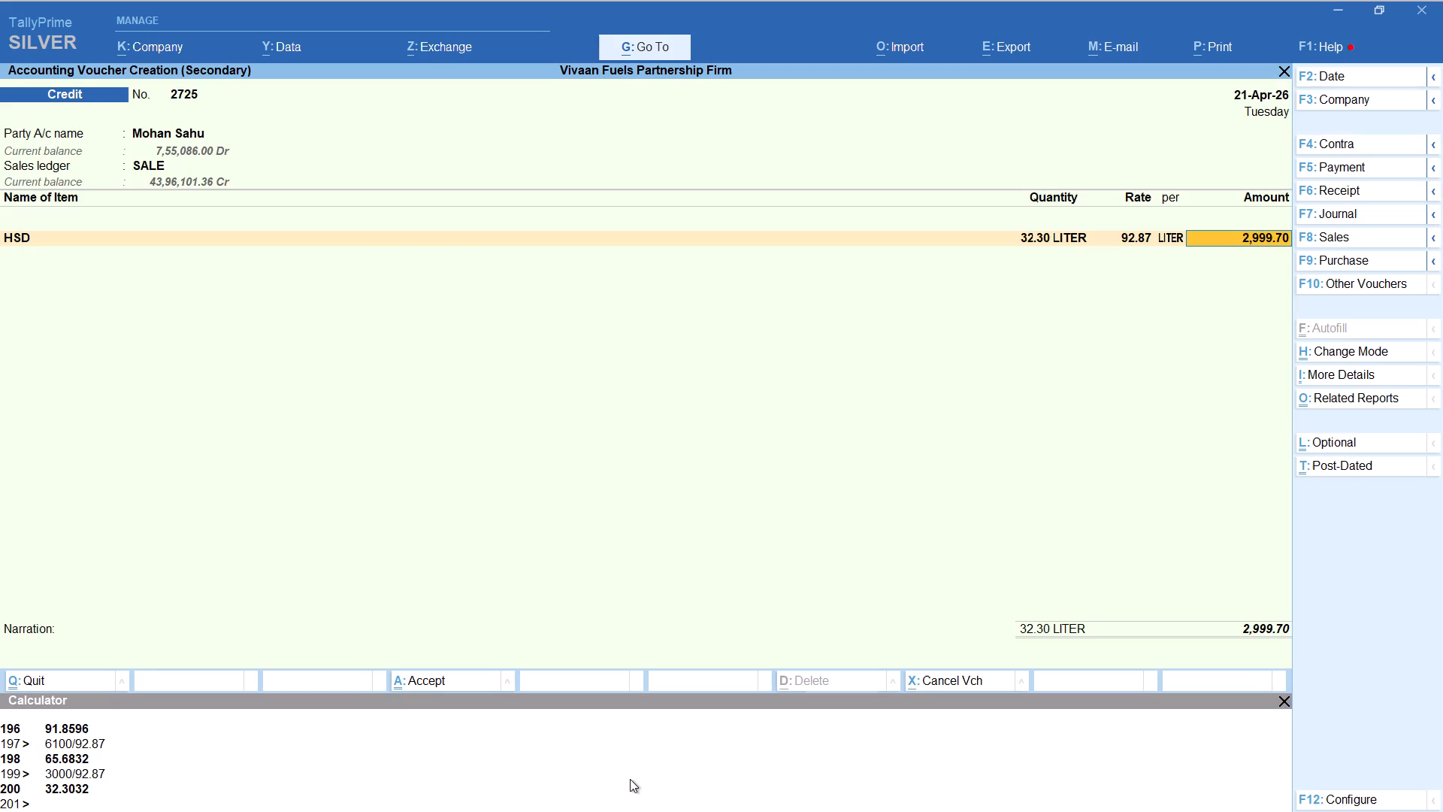
{"action": "key", "text": "Return"}
Add the Round Off ledger to bring Mohan's voucher to 3,000.00, and save the voucher.
{"action": "key", "text": "Return"}
{"action": "type", "text": "rou"}
{"action": "key", "text": "Return"}
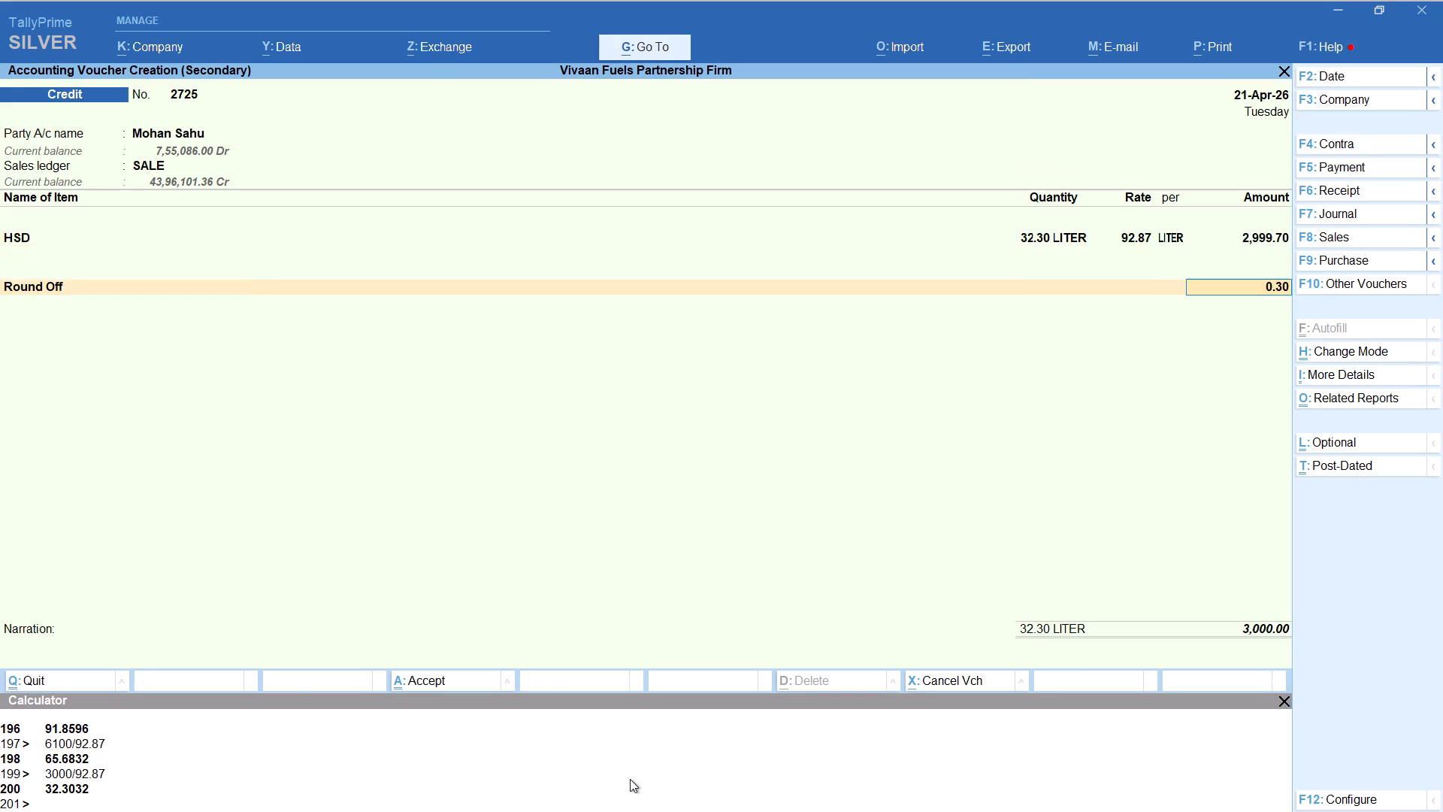
{"action": "key", "text": "ctrl+a"}
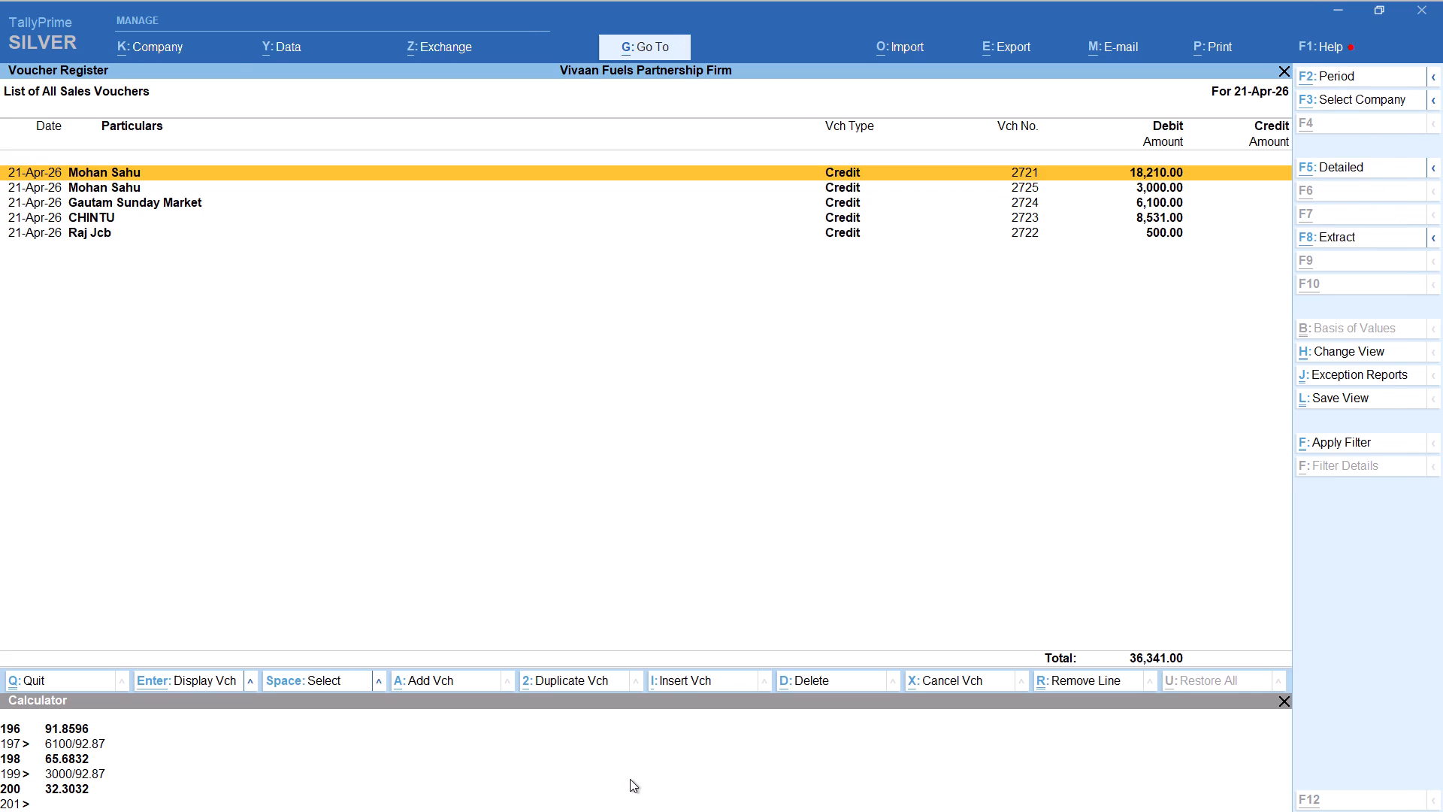
Add a credit voucher for the party Gautam Sunday Market, accepting the default party details and the SALE ledger.
{"action": "key", "text": "alt+a"}
{"action": "type", "text": "gau"}
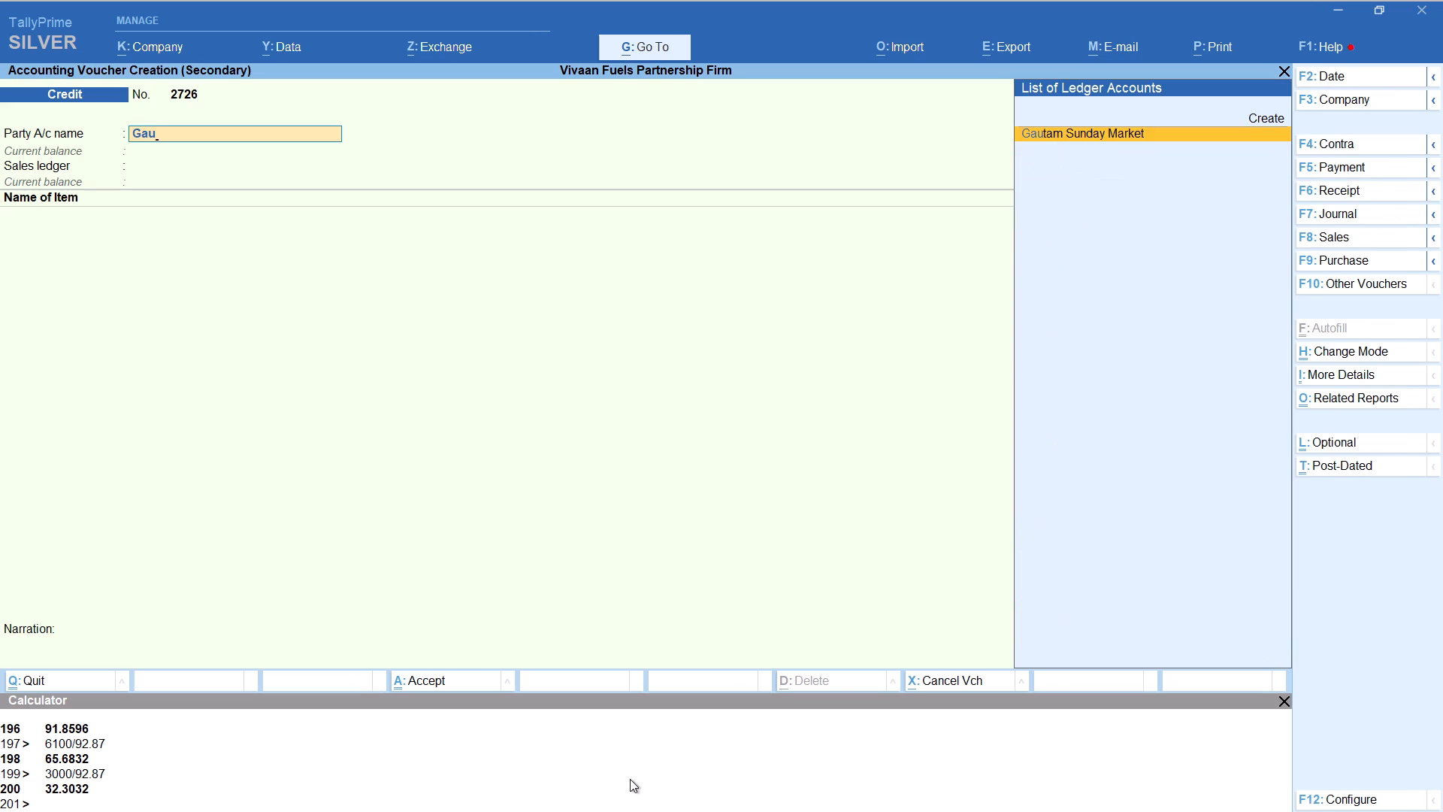
{"action": "key", "text": "Return"}
{"action": "key", "text": "Return"}
{"action": "key", "text": "Return"}
{"action": "key", "text": "Return"}
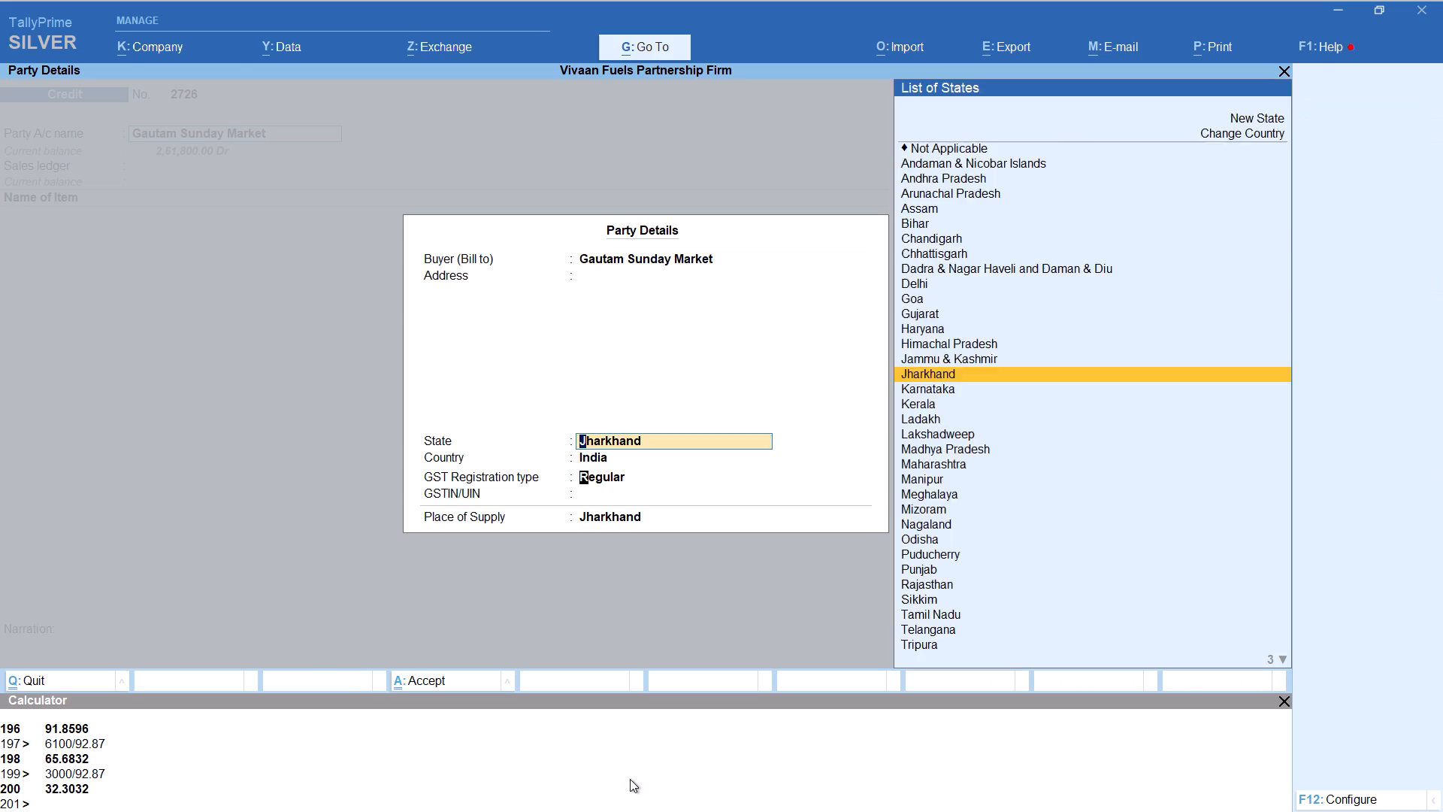
{"action": "key", "text": "Return"}
{"action": "key", "text": "Return"}
{"action": "key", "text": "Return"}
{"action": "key", "text": "Return"}
Enter HSD with tracking number Not Applicable and a quantity of 5797/92.87 (62.42 litres) at the rate of 92.87.
{"action": "type", "text": "hs"}
{"action": "key", "text": "Return"}
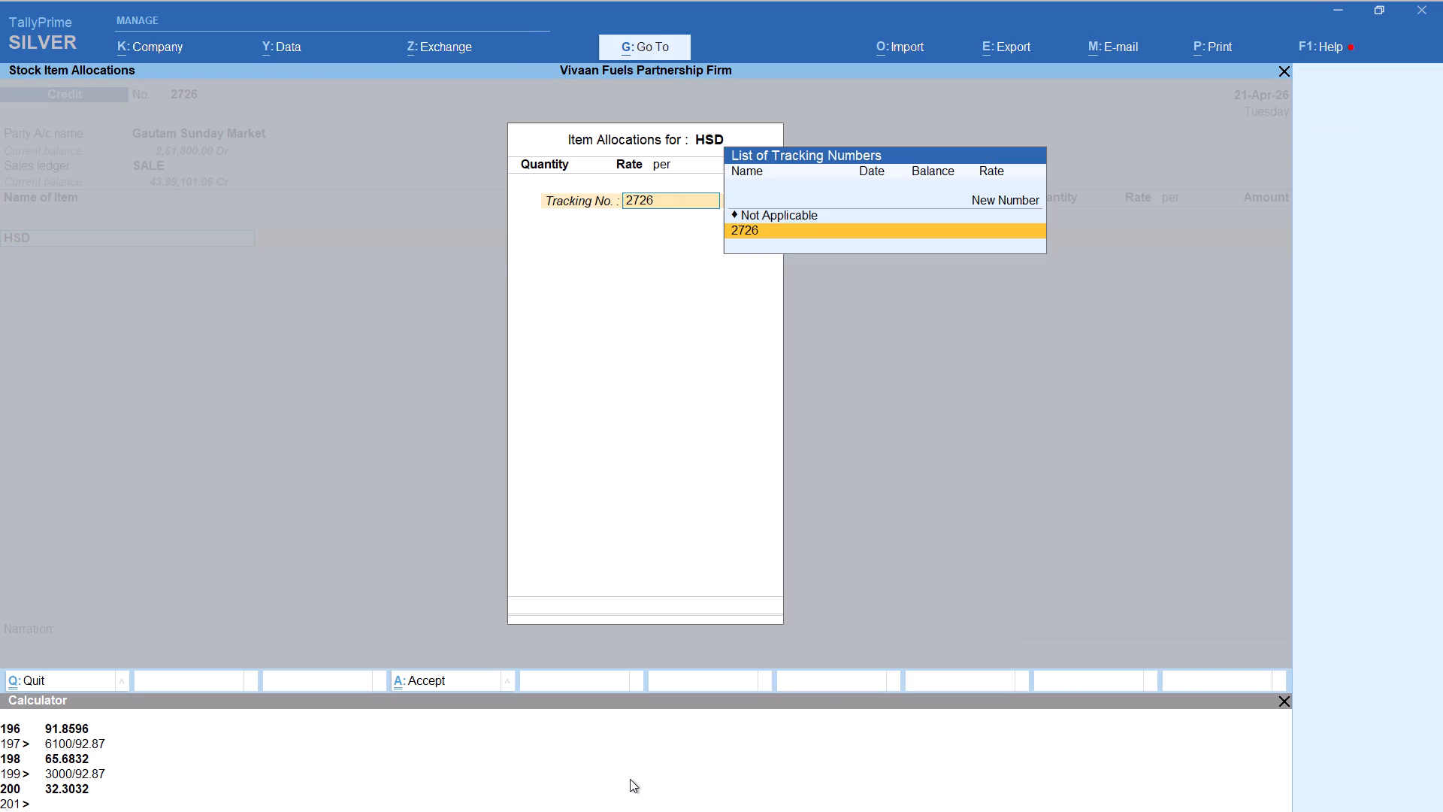
{"action": "key", "text": "Up"}
{"action": "key", "text": "Return"}
{"action": "key", "text": "alt+c"}
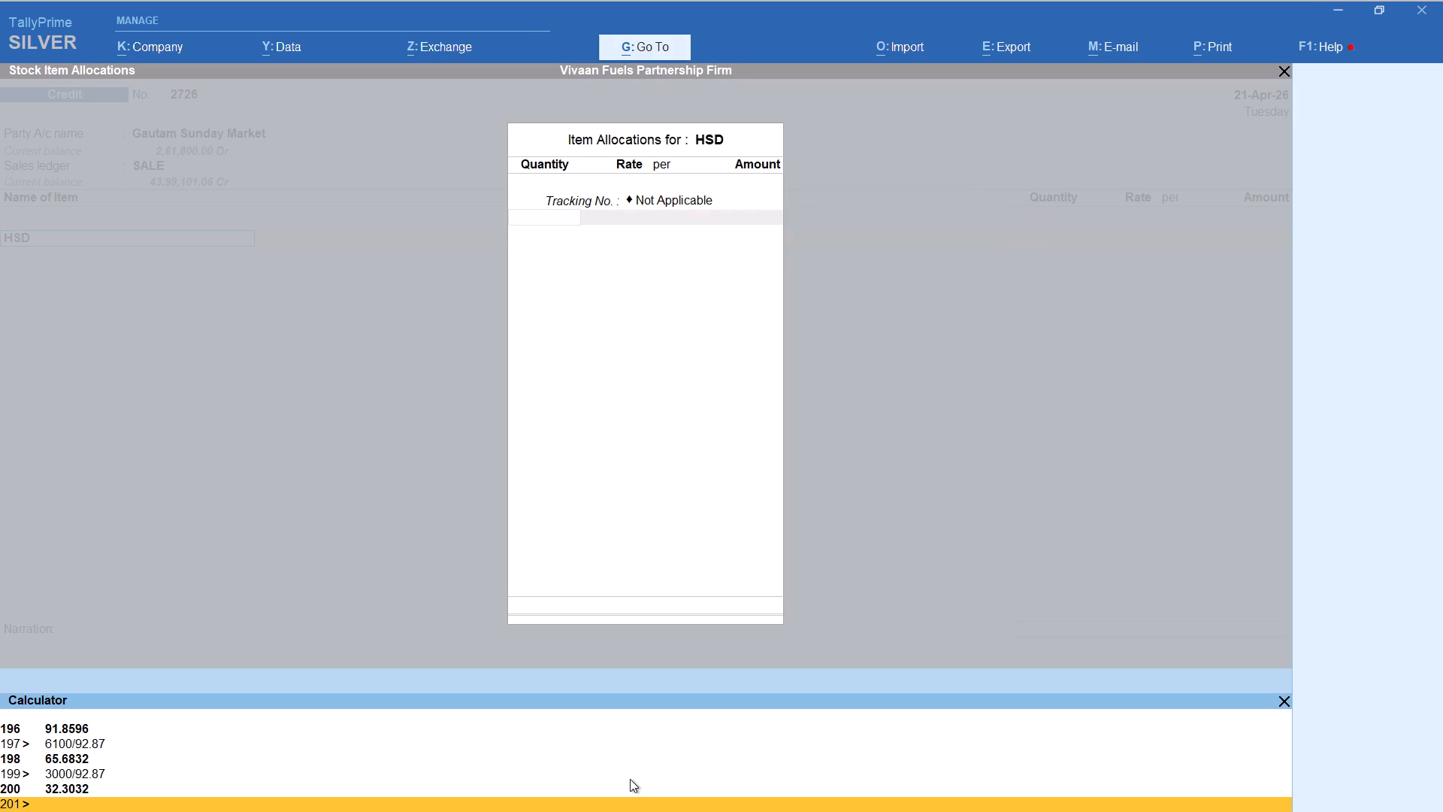
{"action": "type", "text": "5797/92.87"}
{"action": "key", "text": "Return"}
{"action": "key", "text": "Return"}
{"action": "key", "text": "Return"}
{"action": "key", "text": "Return"}
{"action": "key", "text": "Return"}
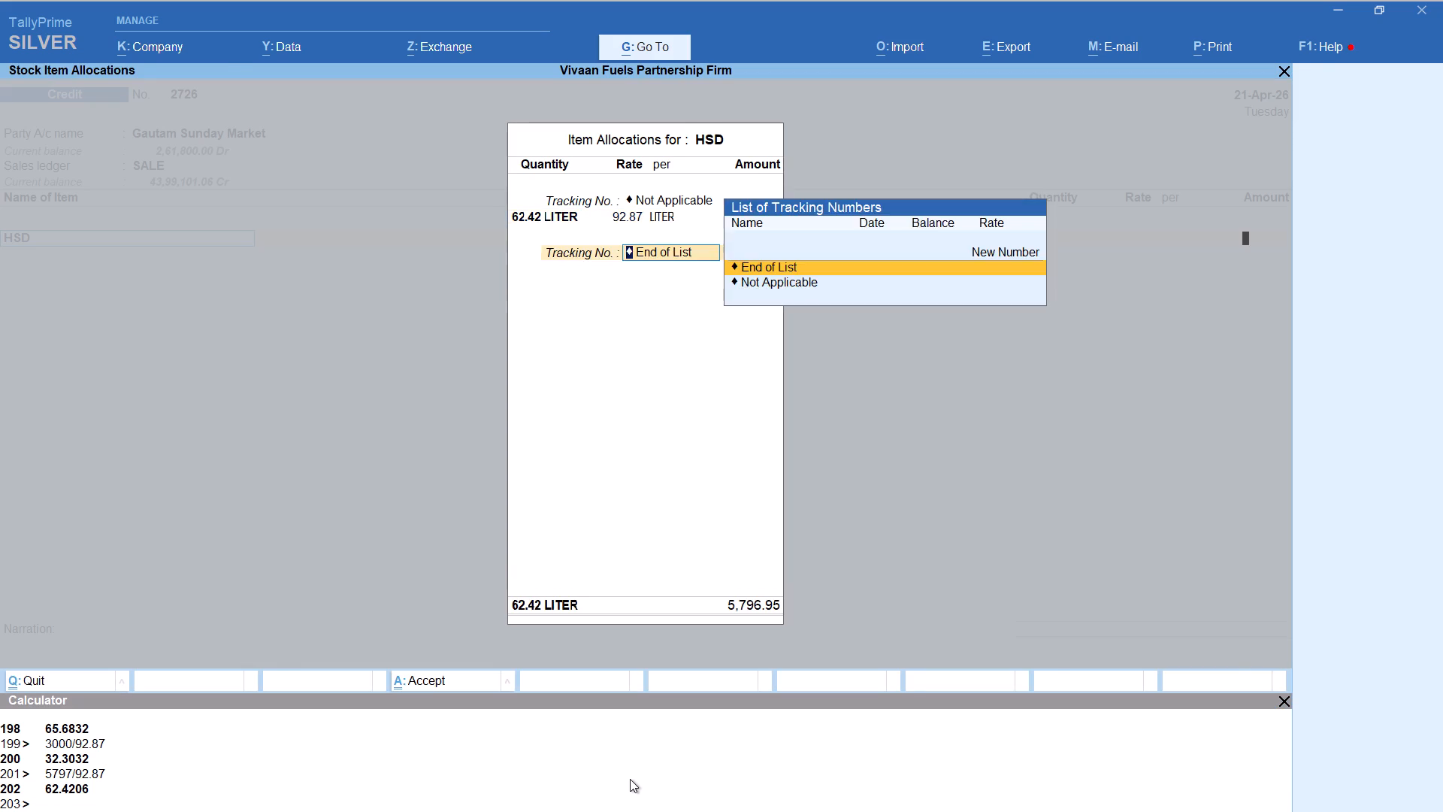
{"action": "key", "text": "Return"}
Add the Round Off ledger to bring the Gautam Sunday Market voucher to 5,797.00, and save the voucher.
{"action": "key", "text": "Return"}
{"action": "type", "text": "rou"}
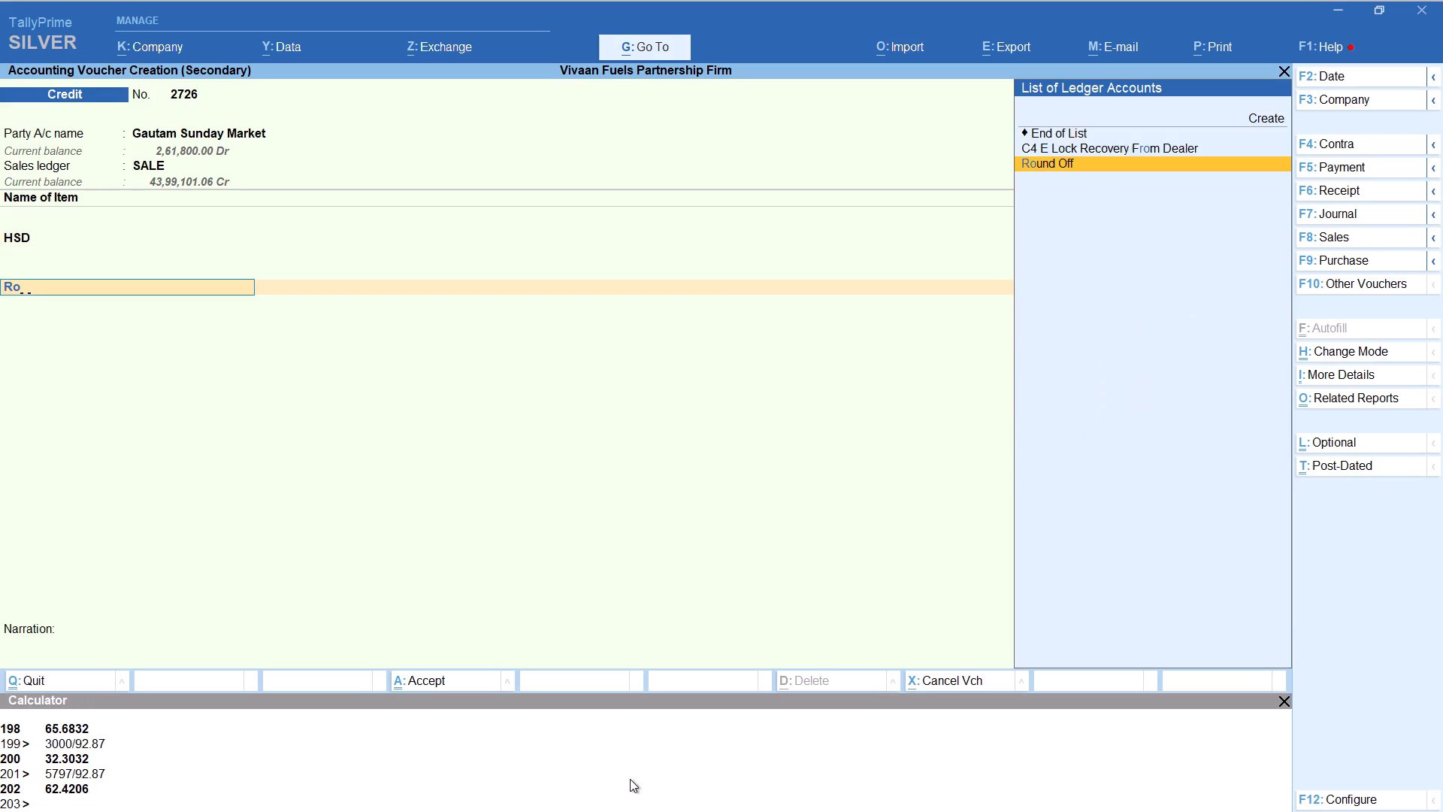
{"action": "key", "text": "Return"}
{"action": "key", "text": "ctrl+a"}
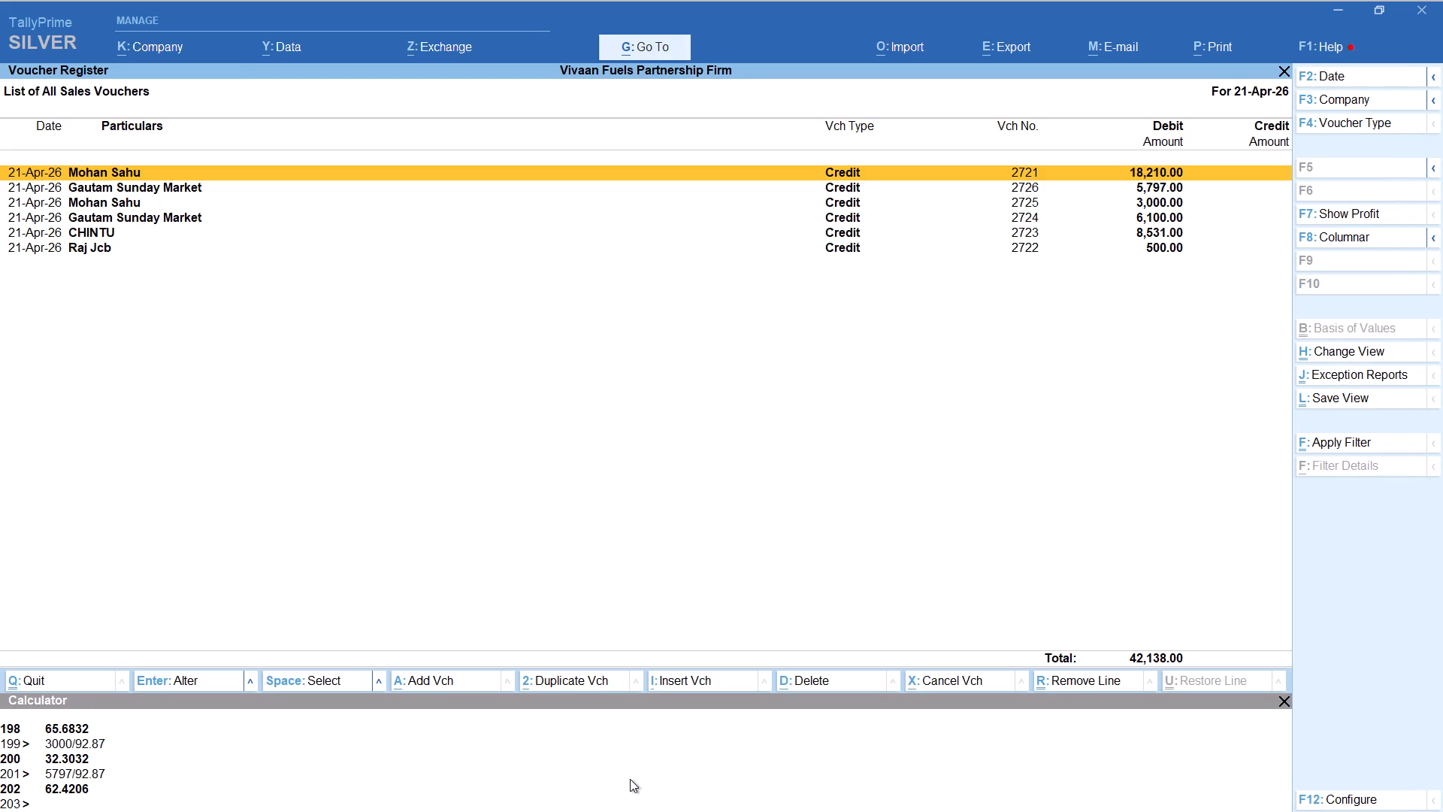
Add a credit voucher for the party CHINTU, accepting the default party details and the SALE ledger.
{"action": "key", "text": "alt+a"}
{"action": "key", "text": "c"}
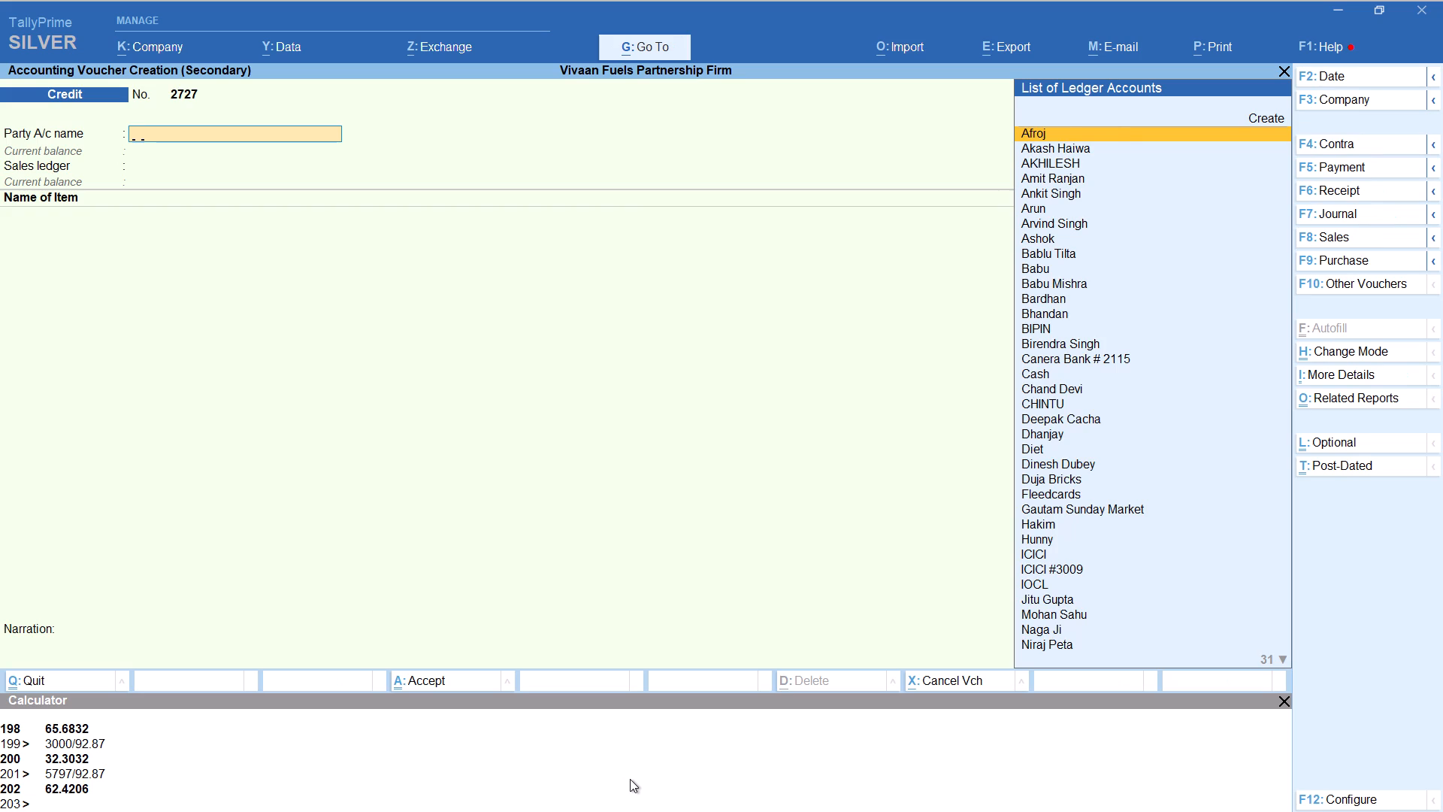
{"action": "key", "text": "h"}
{"action": "type", "text": "in"}
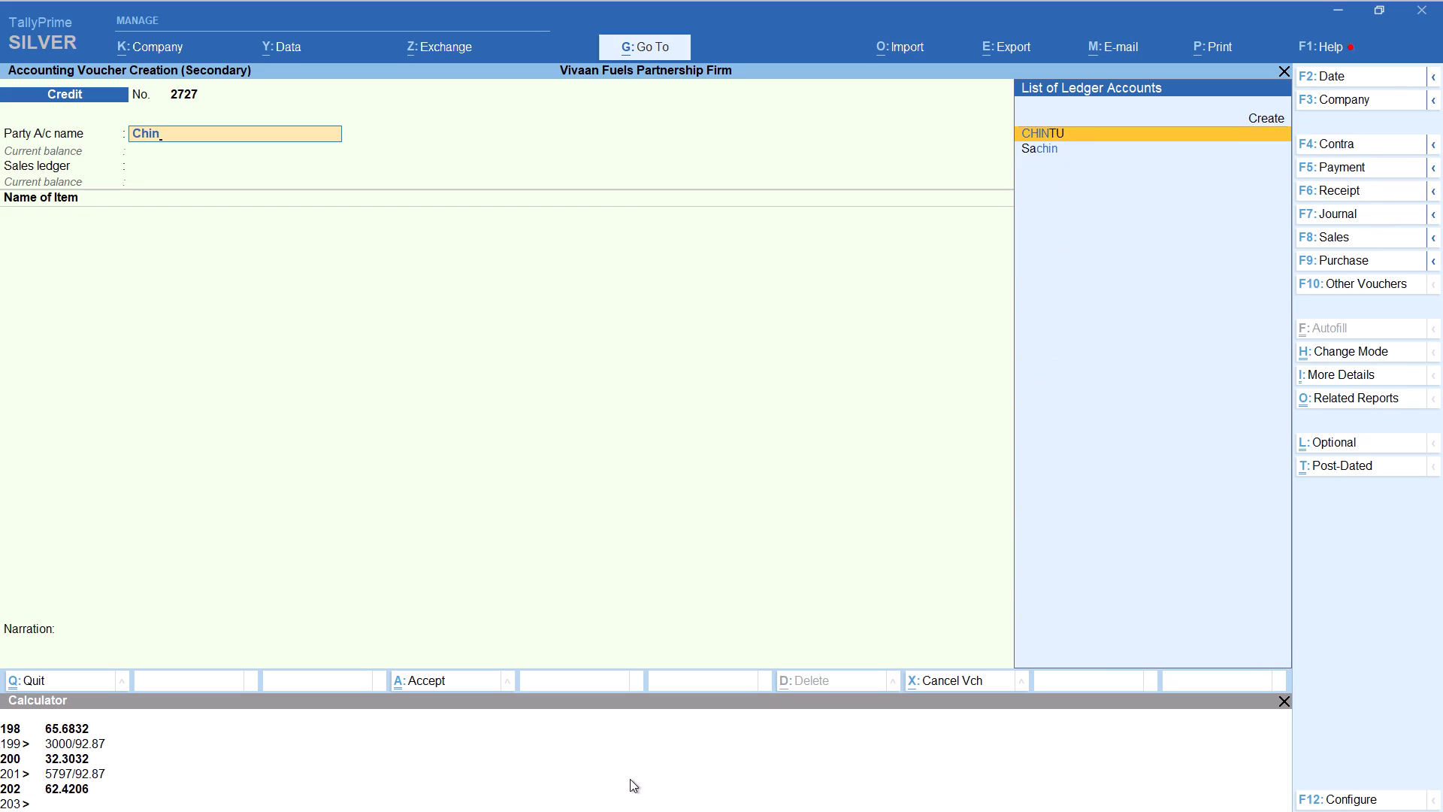
{"action": "key", "text": "Return"}
{"action": "key", "text": "Return"}
{"action": "key", "text": "Return"}
{"action": "key", "text": "Return"}
{"action": "key", "text": "Return"}
{"action": "key", "text": "Return"}
{"action": "key", "text": "Return"}
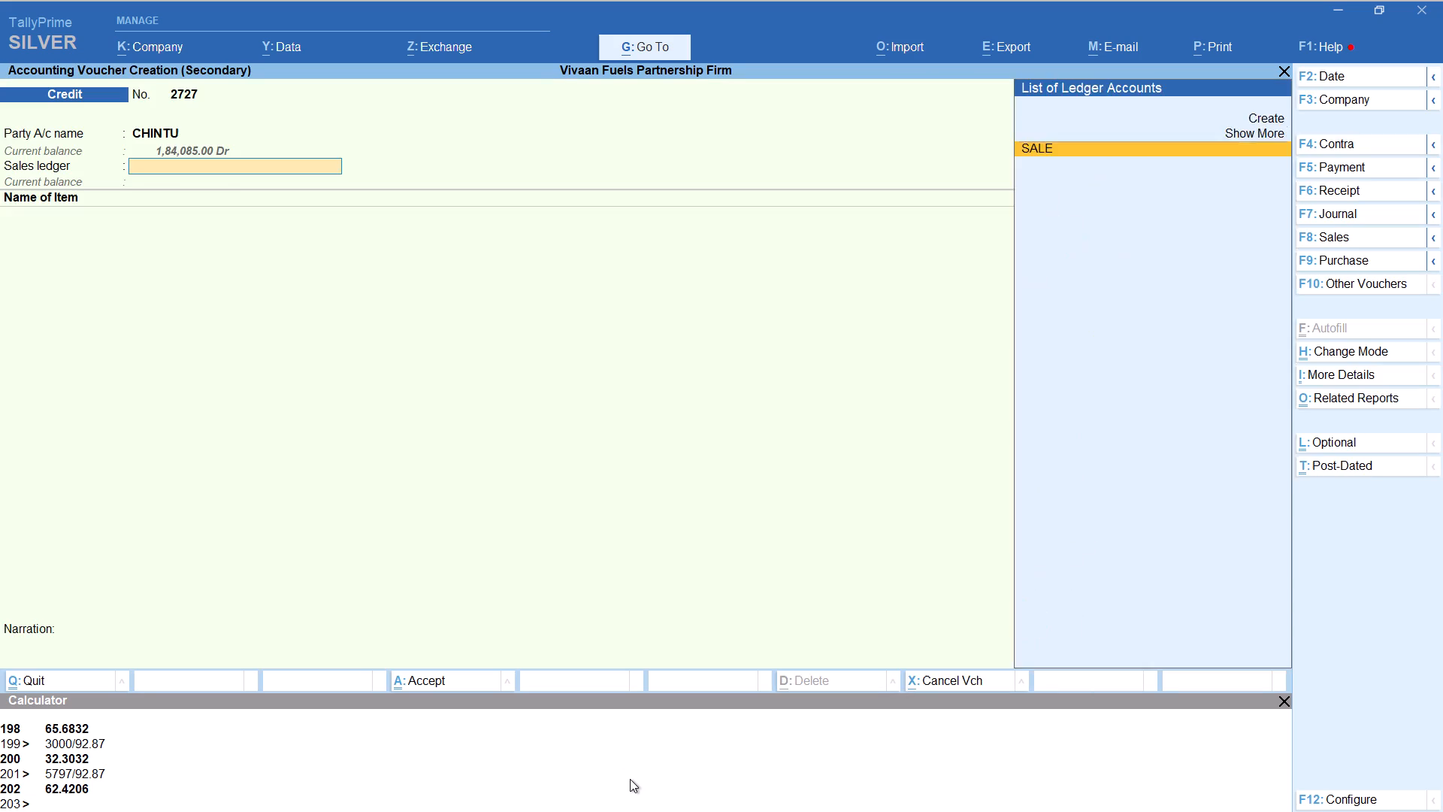
{"action": "key", "text": "Return"}
Enter HSD with tracking number Not Applicable and a quantity of 9756/92.87 (105.05 litres) at the rate of 92.87.
{"action": "type", "text": "hs"}
{"action": "key", "text": "Return"}
{"action": "key", "text": "Up"}
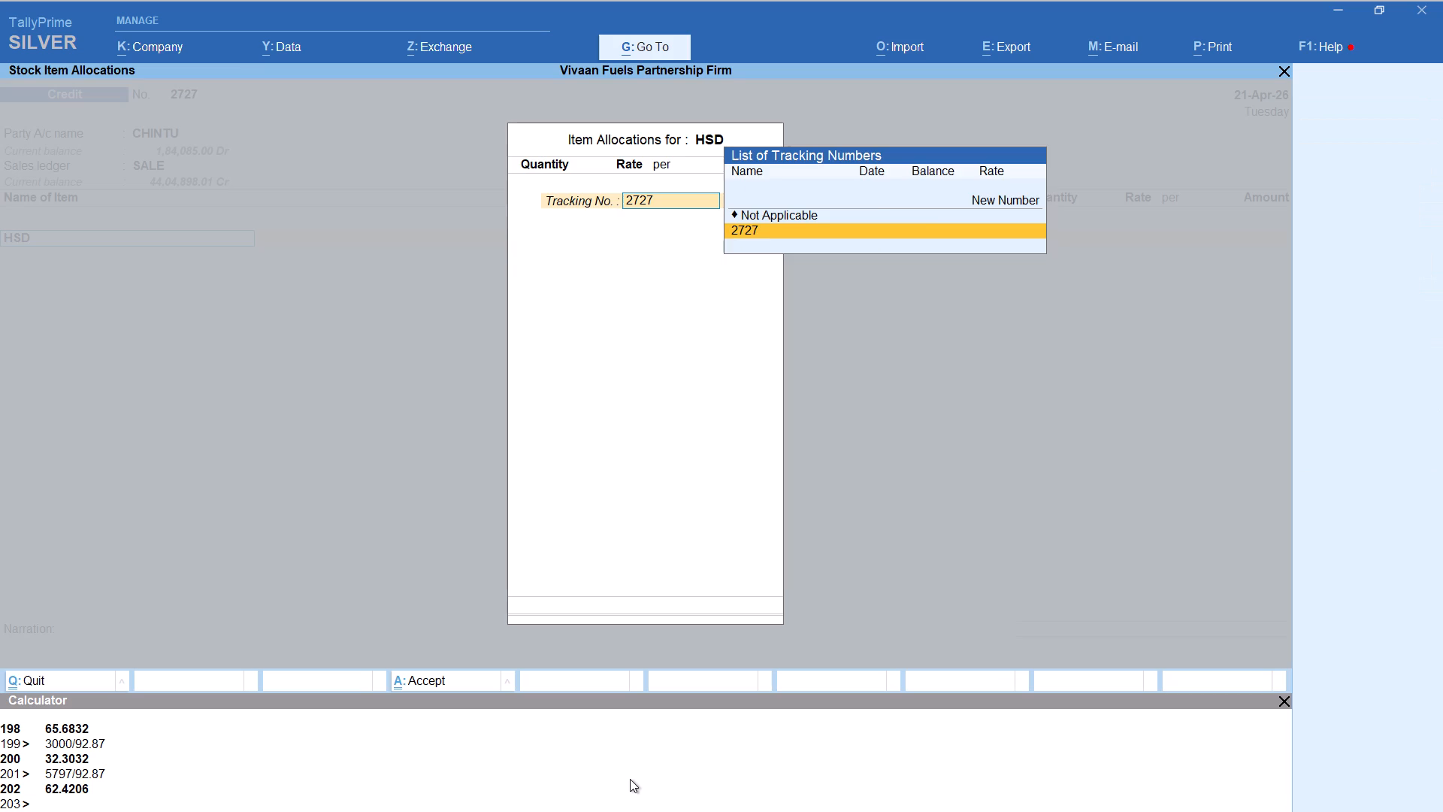
{"action": "key", "text": "Return"}
{"action": "key", "text": "alt+c"}
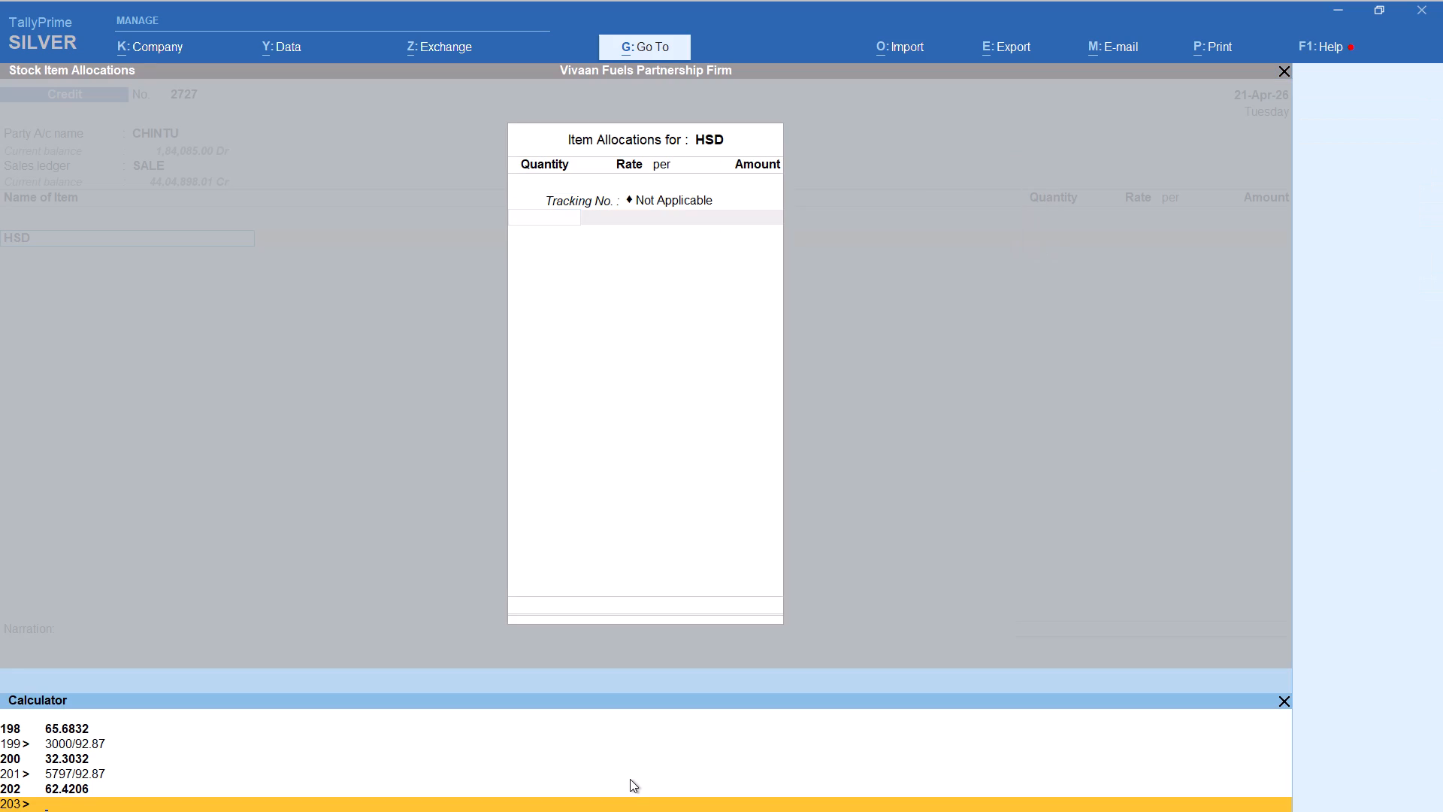
{"action": "type", "text": "9756/92.87"}
{"action": "key", "text": "Return"}
{"action": "key", "text": "Return"}
{"action": "key", "text": "Return"}
{"action": "key", "text": "Return"}
{"action": "key", "text": "Return"}
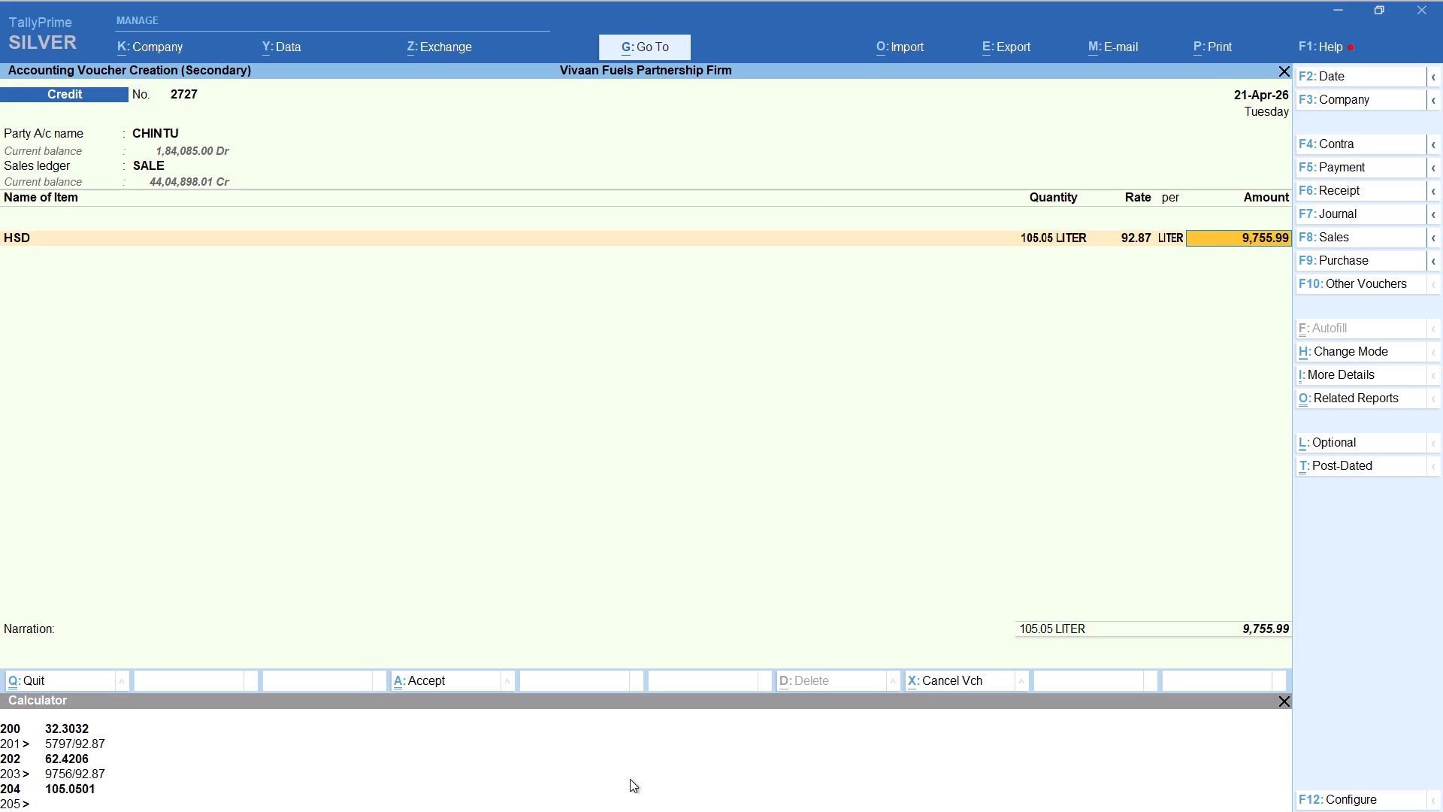
{"action": "key", "text": "Return"}
Add the Round Off ledger to bring the CHINTU voucher to 9,756.00, and save the voucher.
{"action": "key", "text": "Return"}
{"action": "type", "text": "rou"}
{"action": "key", "text": "Return"}
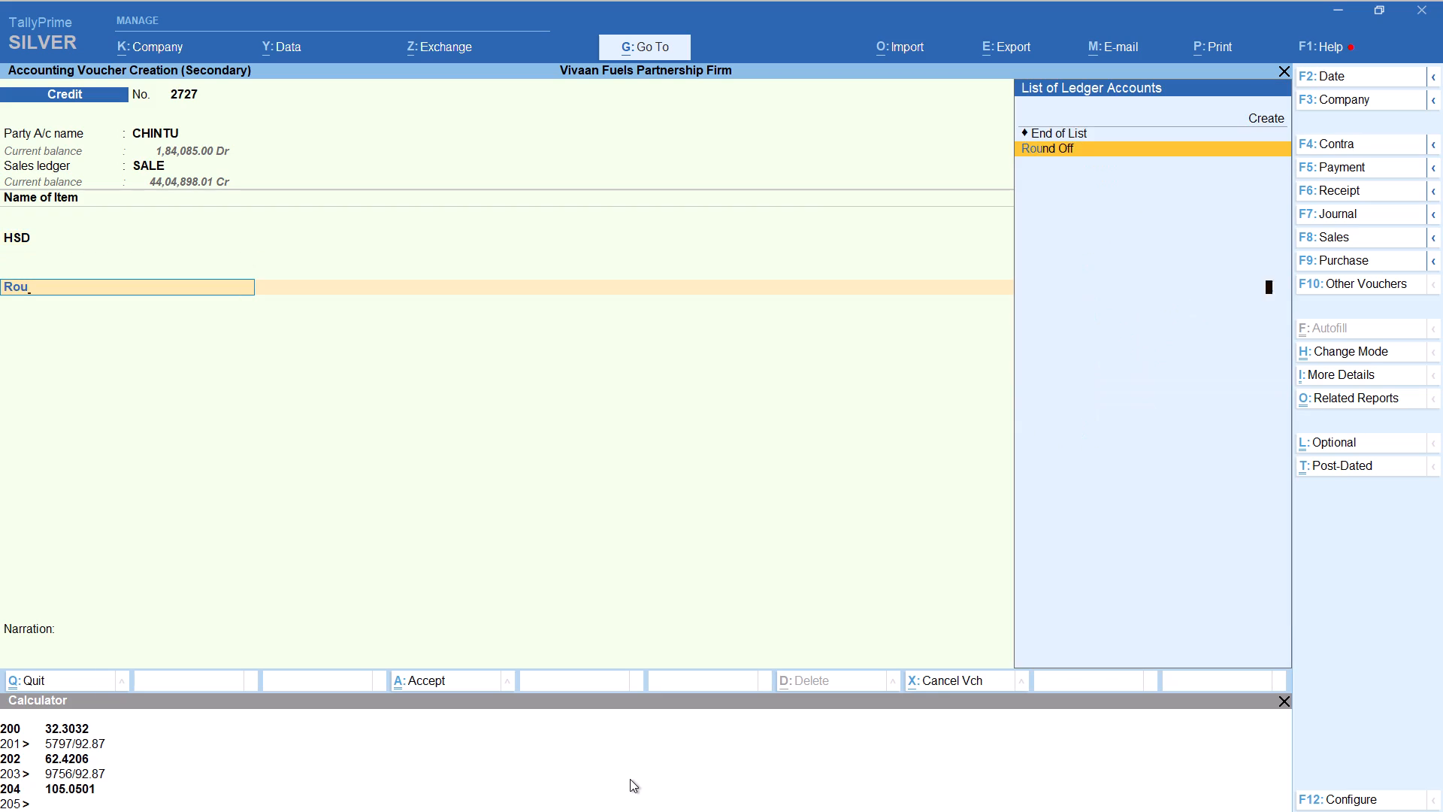
{"action": "key", "text": "ctrl+a"}
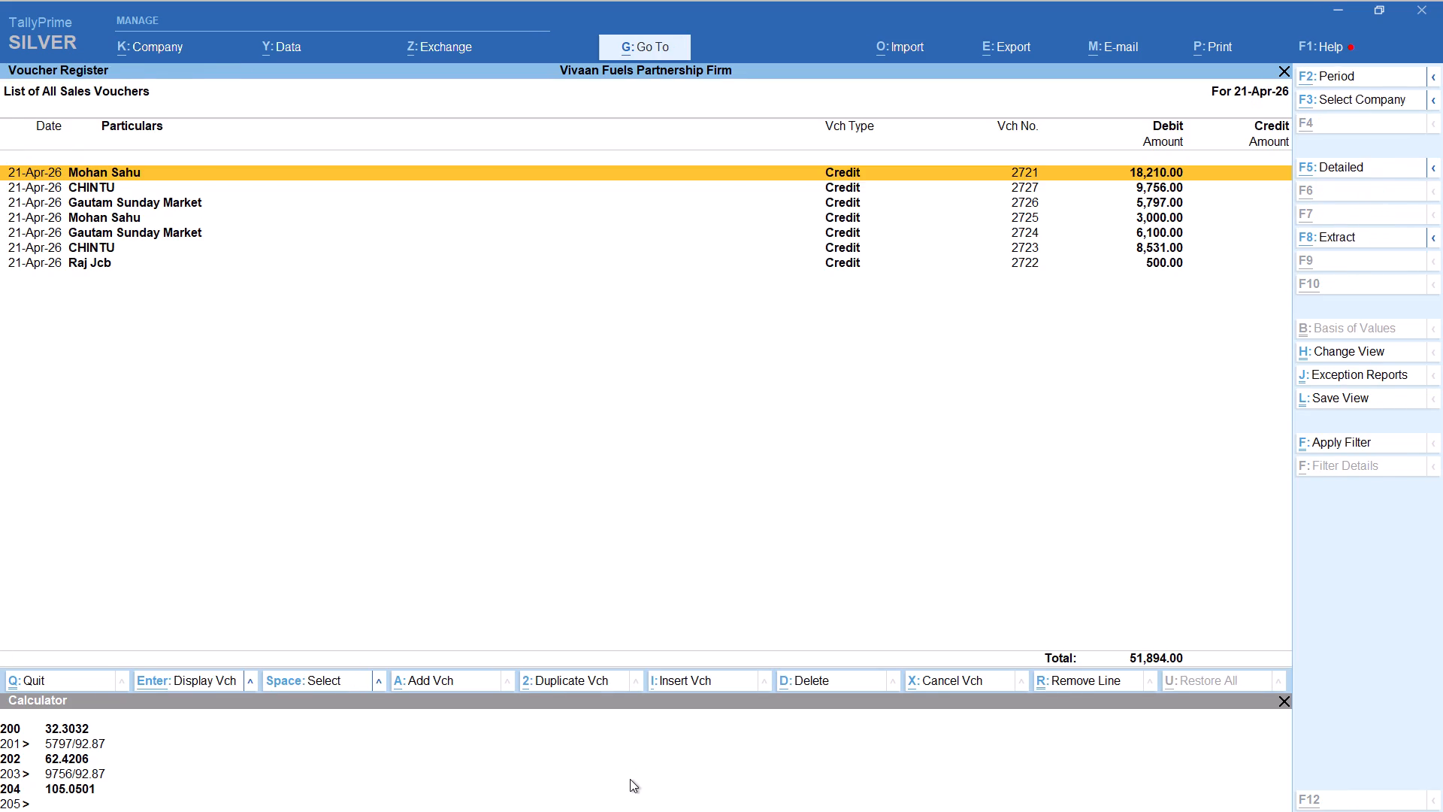
Add another credit voucher for Gautam Sunday Market, accepting the default party details and the SALE ledger.
{"action": "key", "text": "alt+a"}
{"action": "type", "text": "gaut"}
{"action": "key", "text": "Return"}
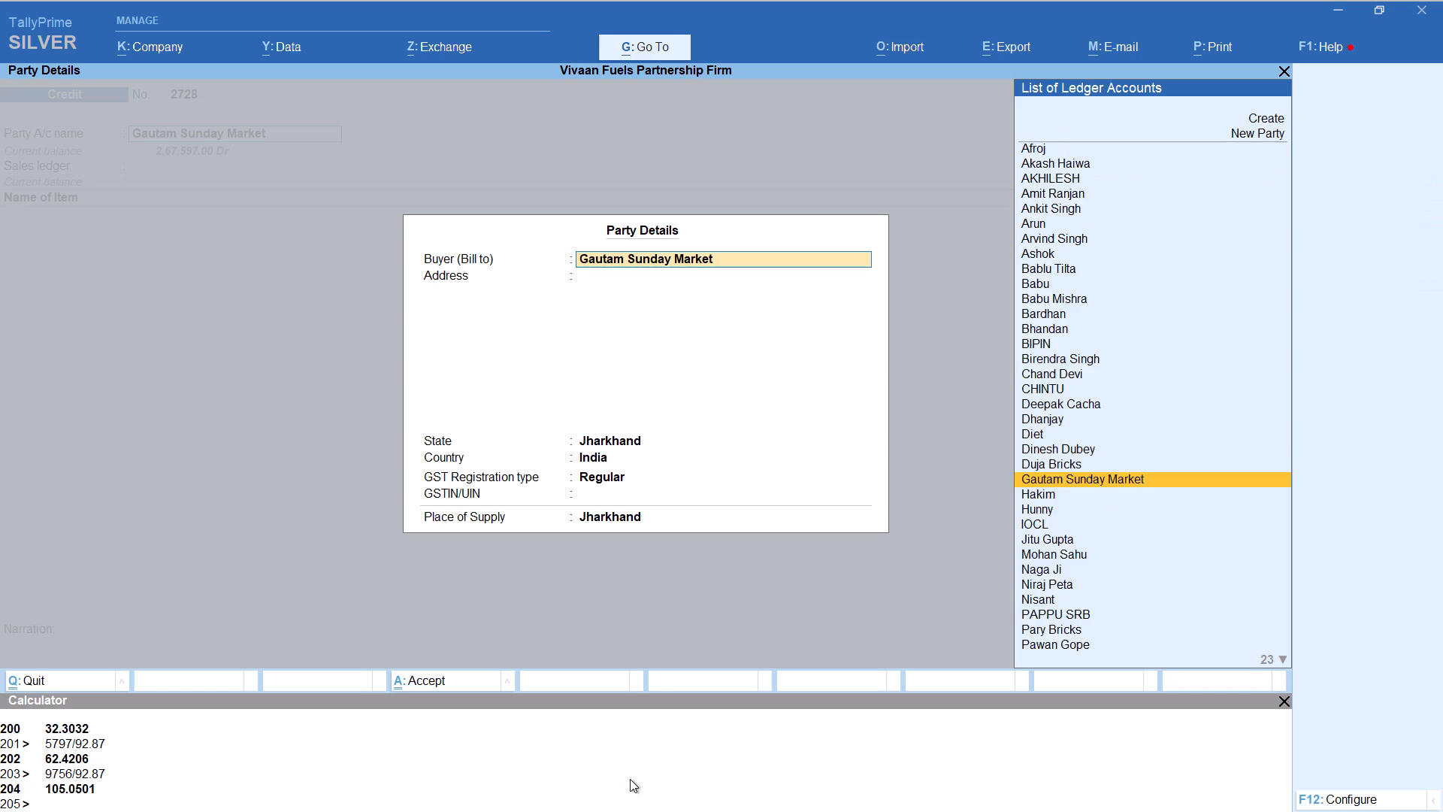
{"action": "key", "text": "Return"}
{"action": "key", "text": "Return"}
{"action": "key", "text": "Return"}
{"action": "key", "text": "Return"}
{"action": "key", "text": "Return"}
{"action": "key", "text": "Return"}
{"action": "key", "text": "Return"}
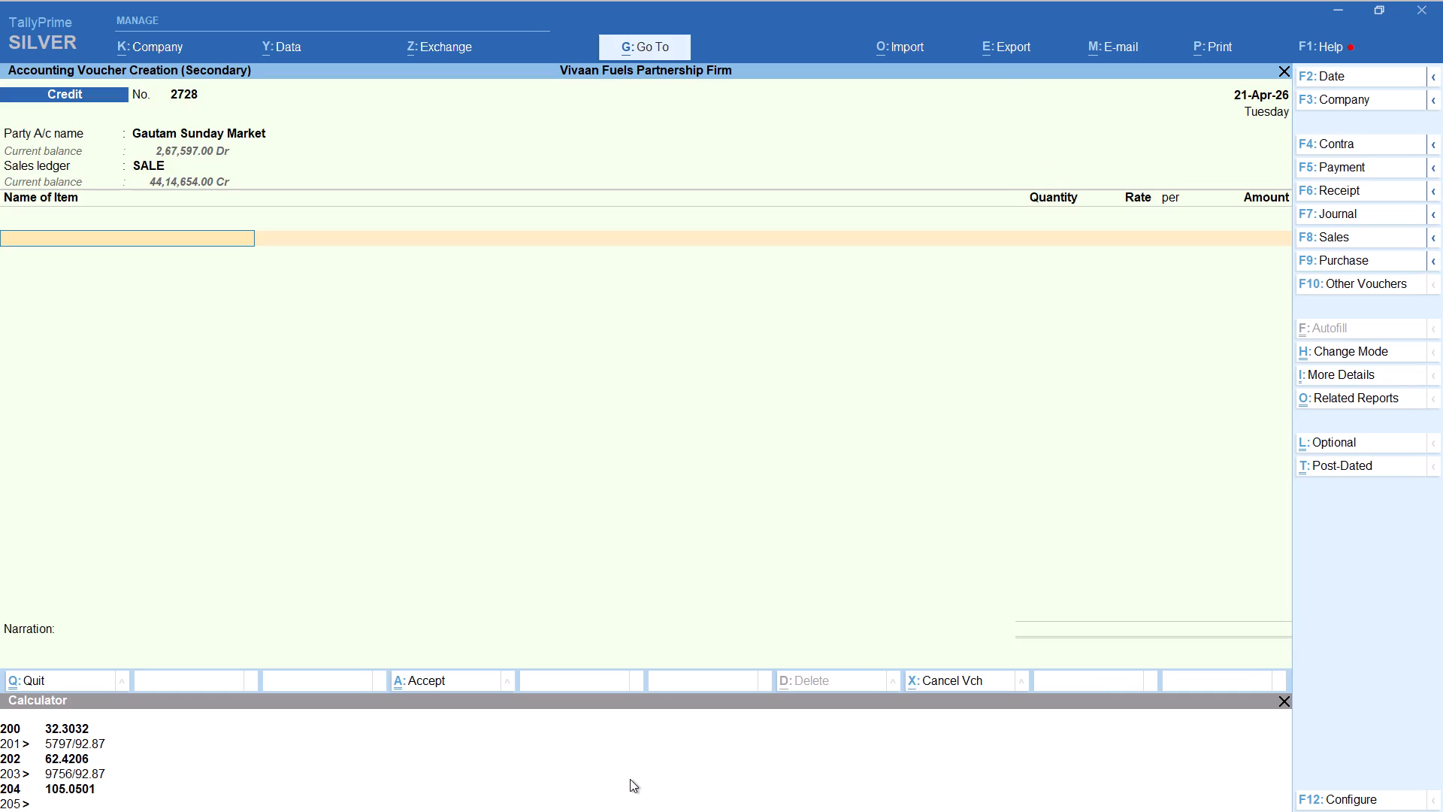
Enter HSD with tracking number Not Applicable and a quantity of 1936/92.87 (20.85 litres) at the rate of 92.87.
{"action": "type", "text": "hs"}
{"action": "key", "text": "Return"}
{"action": "key", "text": "Up"}
{"action": "key", "text": "Return"}
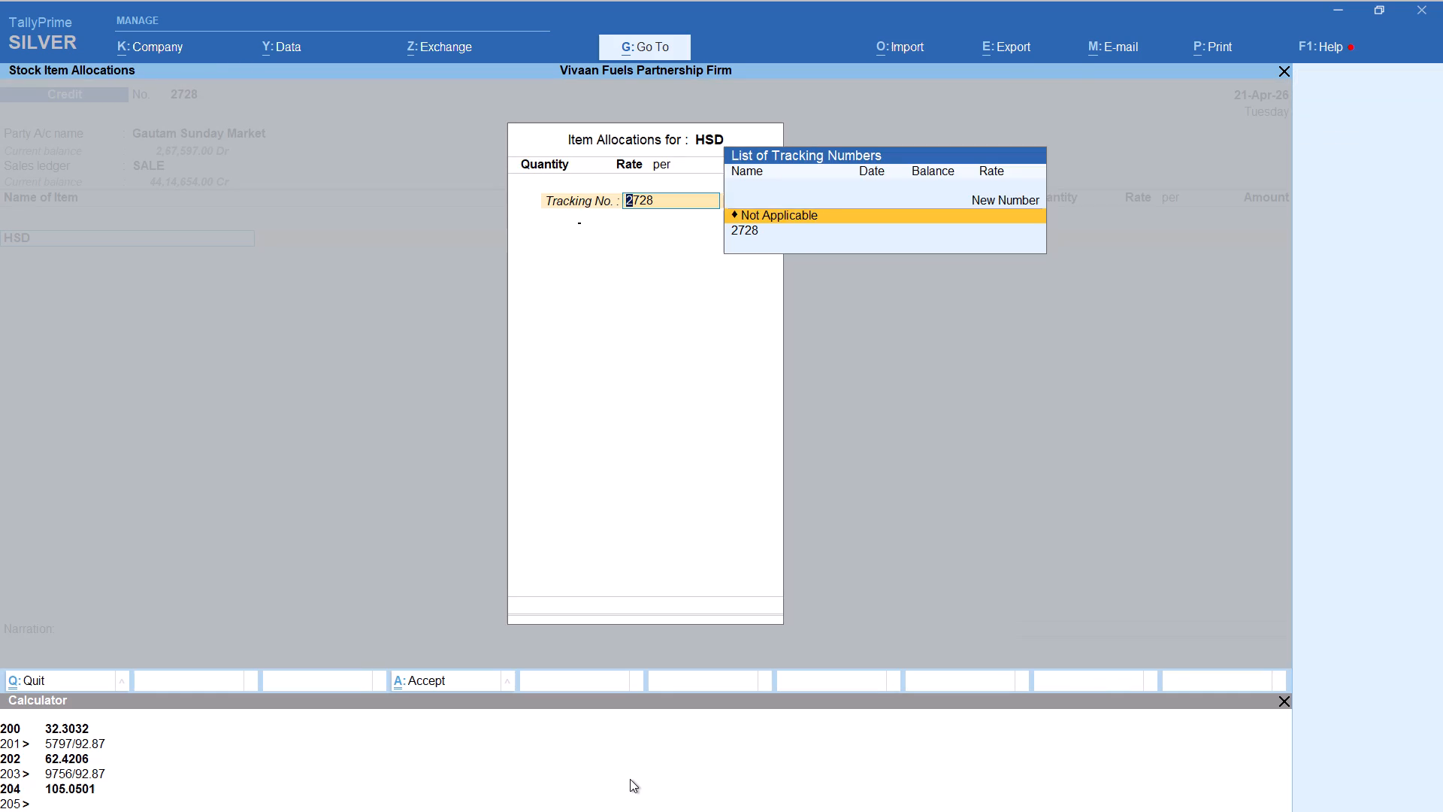
{"action": "key", "text": "alt+c"}
{"action": "type", "text": "19"}
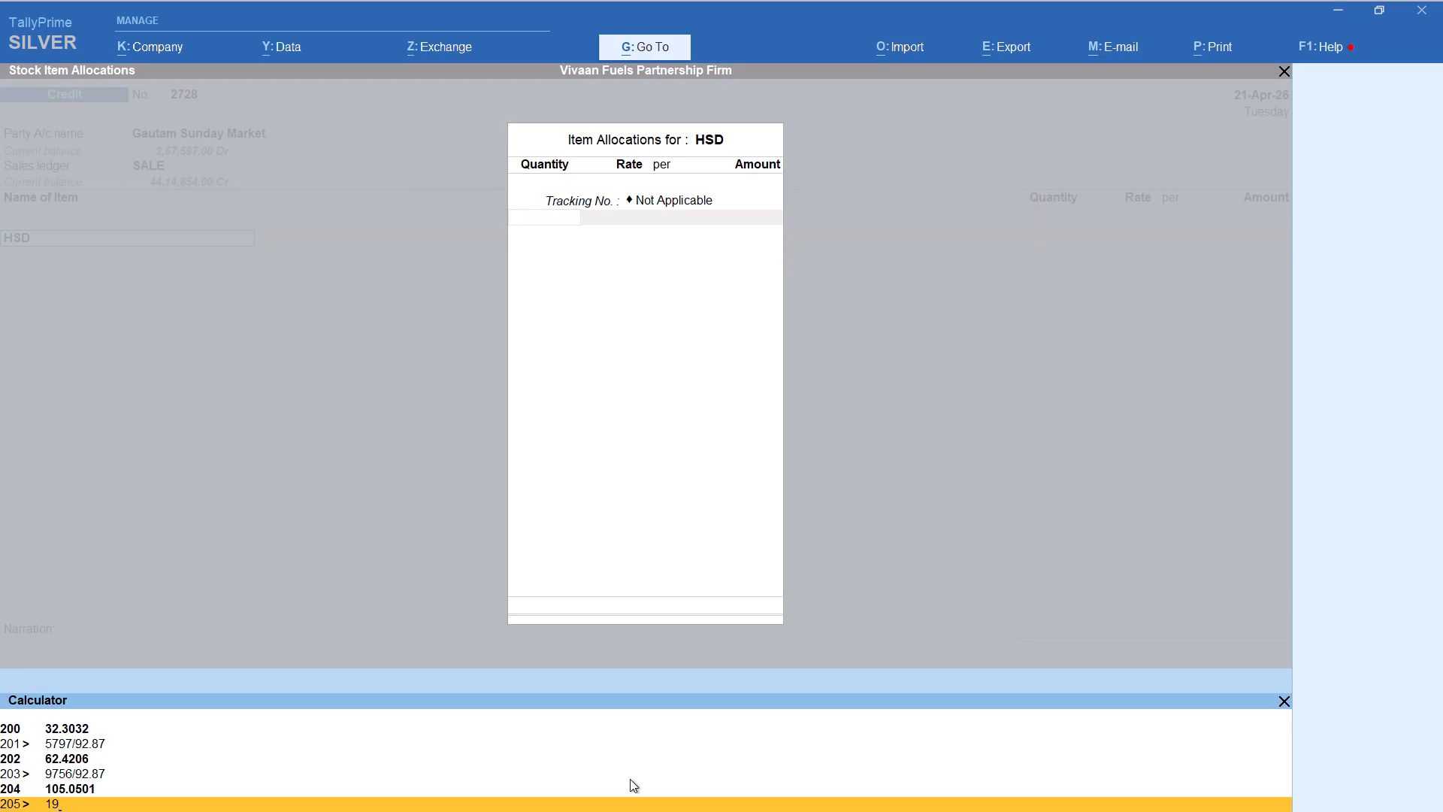
{"action": "type", "text": "39/9"}
{"action": "key", "text": "BackSpace"}
{"action": "key", "text": "BackSpace"}
{"action": "key", "text": "BackSpace"}
{"action": "type", "text": "6/92.87"}
{"action": "key", "text": "Return"}
{"action": "key", "text": "Return"}
{"action": "key", "text": "Return"}
{"action": "key", "text": "Return"}
{"action": "key", "text": "Return"}
{"action": "key", "text": "Return"}
Add the Round Off ledger to bring the Gautam Sunday Market voucher to 1,936.00, and save the voucher.
{"action": "key", "text": "Return"}
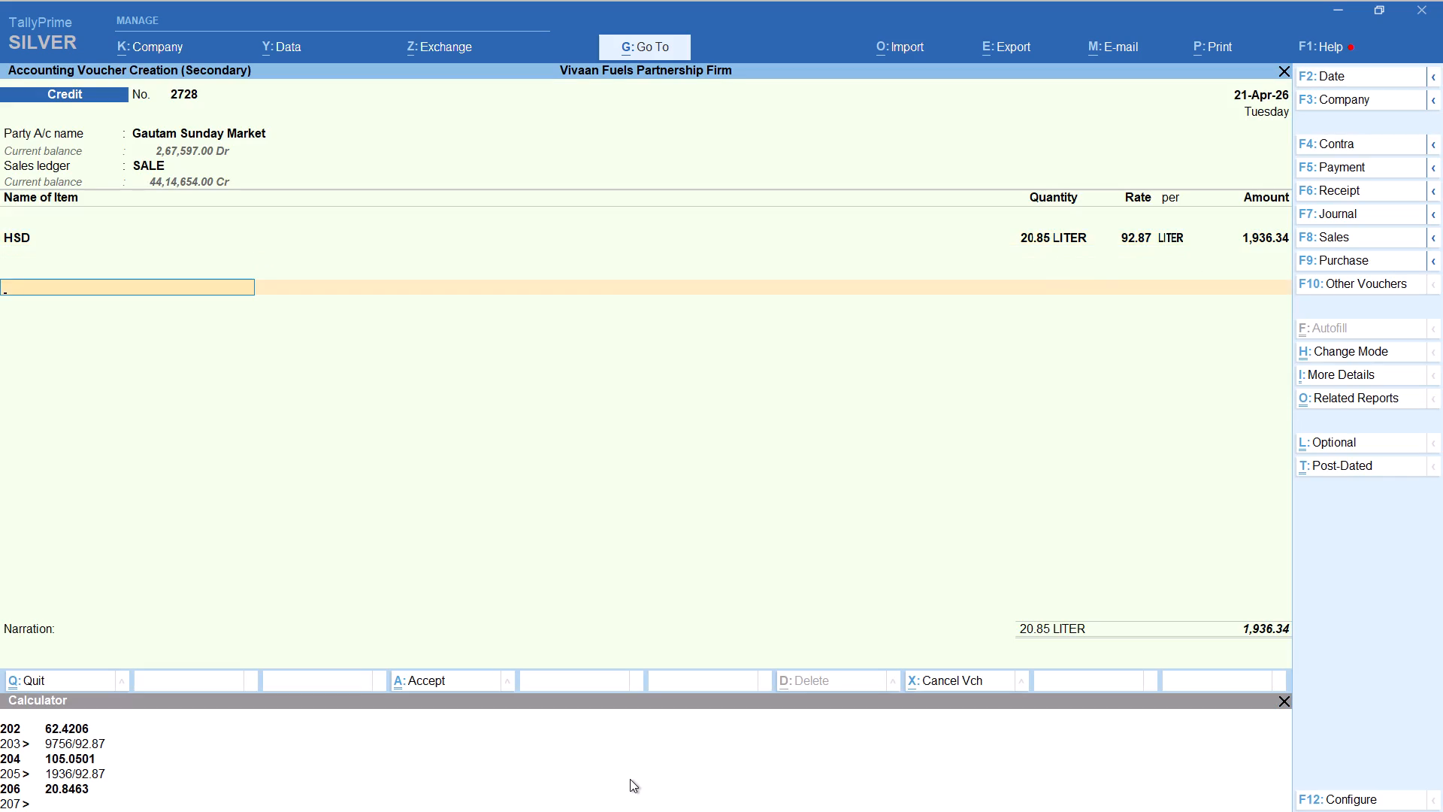
{"action": "type", "text": "rou"}
{"action": "key", "text": "Return"}
{"action": "key", "text": "ctrl+a"}
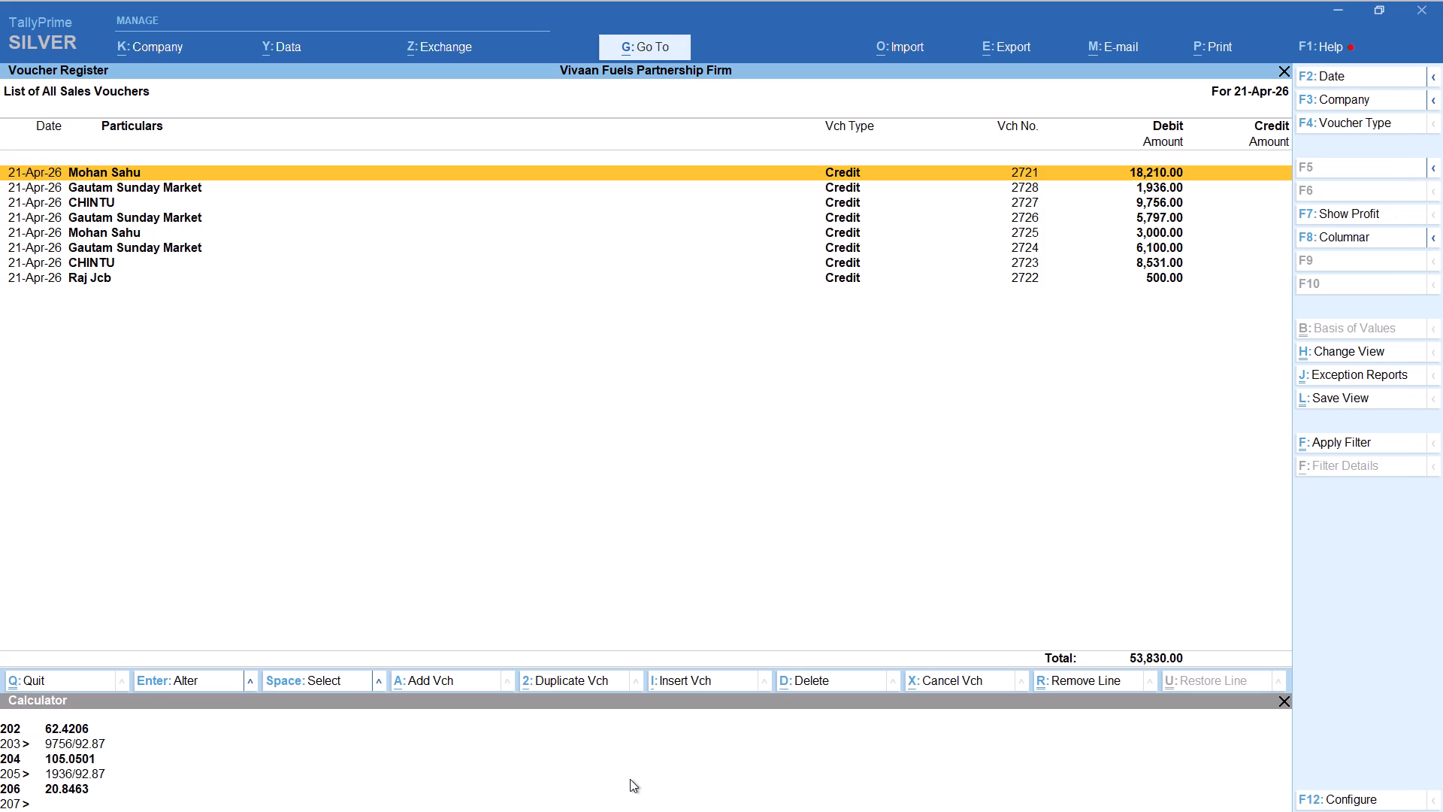
Add a credit voucher for the party Surendra, accepting the default party details and the SALE ledger.
{"action": "key", "text": "alt+a"}
{"action": "key", "text": "s"}
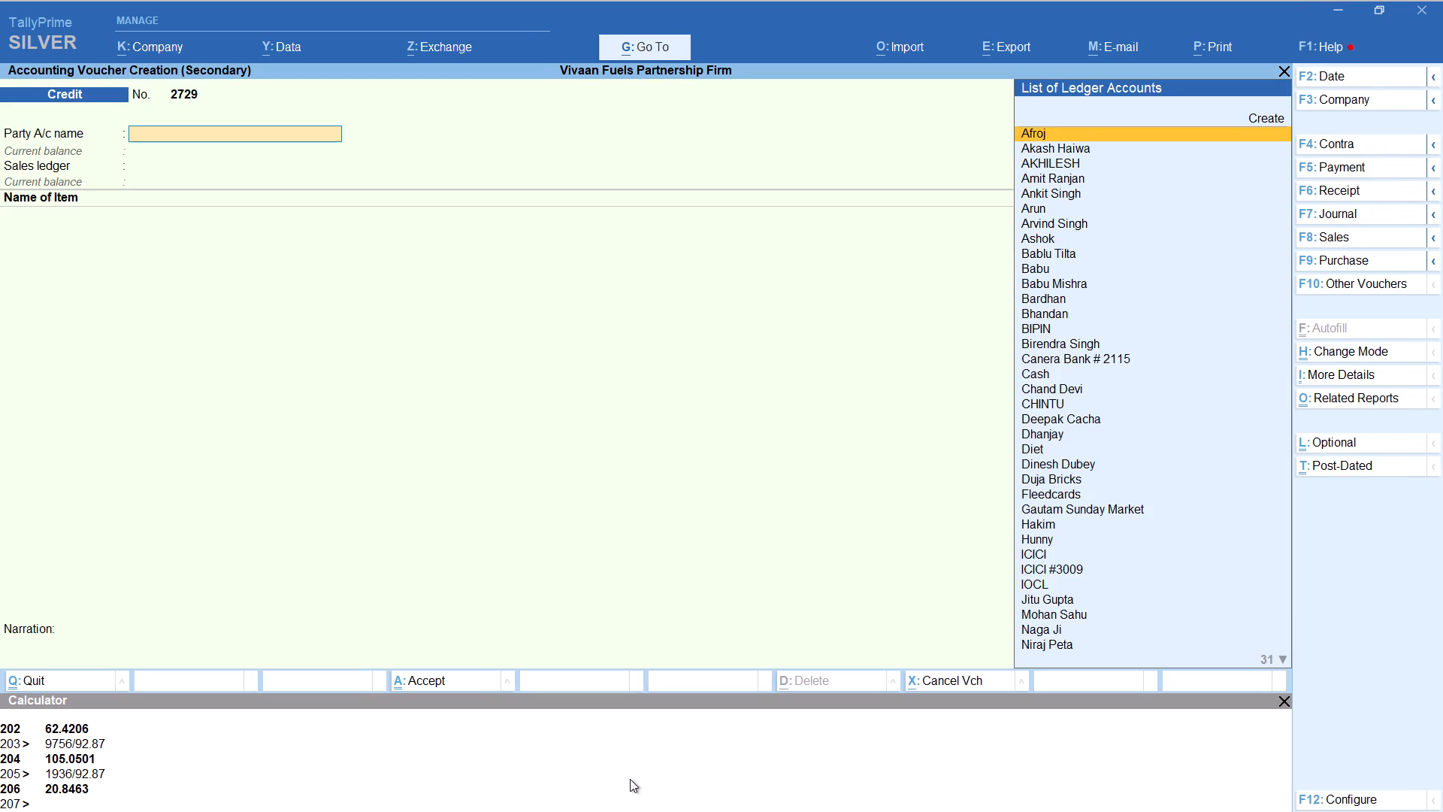
{"action": "type", "text": "ure"}
{"action": "key", "text": "Return"}
{"action": "key", "text": "Return"}
{"action": "key", "text": "Return"}
{"action": "key", "text": "Return"}
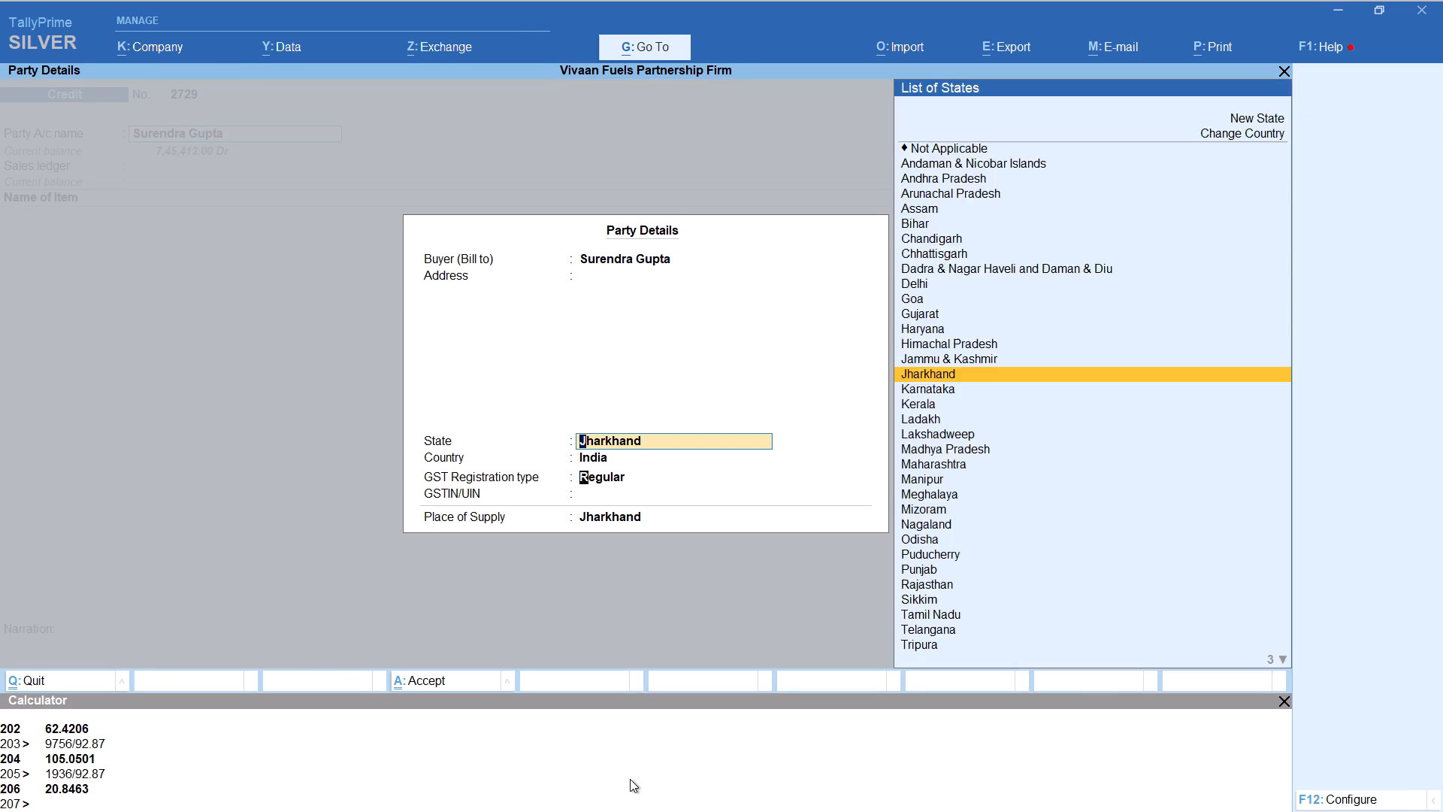
{"action": "key", "text": "Return"}
{"action": "key", "text": "Return"}
{"action": "key", "text": "Return"}
{"action": "key", "text": "Return"}
Enter HSD with tracking number Not Applicable and a quantity of 1500/92.87 (16.15 litres) at the rate of 92.87.
{"action": "type", "text": "hs"}
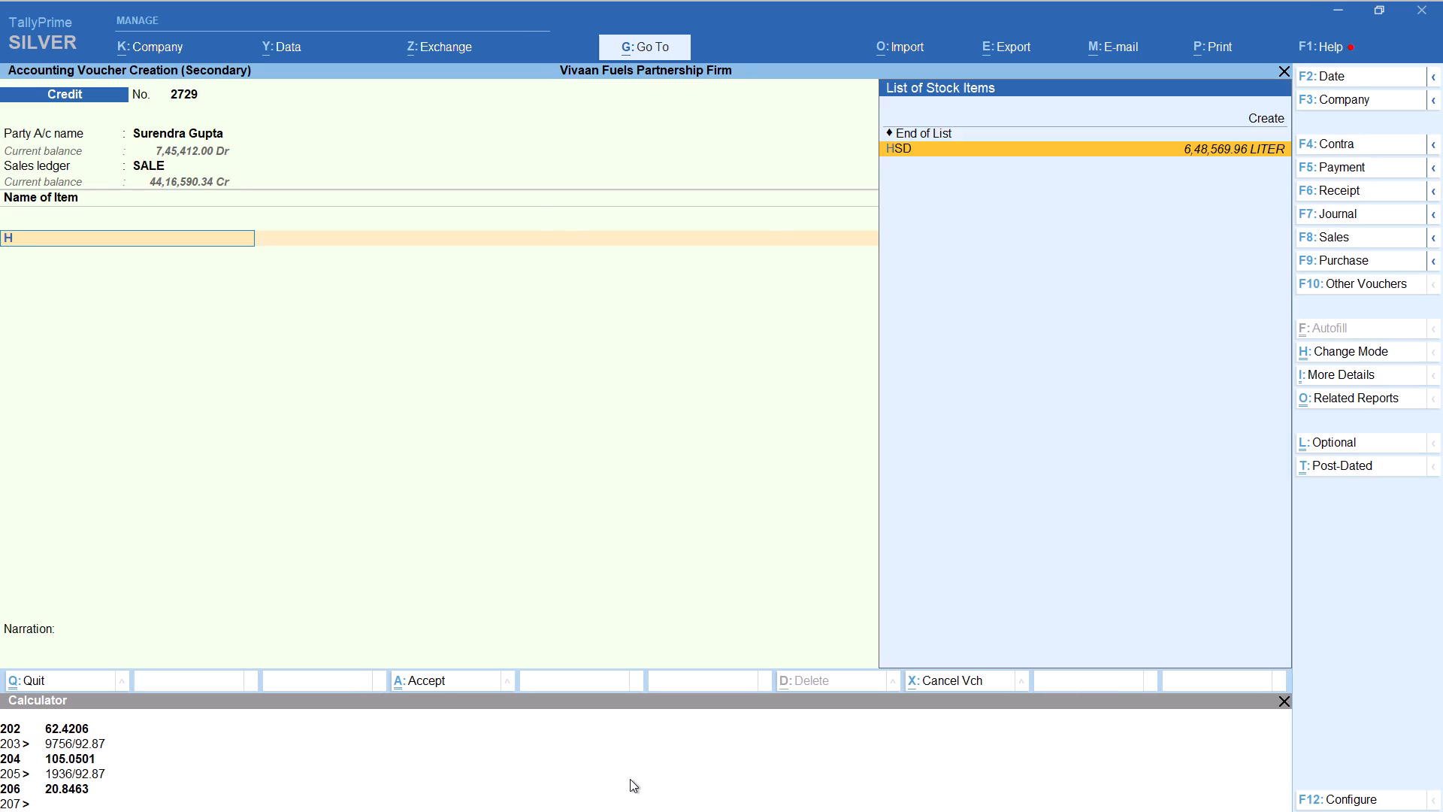
{"action": "key", "text": "Return"}
{"action": "key", "text": "Up"}
{"action": "key", "text": "Return"}
{"action": "key", "text": "alt+c"}
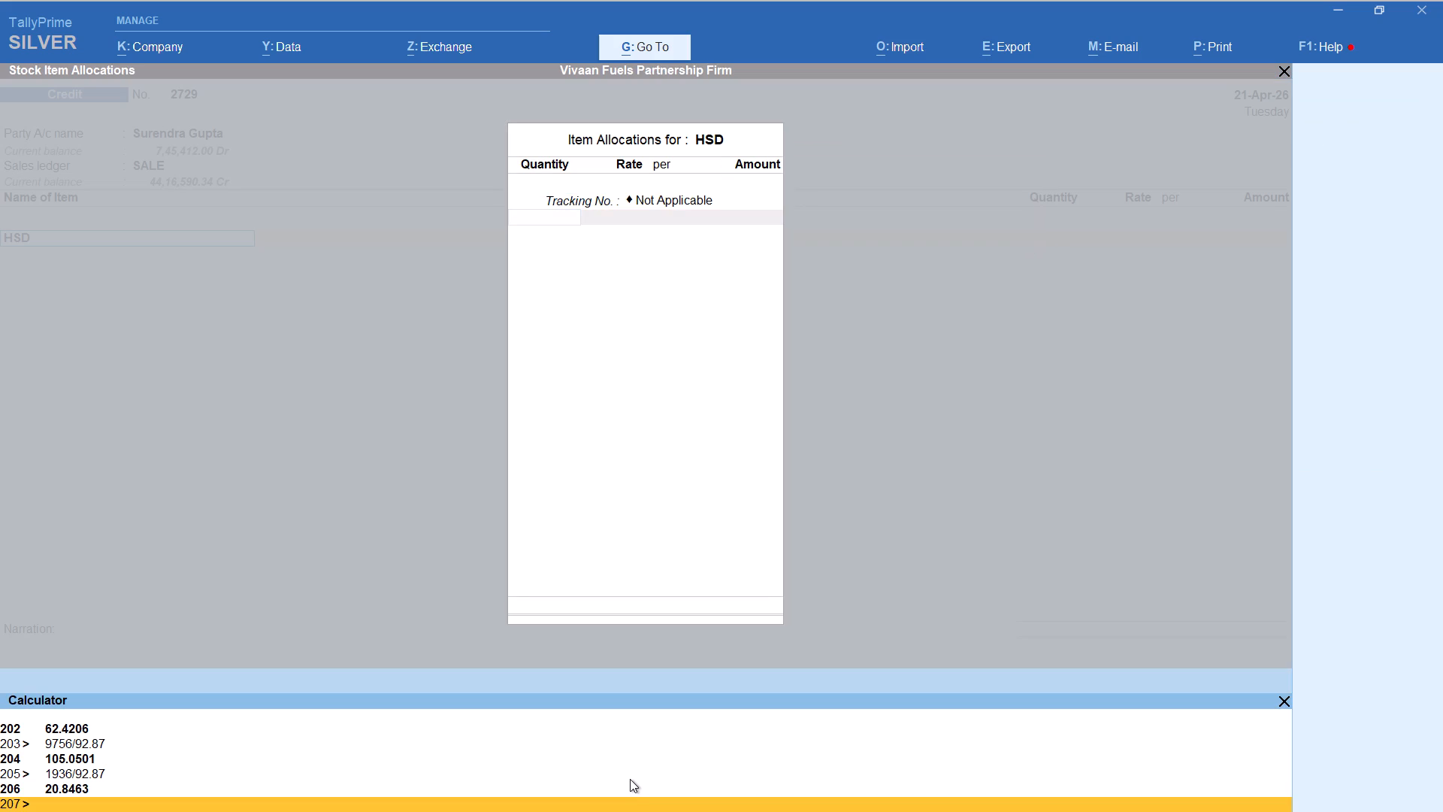
{"action": "type", "text": "1500/92.87"}
{"action": "key", "text": "Return"}
{"action": "key", "text": "Return"}
{"action": "key", "text": "Return"}
{"action": "key", "text": "Return"}
{"action": "key", "text": "Return"}
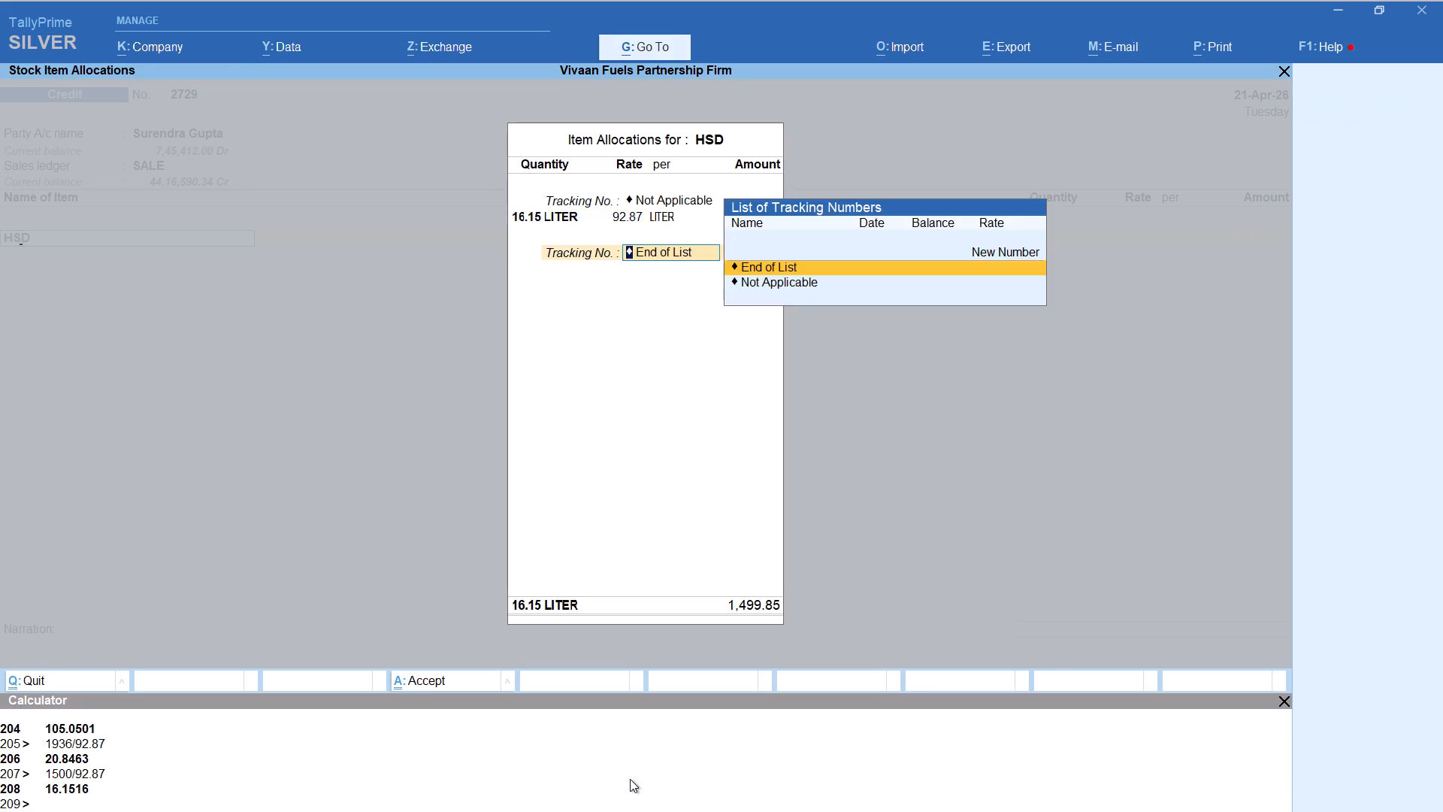
{"action": "key", "text": "Return"}
Add the Round Off ledger to bring the Surendra voucher to 1,500.00, and save the voucher.
{"action": "key", "text": "Return"}
{"action": "type", "text": "rou"}
{"action": "key", "text": "Return"}
{"action": "key", "text": "ctrl+a"}
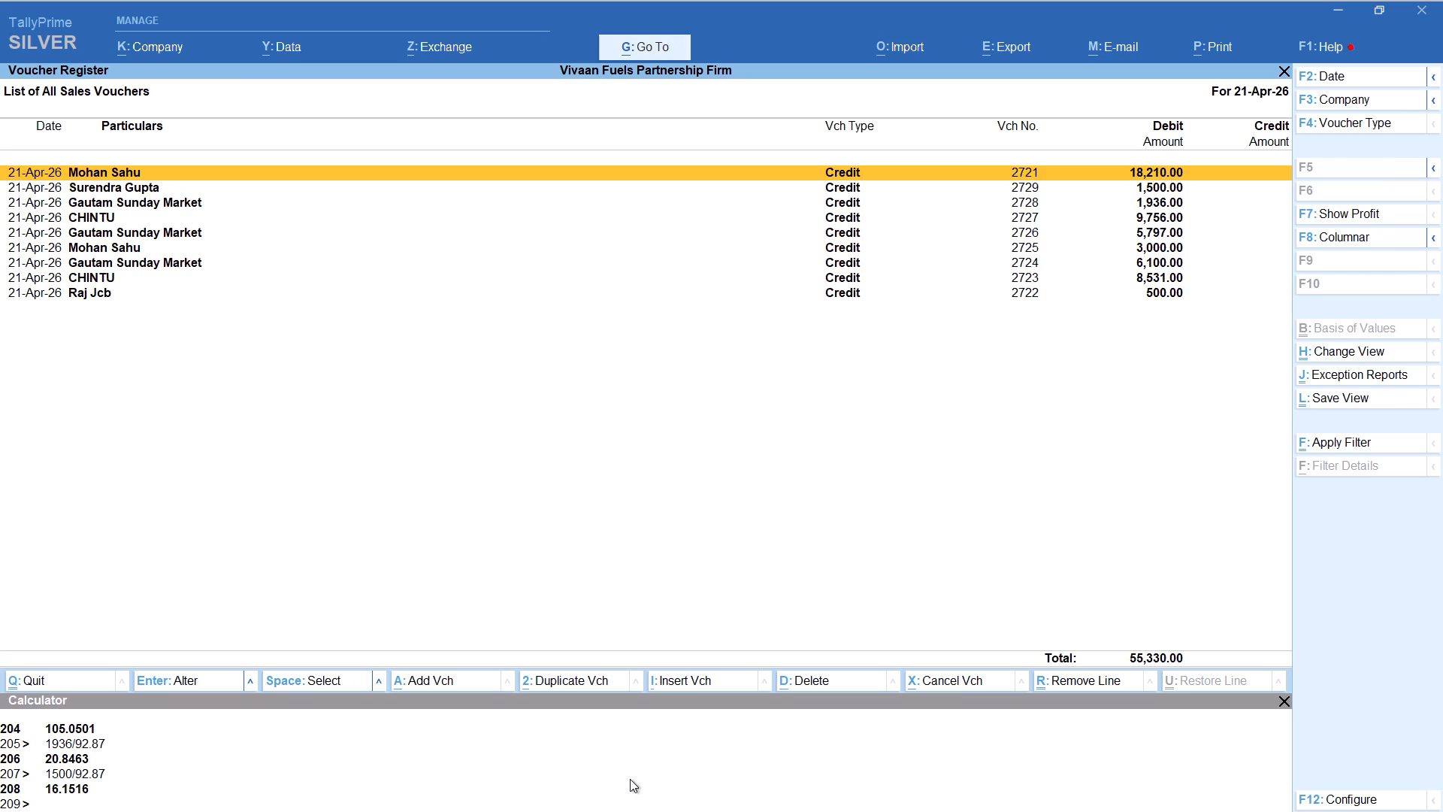
Add a credit voucher for the party Dhanjay, accepting the default party details and the SALE ledger.
{"action": "key", "text": "alt+a"}
{"action": "type", "text": "dhanj"}
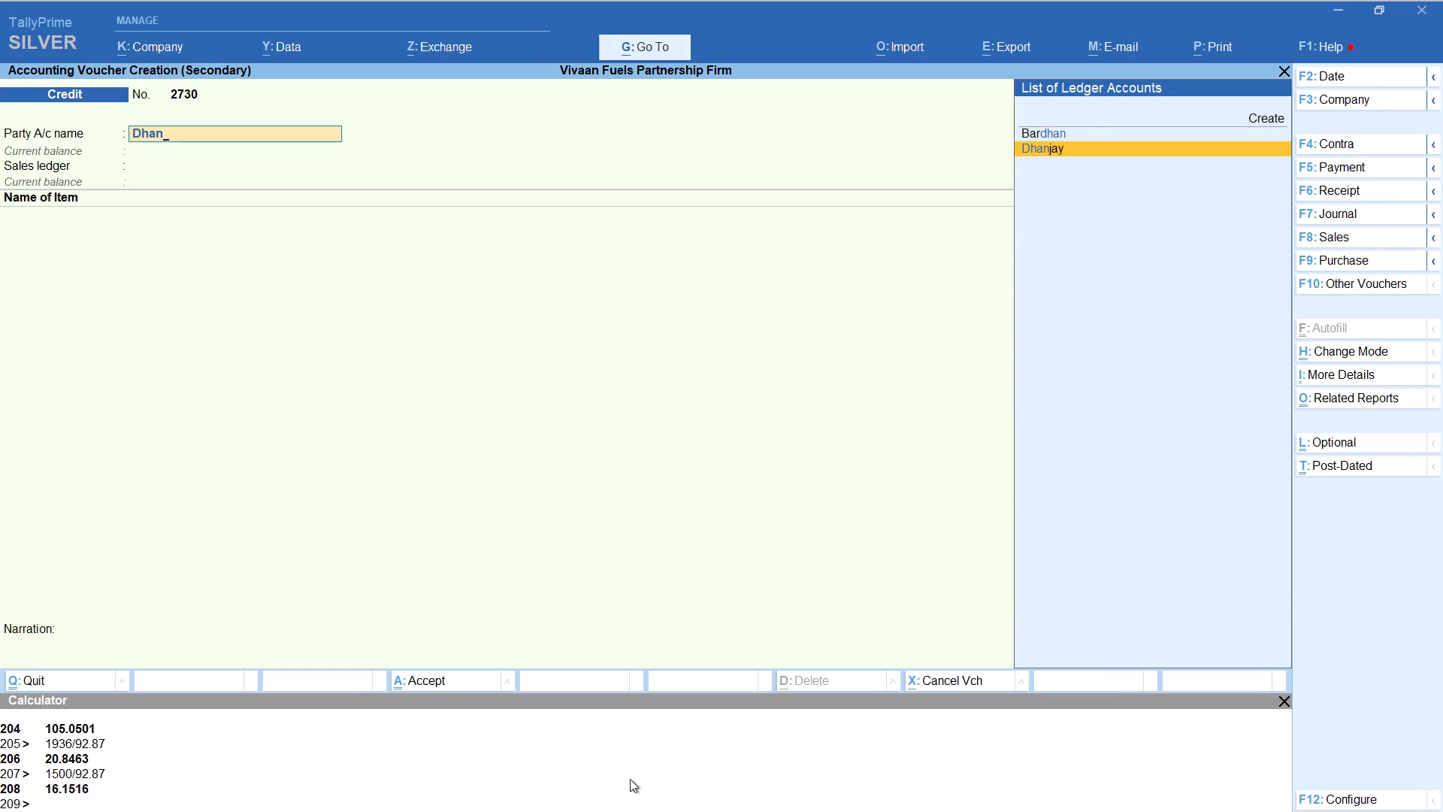
{"action": "key", "text": "Return"}
{"action": "key", "text": "Return"}
{"action": "key", "text": "Return"}
{"action": "key", "text": "Return"}
{"action": "key", "text": "Return"}
{"action": "key", "text": "Return"}
{"action": "key", "text": "Return"}
{"action": "key", "text": "Return"}
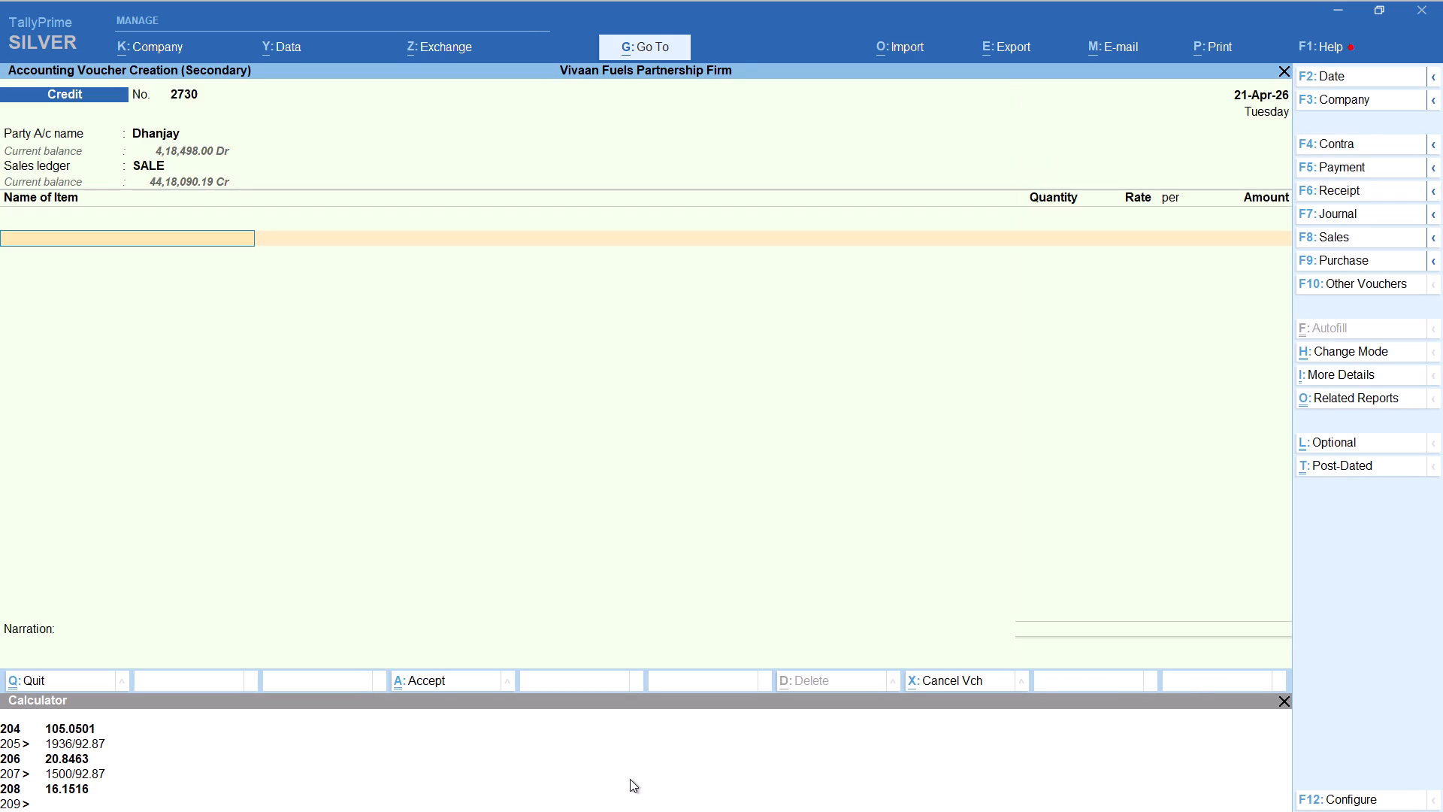
Enter HSD with tracking number Not Applicable and a quantity of 18303/92.87 (197.08 litres) at the rate of 92.87.
{"action": "type", "text": "hs"}
{"action": "key", "text": "Return"}
{"action": "key", "text": "Up"}
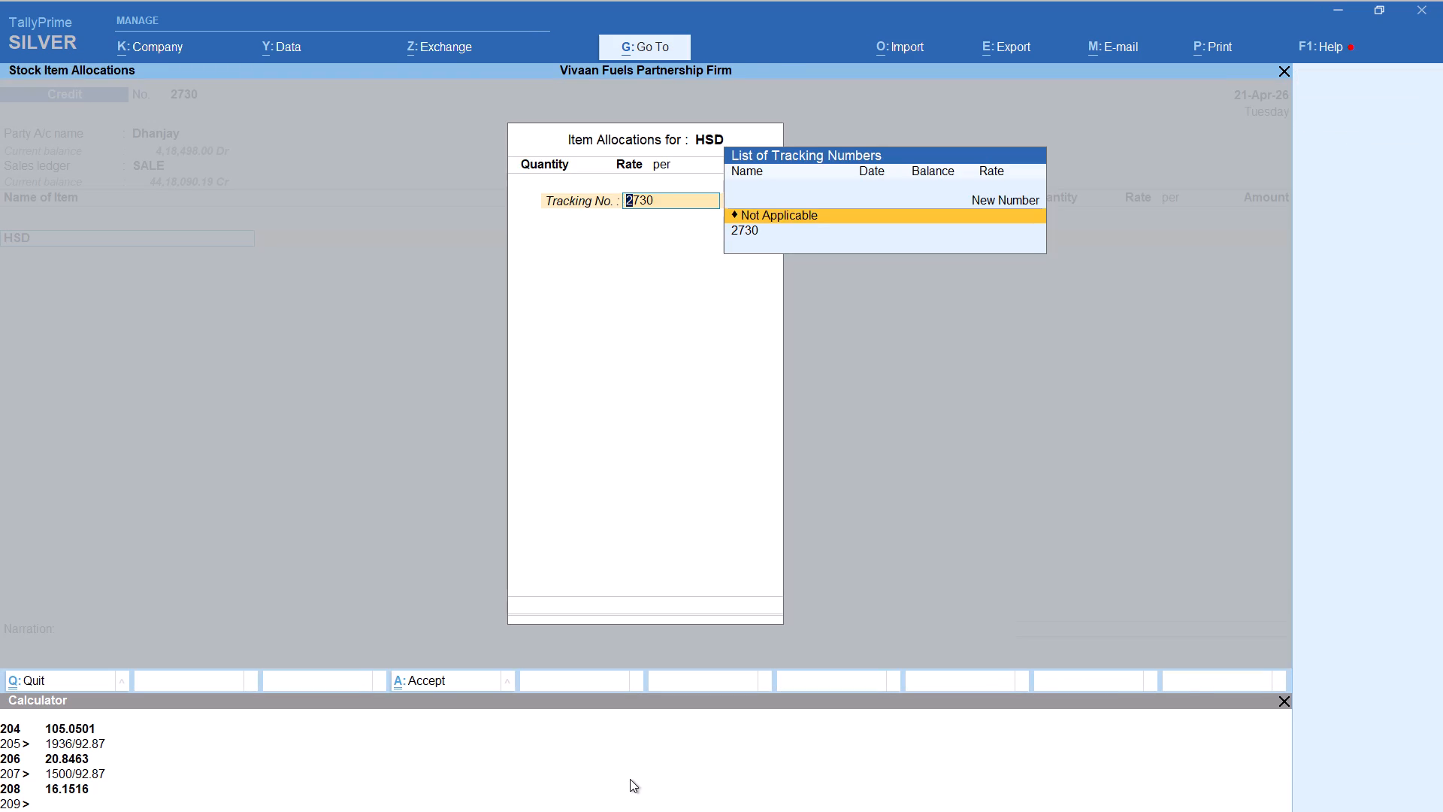
{"action": "key", "text": "alt+c"}
{"action": "key", "text": "Escape"}
{"action": "key", "text": "Return"}
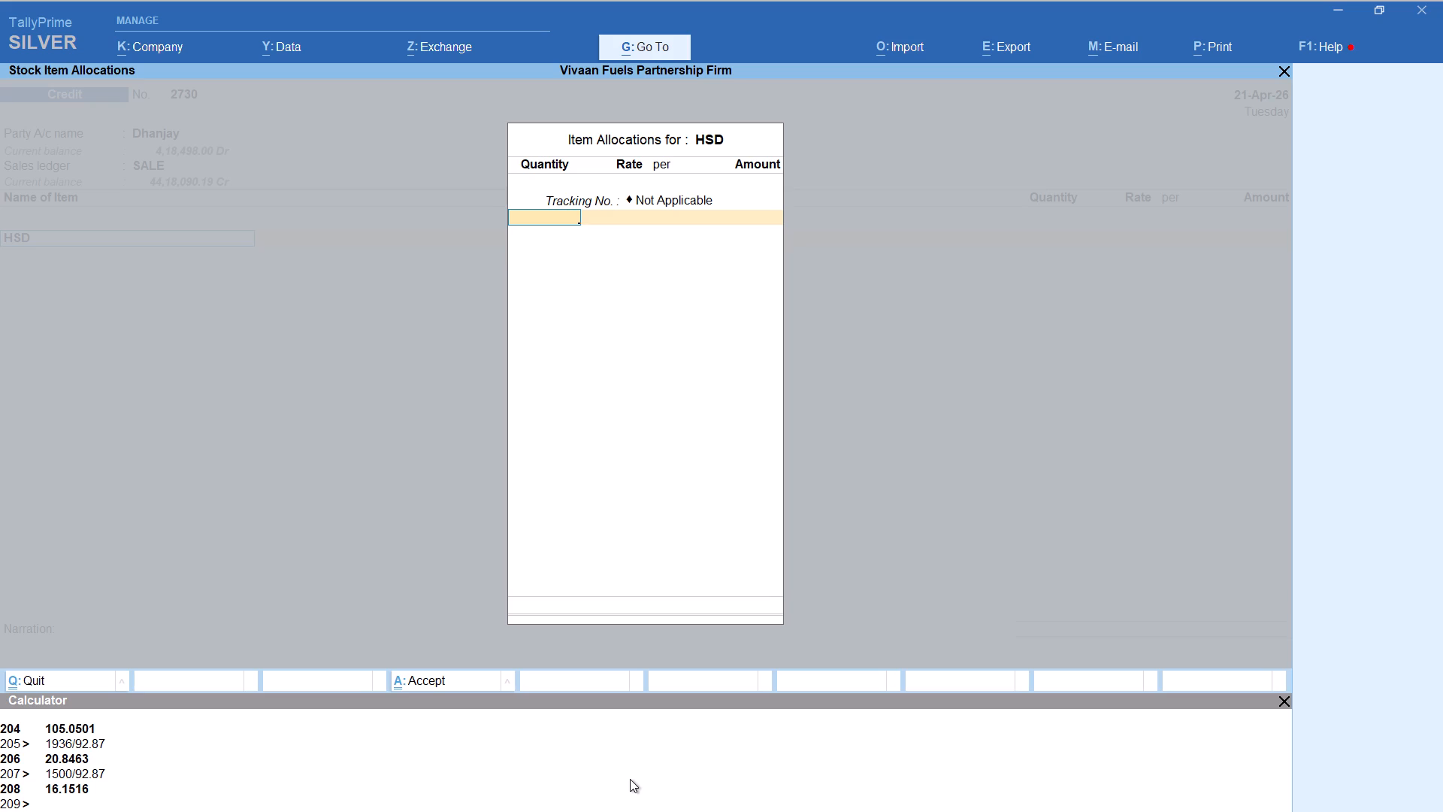
{"action": "key", "text": "1"}
{"action": "key", "text": "BackSpace"}
{"action": "key", "text": "alt+c"}
{"action": "type", "text": "18"}
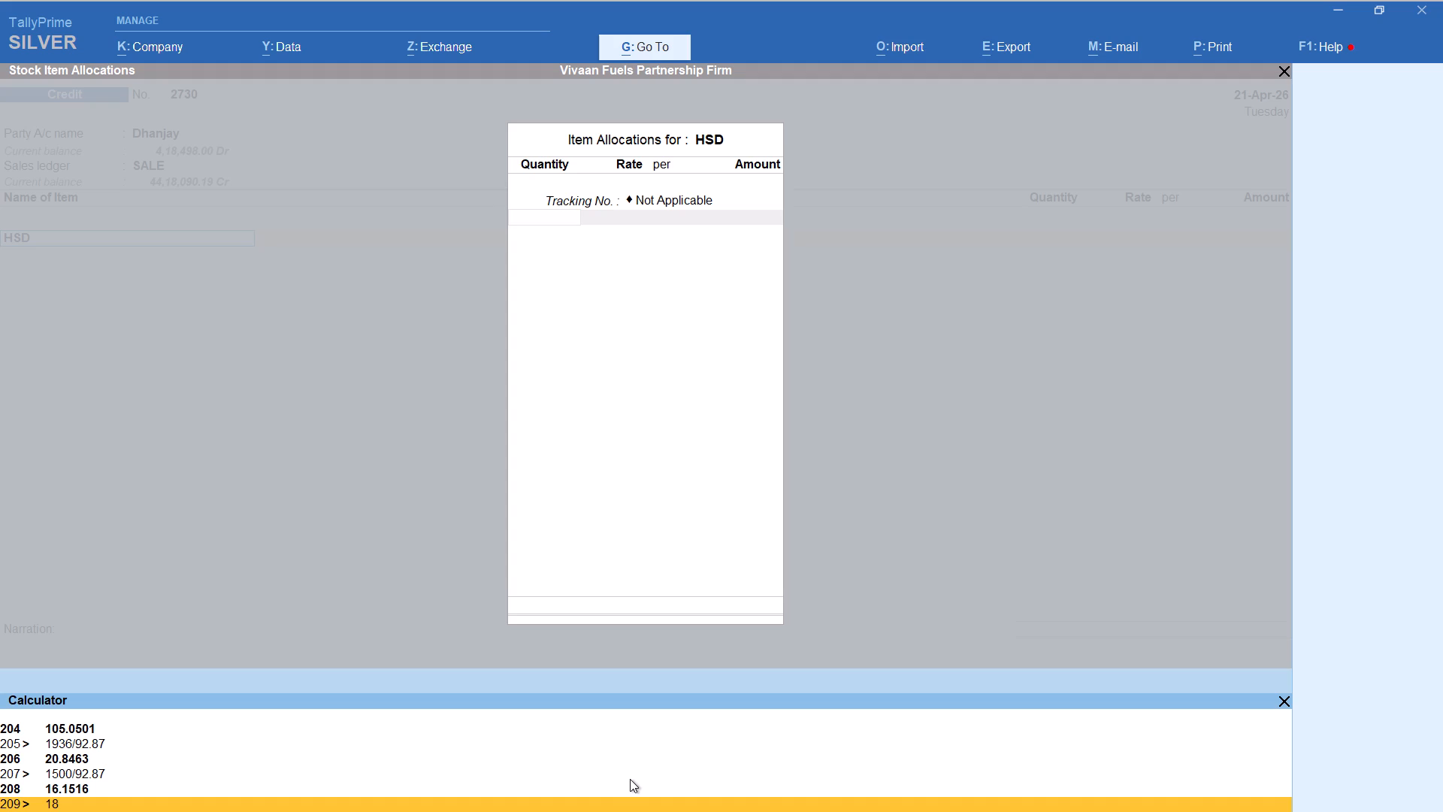
{"action": "type", "text": "303"}
{"action": "type", "text": "/92.87"}
{"action": "key", "text": "Return"}
{"action": "key", "text": "Return"}
{"action": "key", "text": "Return"}
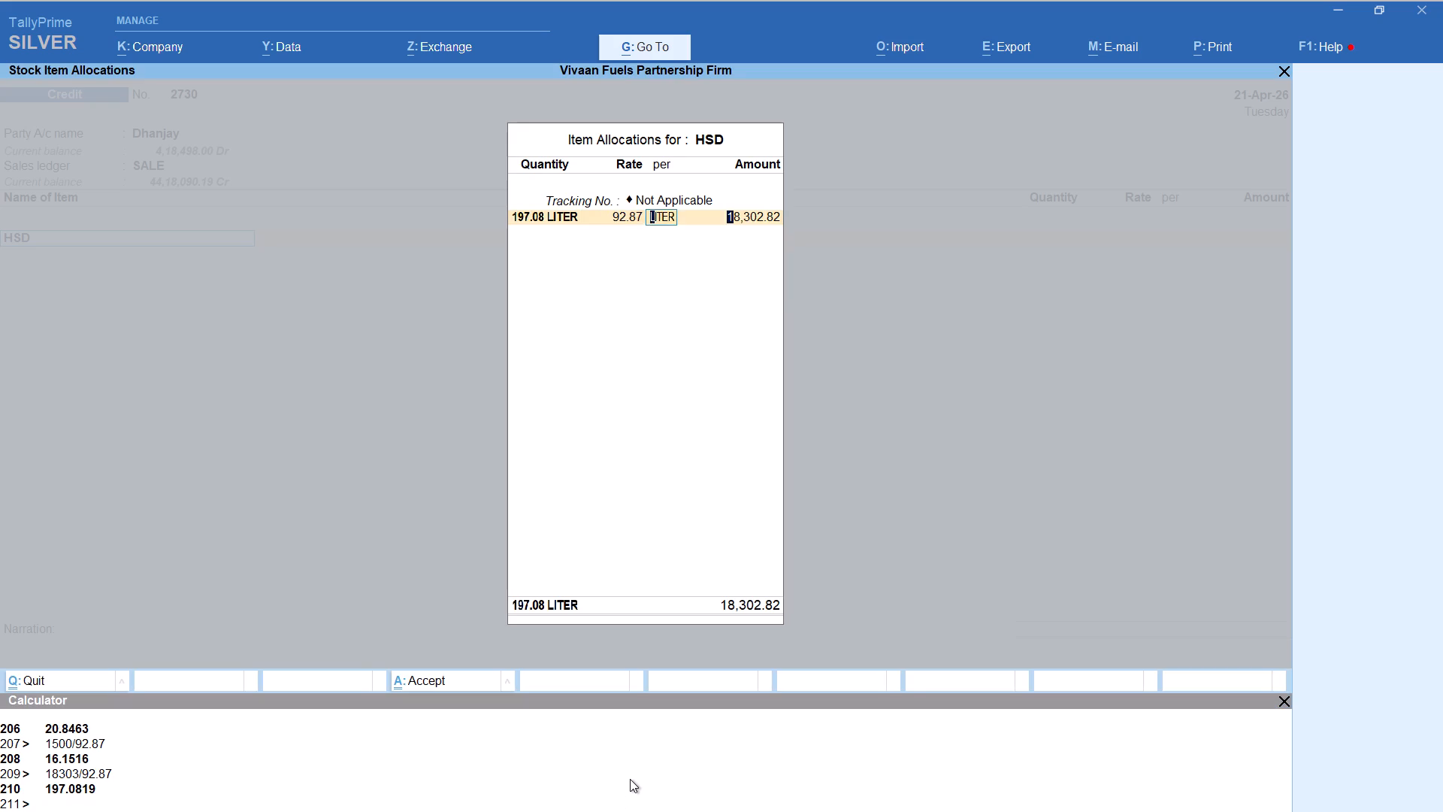
{"action": "key", "text": "Return"}
{"action": "key", "text": "Return"}
{"action": "key", "text": "Return"}
Add the Round Off ledger to bring the Dhanjay voucher to 18,303.00, and save the voucher.
{"action": "key", "text": "Return"}
{"action": "type", "text": "rou"}
{"action": "key", "text": "Return"}
{"action": "key", "text": "ctrl+a"}
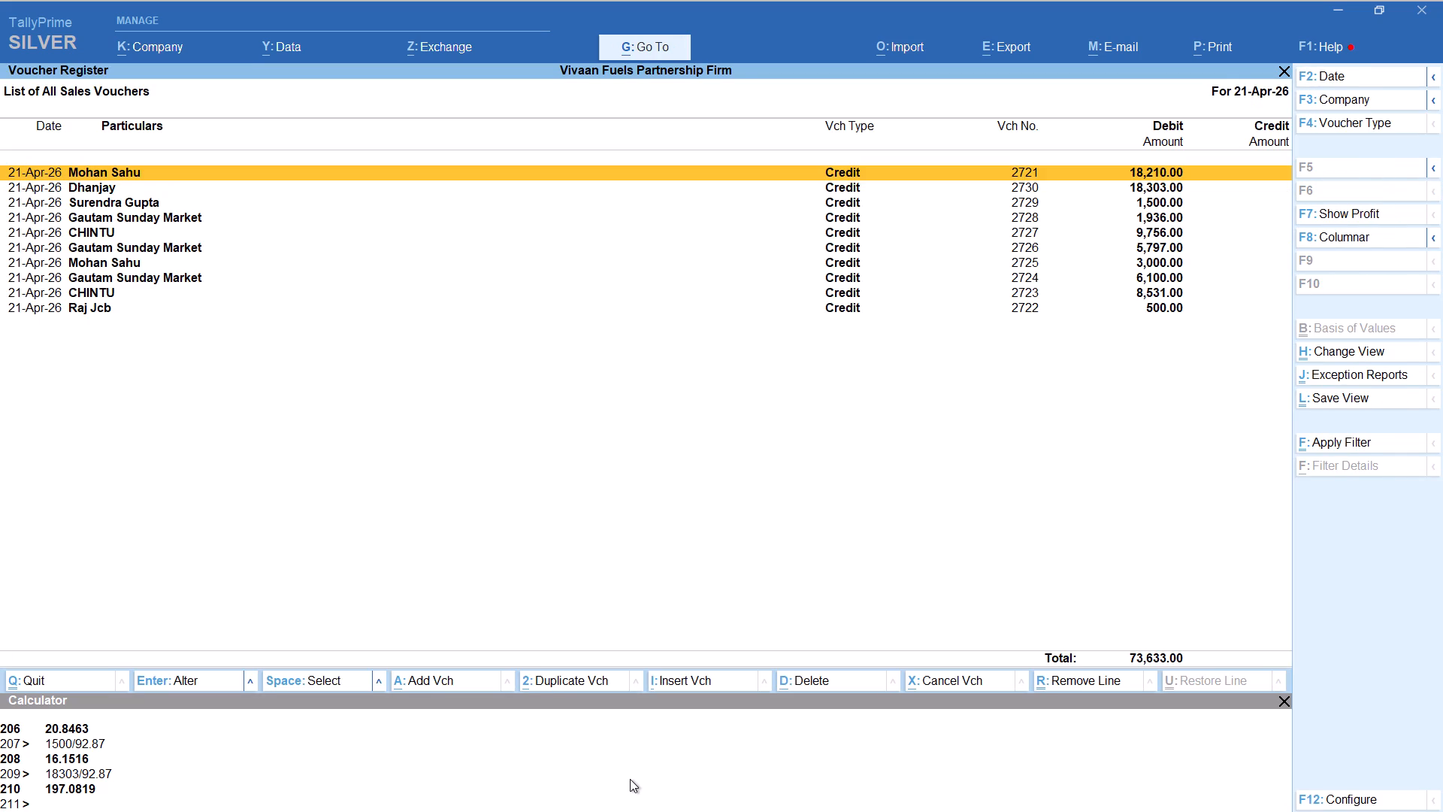
Add a credit voucher for the party Ravindra (not Ravindra Jcb), accepting the default party details and the SALE ledger.
{"action": "key", "text": "alt+a"}
{"action": "type", "text": "ra"}
{"action": "type", "text": "vinder"}
{"action": "key", "text": "Down"}
{"action": "key", "text": "Down"}
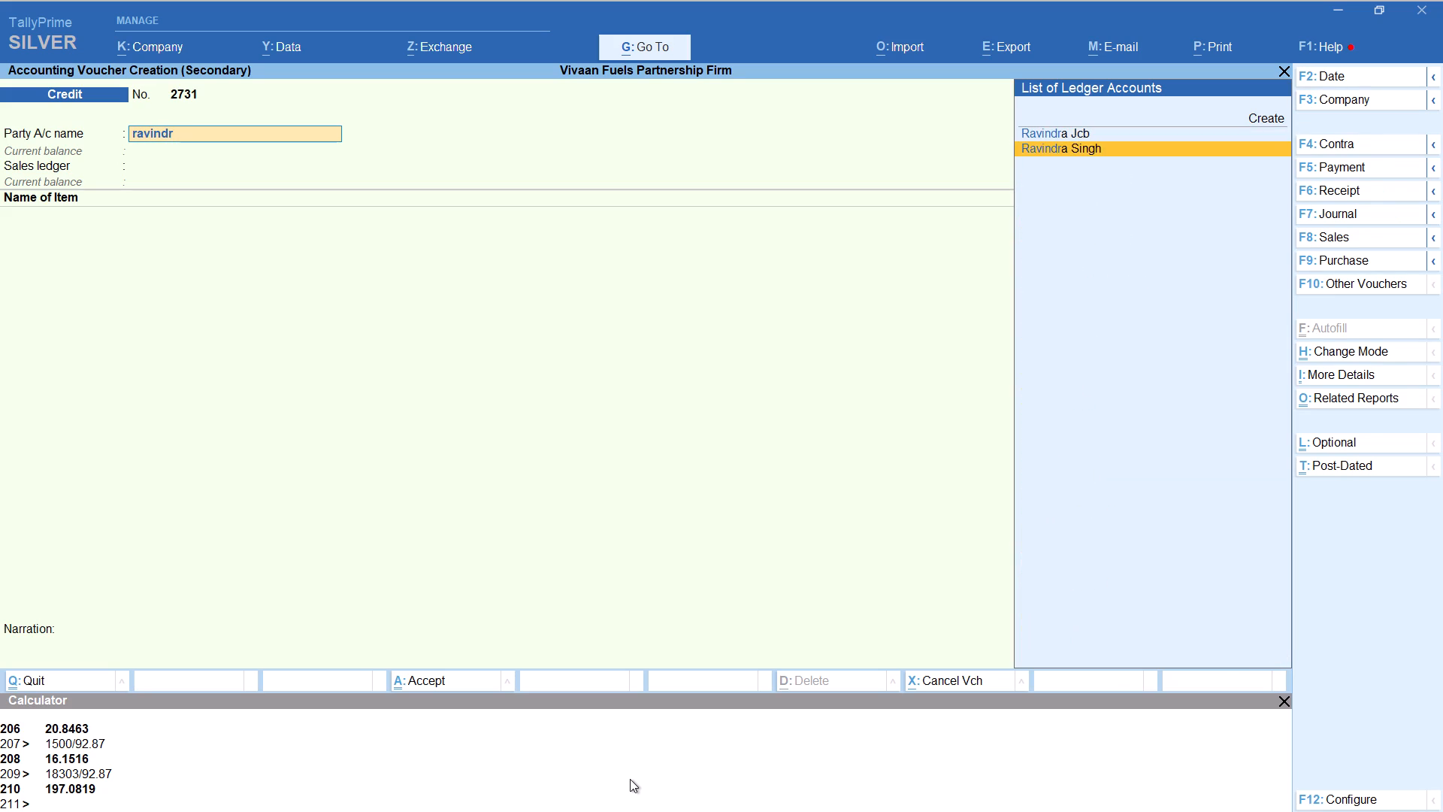
{"action": "key", "text": "Return"}
{"action": "key", "text": "Return"}
{"action": "key", "text": "Return"}
{"action": "key", "text": "Return"}
{"action": "key", "text": "Return"}
{"action": "key", "text": "Return"}
{"action": "key", "text": "Return"}
{"action": "key", "text": "Return"}
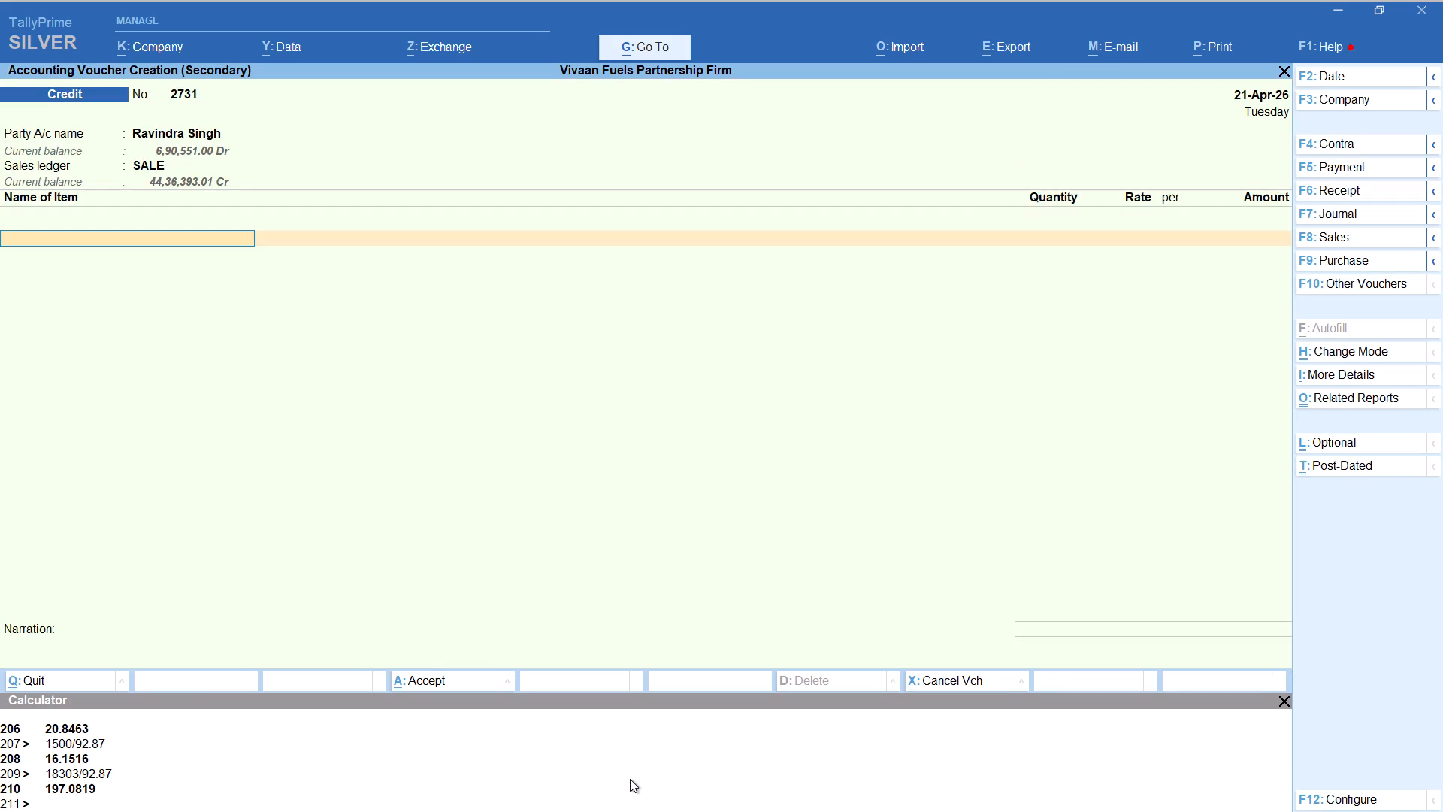
Enter HSD with tracking number Not Applicable and a quantity of 11502/92.87 (123.85 litres) at the rate of 92.87.
{"action": "type", "text": "hs"}
{"action": "key", "text": "Return"}
{"action": "key", "text": "Up"}
{"action": "key", "text": "Return"}
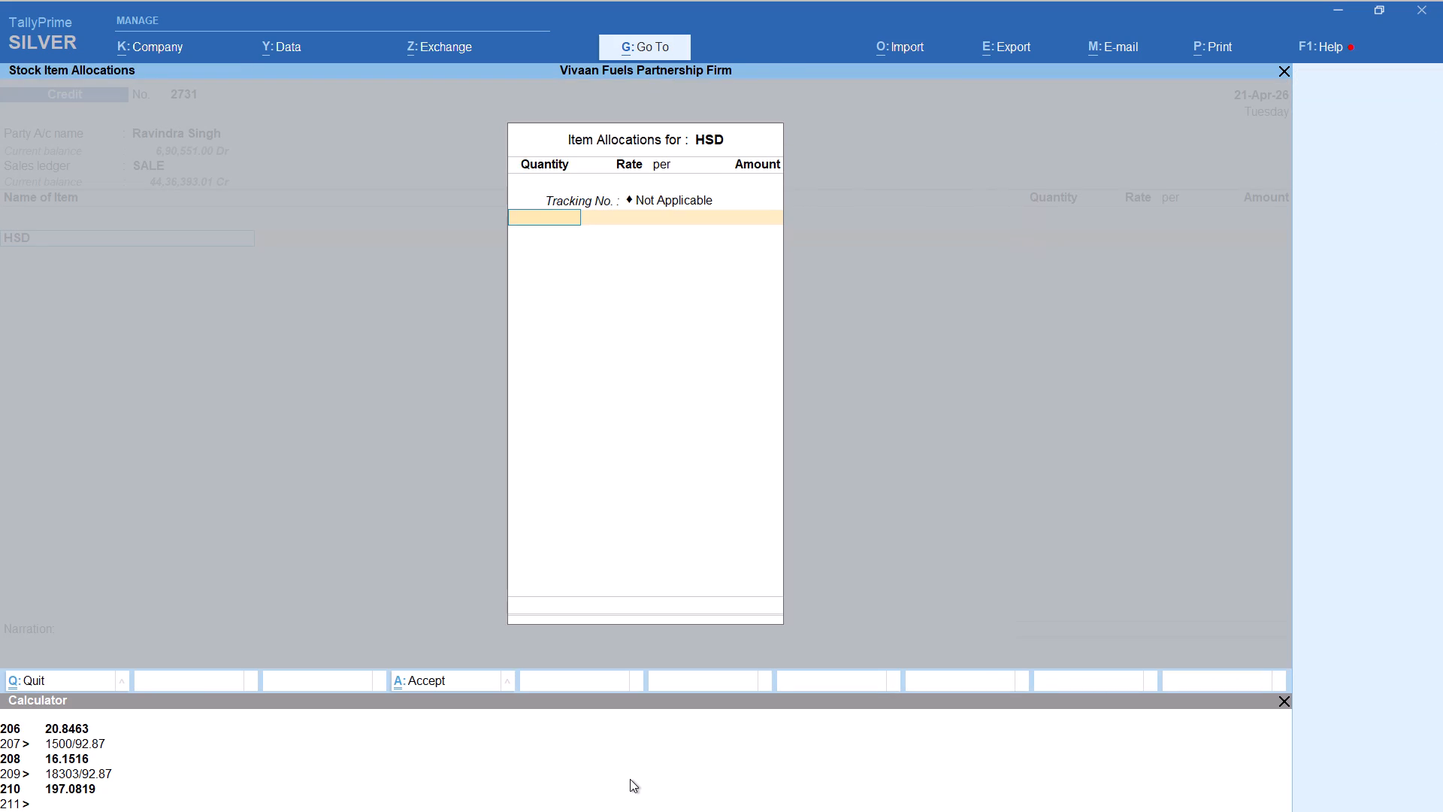
{"action": "key", "text": "alt+c"}
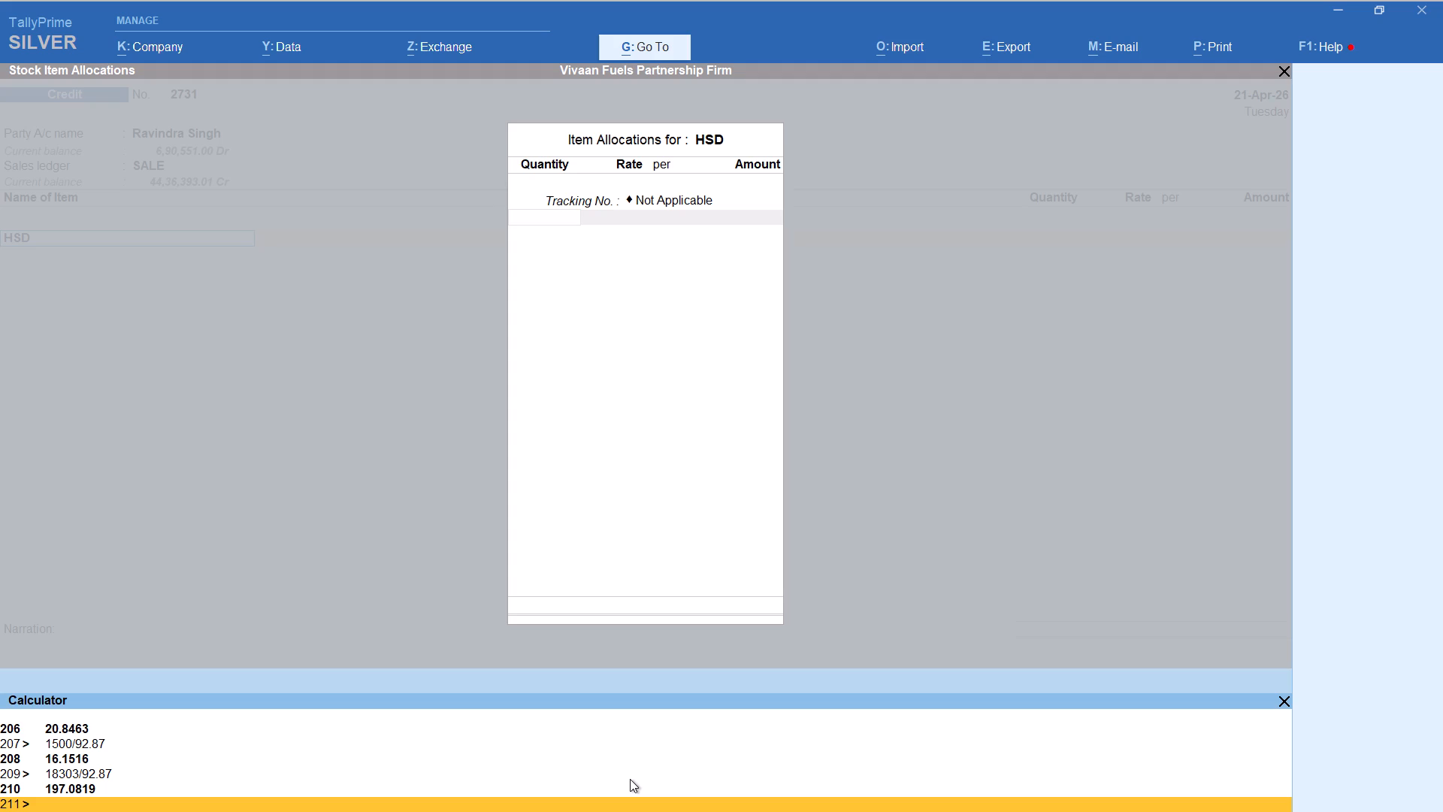
{"action": "type", "text": "11"}
{"action": "type", "text": "502/92.87"}
{"action": "key", "text": "Return"}
{"action": "key", "text": "Return"}
{"action": "key", "text": "Return"}
{"action": "key", "text": "Return"}
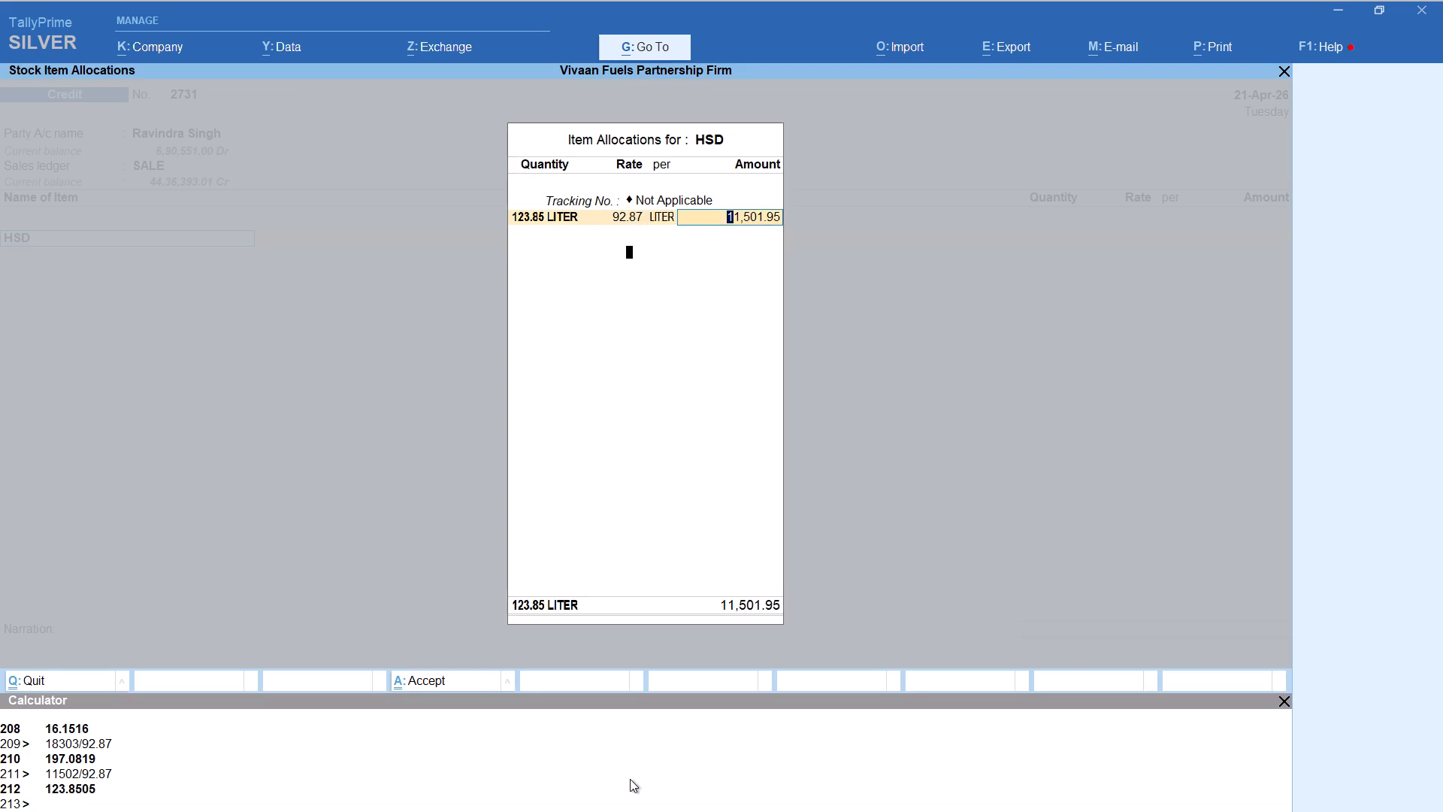
{"action": "key", "text": "Return"}
{"action": "key", "text": "Return"}
Add the Round Off ledger to bring the Ravindra voucher to 11,502.00, and save the voucher.
{"action": "key", "text": "Return"}
{"action": "type", "text": "ou"}
{"action": "key", "text": "Down"}
{"action": "key", "text": "Down"}
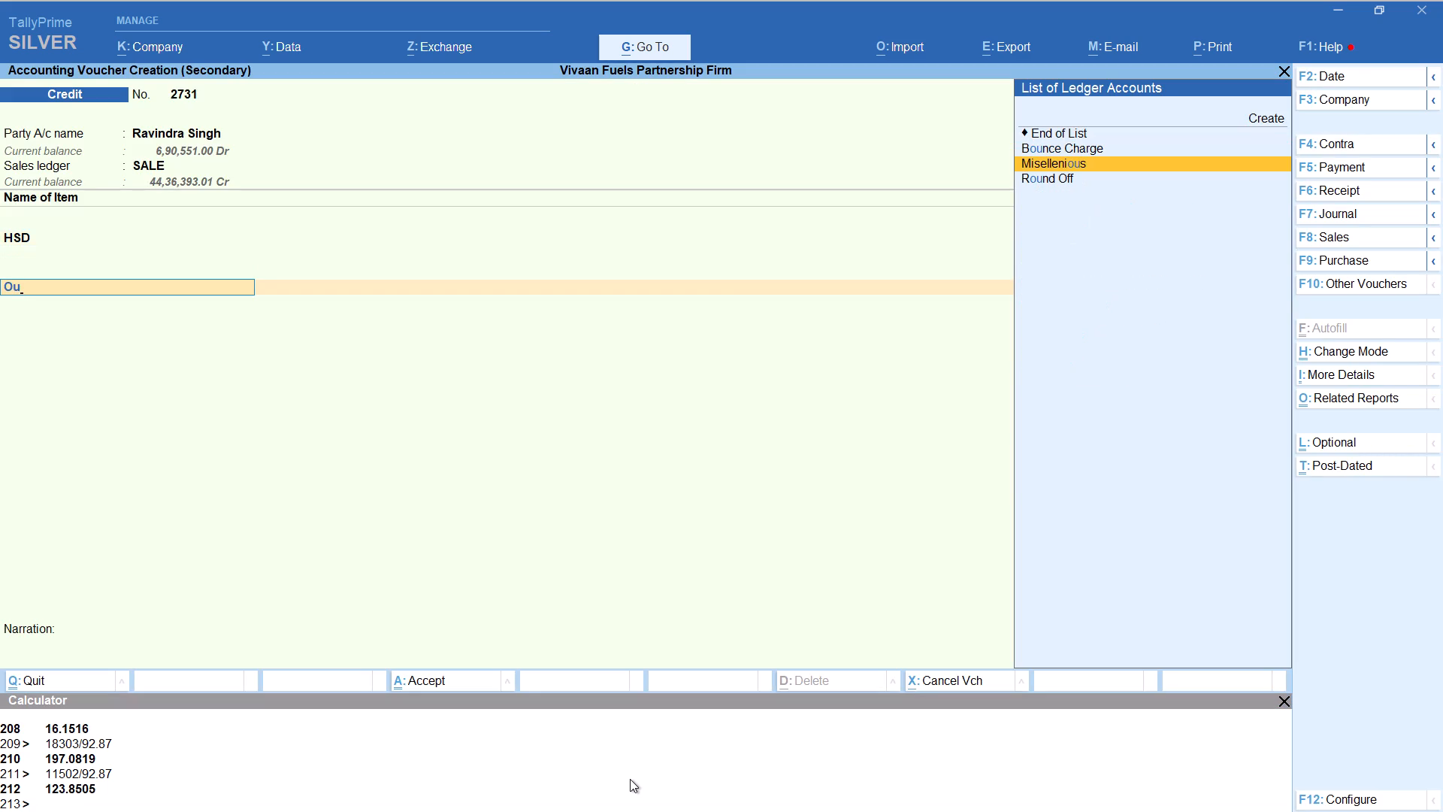
{"action": "key", "text": "Down"}
{"action": "key", "text": "Return"}
{"action": "key", "text": "ctrl+a"}
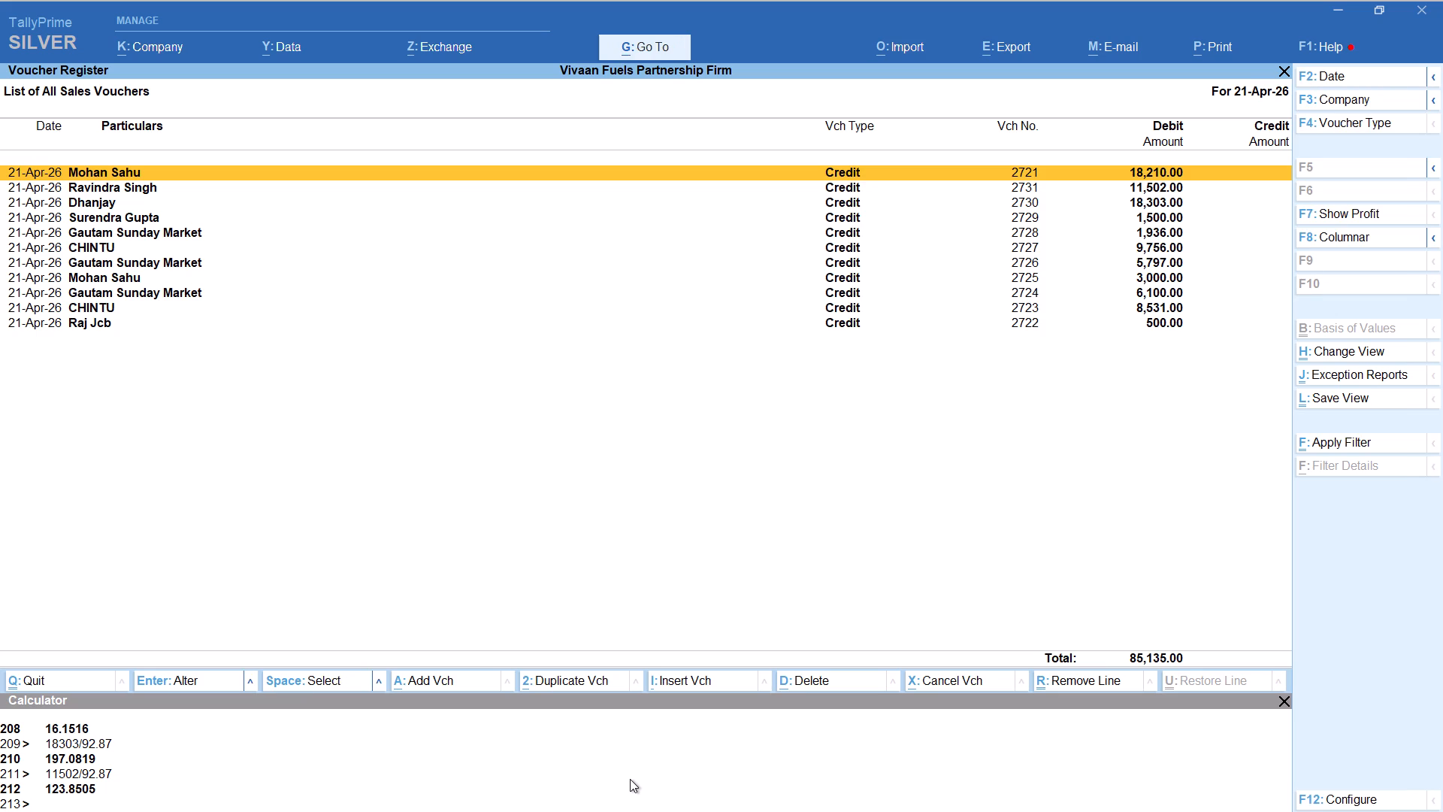
Add a credit voucher for the party Akash, accepting the default party details and the SALE ledger.
{"action": "key", "text": "alt+a"}
{"action": "type", "text": "akash"}
{"action": "key", "text": "Return"}
{"action": "key", "text": "Return"}
{"action": "key", "text": "Return"}
{"action": "key", "text": "Return"}
{"action": "key", "text": "Return"}
{"action": "key", "text": "Return"}
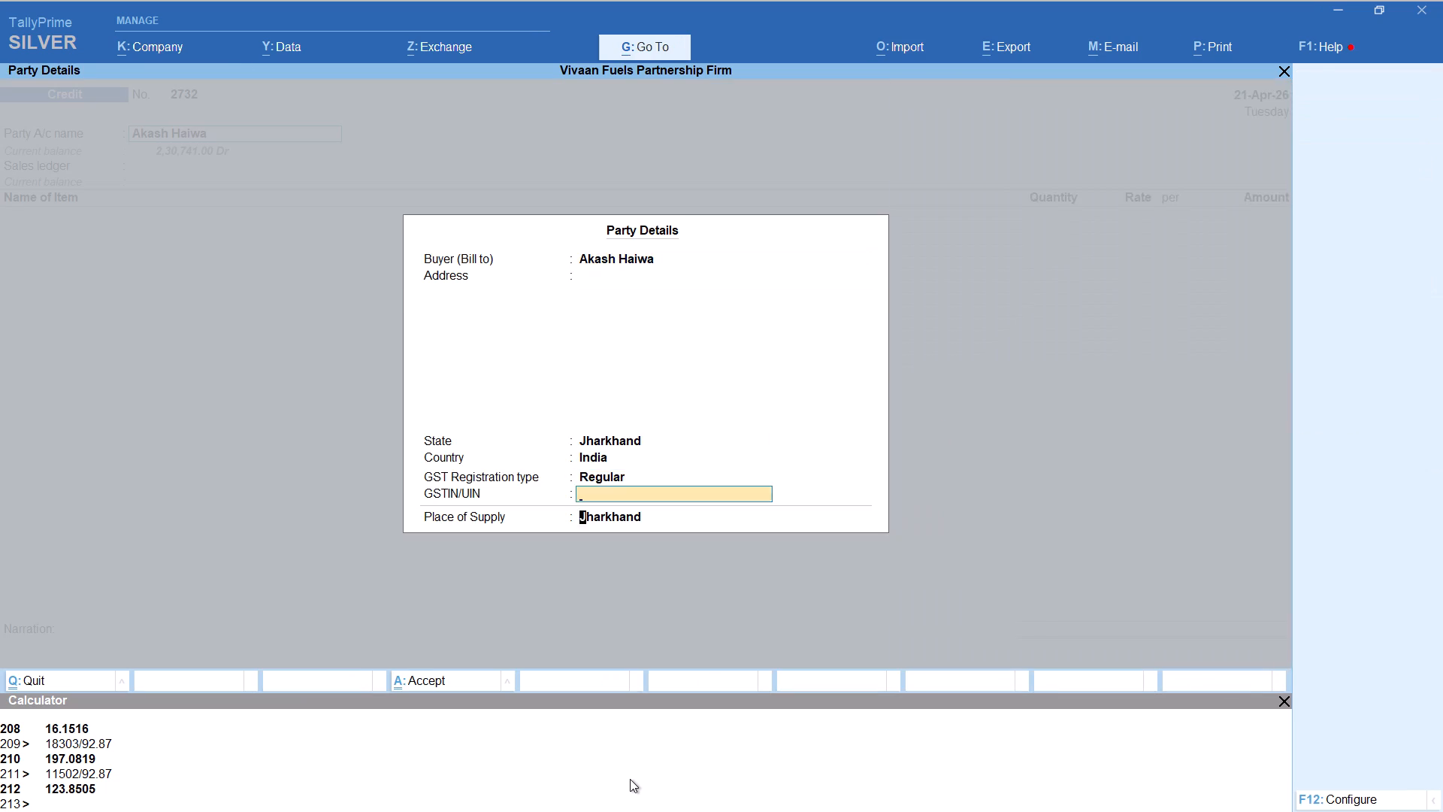
{"action": "key", "text": "Return"}
{"action": "key", "text": "Return"}
Enter HSD with tracking number Not Applicable and a quantity of 25151/92.87 (270.82 litres) at the rate of 92.87.
{"action": "type", "text": "hsd"}
{"action": "key", "text": "Return"}
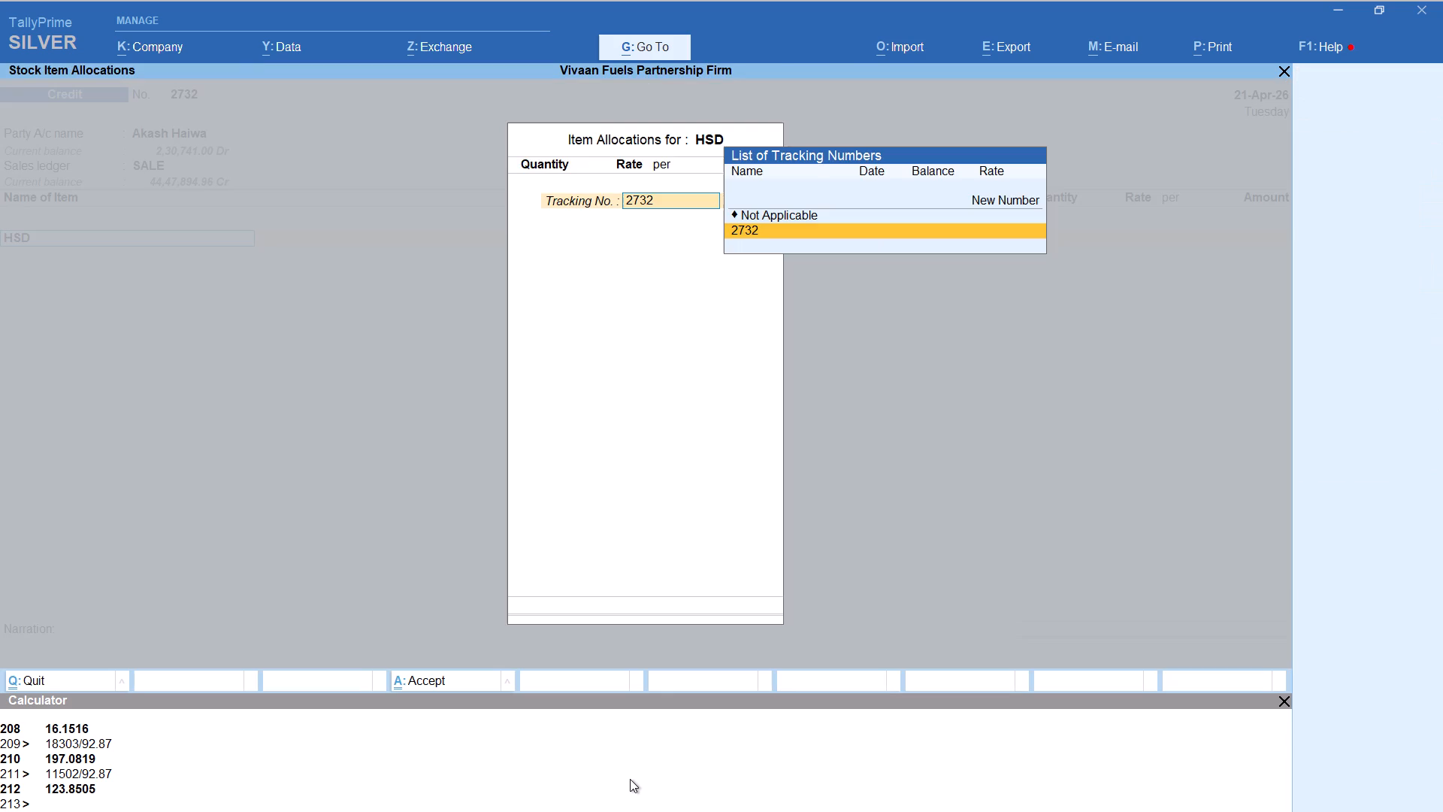
{"action": "key", "text": "Up"}
{"action": "key", "text": "Return"}
{"action": "key", "text": "alt+c"}
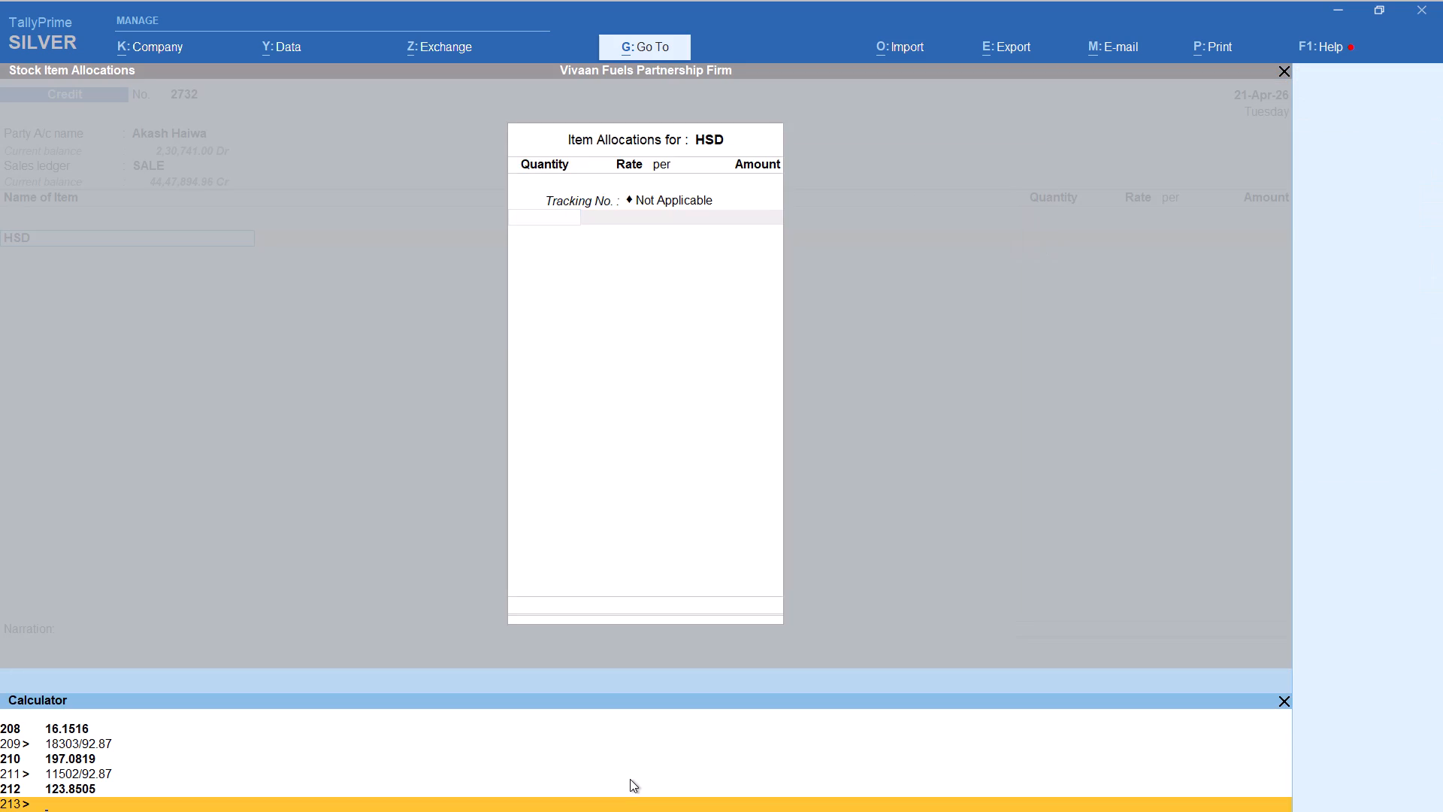
{"action": "type", "text": "25151/92.87"}
{"action": "key", "text": "Return"}
{"action": "key", "text": "Return"}
{"action": "key", "text": "Return"}
{"action": "key", "text": "Return"}
{"action": "key", "text": "Return"}
{"action": "key", "text": "Return"}
Add the Round Off ledger to bring the Akash voucher to 25,151.00, and save the voucher.
{"action": "key", "text": "Return"}
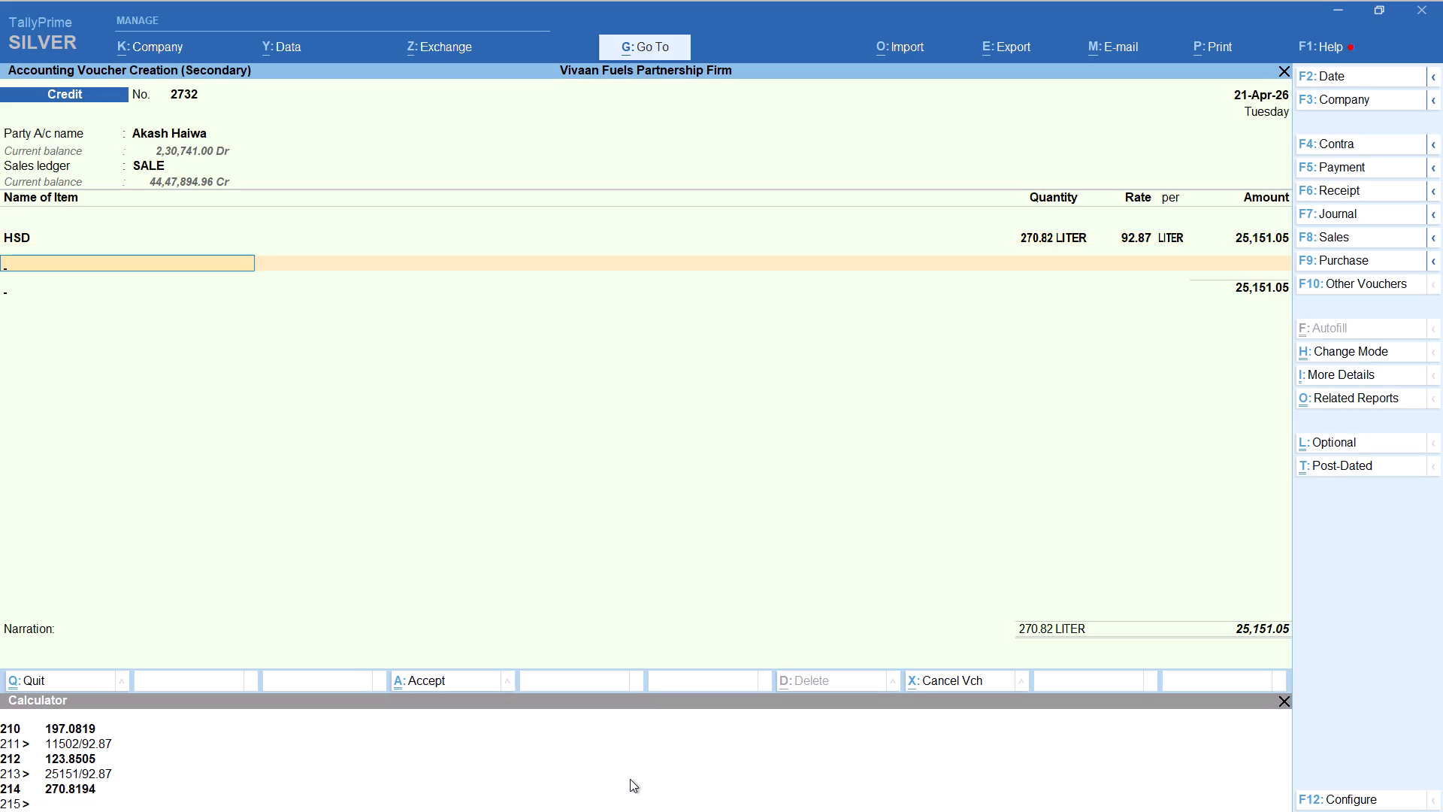
{"action": "type", "text": "rou"}
{"action": "key", "text": "Return"}
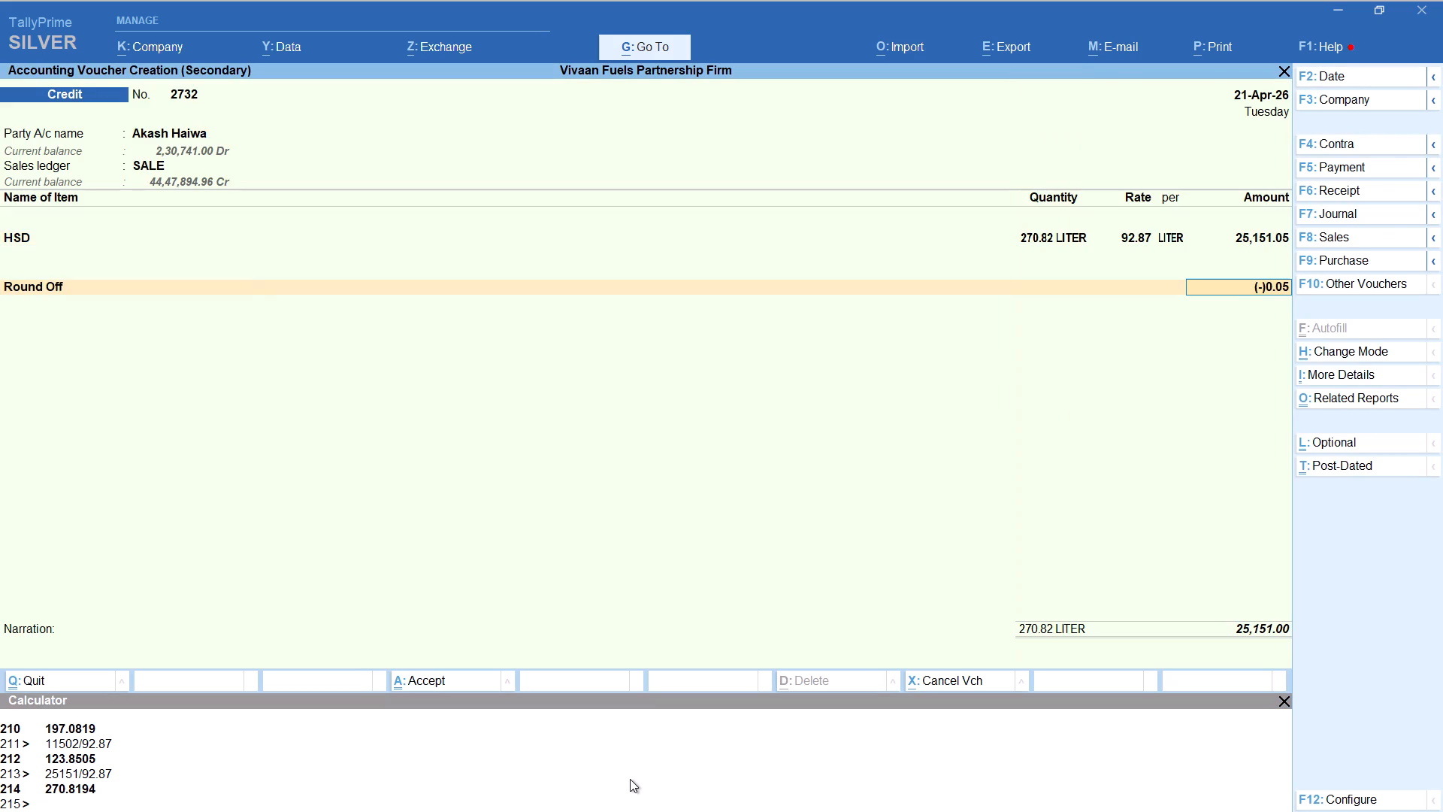
{"action": "key", "text": "ctrl+a"}
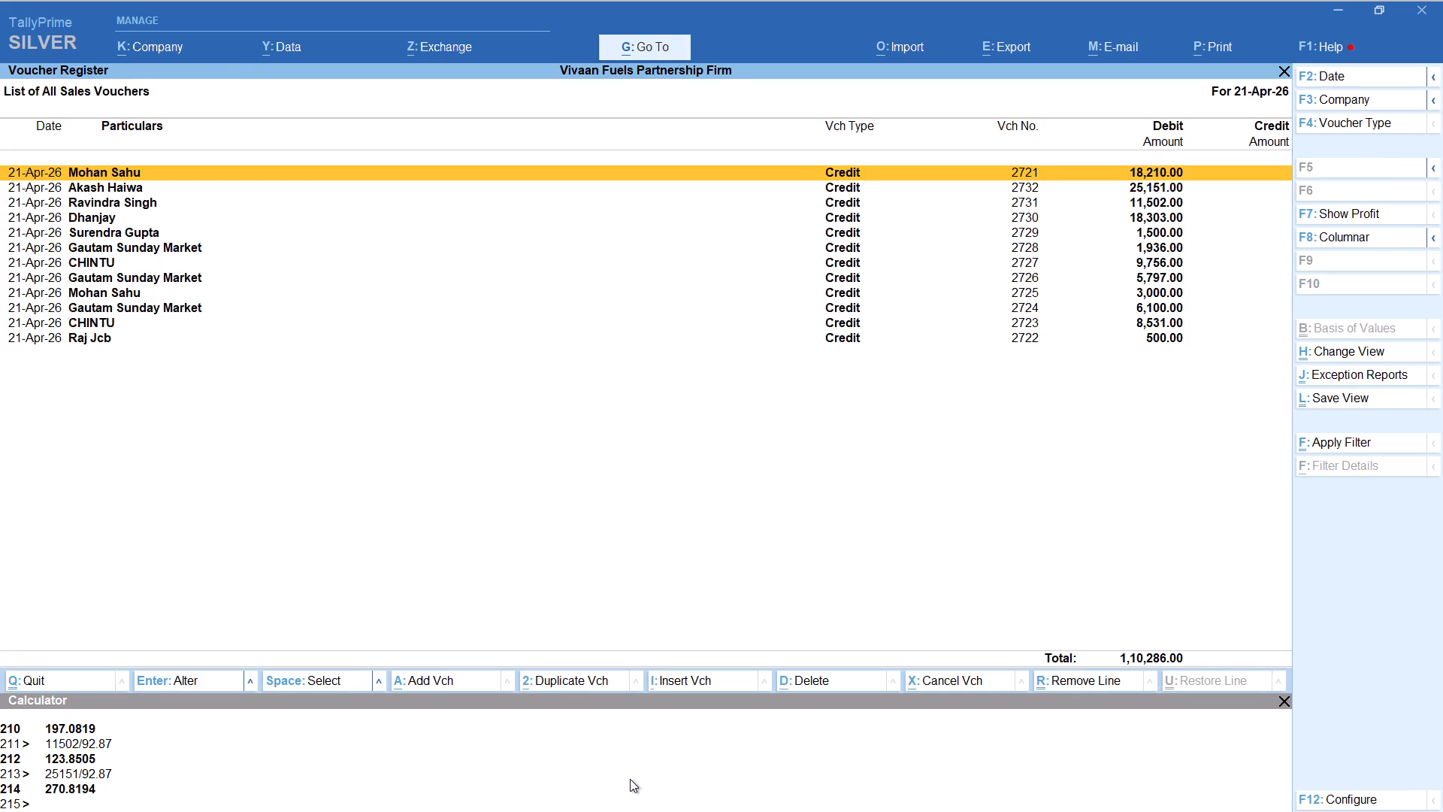
Add another credit voucher for the party Mohan, accepting the default party details and the SALE ledger.
{"action": "key", "text": "alt+a"}
{"action": "type", "text": "moh"}
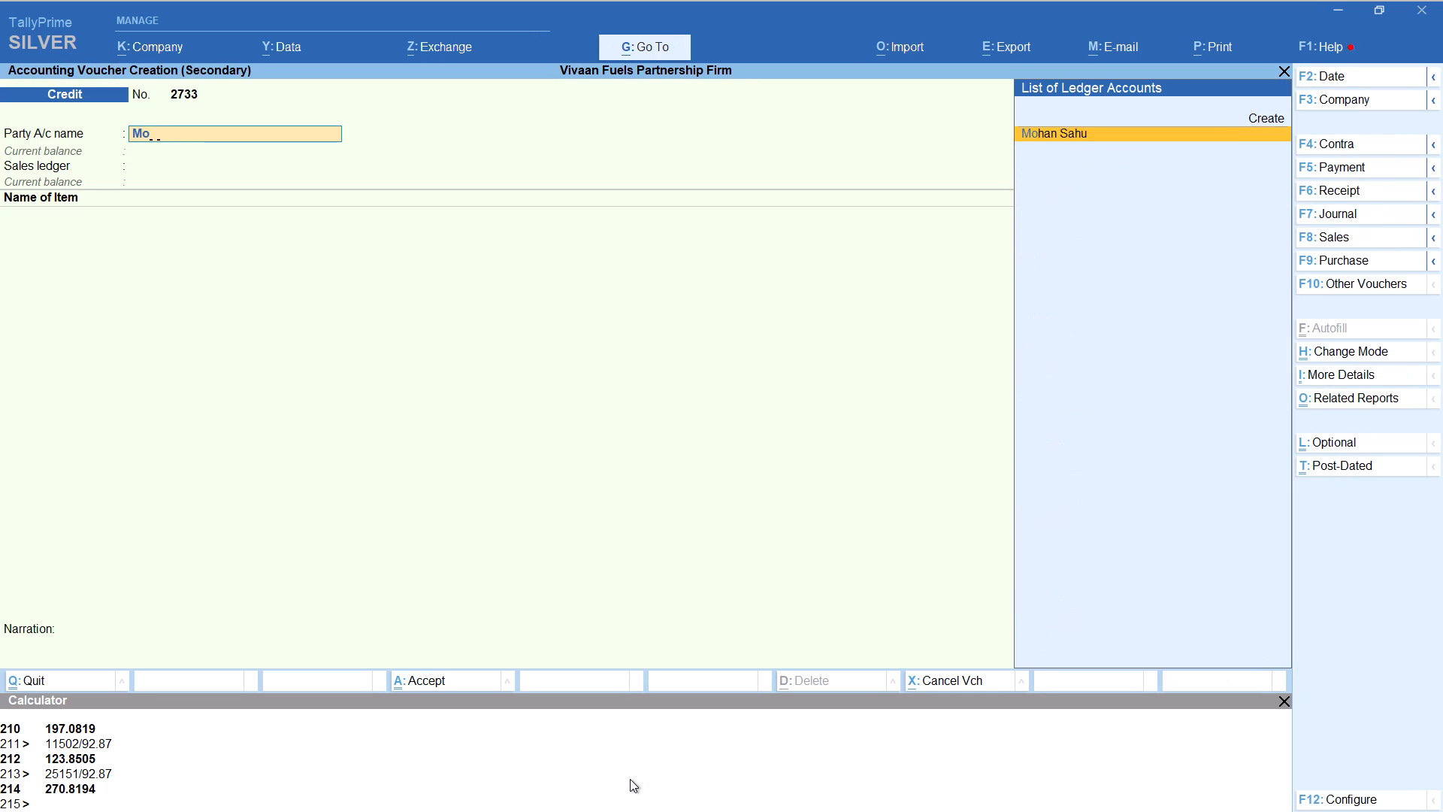
{"action": "key", "text": "Return"}
{"action": "key", "text": "Return"}
{"action": "key", "text": "Return"}
{"action": "key", "text": "Return"}
{"action": "key", "text": "Return"}
{"action": "key", "text": "Return"}
{"action": "key", "text": "Return"}
{"action": "key", "text": "Return"}
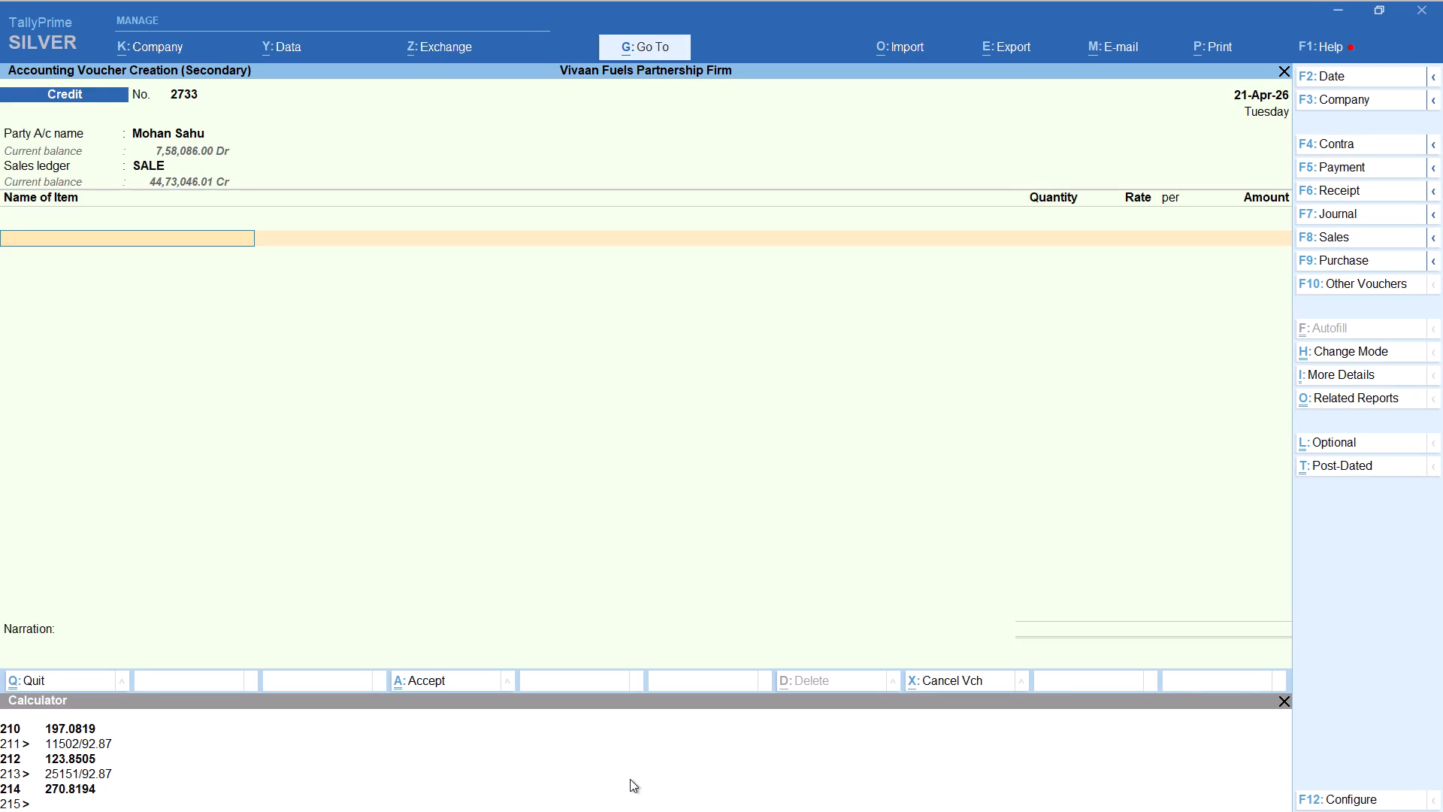
Enter HSD with tracking number Not Applicable and a quantity of 3500/92.87 (37.69 litres) at the rate of 92.87.
{"action": "type", "text": "hs"}
{"action": "key", "text": "Return"}
{"action": "key", "text": "Up"}
{"action": "key", "text": "Return"}
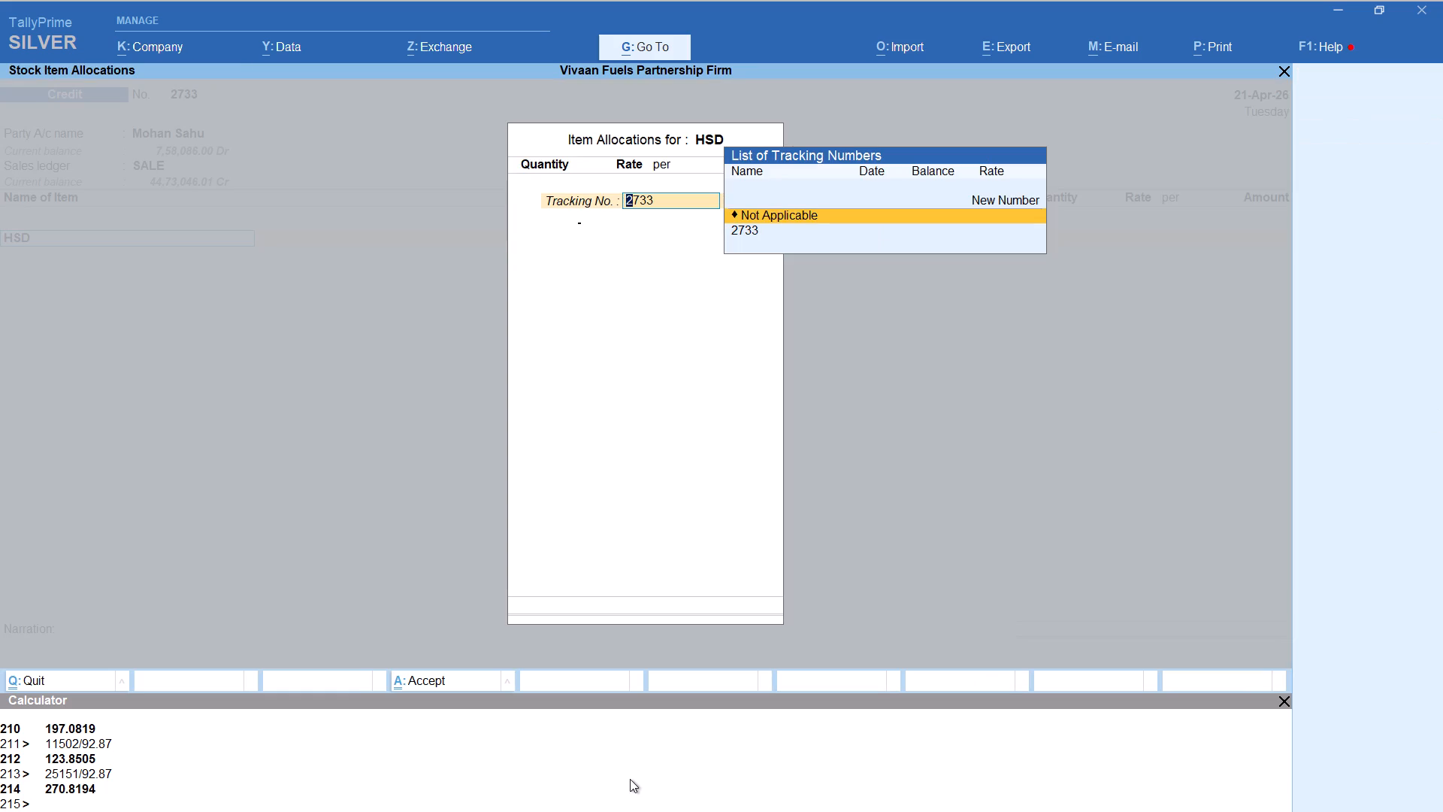
{"action": "key", "text": "alt+c"}
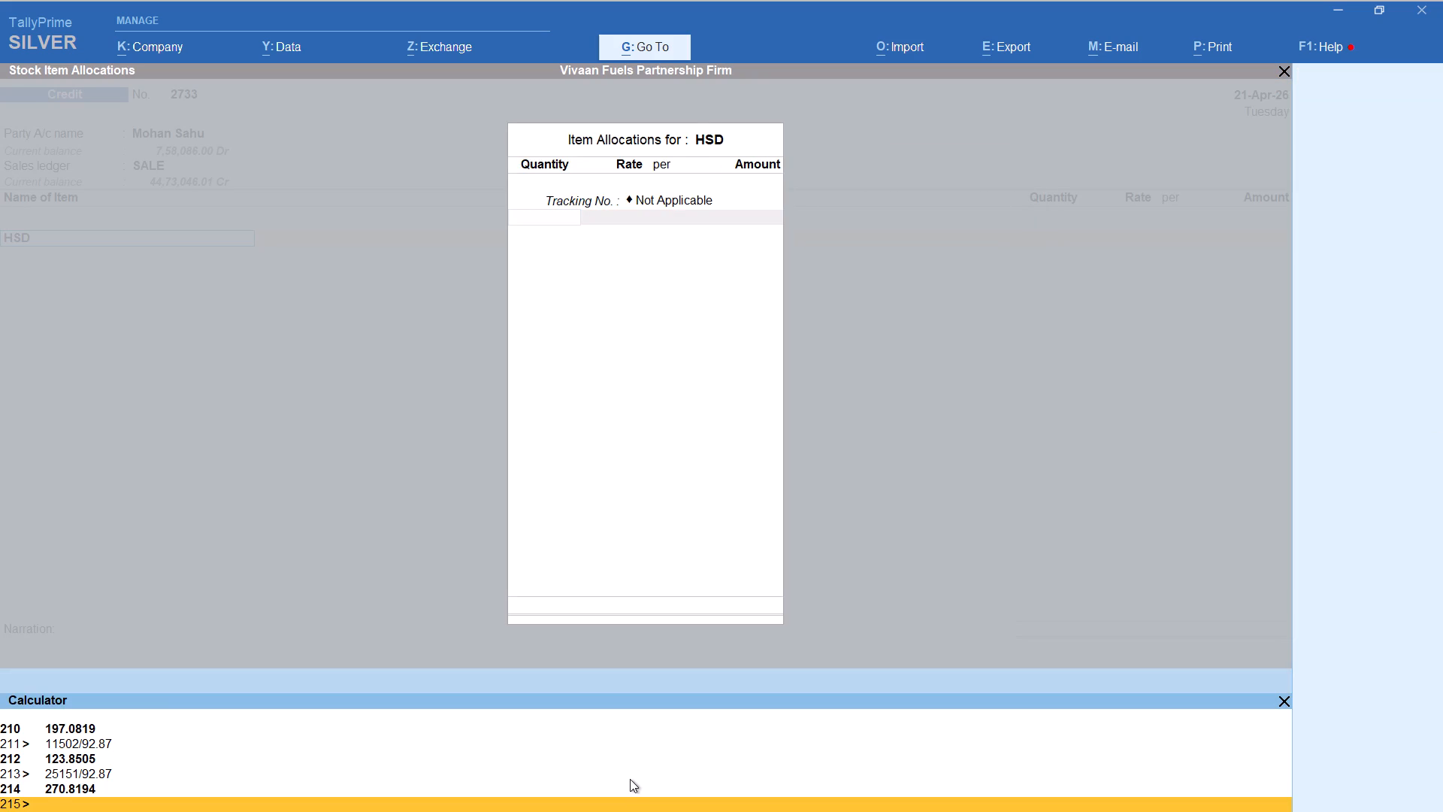
{"action": "type", "text": "300"}
{"action": "key", "text": "BackSpace"}
{"action": "key", "text": "BackSpace"}
{"action": "type", "text": "500/92.87"}
{"action": "key", "text": "Return"}
{"action": "key", "text": "Return"}
{"action": "key", "text": "Return"}
{"action": "key", "text": "Return"}
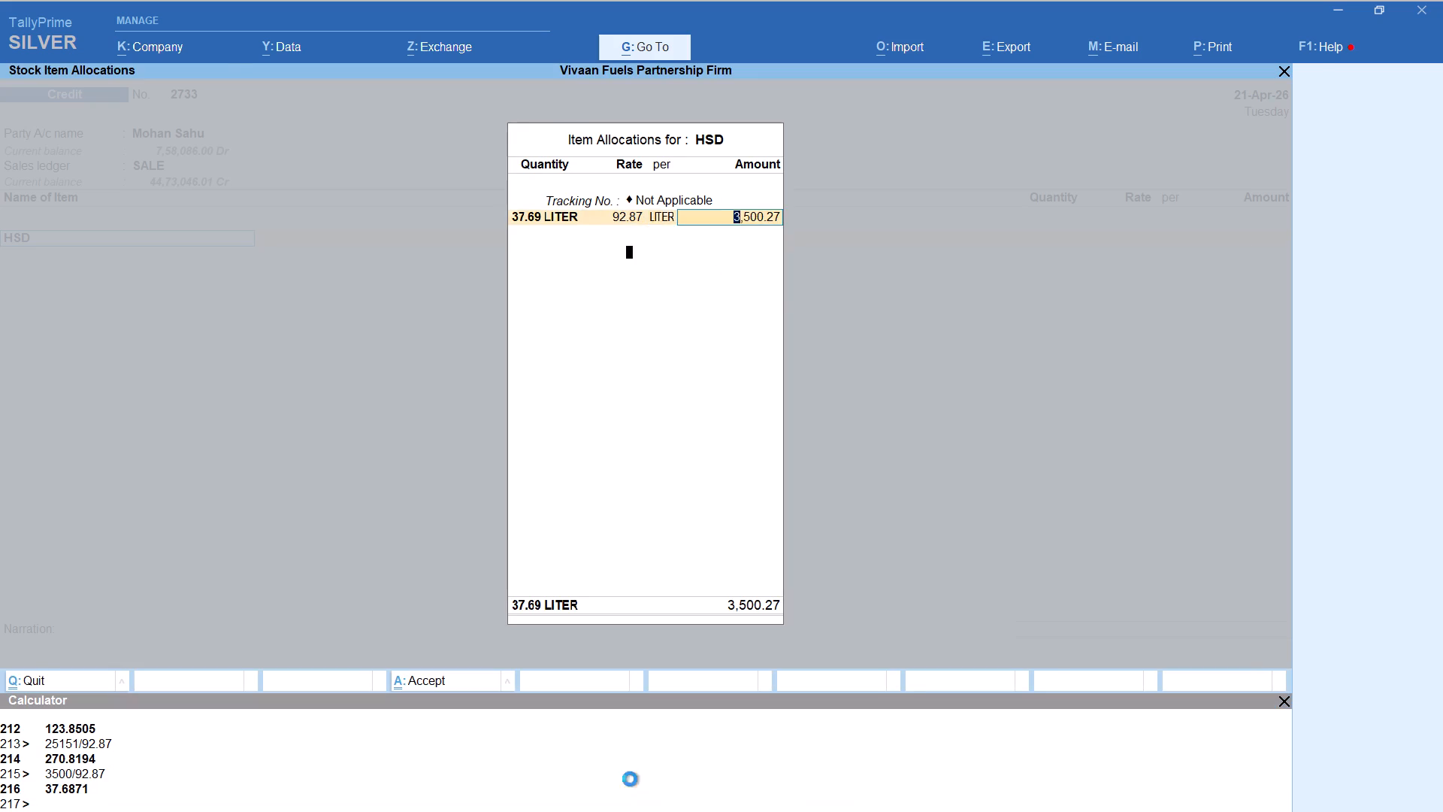
{"action": "key", "text": "Return"}
{"action": "key", "text": "Return"}
Add the Round Off ledger to bring the Mohan voucher to 3,500.00, and save the voucher.
{"action": "key", "text": "Return"}
{"action": "type", "text": "rou"}
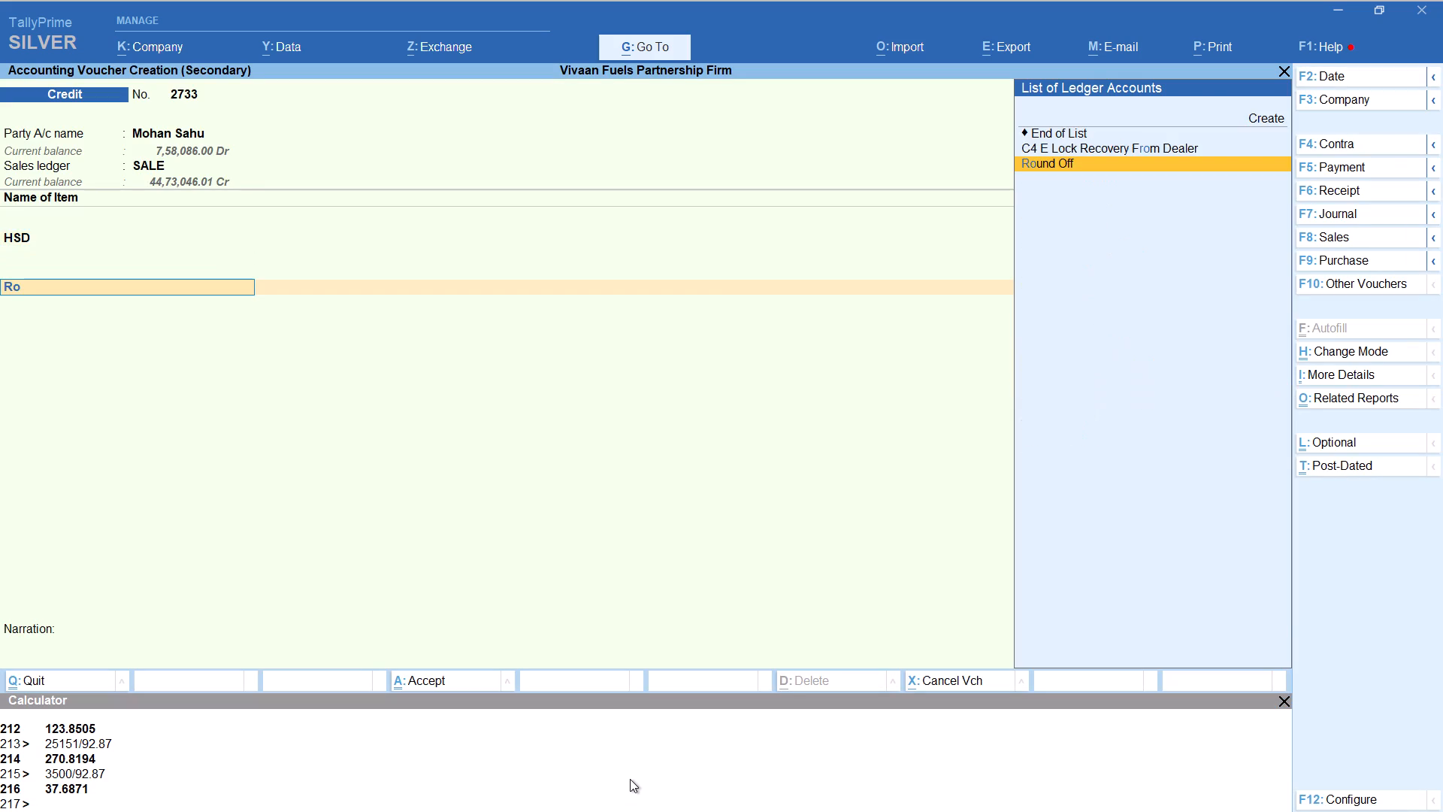
{"action": "key", "text": "Return"}
{"action": "key", "text": "ctrl+a"}
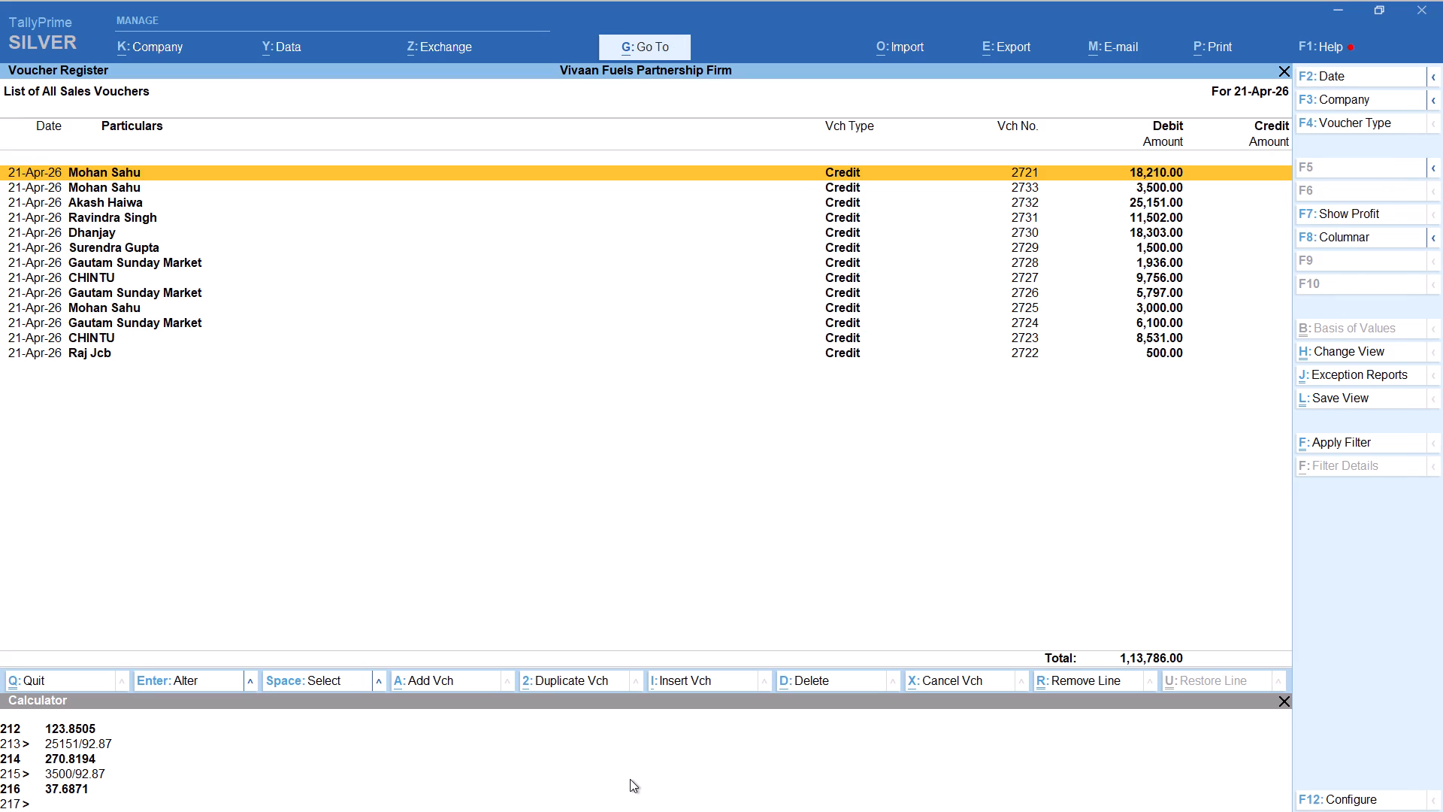
Add another credit voucher for Gautam Sunday Market, accepting the default party details and the SALE ledger.
{"action": "key", "text": "alt+a"}
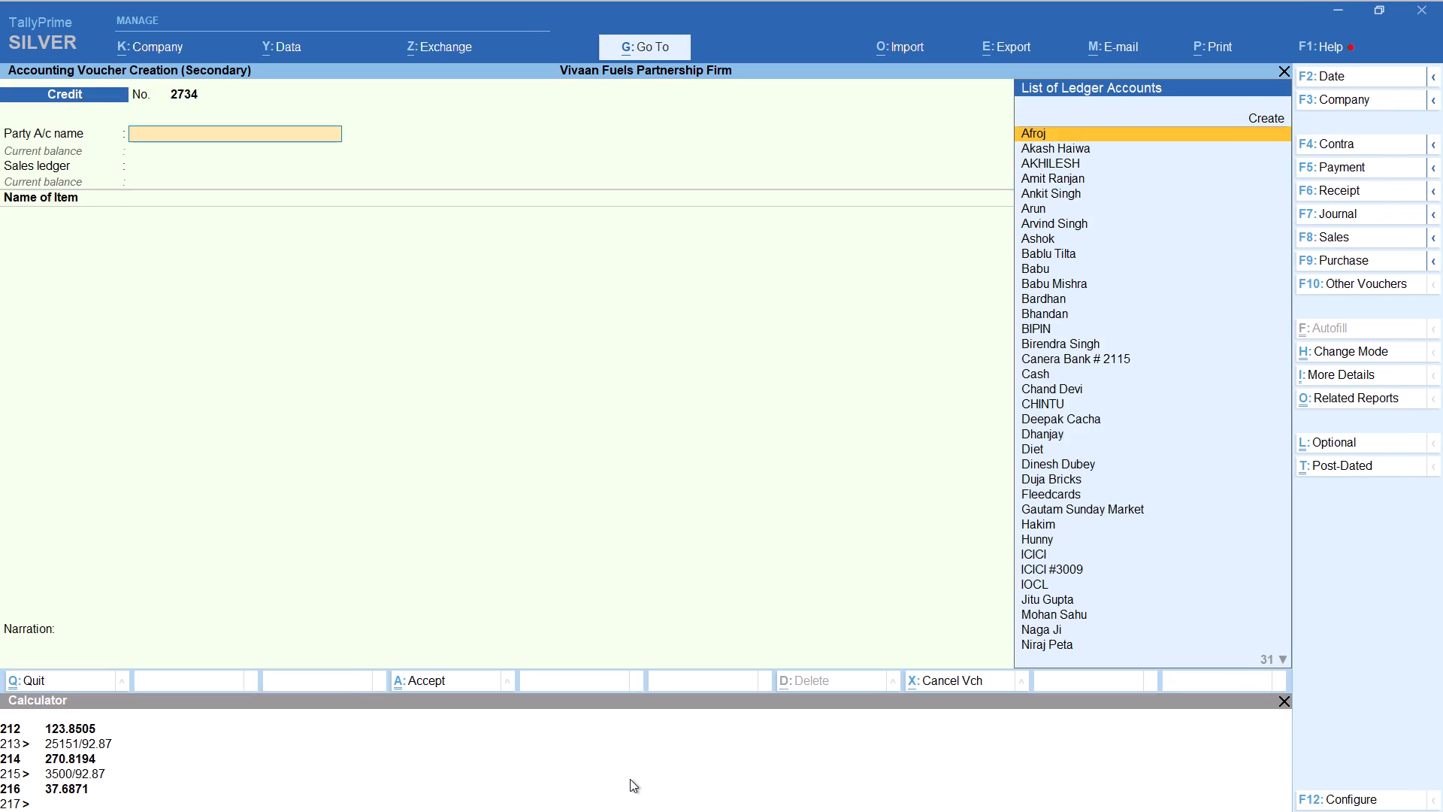
{"action": "type", "text": "gai"}
{"action": "key", "text": "BackSpace"}
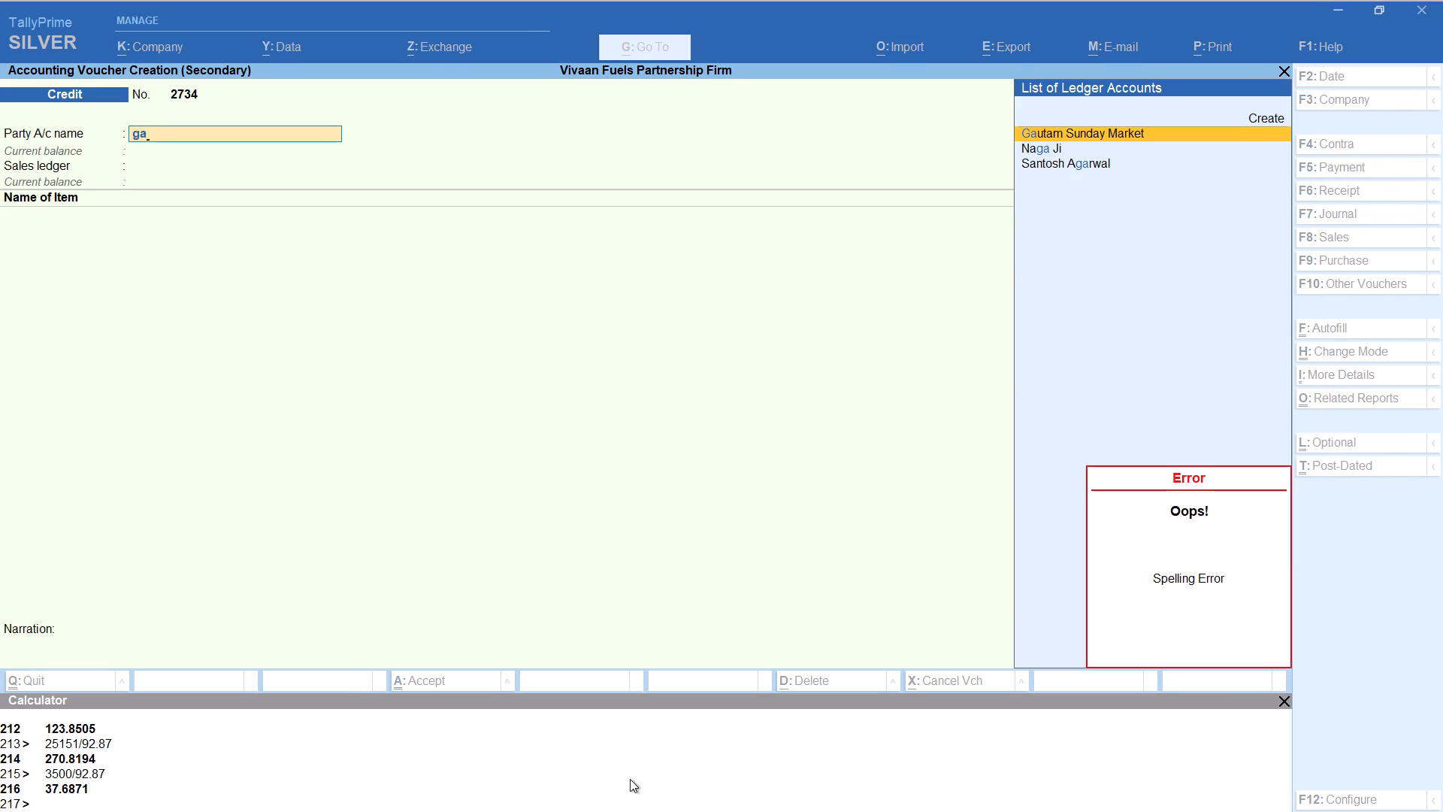
{"action": "type", "text": "ut"}
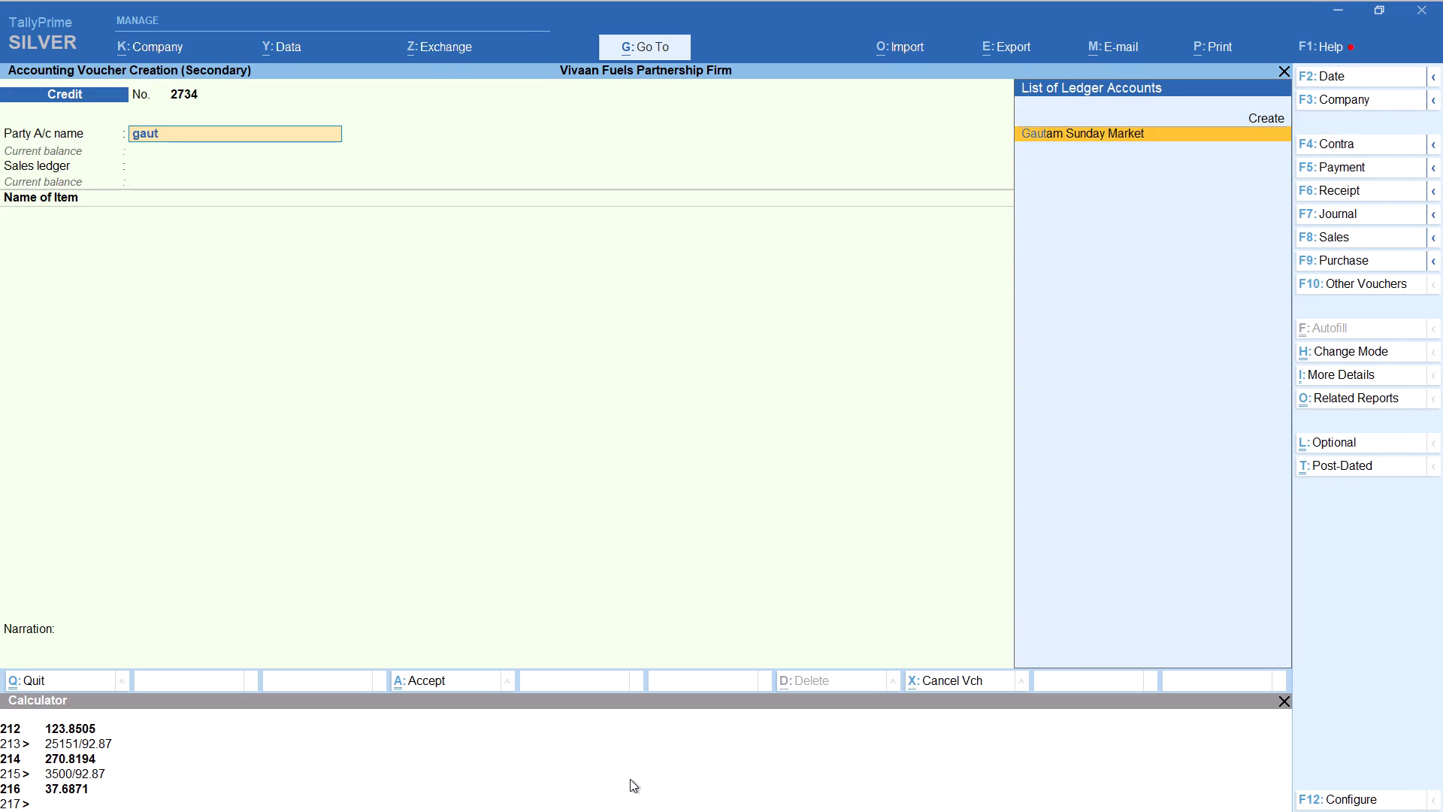
{"action": "key", "text": "Return"}
{"action": "key", "text": "Return"}
{"action": "key", "text": "Return"}
{"action": "key", "text": "Return"}
{"action": "key", "text": "Return"}
{"action": "key", "text": "Return"}
{"action": "key", "text": "Return"}
{"action": "key", "text": "Return"}
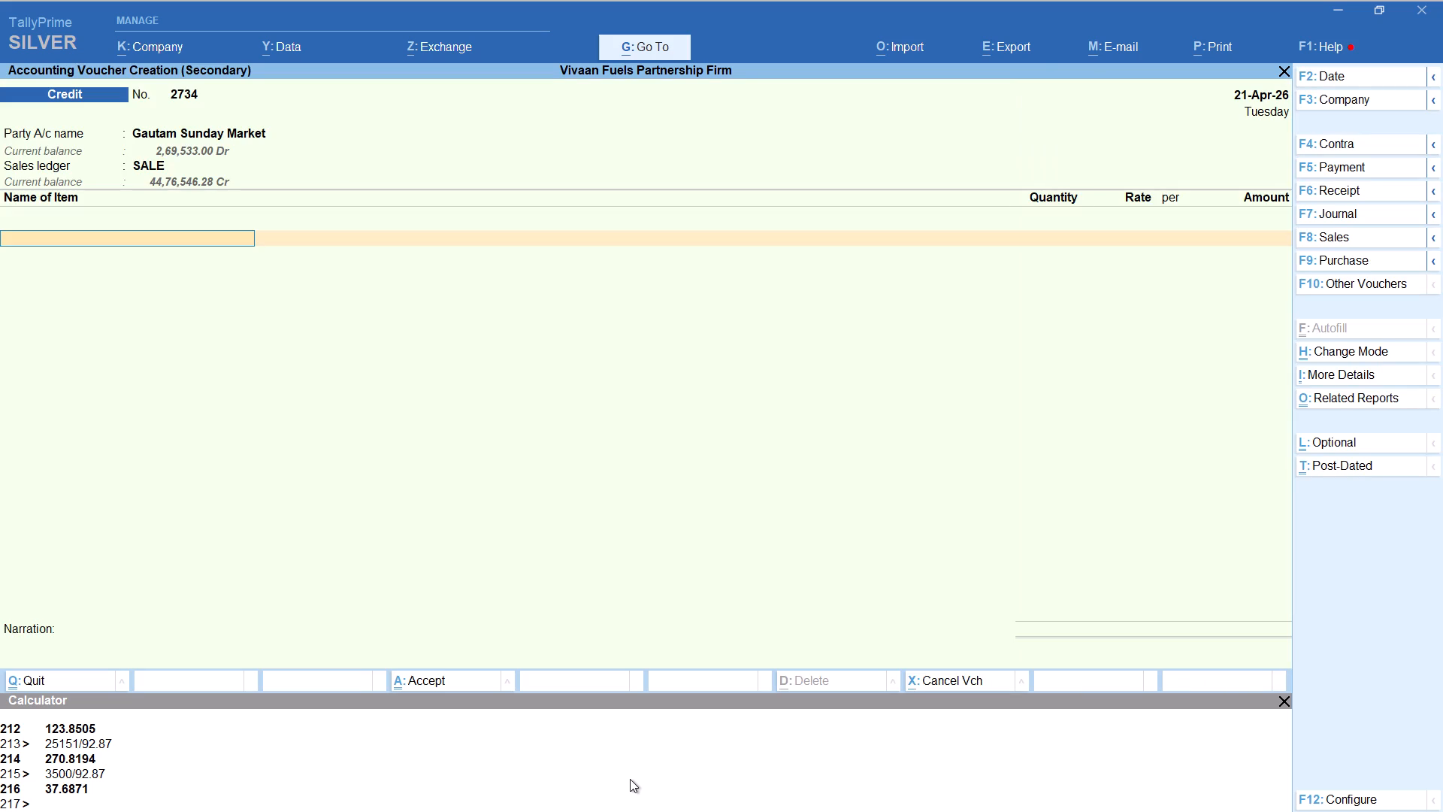
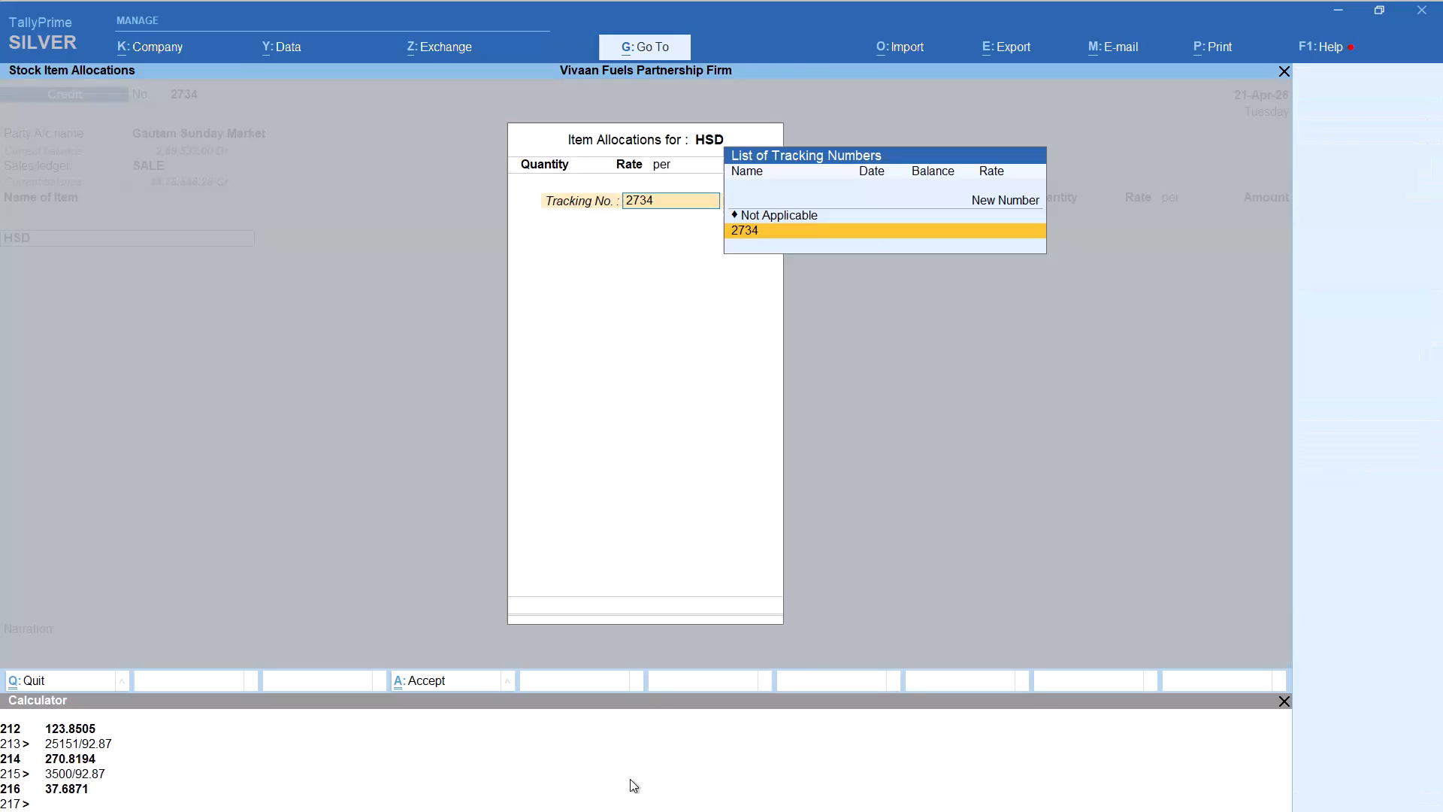
Allocate HSD with tracking number Not Applicable and a quantity calculated as 2972/92.87 (32.00 litres), accepting the default rate and amount.
{"action": "key", "text": "Up"}
{"action": "key", "text": "Return"}
{"action": "key", "text": "alt+c"}
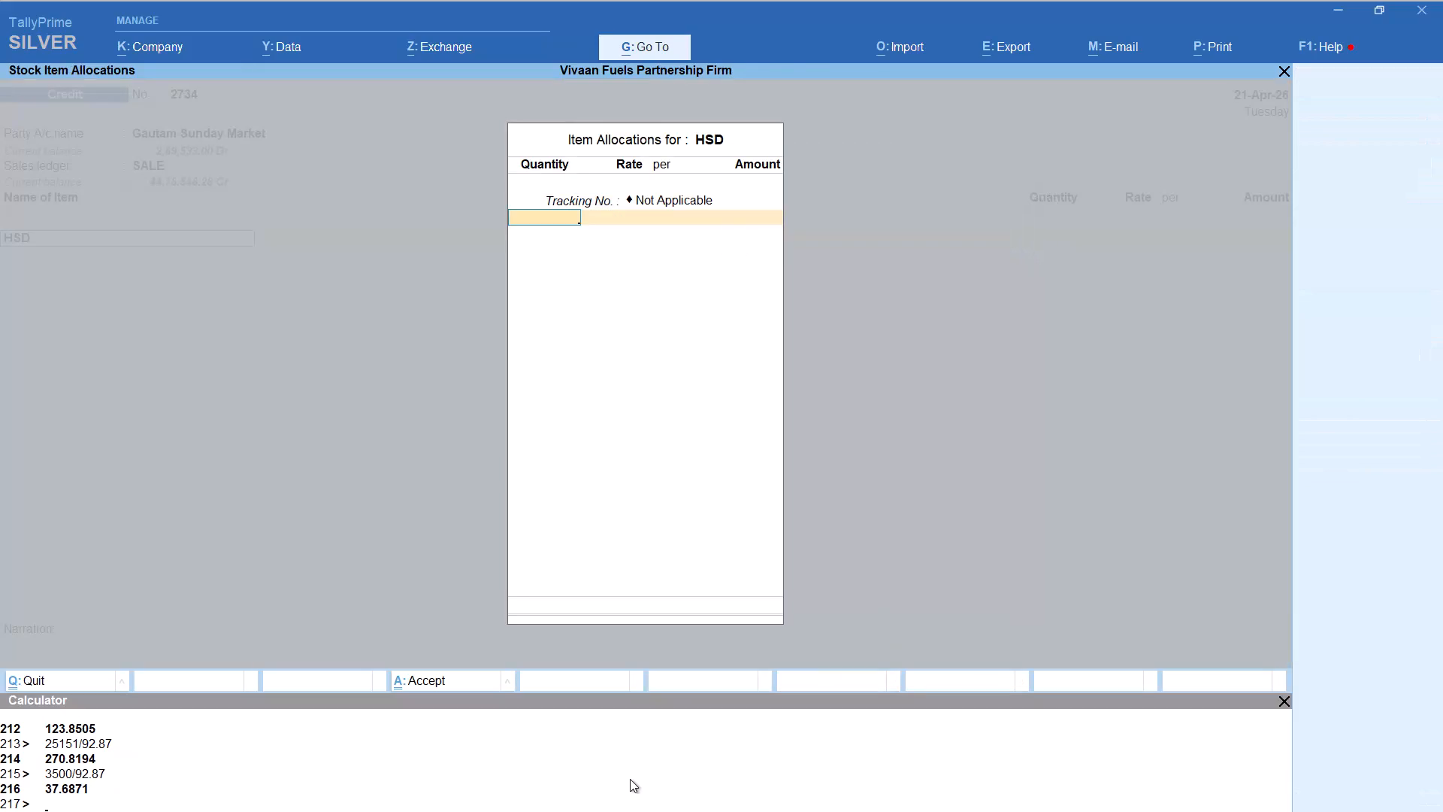
{"action": "type", "text": "2972"}
{"action": "type", "text": "/92.87"}
{"action": "key", "text": "Return"}
{"action": "key", "text": "Return"}
{"action": "key", "text": "Return"}
{"action": "key", "text": "Return"}
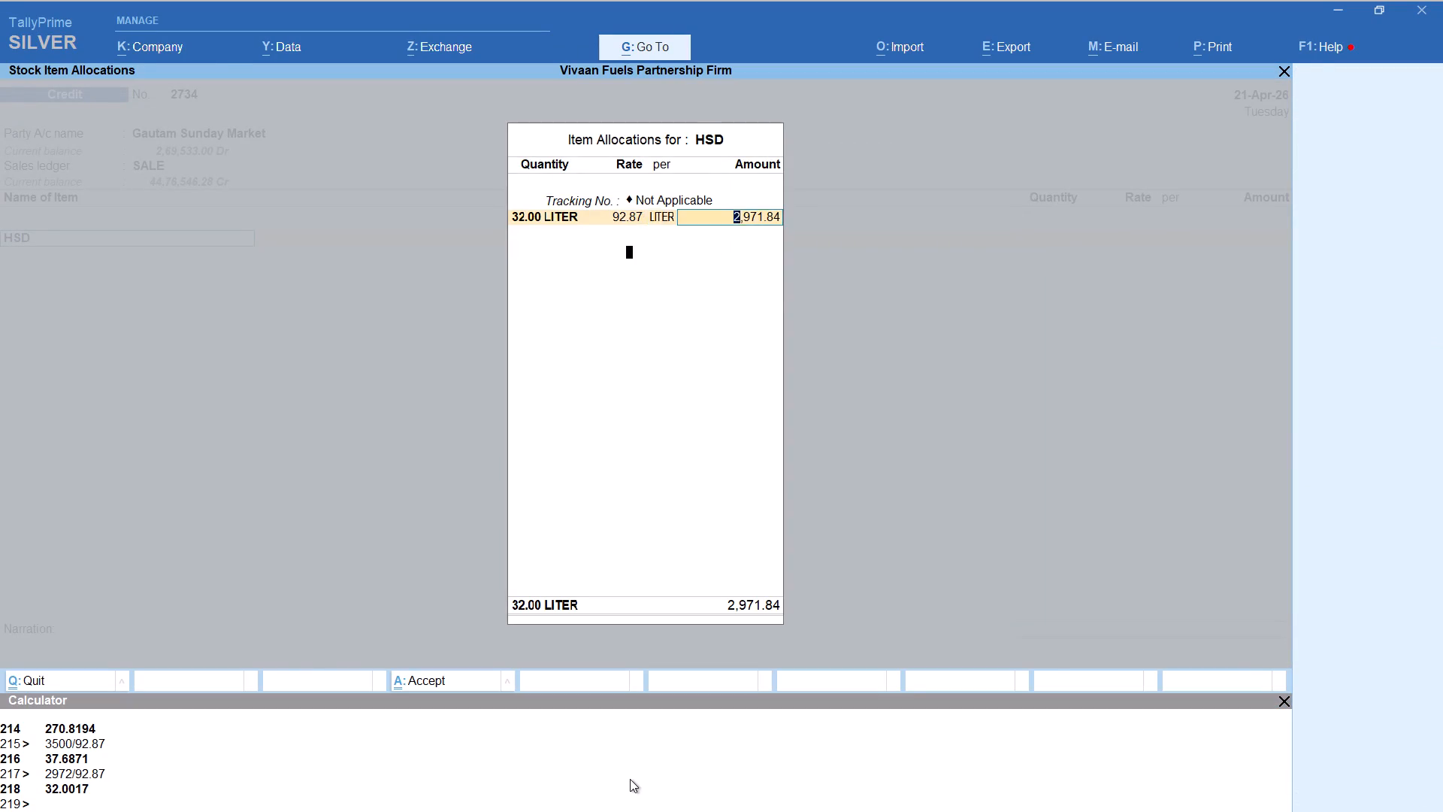
{"action": "key", "text": "Return"}
{"action": "key", "text": "Return"}
{"action": "key", "text": "Return"}
Add the Round Off ledger to the Gautam Sunday Market voucher and save it.
{"action": "type", "text": "rou"}
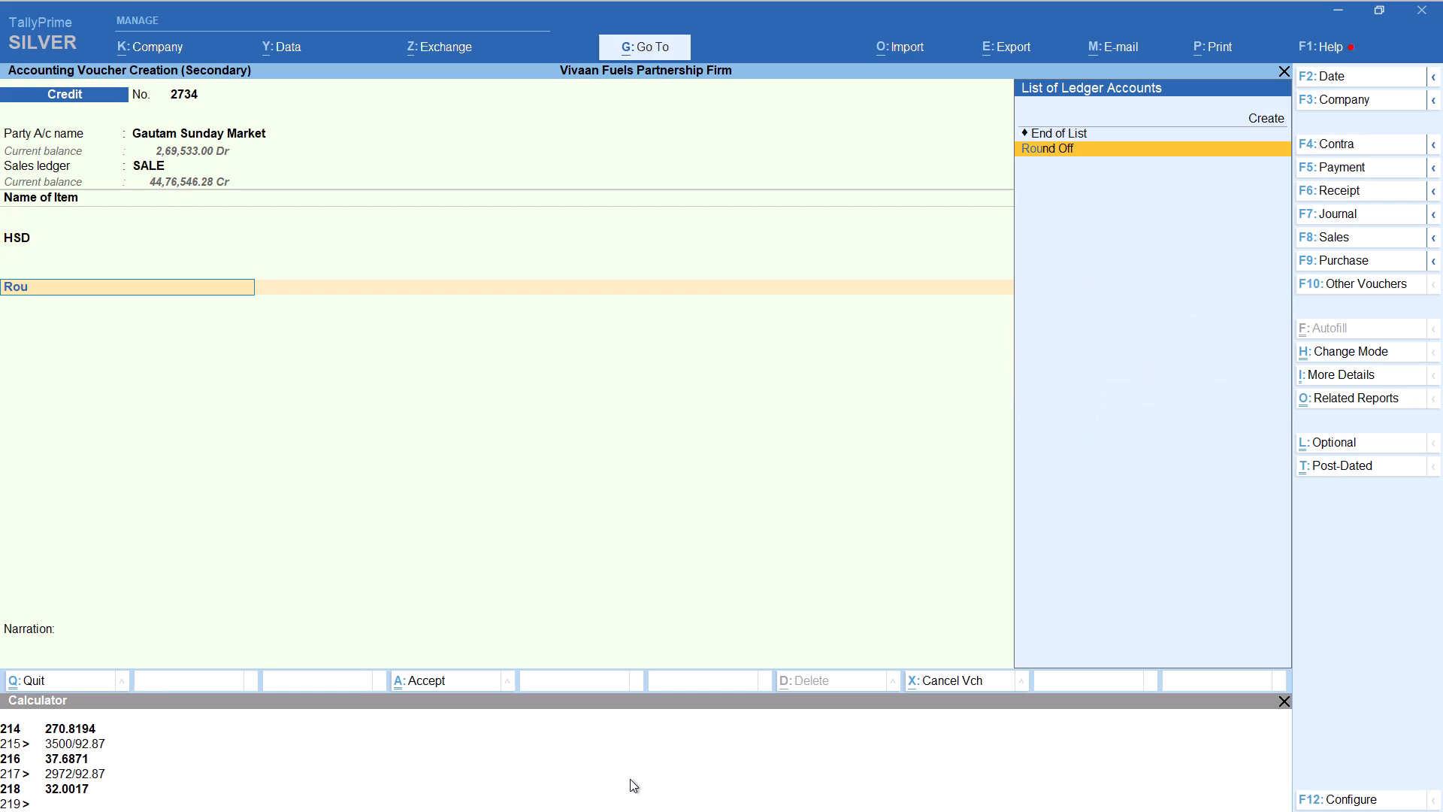
{"action": "key", "text": "Return"}
{"action": "key", "text": "ctrl+a"}
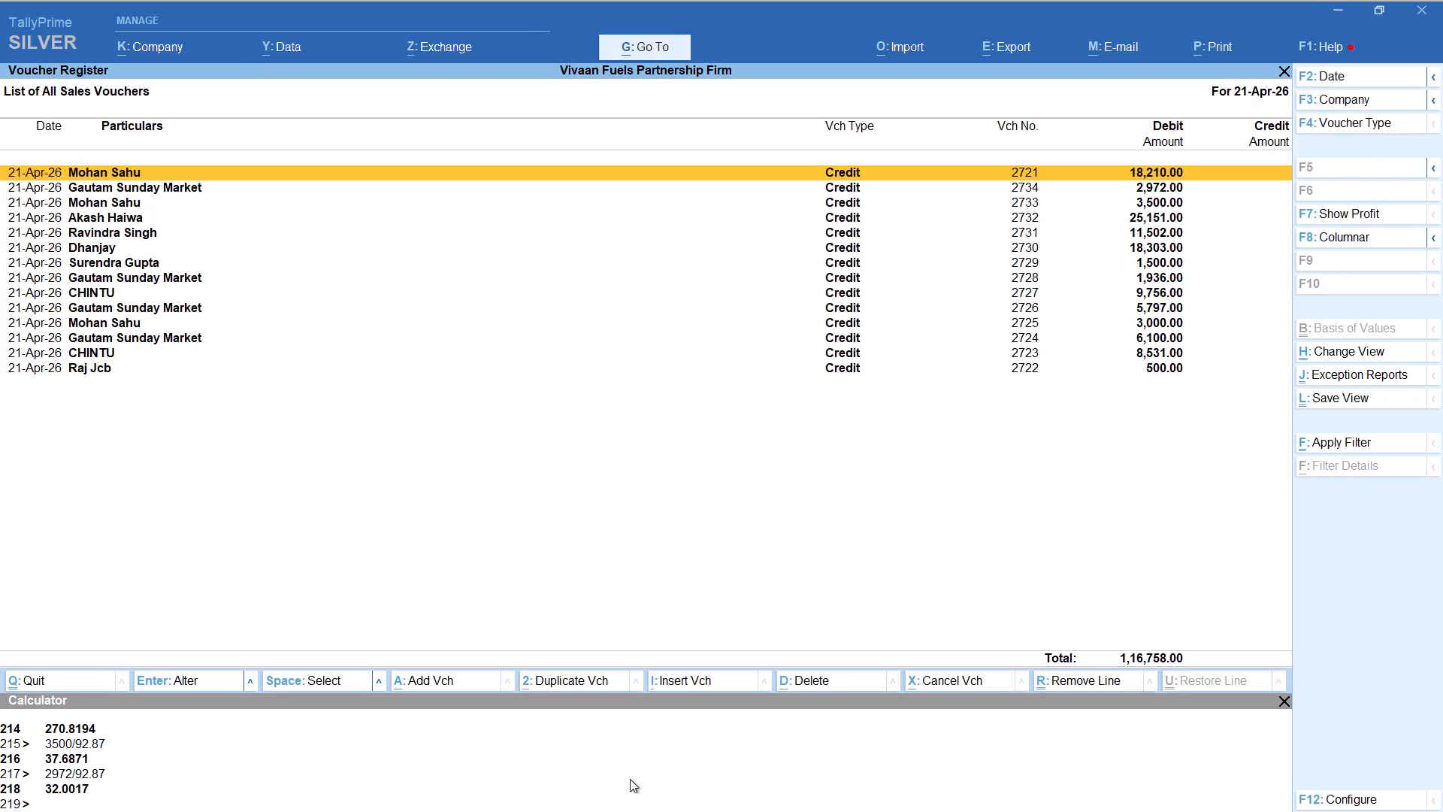
Start a new credit sales voucher from the sales voucher register.
{"action": "key", "text": "alt+a"}
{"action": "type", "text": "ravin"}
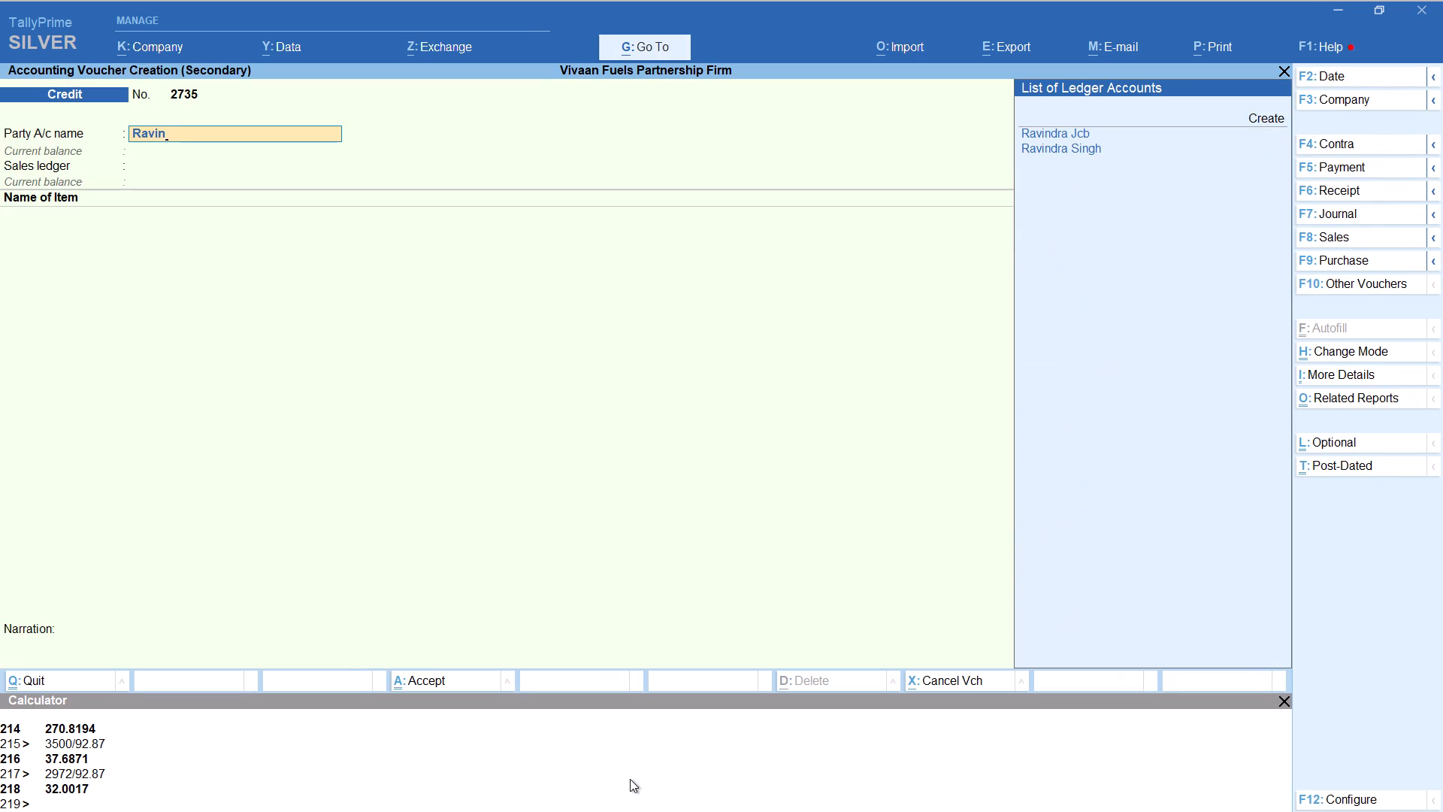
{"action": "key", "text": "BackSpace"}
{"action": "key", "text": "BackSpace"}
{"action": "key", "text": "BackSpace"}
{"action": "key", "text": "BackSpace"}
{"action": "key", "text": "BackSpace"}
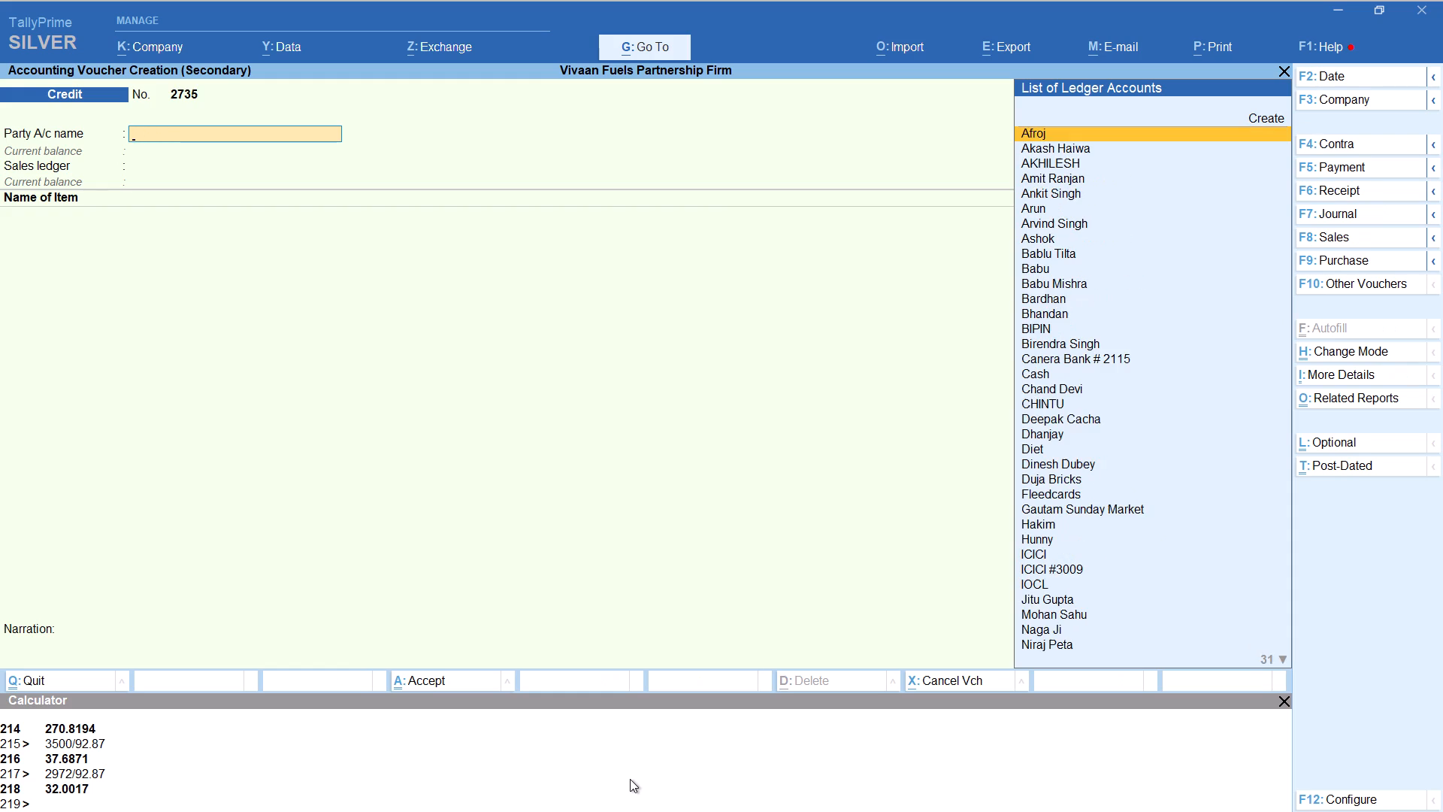
Set Afroj as the voucher's party account, accept the default party details and choose the SALE ledger.
{"action": "type", "text": "afr"}
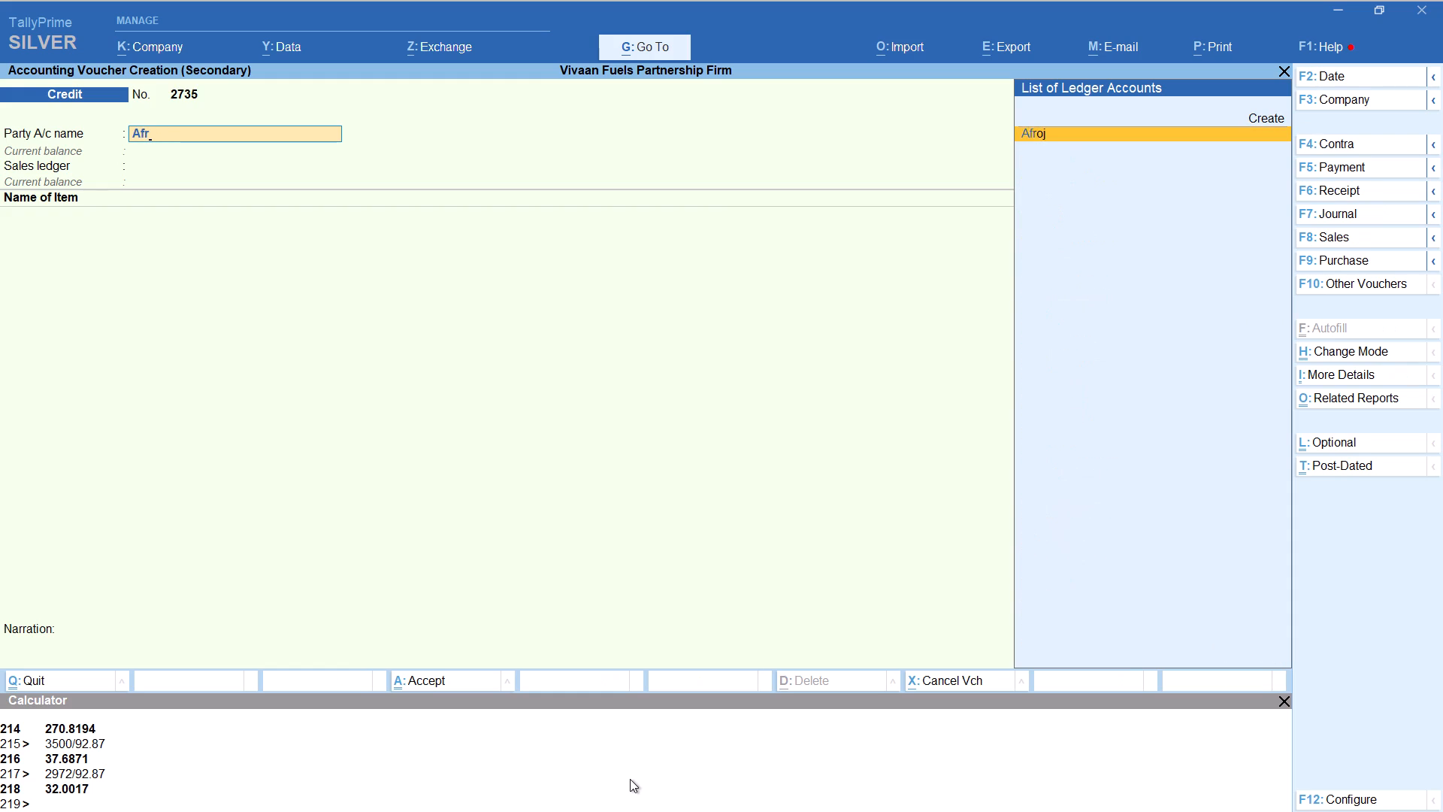
{"action": "key", "text": "Return"}
{"action": "key", "text": "Return"}
{"action": "key", "text": "Return"}
{"action": "key", "text": "Return"}
{"action": "key", "text": "Return"}
{"action": "key", "text": "Return"}
{"action": "key", "text": "Return"}
{"action": "key", "text": "Return"}
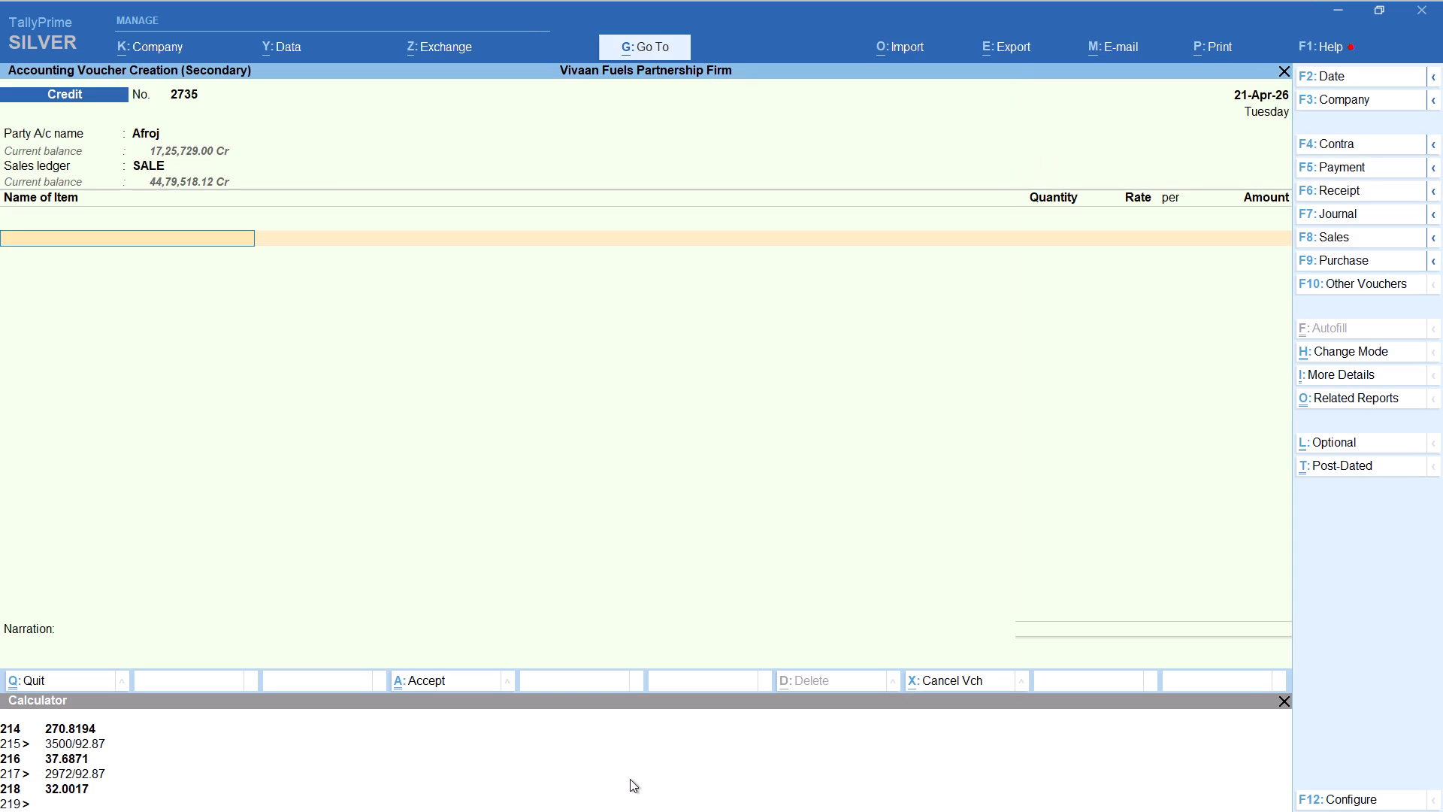
Add HSD with tracking number Not Applicable and a quantity calculated as 3010/92.87 (32.41 litres), accepting the default rate and amount.
{"action": "type", "text": "hs"}
{"action": "key", "text": "Return"}
{"action": "key", "text": "Up"}
{"action": "key", "text": "Return"}
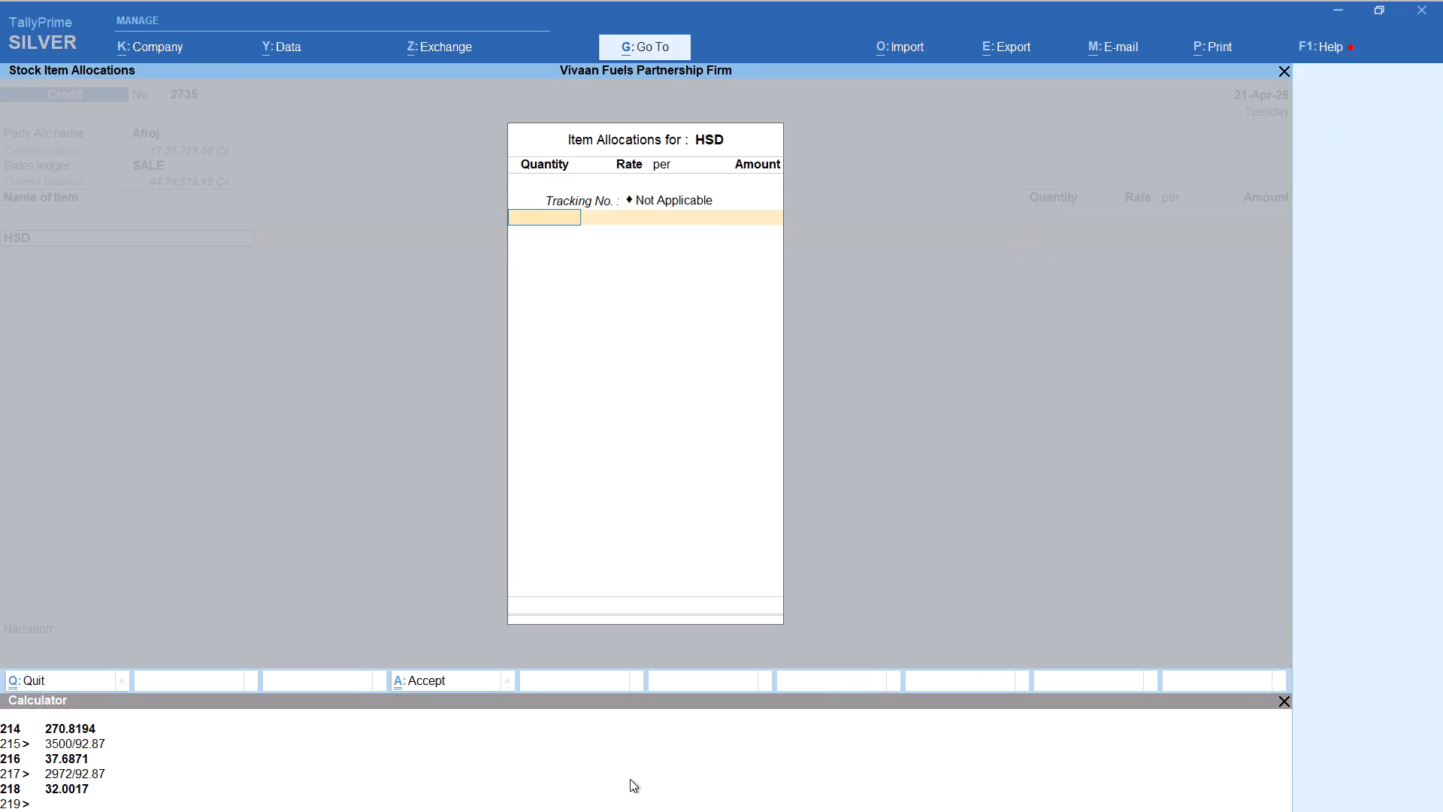
{"action": "key", "text": "alt+c"}
{"action": "key", "text": "3"}
{"action": "key", "text": "0"}
{"action": "key", "text": "1"}
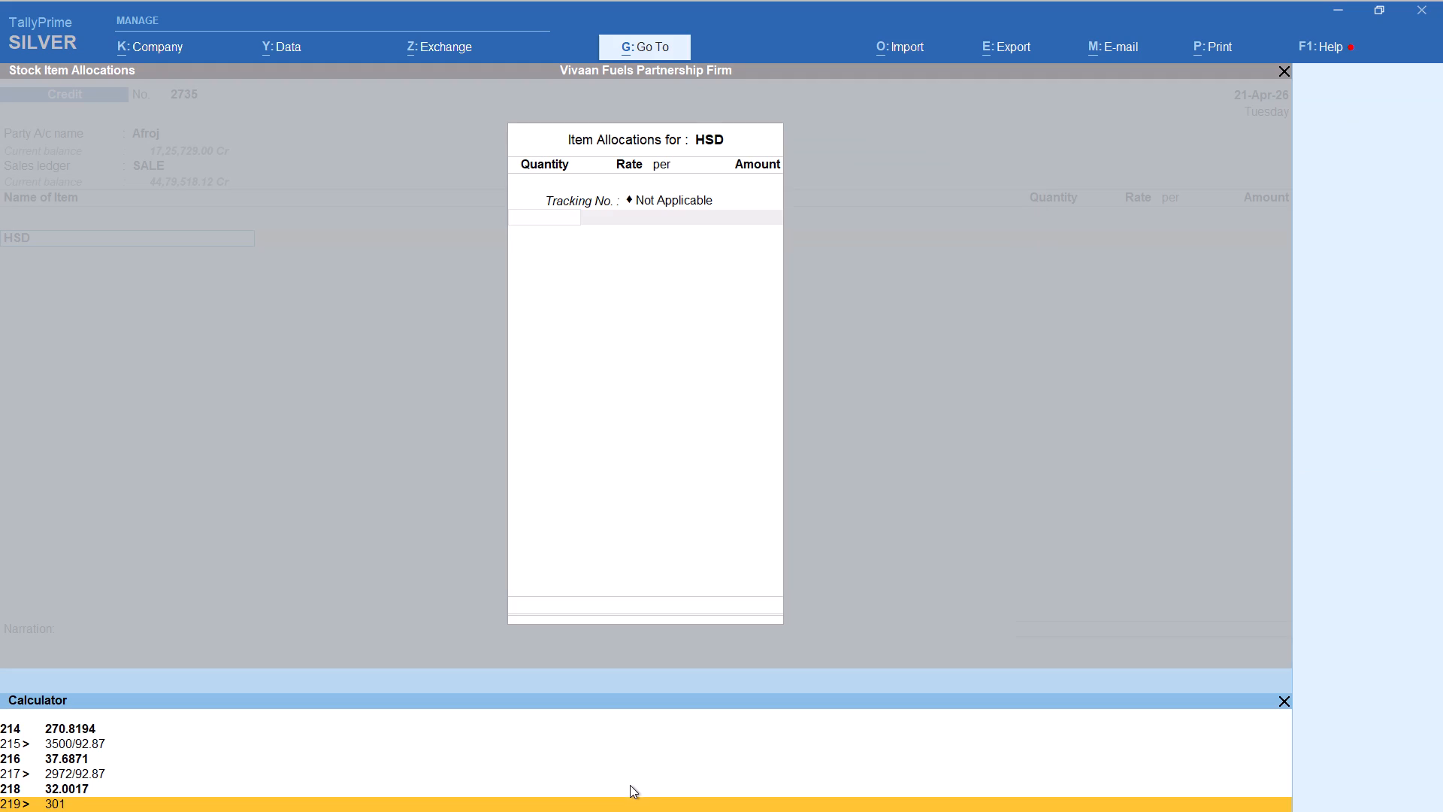
{"action": "key", "text": "0"}
{"action": "key", "text": "slash"}
{"action": "type", "text": "92."}
{"action": "key", "text": "8"}
{"action": "key", "text": "7"}
{"action": "key", "text": "Return"}
{"action": "key", "text": "Return"}
{"action": "key", "text": "Return"}
{"action": "key", "text": "Return"}
{"action": "key", "text": "Return"}
{"action": "key", "text": "Return"}
{"action": "key", "text": "Return"}
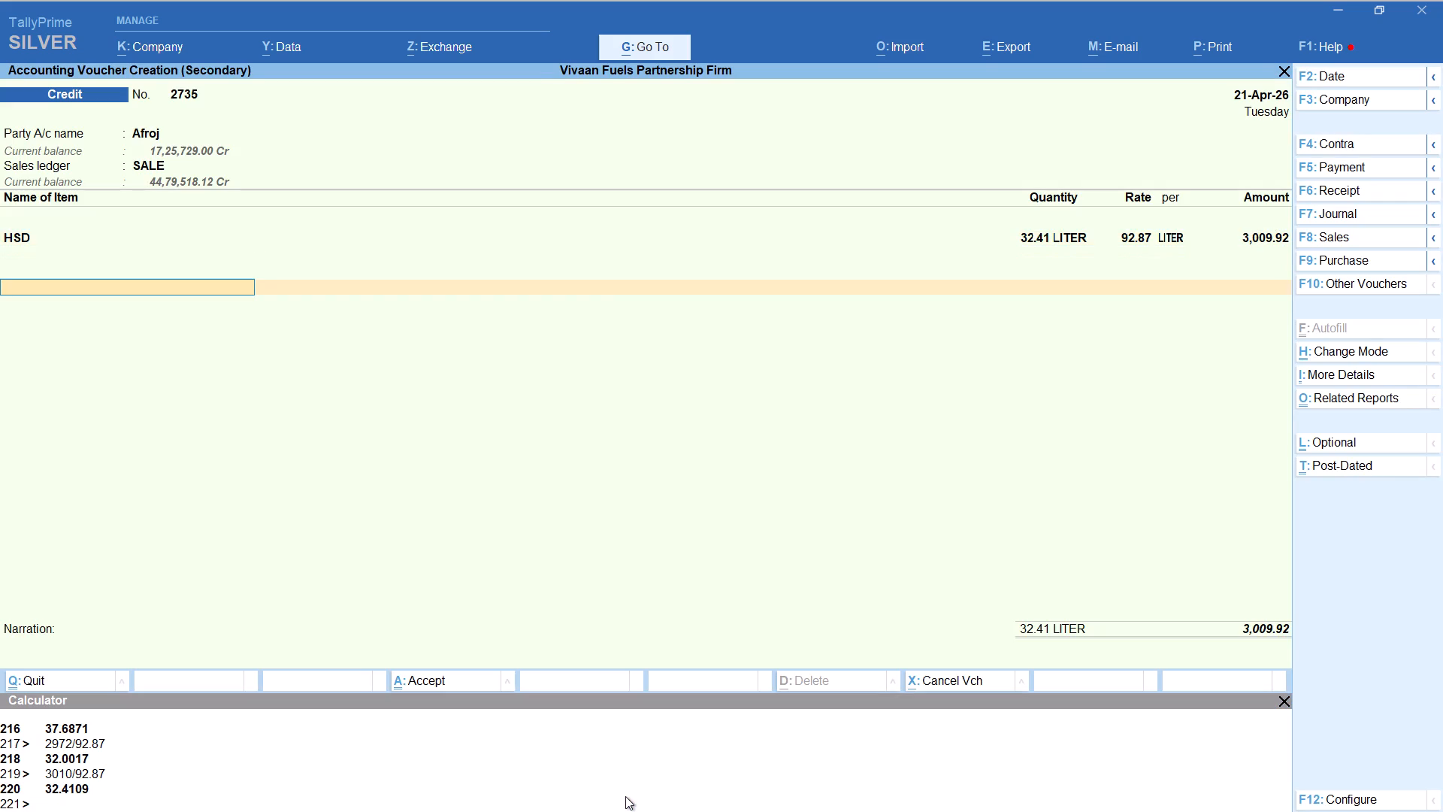
Add the Round Off ledger with its 0.08 amount to the Afroj voucher and save it.
{"action": "type", "text": "ru"}
{"action": "key", "text": "Return"}
{"action": "key", "text": "Return"}
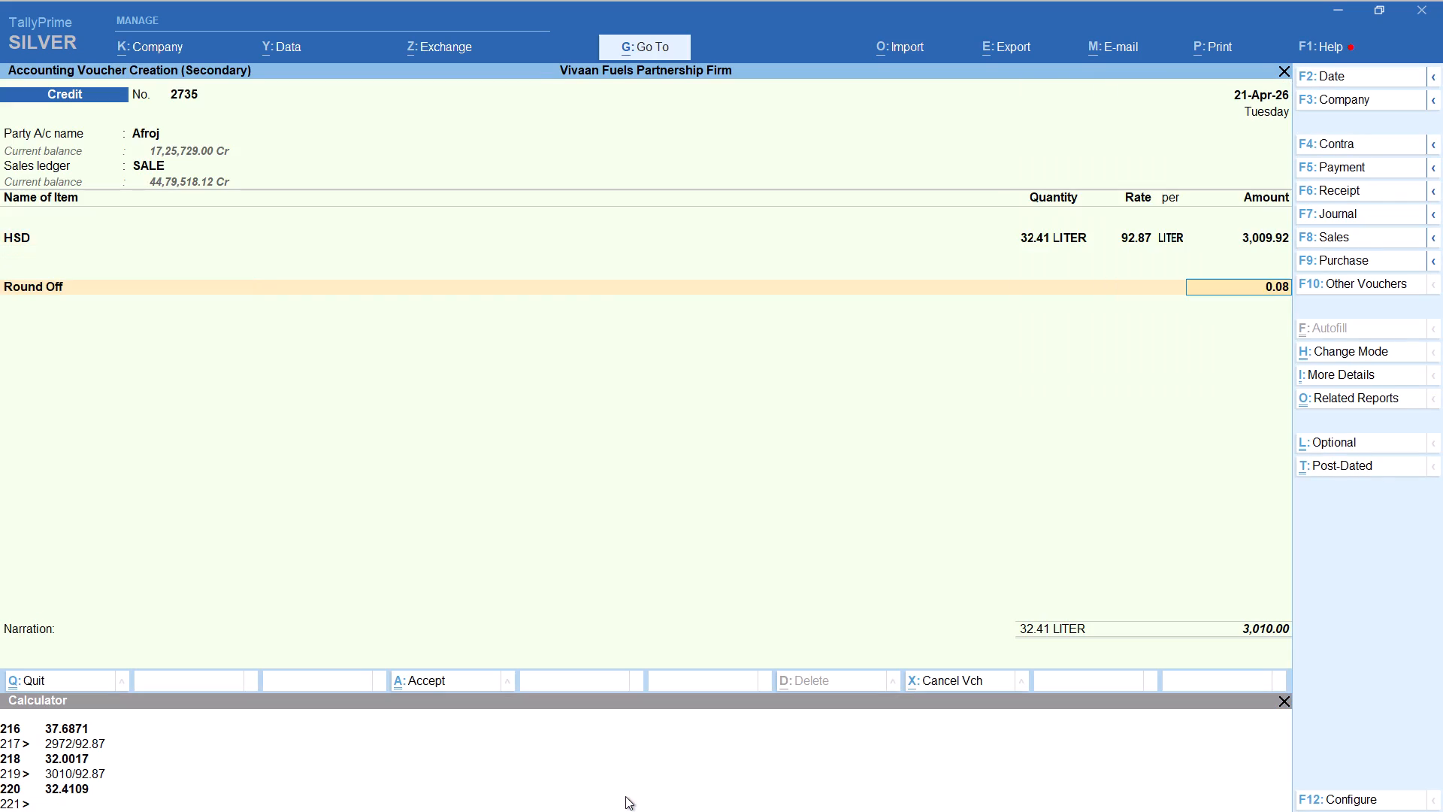
{"action": "key", "text": "ctrl+a"}
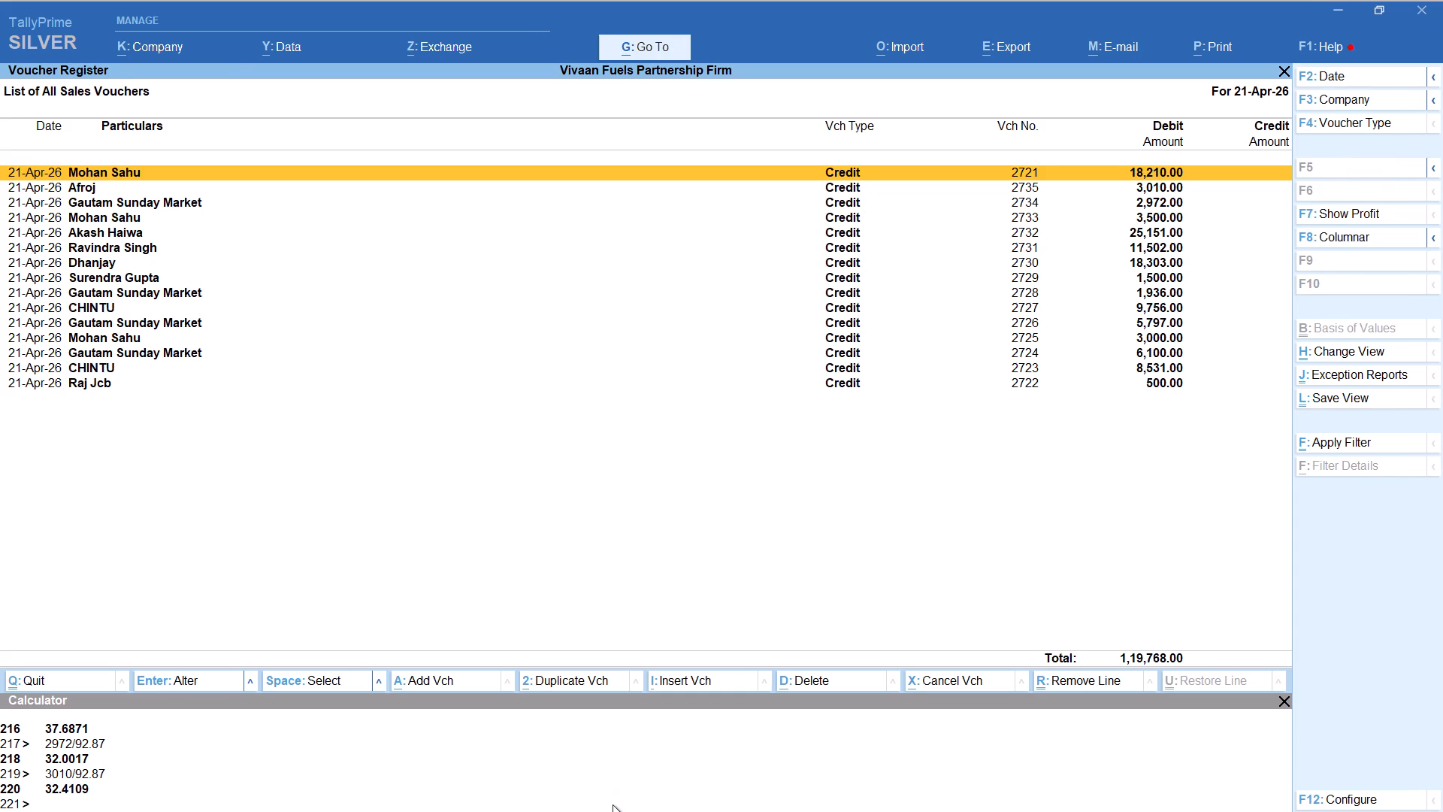
Start a new credit sales voucher for party Arun with the default party details and the SALE ledger.
{"action": "key", "text": "alt+a"}
{"action": "type", "text": "arun"}
{"action": "key", "text": "Return"}
{"action": "key", "text": "Return"}
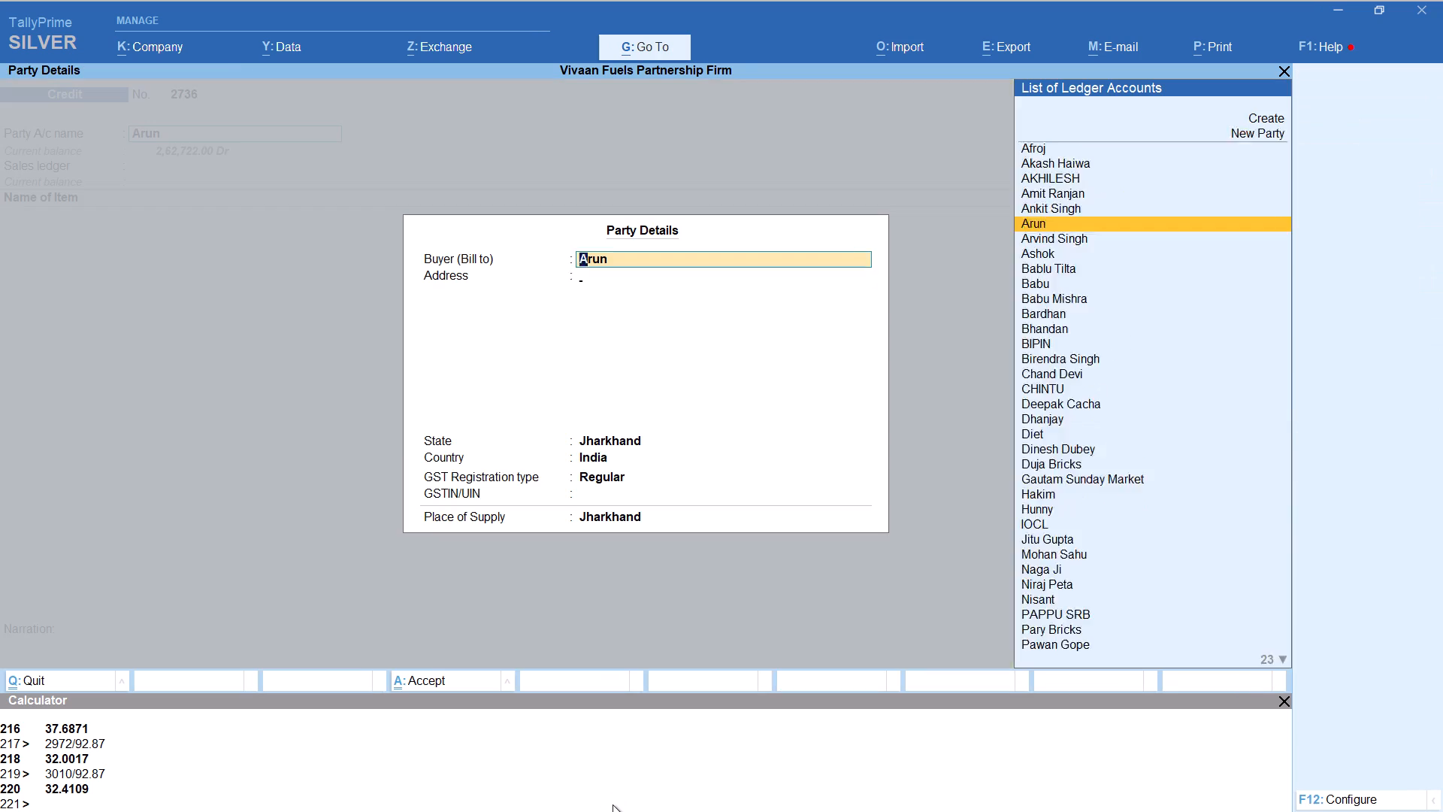
{"action": "key", "text": "Return"}
{"action": "key", "text": "Return"}
{"action": "key", "text": "Return"}
{"action": "key", "text": "Return"}
{"action": "key", "text": "Return"}
{"action": "key", "text": "Return"}
Add HSD with tracking number Not Applicable and a quantity calculated as 3000/92.87 (32.30 litres), accepting the default rate and amount.
{"action": "type", "text": "hs"}
{"action": "key", "text": "Return"}
{"action": "key", "text": "Up"}
{"action": "key", "text": "Return"}
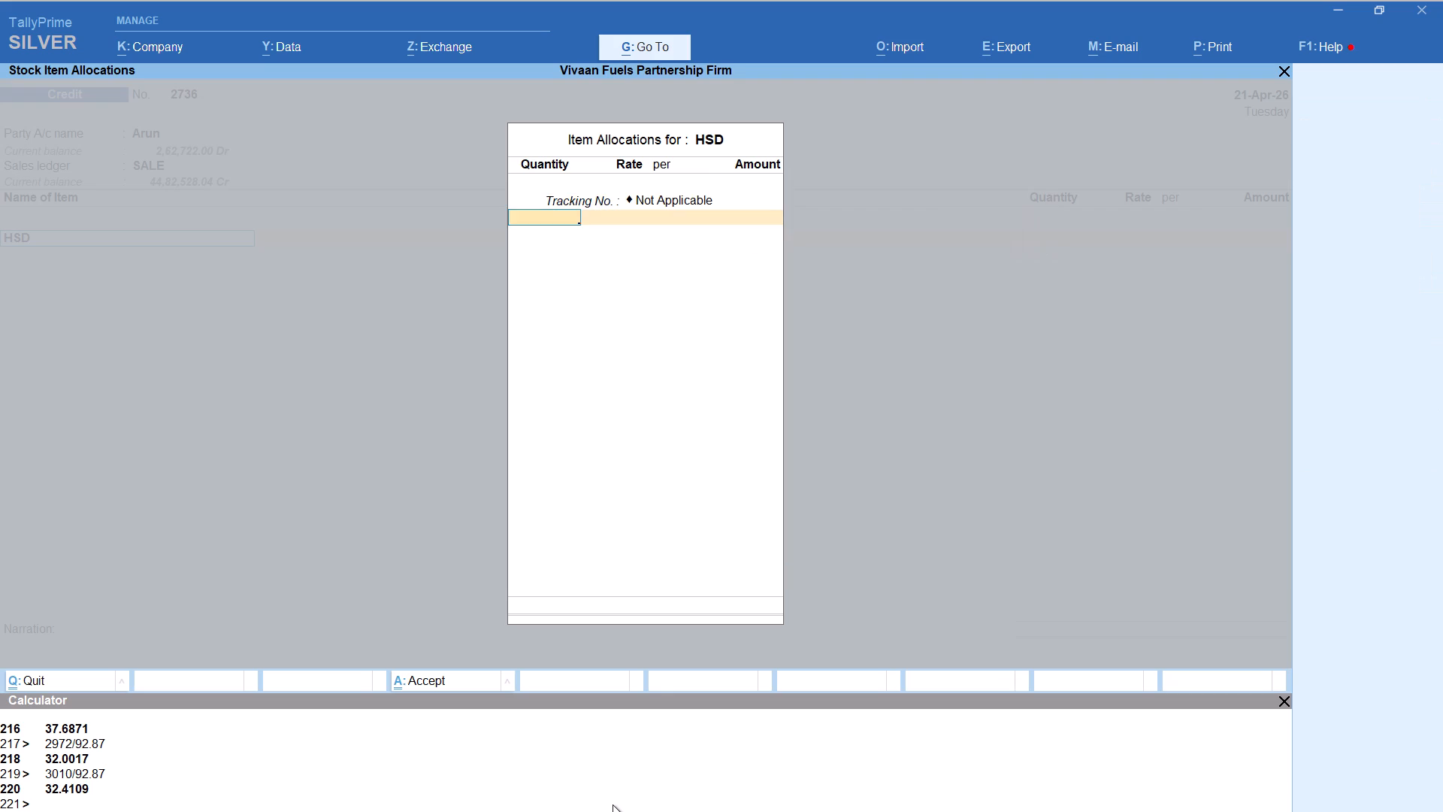
{"action": "key", "text": "alt+c"}
{"action": "type", "text": "3000/92.87"}
{"action": "key", "text": "Return"}
{"action": "key", "text": "Return"}
{"action": "key", "text": "Return"}
{"action": "key", "text": "Return"}
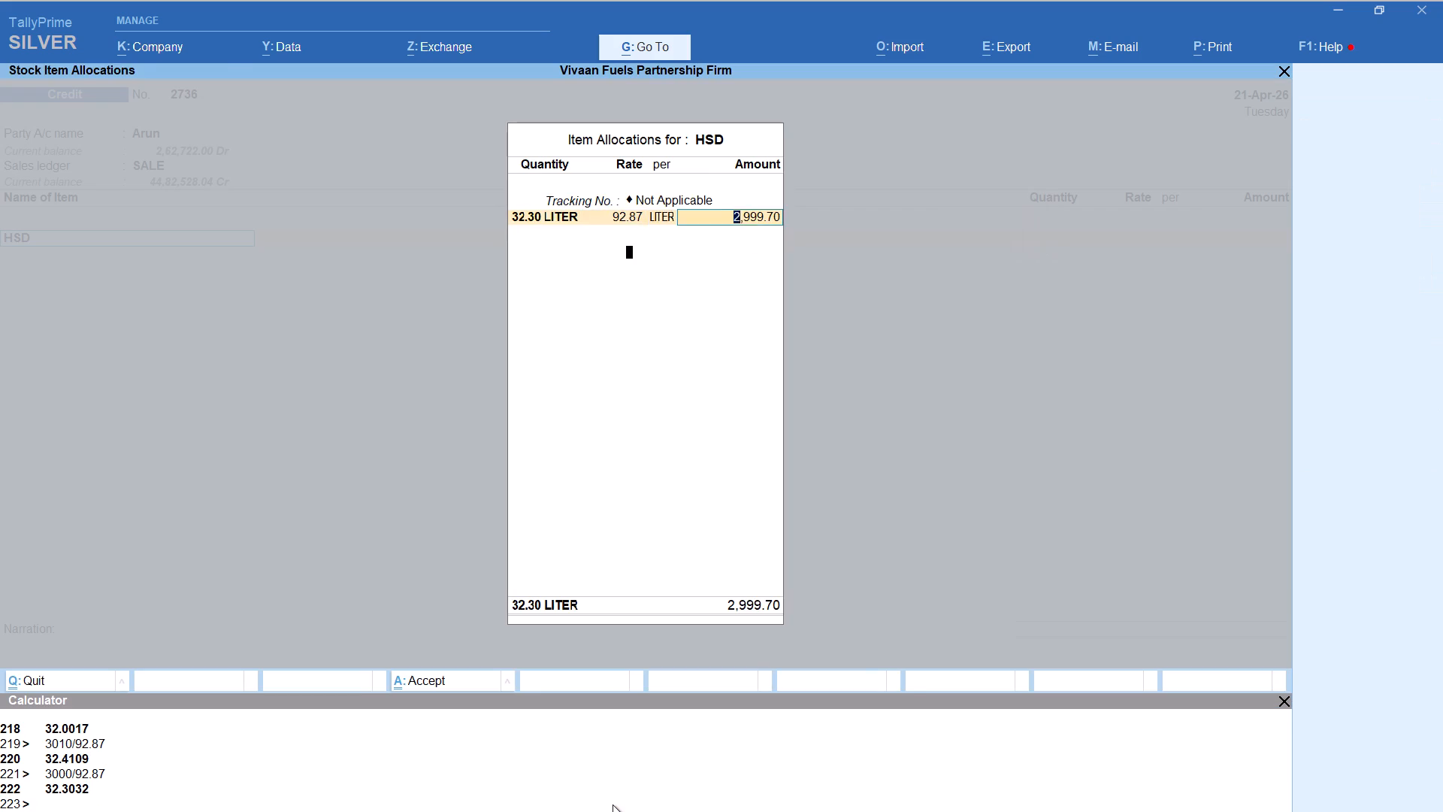
{"action": "key", "text": "Return"}
{"action": "key", "text": "Return"}
{"action": "key", "text": "Return"}
Add the Round Off ledger to the Arun voucher and save it.
{"action": "type", "text": "rou"}
{"action": "key", "text": "Return"}
{"action": "key", "text": "ctrl+a"}
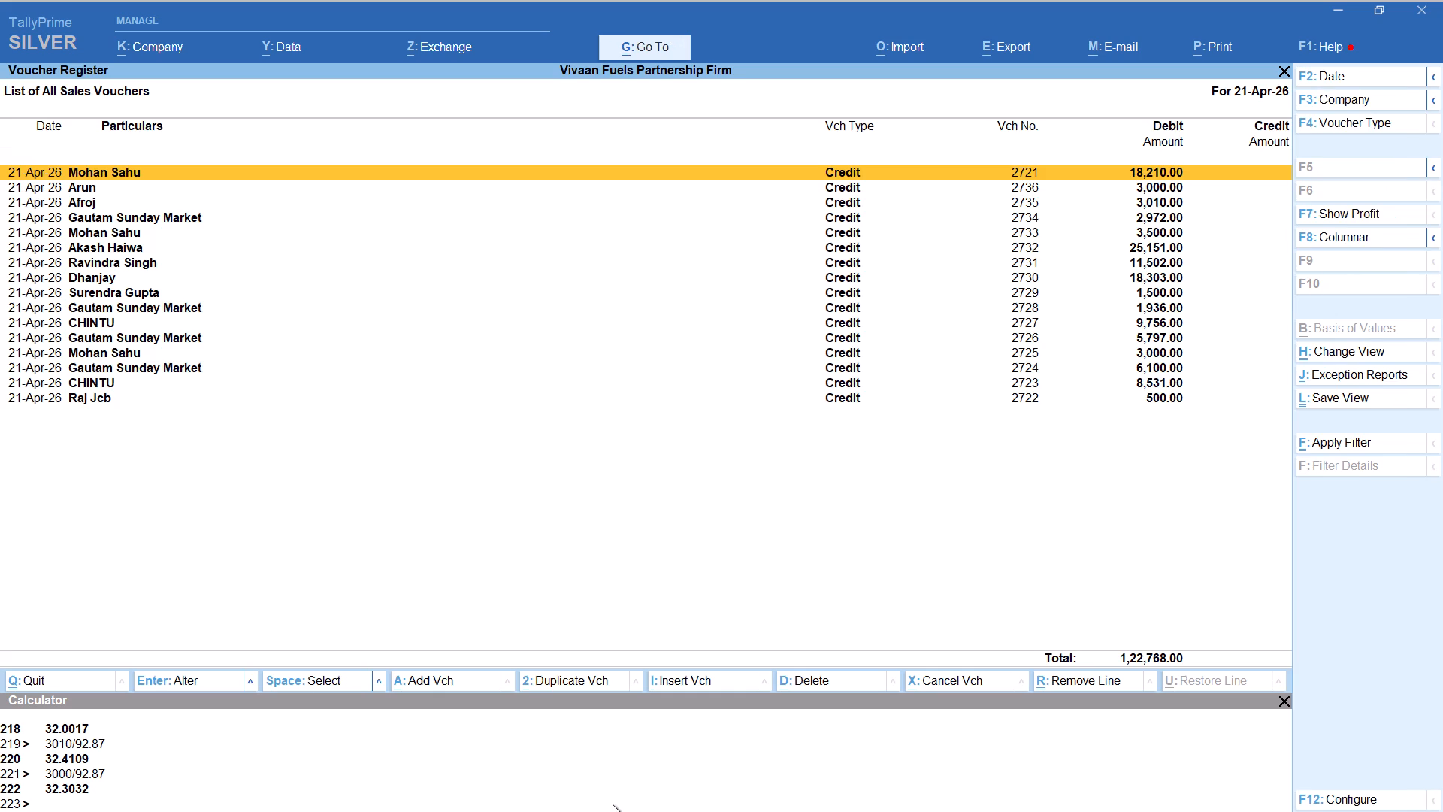
Start a new credit sales voucher for the party whose name begins with "Sur", using default party details and the SALE ledger.
{"action": "key", "text": "alt+a"}
{"action": "type", "text": "sur"}
{"action": "key", "text": "Return"}
{"action": "key", "text": "Return"}
{"action": "key", "text": "Return"}
{"action": "key", "text": "Return"}
{"action": "key", "text": "Return"}
{"action": "key", "text": "Return"}
{"action": "key", "text": "Return"}
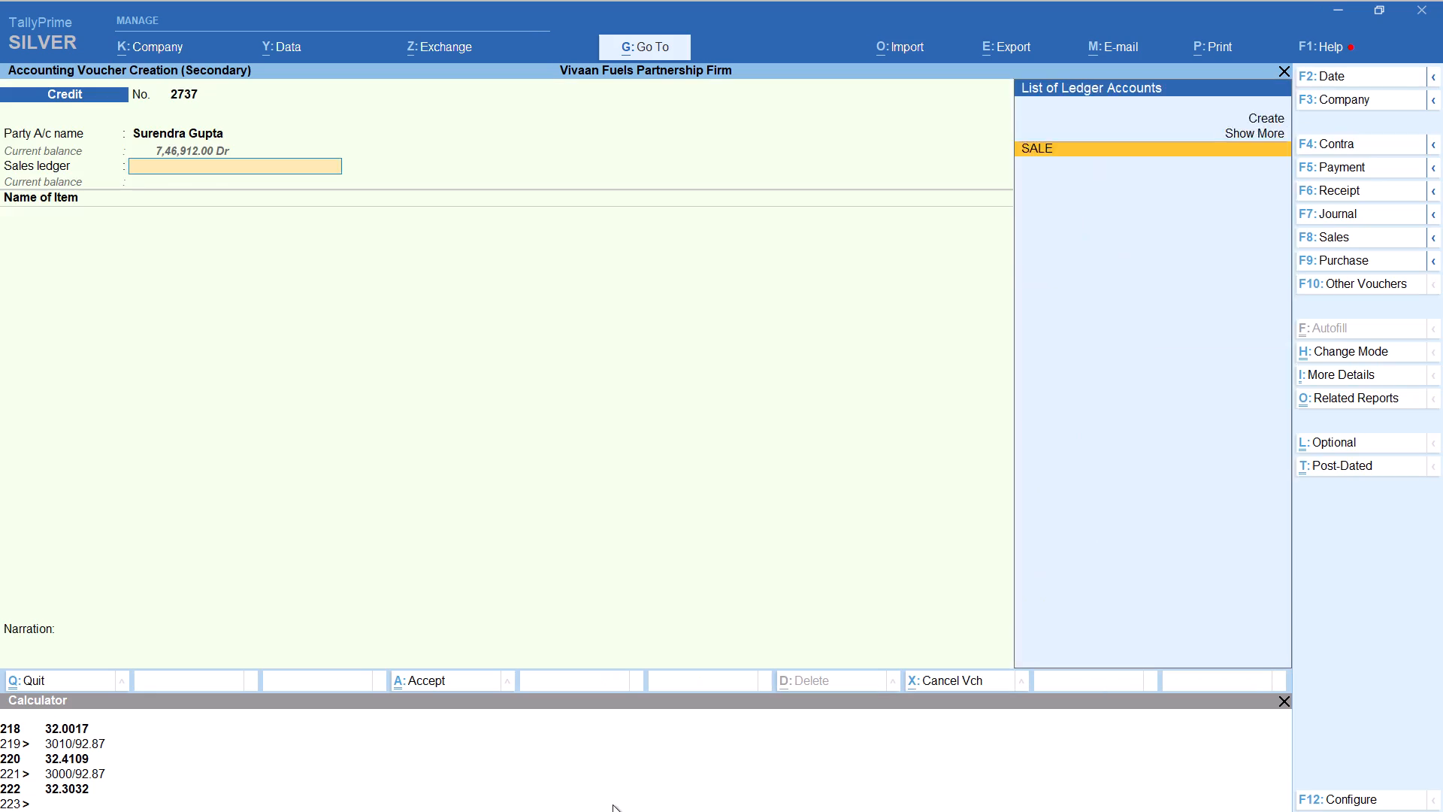
{"action": "key", "text": "Return"}
Add MS PERTOL with tracking number Not Applicable and a quantity calculated as 500/98.10 (5.10 litres), accepting the default rate and amount.
{"action": "type", "text": "ms"}
{"action": "key", "text": "Down"}
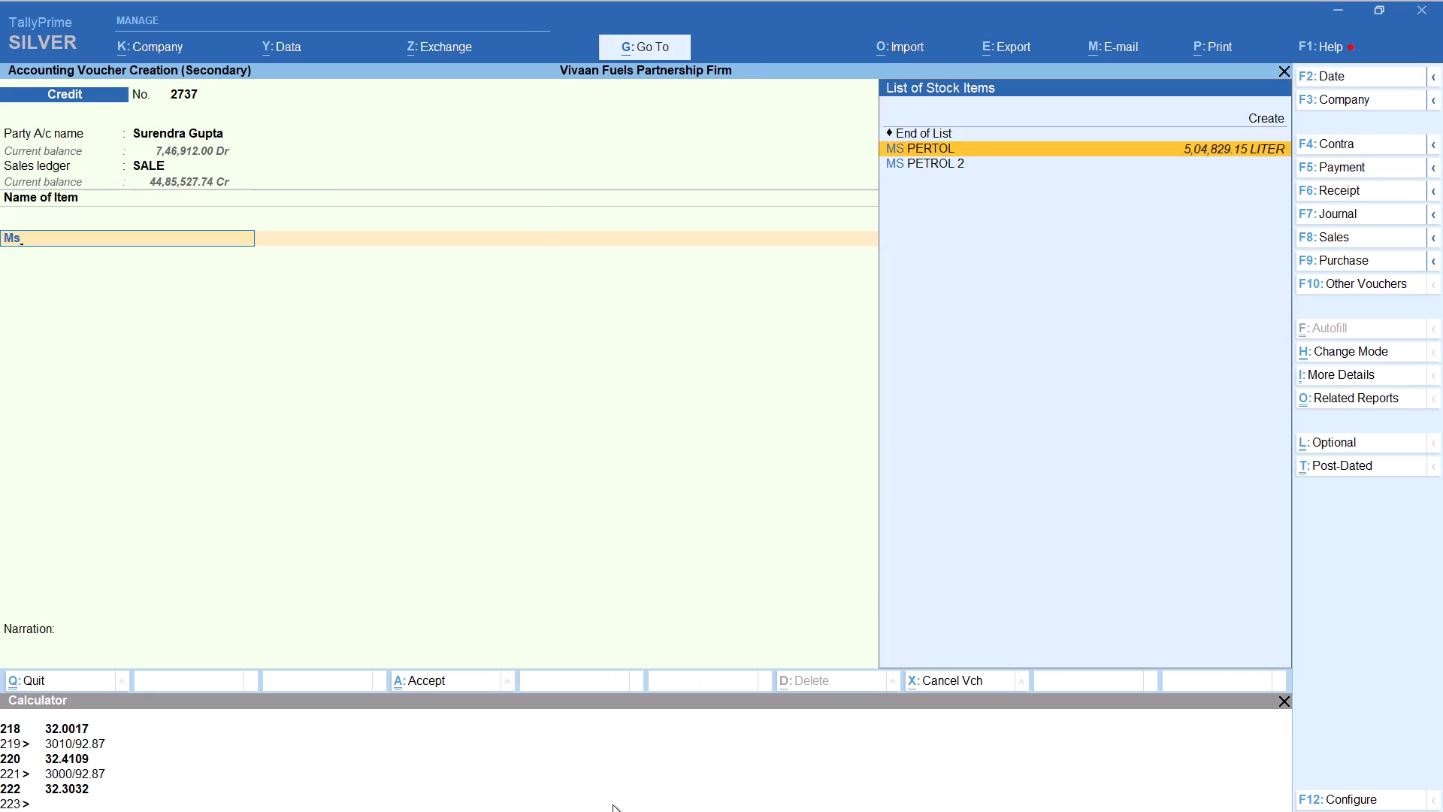
{"action": "key", "text": "Return"}
{"action": "key", "text": "Up"}
{"action": "key", "text": "Return"}
{"action": "key", "text": "alt+c"}
{"action": "type", "text": "500/98.10"}
{"action": "key", "text": "Return"}
{"action": "key", "text": "Return"}
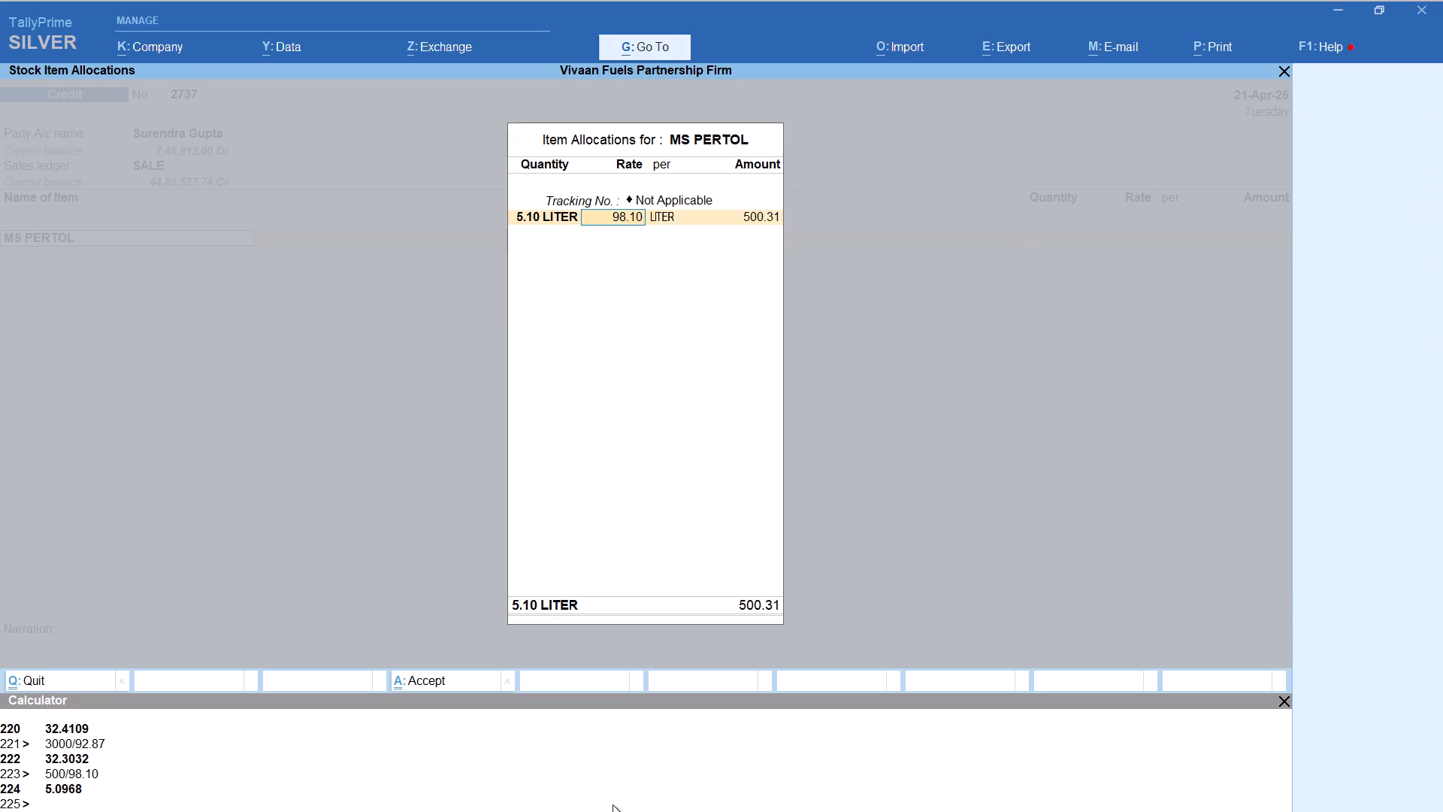
{"action": "key", "text": "Return"}
{"action": "key", "text": "Return"}
{"action": "key", "text": "Return"}
{"action": "key", "text": "Return"}
{"action": "key", "text": "Return"}
Add the Round Off ledger to the MS PERTOL voucher.
{"action": "type", "text": "ro"}
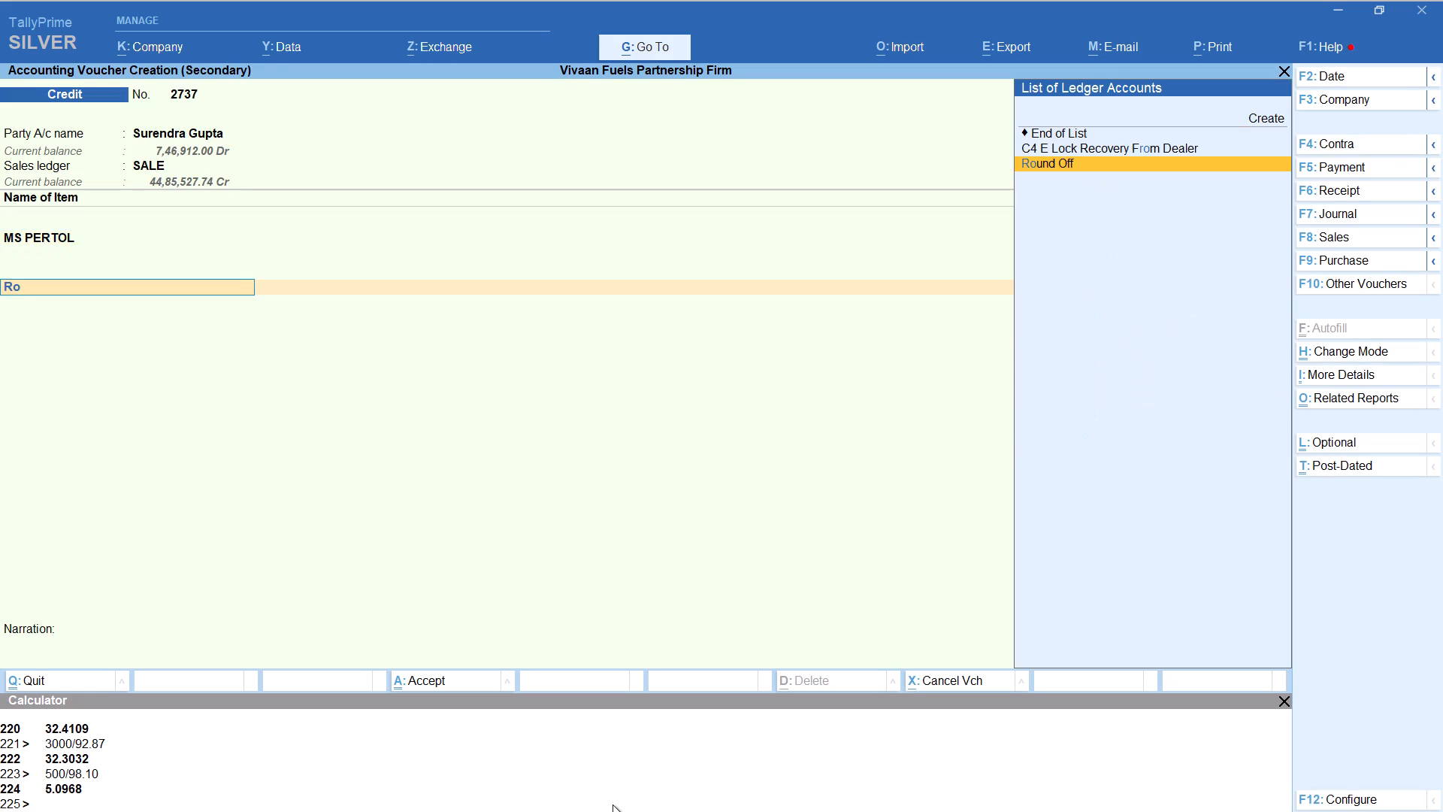
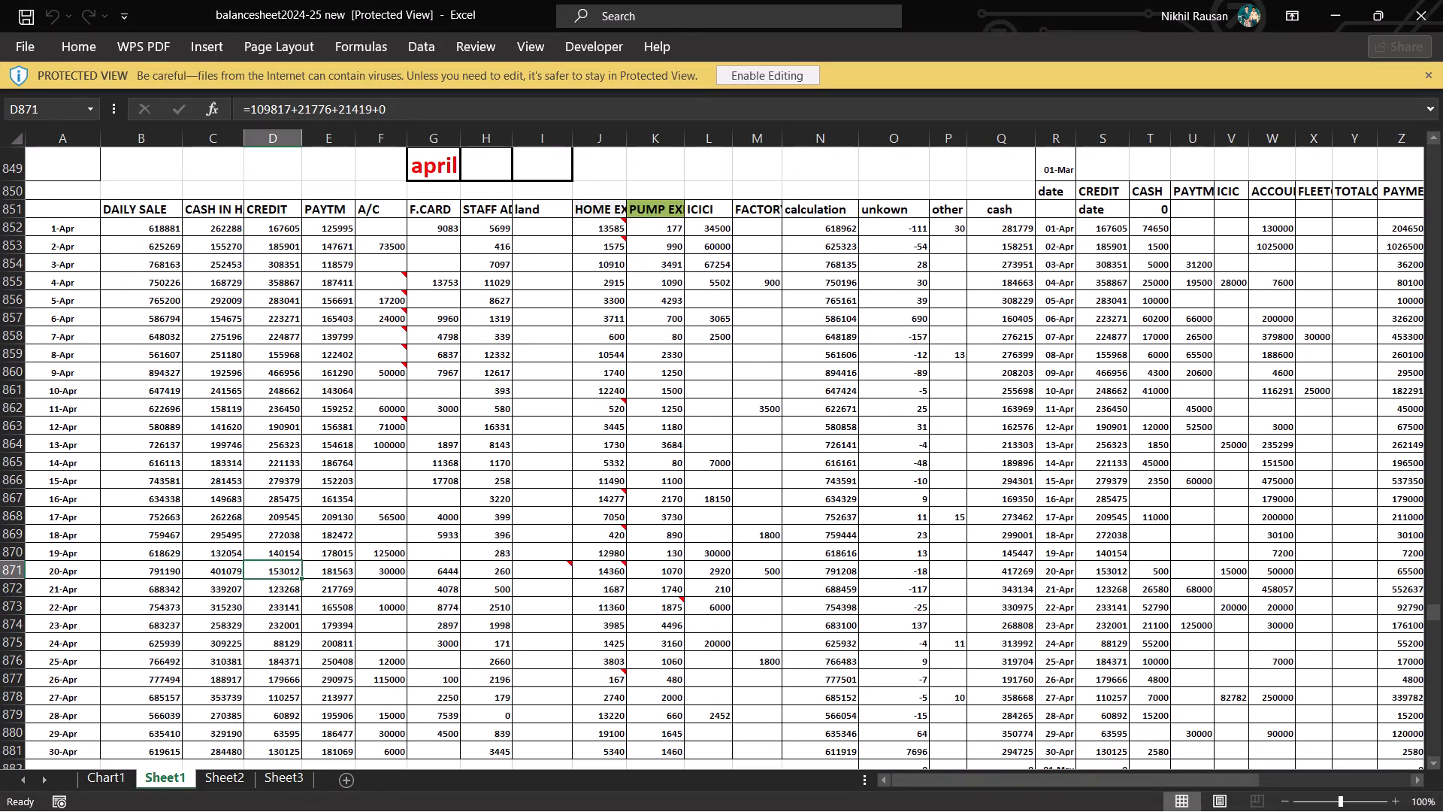
Select the 21-Apr credit figure in the balance sheet, switch back to TallyPrime and set the sales voucher register's date to 22-Apr-26.
{"action": "left_click", "coordinate": [283, 591]}
{"action": "key", "text": "alt+Tab"}
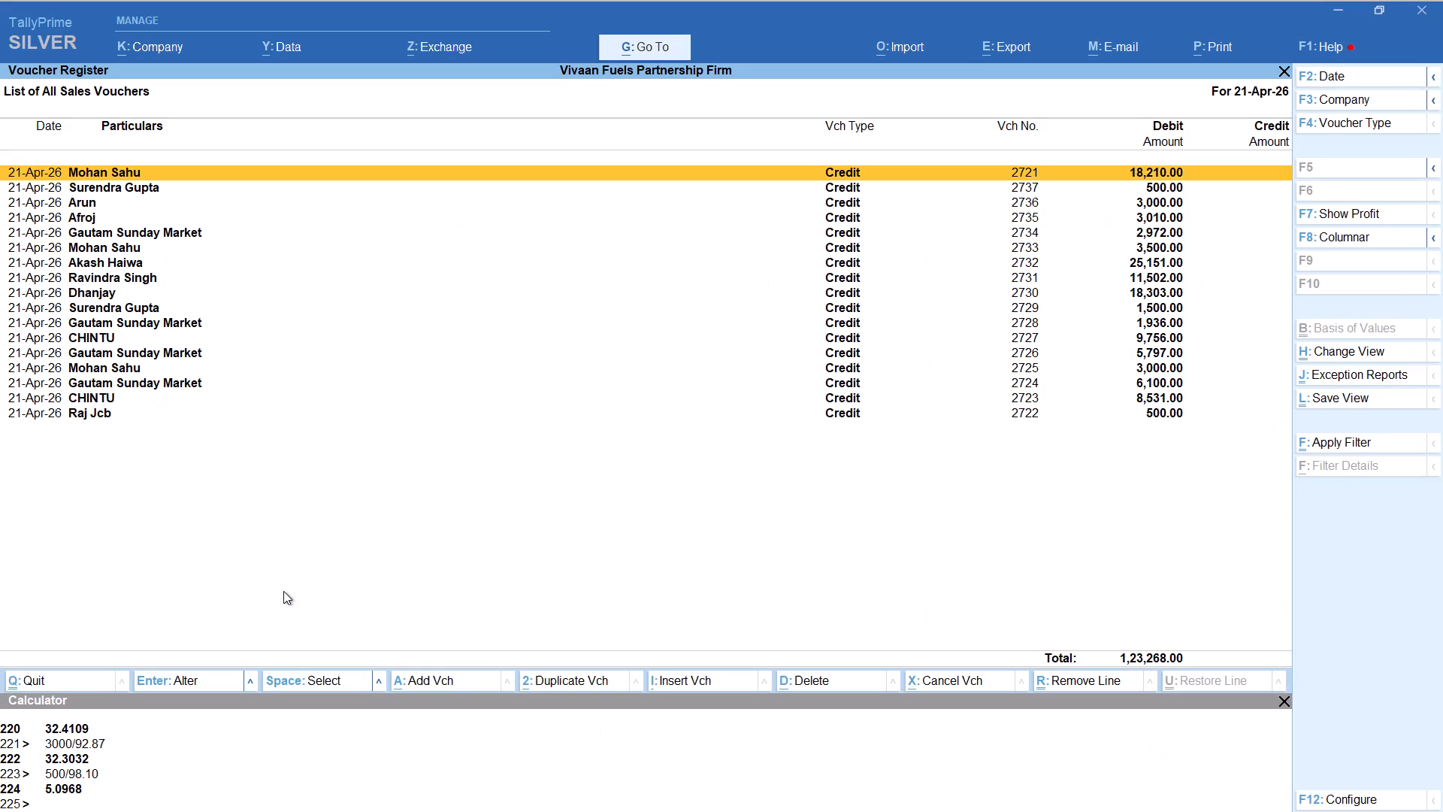
{"action": "key", "text": "F2"}
{"action": "type", "text": "22"}
{"action": "key", "text": "Return"}
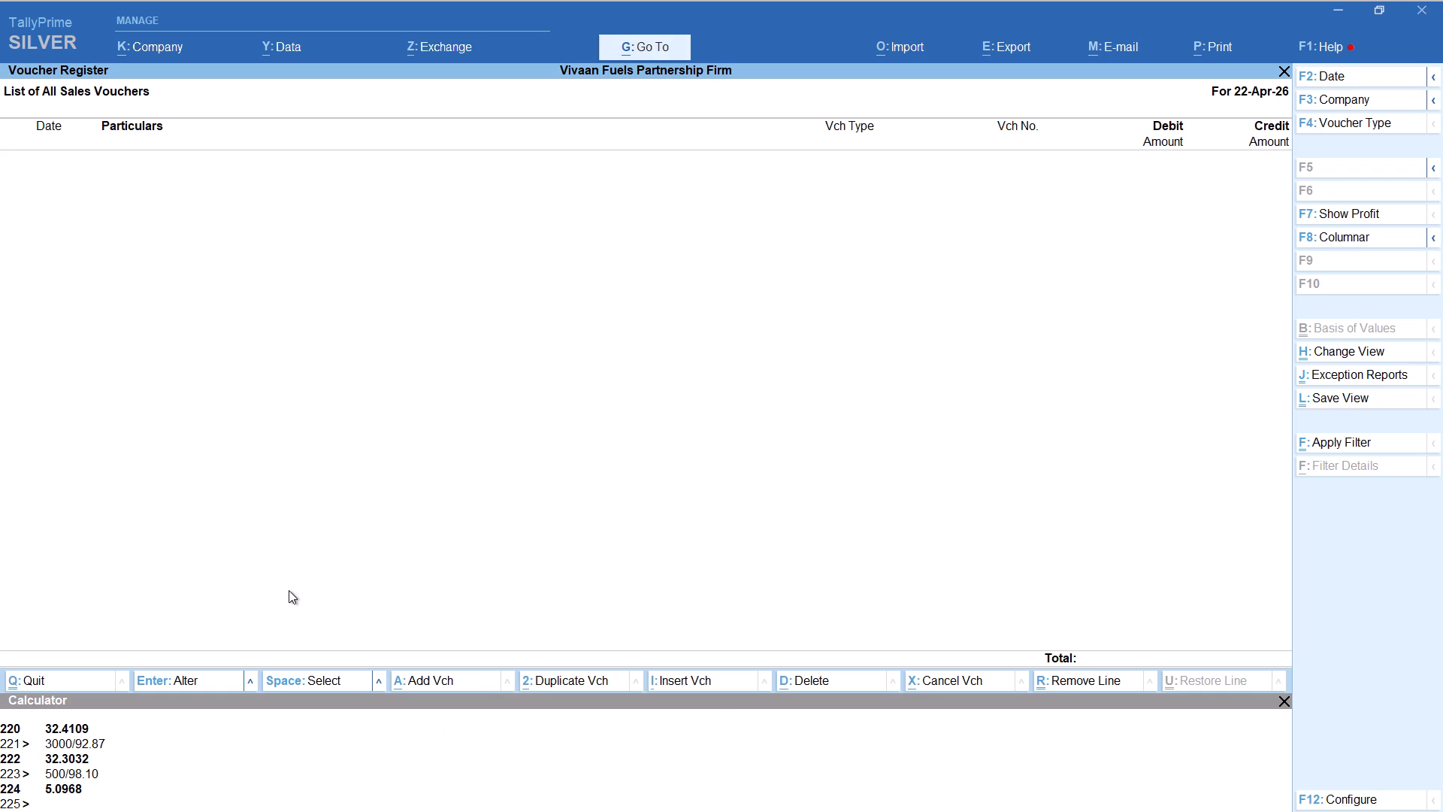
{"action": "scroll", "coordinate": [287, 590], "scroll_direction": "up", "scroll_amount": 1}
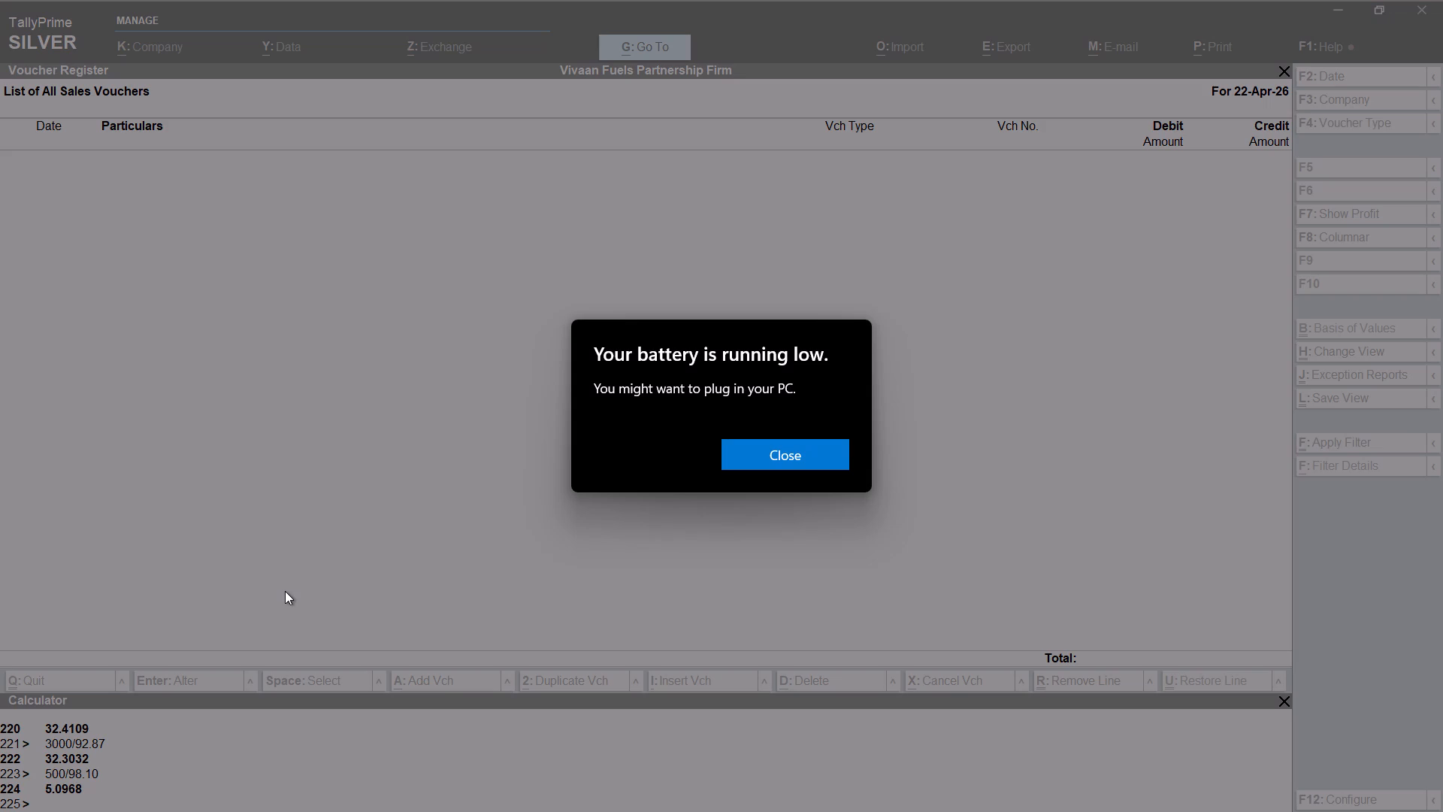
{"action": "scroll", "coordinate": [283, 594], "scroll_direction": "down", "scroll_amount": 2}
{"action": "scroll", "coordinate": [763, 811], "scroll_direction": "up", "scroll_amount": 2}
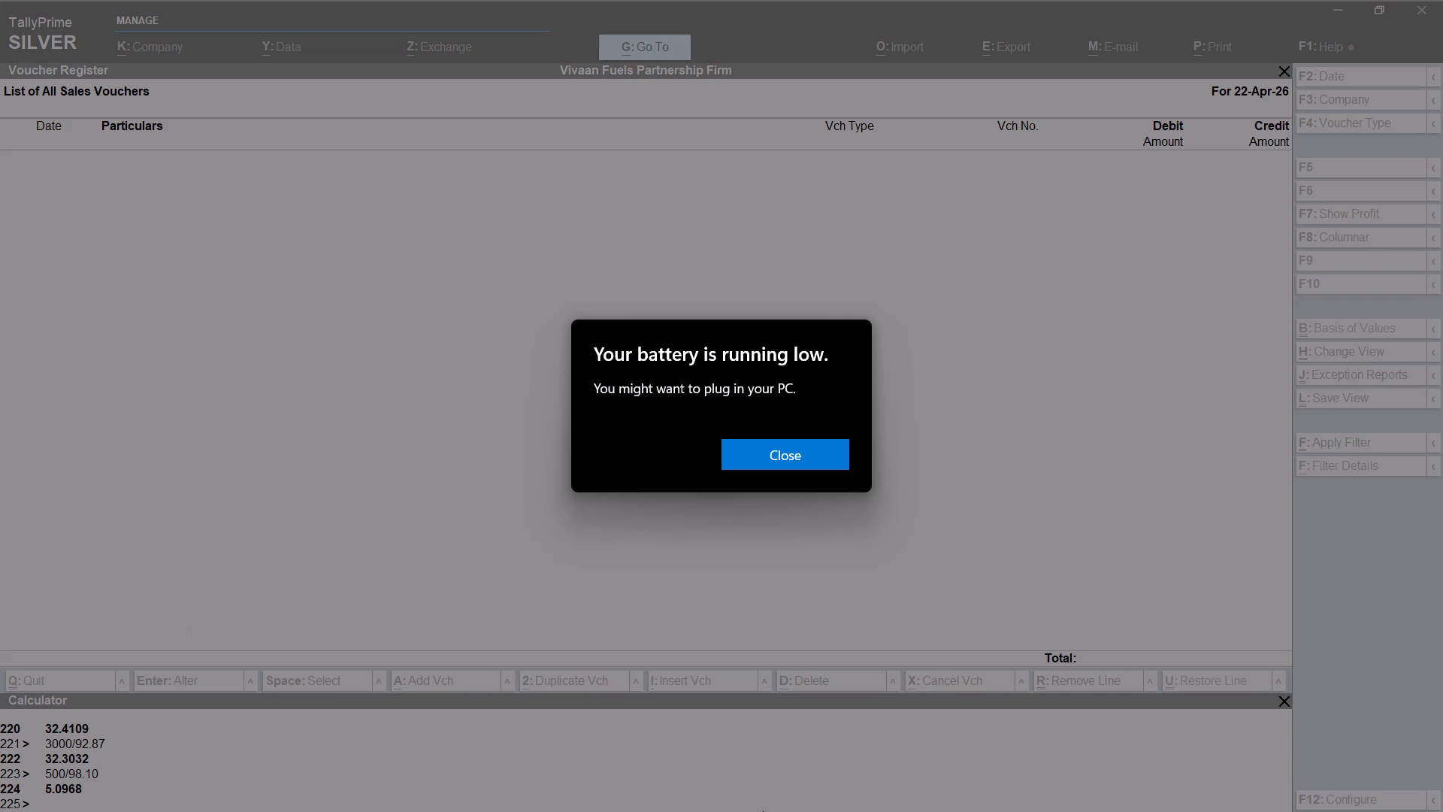